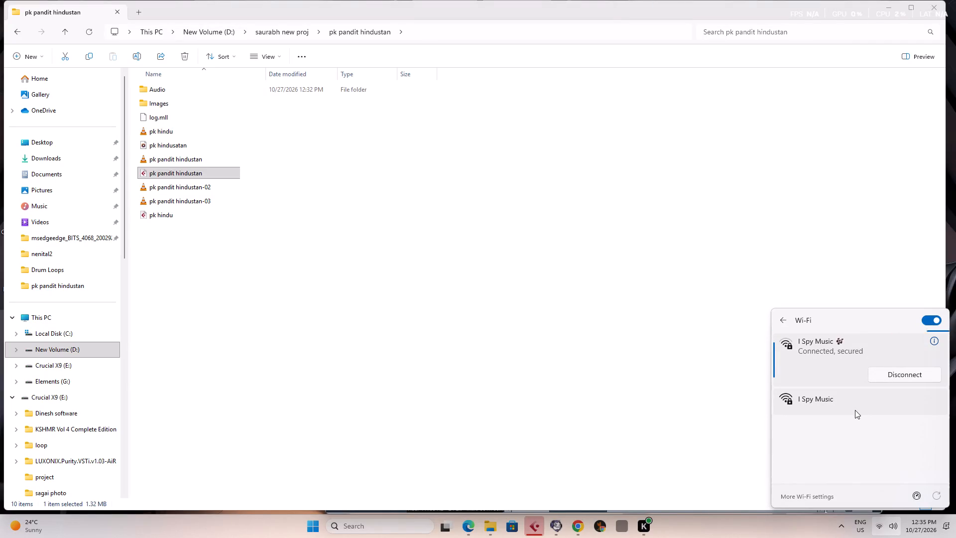
Dismiss the Wi-Fi list, switch to the pk pandit hindustan project in Cubase 5 and maximize its window.
left_click(856, 279)
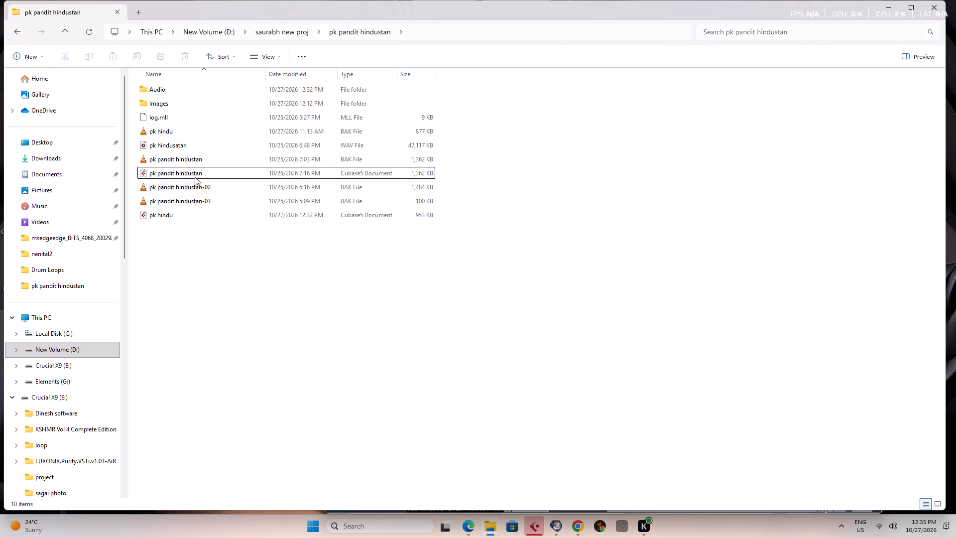
left_click(539, 530)
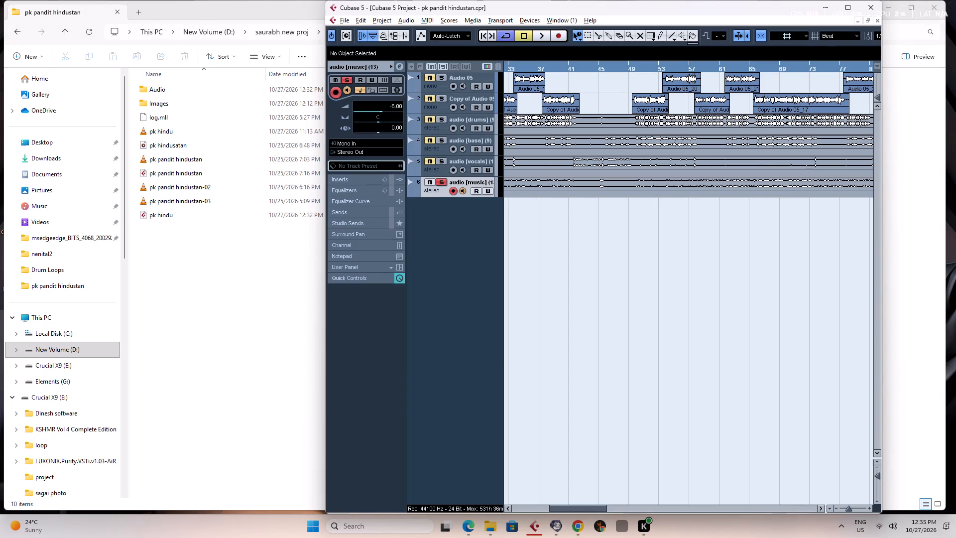
left_click(843, 1)
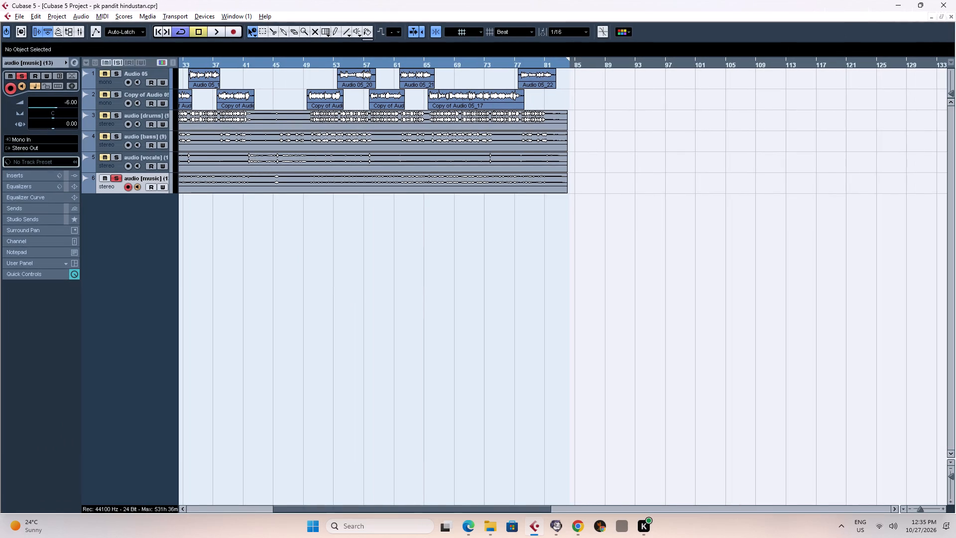
Play the arrangement from about bar 9 with the audio [music] track soloed, restarting playback once from the same spot.
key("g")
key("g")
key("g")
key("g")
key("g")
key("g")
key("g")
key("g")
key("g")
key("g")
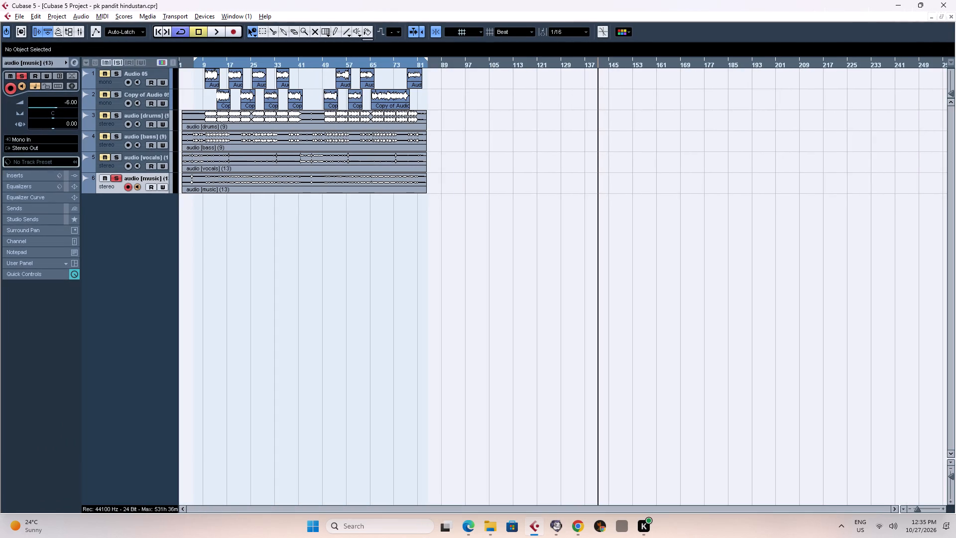
left_click(202, 63)
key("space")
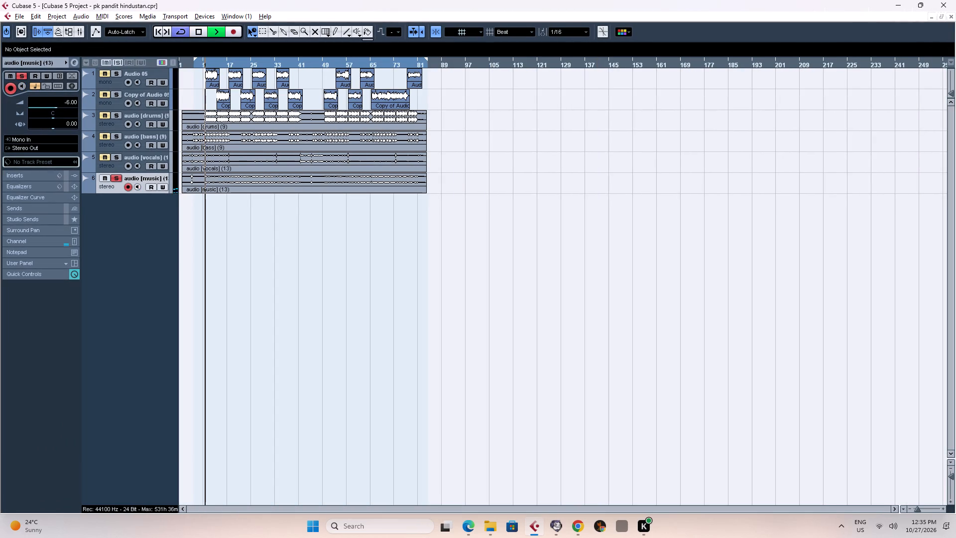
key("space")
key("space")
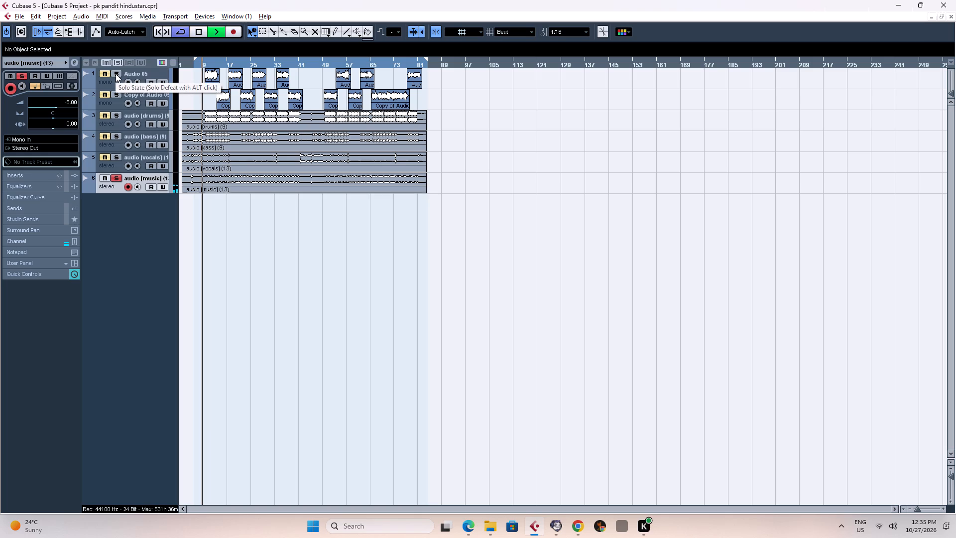
Deactivate all solo states in the project.
left_click(118, 64)
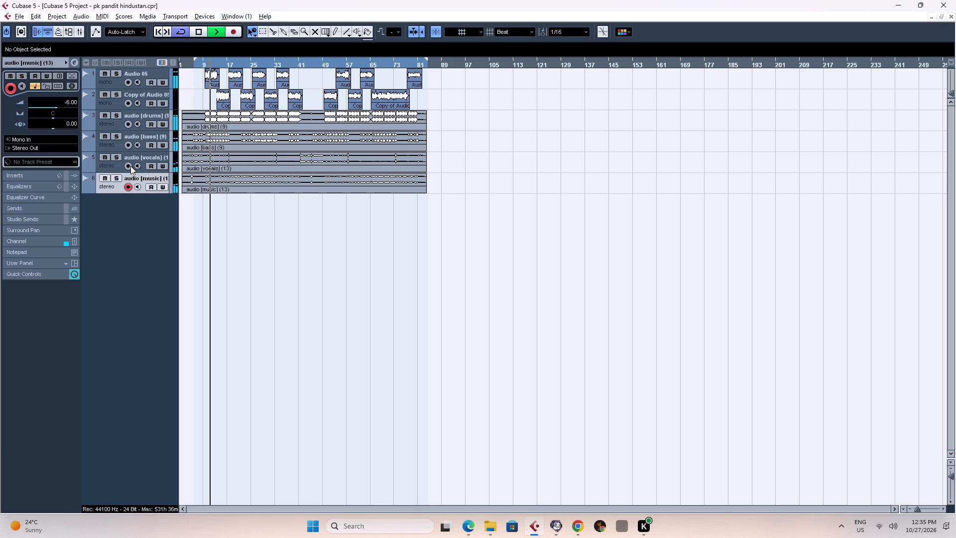
Audition the vocals stem against the full mix by toggling its solo and mute states during playback.
left_click(119, 158)
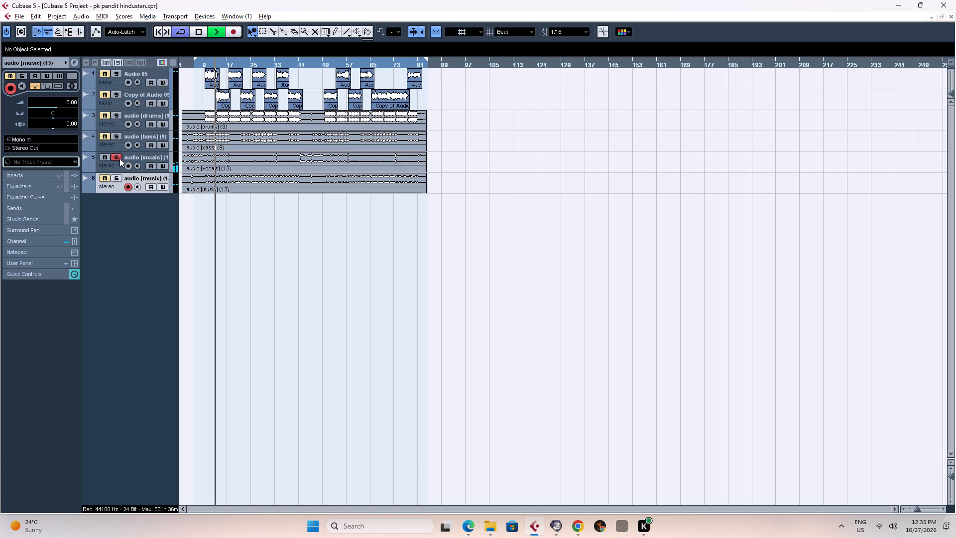
left_click(119, 158)
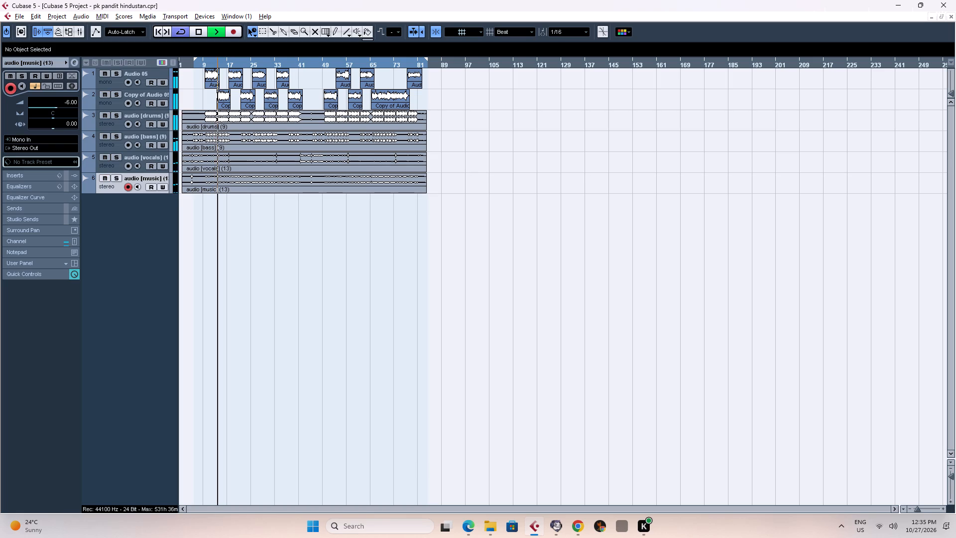
key("g")
key("g")
key("g")
key("g")
key("g")
key("g")
key("g")
key("g")
key("g")
key("g")
key("g")
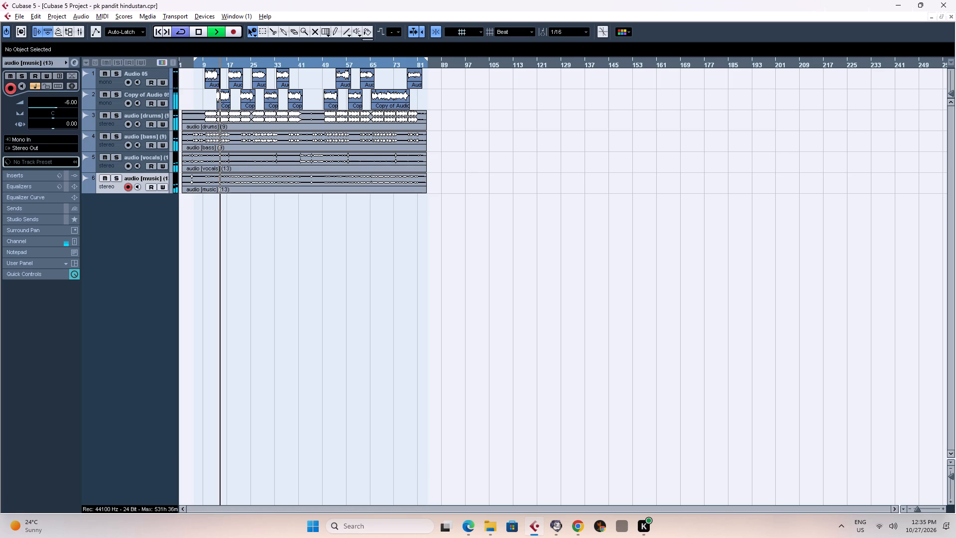
key("h")
key("h")
key("h")
key("h")
key("h")
key("h")
key("h")
key("h")
key("h")
key("h")
key("h")
key("h")
key("h")
key("h")
key("h")
key("h")
key("h")
key("g")
key("g")
key("g")
key("g")
key("g")
key("g")
key("g")
key("g")
key("g")
key("g")
key("g")
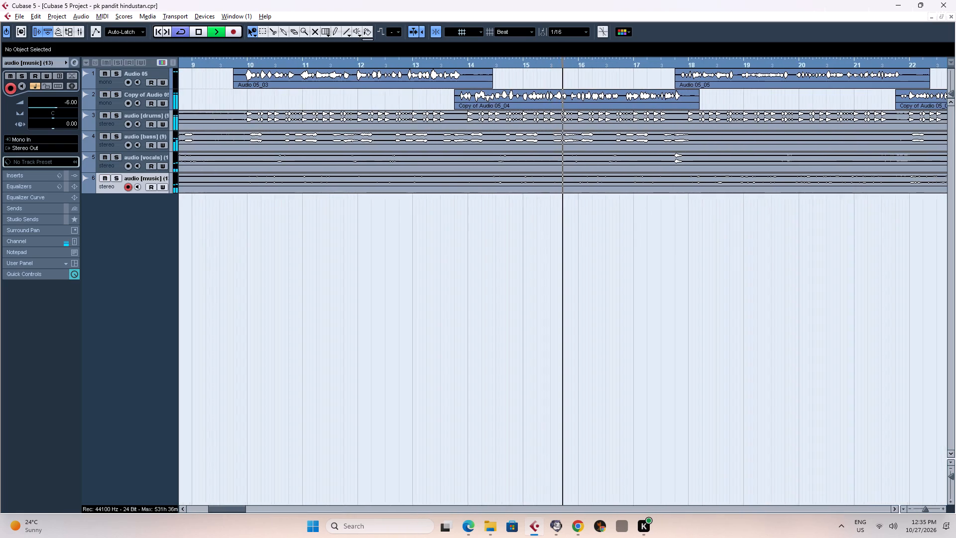
left_click(119, 157)
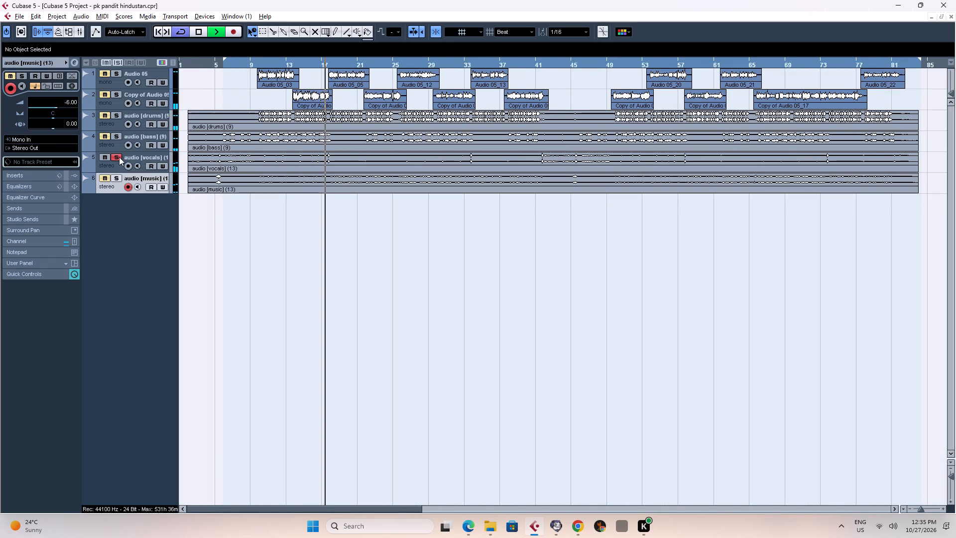
left_click(119, 157)
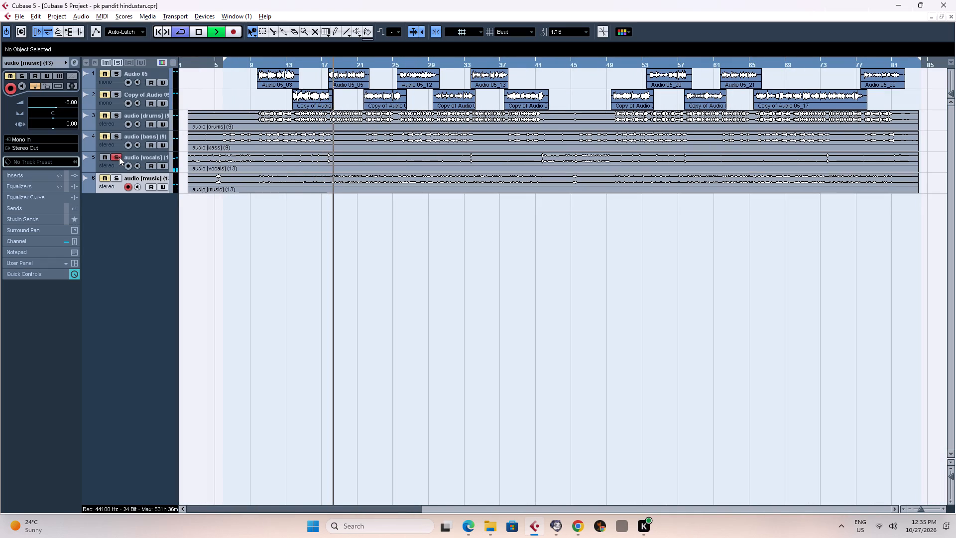
left_click(106, 158)
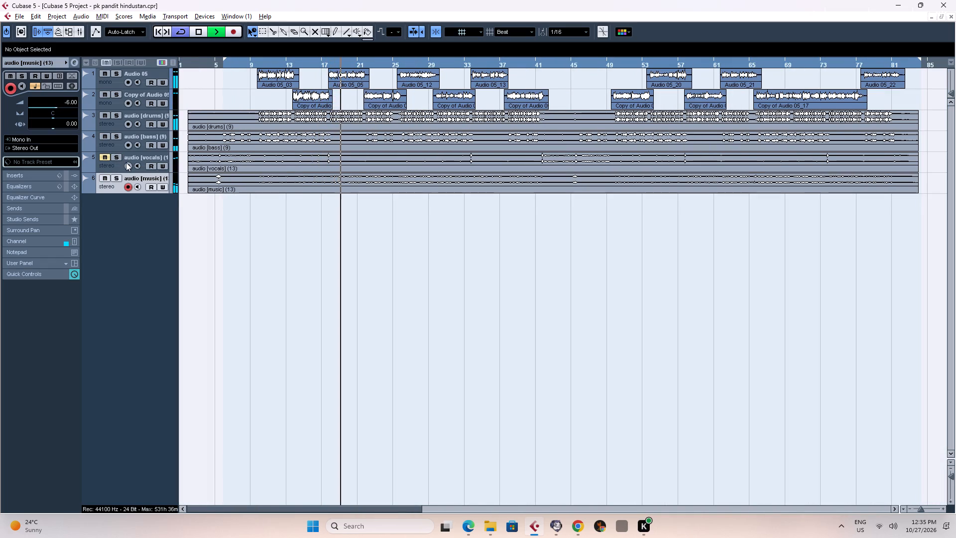
left_click(109, 158)
Replay the full mix from around bar 15.
key("space")
key("space")
left_click(309, 58)
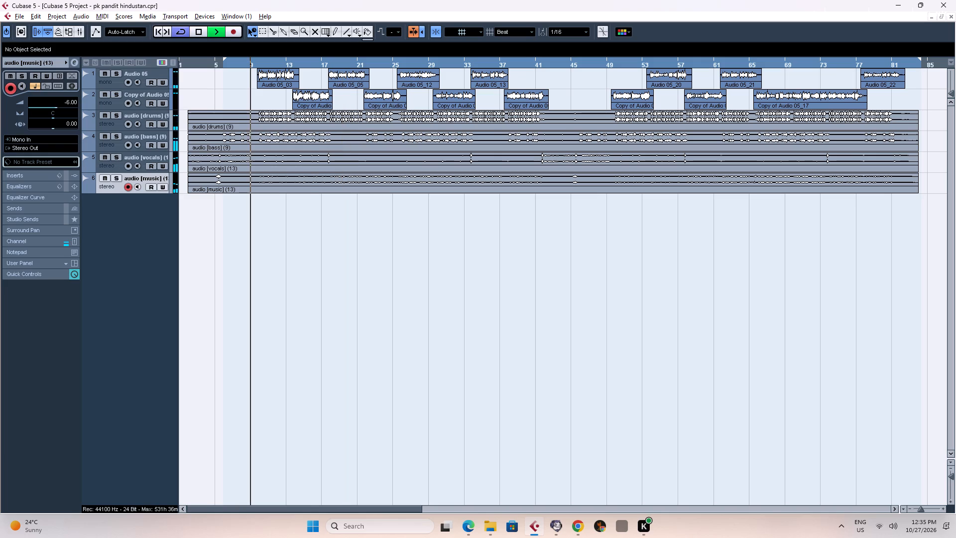
left_click(310, 64)
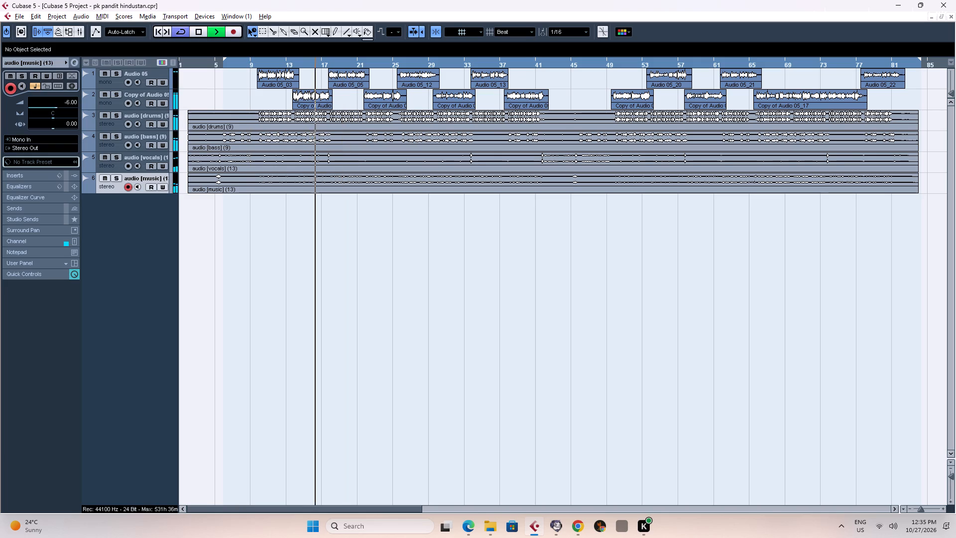
Check the channel levels in the mixer during playback and close the mixer.
key("F3")
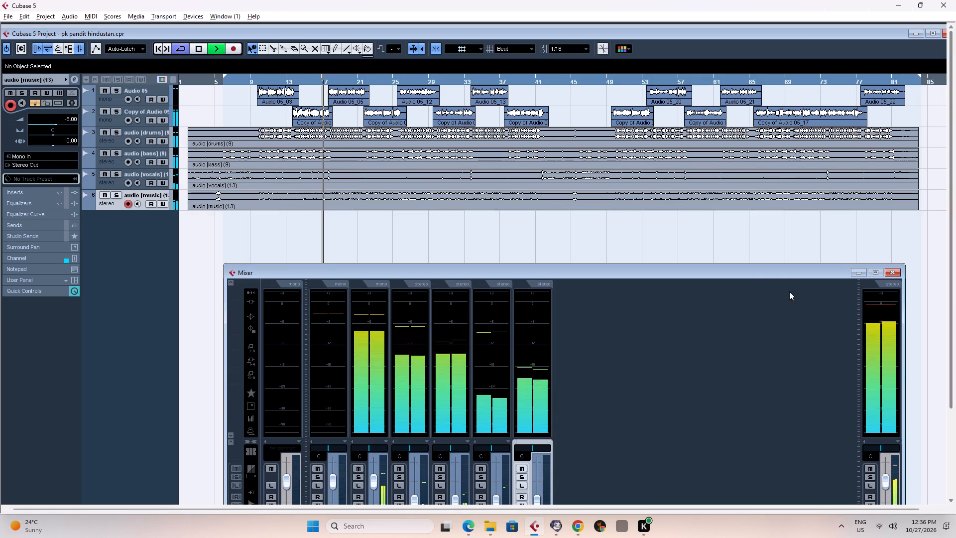
left_click_drag(769, 275, 724, 79)
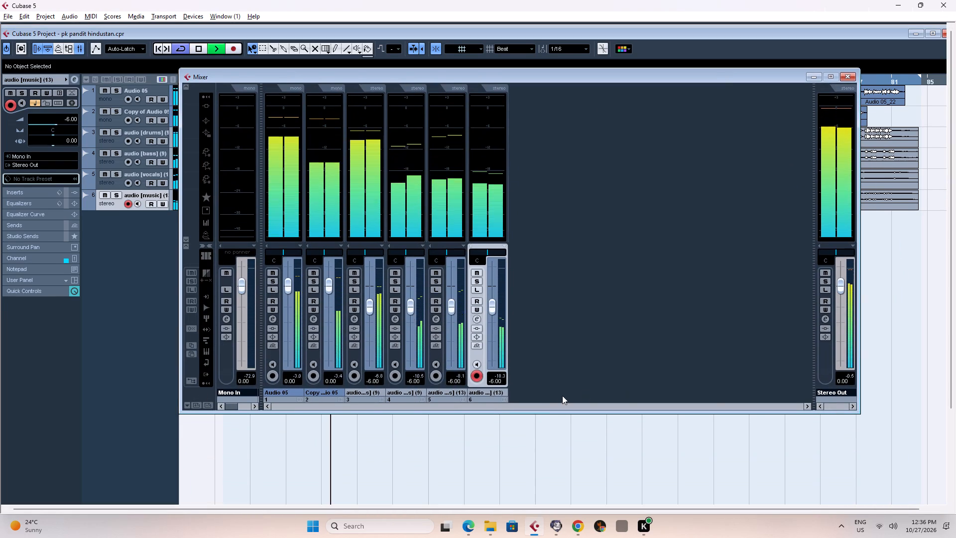
left_click(844, 82)
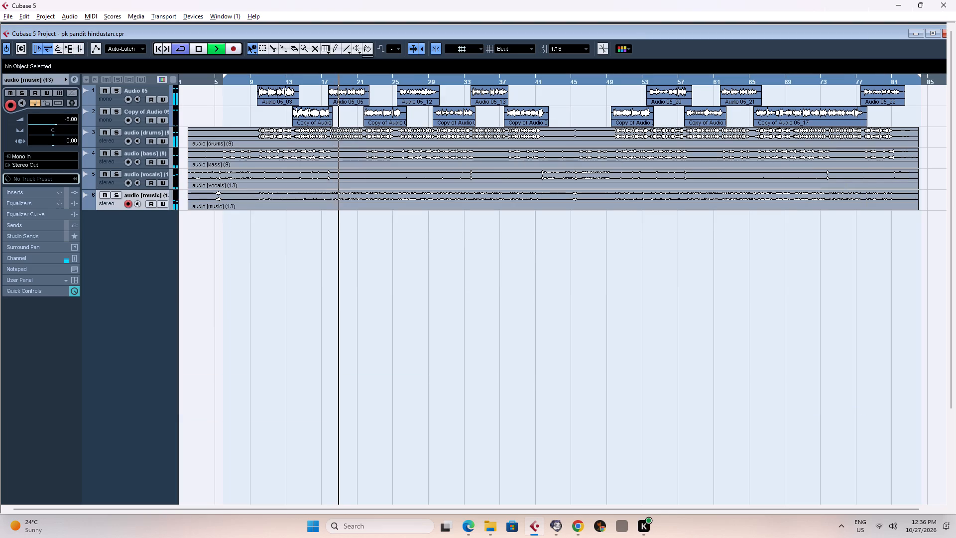
Show the transport panel and place it in the empty area below the tracks.
key("F2")
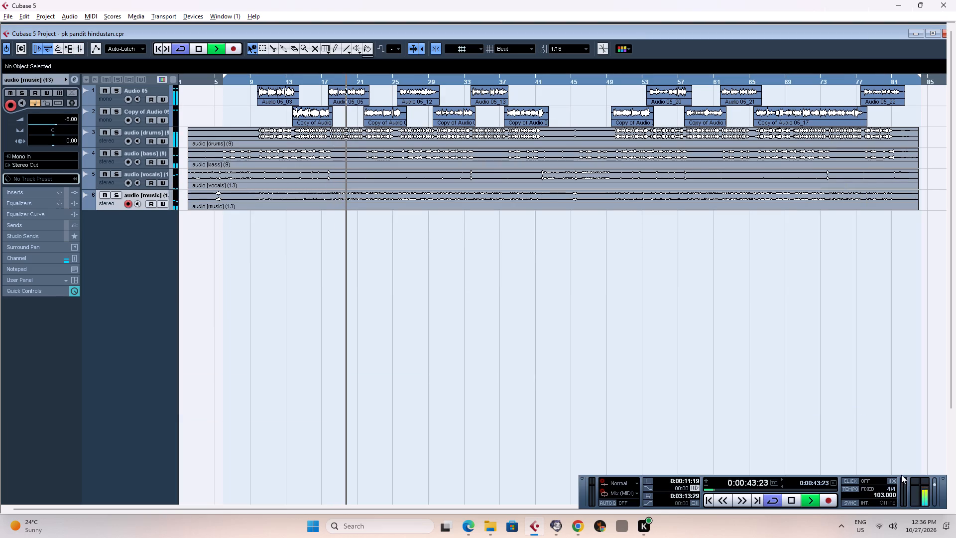
left_click_drag(909, 475, 907, 323)
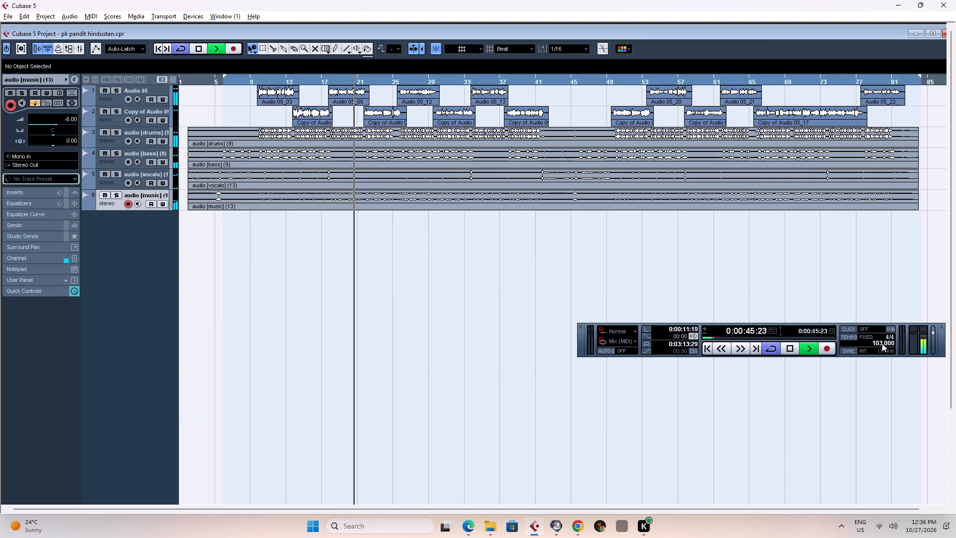
Stop playback and delete all clips on the Audio 05 and Copy of Audio 05 tracks.
key("space")
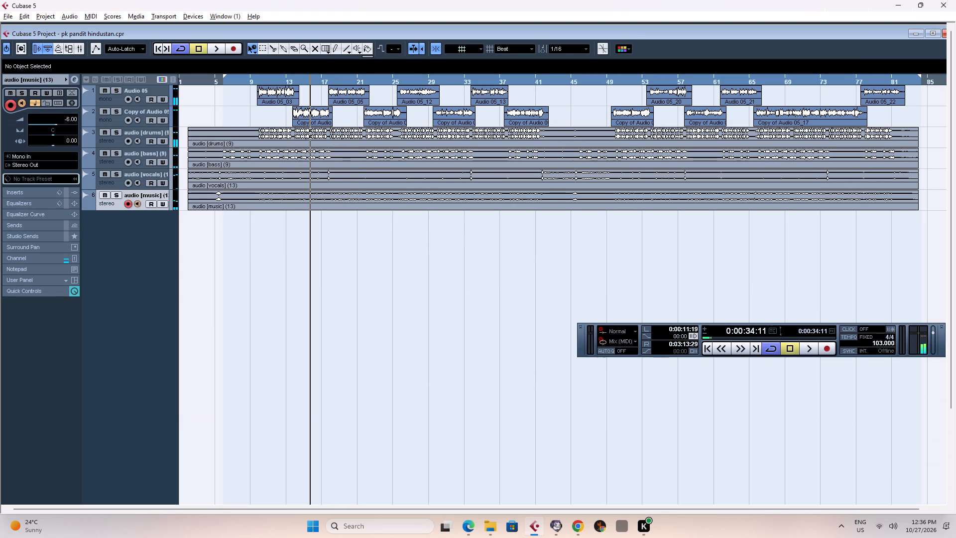
left_click_drag(927, 111, 264, 90)
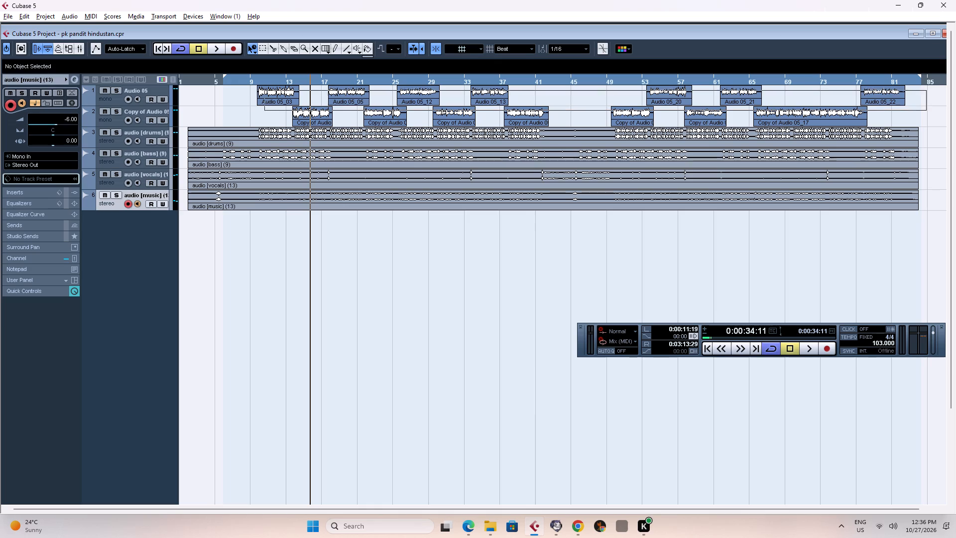
left_click_drag(264, 90, 256, 92)
key("Delete")
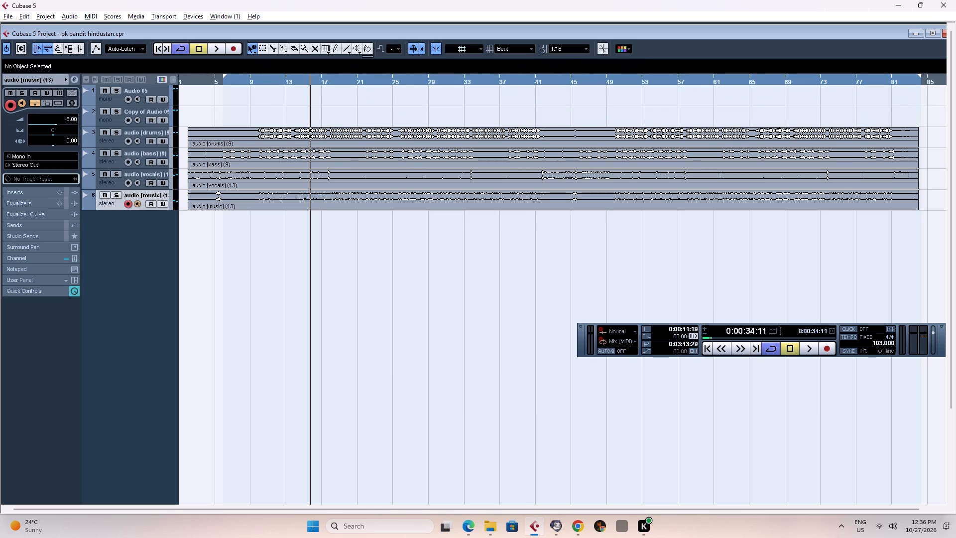
Audition the drums, bass, vocals and music stems together from around bar 10.
left_click(257, 82)
key("space")
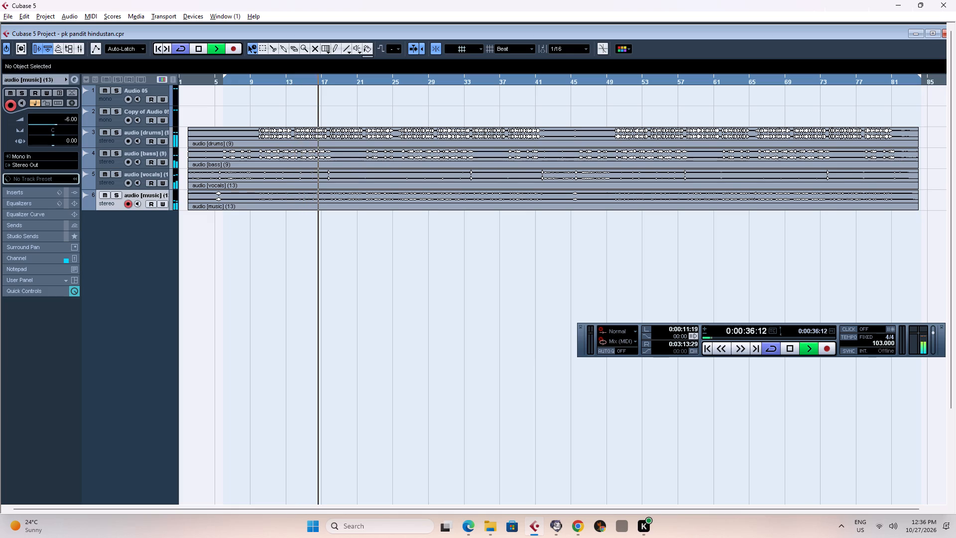
left_click(259, 79)
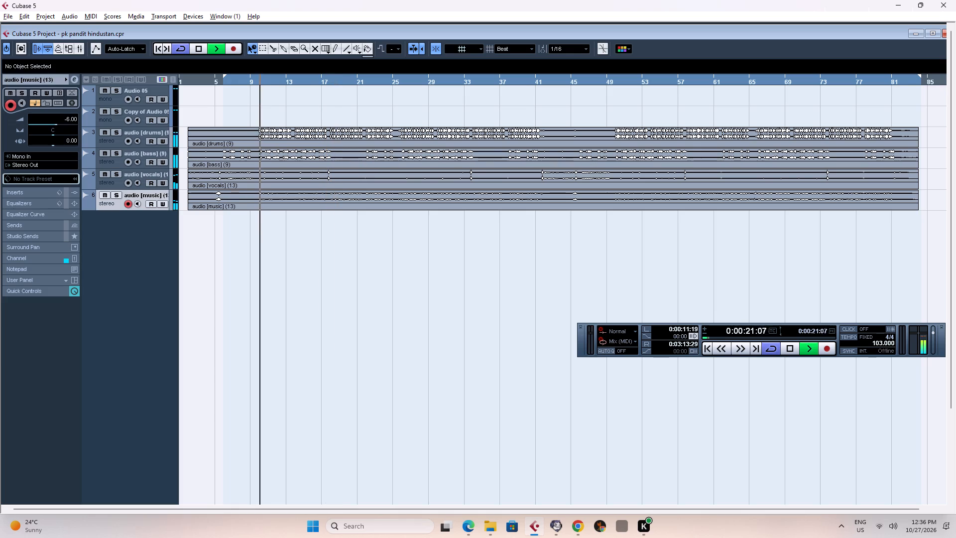
key("space")
Split the drums, bass, vocals and music clips together at bar 6, returning to the selection tool.
type("h")
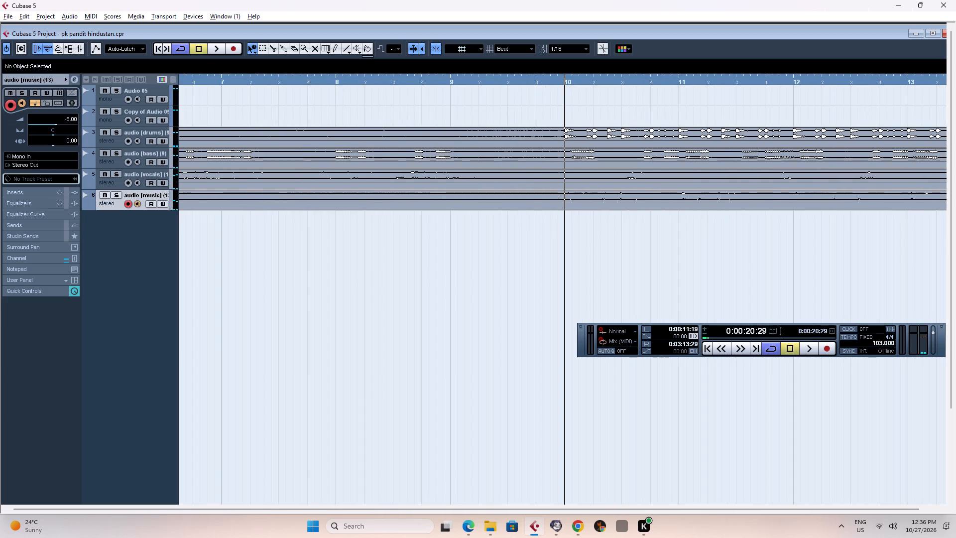
key("g")
key("g")
key("g")
key("g")
key("g")
key("g")
key("g")
key("g")
key("g")
key("h")
key("h")
key("h")
key("h")
key("h")
key("h")
key("h")
key("h")
key("h")
key("h")
key("h")
key("h")
key("h")
key("h")
key("h")
key("h")
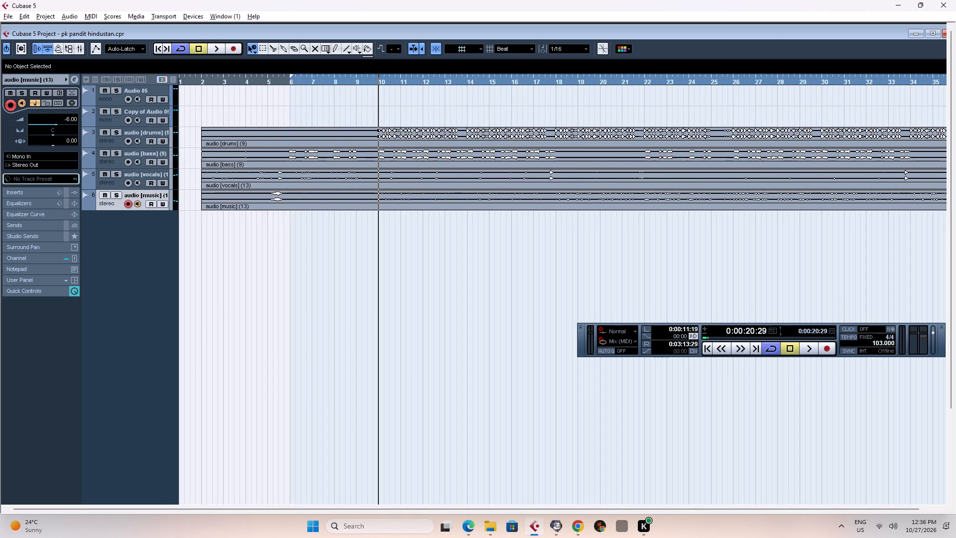
key("g")
key("g")
key("g")
key("g")
key("g")
key("g")
key("g")
key("g")
key("g")
key("g")
key("g")
key("g")
key("g")
key("g")
key("g")
key("g")
left_click_drag(267, 120, 285, 241)
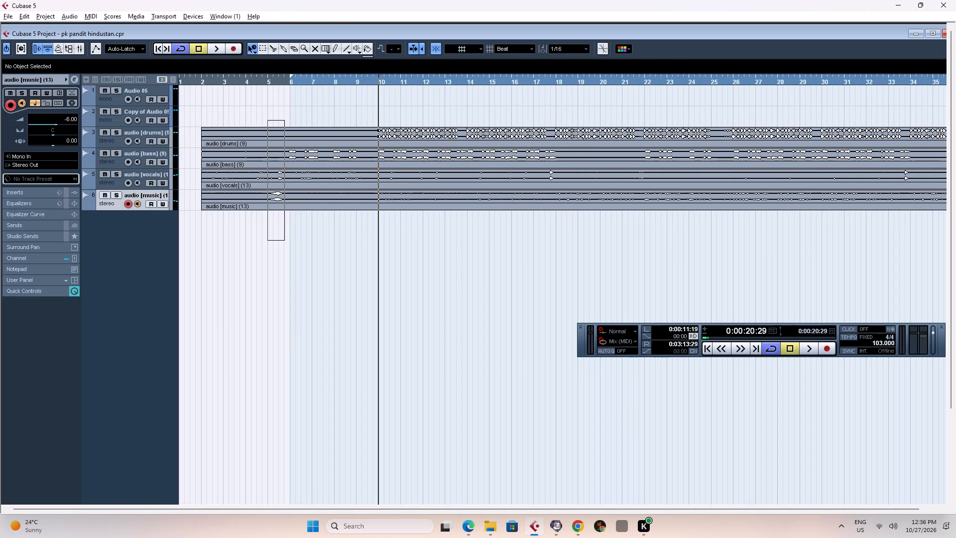
left_click_drag(285, 241, 285, 240)
key("h")
key("h")
key("h")
key("h")
key("h")
key("h")
key("h")
key("h")
key("h")
key("h")
key("g")
key("g")
key("g")
key("g")
key("g")
key("g")
key("g")
key("g")
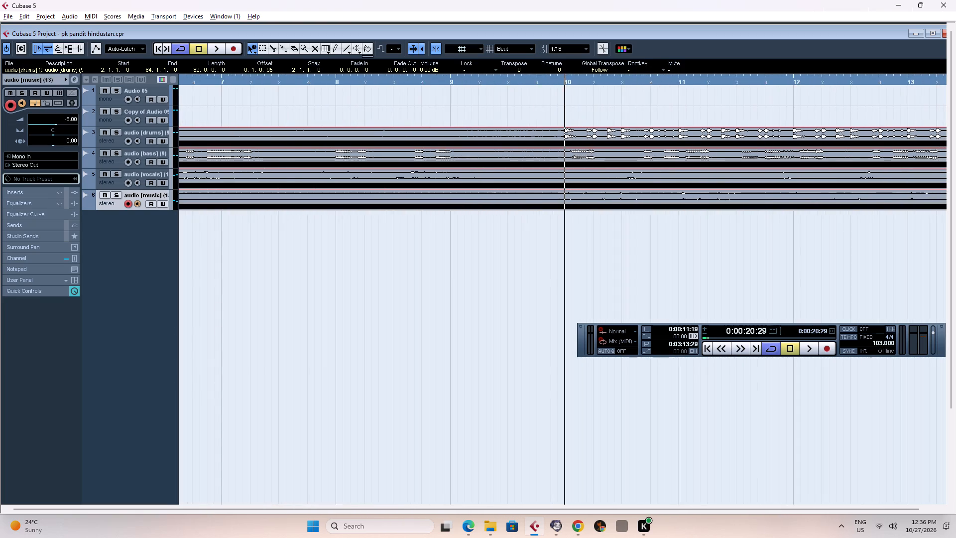
left_click(338, 82)
key("space")
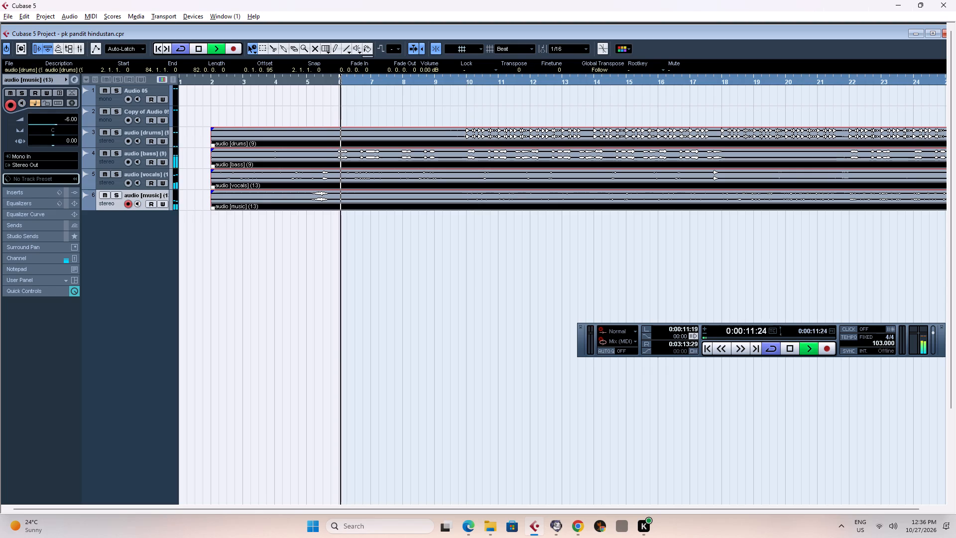
key("space")
type("h")
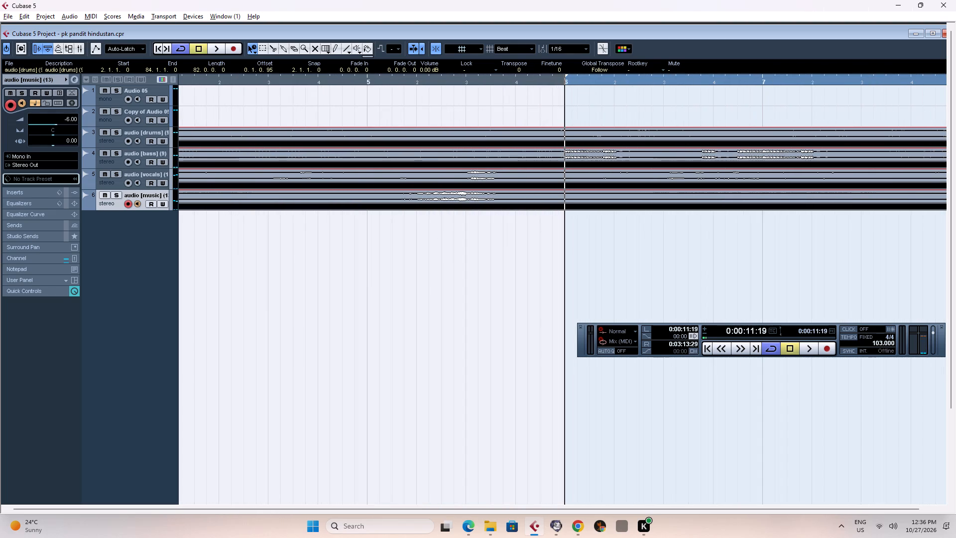
right_click_drag(500, 145, 521, 142)
left_click(562, 151)
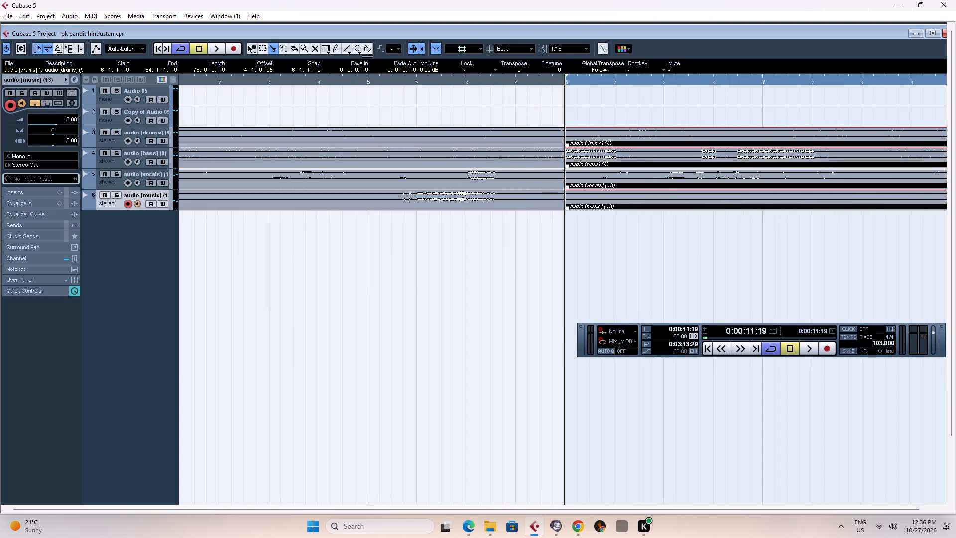
right_click(465, 166)
Audition the split stems from bar 6 and from around bar 79 near their end.
key("g")
key("g")
key("g")
key("g")
key("g")
key("g")
key("g")
key("g")
key("g")
key("g")
key("g")
key("g")
key("g")
key("g")
key("g")
key("g")
key("g")
key("g")
key("g")
key("g")
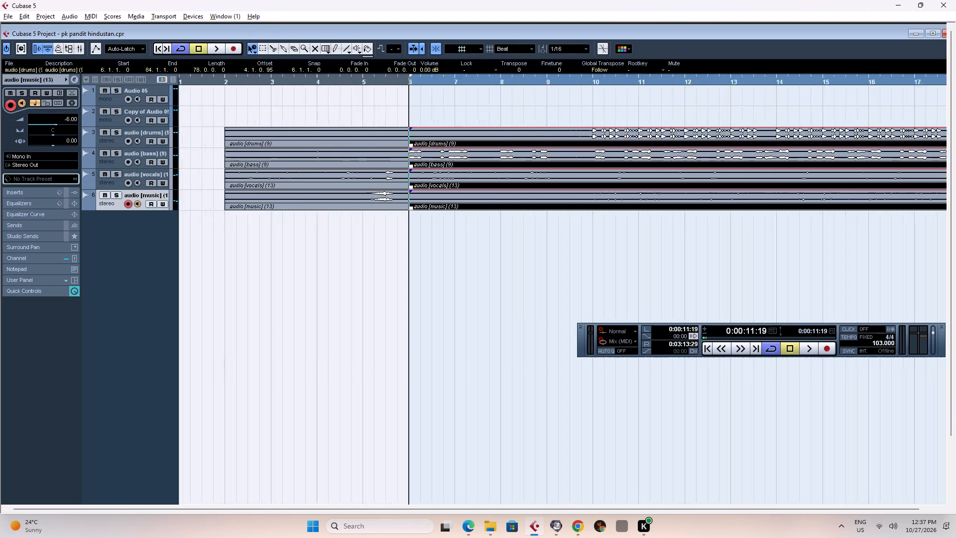
key("space")
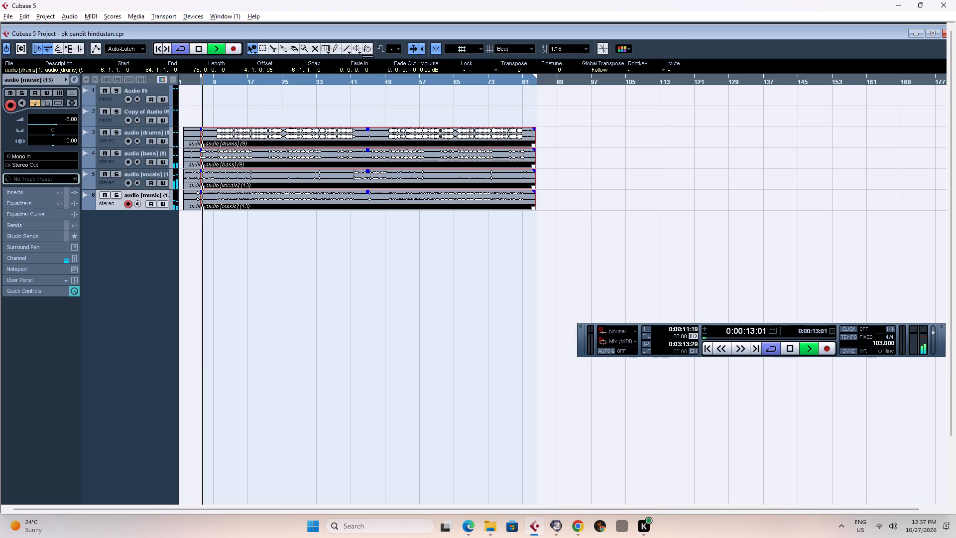
left_click(517, 81)
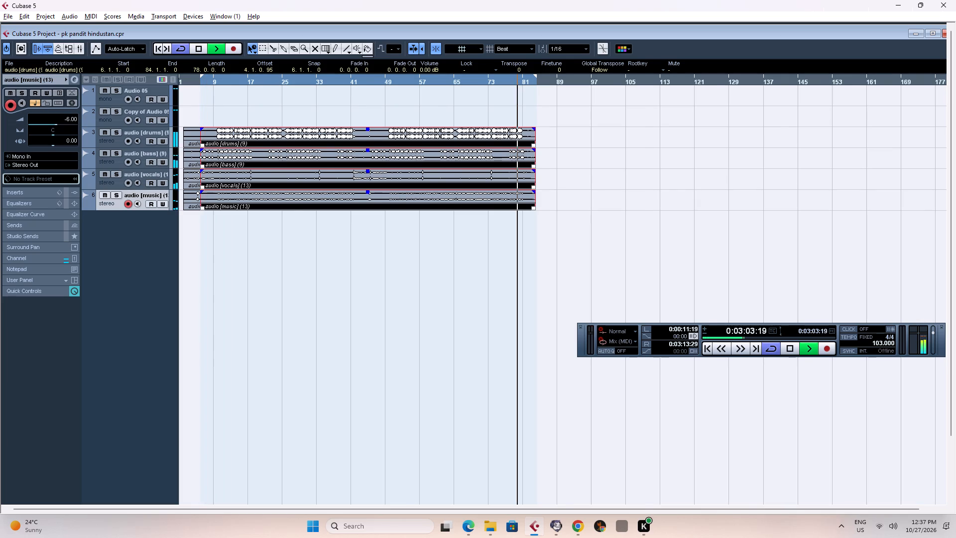
Stop playback and split the drums, bass, vocals and music clips together at bar 83, returning to the selection tool.
key("h")
key("h")
key("h")
key("h")
key("h")
key("h")
key("h")
key("h")
key("h")
key("h")
key("h")
key("h")
key("h")
key("h")
key("h")
key("h")
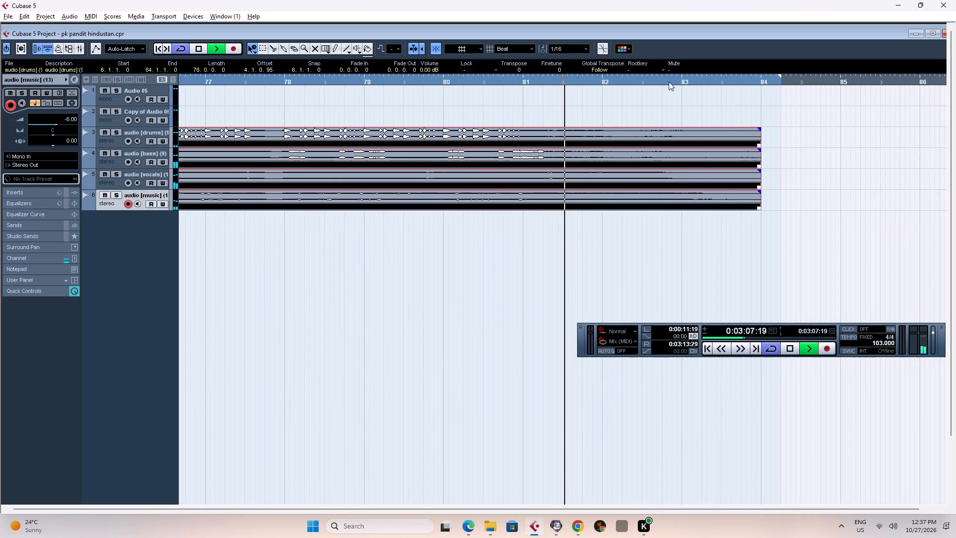
key("h")
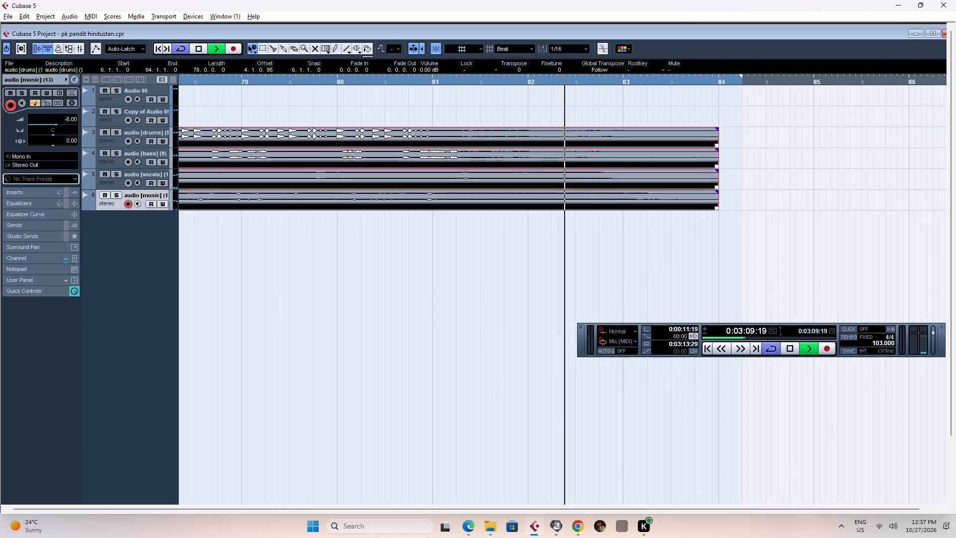
key("space")
left_click(849, 82)
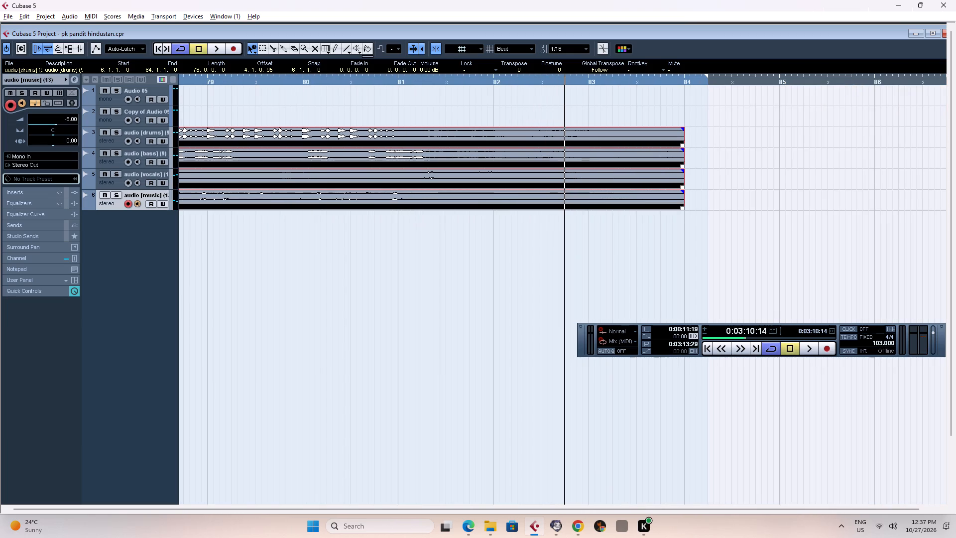
left_click(589, 83)
right_click_drag(539, 132, 555, 131)
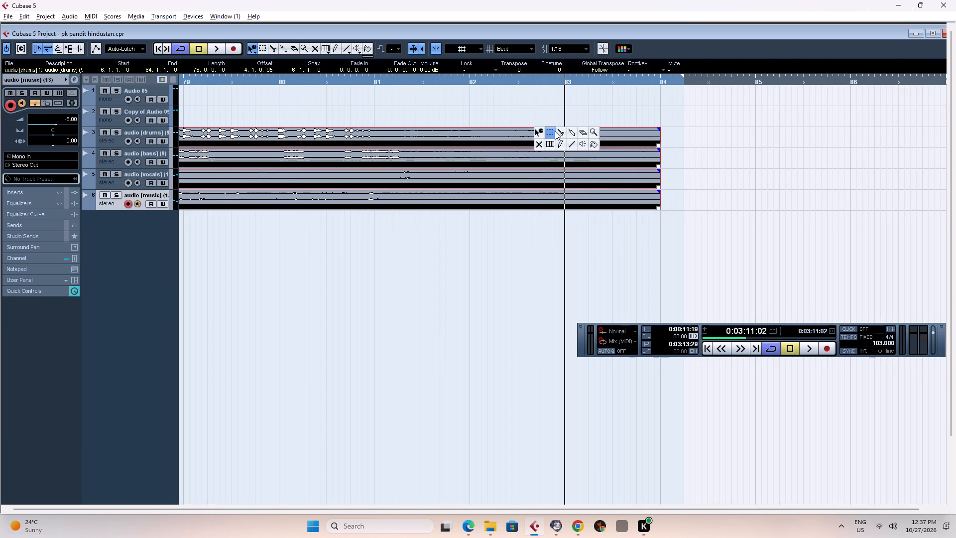
right_click_drag(555, 131, 556, 131)
left_click(567, 157)
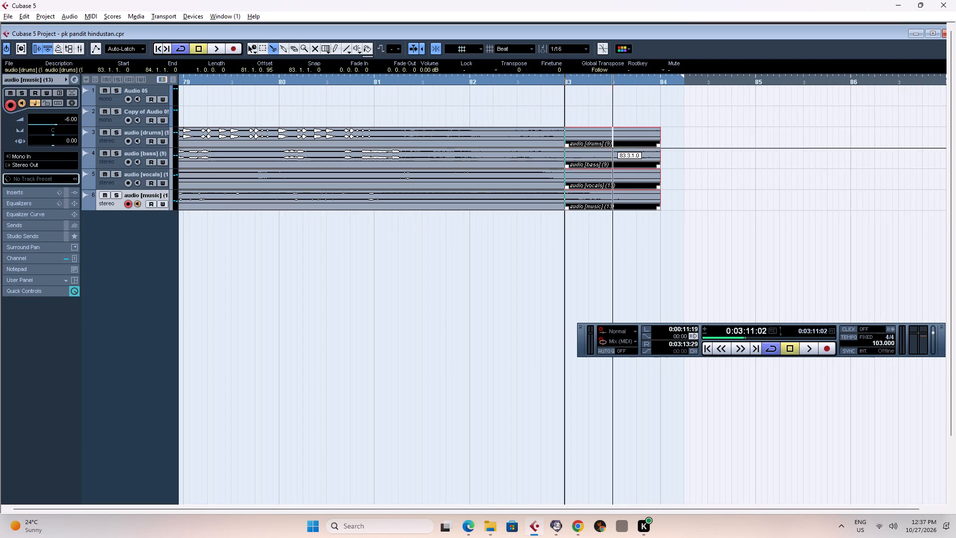
right_click(693, 119)
Delete the short drums, bass, vocals and music pieces after bar 83.
left_click_drag(629, 120, 643, 230)
key("g")
key("g")
key("g")
key("g")
key("g")
key("g")
key("g")
key("g")
key("g")
key("g")
key("g")
key("g")
key("g")
key("g")
key("g")
key("g")
key("g")
key("g")
key("g")
key("g")
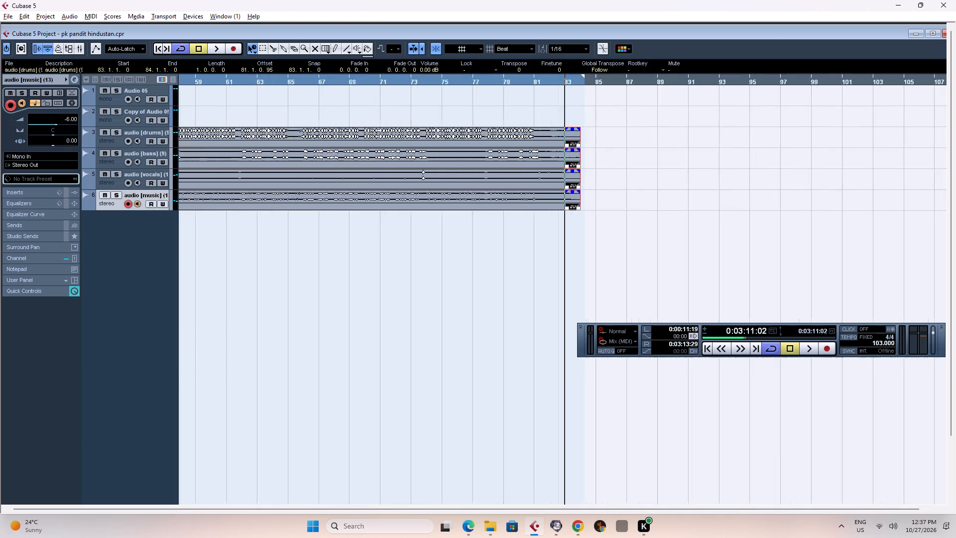
key("Delete")
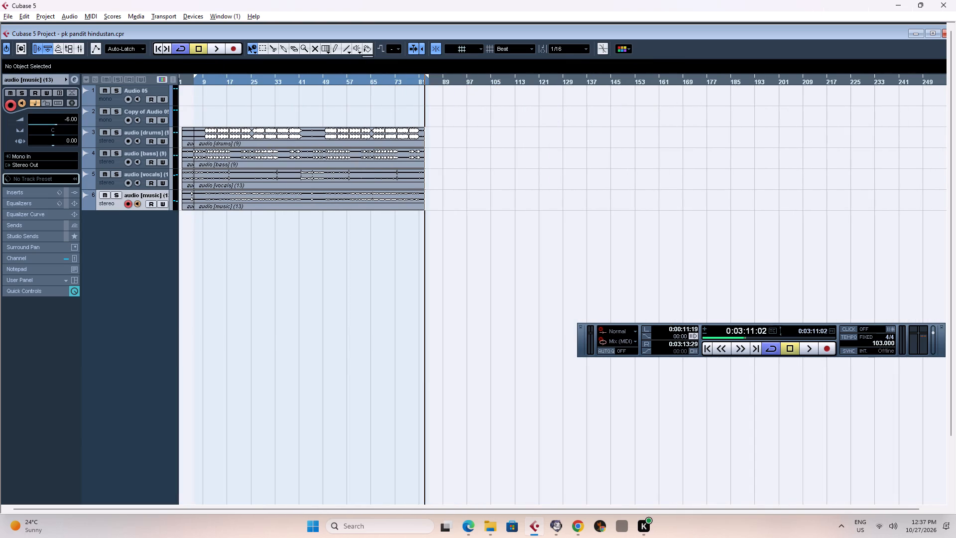
Audition the trimmed stems from around bars 6 to 7 in two short passes.
left_click(197, 84)
key("space")
key("space")
type("h")
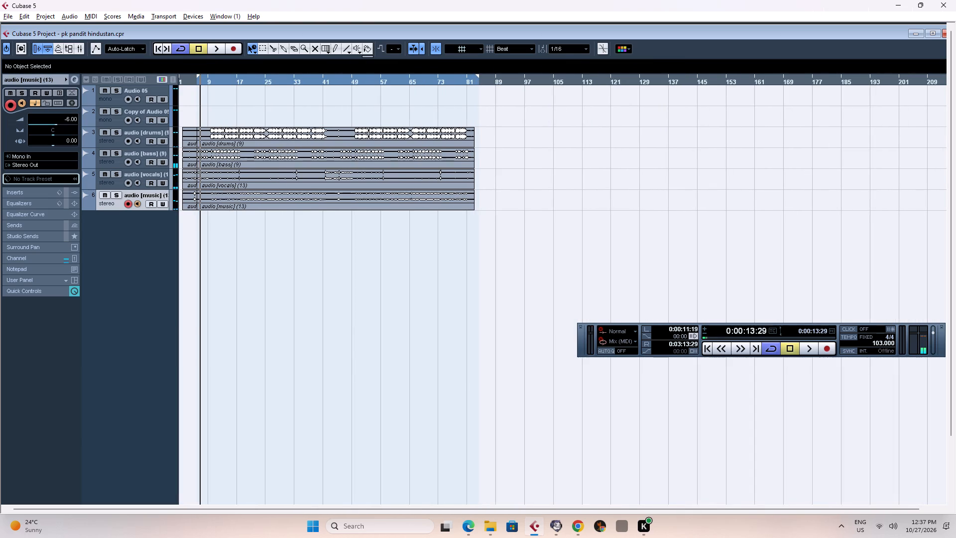
key("g")
key("g")
key("g")
key("g")
key("g")
key("g")
key("g")
key("g")
key("g")
key("g")
key("g")
key("g")
key("g")
key("g")
key("g")
key("g")
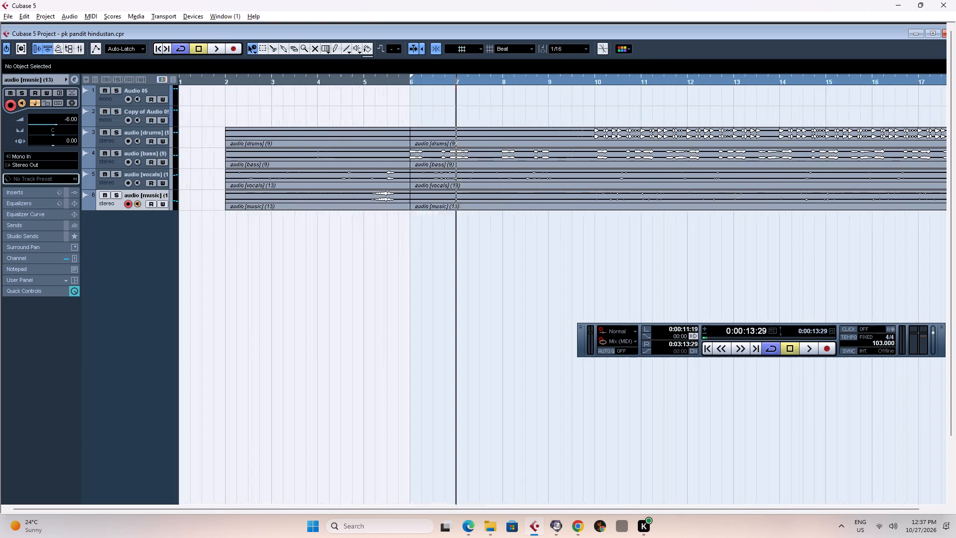
key("space")
key("space")
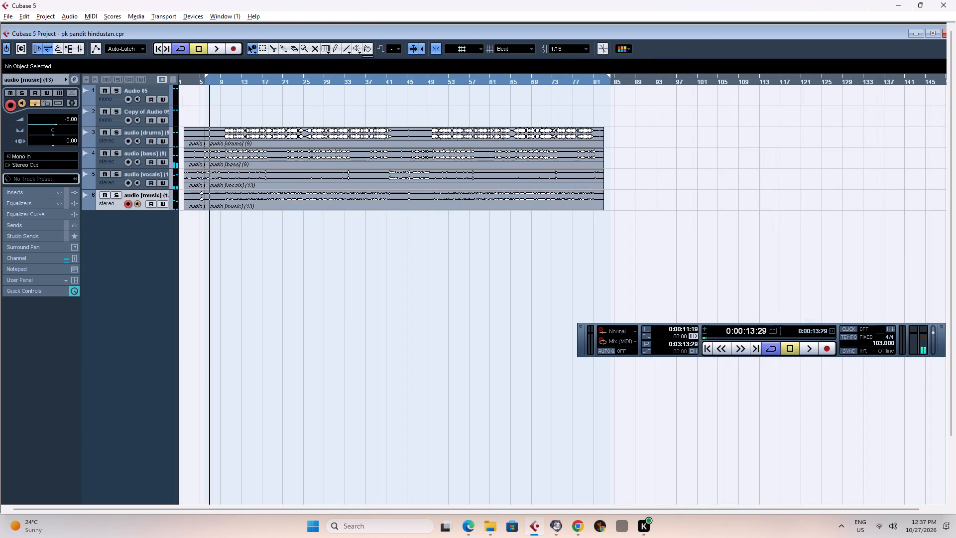
Save the project.
key("ctrl+s")
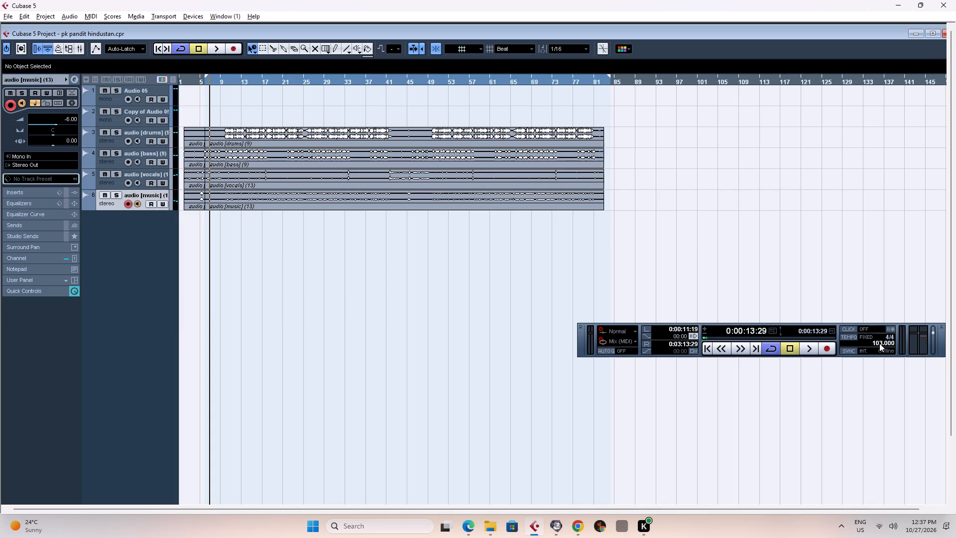
Set the project's fixed tempo to 101 BPM.
left_click(867, 339)
double_click(874, 343)
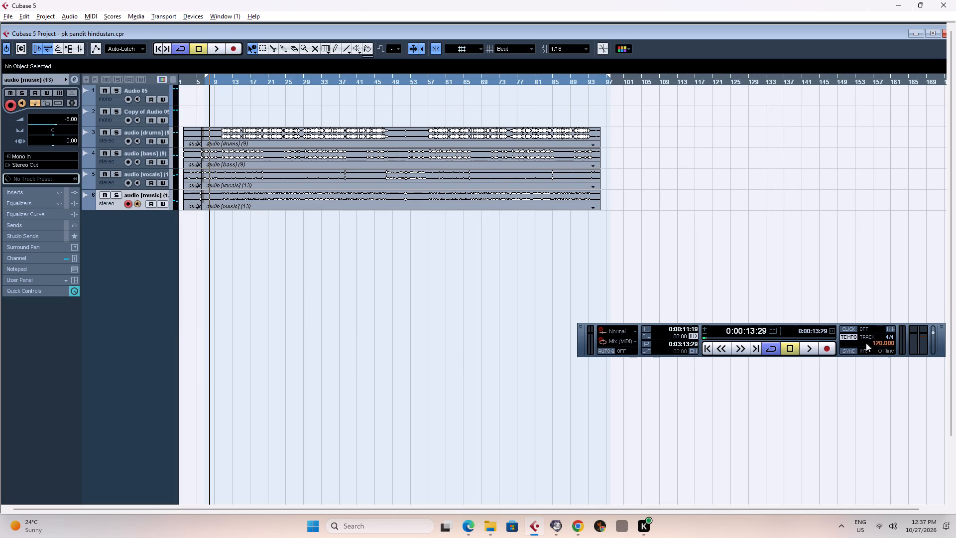
left_click(864, 340)
double_click(872, 343)
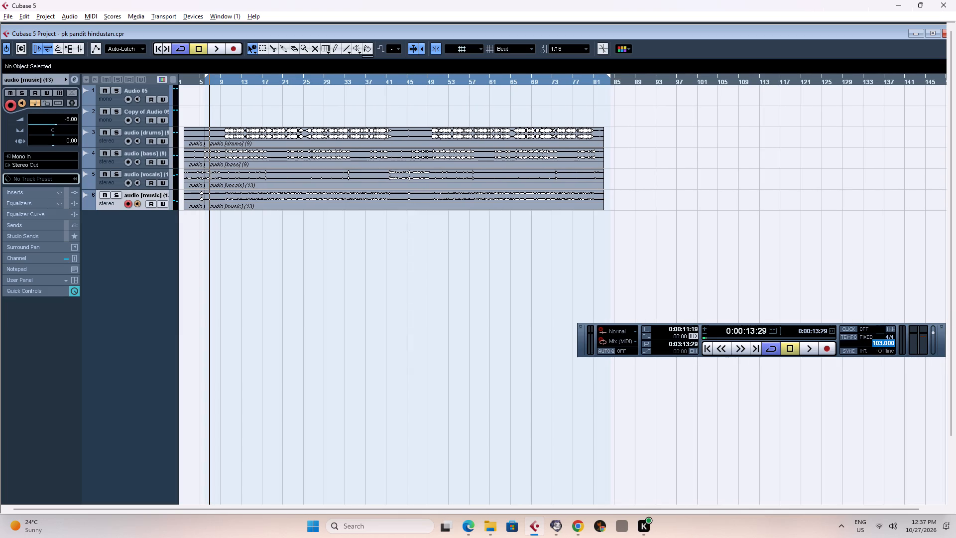
type("10")
key("Return")
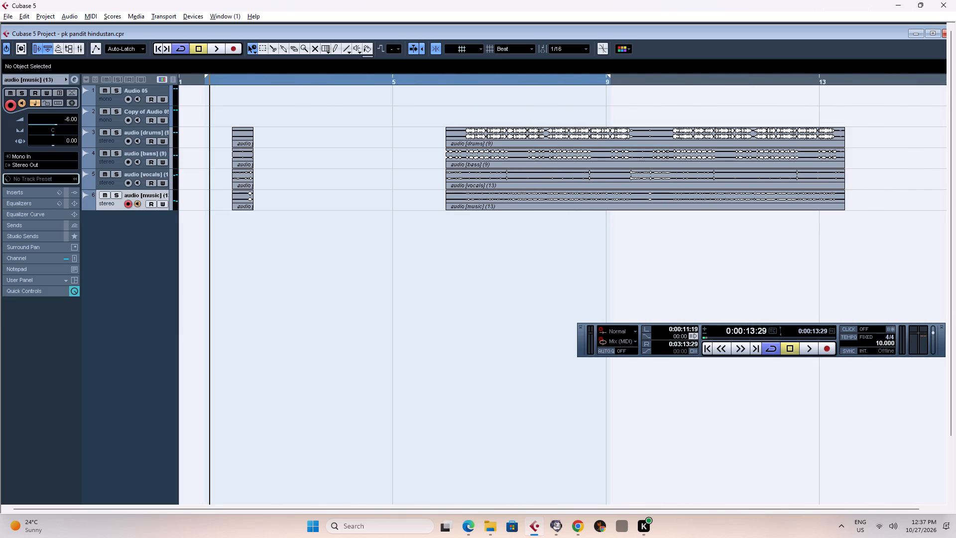
double_click(880, 343)
type("101")
key("Return")
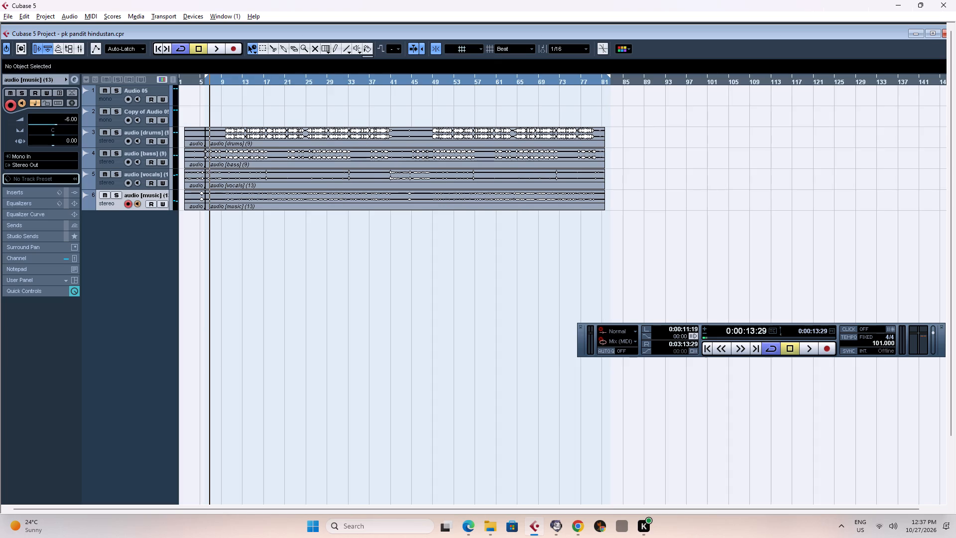
Examine the stem clips around the bar 6 split at close range against the new tempo grid.
left_click(206, 81)
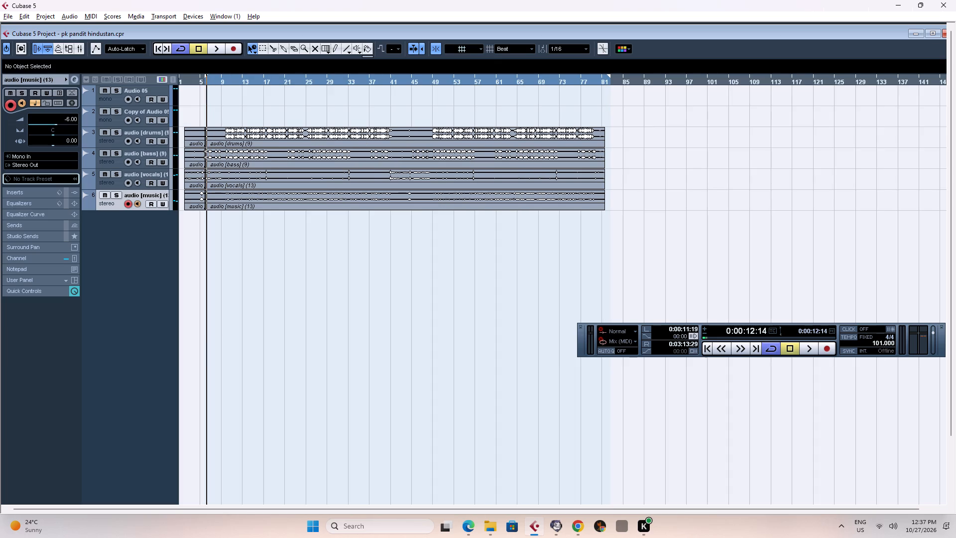
key("h")
key("h")
key("h")
key("h")
key("h")
key("h")
key("h")
key("h")
key("h")
key("h")
key("h")
key("h")
key("h")
key("h")
key("h")
key("h")
key("h")
key("h")
key("h")
key("h")
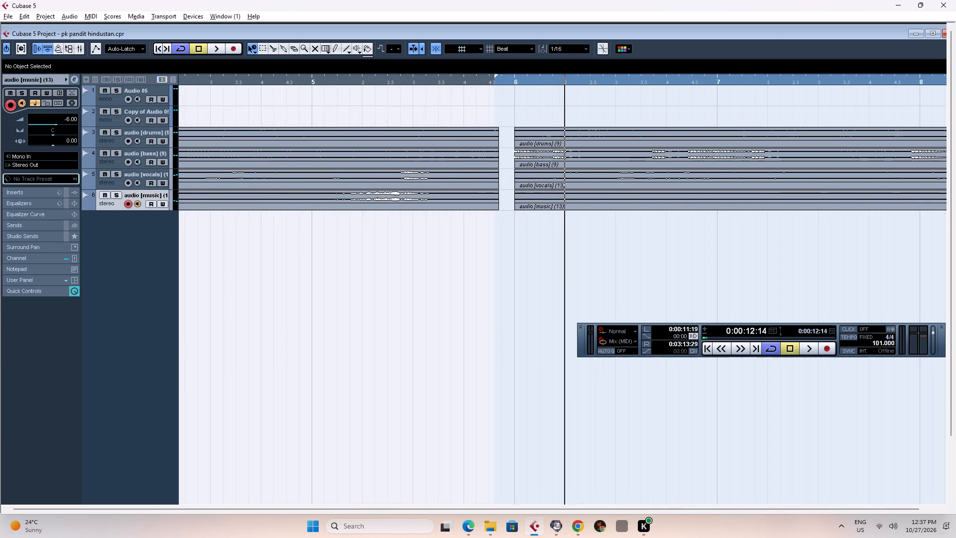
key("g")
key("g")
key("g")
key("g")
key("g")
key("g")
key("g")
key("g")
key("g")
key("g")
key("g")
key("g")
key("g")
key("g")
key("g")
key("g")
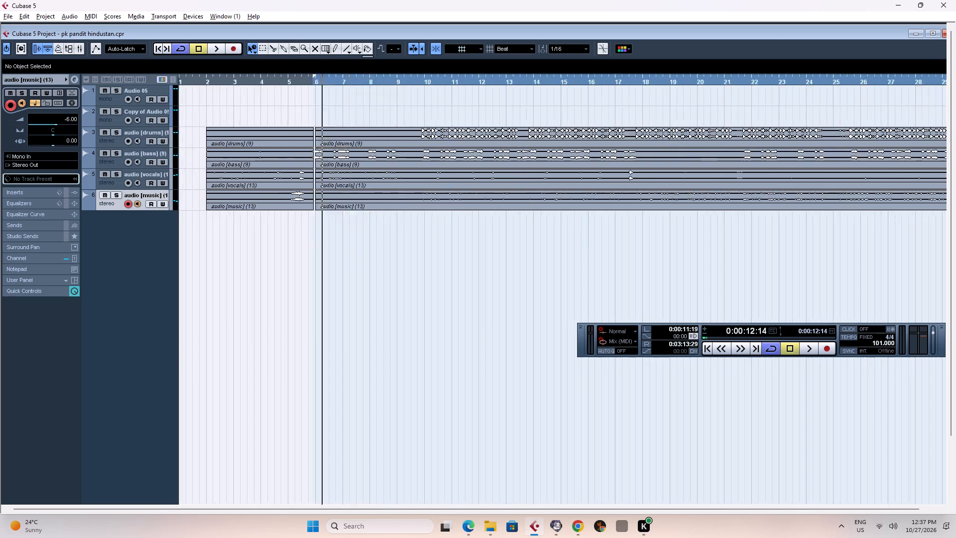
key("g")
key("g")
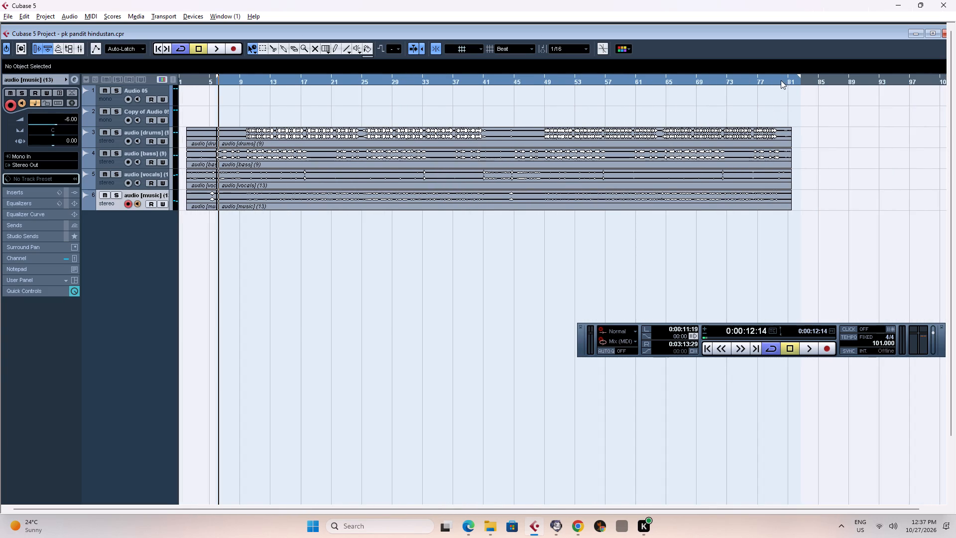
Select the long drums, bass, vocals and music clips and extend their ends together to bar 82.
left_click(780, 80)
key("h")
key("h")
key("h")
key("h")
key("h")
key("h")
key("h")
key("h")
key("h")
key("h")
key("h")
key("h")
key("h")
key("h")
key("h")
key("h")
key("h")
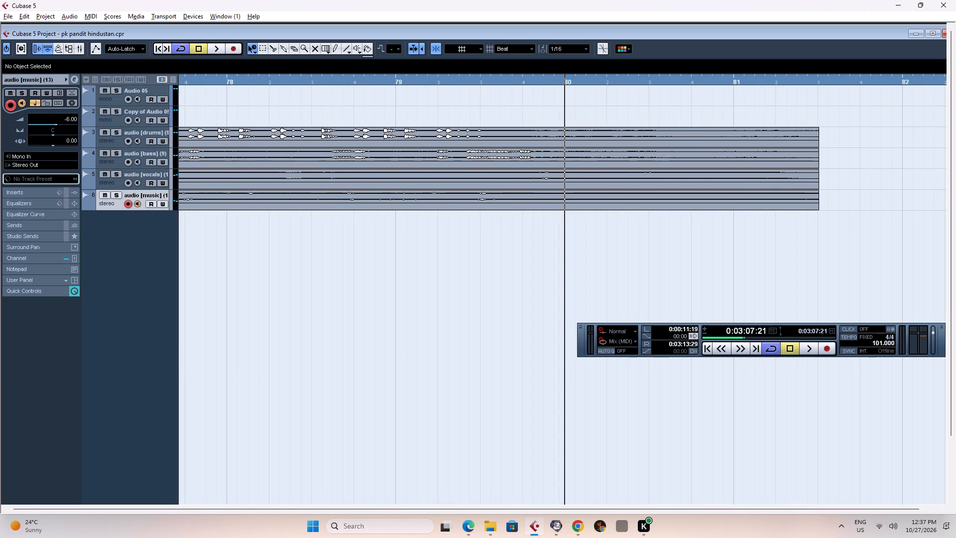
type("gg")
key("g")
left_click_drag(724, 251, 640, 130)
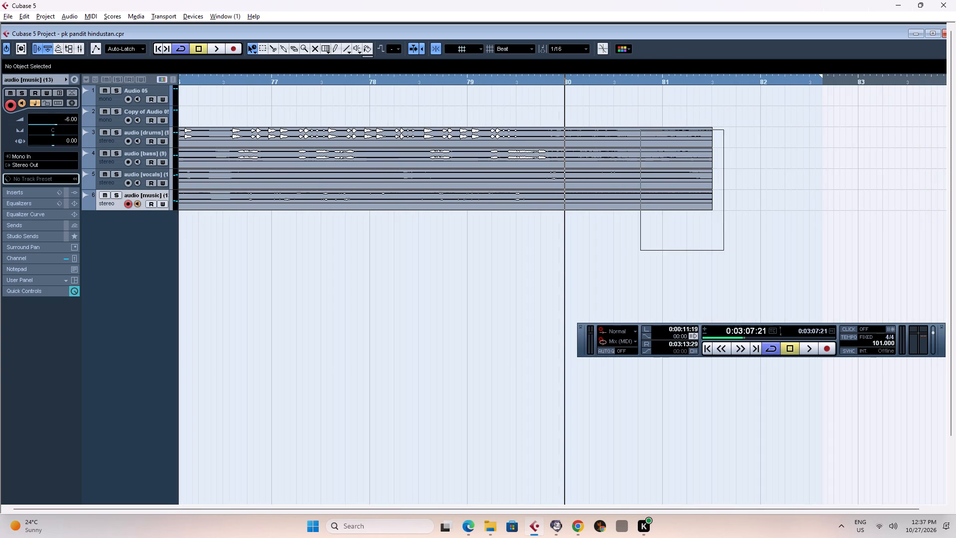
left_click_drag(640, 130, 623, 101)
type("gg")
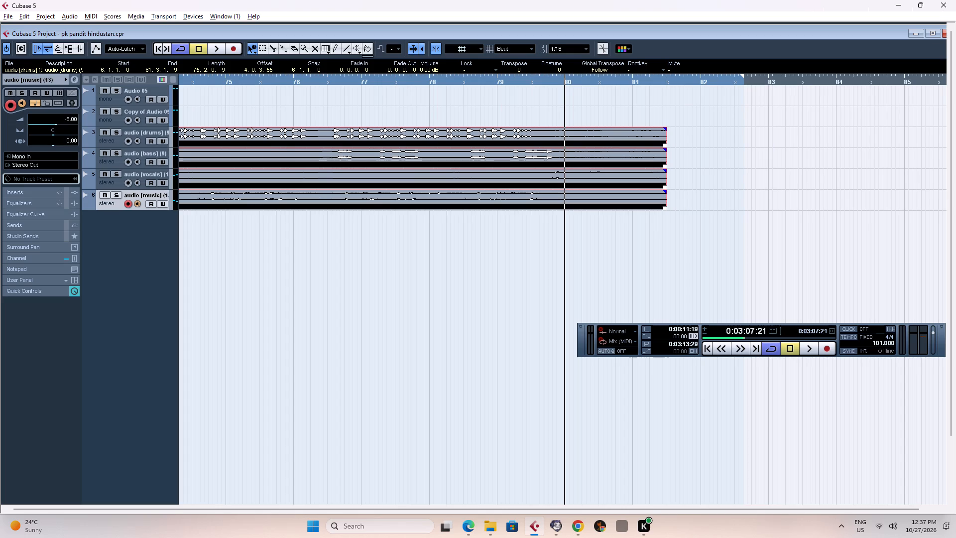
right_click(618, 135)
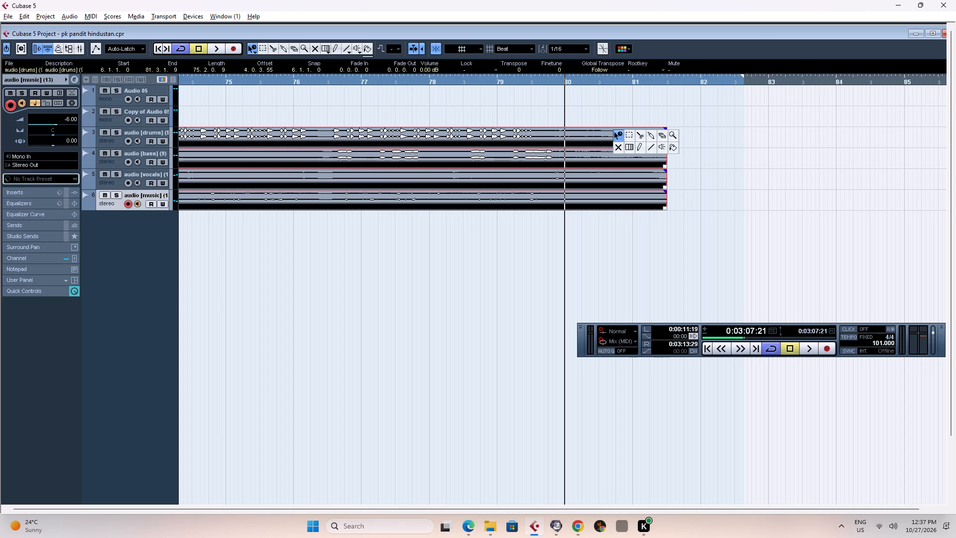
left_click_drag(666, 208, 671, 207)
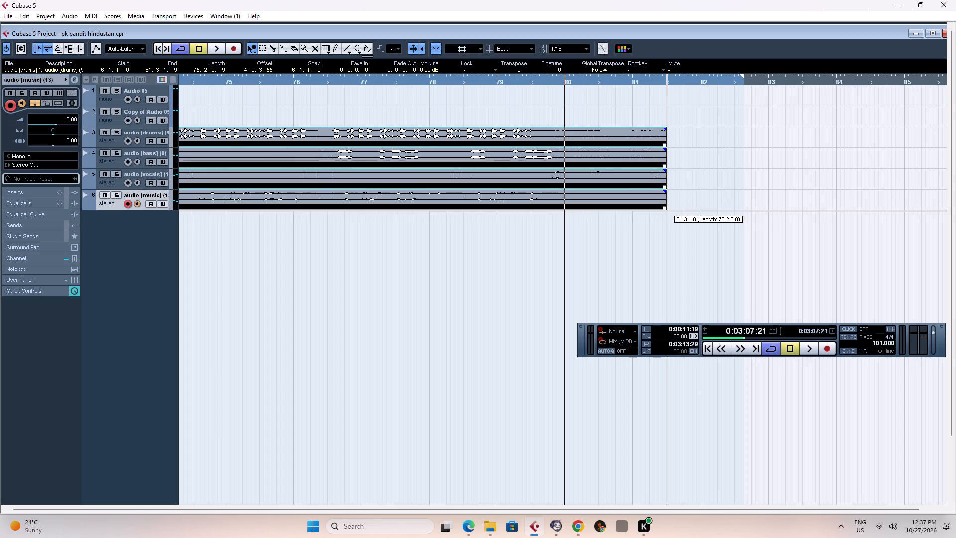
left_click_drag(671, 207, 698, 206)
key("g")
key("g")
key("g")
key("g")
key("g")
key("g")
key("g")
key("g")
key("g")
key("g")
key("g")
key("g")
key("g")
key("g")
key("g")
key("g")
key("g")
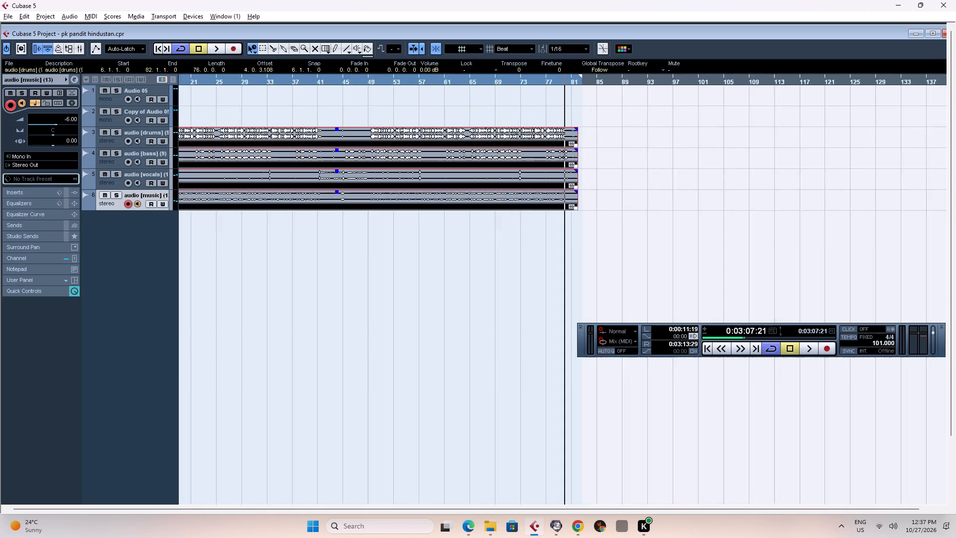
Select the short drums, bass, vocals and music clips starting at bar 2 and extend their ends together to bar 6.
left_click(200, 84)
key("h")
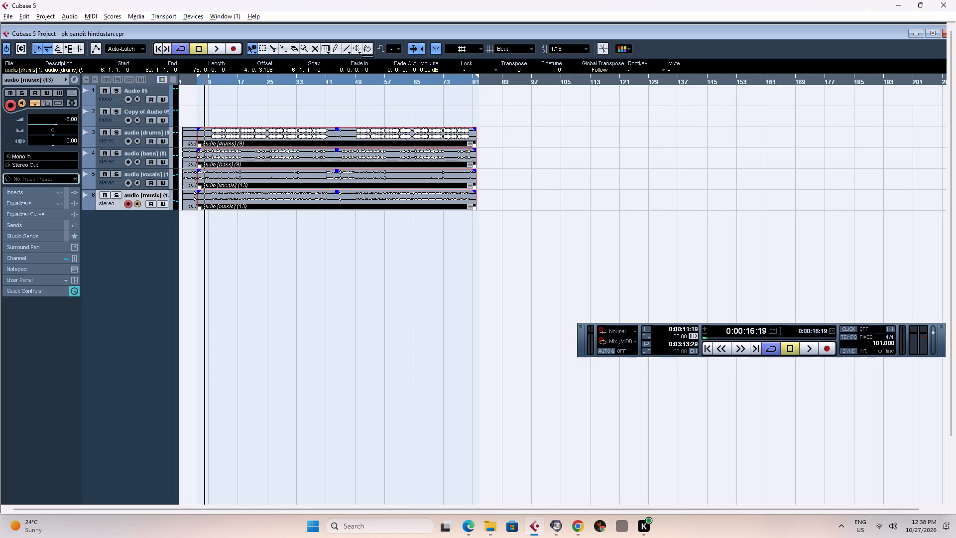
left_click(195, 83)
key("h")
key("h")
key("h")
key("h")
key("h")
key("h")
key("h")
key("h")
key("h")
key("h")
key("h")
key("h")
key("h")
key("h")
key("h")
key("h")
key("h")
key("h")
key("h")
key("h")
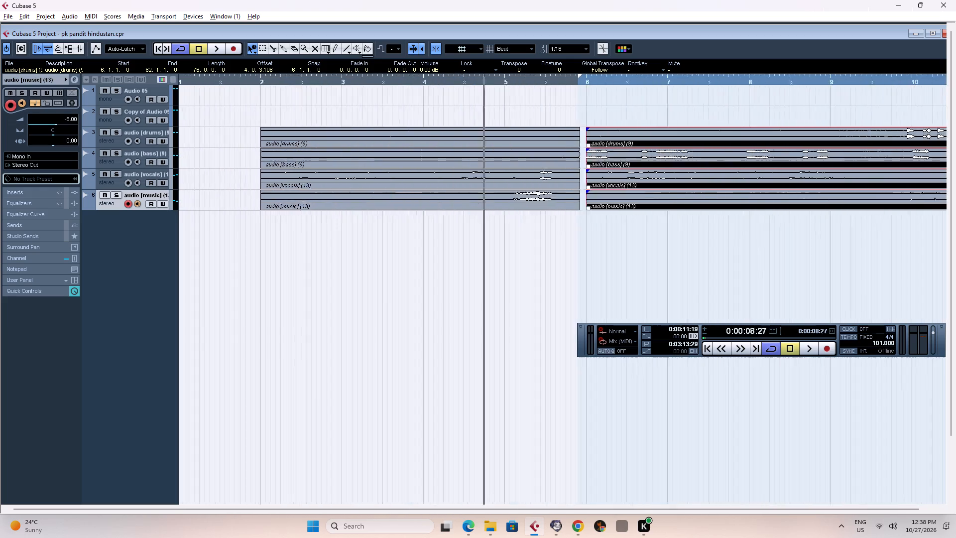
key("g")
key("g")
left_click_drag(665, 219, 615, 116)
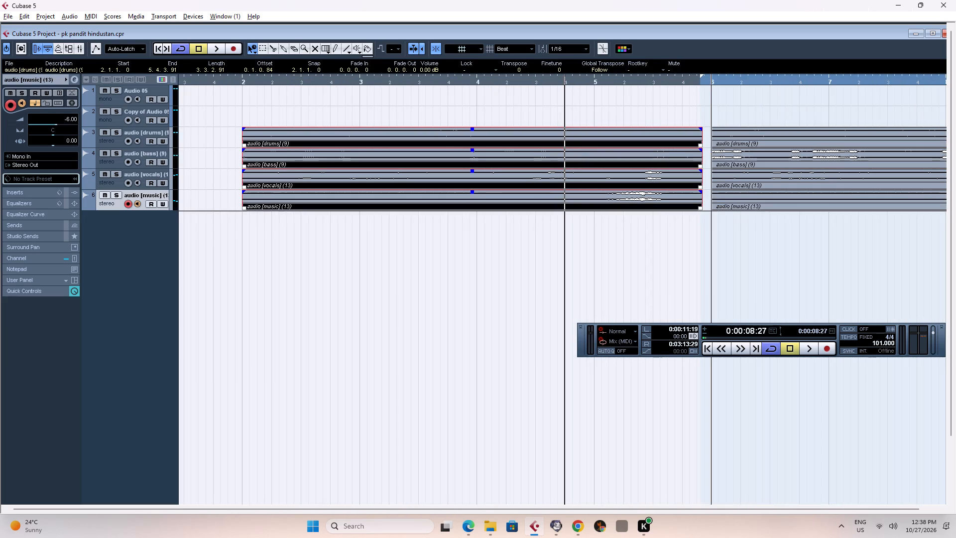
left_click_drag(701, 208, 711, 207)
Play the stems across the bar 6 join, and again from about bar 9, to check them against the tempo.
key("g")
key("g")
key("g")
key("g")
key("g")
key("g")
key("g")
key("g")
key("g")
key("g")
key("g")
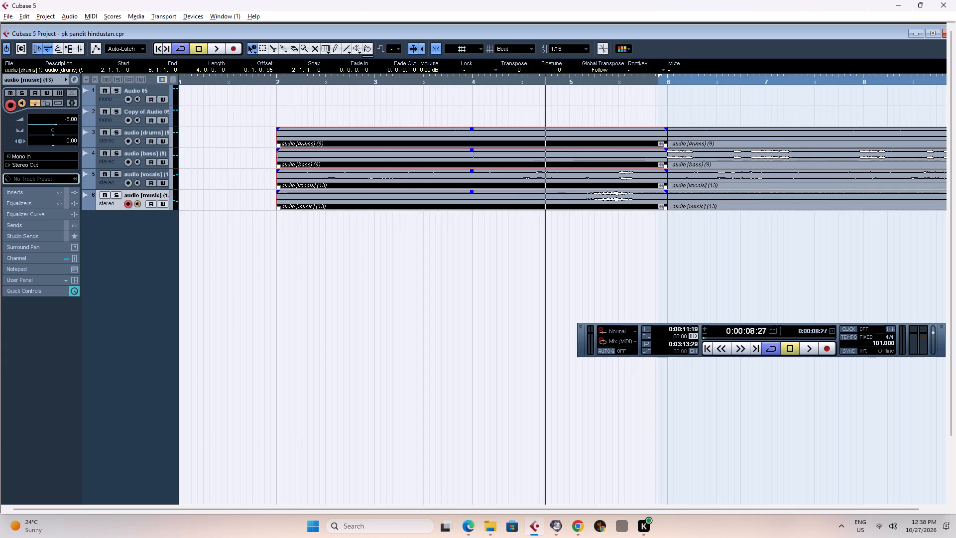
key("space")
left_click(344, 261)
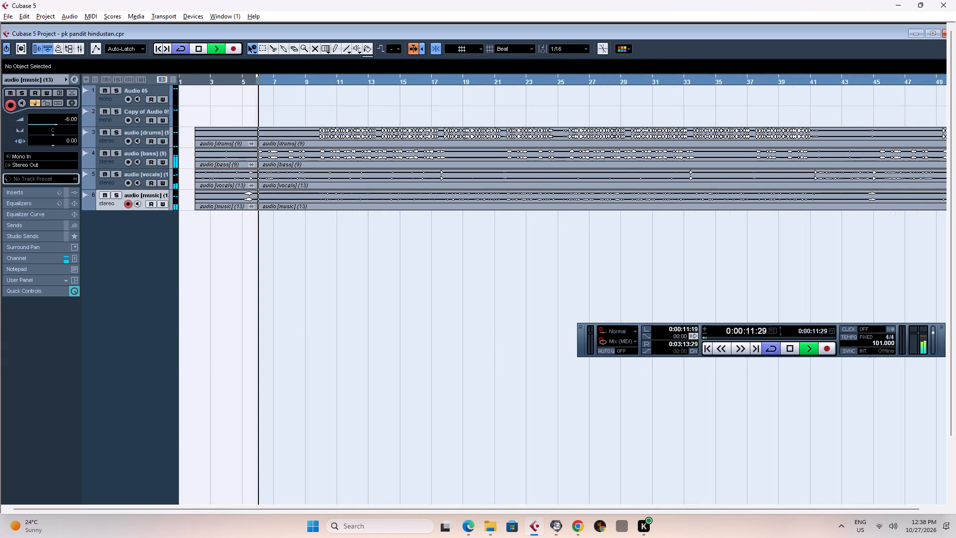
left_click(312, 81)
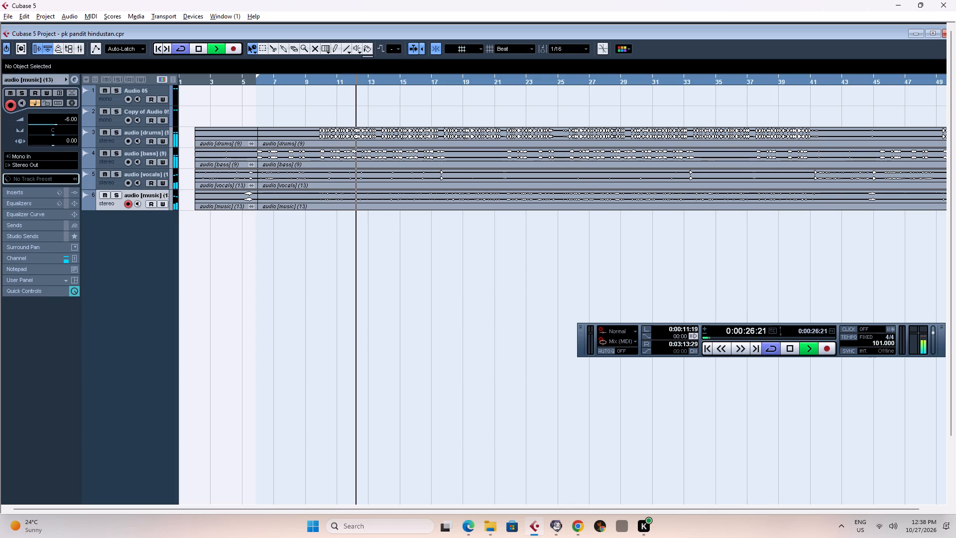
Save the project.
key("ctrl+s")
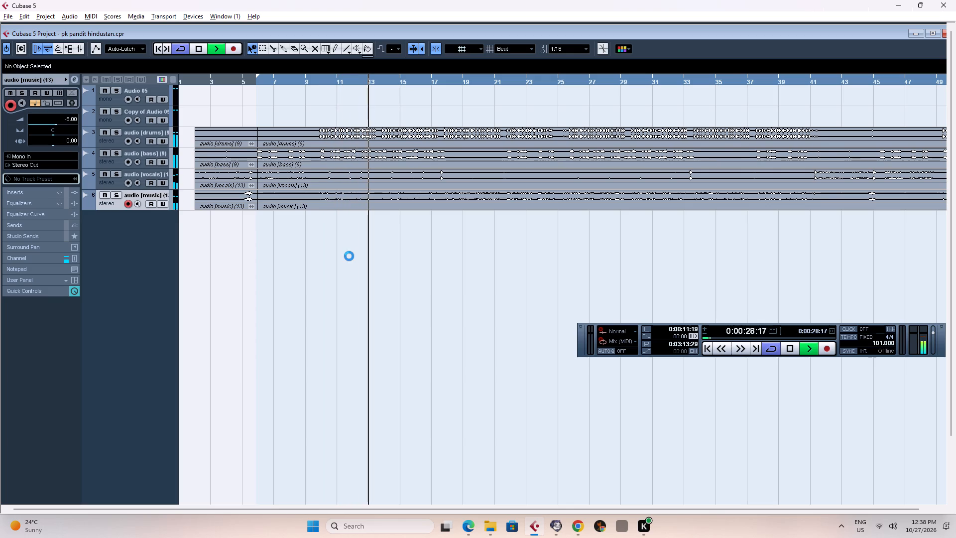
Replay the stems from about bar 9 and examine the clips against the bar grid while listening.
key("space")
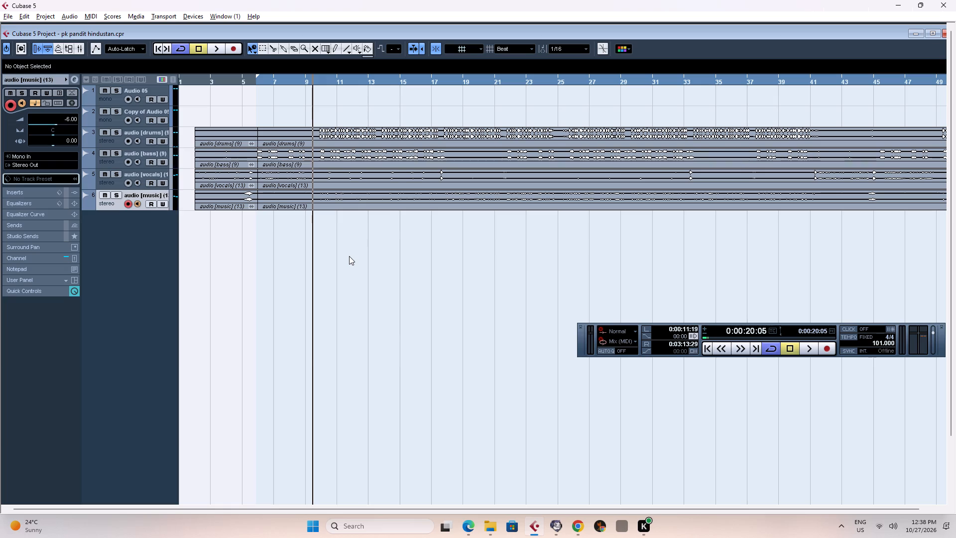
key("space")
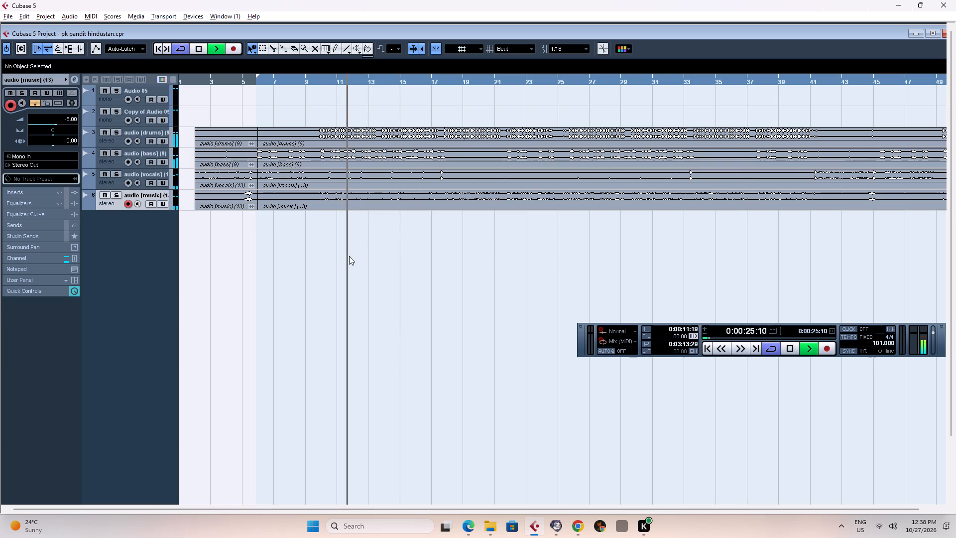
key("f")
key("f")
key("f")
key("f")
key("f")
key("f")
key("f")
key("f")
key("f")
key("f")
key("f")
key("f")
key("f")
key("f")
key("g")
key("g")
key("g")
key("g")
key("g")
key("g")
key("g")
key("g")
key("g")
key("g")
key("g")
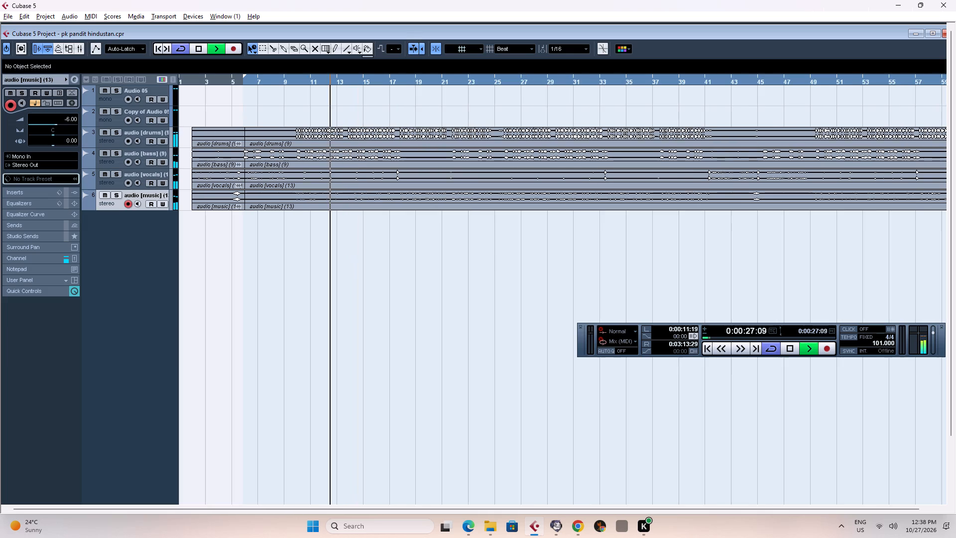
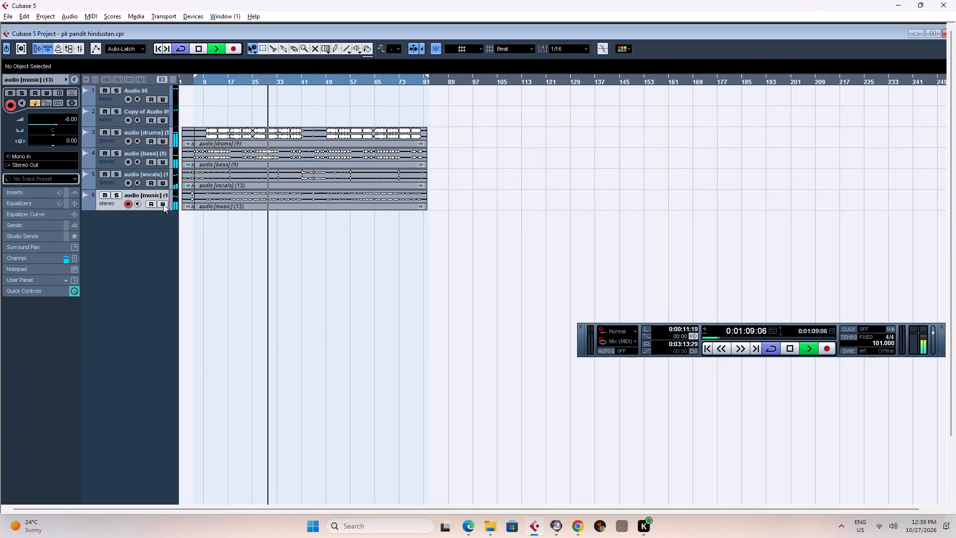
Solo the audio [bass] (9) track.
left_click(106, 154)
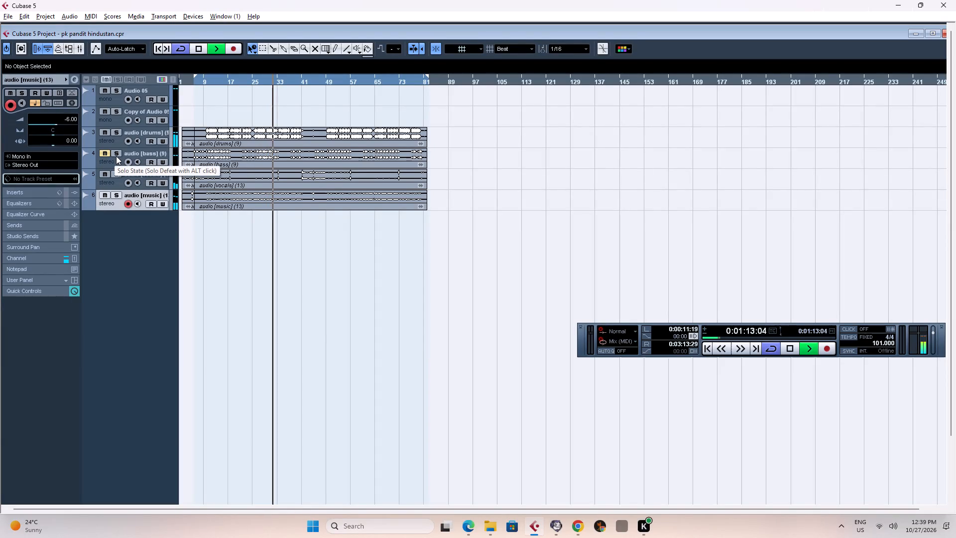
left_click(105, 157)
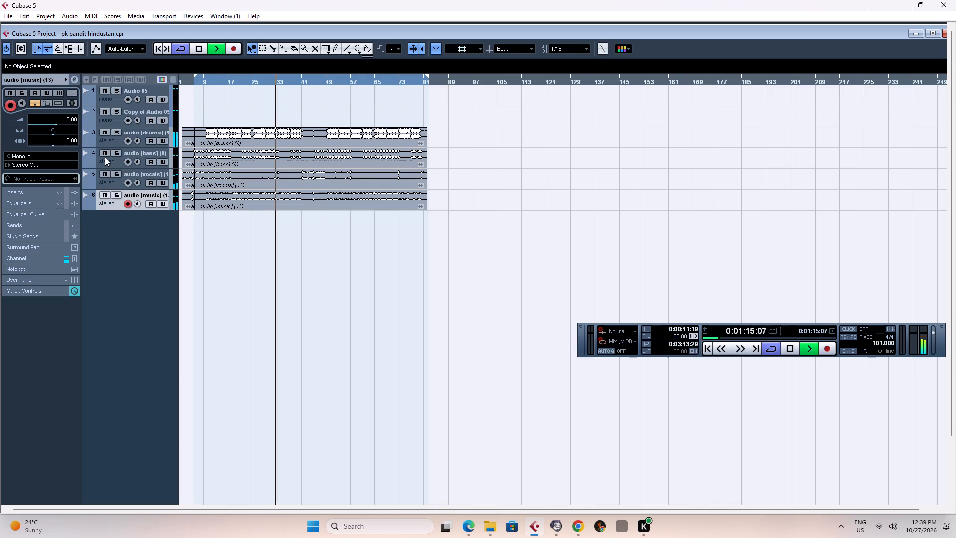
left_click(105, 168)
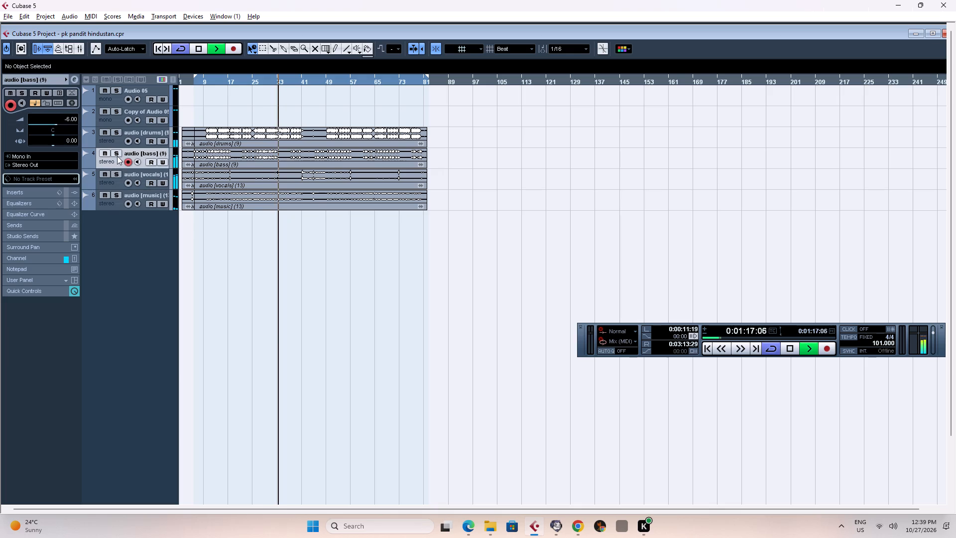
left_click(118, 154)
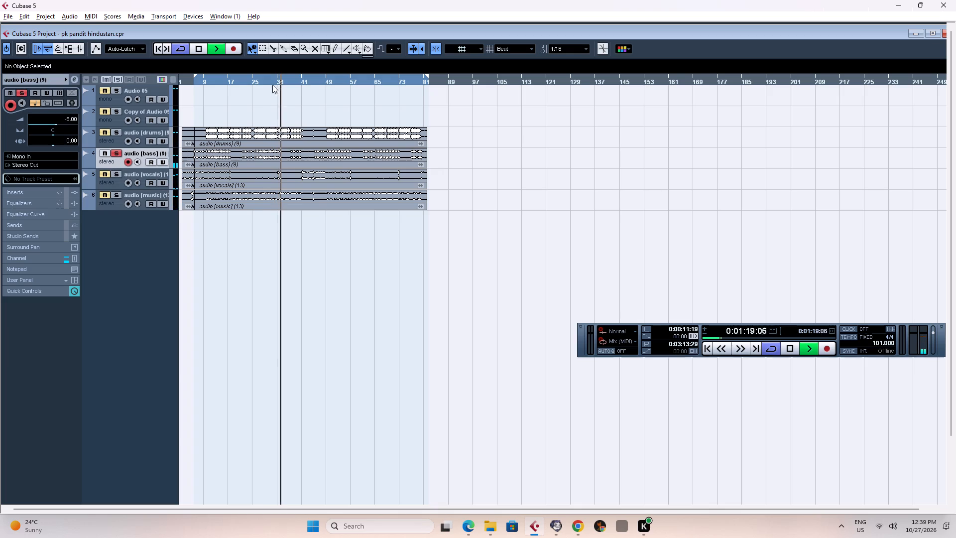
Play the soloed bass from about bar 28 and examine its waveform against the bar grid.
left_click(263, 82)
key("h")
key("h")
key("h")
key("h")
key("h")
key("h")
key("h")
key("h")
key("h")
key("h")
key("h")
key("h")
key("h")
key("h")
key("h")
key("h")
key("h")
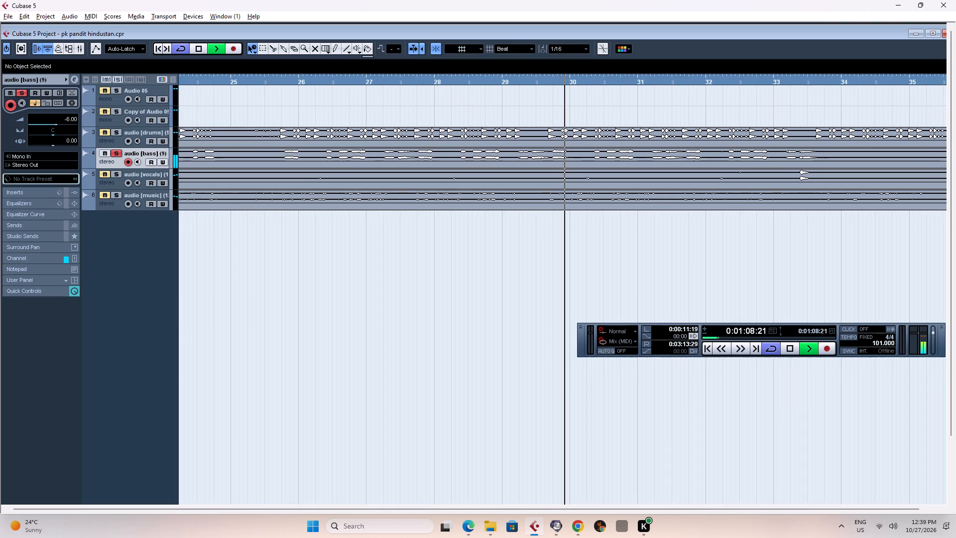
key("g")
key("g")
key("g")
key("g")
key("g")
key("g")
key("h")
key("h")
key("h")
key("h")
key("h")
key("h")
key("h")
key("h")
key("h")
key("h")
key("h")
key("h")
key("h")
key("h")
key("h")
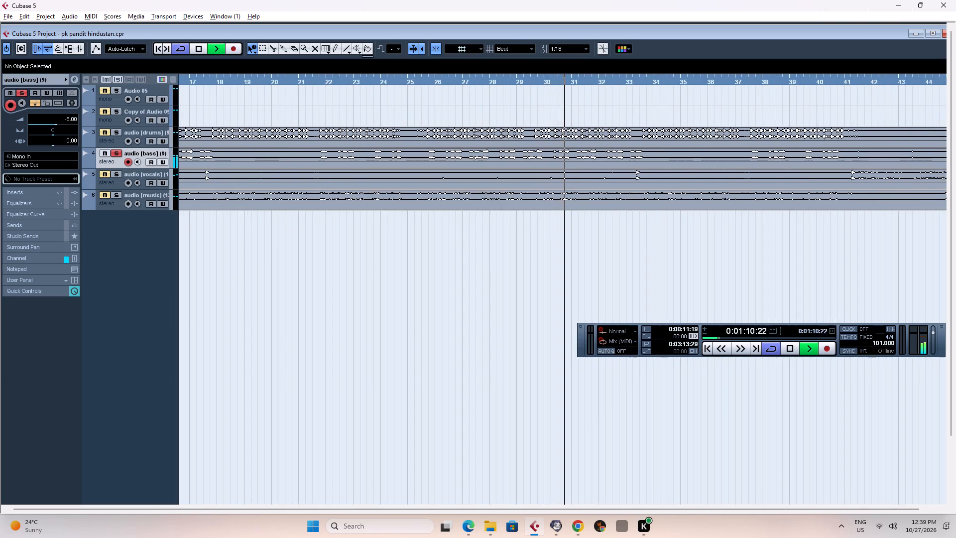
key("g")
key("g")
key("g")
key("g")
key("g")
key("g")
key("g")
key("g")
key("g")
key("g")
key("g")
key("g")
key("g")
key("g")
key("g")
key("g")
key("g")
key("g")
key("g")
key("g")
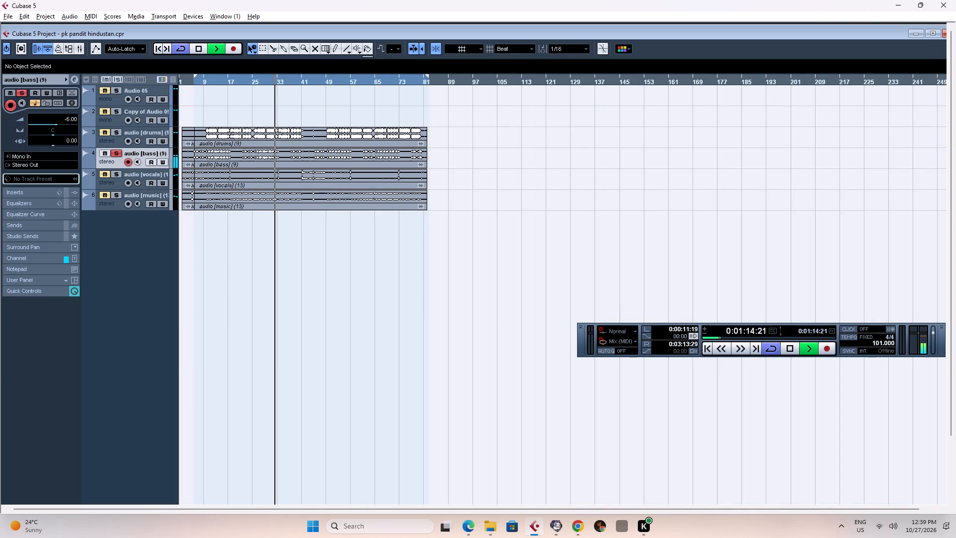
key("space")
Save the project.
key("ctrl+s")
Switch to File Explorer and audition the [SOLD] INDIAN TYPE BEAT file ending in 2025 (1) from Downloads, with player volume at 62.
key("alt+Tab")
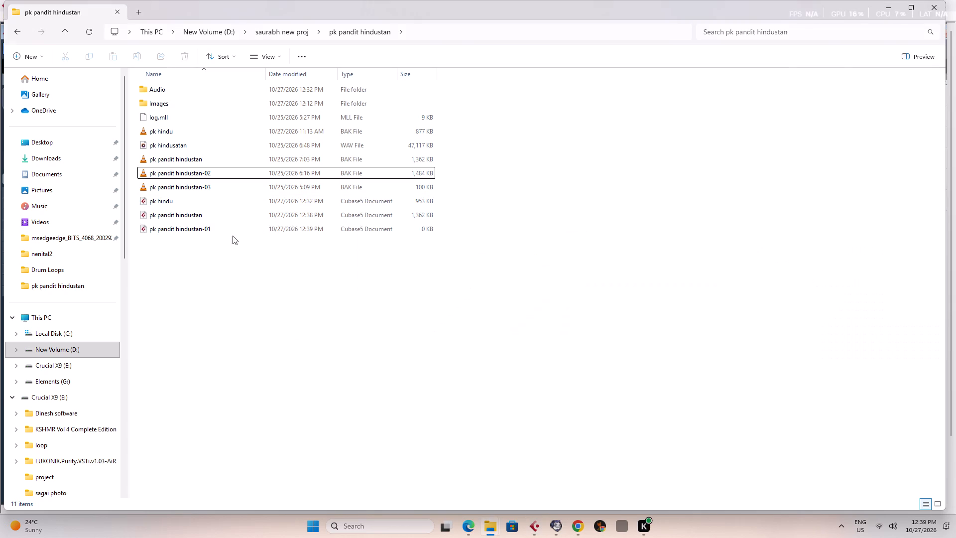
left_click(53, 162)
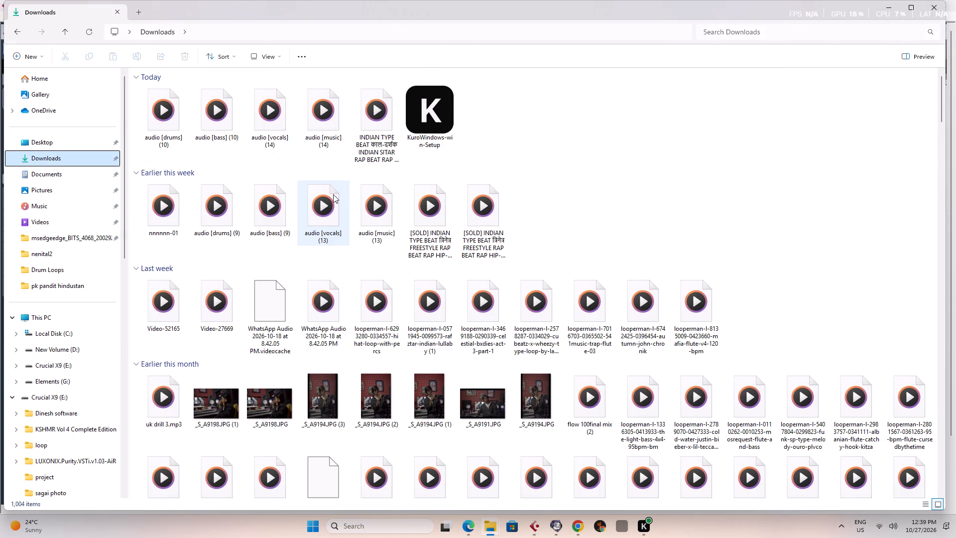
double_click(427, 225)
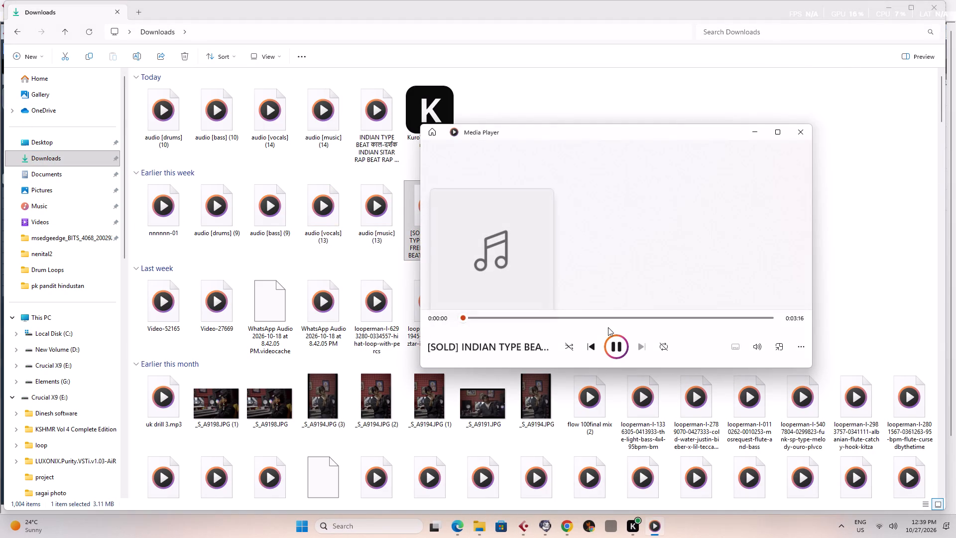
left_click(494, 320)
left_click(796, 135)
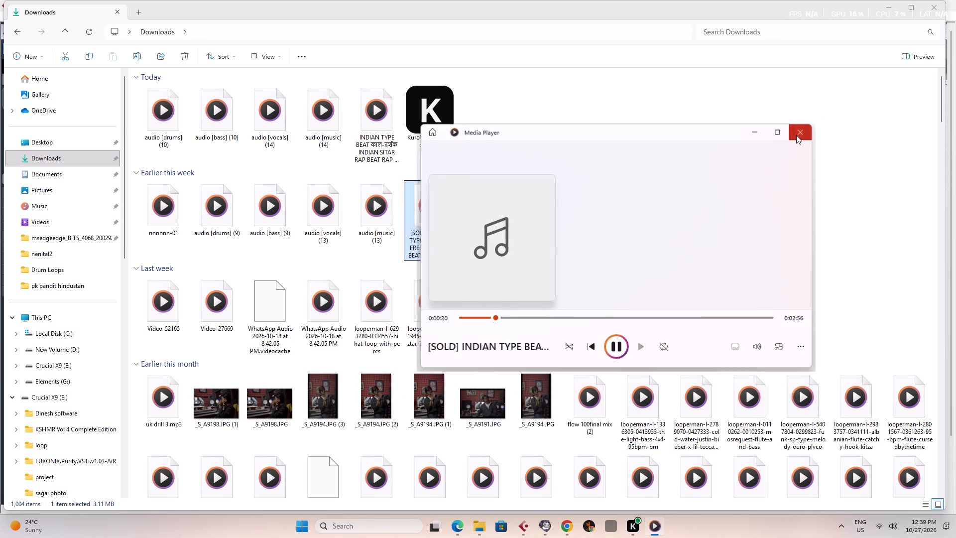
double_click(439, 237)
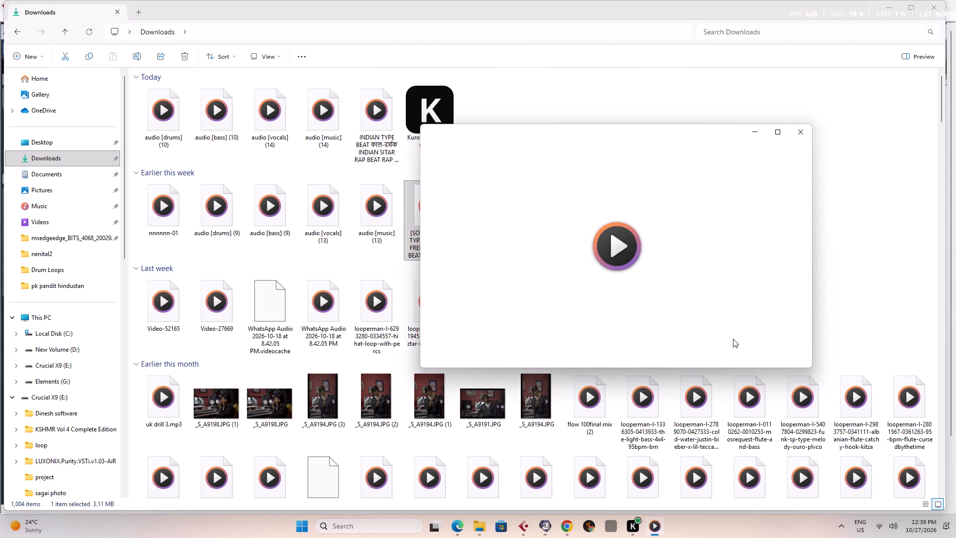
left_click(760, 346)
left_click(755, 323)
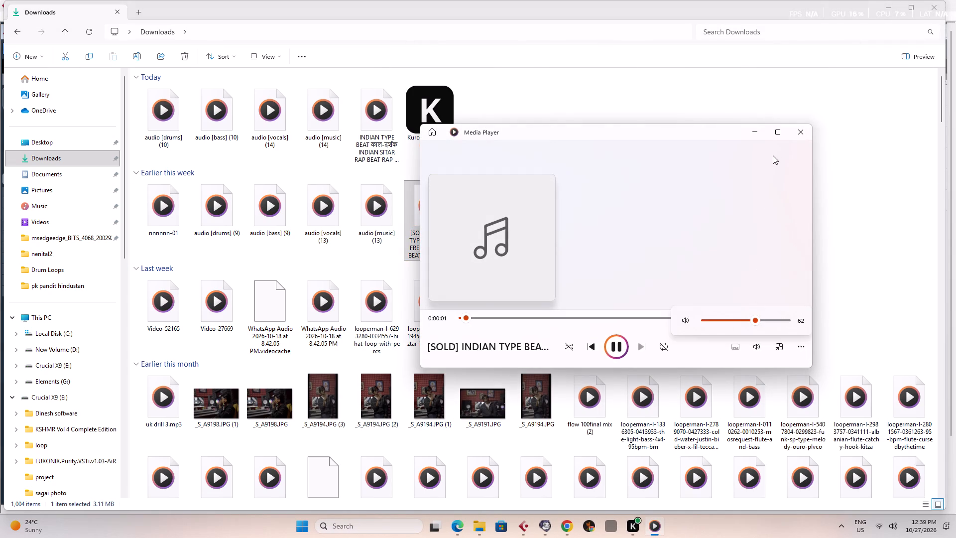
left_click(754, 135)
Import the auditioned [SOLD] INDIAN TYPE BEAT file into the Cubase project on a new track below the music stem, at about bar 17.
left_click_drag(423, 224, 533, 537)
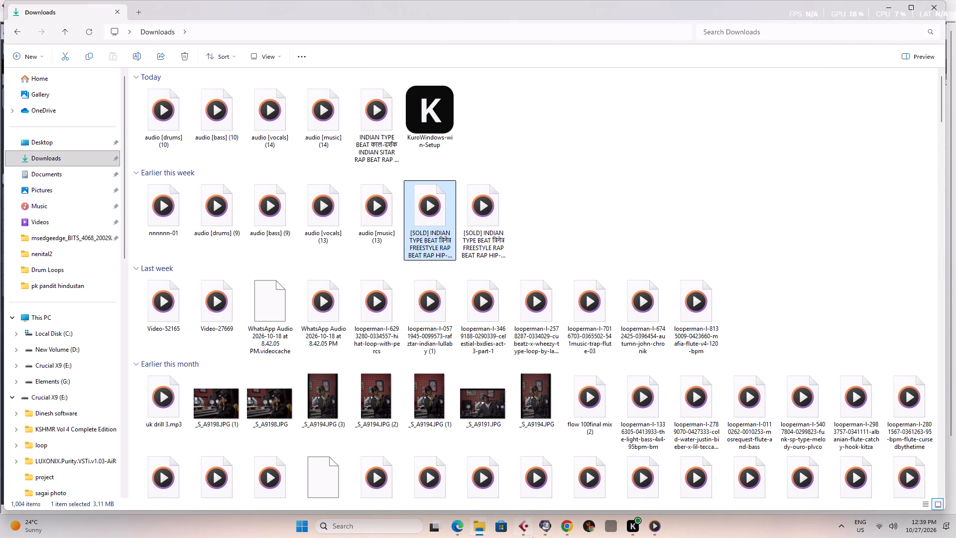
left_click_drag(533, 537, 229, 258)
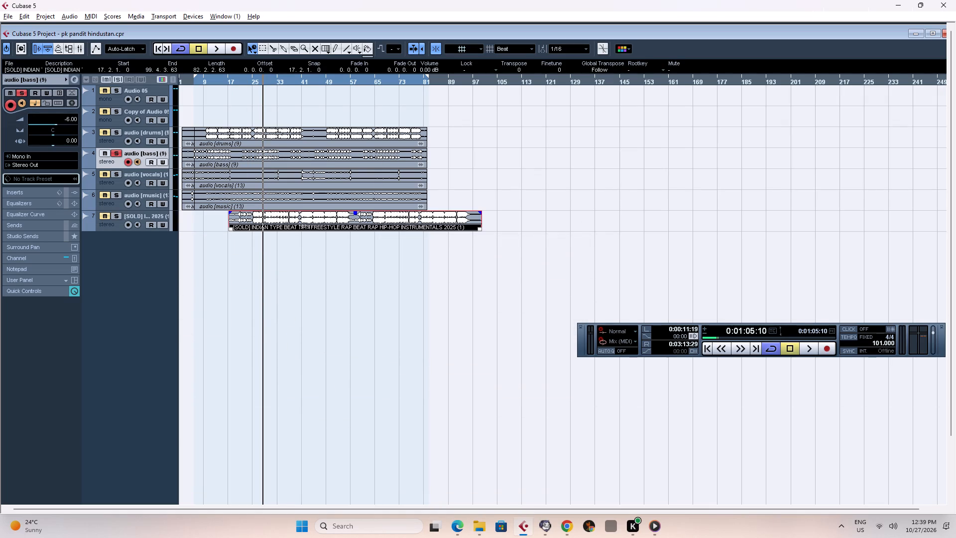
Move the imported beat clip to start at bar 2, in line with the first stem clips.
key("h")
key("h")
key("h")
key("h")
key("h")
key("h")
key("h")
key("h")
key("h")
key("h")
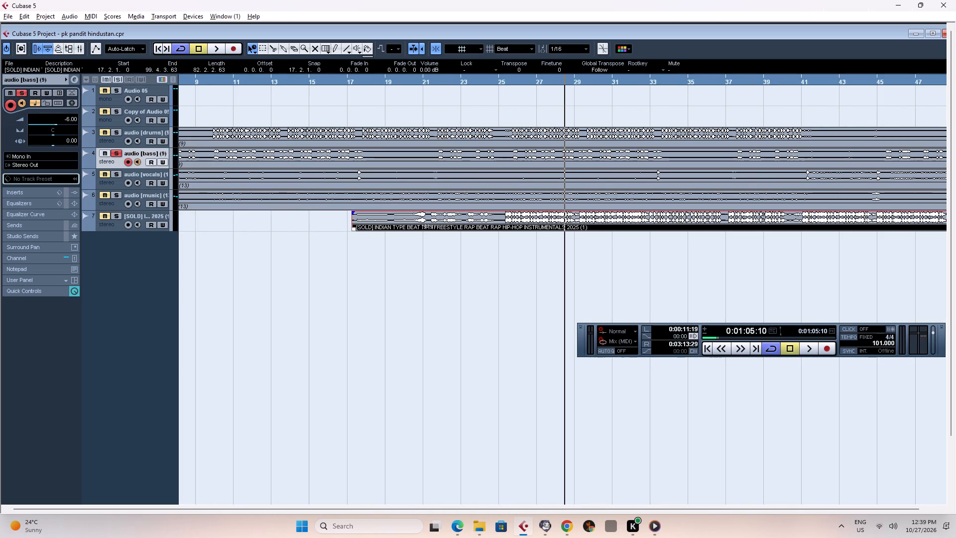
key("g")
key("g")
key("g")
key("g")
key("g")
left_click_drag(362, 222, 306, 231)
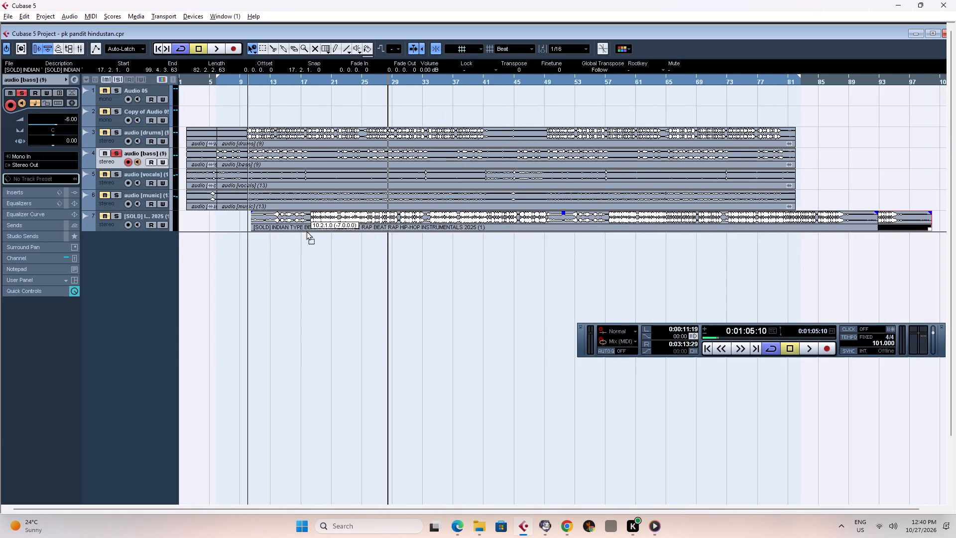
left_click_drag(306, 231, 246, 225)
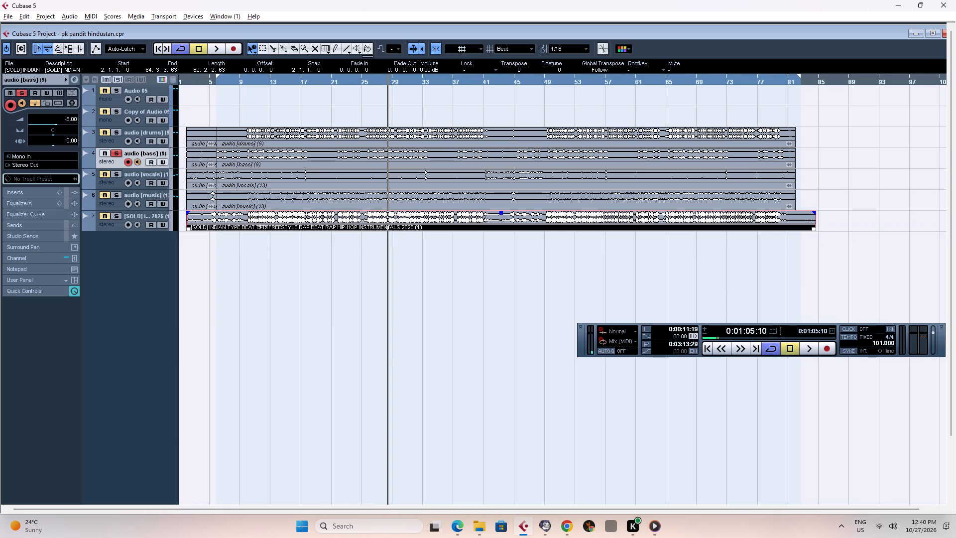
Shift the beat clip one beat earlier to start at 1.4.1.0, matching its waveform to the stems near bar 6.
left_click(187, 83)
key("h")
key("h")
key("h")
key("h")
key("h")
key("h")
key("h")
key("h")
key("h")
key("h")
key("h")
key("h")
key("h")
key("h")
key("h")
key("h")
key("h")
key("h")
key("h")
key("h")
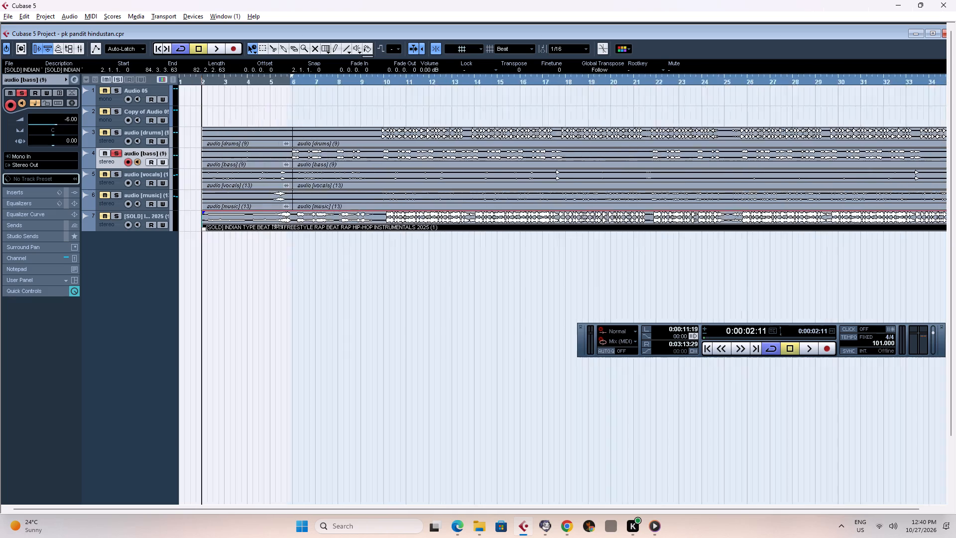
key("g")
key("g")
key("g")
key("g")
key("g")
key("g")
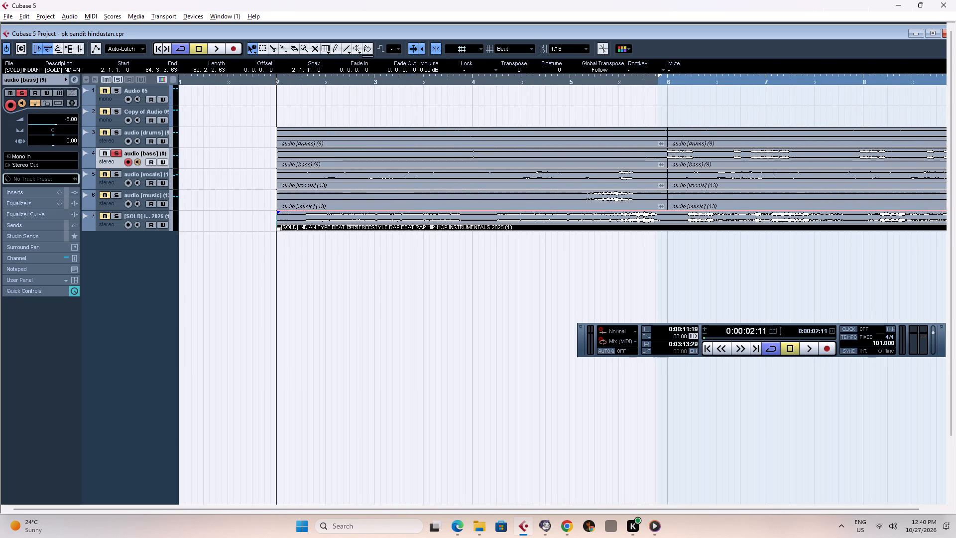
left_click_drag(663, 221, 662, 221)
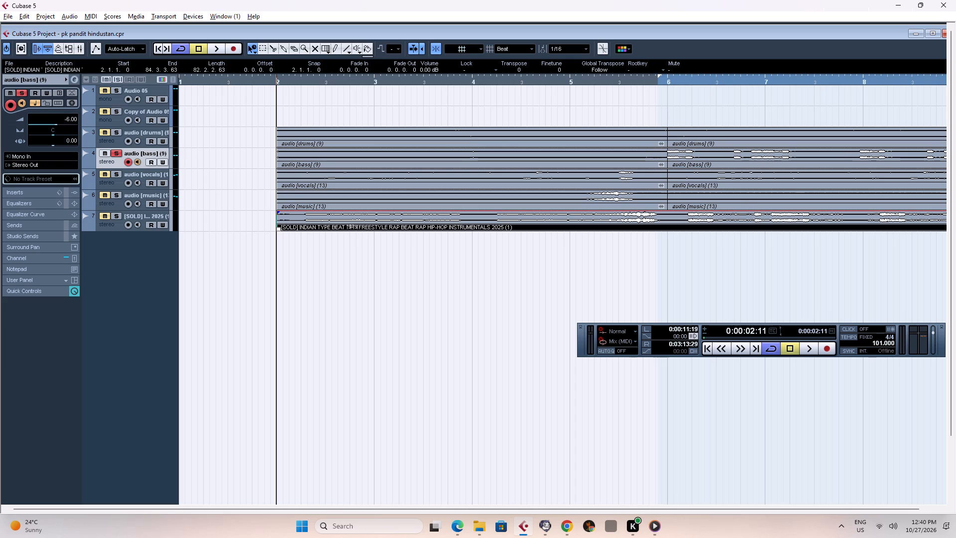
left_click_drag(662, 221, 641, 218)
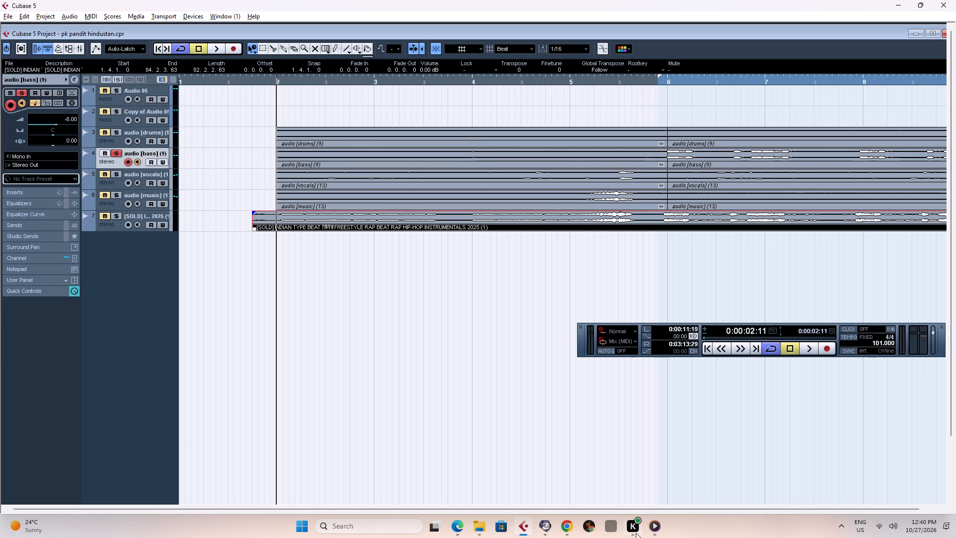
Stop the beat still playing in Media Player and close the player.
left_click(654, 526)
left_click(616, 343)
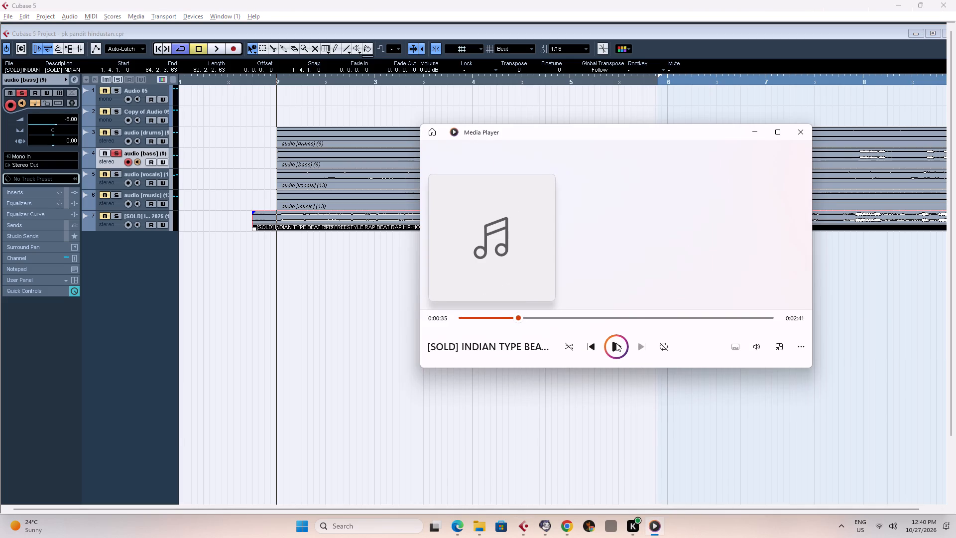
left_click(616, 343)
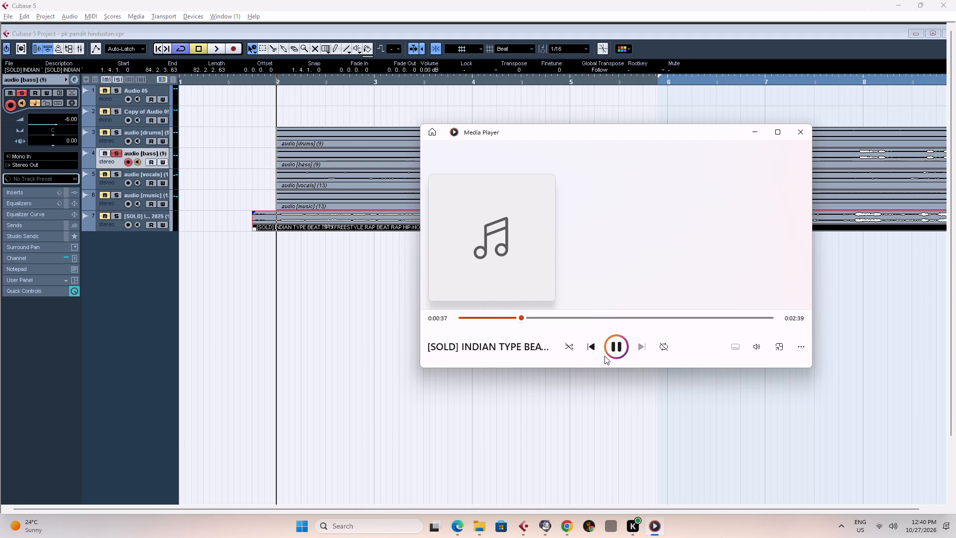
left_click(610, 352)
left_click(790, 135)
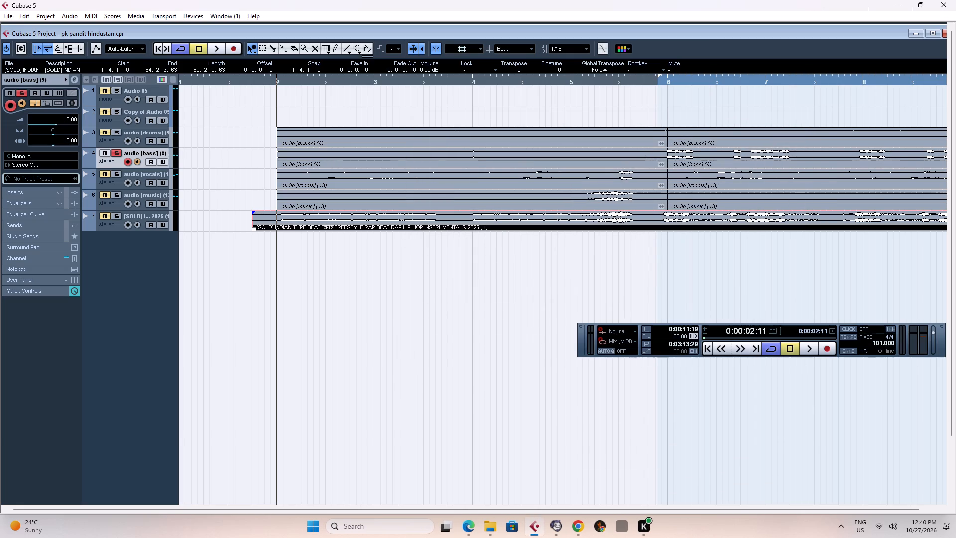
Examine at close range how the beat clip's waveform lines up with the stems at the bar 6 split.
left_click(663, 81)
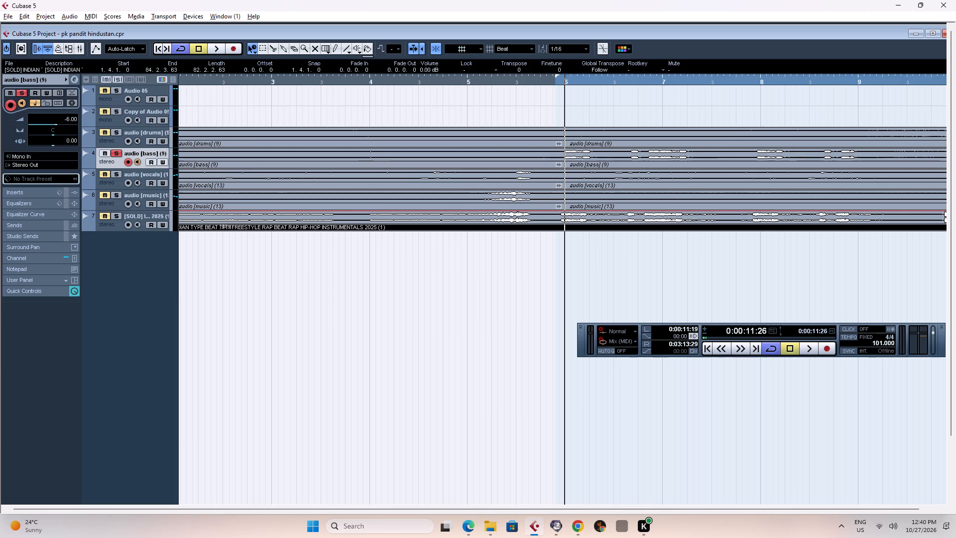
key("h")
key("h")
key("h")
key("h")
key("h")
key("h")
key("h")
key("h")
key("h")
key("h")
key("h")
key("h")
key("h")
key("h")
key("h")
key("h")
key("h")
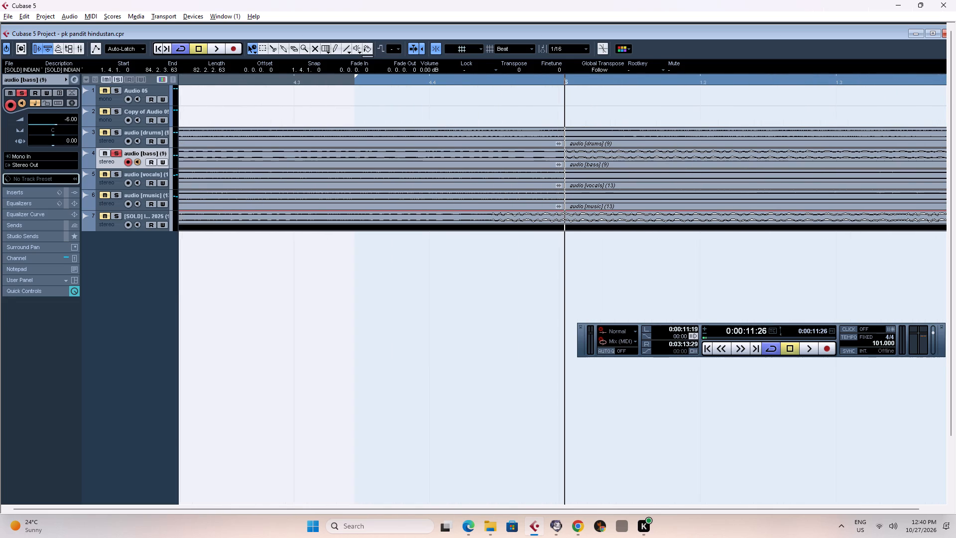
key("g")
key("g")
key("g")
key("g")
key("g")
key("g")
key("g")
key("g")
key("g")
key("g")
key("g")
key("g")
key("g")
key("g")
key("g")
key("g")
key("g")
key("g")
key("g")
key("g")
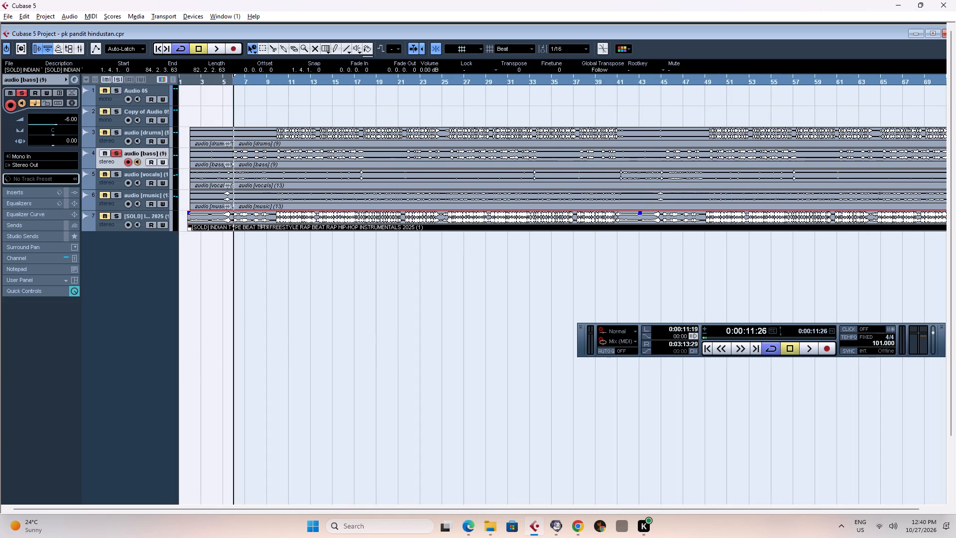
key("g")
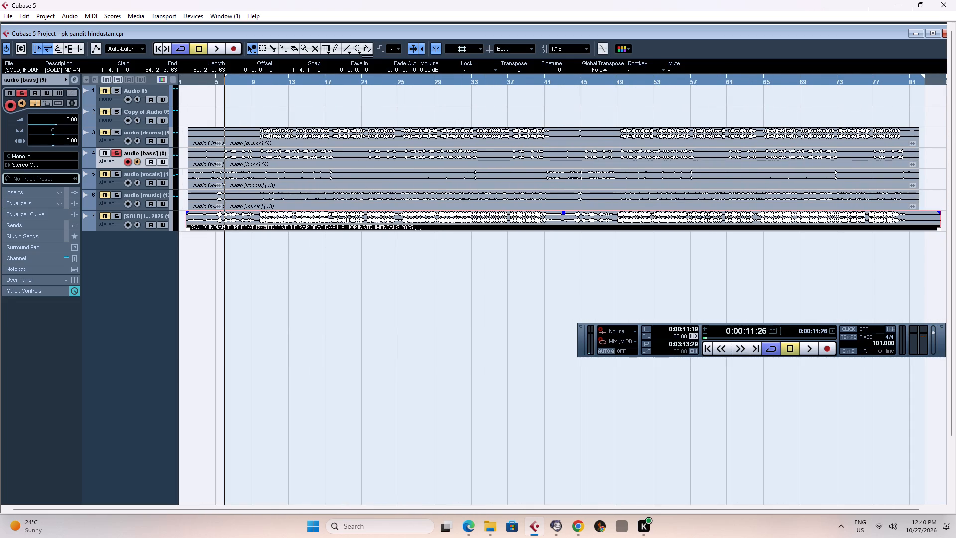
key("h")
key("h")
key("h")
key("h")
key("h")
key("h")
key("h")
key("h")
key("h")
key("h")
key("h")
key("h")
key("h")
key("h")
key("h")
key("h")
key("h")
key("h")
key("h")
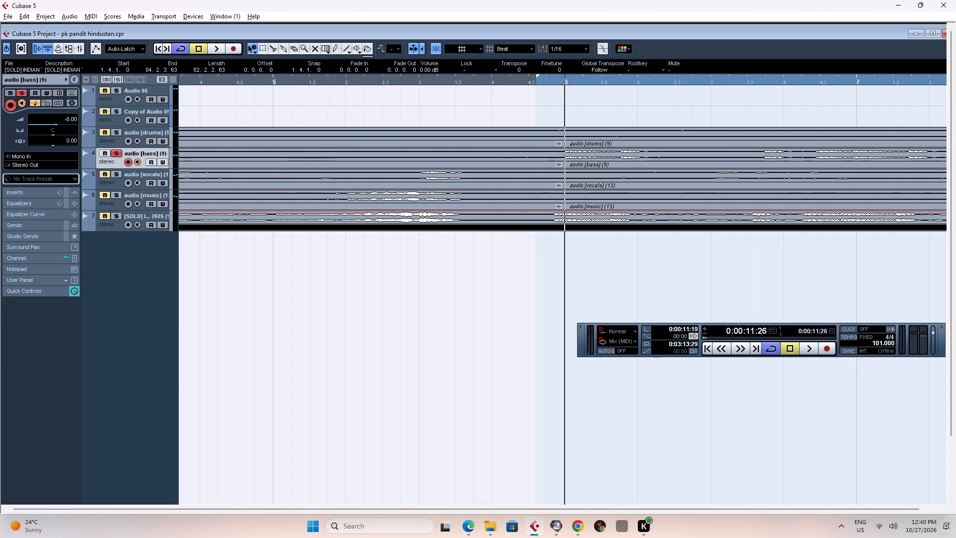
key("h")
key("h")
type("hh")
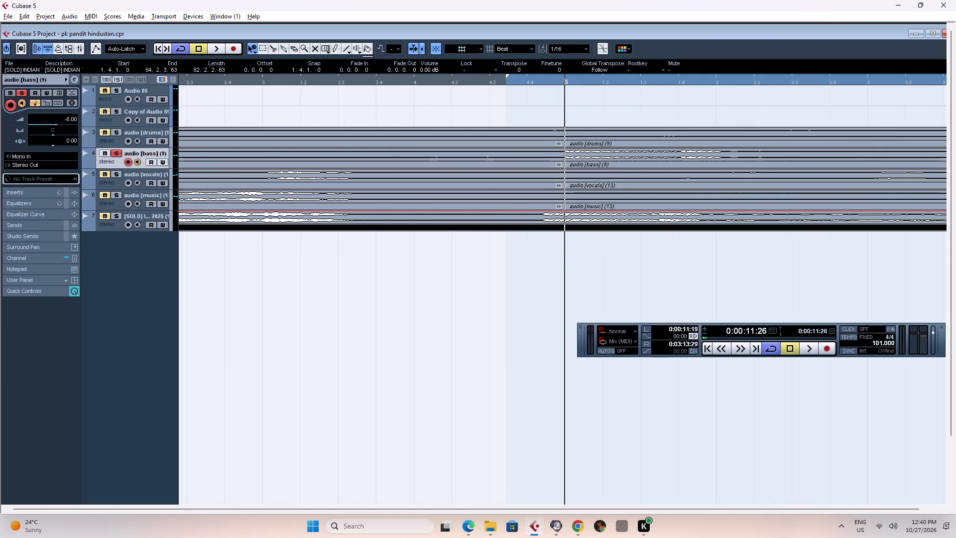
Examine the start of the beat clip just before bar 2 at close range against the first stem clips.
key("g")
key("g")
key("g")
key("g")
key("g")
key("g")
key("g")
key("g")
key("g")
key("g")
key("g")
key("g")
key("g")
key("g")
key("g")
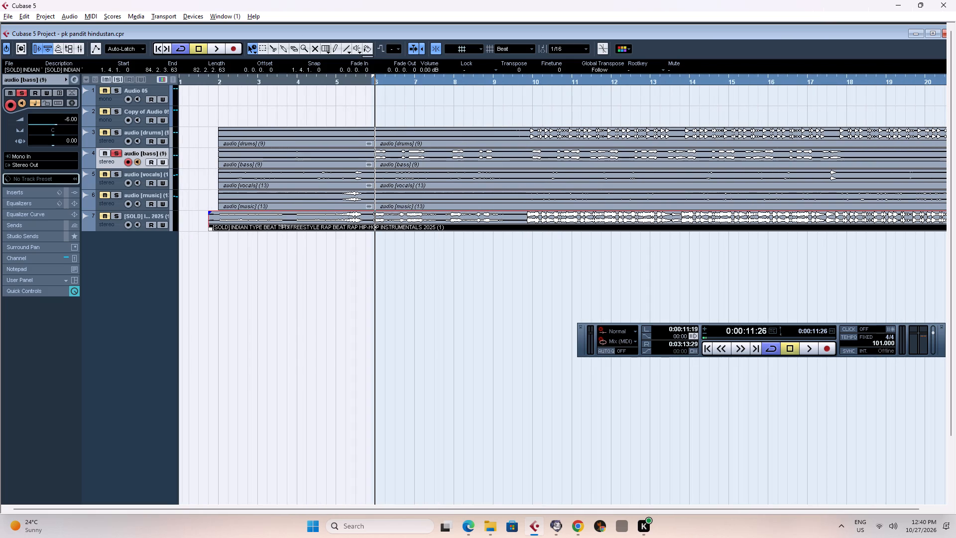
left_click(210, 80)
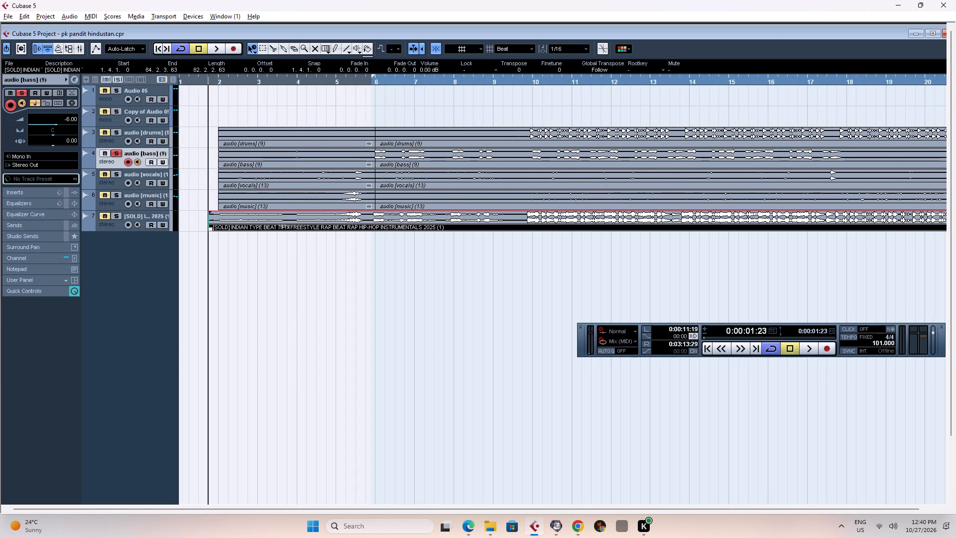
key("h")
key("h")
key("h")
key("h")
key("h")
key("h")
key("h")
key("h")
key("h")
key("h")
key("h")
key("h")
key("h")
key("h")
key("h")
key("h")
key("h")
Compare the beat clip's waveform with the stems again just before the bar 6 split.
key("g")
key("g")
key("g")
key("g")
key("g")
key("g")
key("g")
key("g")
key("g")
key("g")
key("g")
key("g")
key("g")
key("g")
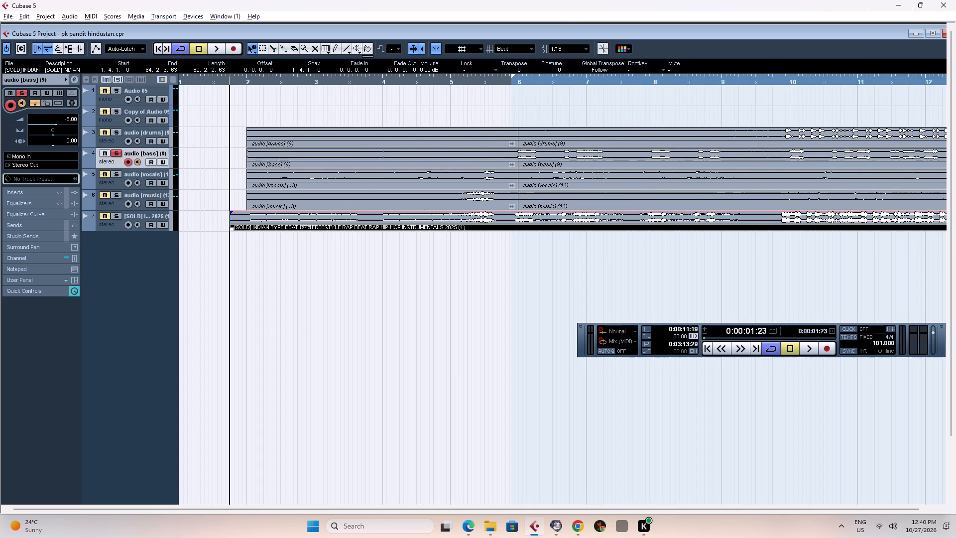
left_click(501, 78)
key("h")
key("h")
key("h")
key("h")
key("h")
key("h")
key("h")
key("h")
key("h")
key("h")
key("h")
key("h")
key("h")
key("h")
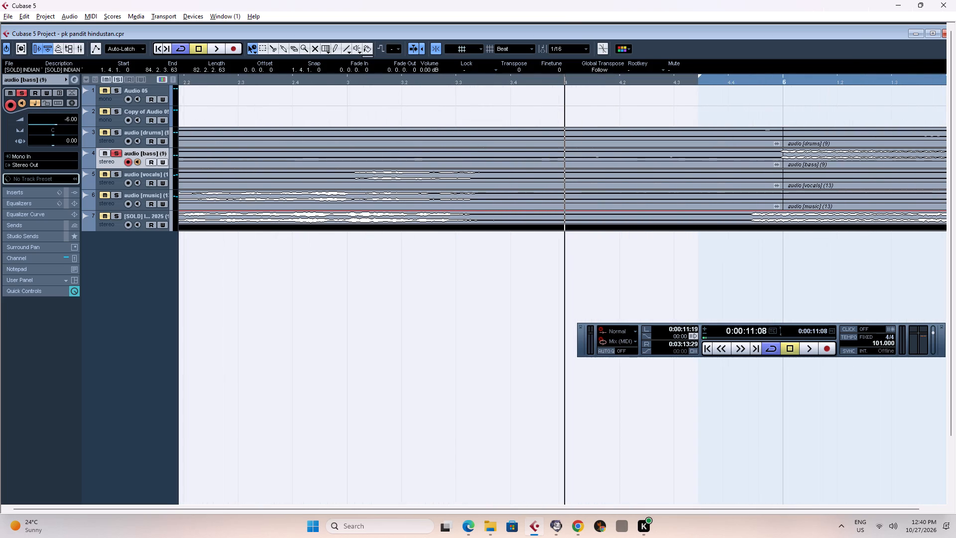
key("g")
key("g")
key("g")
key("g")
key("g")
key("g")
key("g")
key("g")
Turn off snapping and set the grid type to Use Quantize.
left_click(438, 51)
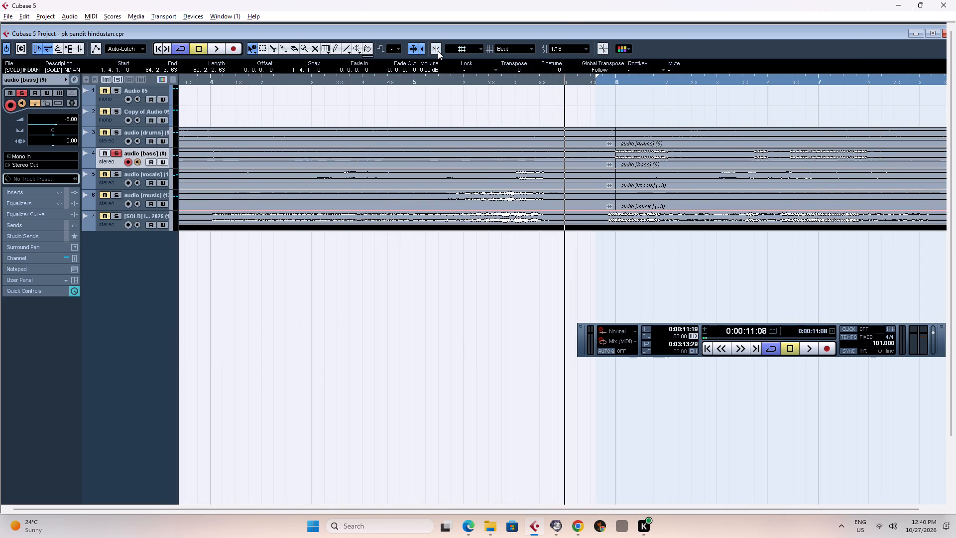
left_click(500, 50)
left_click(515, 81)
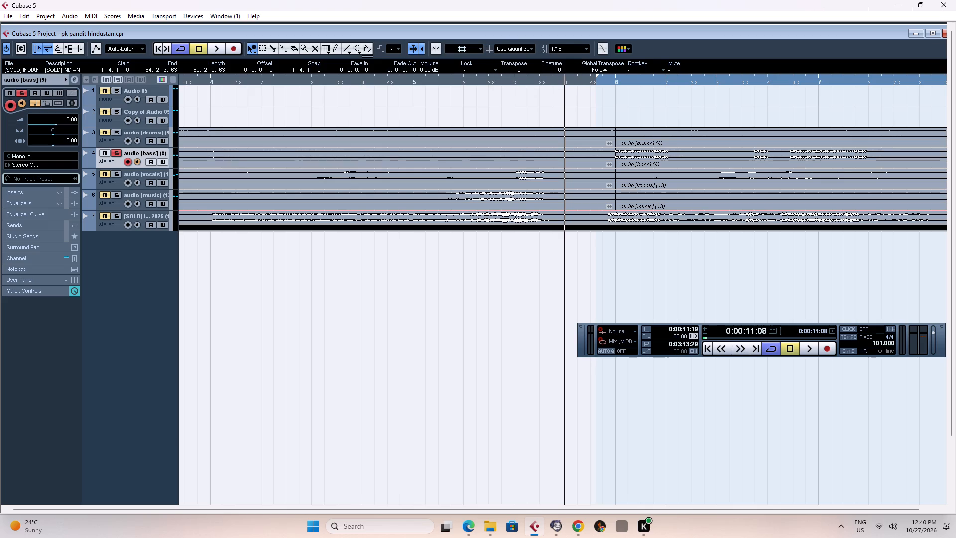
Nudge the beat clip later to about 1.4.1.62 so its waveform onset meets the stems' split at bar 6.
left_click(615, 81)
key("h")
key("h")
key("h")
key("h")
key("h")
key("h")
key("h")
key("h")
key("h")
key("h")
key("h")
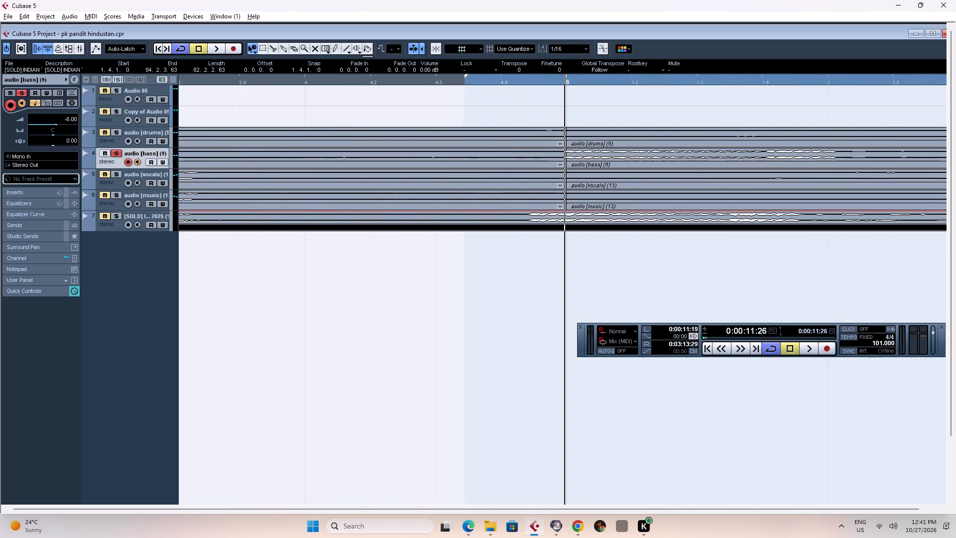
key("h")
left_click_drag(525, 219, 584, 219)
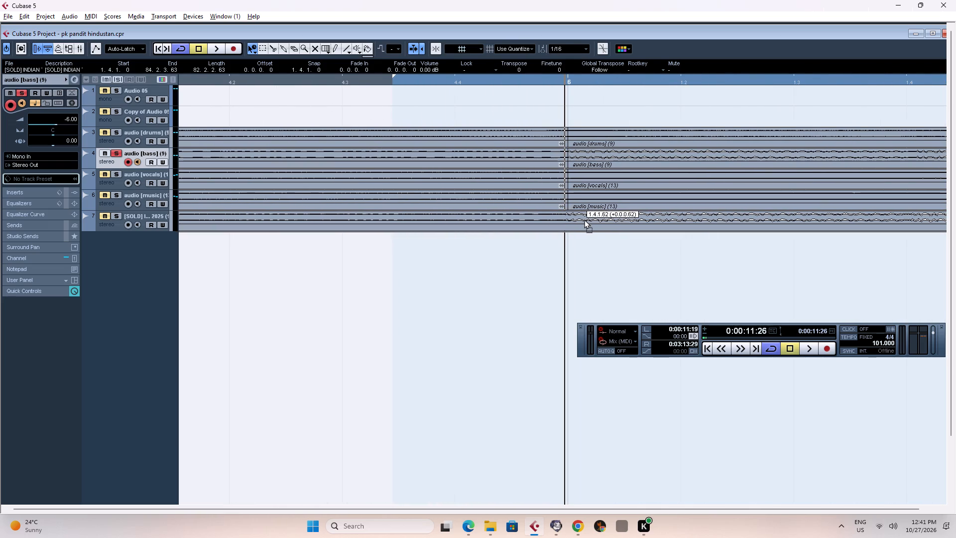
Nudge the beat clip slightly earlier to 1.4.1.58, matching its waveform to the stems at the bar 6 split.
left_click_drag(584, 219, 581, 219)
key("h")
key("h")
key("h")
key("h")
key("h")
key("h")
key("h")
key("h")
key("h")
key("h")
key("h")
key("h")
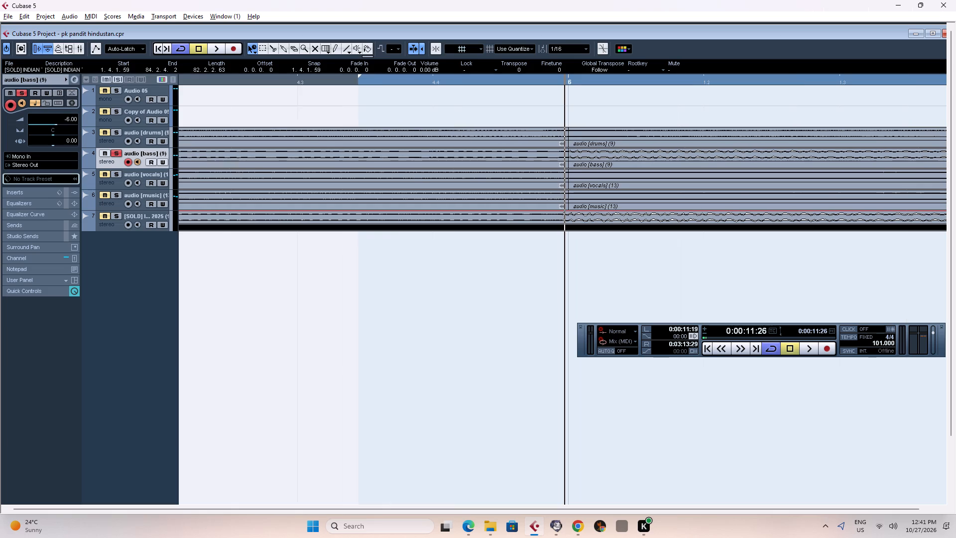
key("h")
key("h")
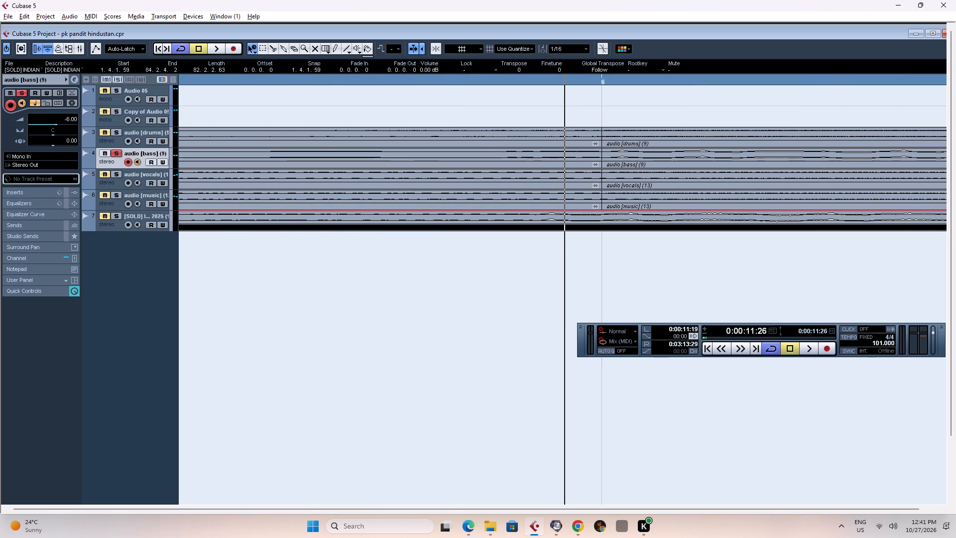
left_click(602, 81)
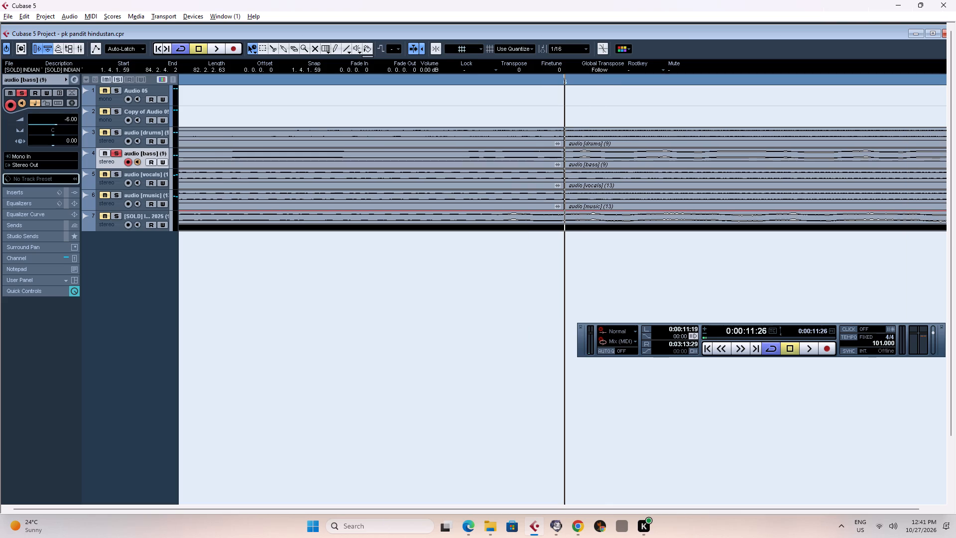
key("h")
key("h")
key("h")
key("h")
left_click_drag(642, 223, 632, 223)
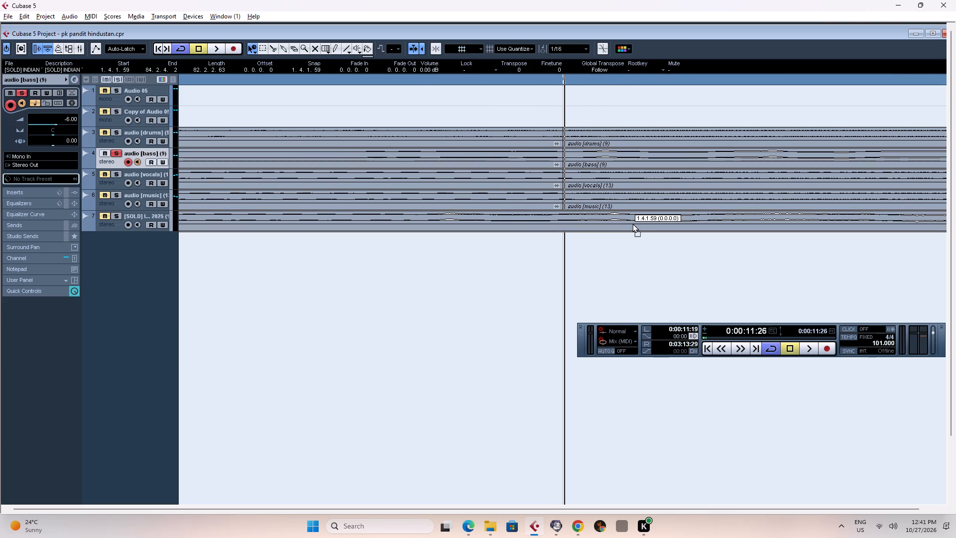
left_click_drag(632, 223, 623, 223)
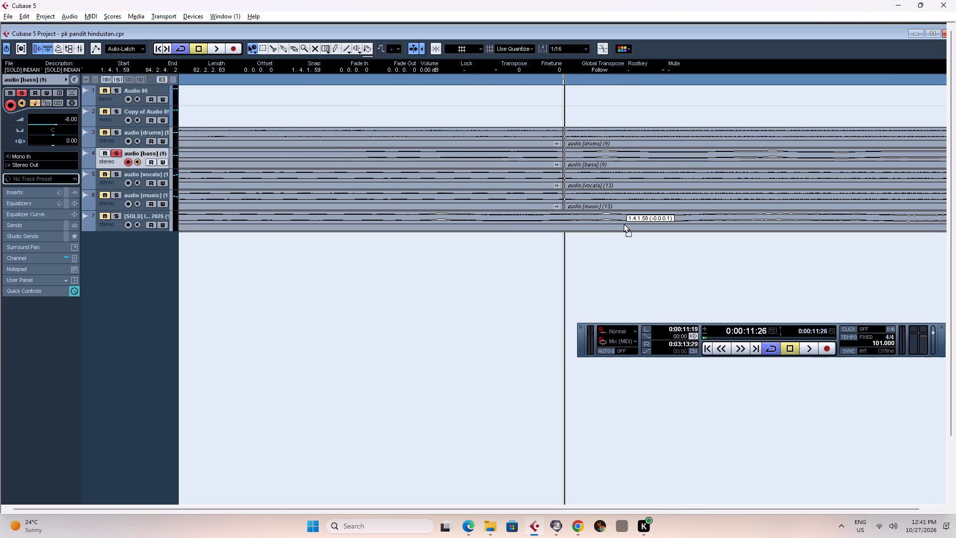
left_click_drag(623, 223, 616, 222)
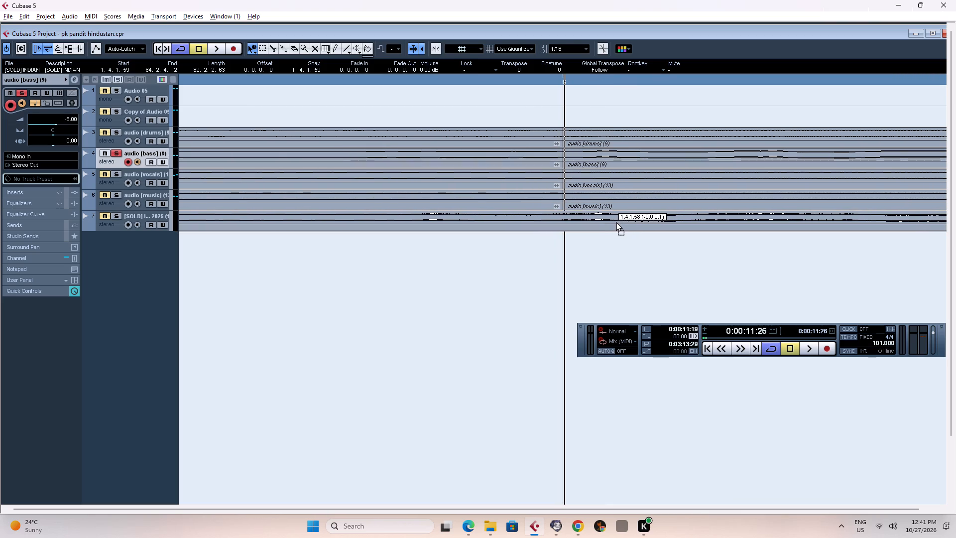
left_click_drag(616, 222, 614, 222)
Compare the beat clip with the stems around bar 6 and across the whole arrangement.
key("g")
key("g")
key("g")
key("g")
key("g")
key("g")
key("g")
key("g")
key("g")
key("g")
key("g")
key("g")
key("g")
key("g")
key("g")
key("g")
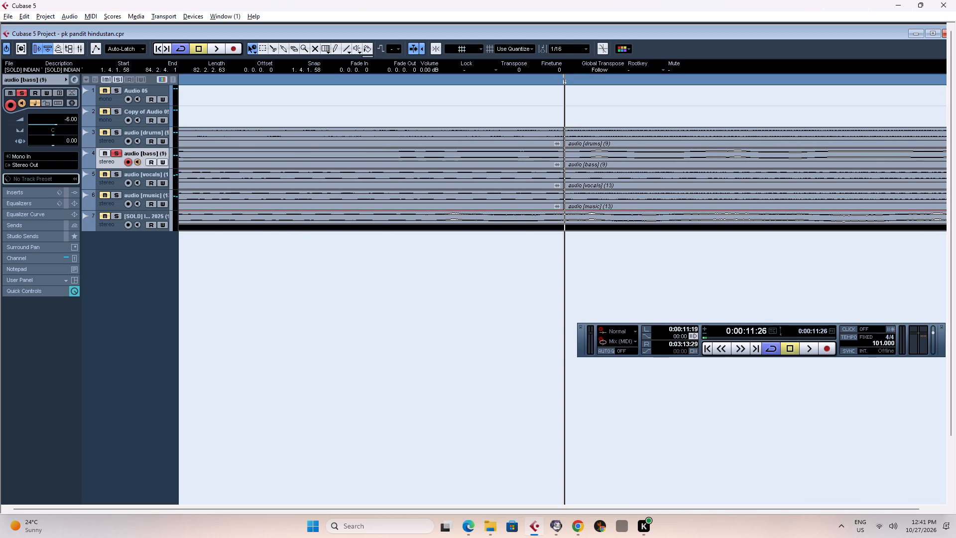
key("g")
key("g")
key("g")
key("g")
key("g")
key("g")
key("g")
key("g")
key("g")
key("g")
key("g")
key("g")
key("g")
key("g")
key("g")
key("g")
key("g")
key("g")
key("g")
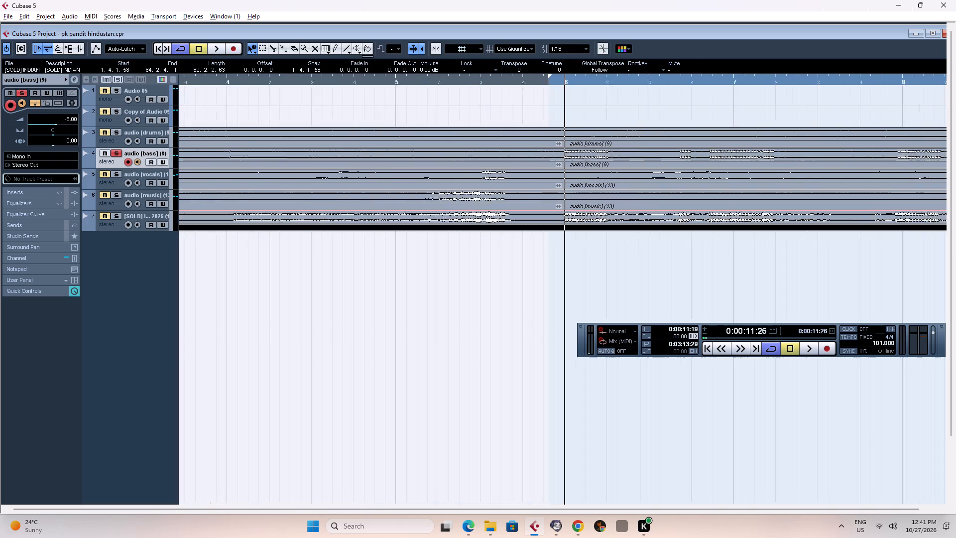
key("g")
key("g")
key("g")
key("g")
key("g")
key("g")
key("g")
key("g")
key("g")
key("g")
type("ggg")
key("g")
key("g")
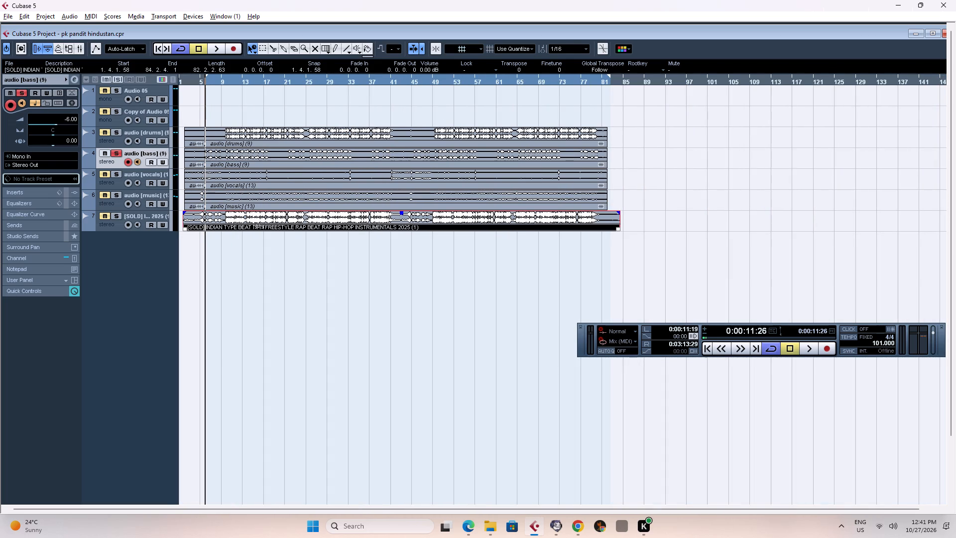
Undo the beat clip's placement, the adjustment of the stems' second parts and the bar 6 split, back to whole stem clips.
key("ctrl+z")
key("ctrl+z")
key("ctrl+z")
key("ctrl+z")
key("ctrl+z")
key("ctrl+z")
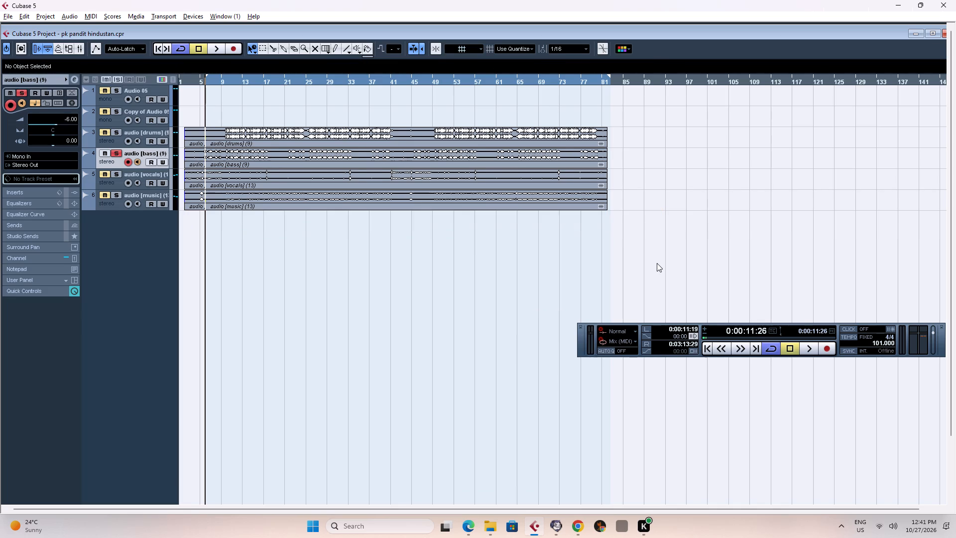
key("ctrl+z")
key("ctrl+z")
key("ctrl+z")
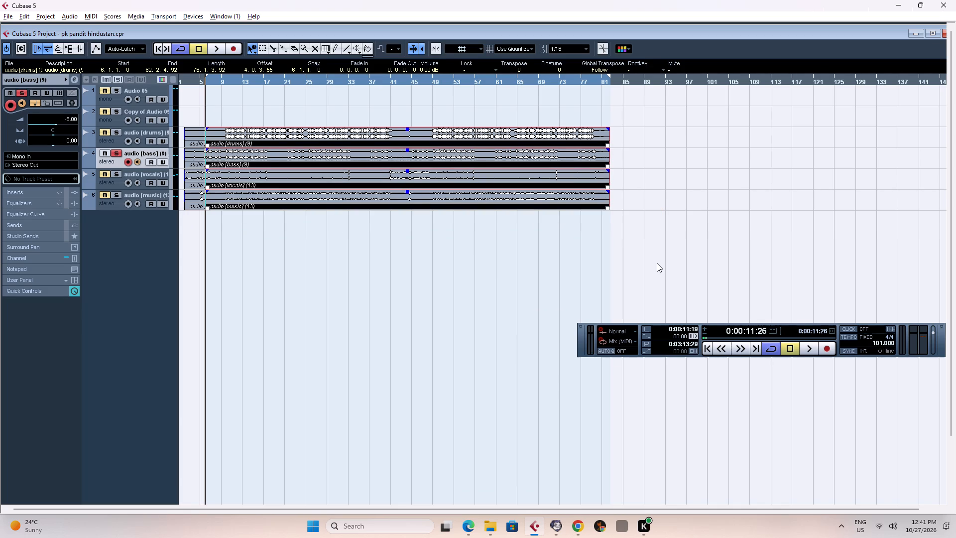
key("ctrl+z")
key("ctrl+shift+z")
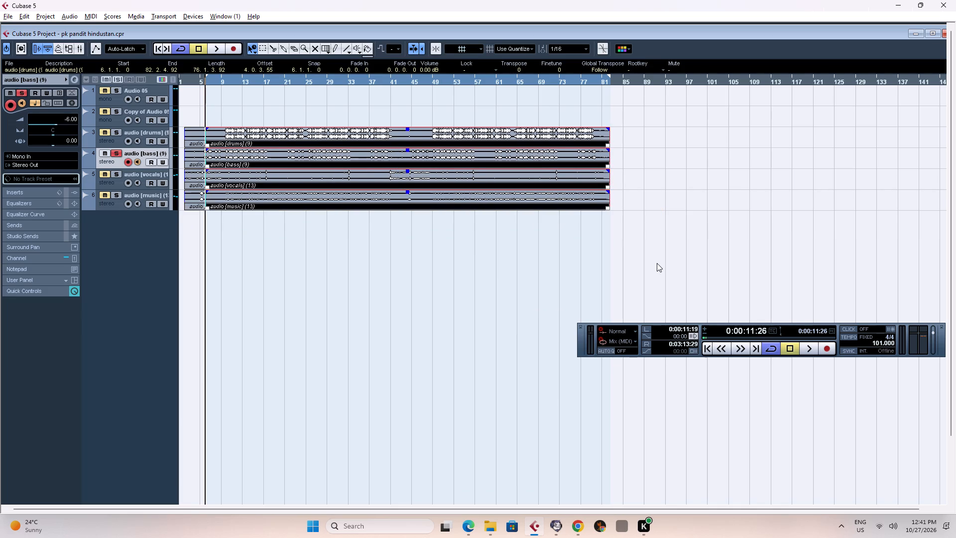
key("ctrl+z")
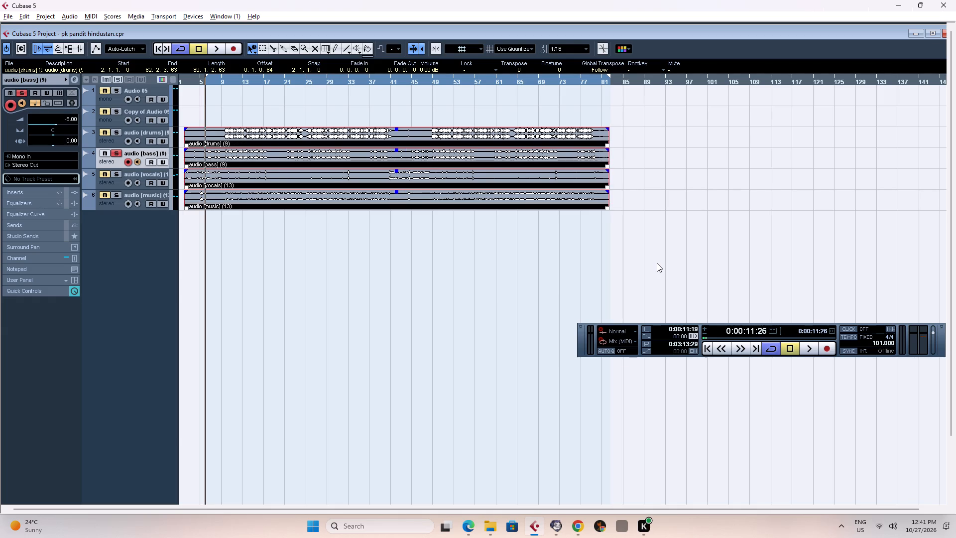
Turn on the metronome click and set the fixed project tempo to 103 BPM.
double_click(877, 339)
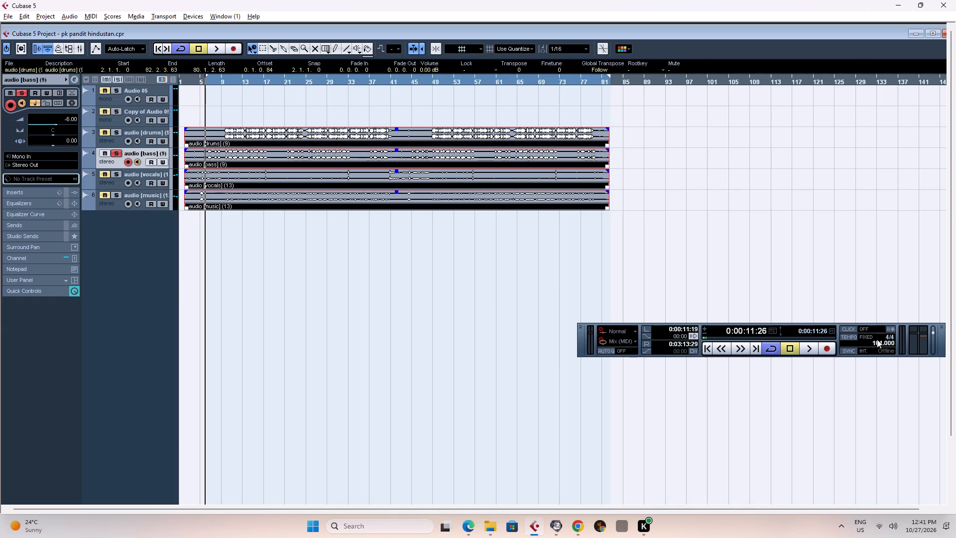
left_click(854, 331)
double_click(878, 341)
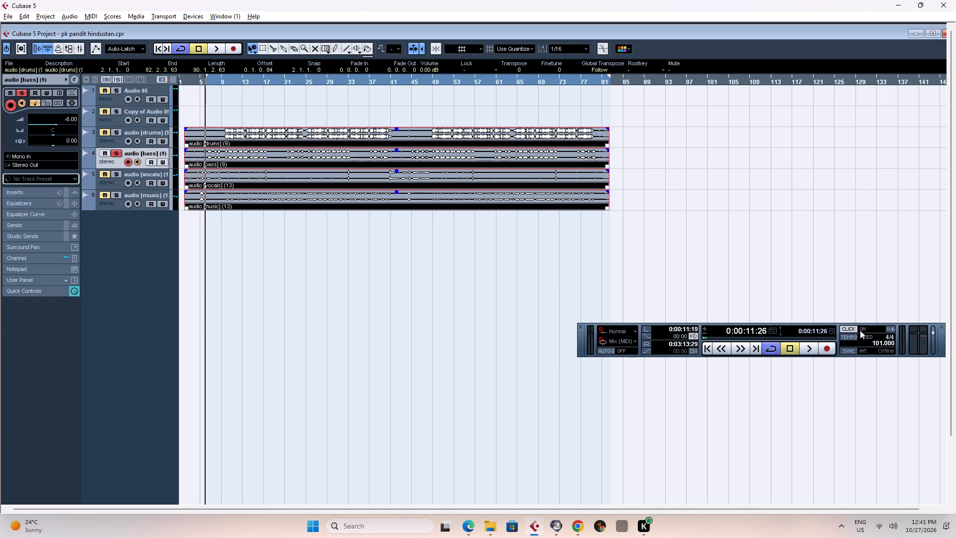
double_click(875, 341)
left_click(857, 333)
double_click(876, 341)
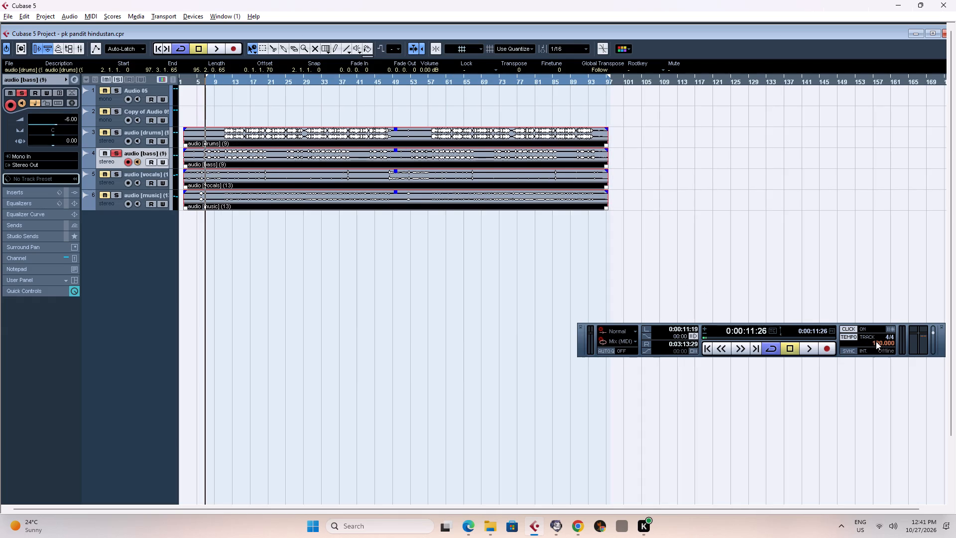
left_click(866, 337)
triple_click(879, 342)
triple_click(878, 342)
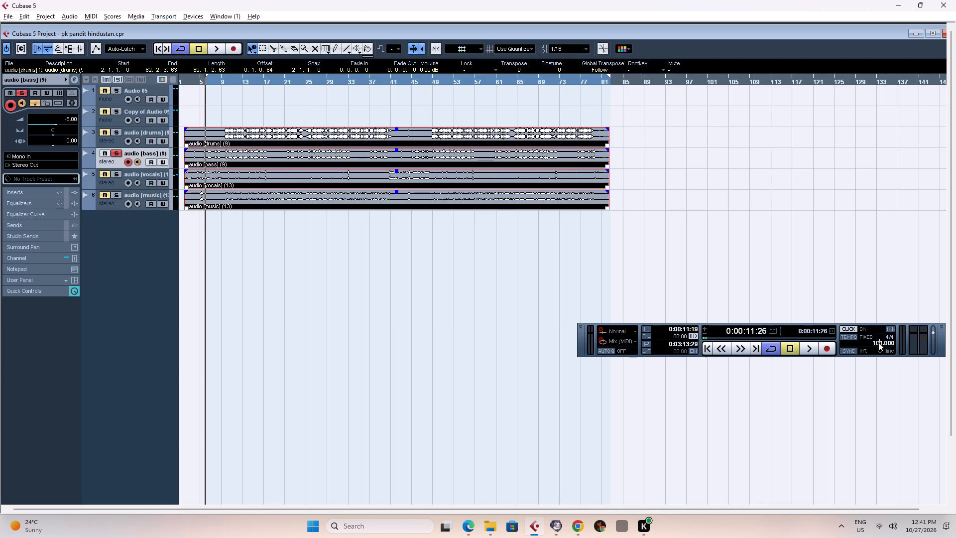
type("103")
key("Return")
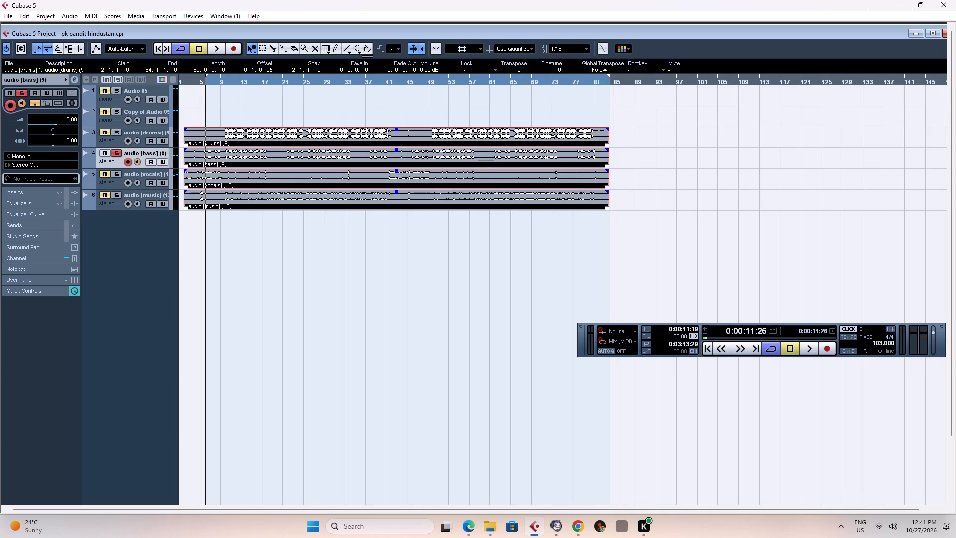
Examine the start of the stem clips at bar 2 against the bar grid, at close range and in full view.
left_click(187, 84)
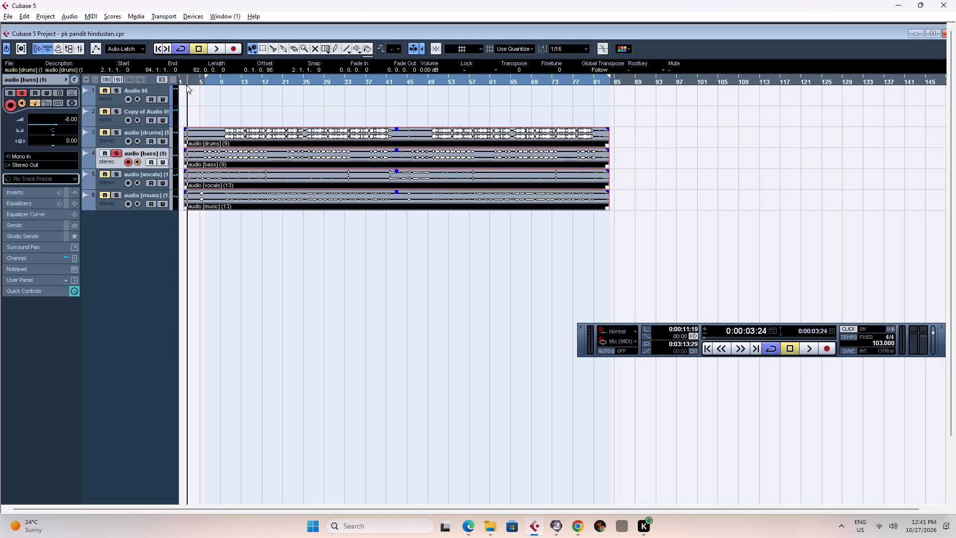
left_click(185, 84)
key("h")
key("h")
key("h")
key("h")
key("h")
key("h")
key("h")
key("h")
key("h")
key("h")
key("h")
key("h")
key("h")
key("h")
key("h")
key("h")
key("h")
key("h")
key("h")
key("h")
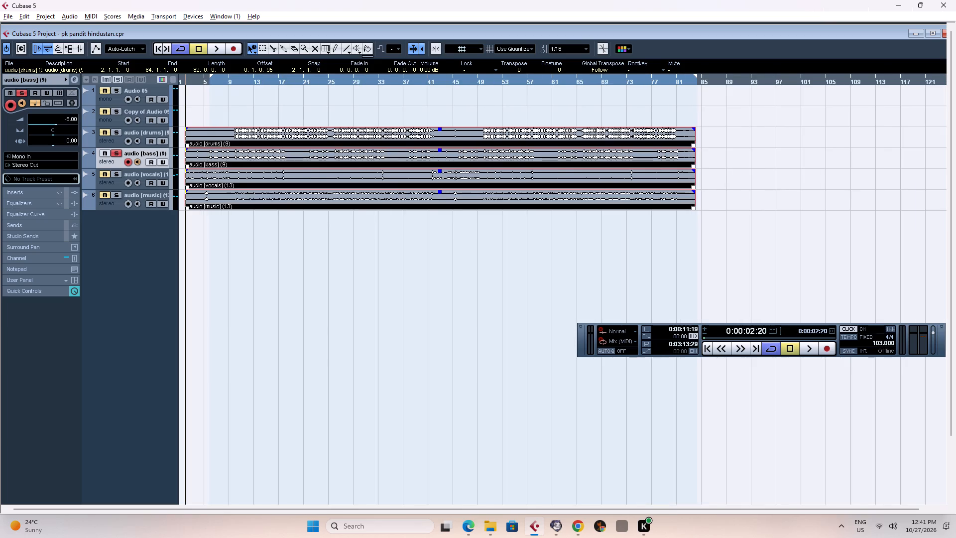
key("g")
key("g")
key("g")
key("g")
key("g")
key("g")
key("g")
key("g")
key("g")
key("g")
key("g")
key("g")
key("g")
key("g")
key("g")
key("g")
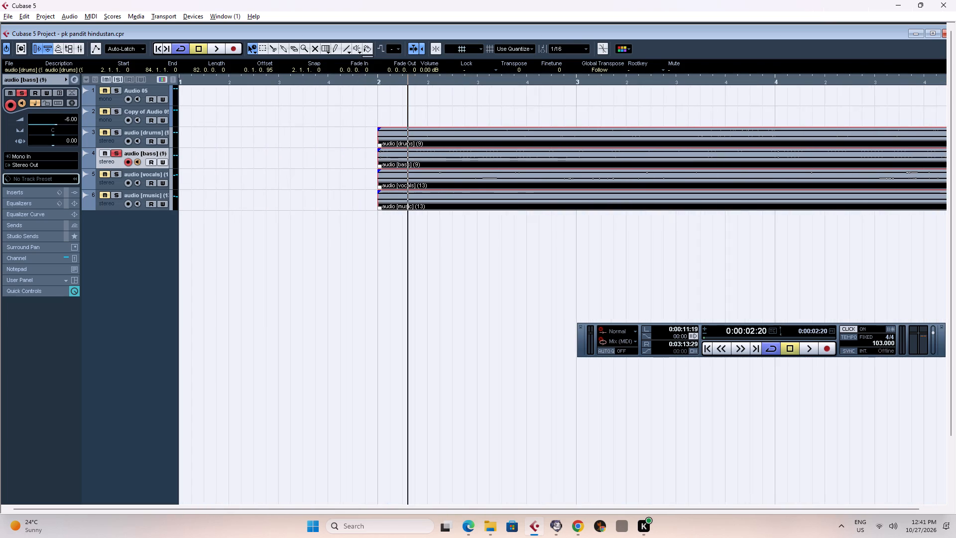
key("g")
key("g")
key("g")
key("g")
key("g")
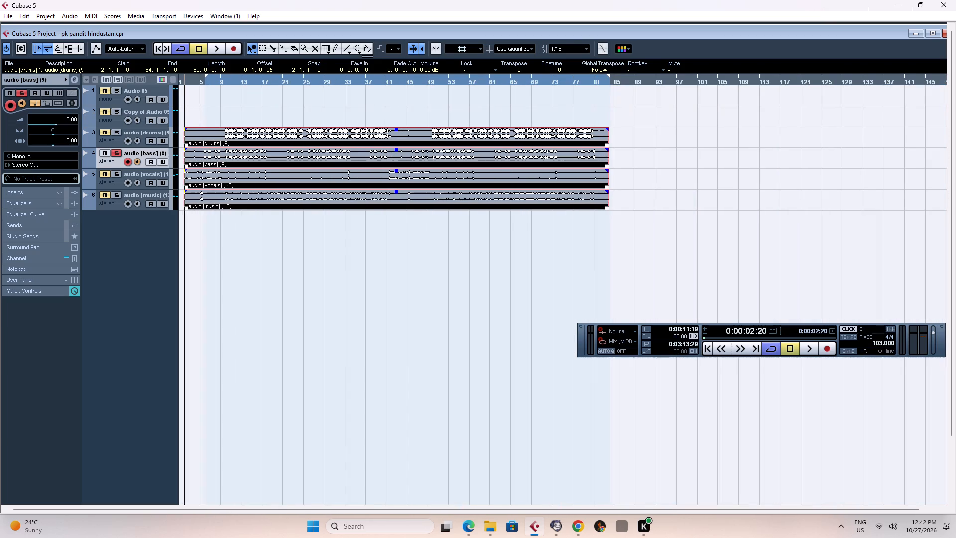
Examine where the four stem clips end against the bar grid around bar 84, at close range and in full view.
left_click(608, 80)
key("h")
key("h")
key("h")
key("h")
key("h")
key("h")
key("h")
key("h")
key("h")
key("h")
key("h")
key("h")
key("h")
key("h")
key("h")
key("h")
key("h")
key("h")
key("h")
key("h")
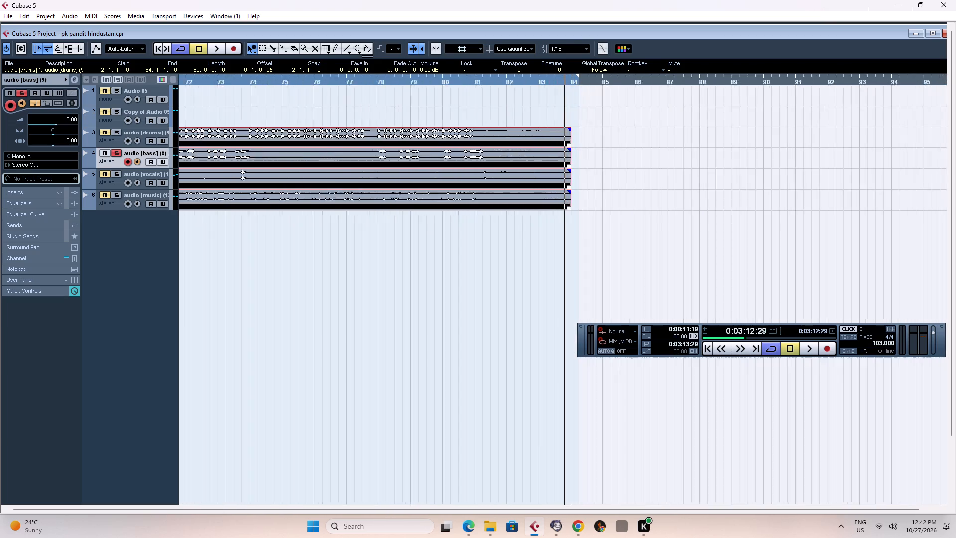
key("g")
key("g")
key("g")
key("g")
key("g")
key("g")
key("g")
key("g")
key("g")
key("g")
key("g")
key("g")
key("g")
key("g")
key("g")
key("g")
key("g")
key("g")
key("g")
key("g")
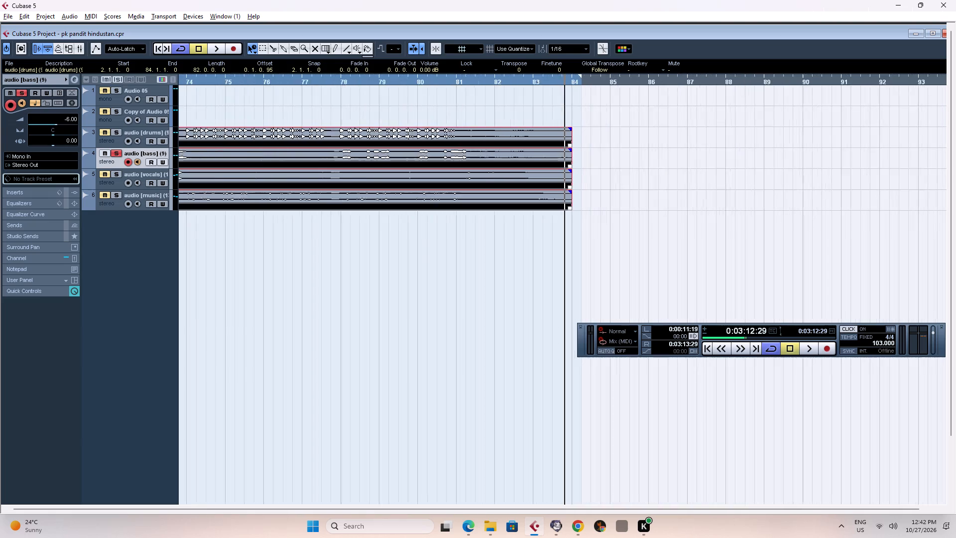
type("gggg")
key("g")
key("g")
type("gg")
Save the project.
key("ctrl+s")
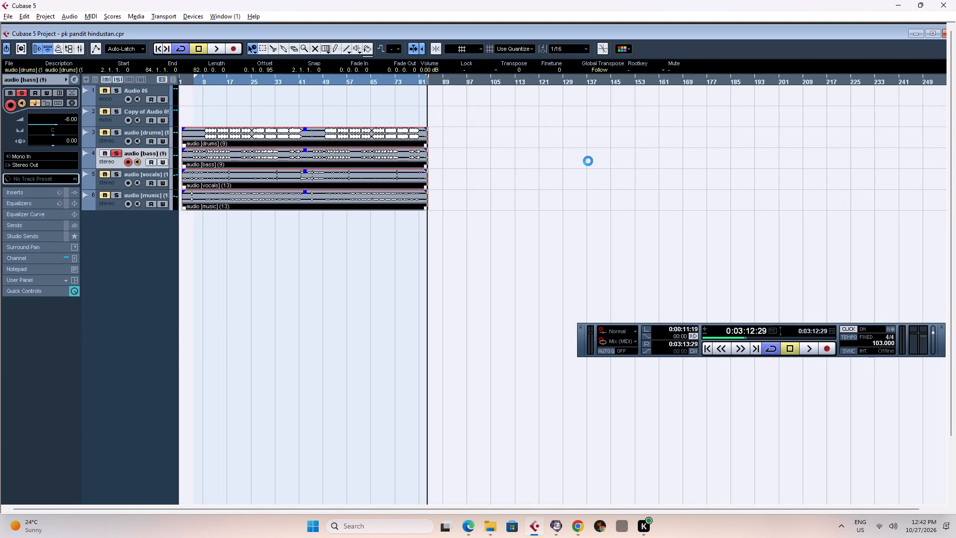
Import the "[SOLD] INDIAN TYPE BEAT" (1) audio from the Downloads folder onto a new track below the stems, as a new version.
key("alt+Tab")
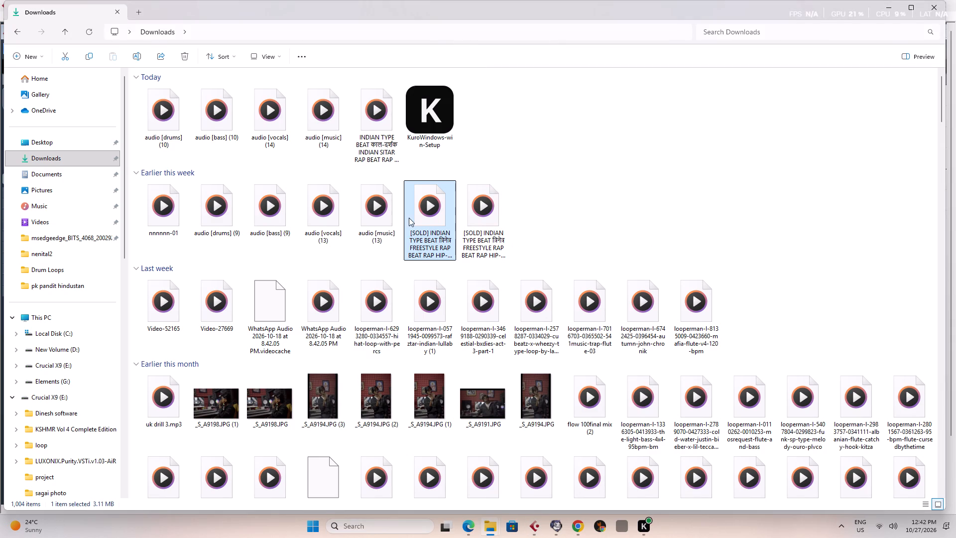
left_click_drag(421, 215, 310, 260)
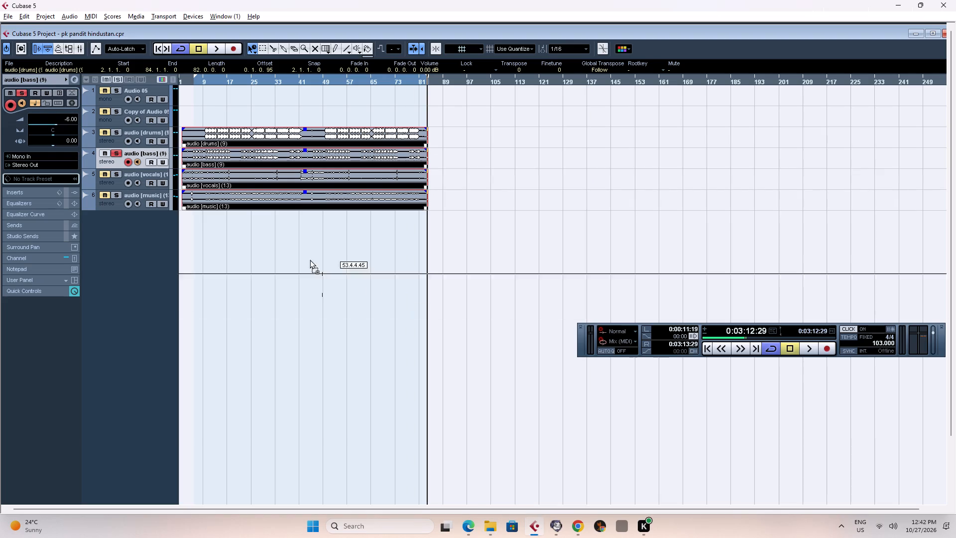
left_click_drag(310, 260, 234, 228)
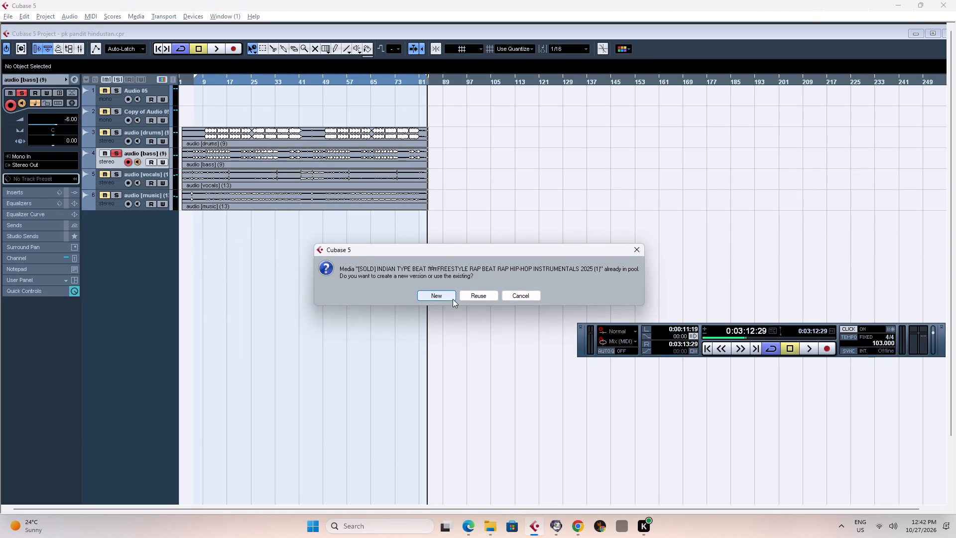
left_click(447, 299)
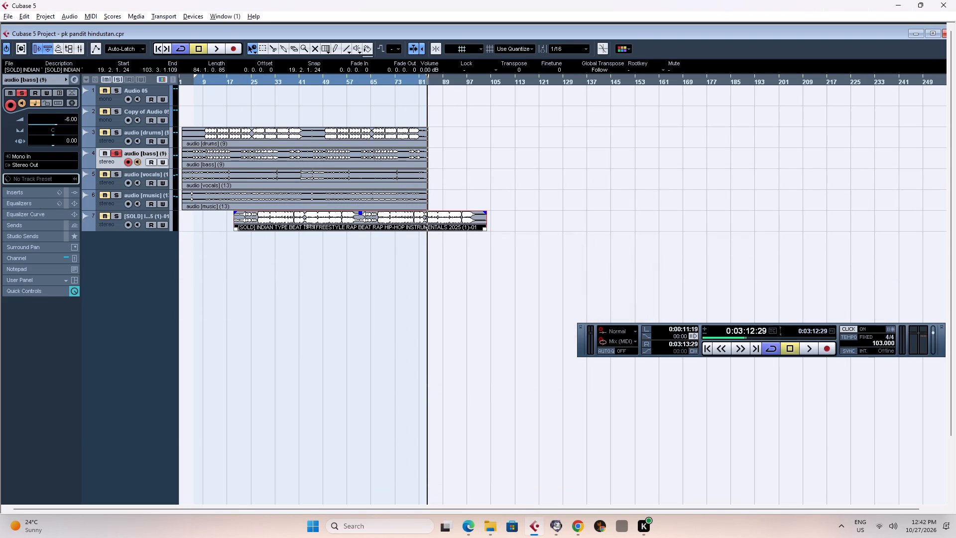
Move the imported beat clip back to near the song start, at about 1.3.3.75.
key("h")
key("h")
key("h")
key("h")
key("h")
key("h")
key("h")
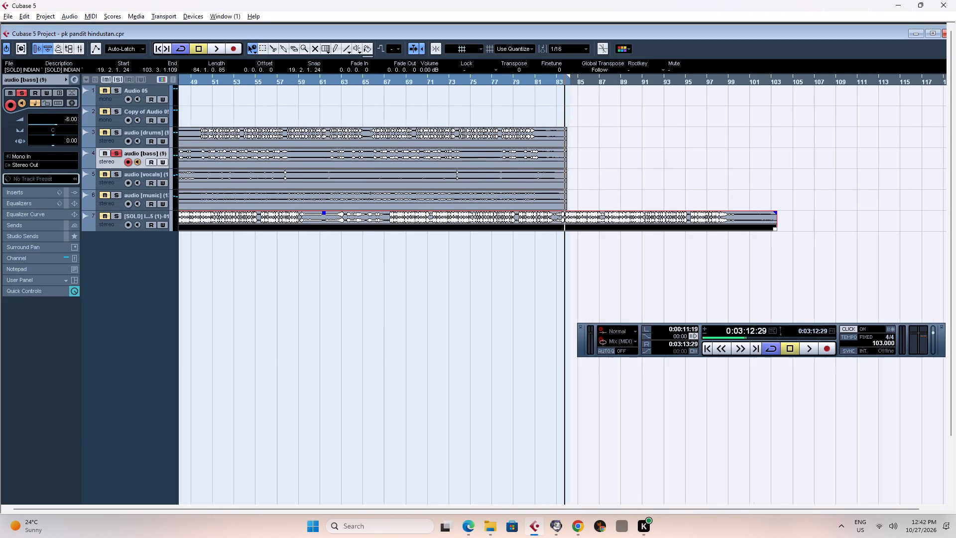
key("g")
key("g")
key("g")
key("g")
key("g")
key("g")
key("g")
key("g")
key("g")
key("g")
key("g")
left_click_drag(309, 225, 267, 229)
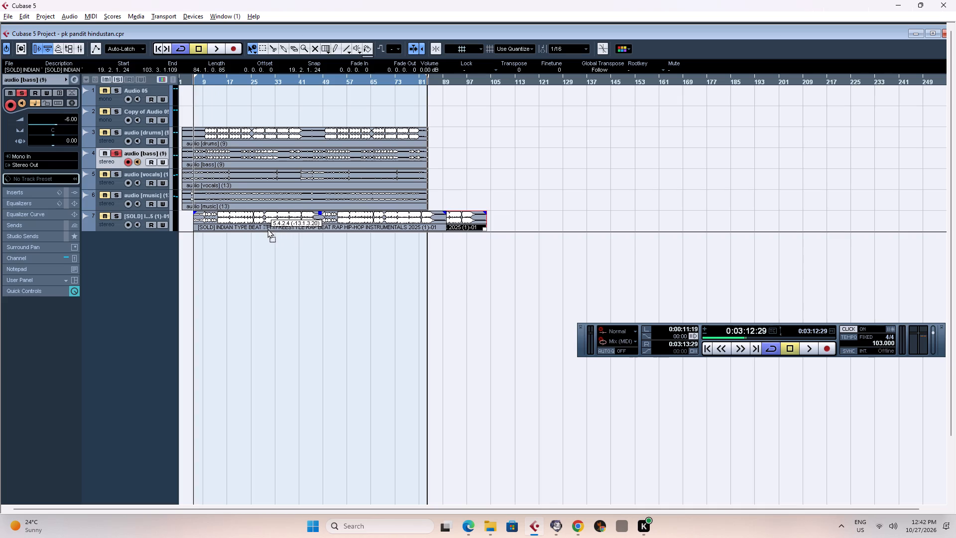
left_click_drag(267, 229, 256, 227)
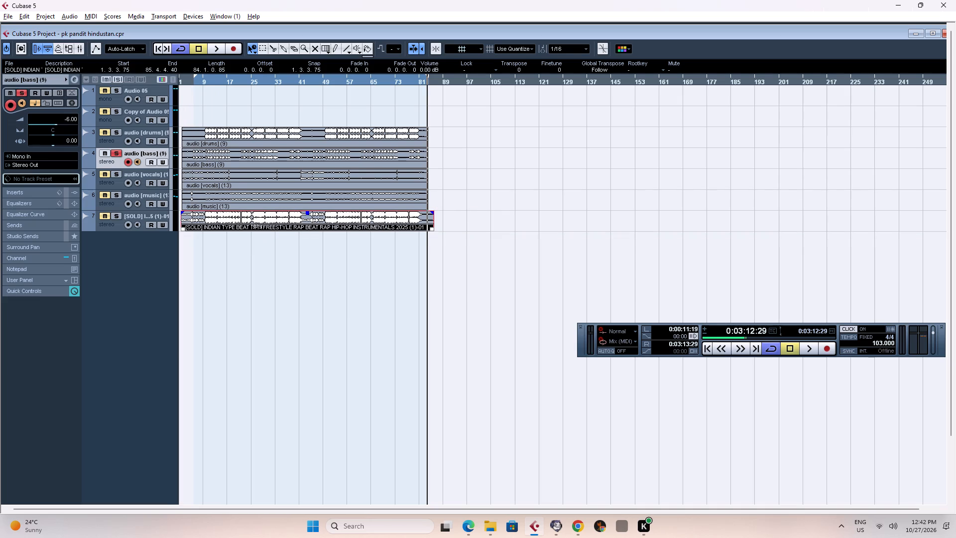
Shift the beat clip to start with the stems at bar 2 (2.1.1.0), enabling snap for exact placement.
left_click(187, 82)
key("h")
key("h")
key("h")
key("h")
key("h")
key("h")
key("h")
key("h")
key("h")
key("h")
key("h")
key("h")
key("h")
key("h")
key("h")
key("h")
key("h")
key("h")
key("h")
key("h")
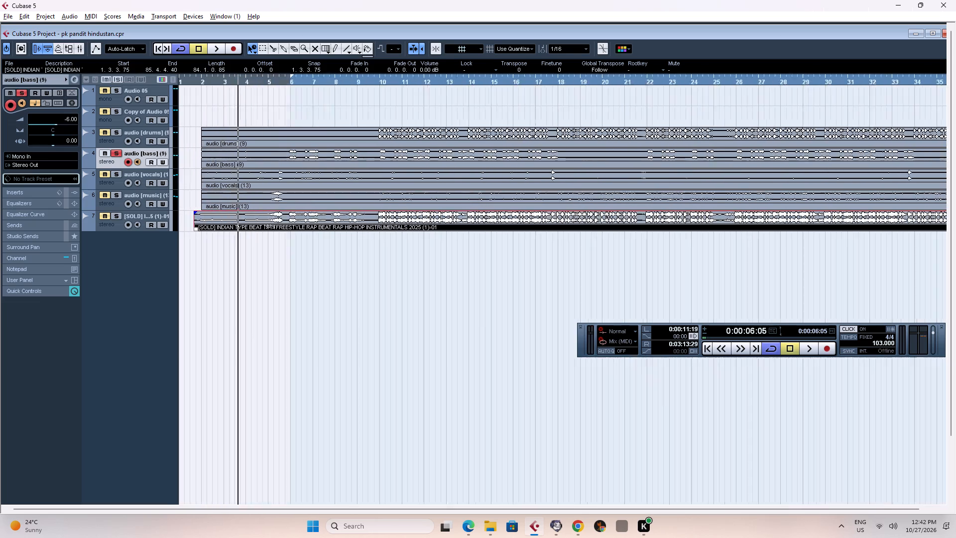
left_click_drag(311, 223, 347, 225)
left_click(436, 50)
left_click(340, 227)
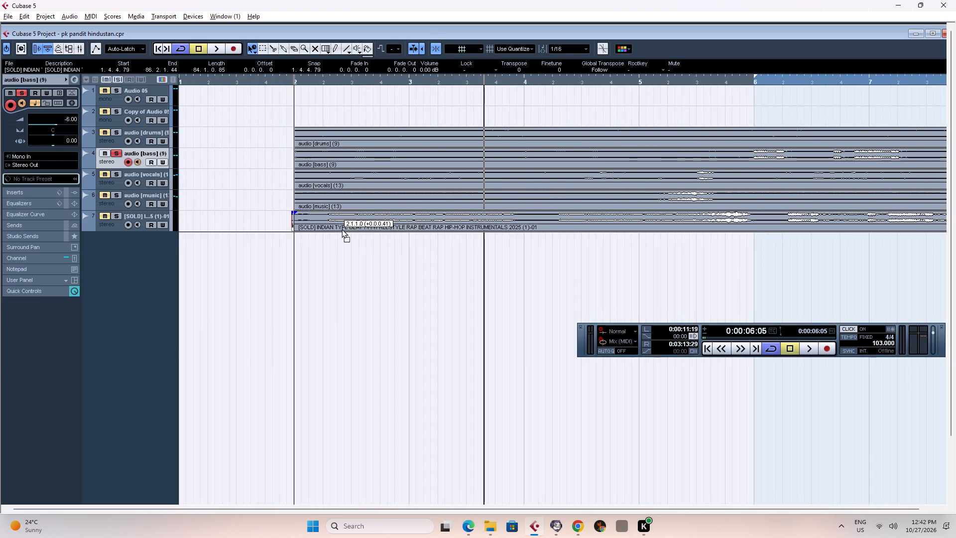
Align the beat clip's first drum hit with the drums stem at bar 10, disabling snap to start the clip at 1.3.4.32.
key("g")
key("g")
key("g")
type("gg")
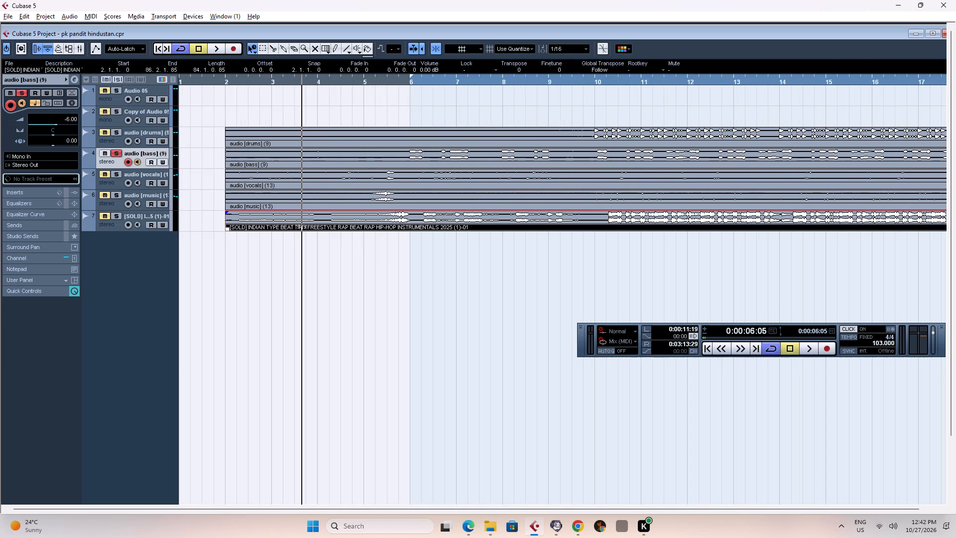
left_click(594, 79)
key("h")
key("h")
key("h")
key("h")
key("h")
key("h")
key("h")
key("h")
key("h")
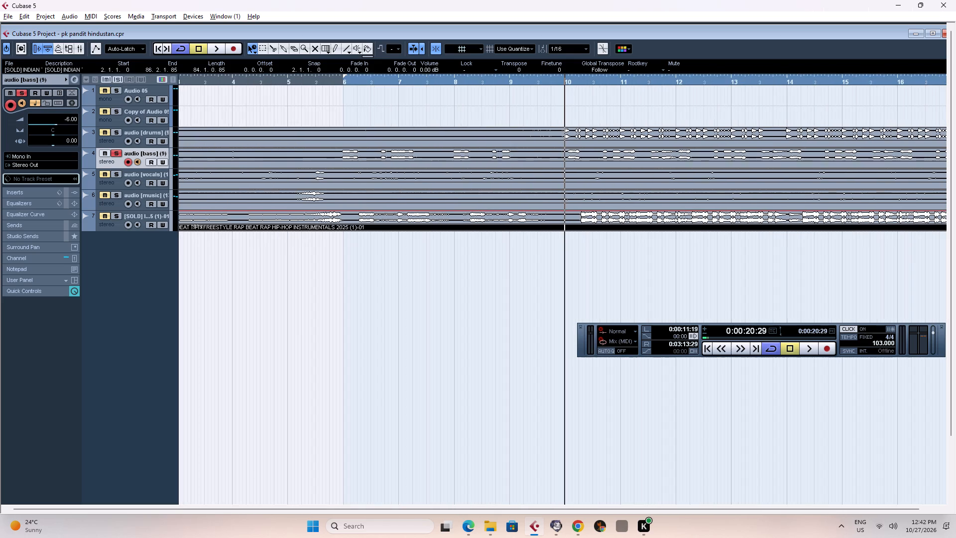
left_click_drag(668, 225, 627, 226)
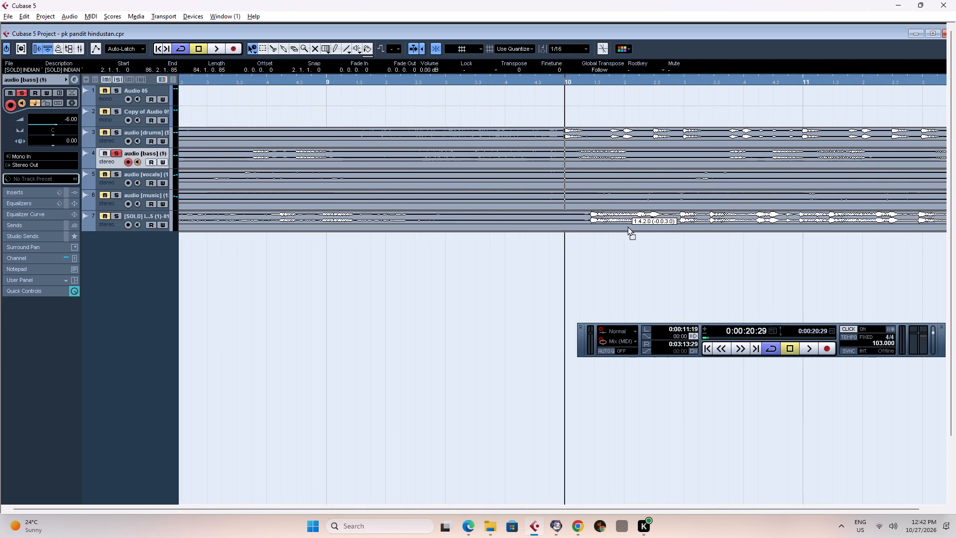
left_click_drag(627, 226, 595, 226)
type("hh")
key("h")
type("hhh")
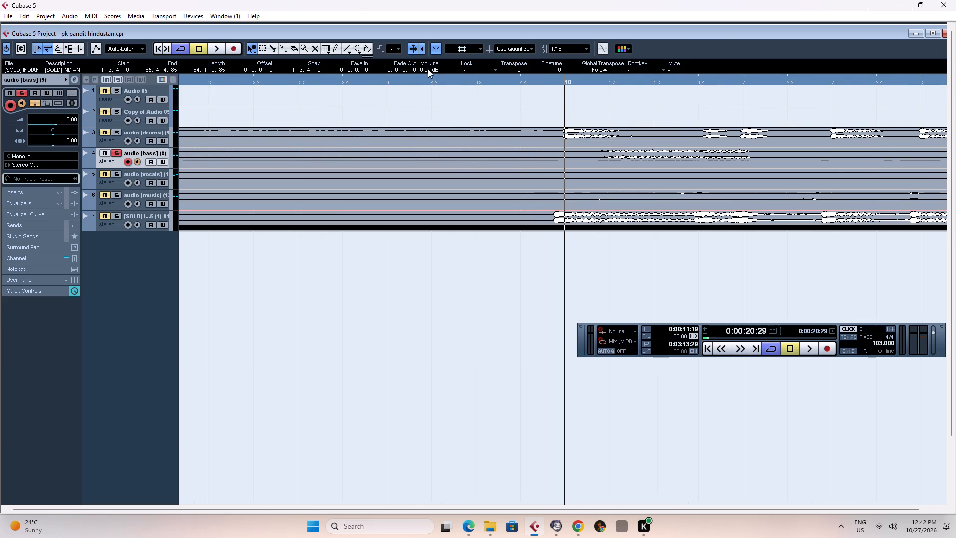
left_click(432, 49)
left_click_drag(568, 220, 580, 222)
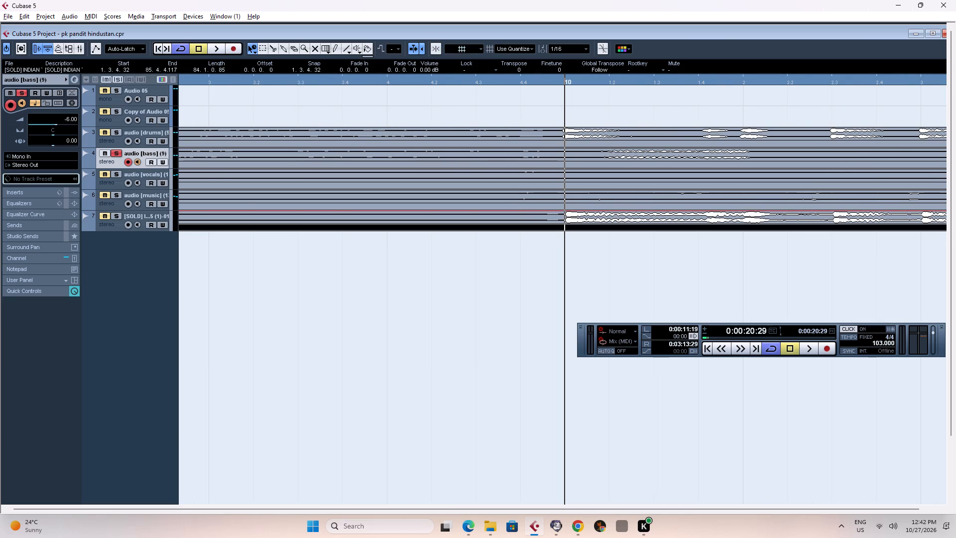
Enlarge the drums and beat tracks for close waveform comparison at bar 10 and maximize the project window.
type("hhh")
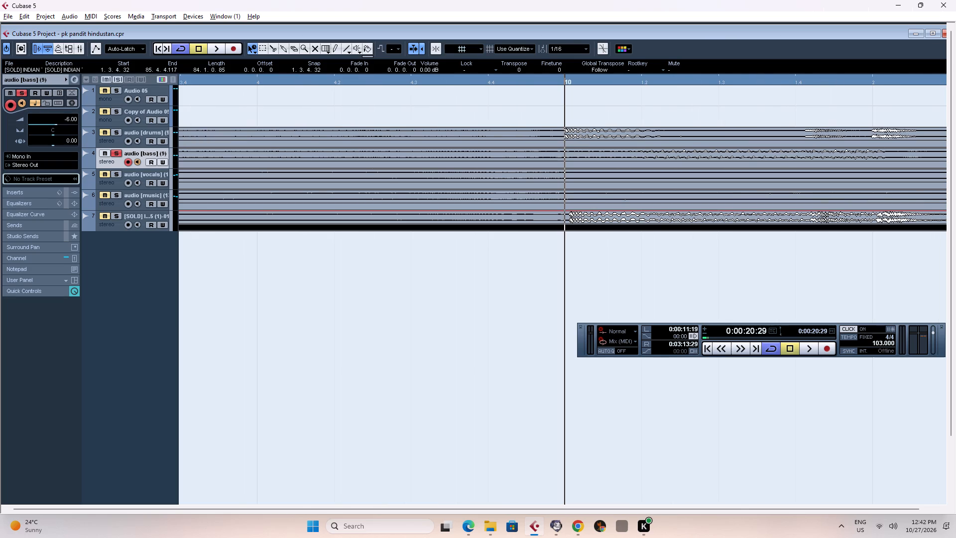
type("hhh")
key("h")
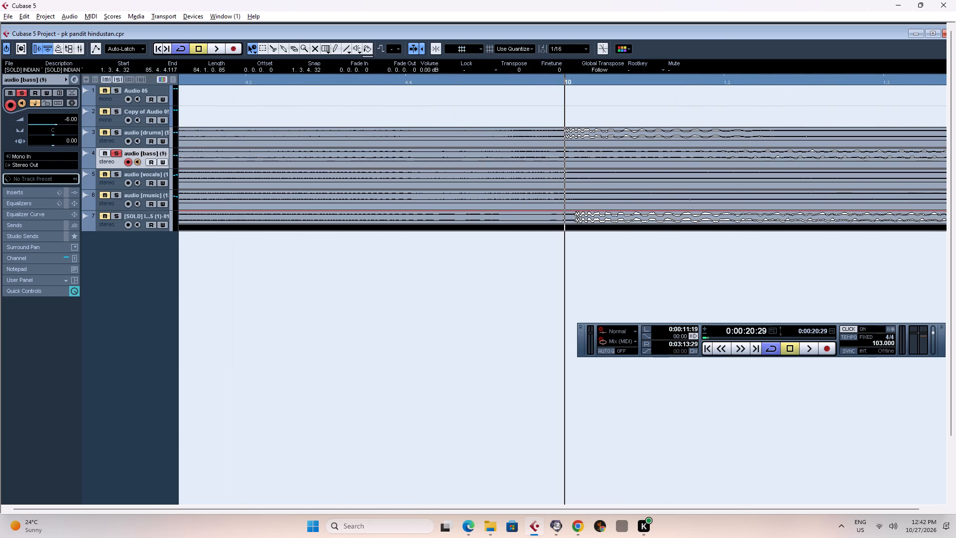
key("h")
key("h")
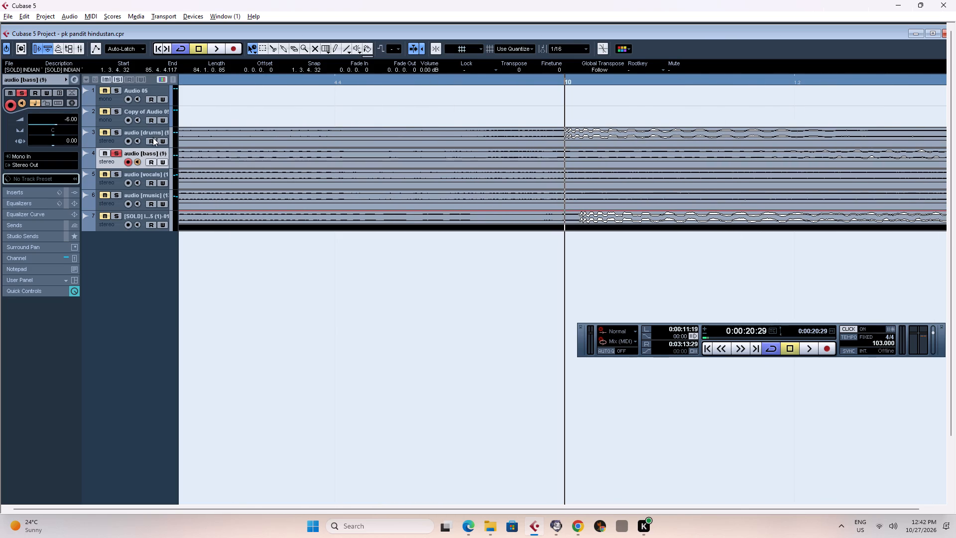
left_click_drag(112, 146, 122, 200)
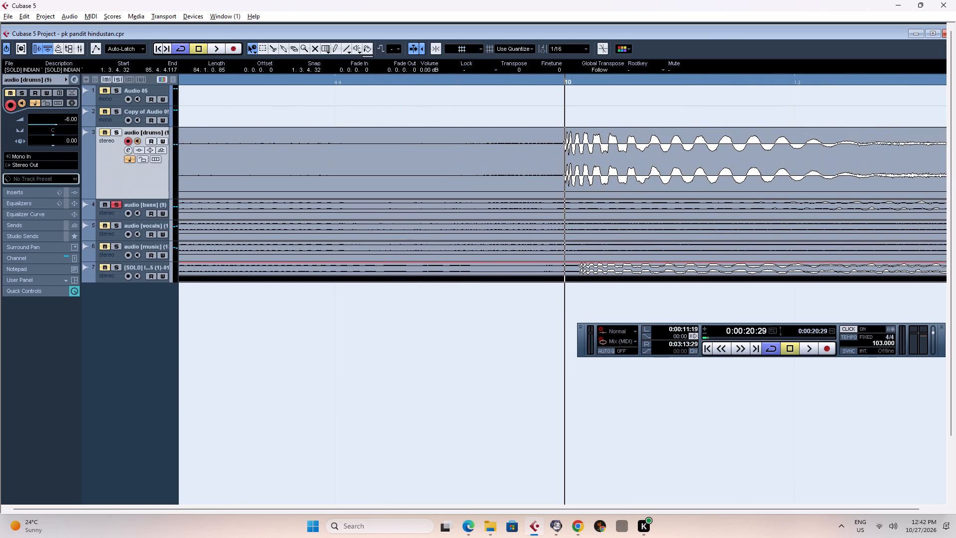
left_click_drag(122, 200, 124, 209)
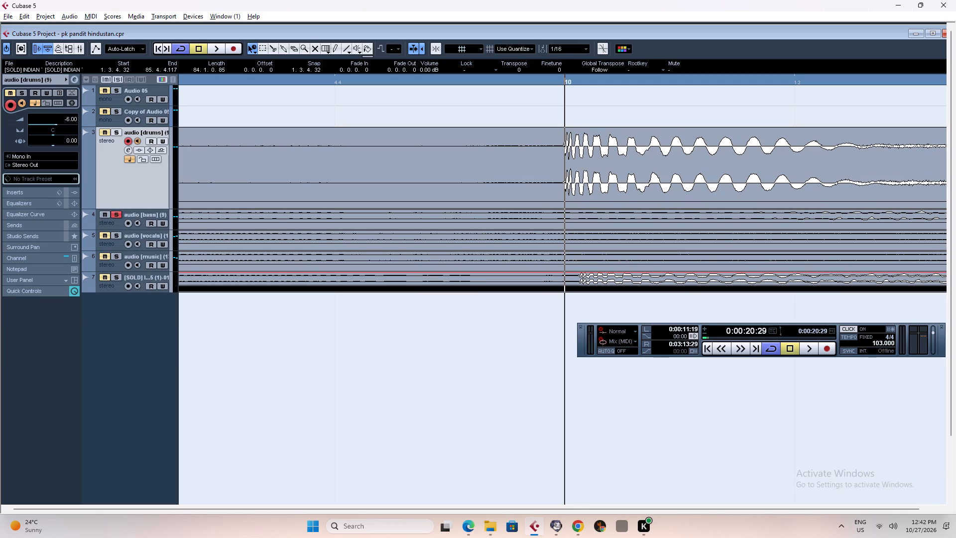
left_click_drag(116, 292, 117, 346)
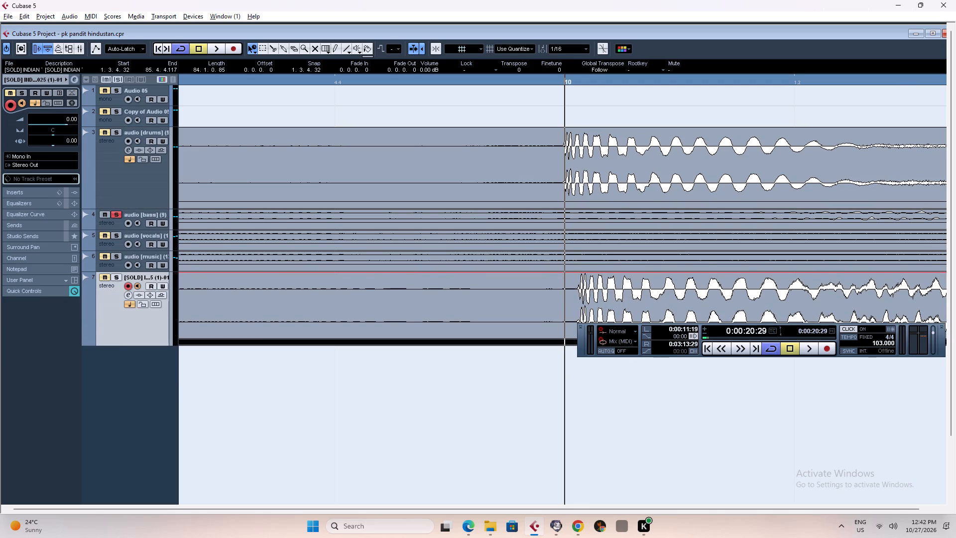
left_click(938, 37)
left_click_drag(950, 157, 952, 170)
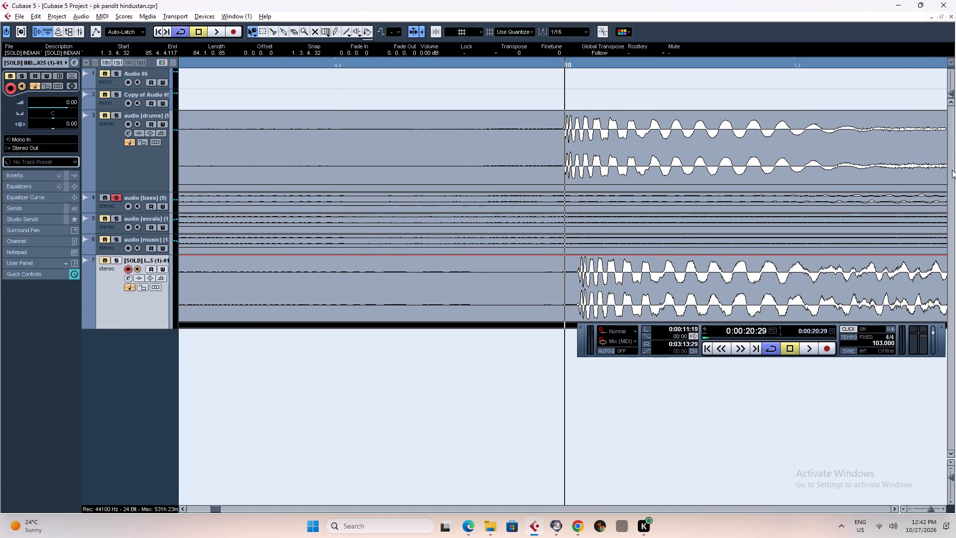
left_click_drag(952, 170, 955, 185)
left_click_drag(951, 184, 949, 205)
Nudge the beat clip earlier so its bar 10 hit matches the drums stem, starting the clip at 1.3.4.25.
key("h")
key("h")
type("hh")
key("h")
key("h")
left_click_drag(680, 289, 676, 290)
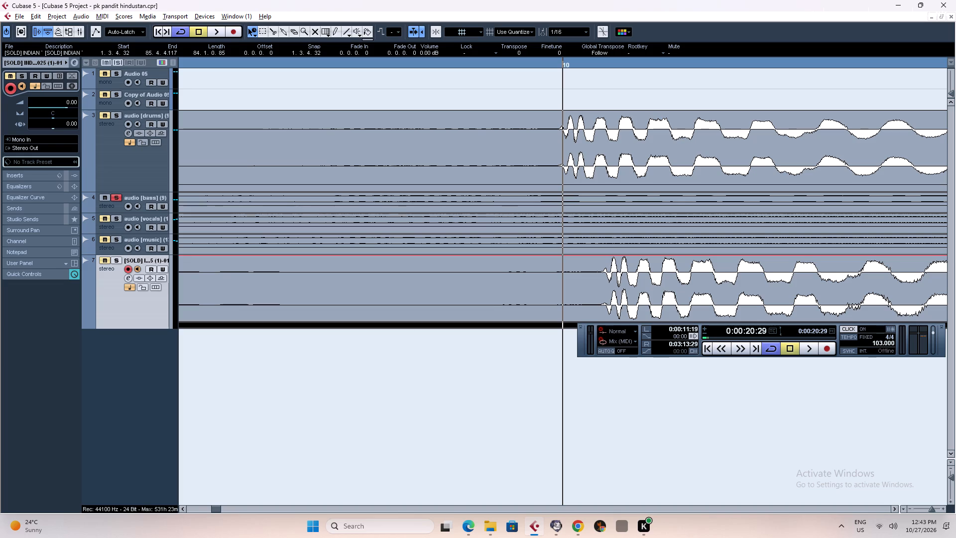
left_click_drag(676, 290, 642, 290)
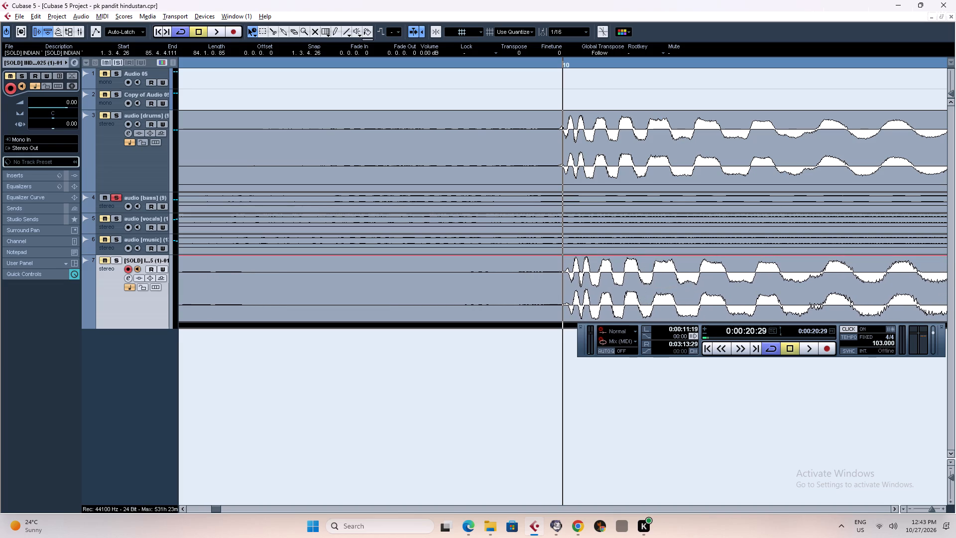
type("hhhhh")
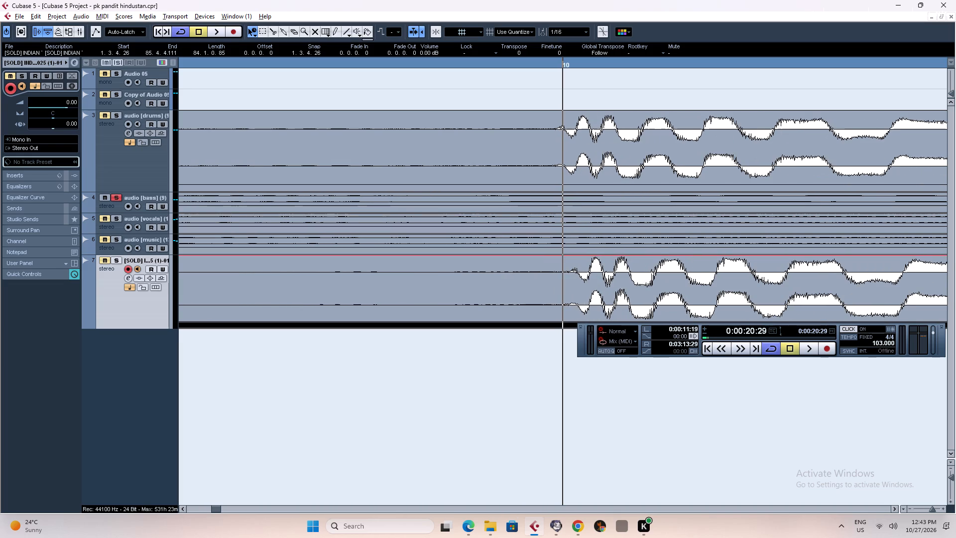
left_click(641, 290)
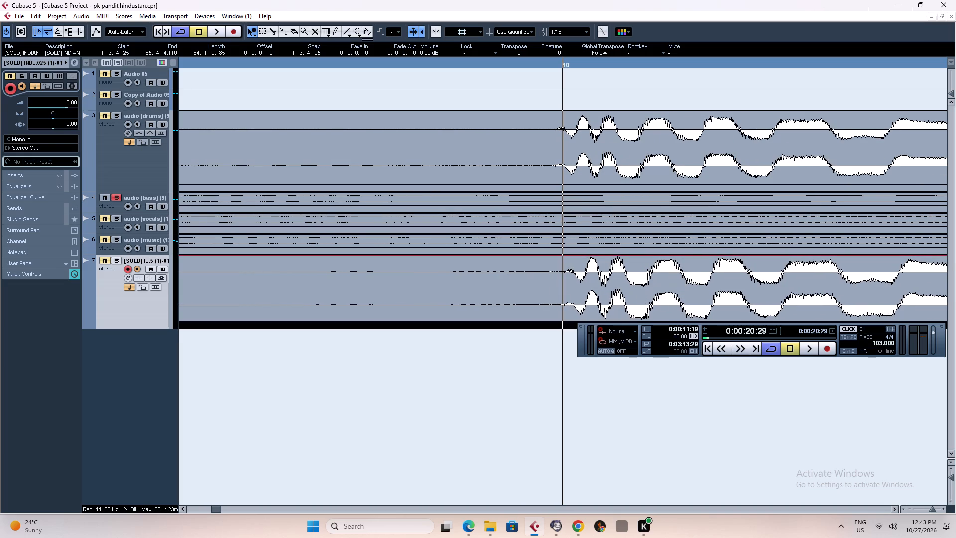
Fine-tune the beat clip's position at waveform level against the drums stem's bar 10 hit.
type("hhh")
left_click(637, 290)
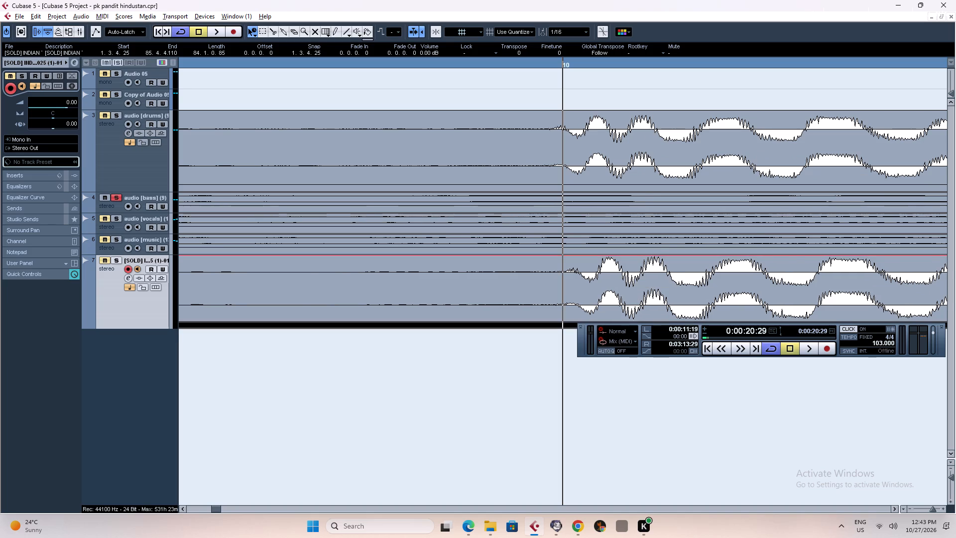
type("hh")
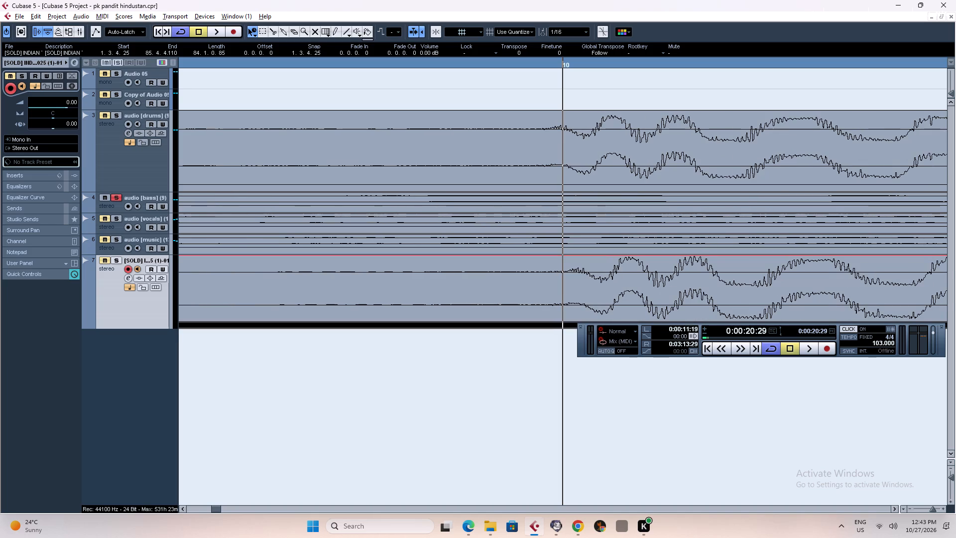
left_click_drag(640, 285, 629, 285)
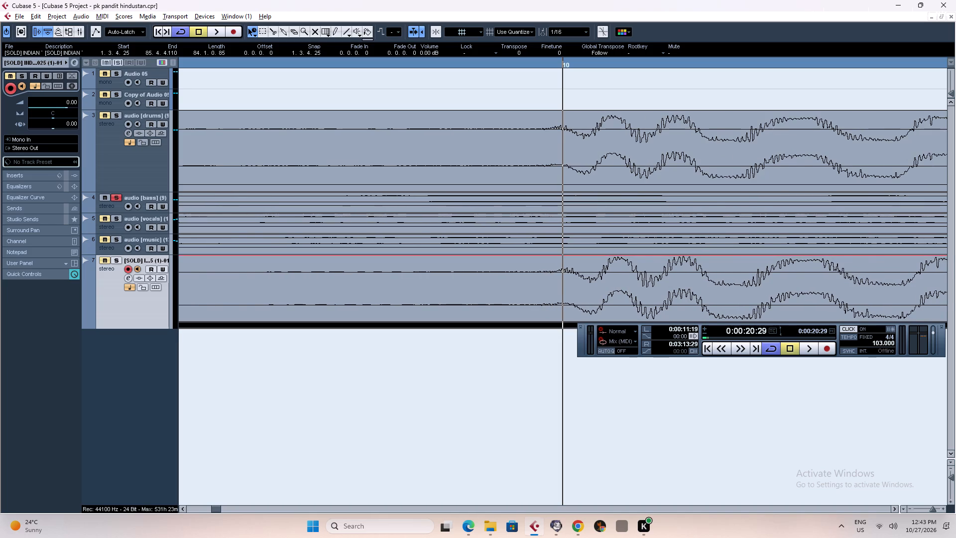
key("h")
key("h")
key("h")
key("h")
key("h")
key("h")
key("h")
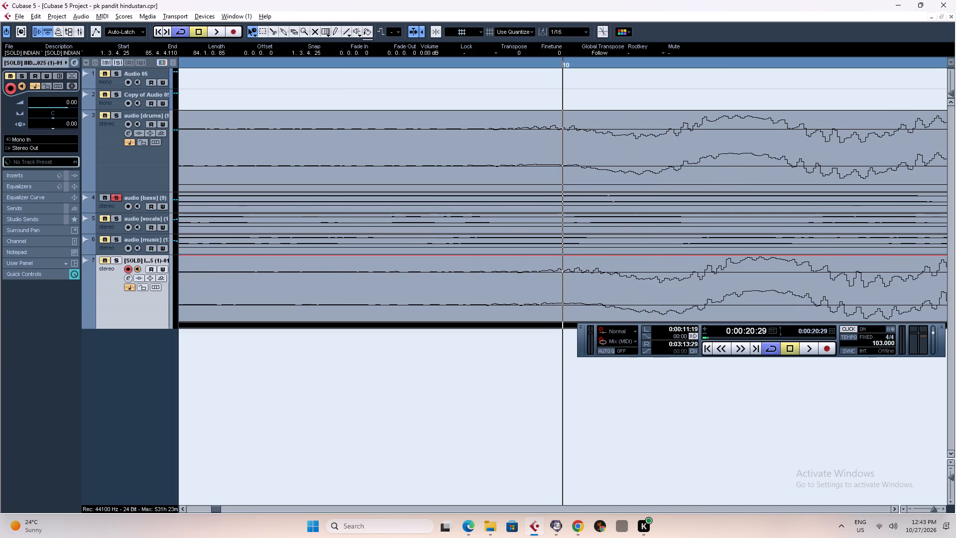
left_click_drag(698, 279, 692, 279)
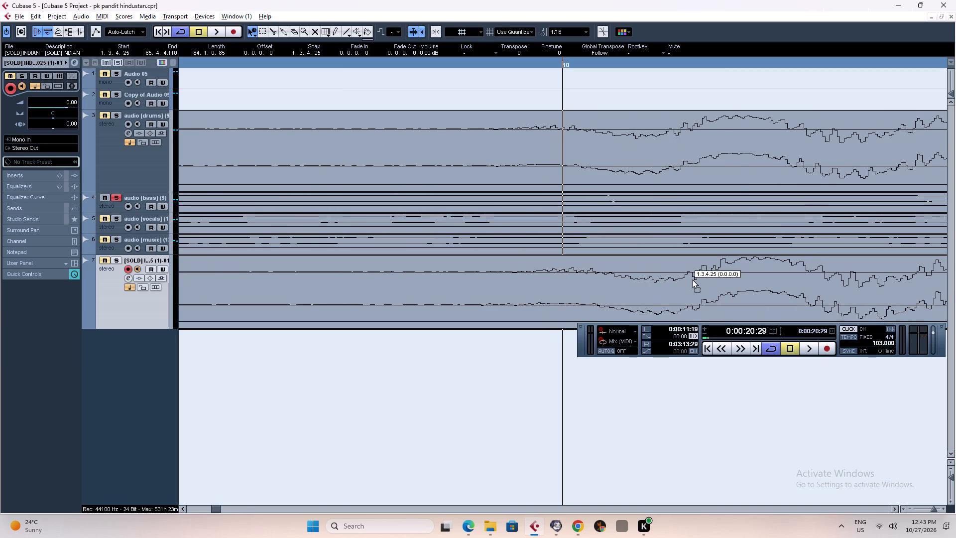
left_click_drag(692, 279, 691, 279)
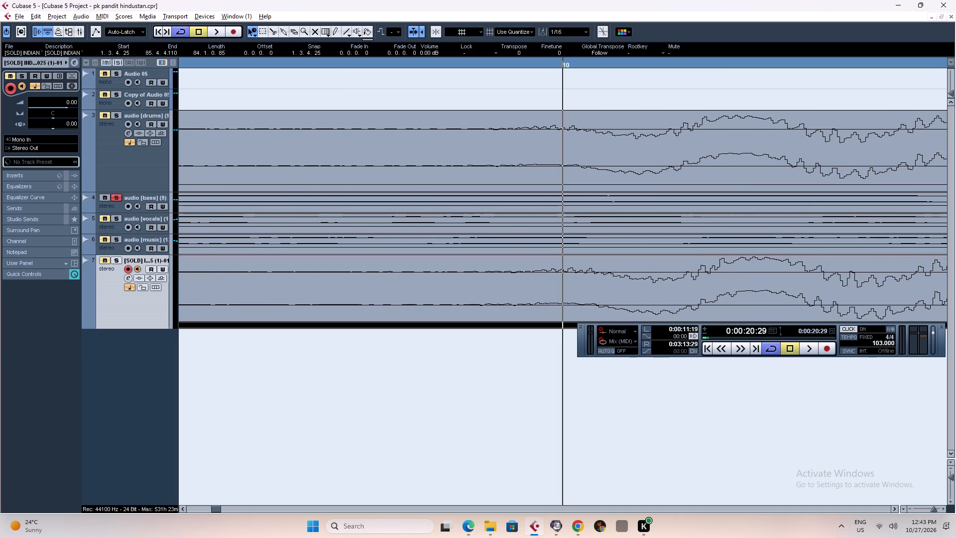
Check the beat clip's hit against the drums stem and the grid line at bar 11 at waveform level.
key("g")
key("g")
key("g")
key("g")
key("g")
key("g")
key("g")
key("g")
key("g")
key("g")
key("g")
key("g")
key("g")
key("g")
key("g")
key("g")
key("g")
key("g")
key("g")
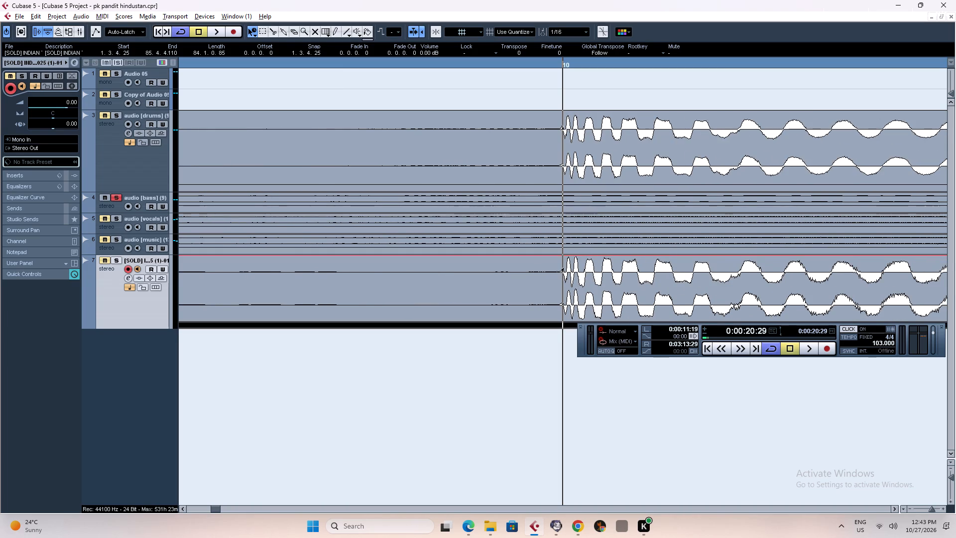
key("g")
key("g")
key("g")
key("g")
key("g")
key("g")
key("g")
key("g")
key("g")
key("g")
key("g")
key("g")
key("g")
key("g")
key("g")
key("g")
key("g")
key("g")
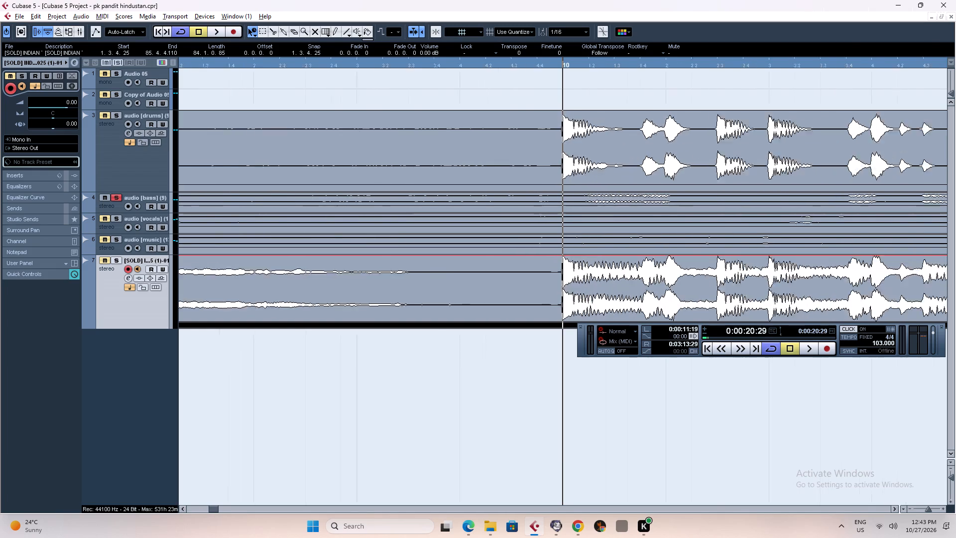
key("g")
key("g")
key("g")
key("g")
key("g")
key("g")
key("g")
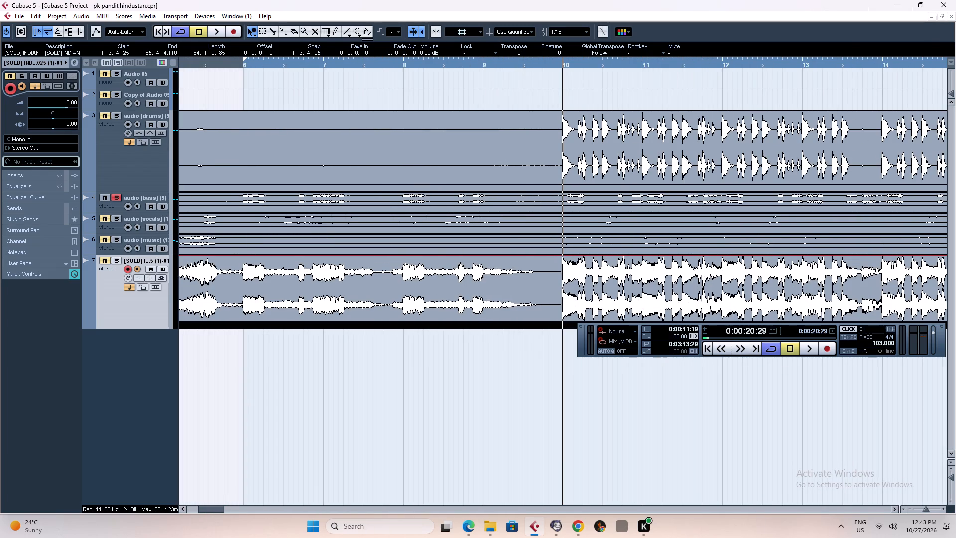
left_click(643, 64)
key("h")
key("h")
key("h")
key("h")
key("h")
key("h")
key("h")
key("h")
key("h")
key("h")
key("h")
key("h")
key("h")
key("h")
key("h")
key("h")
key("h")
key("h")
key("h")
key("h")
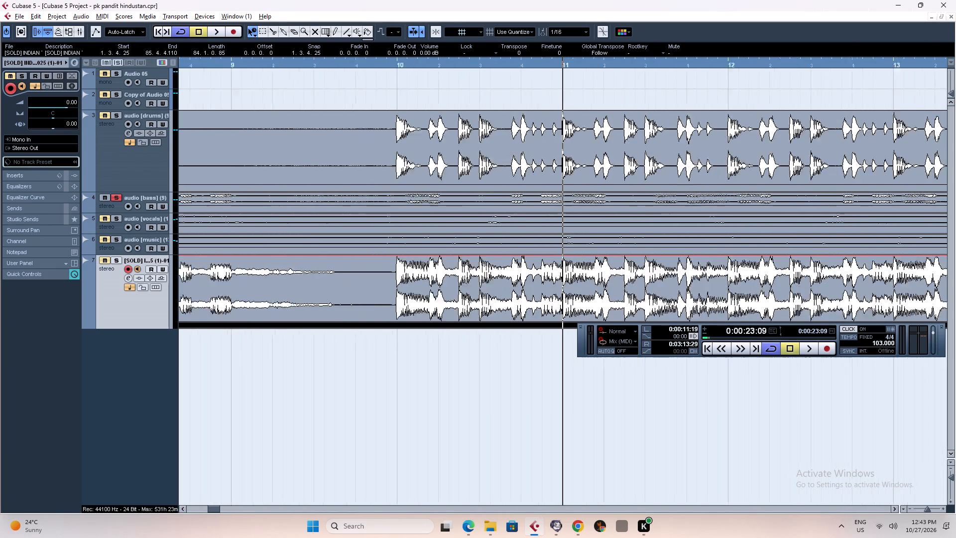
left_click(537, 66)
key("h")
key("h")
key("h")
key("h")
key("h")
key("h")
key("h")
key("h")
key("h")
key("h")
key("h")
key("h")
key("h")
key("h")
key("h")
key("h")
key("h")
key("h")
key("h")
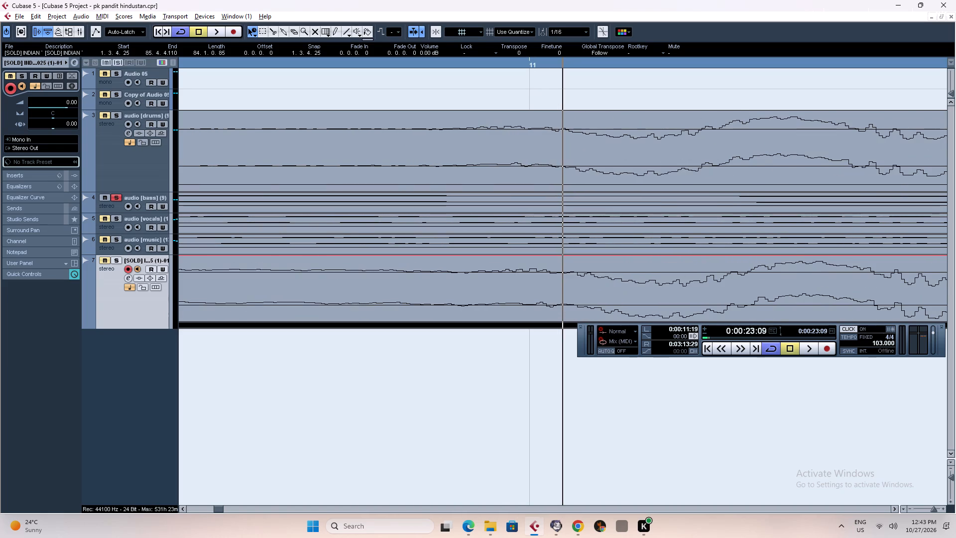
left_click(531, 64)
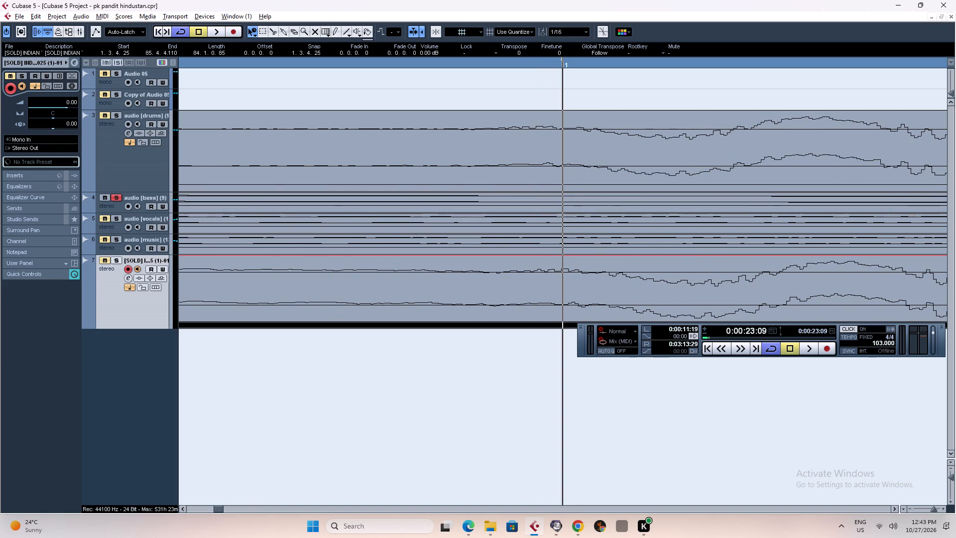
With grid snapping turned on, split the original beat clip at bar 2 and delete its lead-in piece.
key("g")
key("g")
key("g")
key("g")
key("g")
key("g")
key("g")
key("g")
key("g")
key("g")
key("g")
key("g")
key("g")
key("g")
key("g")
key("g")
key("g")
key("g")
key("g")
key("g")
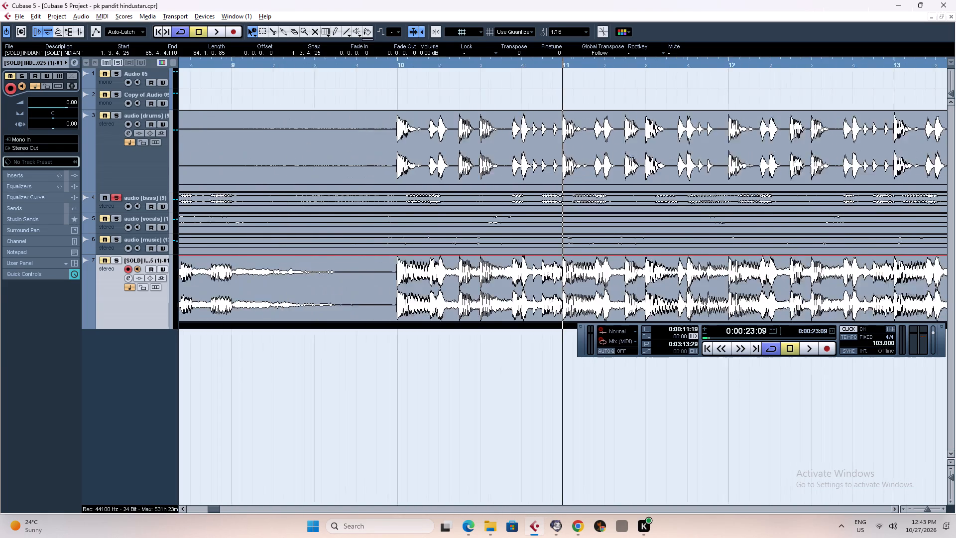
key("g")
key("g")
key("g")
key("g")
key("g")
key("g")
key("g")
key("g")
key("g")
key("g")
key("g")
key("g")
key("g")
key("g")
key("g")
key("g")
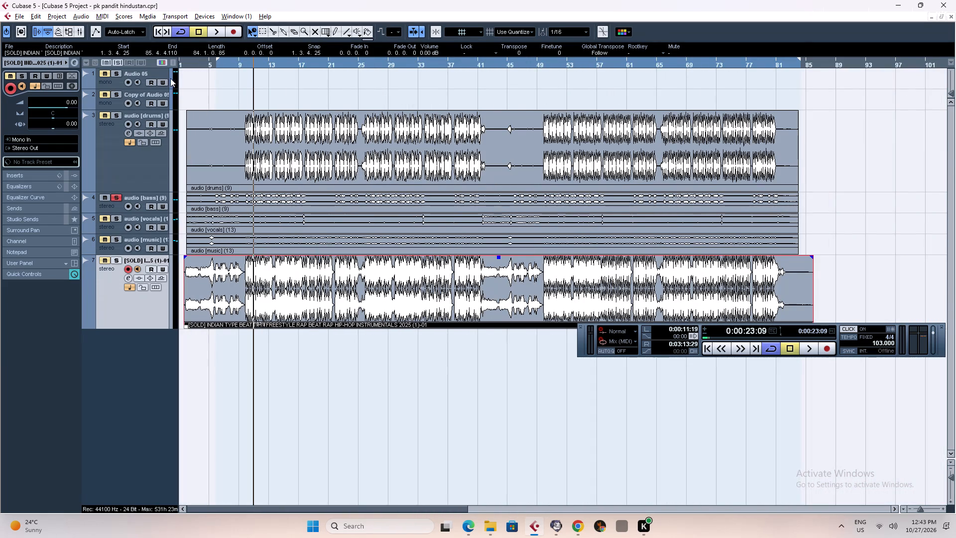
left_click(182, 65)
key("h")
key("h")
key("h")
key("h")
key("h")
key("h")
key("h")
key("h")
key("h")
key("h")
key("h")
key("h")
key("h")
key("h")
key("h")
key("h")
key("h")
key("h")
key("h")
key("h")
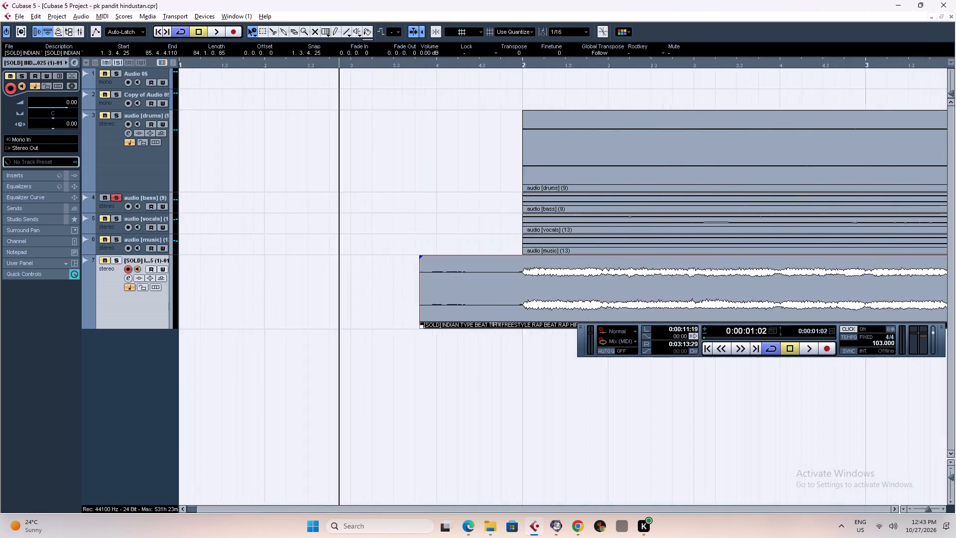
key("g")
key("g")
key("g")
key("g")
key("g")
key("g")
key("g")
key("g")
key("g")
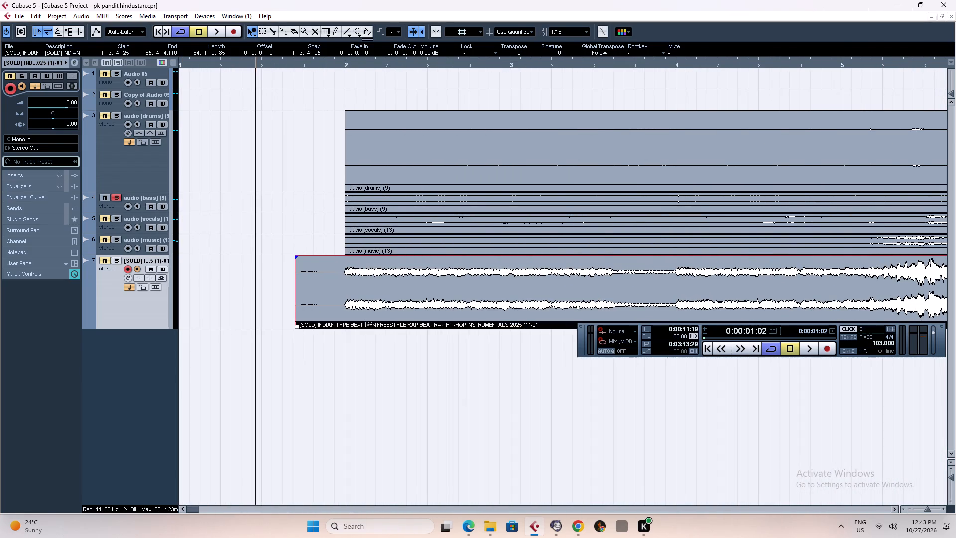
left_click_drag(315, 240, 324, 334)
key("h")
key("h")
key("h")
key("h")
key("h")
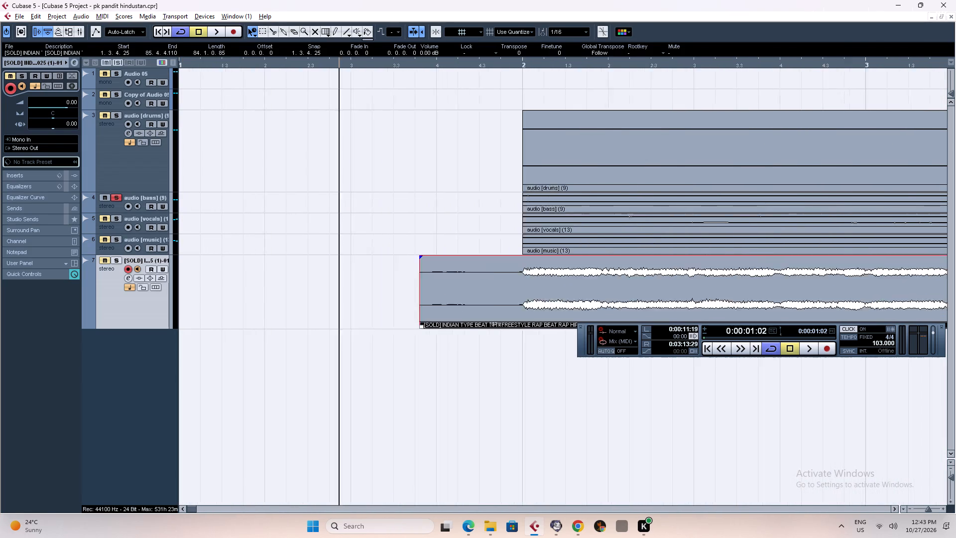
right_click_drag(525, 279, 547, 278)
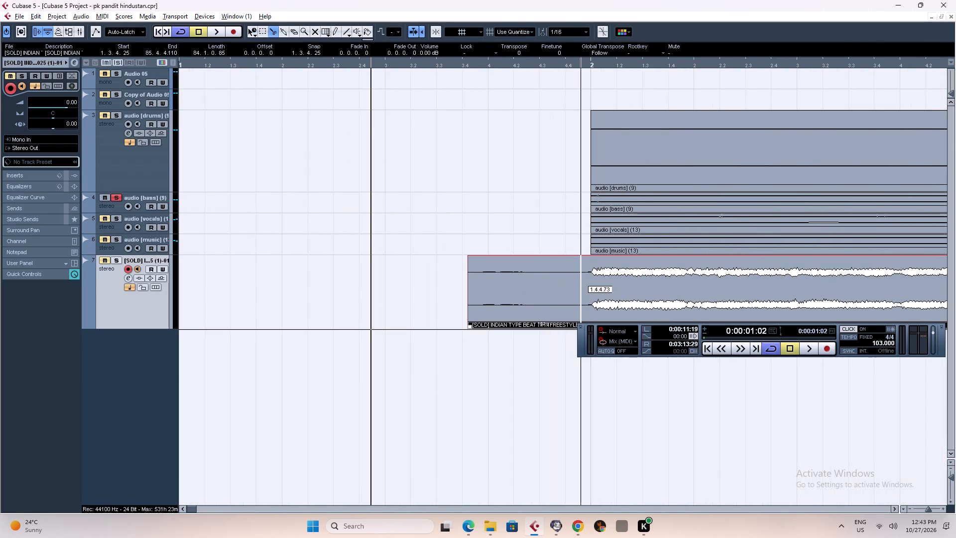
left_click(436, 32)
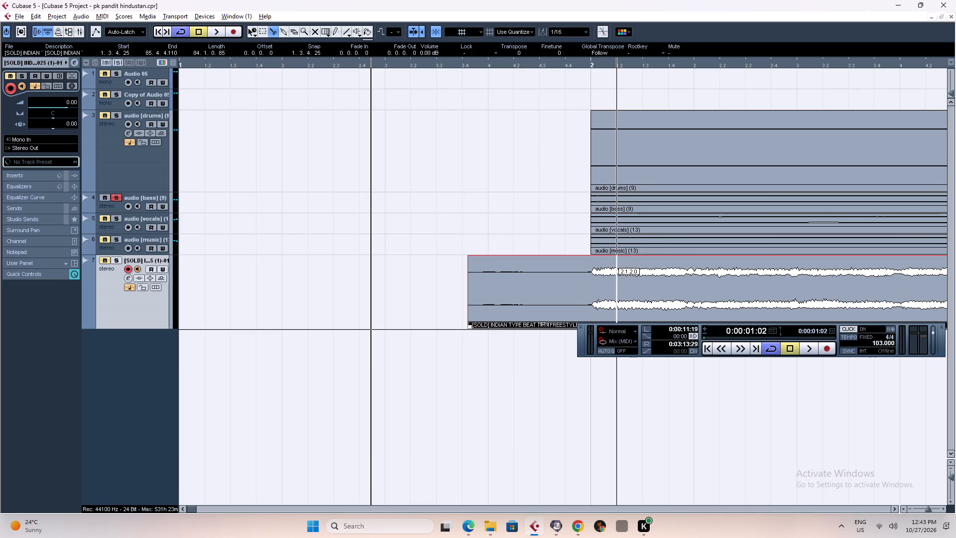
left_click(593, 267)
right_click(562, 274)
left_click(562, 274)
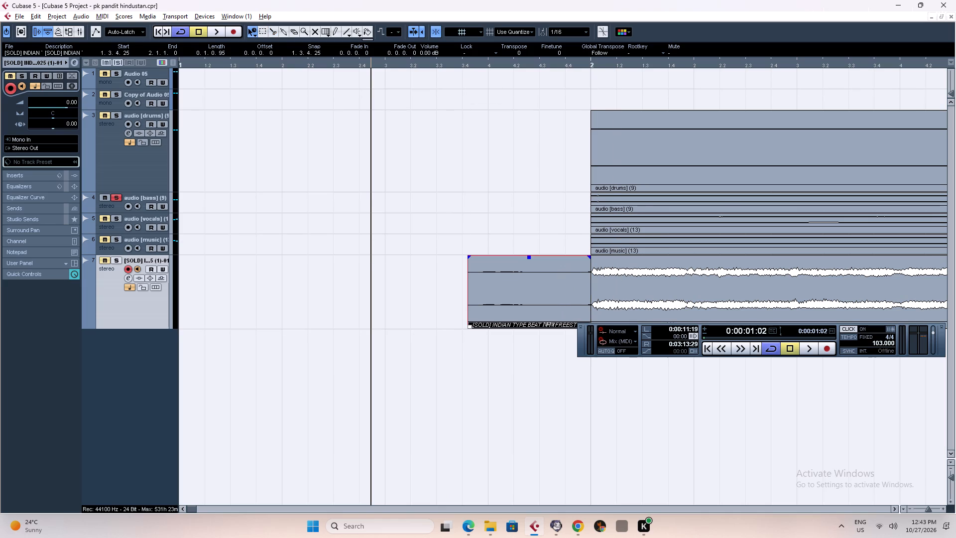
key("Delete")
Split the original beat clip at bar 84, where the stems end, and delete the leftover tail.
key("g")
key("g")
key("g")
key("g")
key("g")
key("g")
key("g")
key("g")
key("g")
key("g")
key("g")
key("g")
key("g")
key("g")
key("g")
key("g")
key("g")
key("g")
key("g")
key("g")
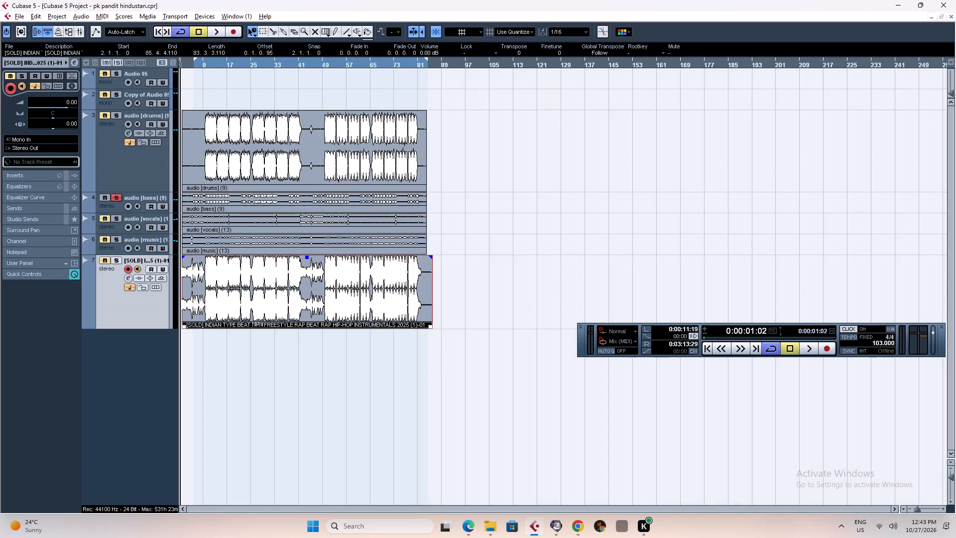
left_click(418, 63)
key("h")
key("h")
key("h")
key("h")
key("h")
key("h")
key("h")
key("h")
key("h")
key("h")
key("h")
key("h")
key("h")
key("h")
key("h")
key("h")
key("h")
key("h")
key("h")
key("h")
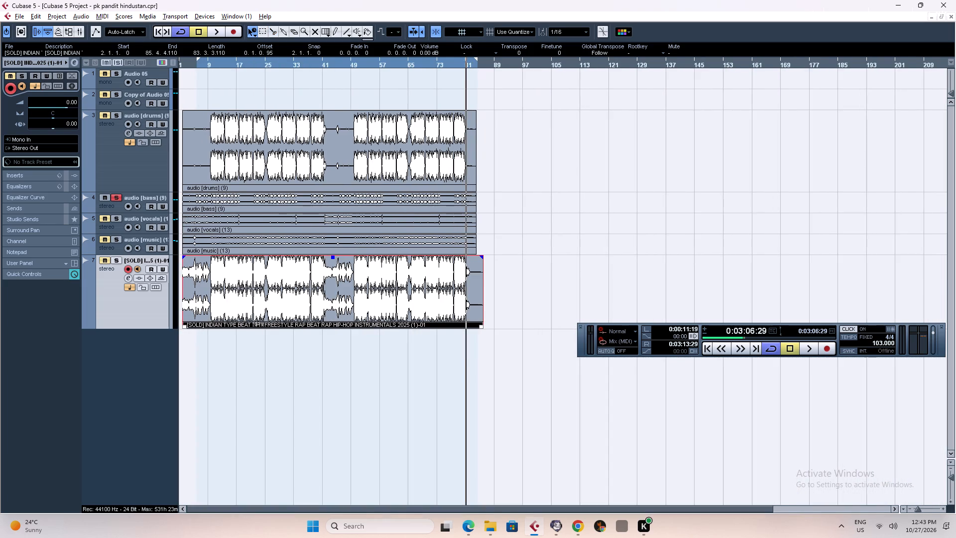
key("g")
key("g")
key("g")
key("g")
key("g")
key("g")
key("g")
key("g")
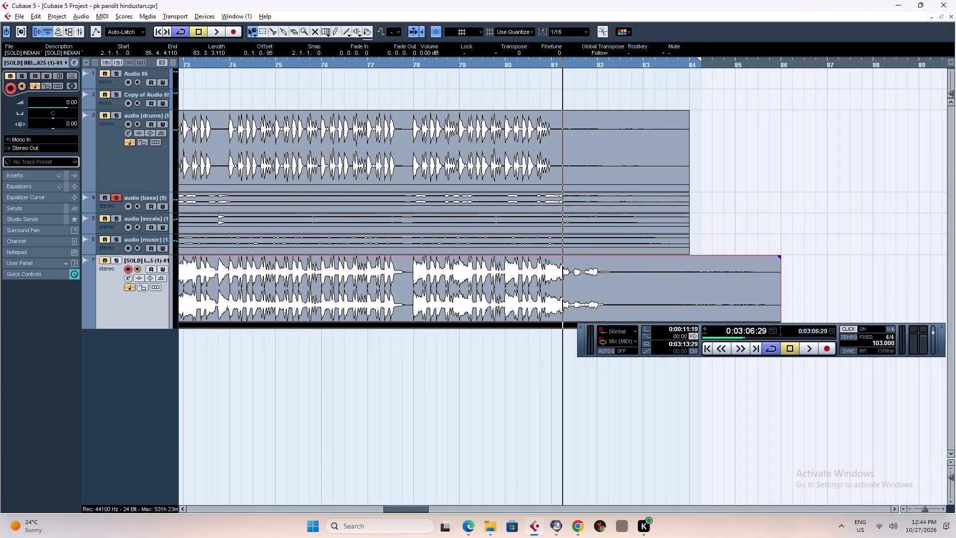
right_click_drag(676, 281, 693, 280)
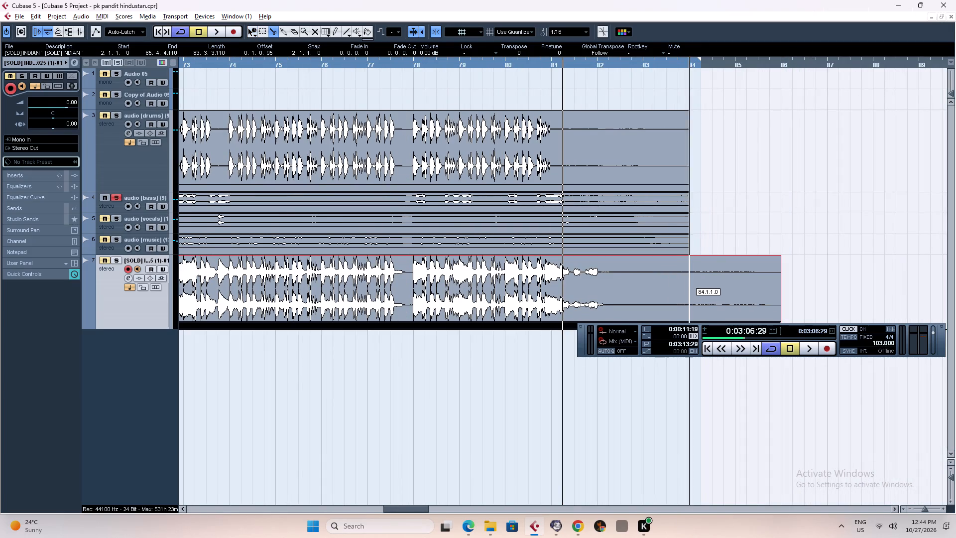
left_click(688, 280)
right_click(722, 274)
left_click(722, 274)
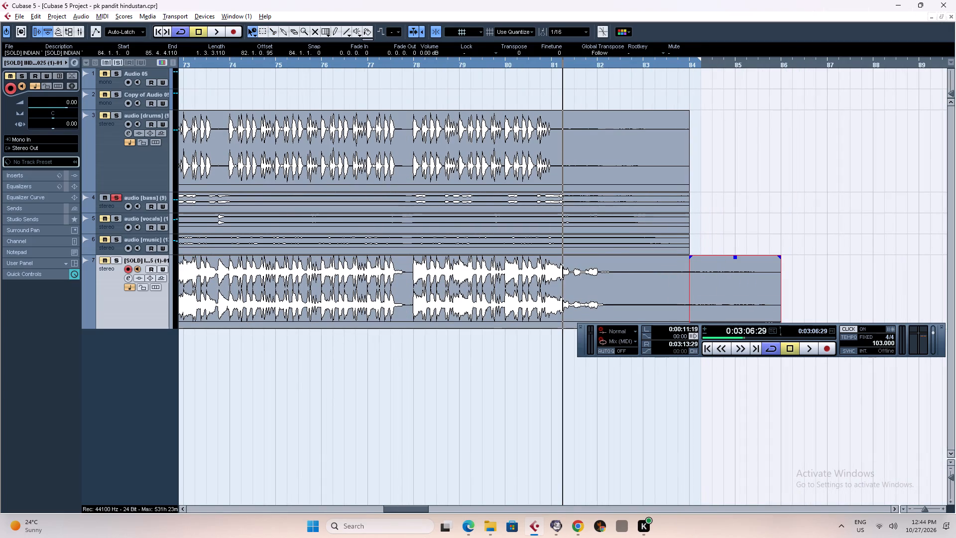
key("Delete")
Save the project with the trimmed beat clip.
key("g")
key("g")
key("g")
key("g")
key("g")
key("g")
key("g")
key("g")
key("g")
key("g")
key("g")
key("g")
key("g")
key("g")
key("g")
key("g")
key("g")
key("g")
key("g")
key("g")
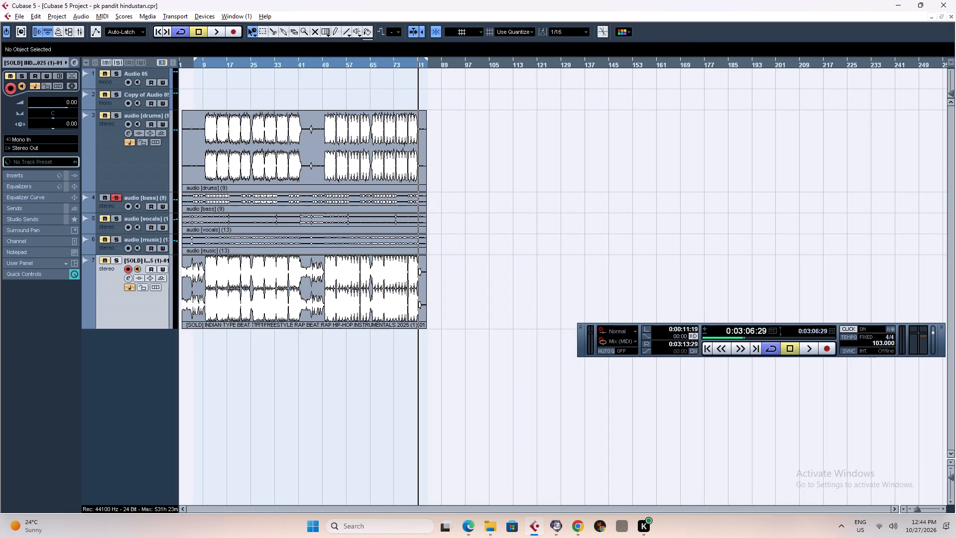
key("ctrl+s")
Set the project's fixed tempo to 101 BPM.
left_click(882, 344)
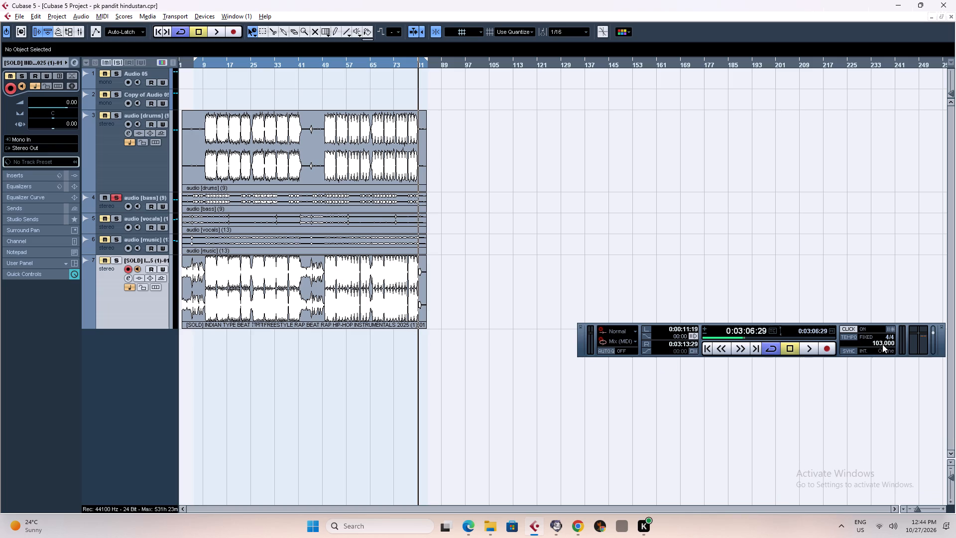
right_click(882, 344)
key("1")
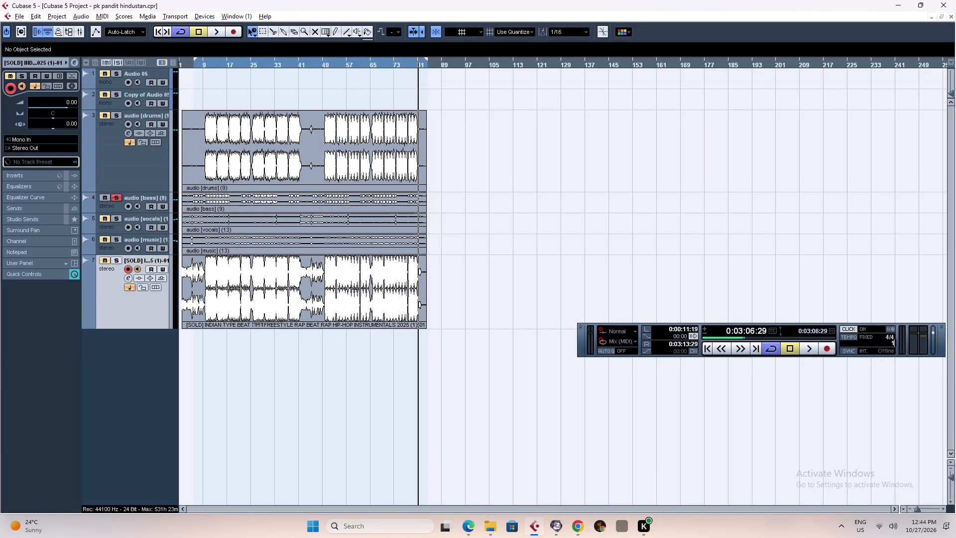
key("0")
key("1")
key("Return")
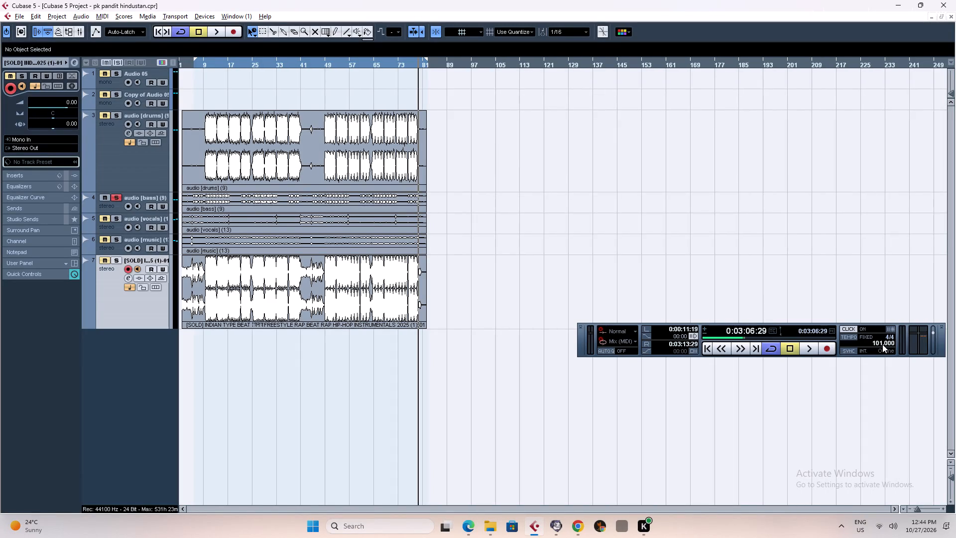
Examine how the starts of the stem clips and the original beat clip line up with the bar grid.
left_click(184, 66)
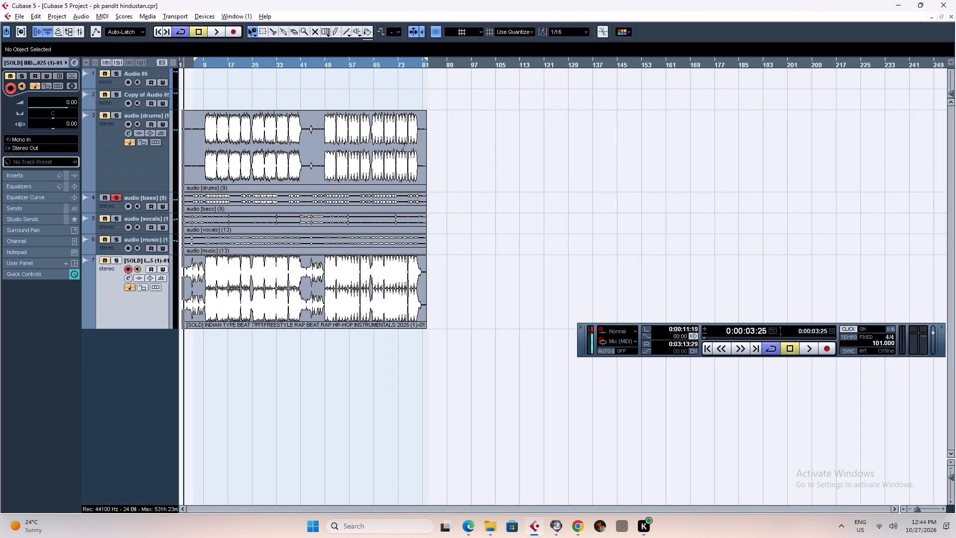
key("h")
key("h")
key("h")
key("h")
key("h")
key("h")
key("h")
key("h")
key("h")
key("h")
key("h")
key("h")
key("h")
key("h")
key("h")
key("h")
key("h")
key("h")
key("h")
key("h")
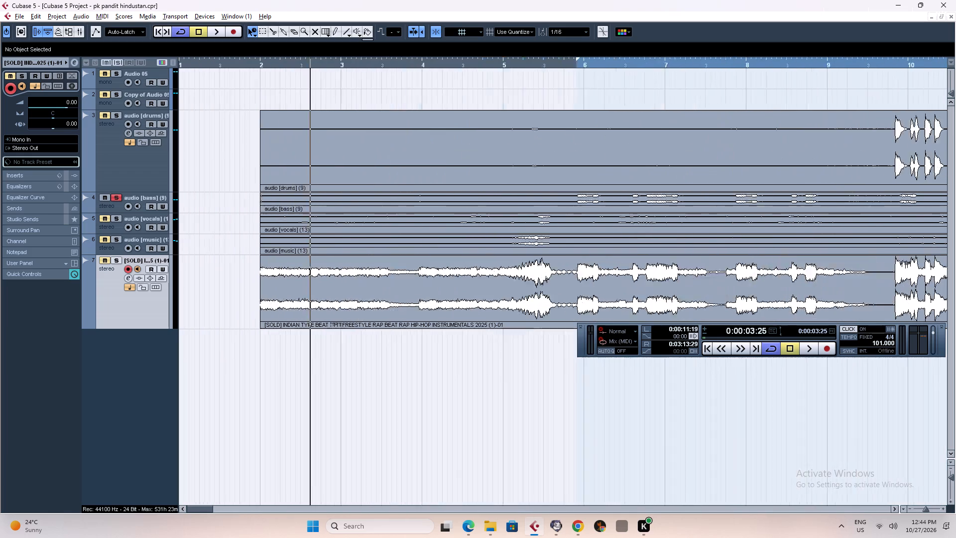
key("g")
key("g")
key("g")
key("g")
key("g")
key("g")
key("g")
key("g")
key("g")
key("g")
key("g")
key("g")
key("g")
key("g")
key("g")
key("g")
key("g")
key("g")
key("g")
key("g")
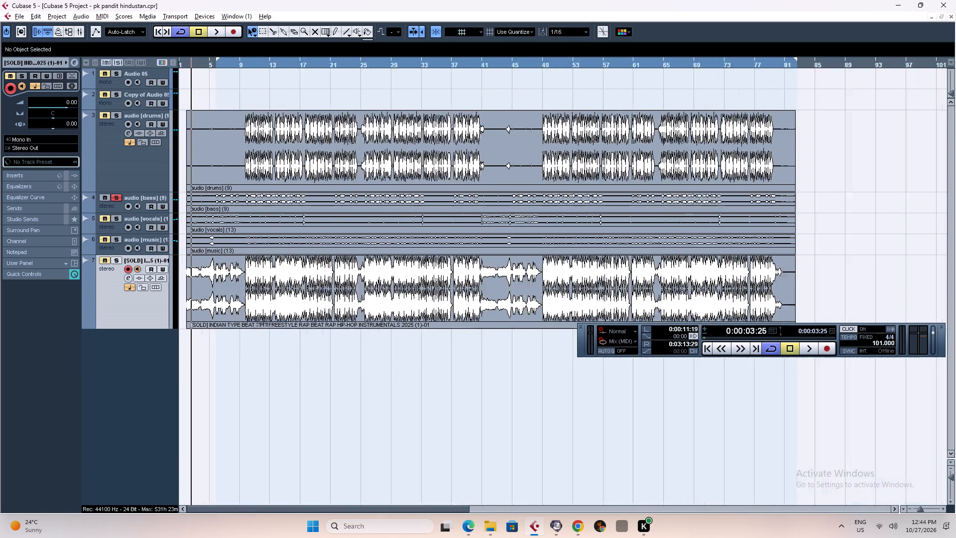
Select all stem clips and the original beat clip, and stretch their ends to 82.3.3.0 using Sizing Applies Time Stretch.
left_click(419, 63)
key("h")
key("h")
key("h")
key("h")
key("h")
key("h")
key("h")
key("h")
key("h")
key("h")
key("h")
key("h")
key("h")
key("h")
key("h")
key("h")
key("h")
key("h")
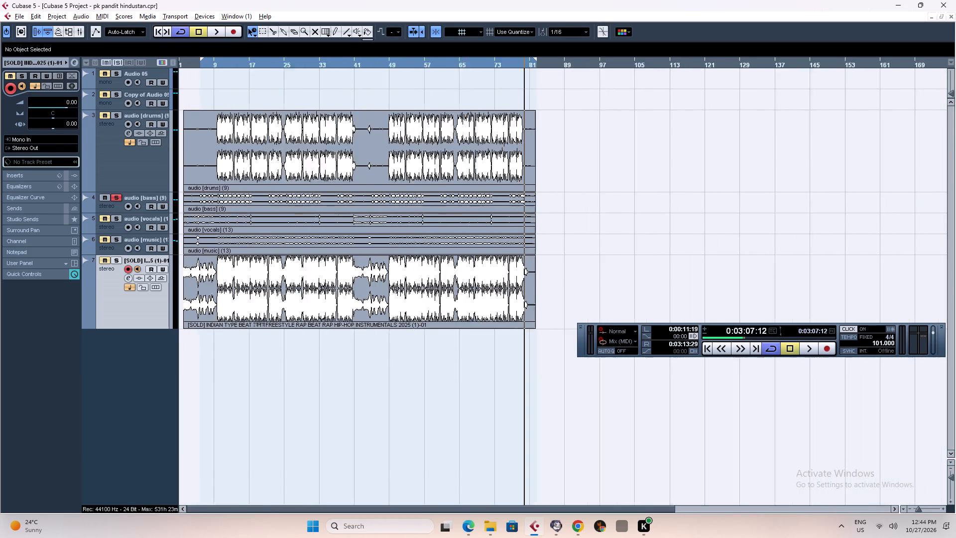
left_click(749, 63)
key("h")
key("h")
key("h")
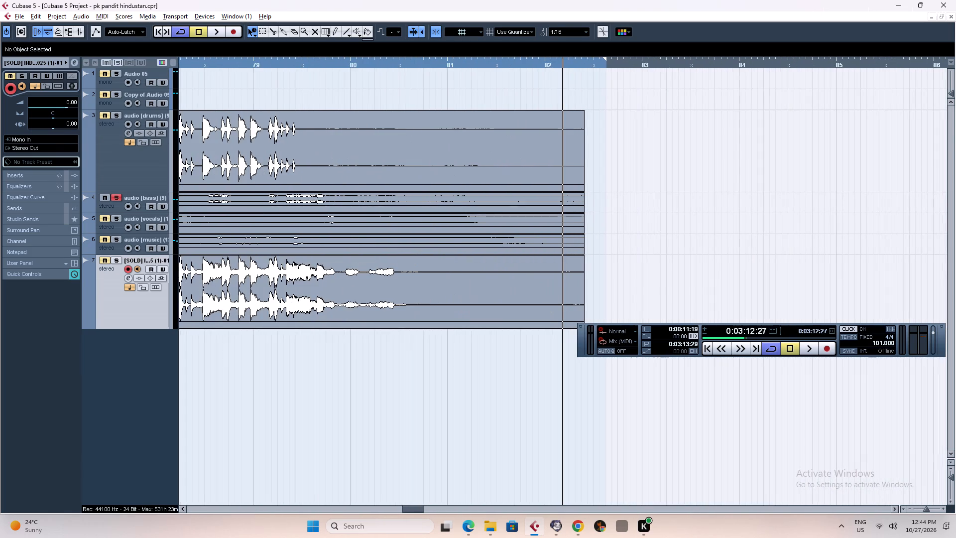
key("h")
key("h")
key("h")
left_click_drag(657, 139, 502, 331)
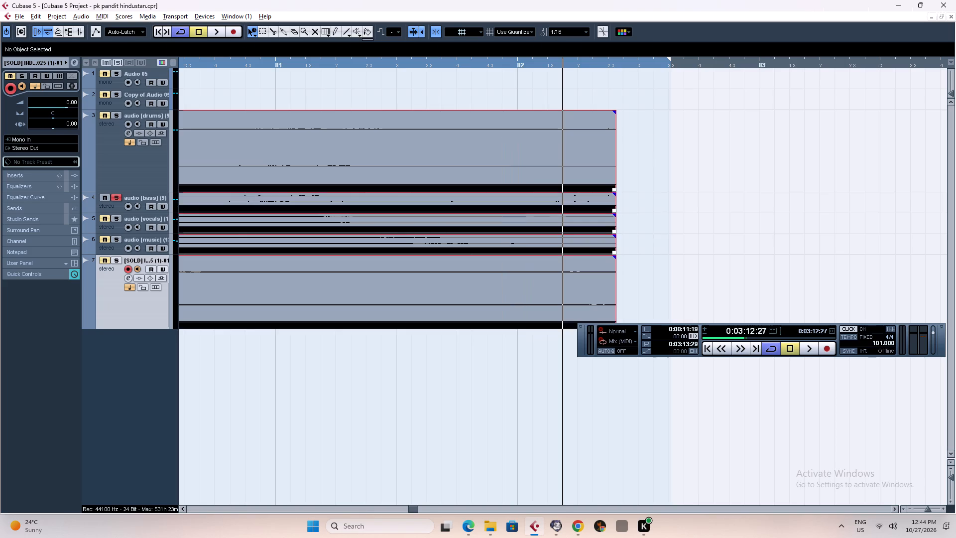
right_click(590, 128)
left_click(590, 128)
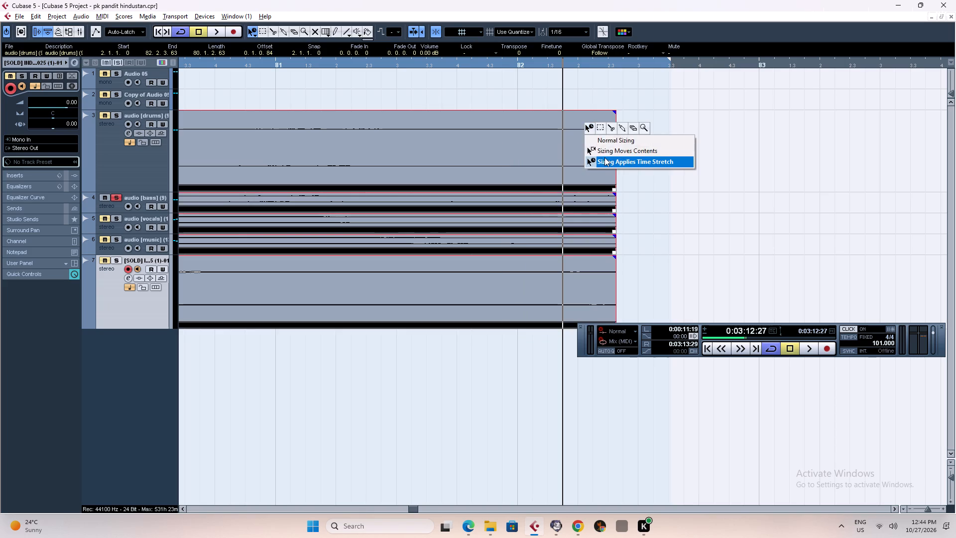
left_click(606, 159)
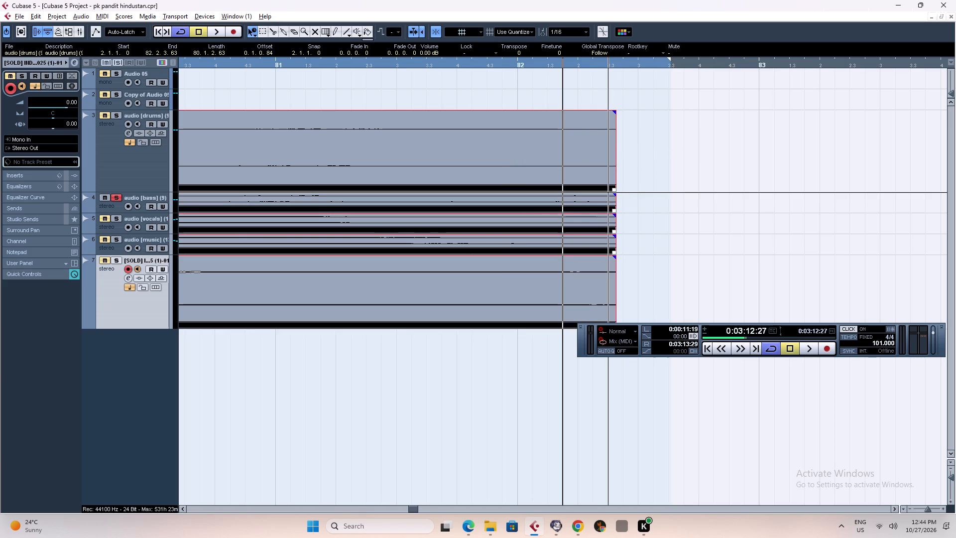
left_click_drag(613, 190, 666, 192)
Set the original beat track's volume to -6.
key("g")
key("g")
key("g")
key("g")
key("g")
key("g")
key("g")
key("g")
key("g")
key("g")
key("g")
key("g")
key("g")
key("g")
key("g")
key("g")
key("g")
key("g")
key("g")
key("g")
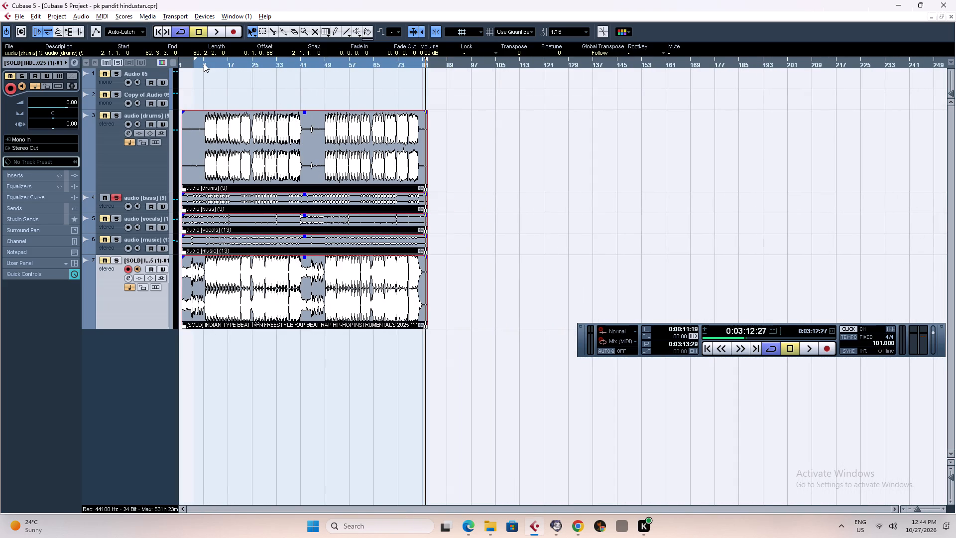
left_click(204, 63)
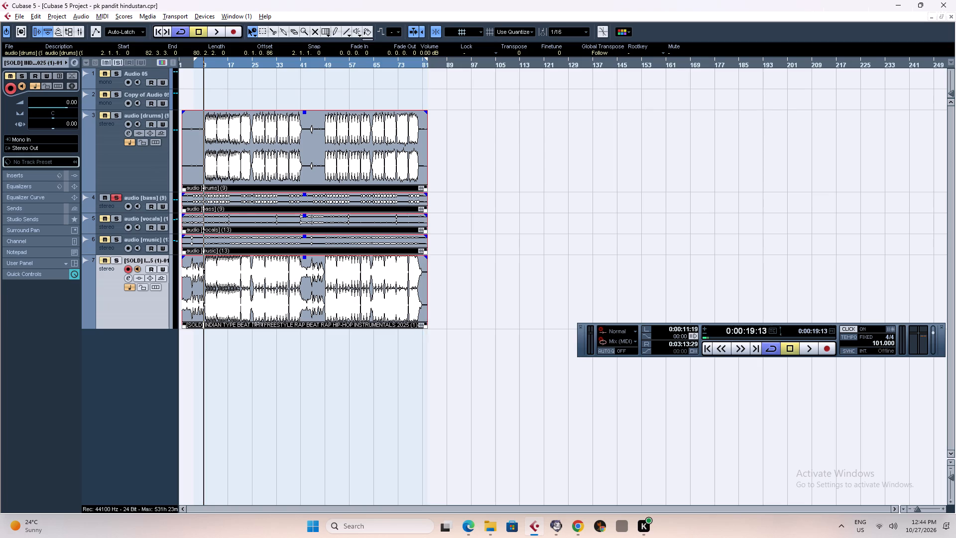
left_click(199, 64)
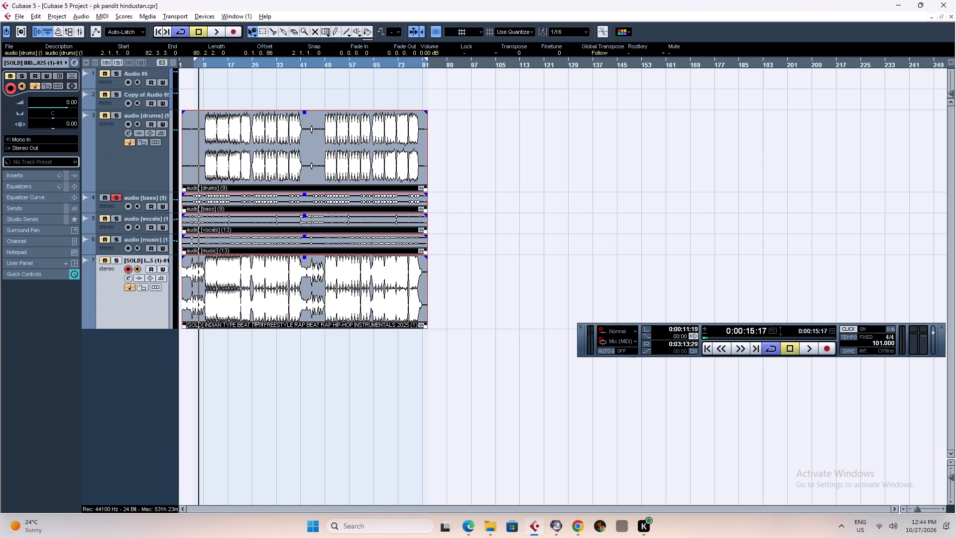
left_click(114, 210)
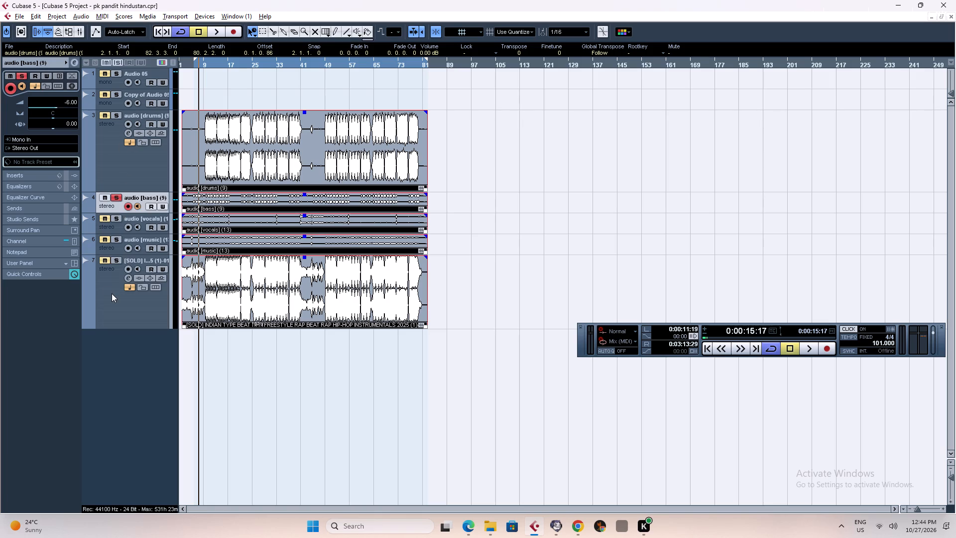
left_click(112, 293)
double_click(70, 104)
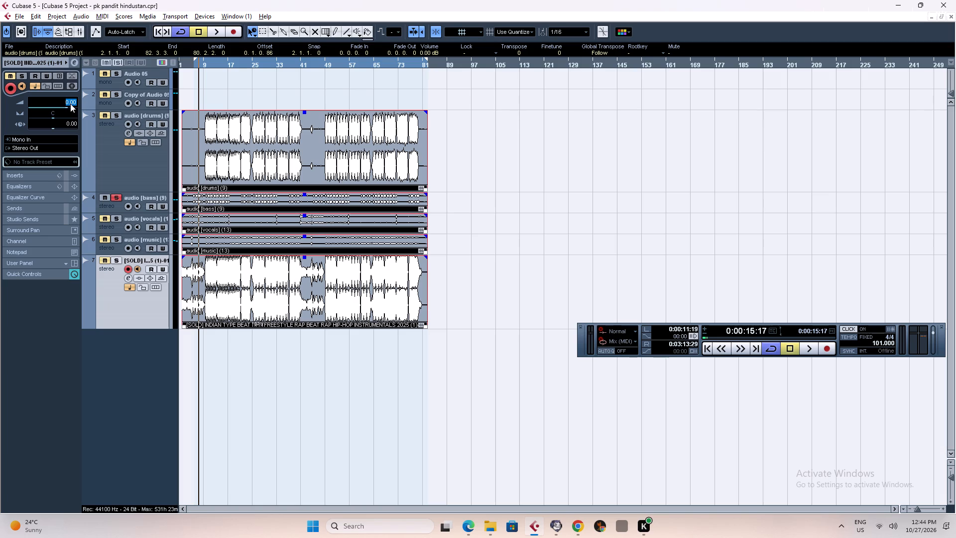
type("-6")
key("Return")
Unsolo the bass track, solo the original beat track, and start playback shortly before the drums enter.
left_click(117, 198)
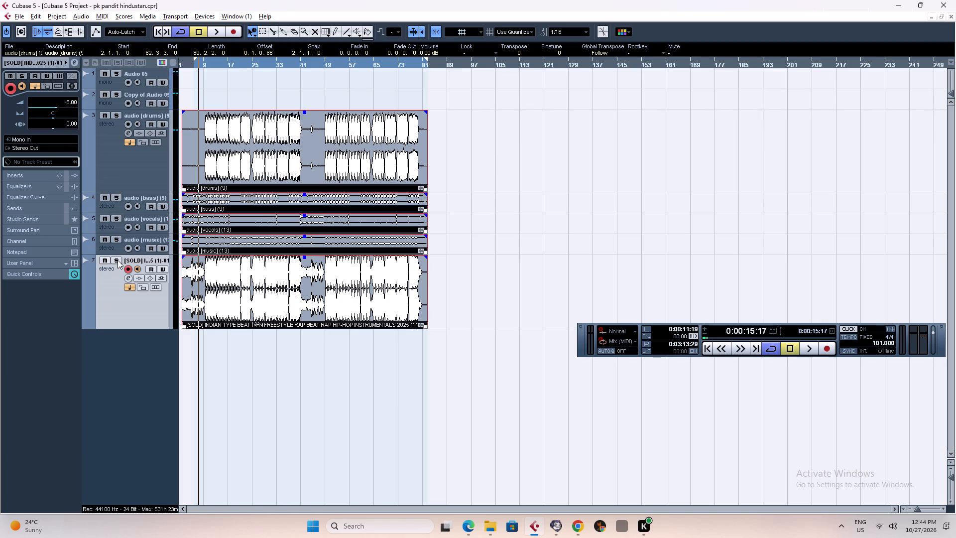
left_click(118, 260)
key("space")
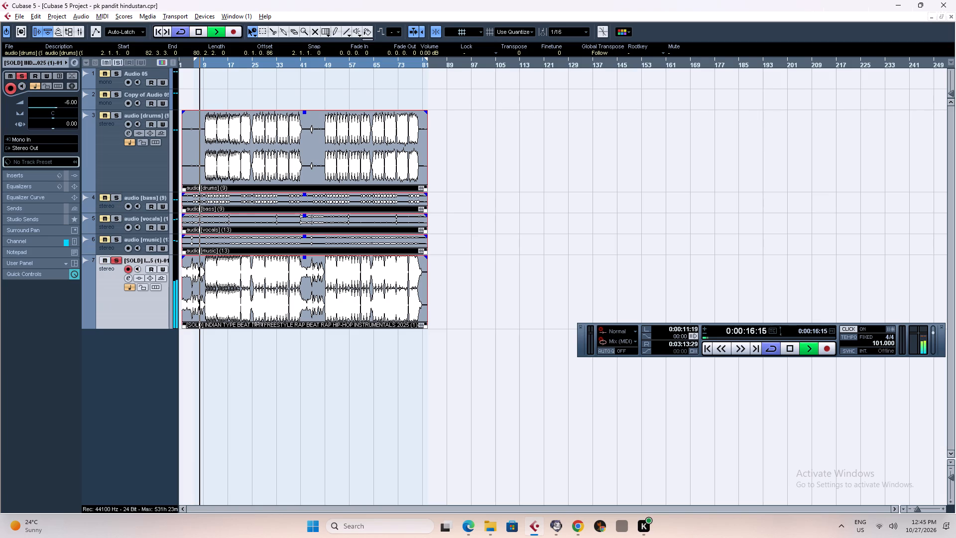
Turn off the metronome click and close the floating transport panel.
left_click(862, 328)
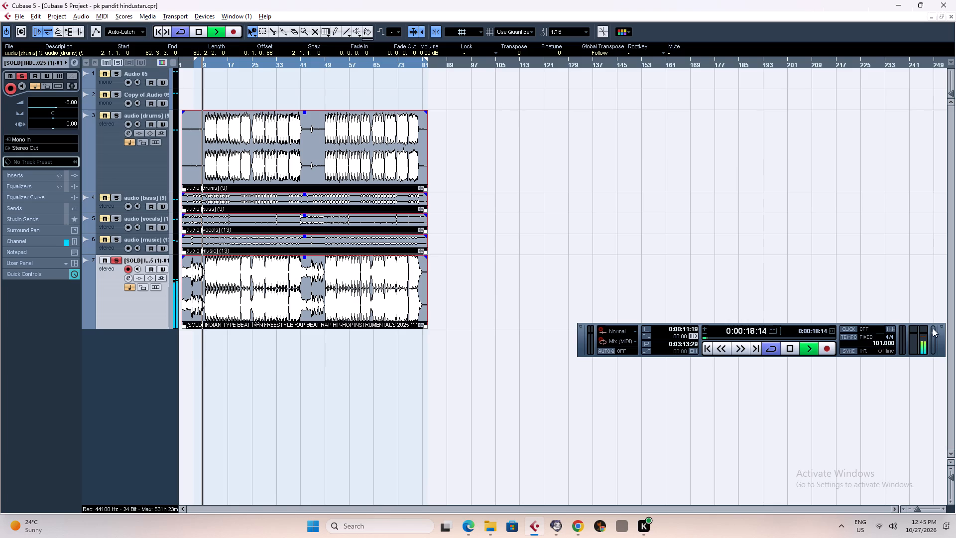
left_click(942, 330)
left_click(942, 328)
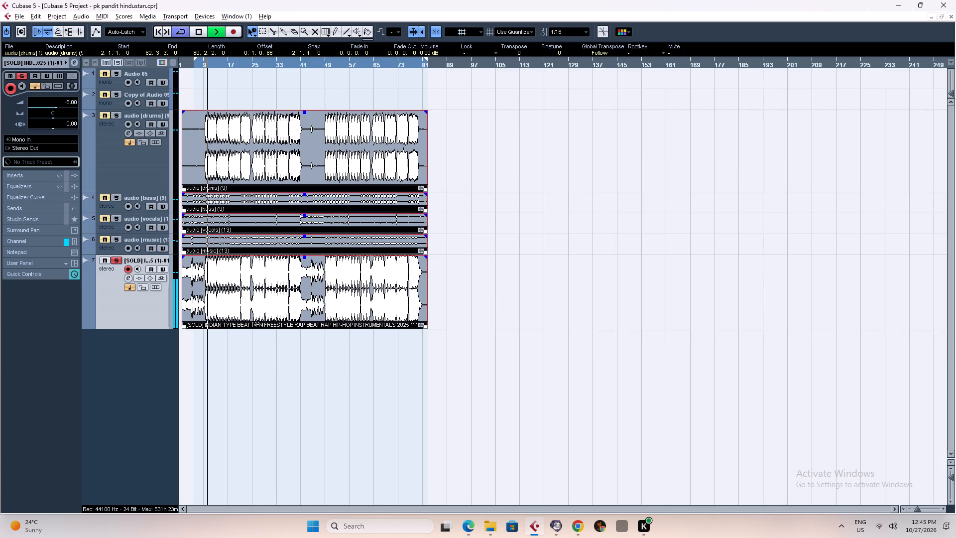
Listen to the soloed original beat while examining its waveform against the stems and bar grid, and stop playback.
key("h")
key("h")
key("h")
key("h")
key("h")
key("h")
key("h")
key("h")
key("h")
key("h")
key("h")
key("h")
key("h")
key("h")
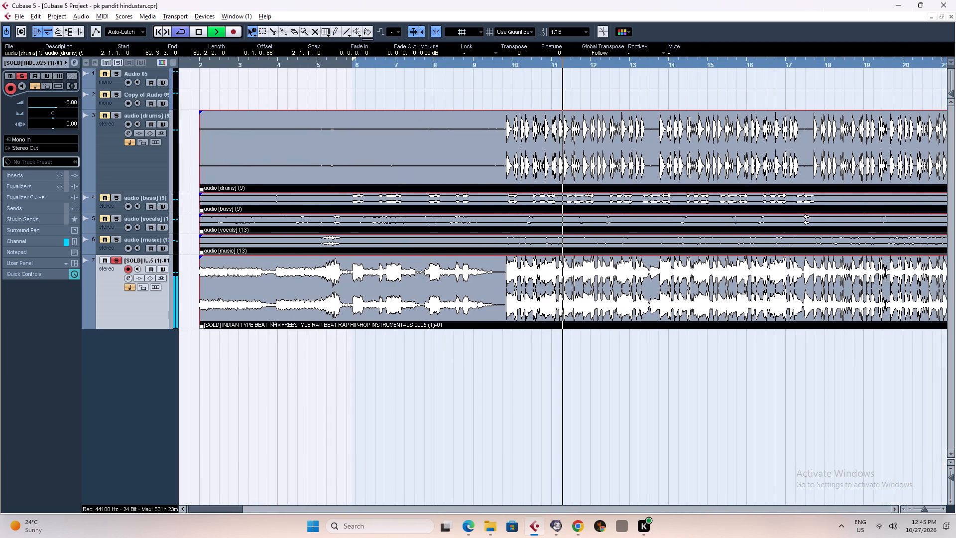
key("g")
key("g")
key("g")
key("g")
key("g")
key("g")
key("g")
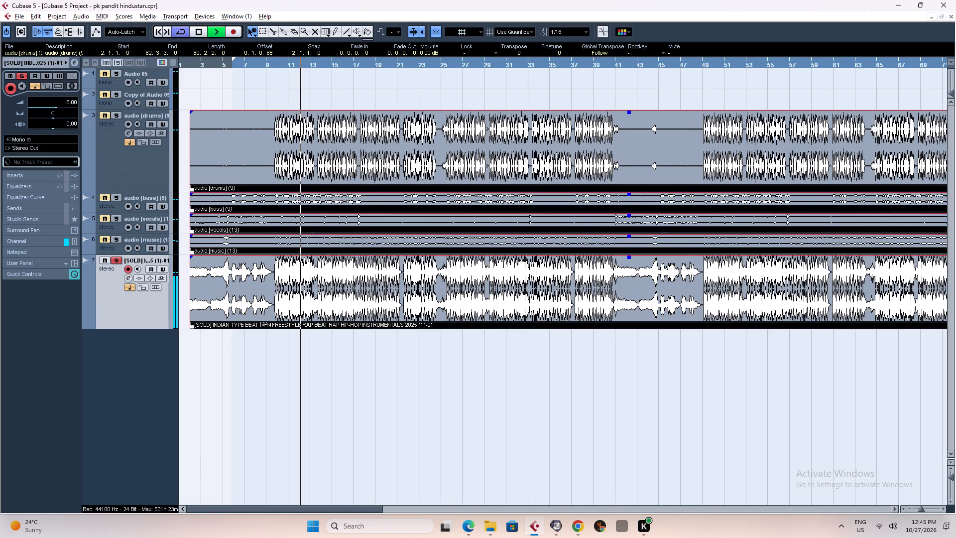
key("g")
key("g")
key("g")
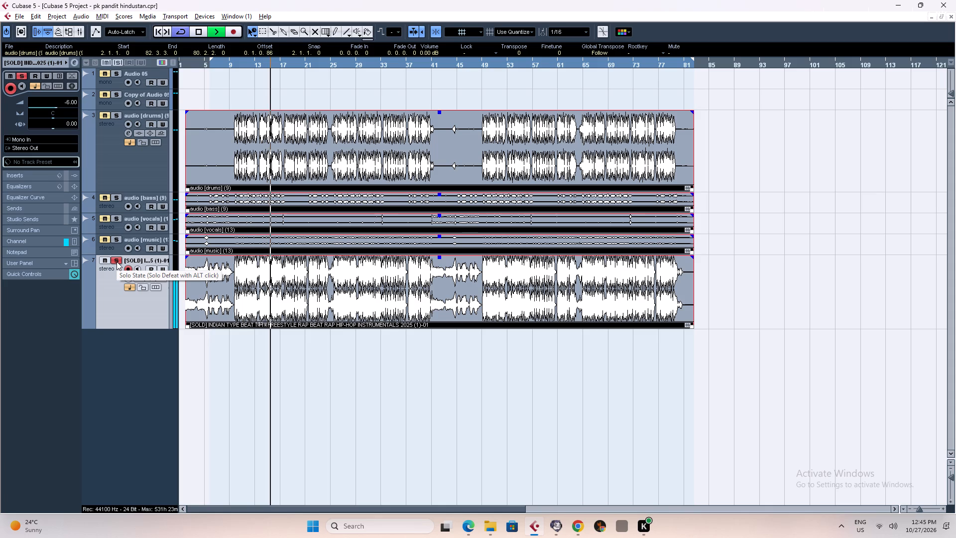
left_click(777, 258)
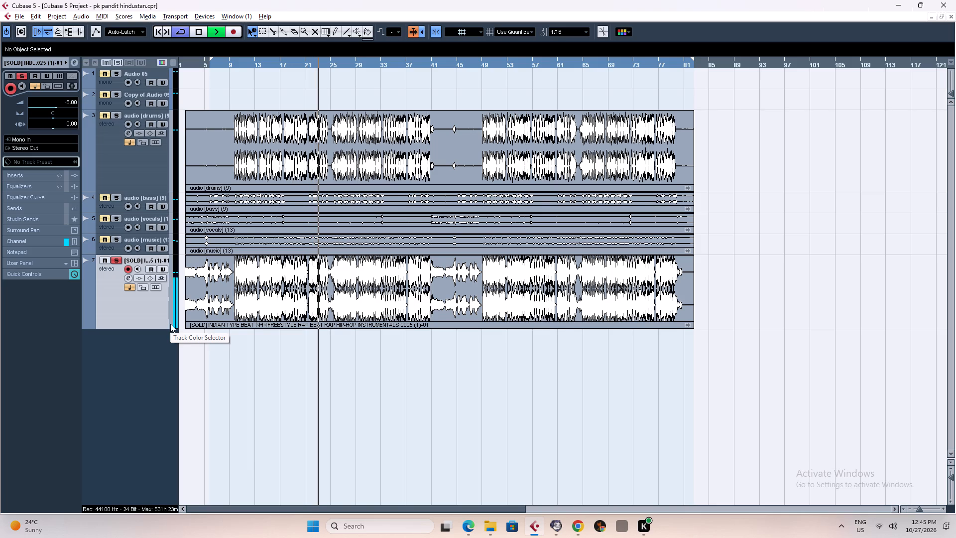
key("space")
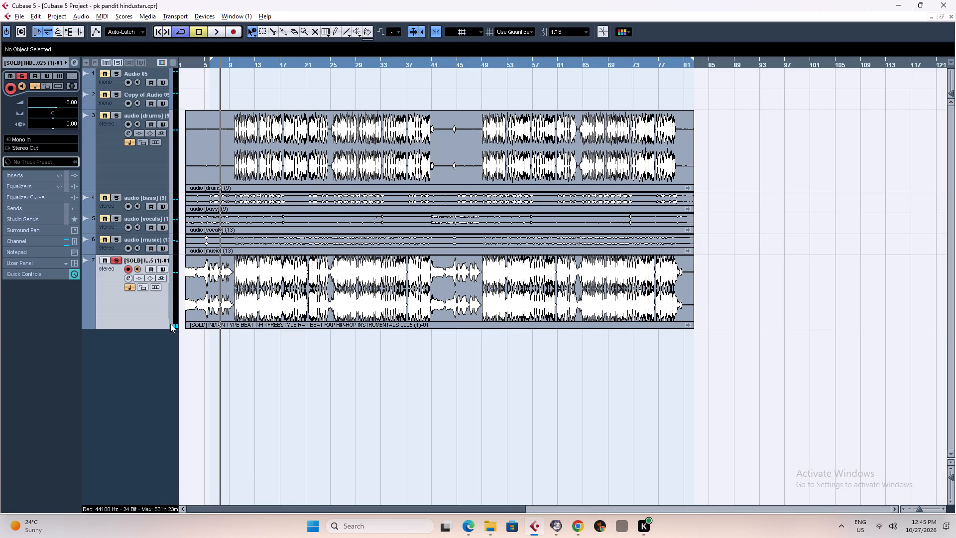
Save the project with the time-stretched clips.
key("ctrl+s")
Select the Audio 05 track, clear all solo states, and mute the original beat track.
left_click(106, 82)
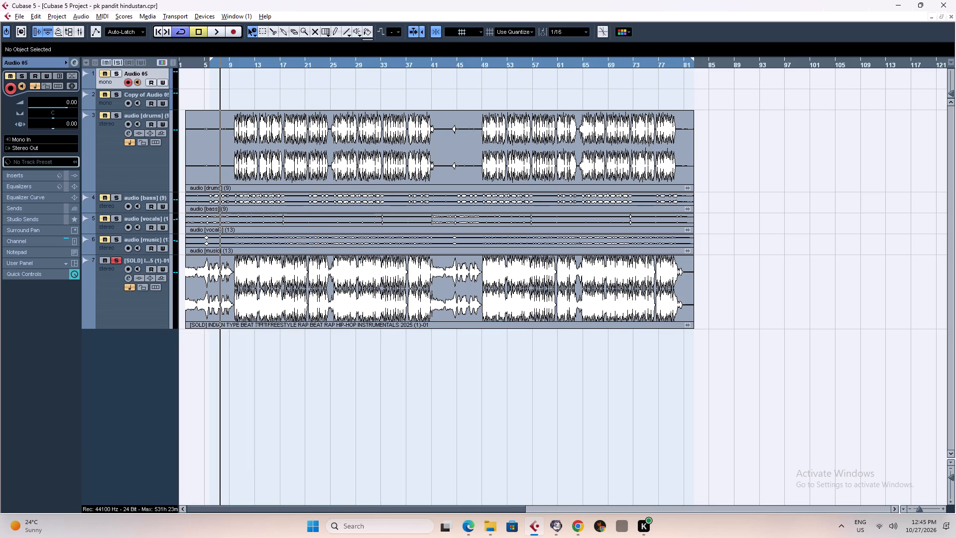
left_click(115, 62)
left_click(108, 260)
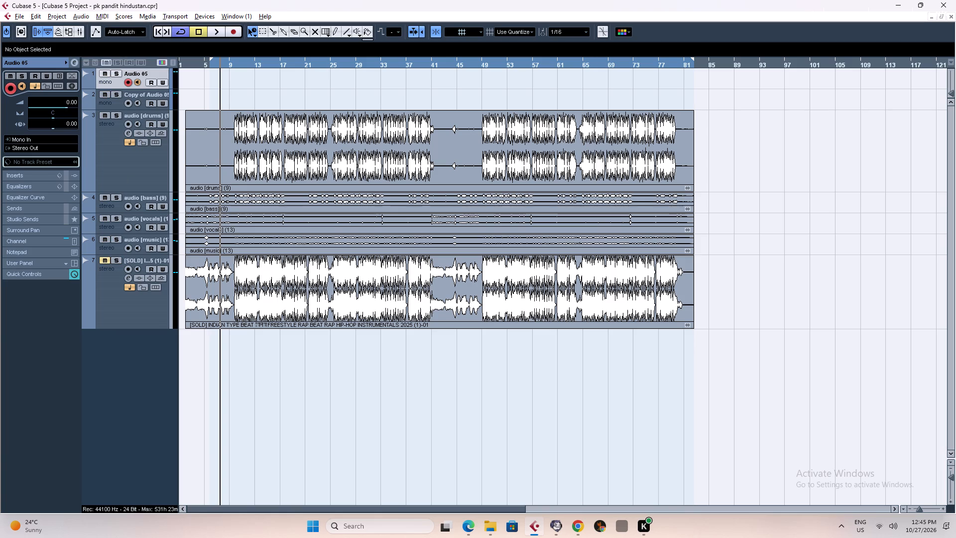
Audition the stems without the original beat from where the drums enter, near bar 10.
left_click(236, 61)
key("space")
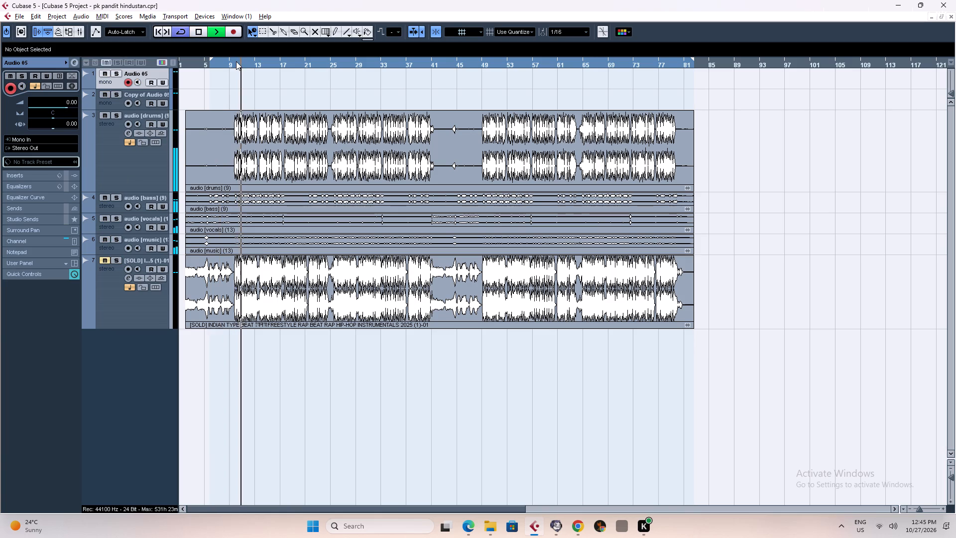
left_click(233, 63)
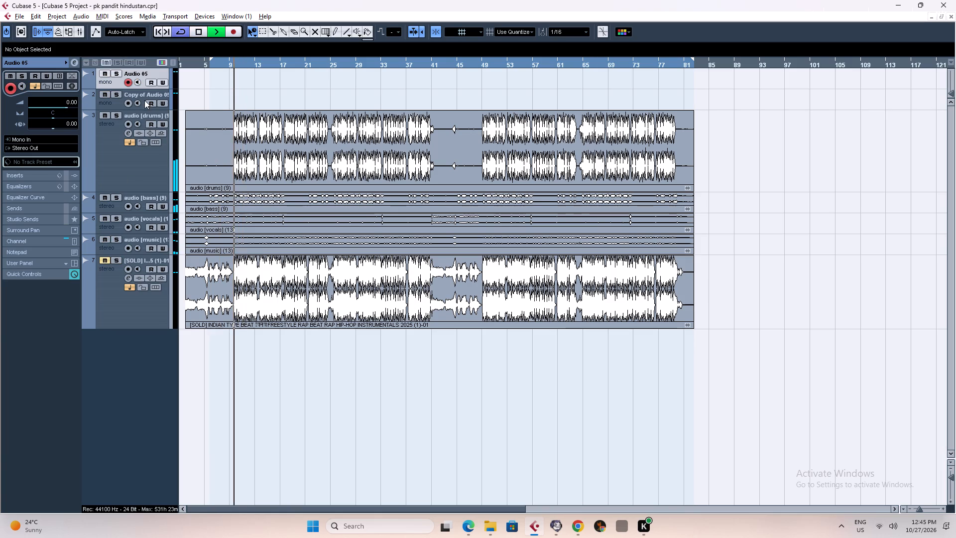
key("space")
Save the project with the original beat muted.
key("ctrl+s")
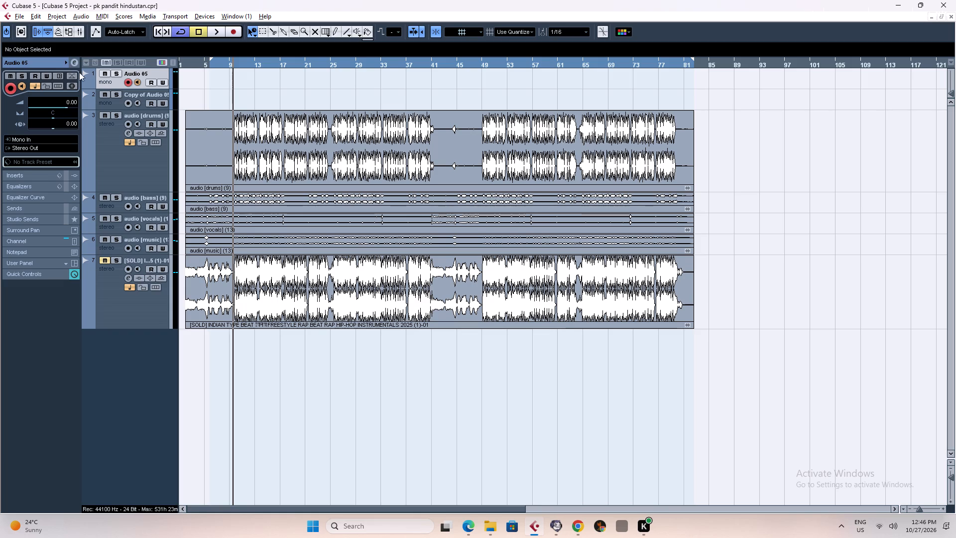
Examine the intro section before the drums enter in detail, placing the playhead just before bar 8.
key("h")
key("h")
key("h")
key("h")
key("h")
key("h")
key("h")
key("h")
key("h")
key("h")
key("h")
key("h")
key("h")
key("h")
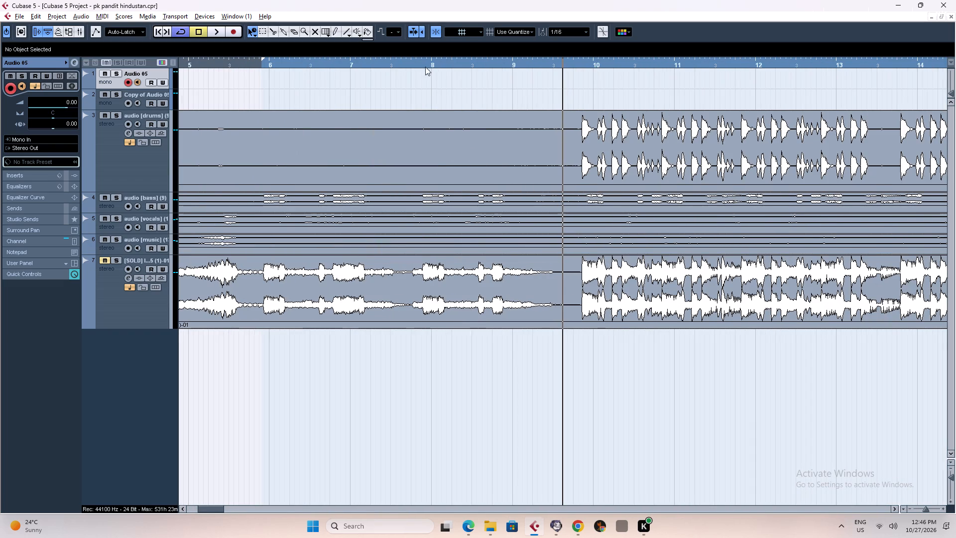
left_click(427, 65)
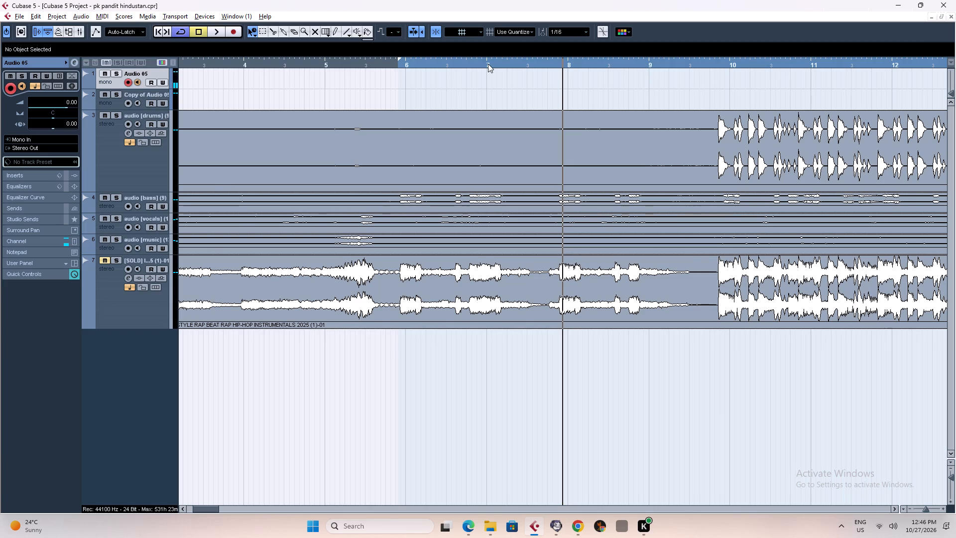
key("g")
key("g")
key("g")
key("g")
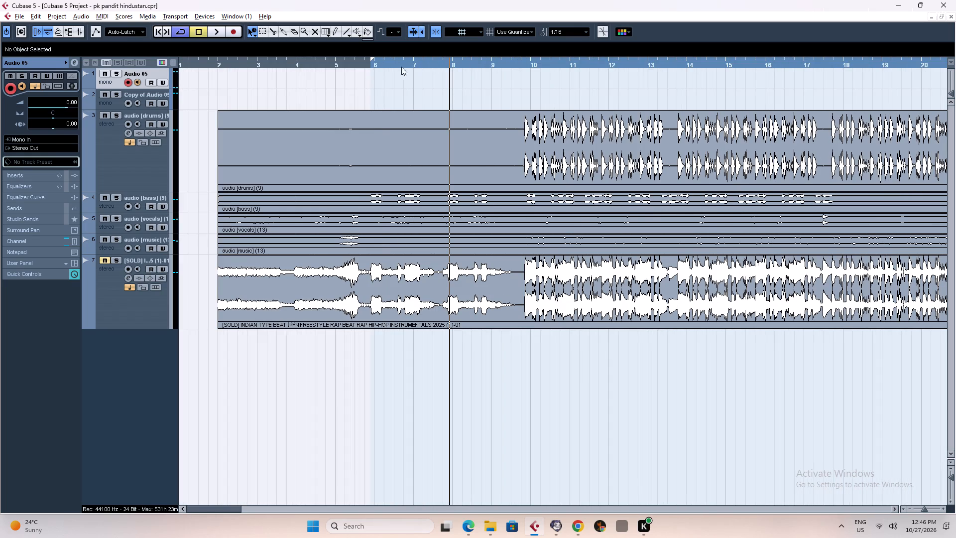
Audition the stems from just after bar 6 through the drum entry, and replay the passage from between bars 7 and 8.
left_click(382, 66)
key("space")
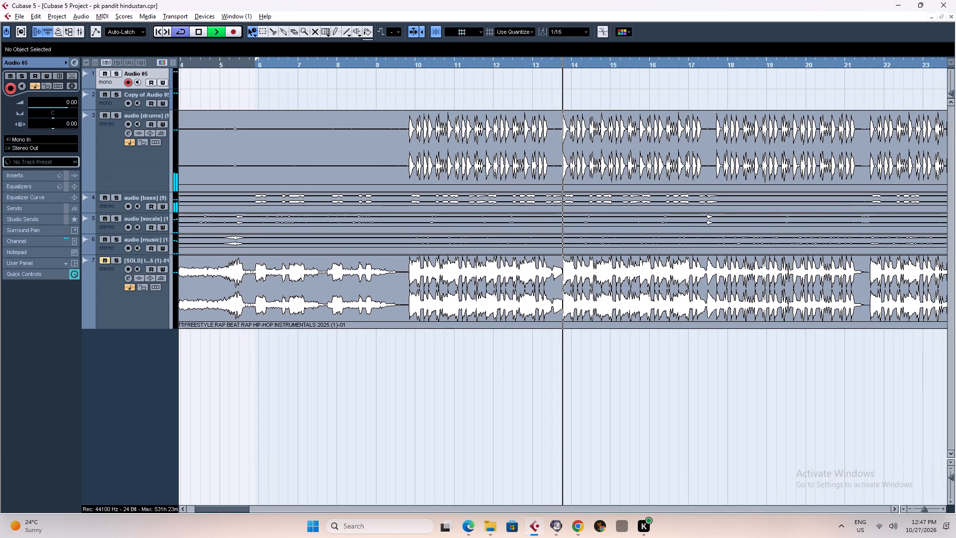
key("space")
key("space")
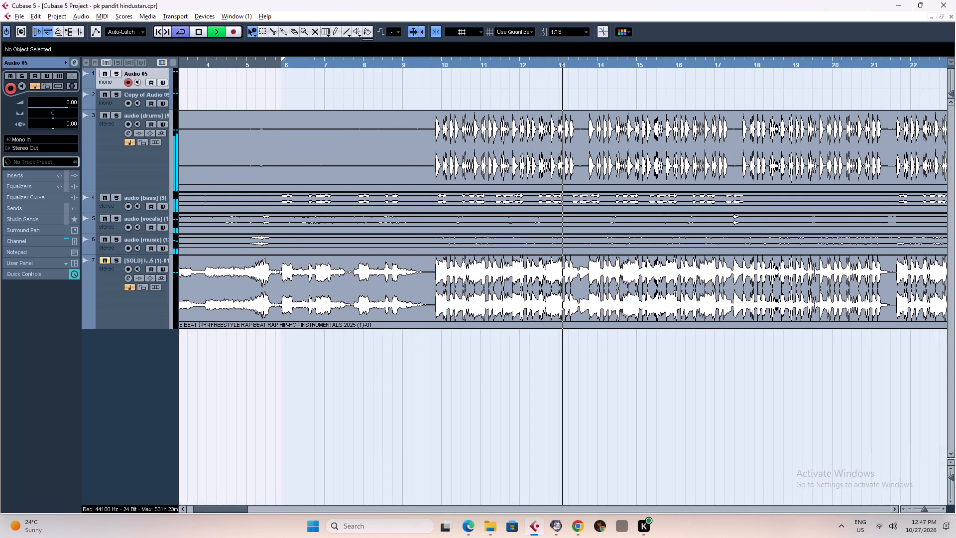
left_click(345, 62)
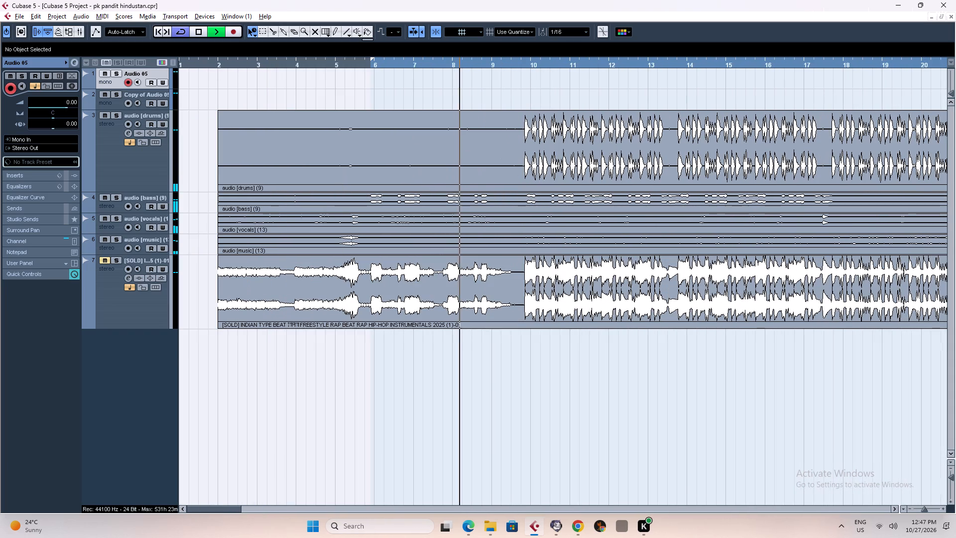
key("space")
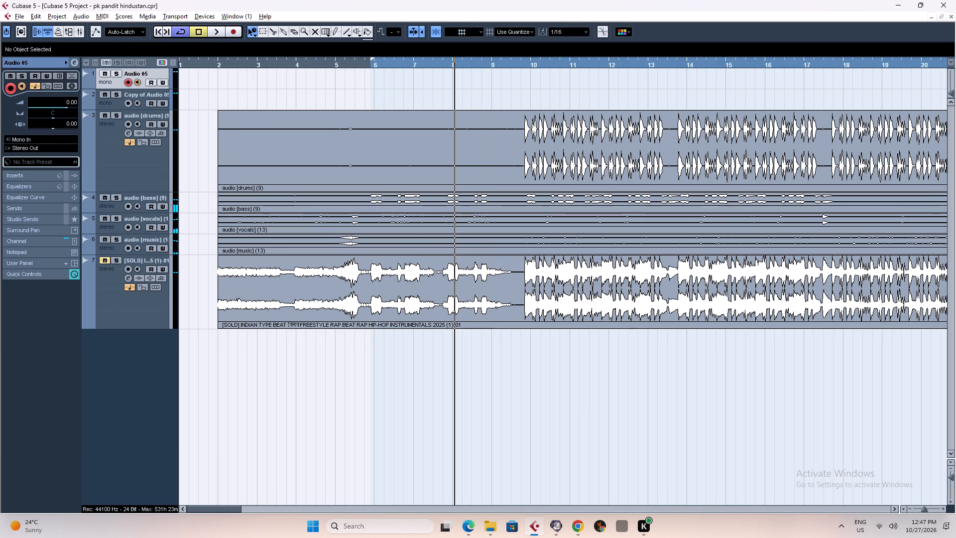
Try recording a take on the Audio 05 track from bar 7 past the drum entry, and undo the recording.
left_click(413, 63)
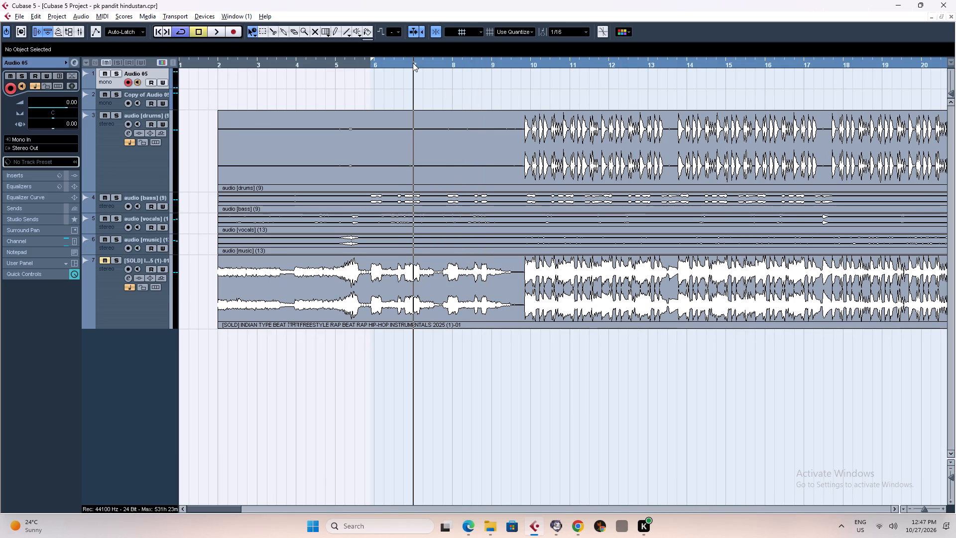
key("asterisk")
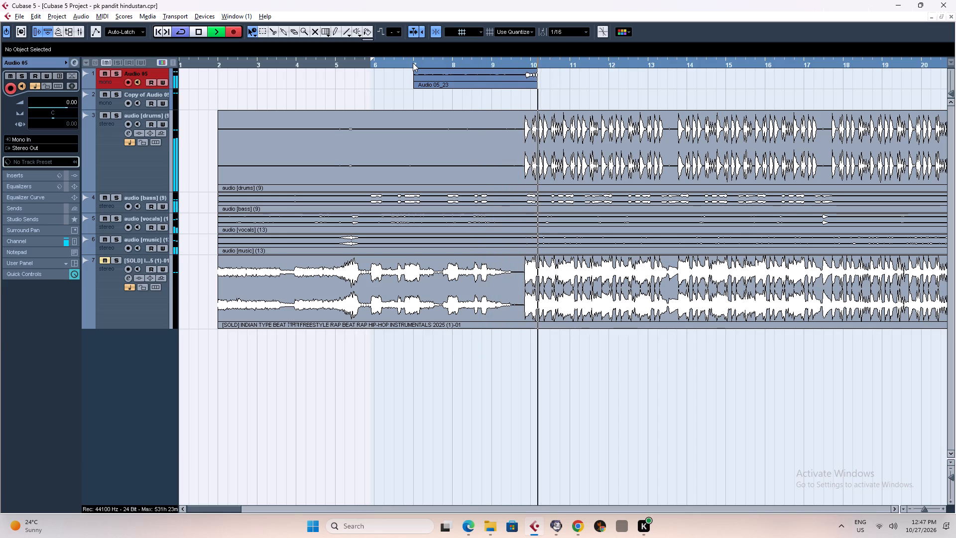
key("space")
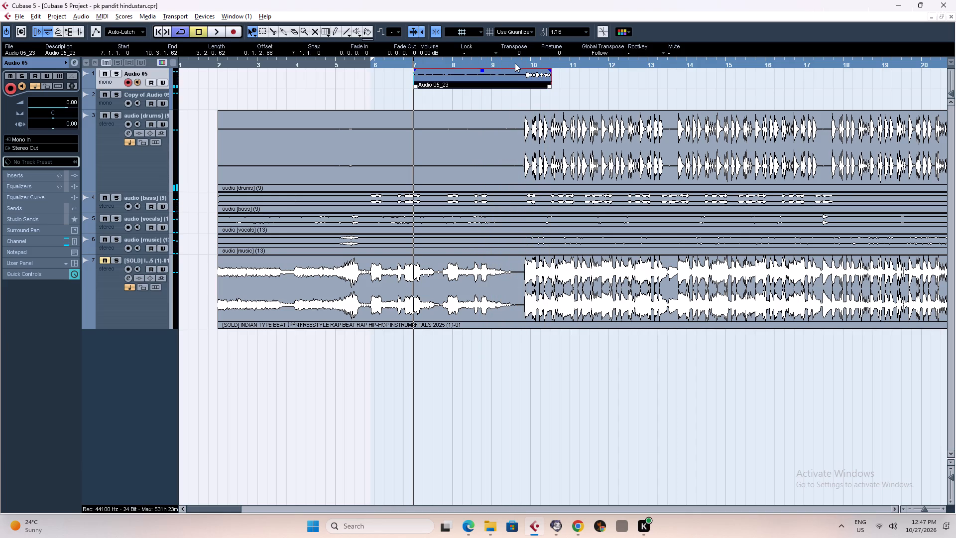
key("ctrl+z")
Examine the drum entry just before bar 10 up close, comparing the drums stem with the original beat's waveform.
left_click(519, 61)
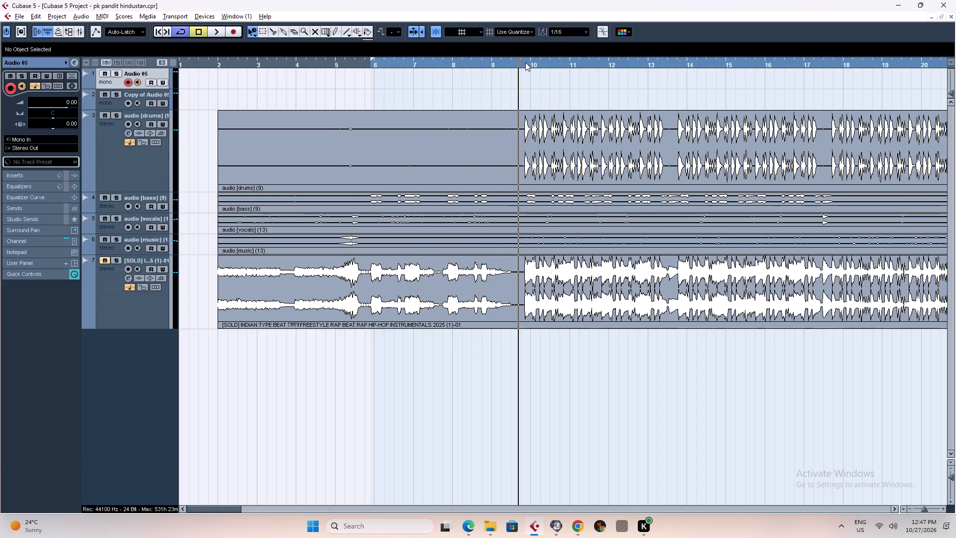
left_click(525, 62)
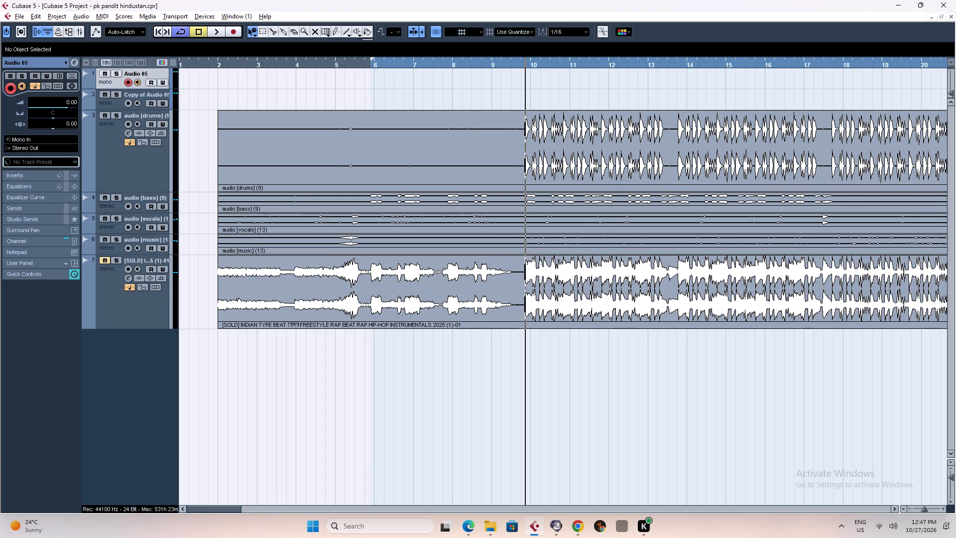
key("h")
key("h")
key("h")
key("h")
key("h")
key("h")
key("h")
key("h")
key("h")
key("h")
key("h")
key("h")
key("h")
key("h")
key("h")
key("h")
key("h")
key("h")
key("h")
key("h")
key("g")
key("g")
key("g")
key("g")
key("g")
key("g")
key("g")
key("g")
key("g")
key("g")
key("g")
key("g")
key("g")
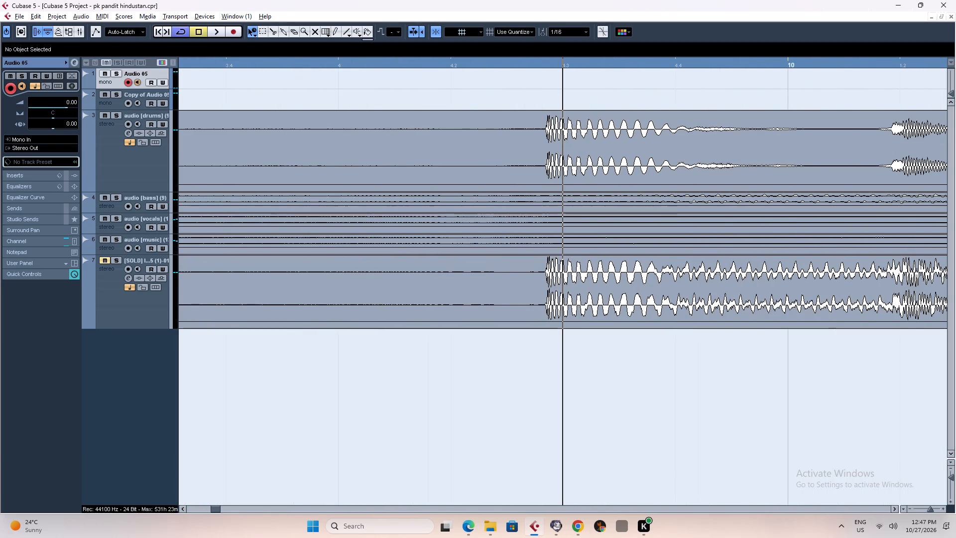
key("g")
key("g")
key("g")
key("g")
key("g")
key("g")
key("g")
key("g")
key("g")
key("g")
key("g")
key("g")
key("g")
key("g")
key("g")
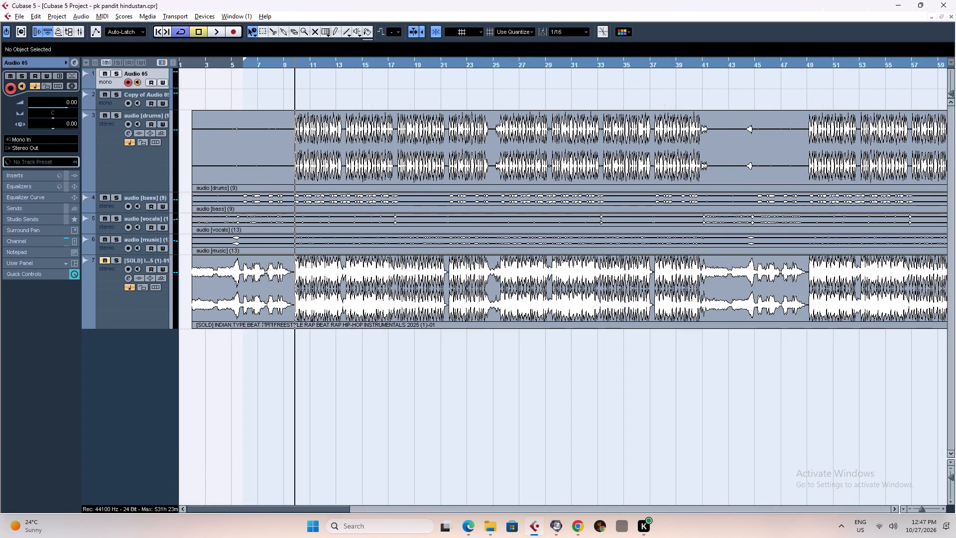
Examine the start of the stems and original beat at bar 2, with the playhead placed shortly before it.
left_click(189, 65)
key("h")
key("h")
key("h")
key("h")
key("h")
key("h")
key("h")
key("h")
key("h")
key("h")
key("h")
key("h")
key("h")
key("h")
key("h")
key("h")
key("h")
key("h")
key("h")
key("h")
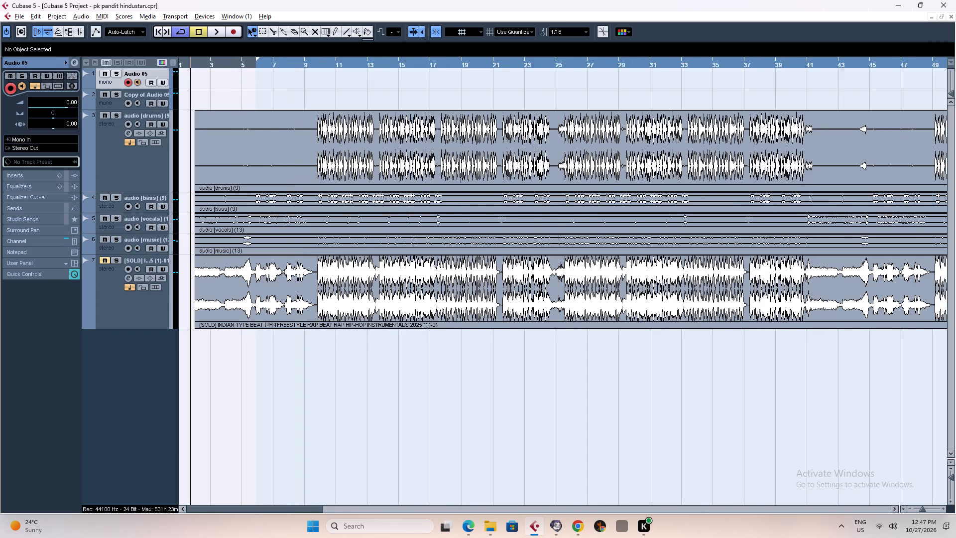
key("g")
key("g")
key("g")
key("g")
key("g")
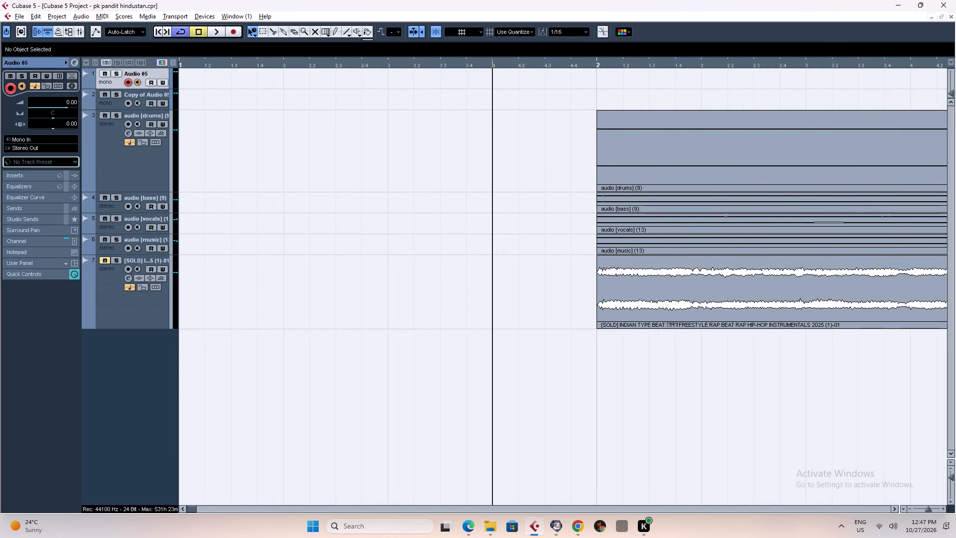
key("g")
key("g")
key("g")
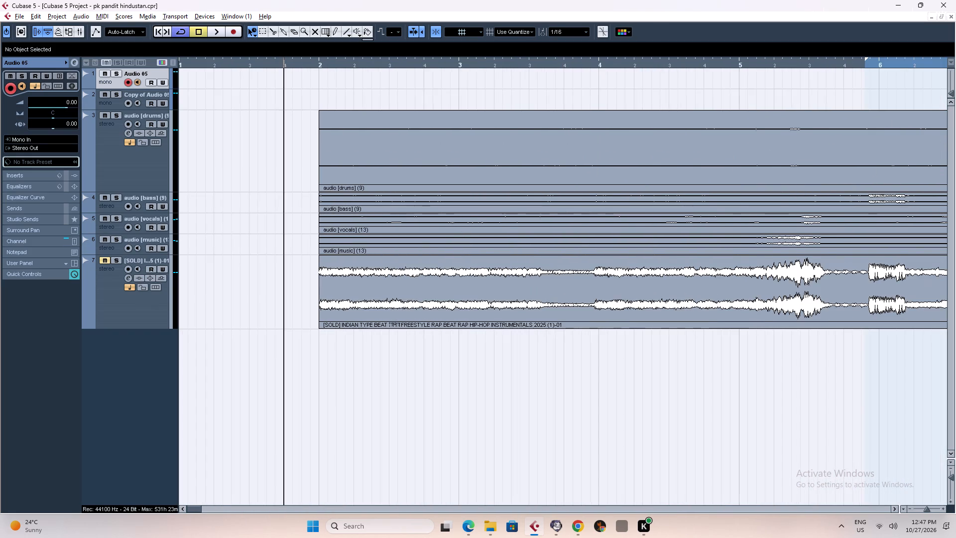
key("g")
key("g")
key("g")
key("g")
key("g")
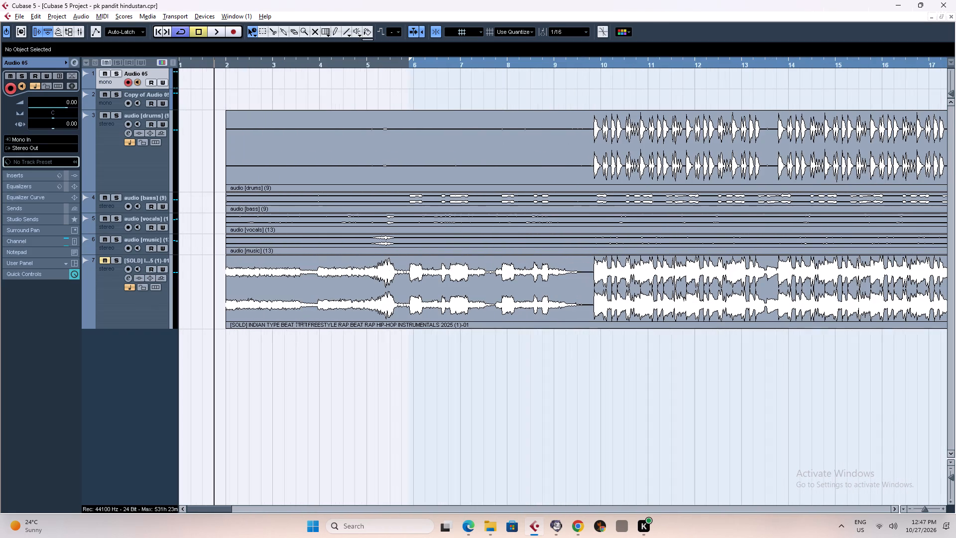
Place the playhead just ahead of the drum entry before bar 10 and re-examine the waveforms' first hits in detail.
left_click(591, 63)
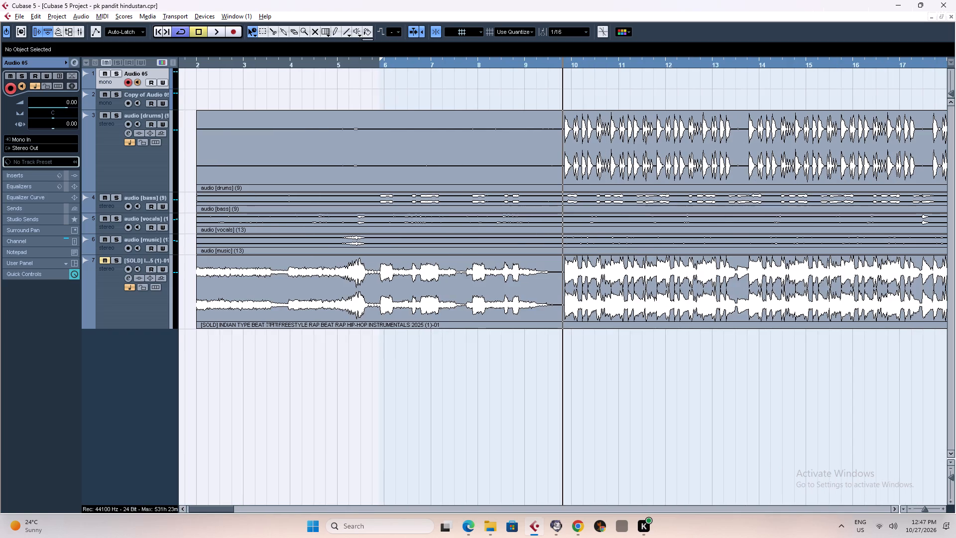
key("h")
key("h")
key("h")
key("h")
key("h")
key("h")
key("h")
key("h")
key("h")
key("h")
key("h")
key("h")
key("h")
key("h")
key("h")
key("h")
key("h")
key("h")
key("h")
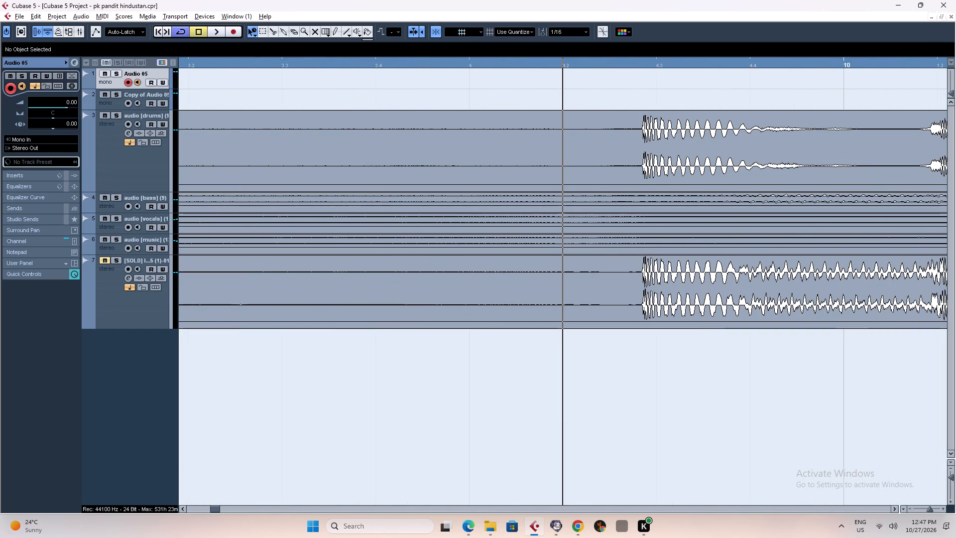
key("g")
key("g")
key("g")
key("g")
key("g")
key("g")
key("g")
key("g")
key("g")
key("g")
key("g")
key("g")
key("g")
key("g")
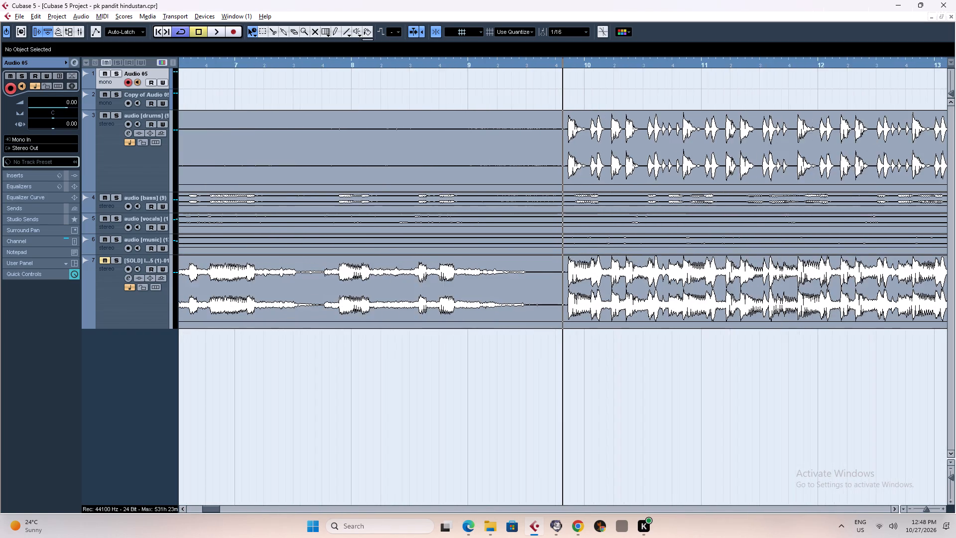
key("g")
key("g")
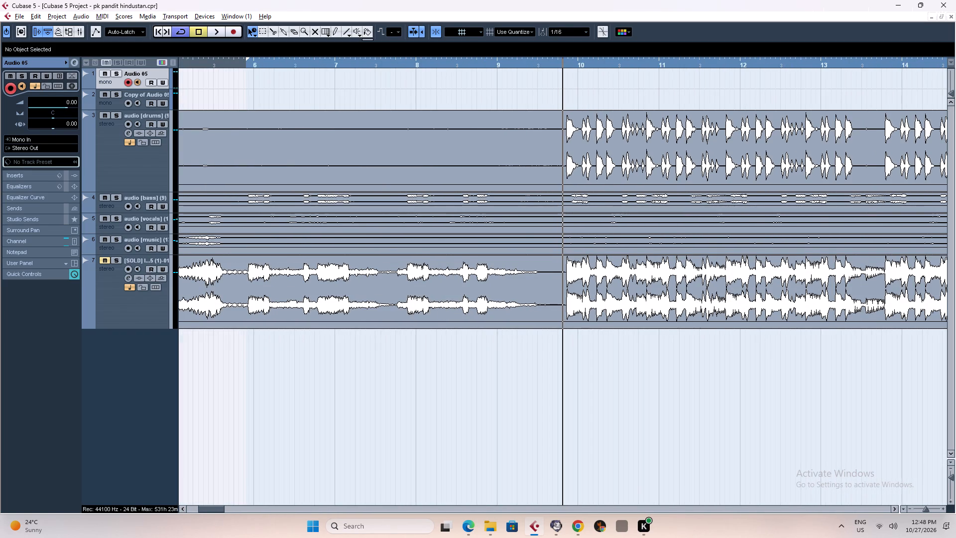
key("h")
key("h")
key("h")
key("h")
key("h")
key("h")
key("h")
key("h")
key("h")
key("h")
key("g")
key("g")
key("g")
key("g")
key("g")
key("g")
key("g")
key("g")
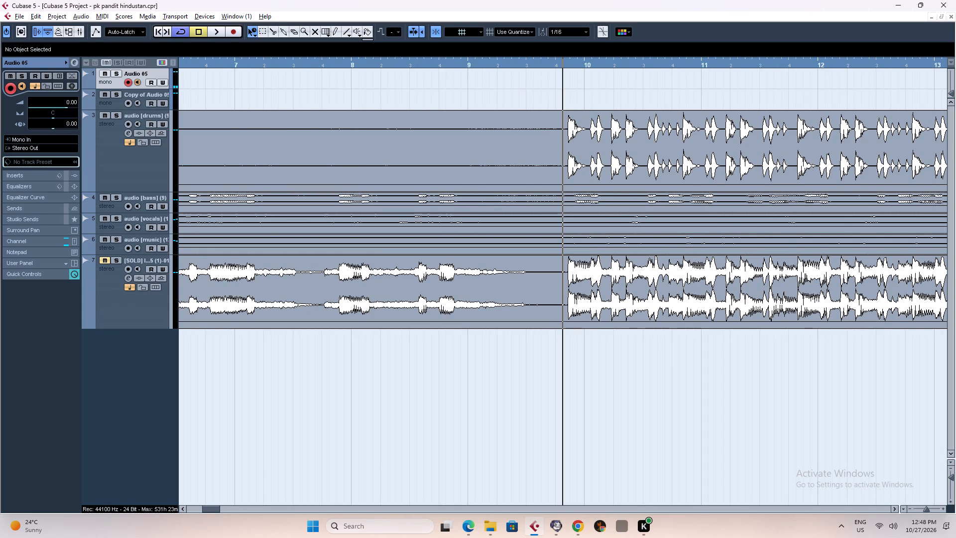
Undo the last length change to the stems and original beat, then undo and redo the deletion of the beat's leftover piece after bar 84.
key("g")
key("g")
key("g")
key("g")
key("g")
key("g")
key("g")
key("g")
key("g")
key("g")
key("g")
key("g")
key("g")
key("g")
key("g")
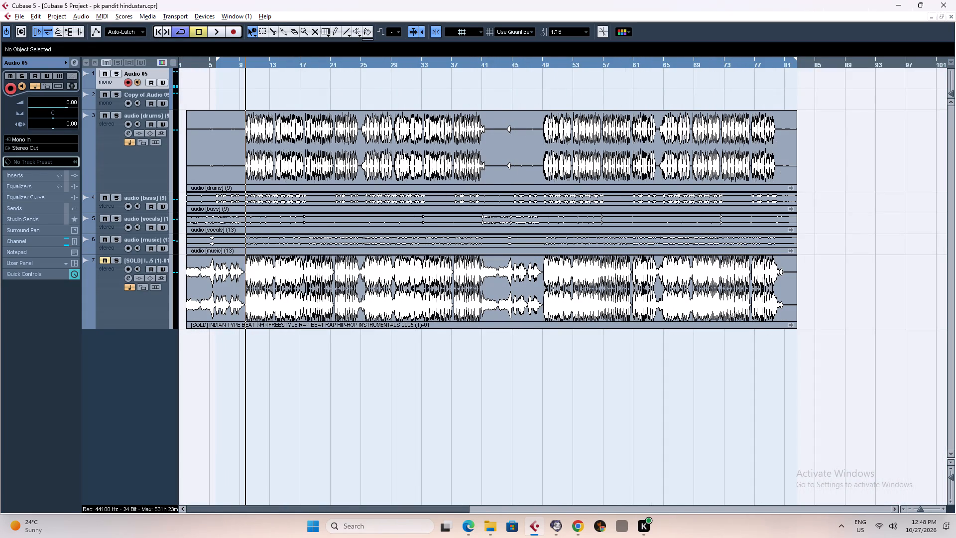
key("ctrl+z")
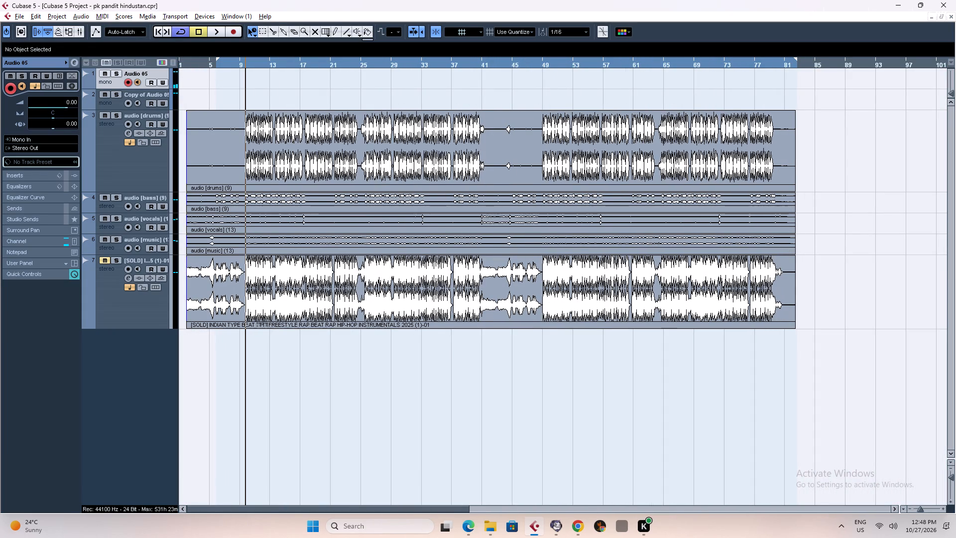
key("ctrl+z")
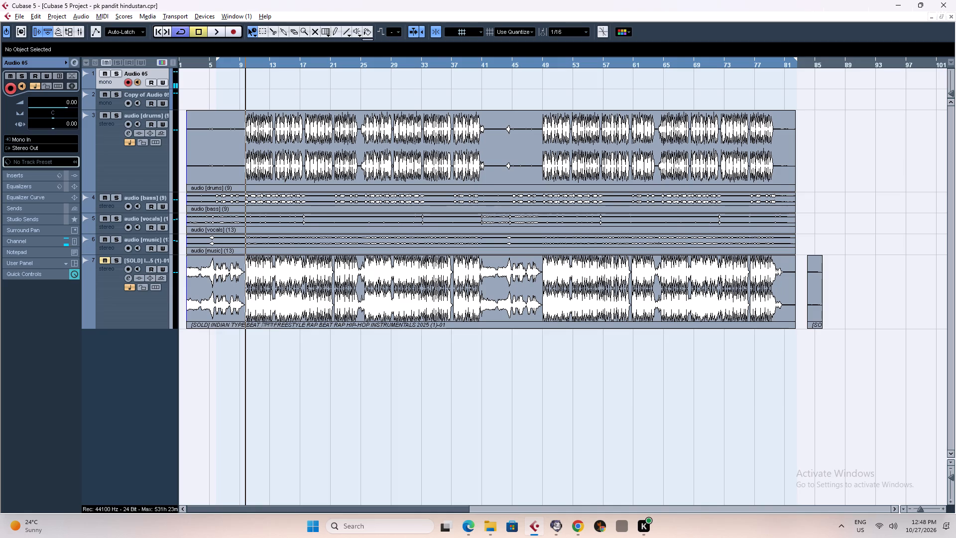
key("ctrl+shift+z")
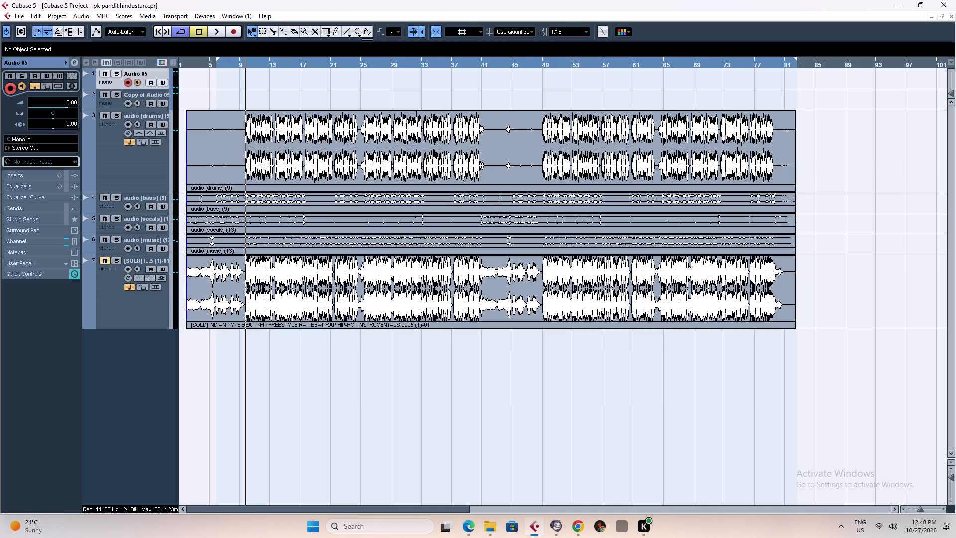
Check the project tempo on the transport display.
key("F2")
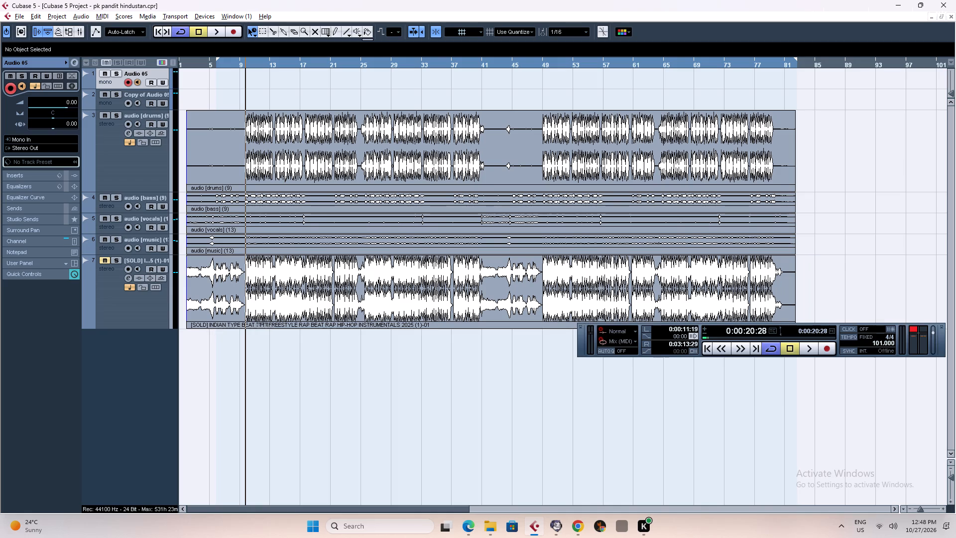
key("F2")
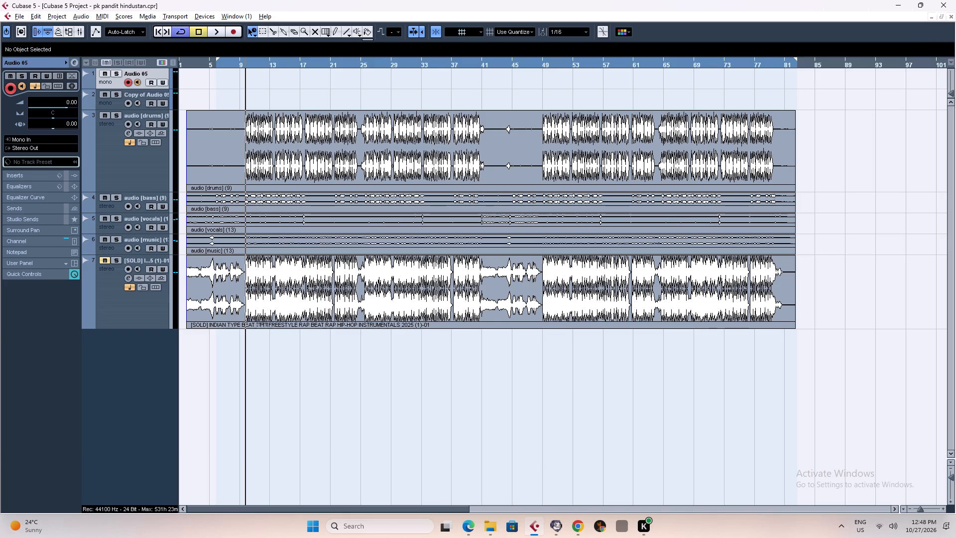
Examine the drum entry just before bar 10, comparing the drums stem's first hits with the original beat's waveform.
key("h")
key("h")
key("h")
key("h")
key("h")
key("h")
key("h")
key("h")
key("h")
key("h")
key("h")
key("h")
key("h")
key("h")
key("h")
key("h")
key("h")
key("h")
key("h")
key("h")
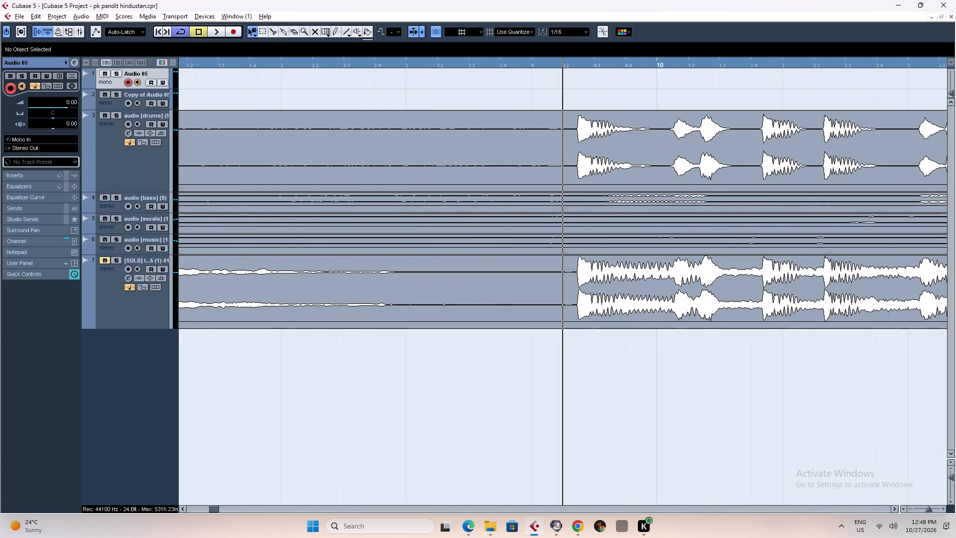
key("g")
key("g")
key("g")
key("g")
key("g")
key("g")
key("g")
key("g")
key("g")
key("g")
key("g")
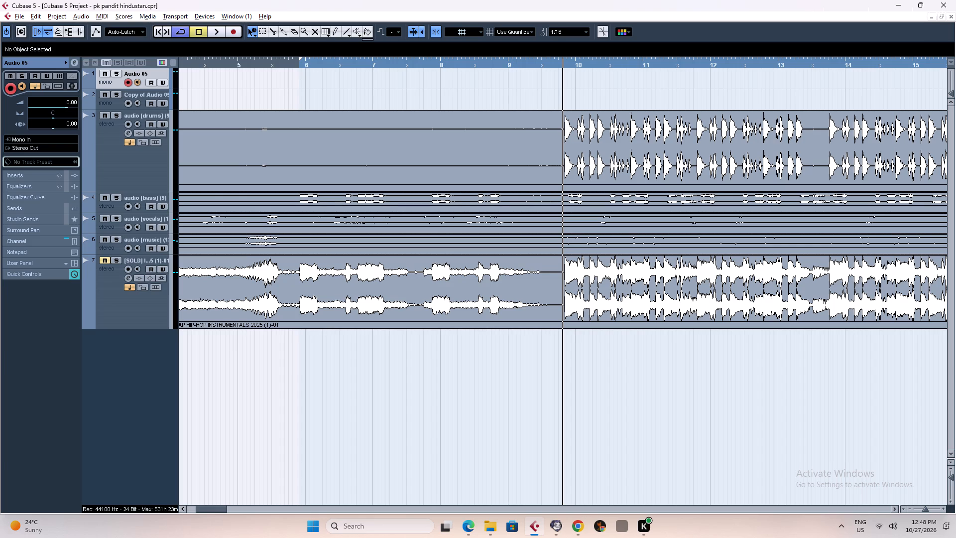
Examine the start of the stems and original beat at bar 2 in fine detail, with the playhead placed at their beginning.
key("g")
key("g")
key("g")
key("g")
key("g")
key("g")
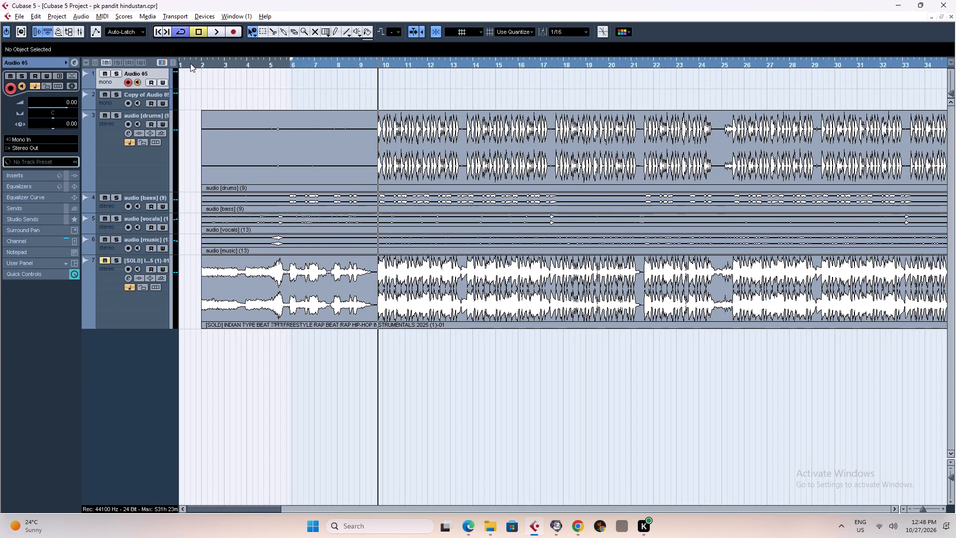
left_click(202, 62)
key("h")
key("h")
key("h")
key("h")
key("h")
key("h")
key("h")
key("h")
key("h")
key("h")
key("h")
key("h")
key("h")
key("h")
key("h")
key("h")
key("h")
key("h")
key("h")
key("h")
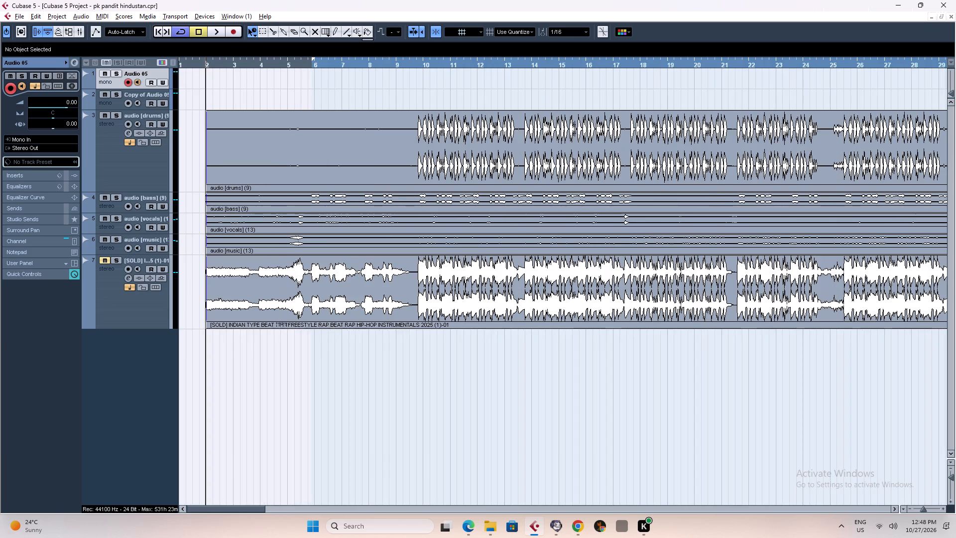
key("h")
key("h")
key("h")
key("h")
key("h")
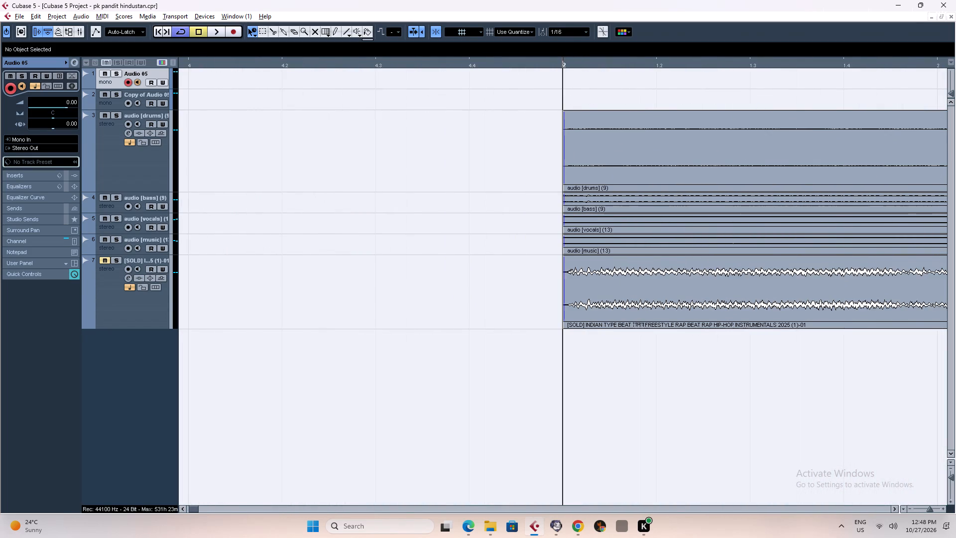
type("gh")
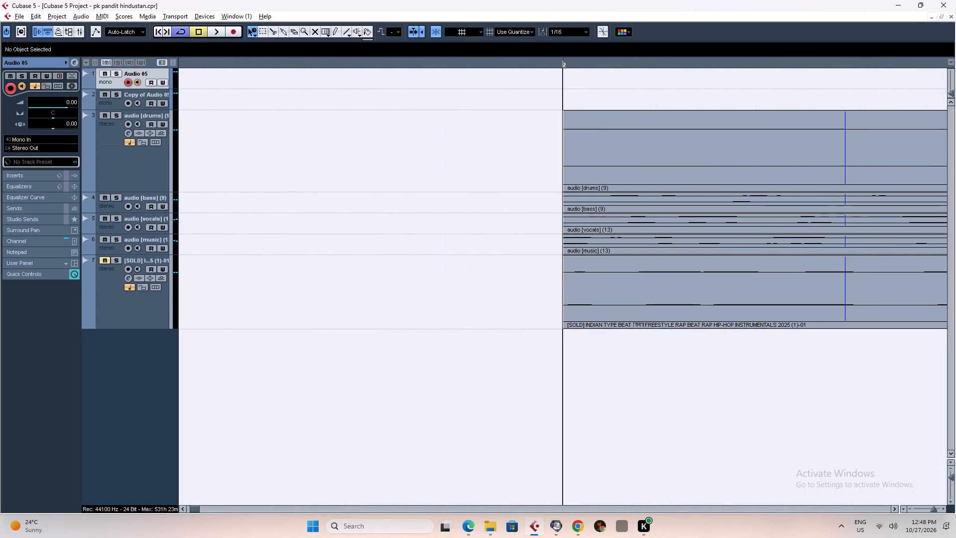
key("g")
key("g")
key("g")
key("g")
key("g")
key("g")
key("g")
key("g")
key("g")
key("g")
key("g")
key("g")
key("g")
key("g")
key("g")
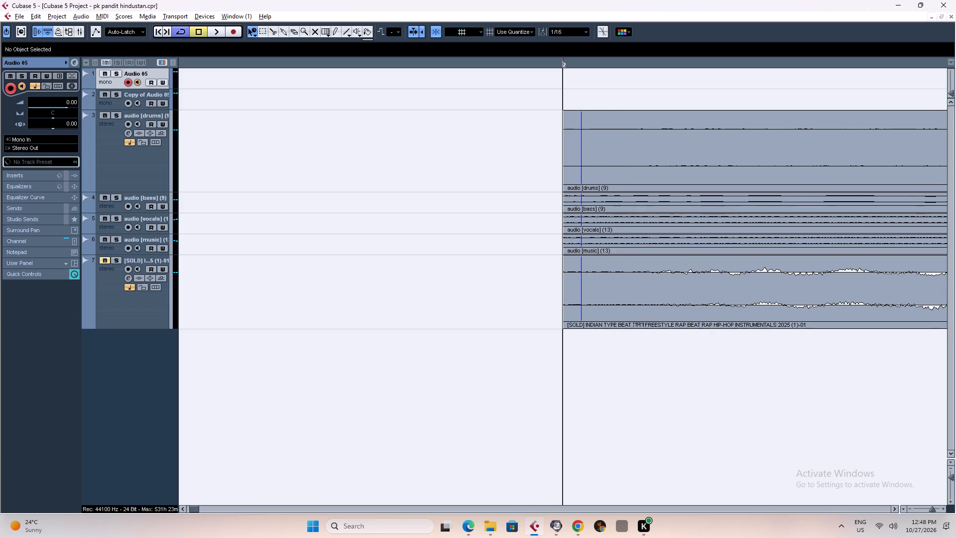
key("h")
key("h")
key("h")
key("h")
key("h")
key("h")
key("h")
key("h")
key("h")
key("h")
key("h")
key("h")
key("h")
key("h")
key("h")
key("h")
key("h")
key("h")
key("h")
key("h")
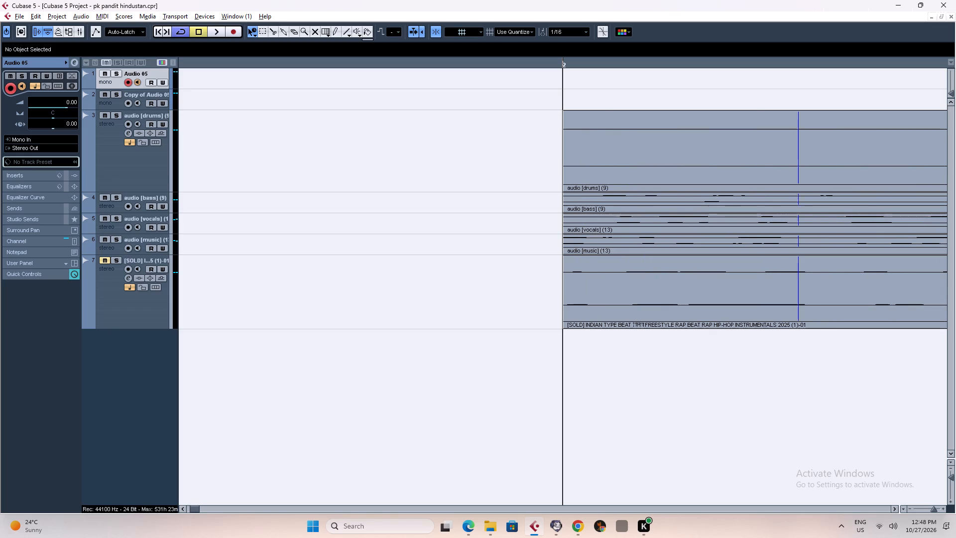
key("g")
key("g")
key("g")
key("g")
key("g")
key("g")
key("g")
key("g")
key("g")
key("g")
key("g")
key("g")
key("g")
key("g")
key("g")
key("g")
key("g")
key("g")
key("g")
key("g")
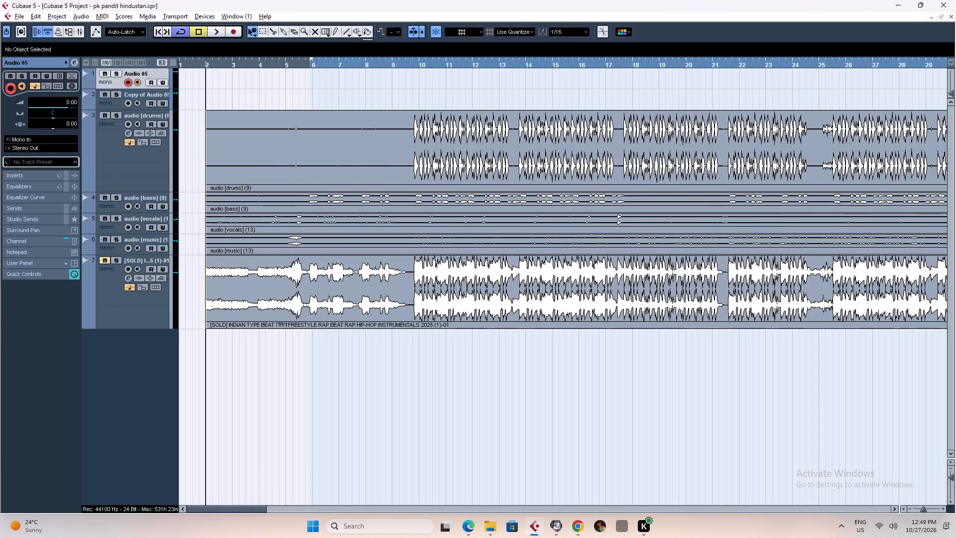
Place the playhead immediately before the first drum hit ahead of bar 10, lining it up against the enlarged waveforms.
left_click(416, 64)
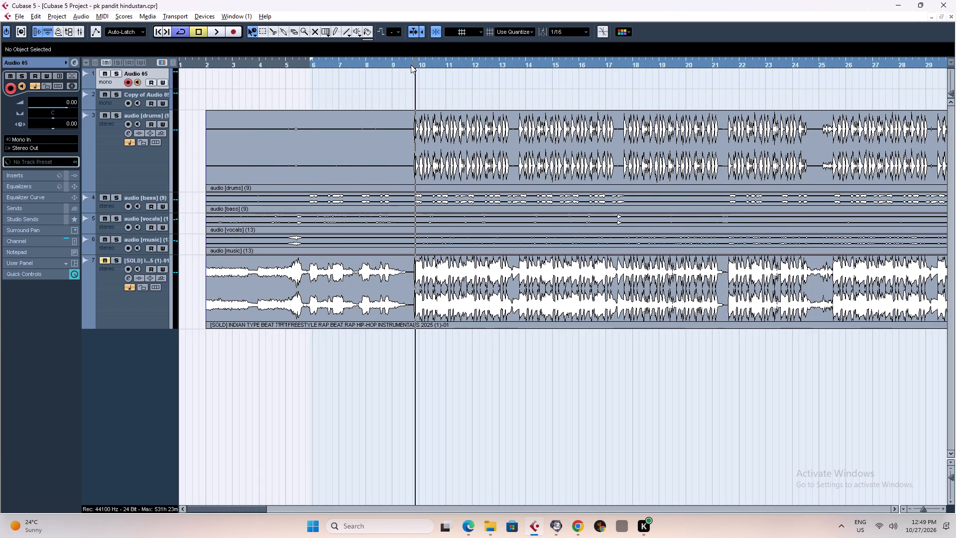
left_click(411, 65)
key("h")
key("h")
key("h")
key("h")
key("h")
key("h")
key("h")
key("h")
key("h")
key("h")
key("h")
key("h")
key("h")
key("h")
key("h")
key("h")
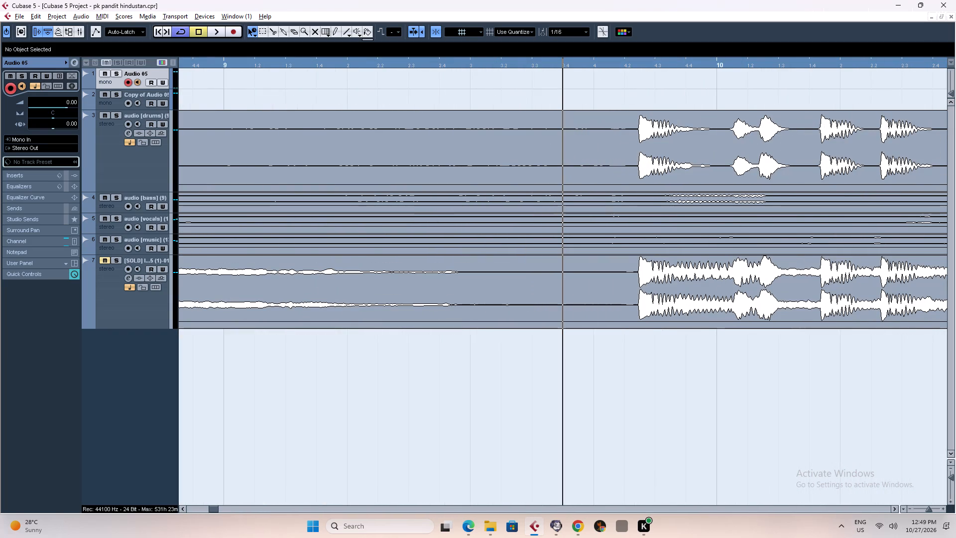
left_click(641, 65)
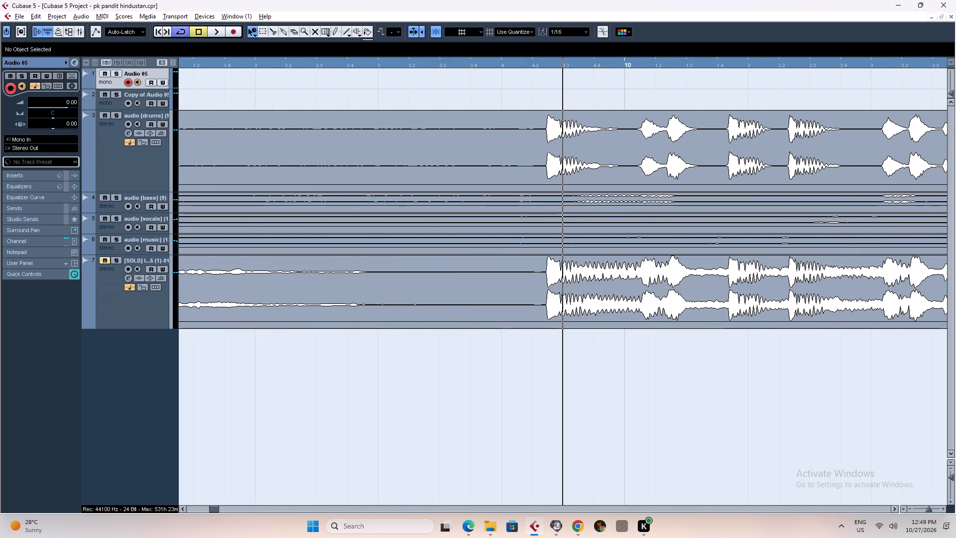
left_click(540, 63)
left_click(572, 61)
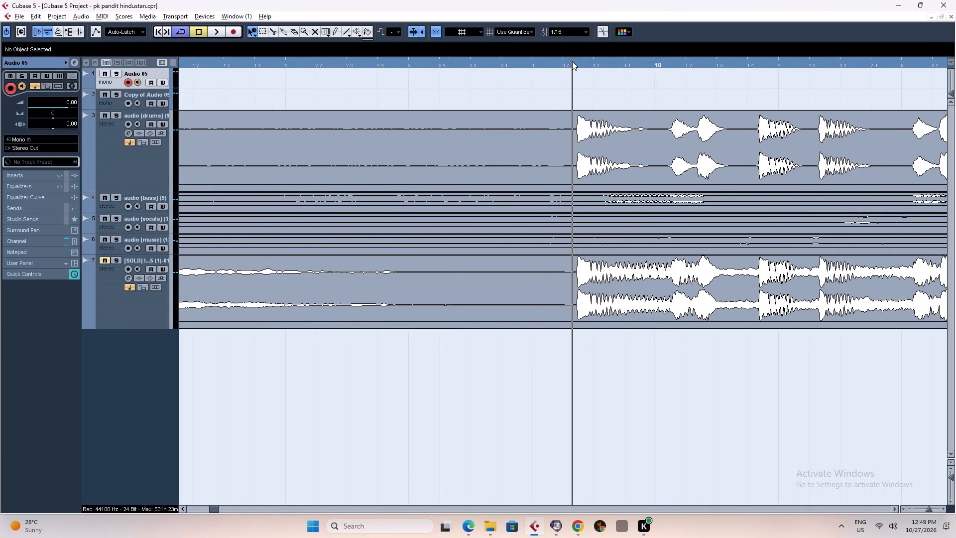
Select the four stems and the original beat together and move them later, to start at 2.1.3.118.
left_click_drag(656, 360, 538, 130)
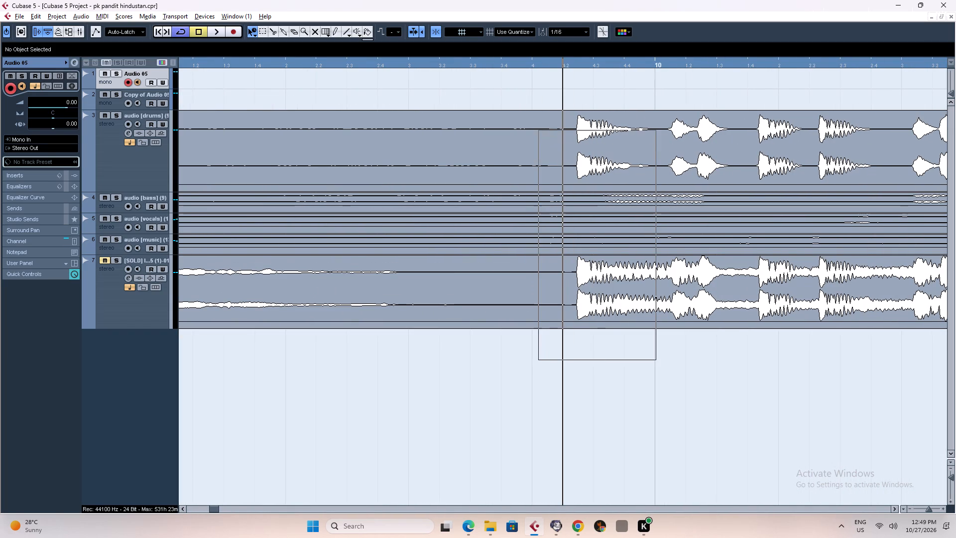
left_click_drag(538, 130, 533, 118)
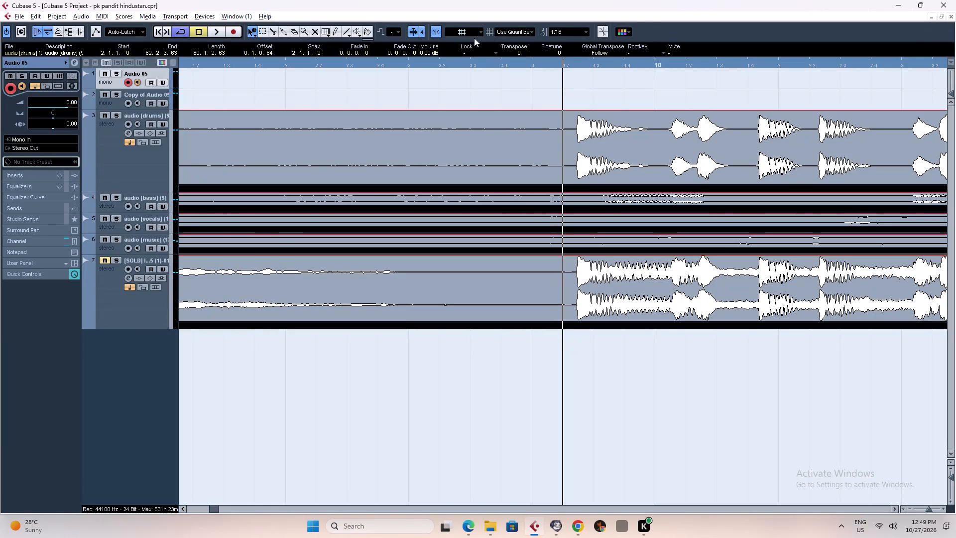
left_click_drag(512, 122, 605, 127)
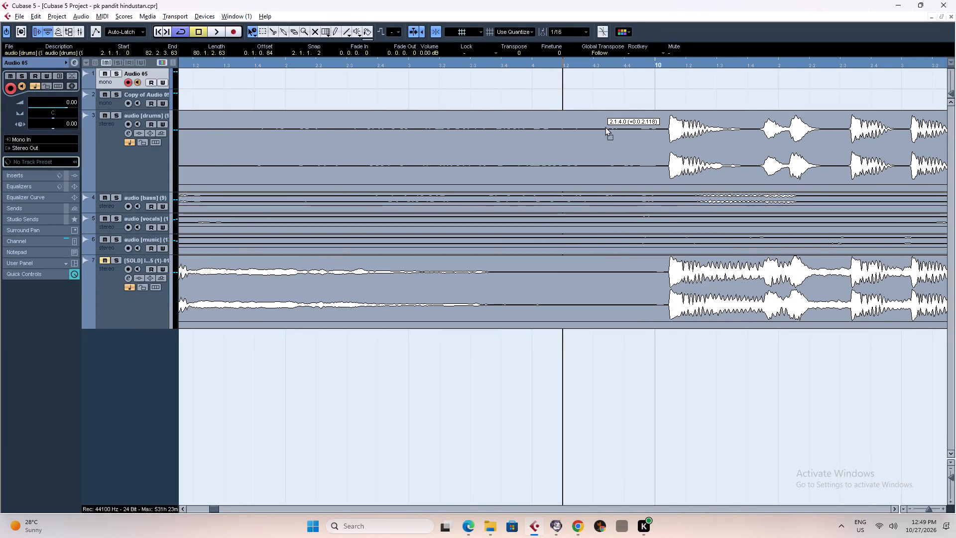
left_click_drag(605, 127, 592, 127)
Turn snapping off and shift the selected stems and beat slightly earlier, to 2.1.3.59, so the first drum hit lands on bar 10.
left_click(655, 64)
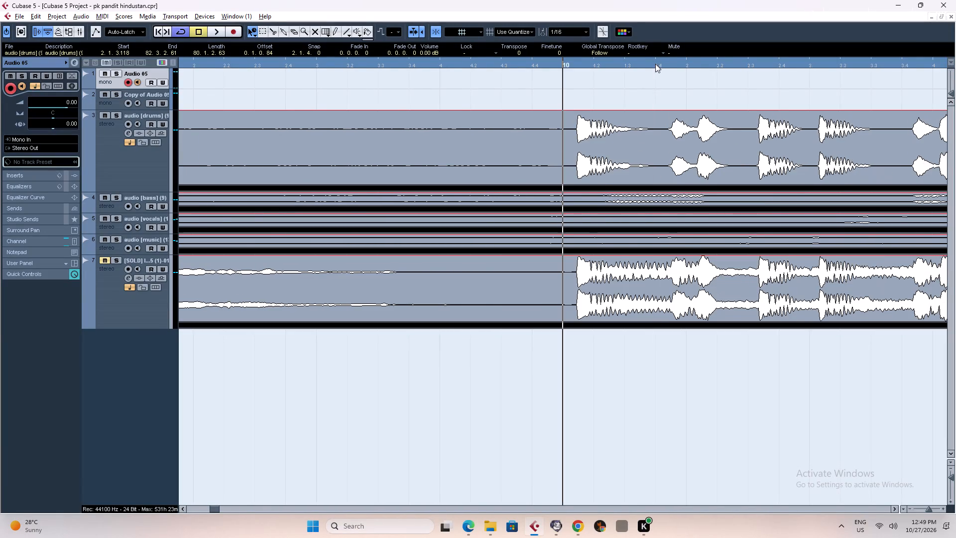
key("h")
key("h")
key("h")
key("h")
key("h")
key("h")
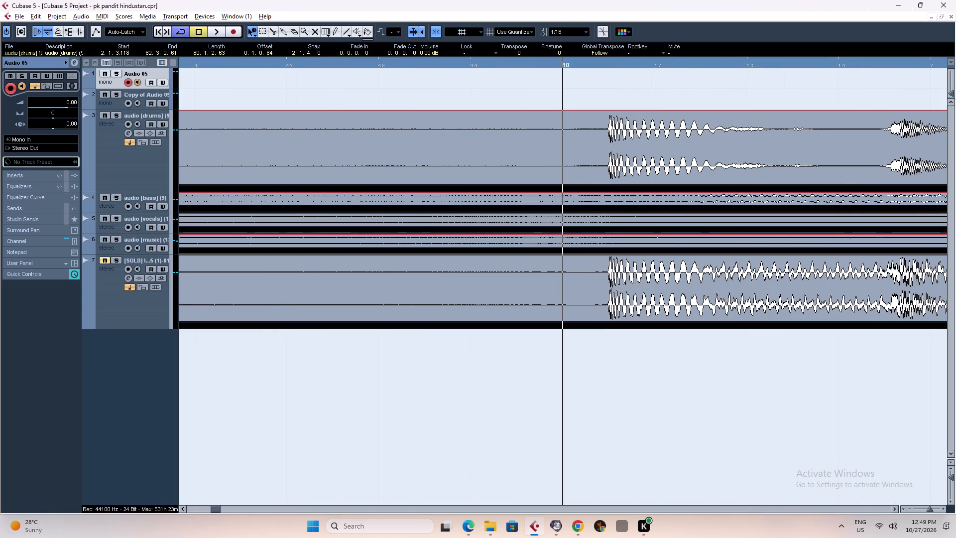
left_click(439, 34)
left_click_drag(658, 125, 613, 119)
Examine the drum hits around bar 11 against the bar line, with the playhead placed there, in both the drums stem and the original beat.
key("g")
key("g")
key("g")
key("g")
key("g")
key("g")
key("g")
key("g")
key("g")
key("g")
key("g")
key("g")
key("g")
key("g")
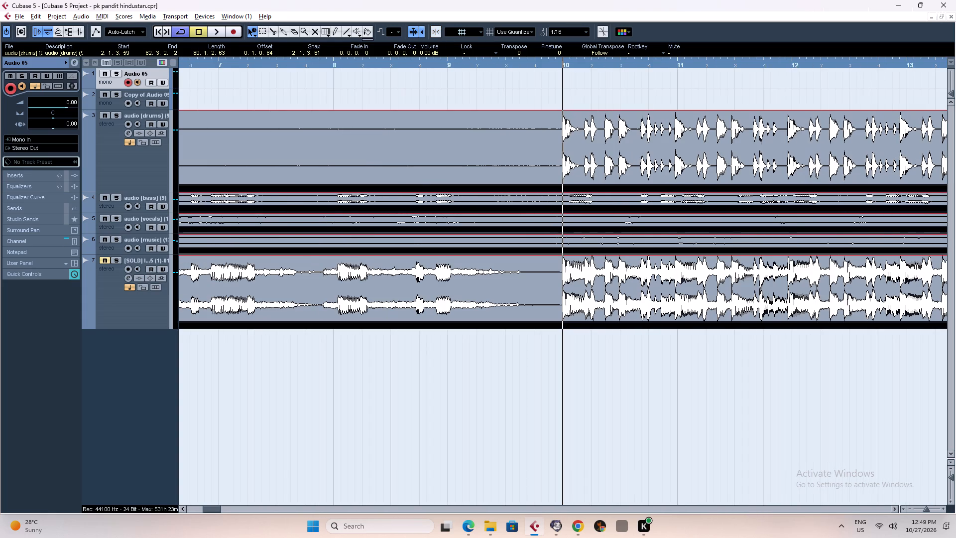
left_click(678, 61)
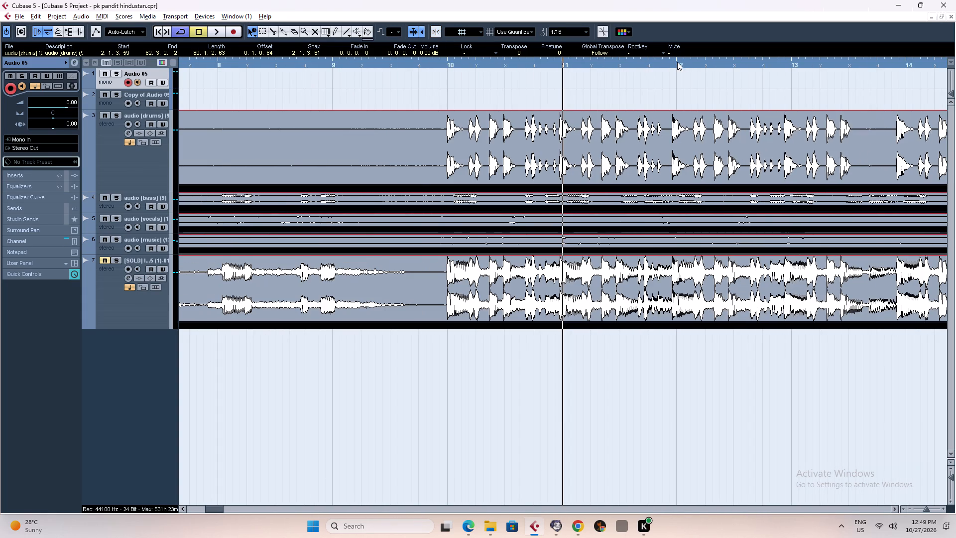
key("h")
key("h")
key("h")
key("h")
key("h")
key("h")
key("h")
key("h")
key("h")
key("h")
key("h")
key("h")
key("h")
key("h")
key("h")
key("h")
key("h")
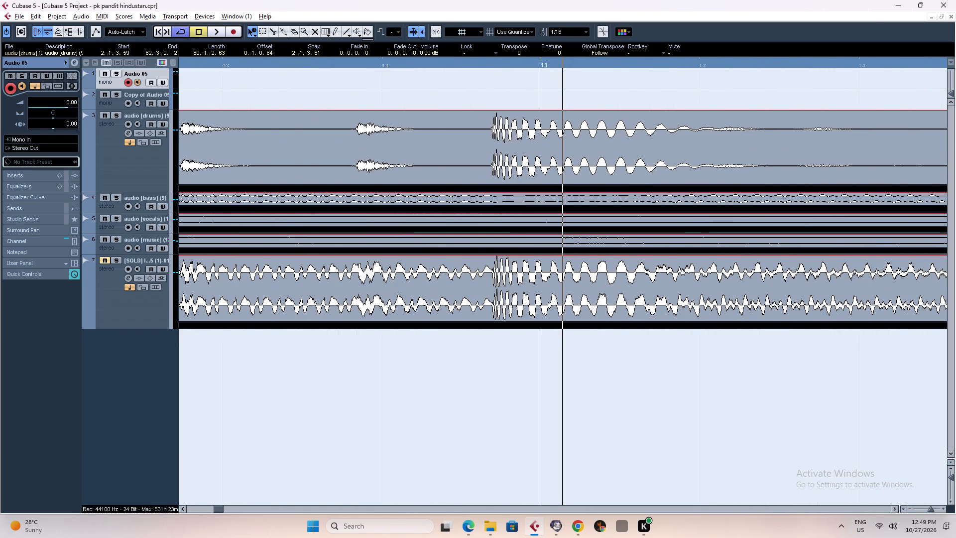
key("g")
key("g")
key("g")
key("g")
key("g")
key("g")
key("g")
key("g")
key("g")
key("g")
key("g")
key("g")
key("g")
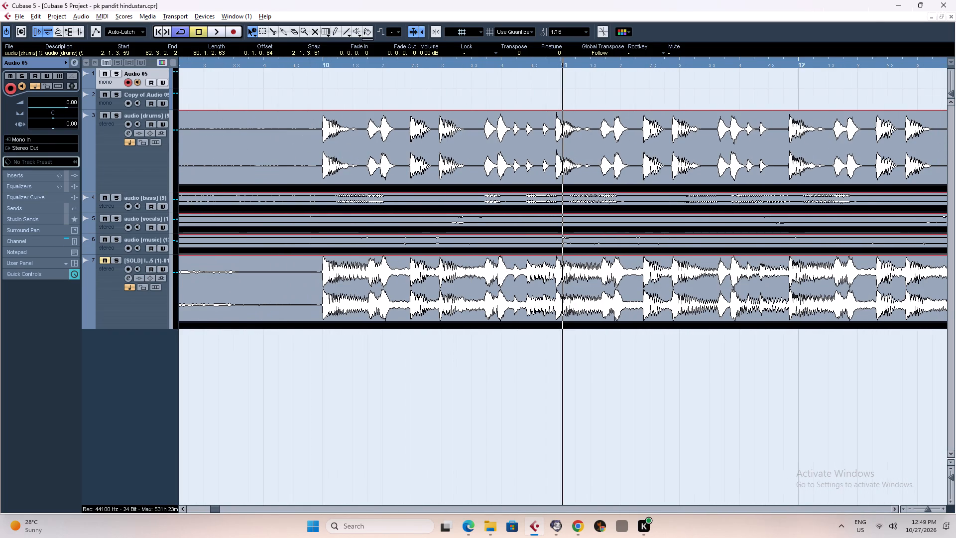
Place the playhead at bar 10 and undo the group moves of the stems and beat, plus the earlier edits to the original beat's position.
left_click(323, 64)
key("g")
key("g")
key("g")
key("g")
key("g")
key("g")
key("g")
key("g")
key("g")
key("g")
key("g")
key("g")
key("g")
key("g")
key("g")
key("g")
key("g")
key("g")
key("g")
key("g")
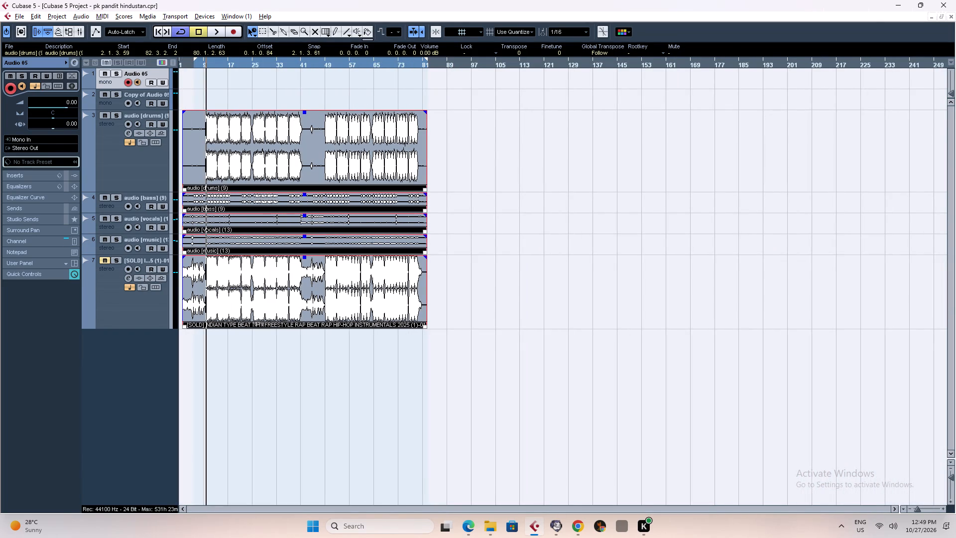
key("ctrl+z")
key("ctrl+z")
key("ctrl+z")
key("ctrl+z")
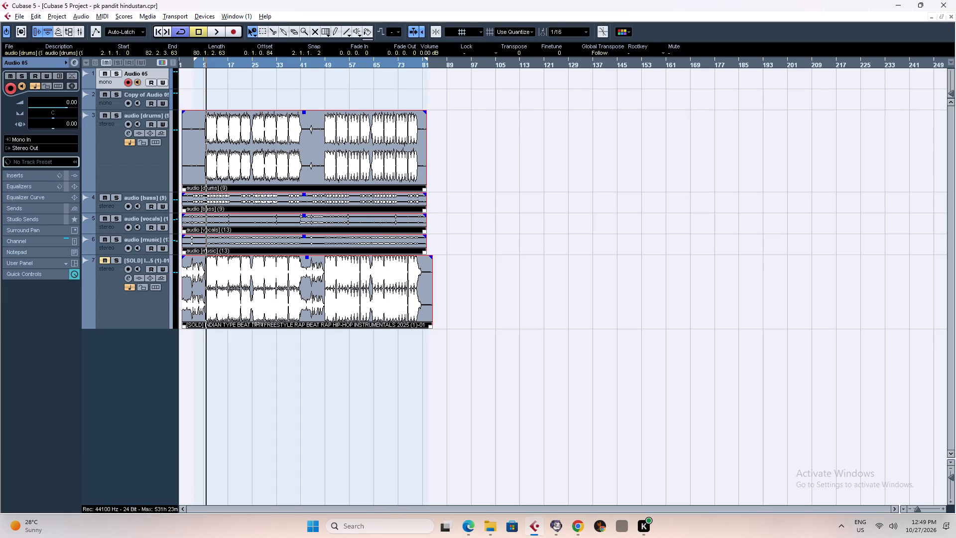
key("ctrl+z")
key("ctrl+z")
key("ctrl+z")
key("ctrl+z")
key("ctrl+z")
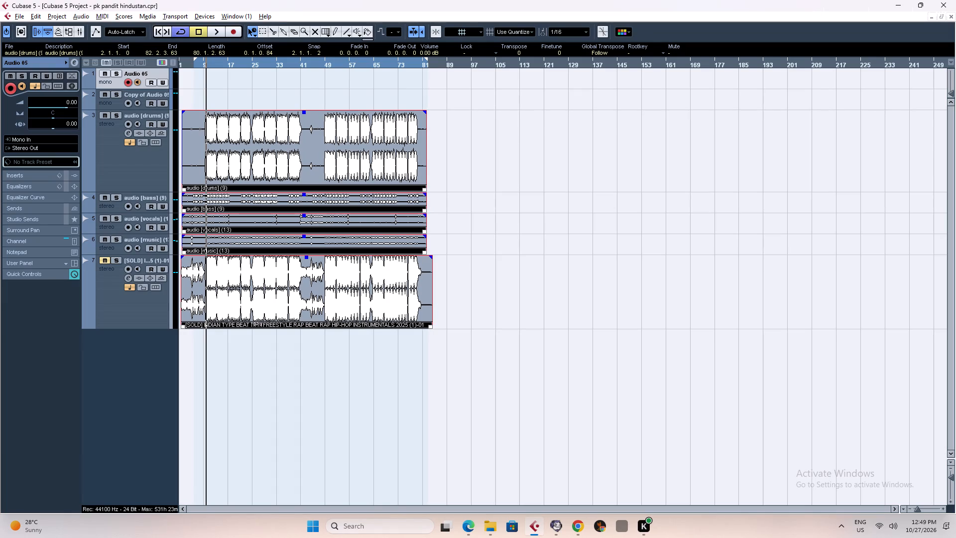
key("ctrl+z")
key("ctrl+z")
key("ctrl+z")
key("ctrl+z")
key("ctrl+z")
key("ctrl+z")
key("ctrl+z")
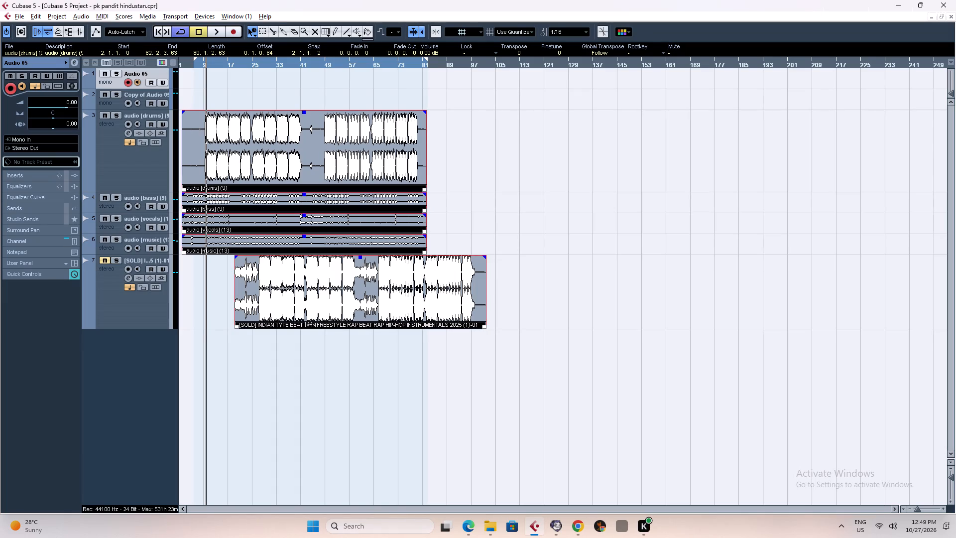
Redo the original beat's move back to the stems' start near bar 2.
key("ctrl+shift+z")
key("ctrl+shift+z")
key("ctrl+shift+z")
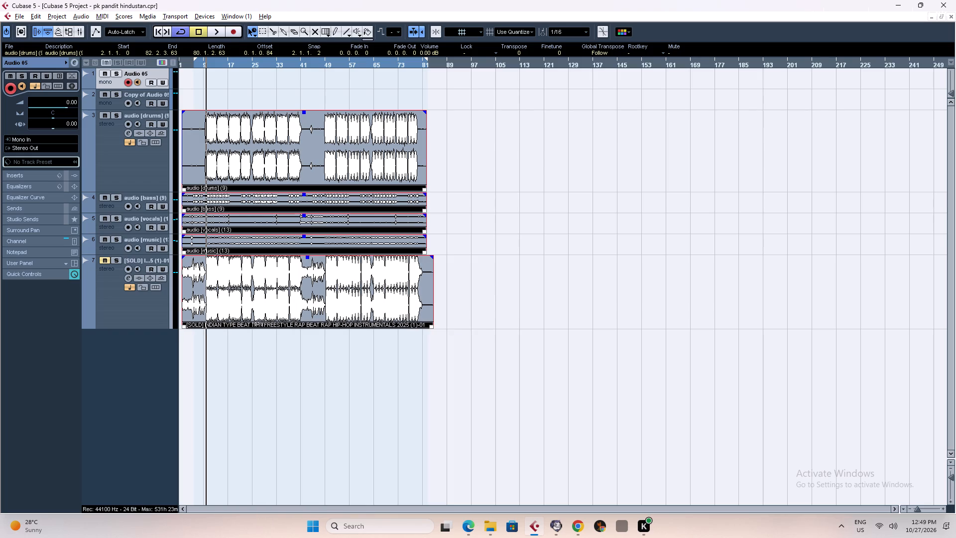
Examine how the drum entry near bar 10 in the drums stem lines up with the original beat's waveform.
key("h")
key("h")
key("h")
key("h")
key("h")
key("h")
key("h")
key("h")
key("h")
key("h")
key("h")
key("h")
key("h")
key("h")
key("h")
key("h")
key("h")
key("h")
key("h")
key("h")
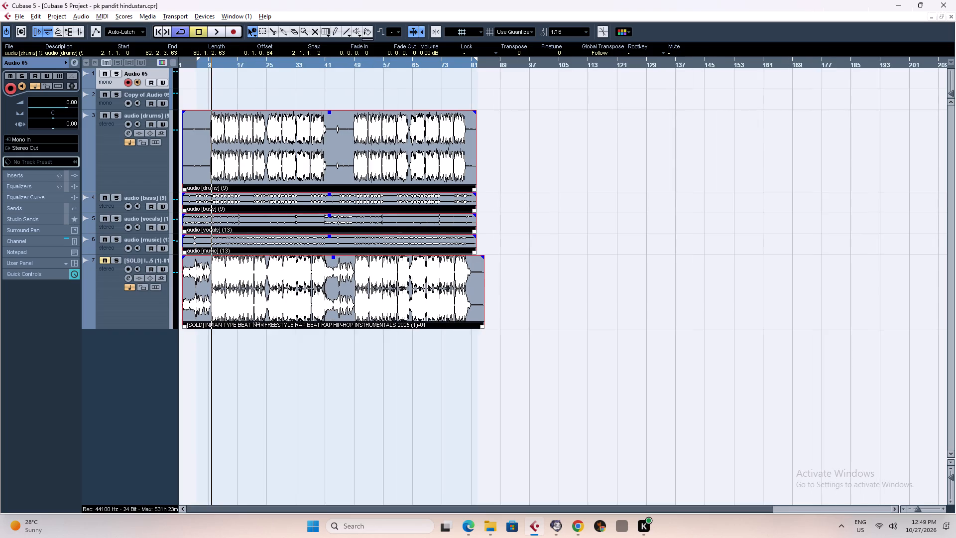
key("g")
key("g")
key("g")
key("g")
key("g")
key("g")
key("g")
key("g")
key("g")
key("g")
key("g")
key("g")
key("g")
key("g")
key("g")
key("g")
key("g")
key("g")
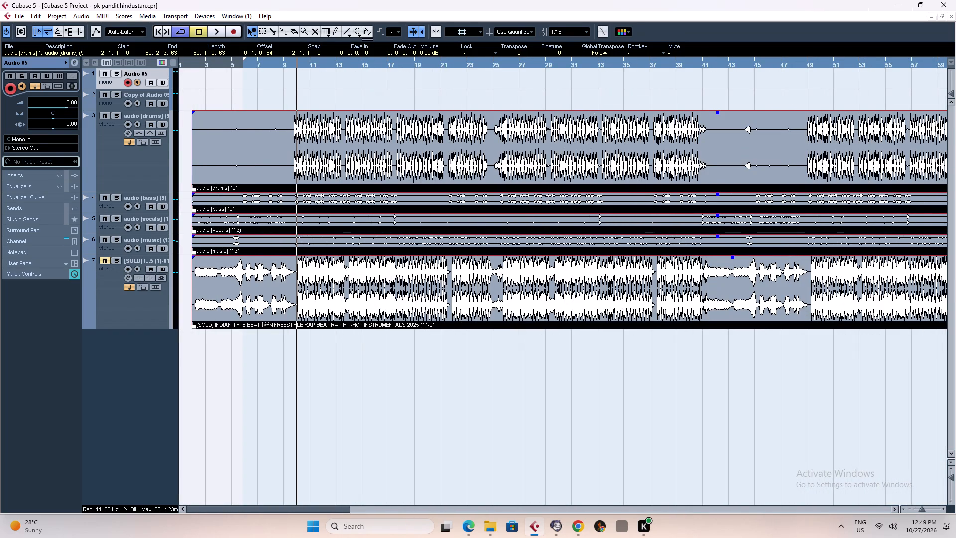
Examine the start of the stems and the original beat near bar 2, with the playhead placed there.
left_click(195, 63)
key("h")
key("h")
key("h")
key("h")
key("h")
key("h")
key("h")
key("h")
key("h")
key("h")
key("h")
key("h")
key("h")
key("h")
key("h")
key("h")
key("h")
key("h")
key("h")
key("h")
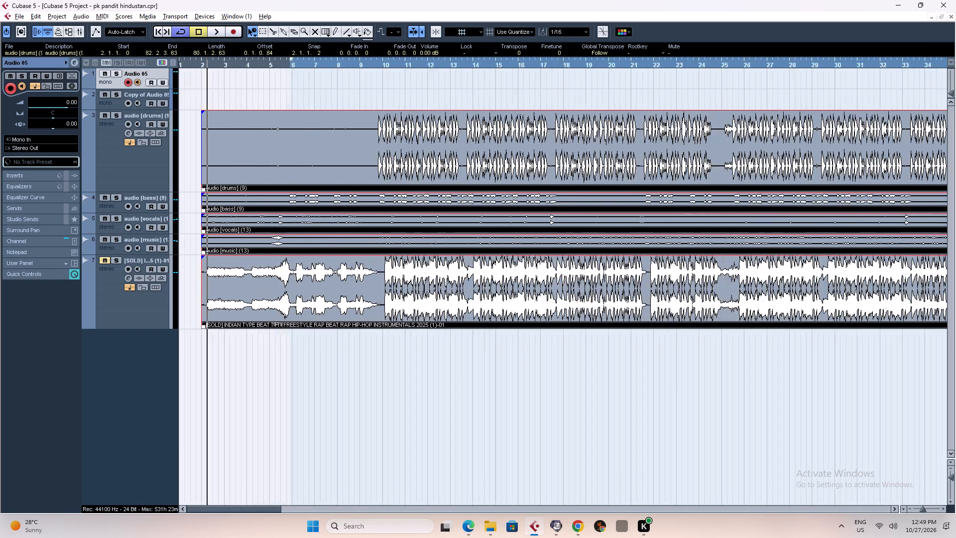
key("g")
key("g")
key("g")
key("g")
key("g")
key("g")
key("g")
key("g")
key("g")
key("g")
key("g")
key("g")
key("g")
key("g")
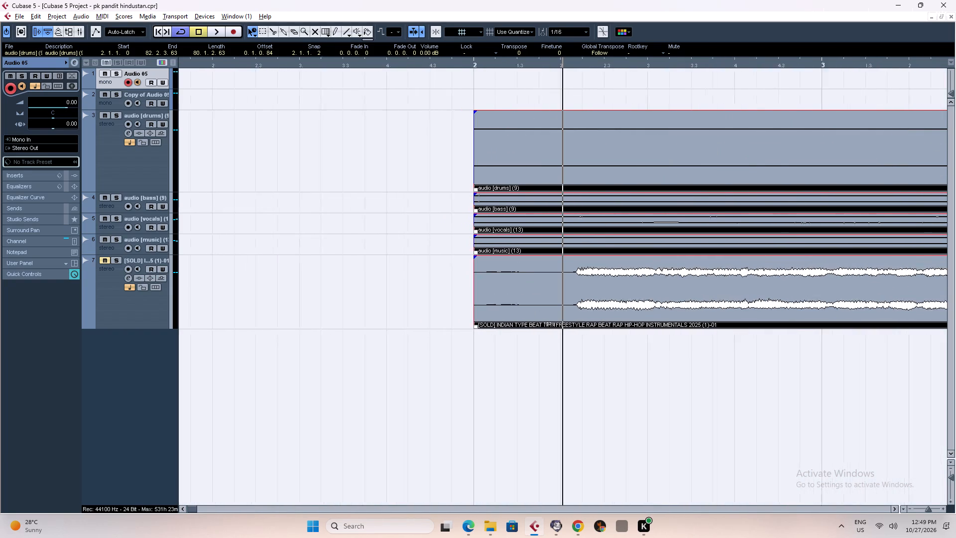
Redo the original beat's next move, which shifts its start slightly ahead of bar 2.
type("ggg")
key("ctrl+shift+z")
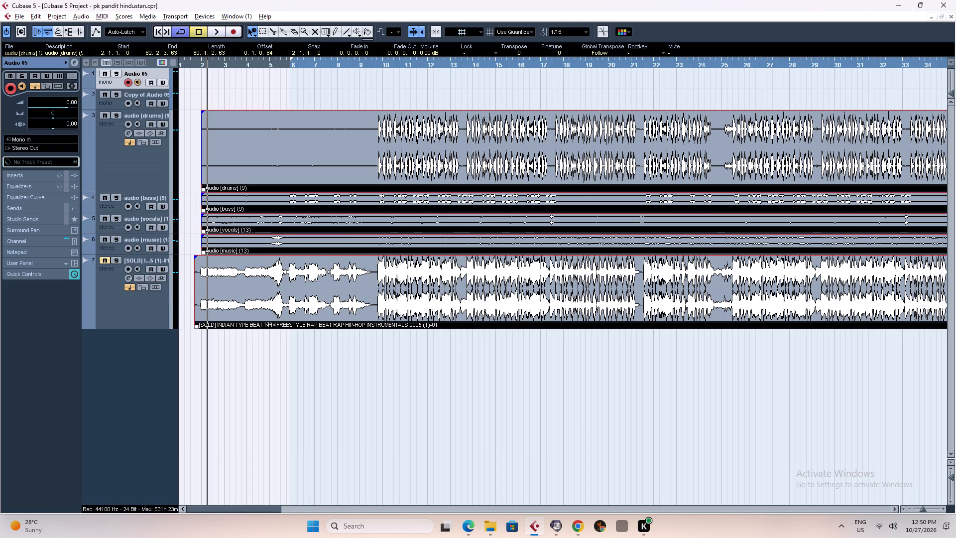
Examine how the drum entry ahead of bar 10 lines up between the drums stem and the original beat, with the playhead around bar 9.5.
left_click(372, 61)
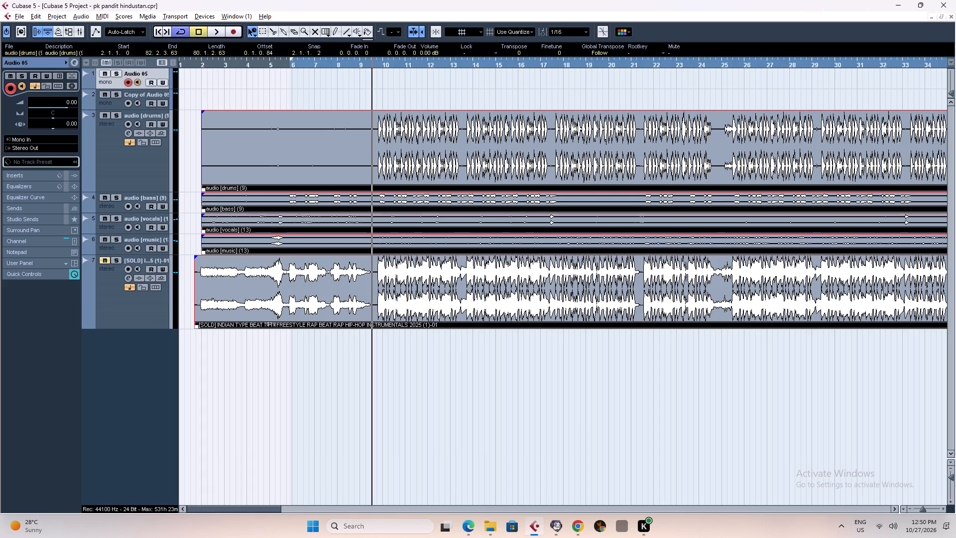
key("h")
key("h")
key("h")
key("h")
key("h")
key("h")
key("h")
key("h")
key("h")
key("h")
key("h")
key("h")
key("h")
key("h")
key("h")
key("h")
key("h")
key("h")
key("h")
key("h")
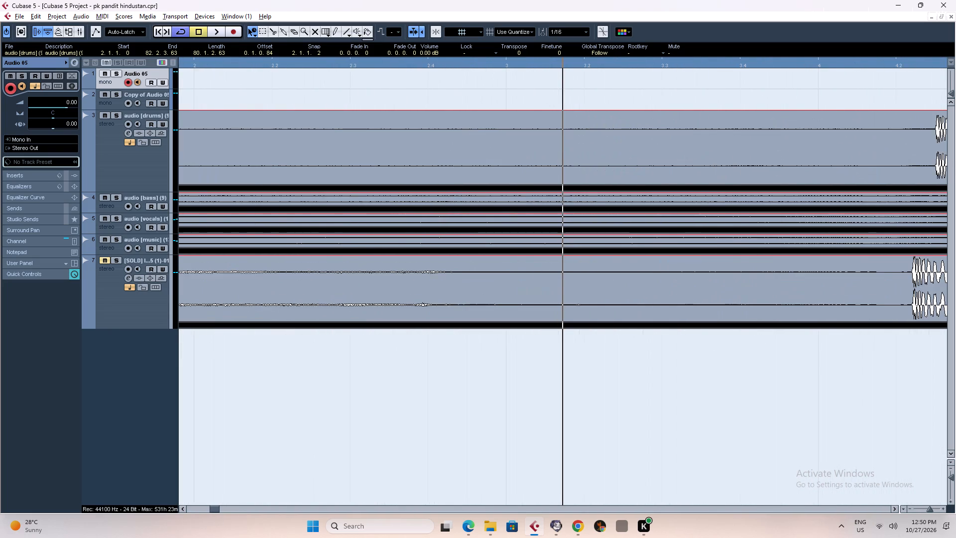
key("g")
key("g")
key("g")
key("g")
key("g")
key("g")
key("g")
key("g")
key("g")
key("g")
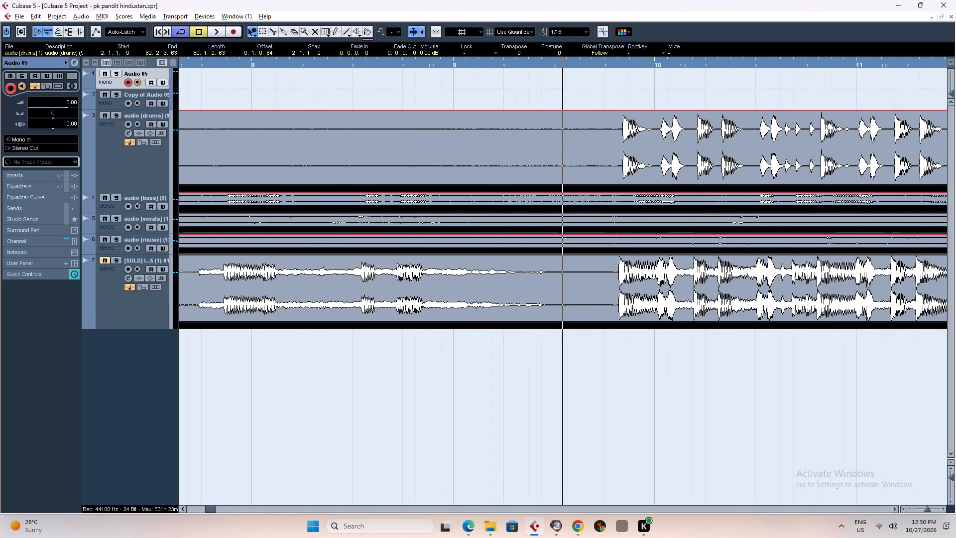
key("g")
key("g")
key("g")
key("g")
key("g")
key("g")
key("g")
key("g")
key("g")
key("g")
key("g")
key("g")
key("g")
key("g")
key("g")
key("g")
key("g")
key("g")
key("g")
key("g")
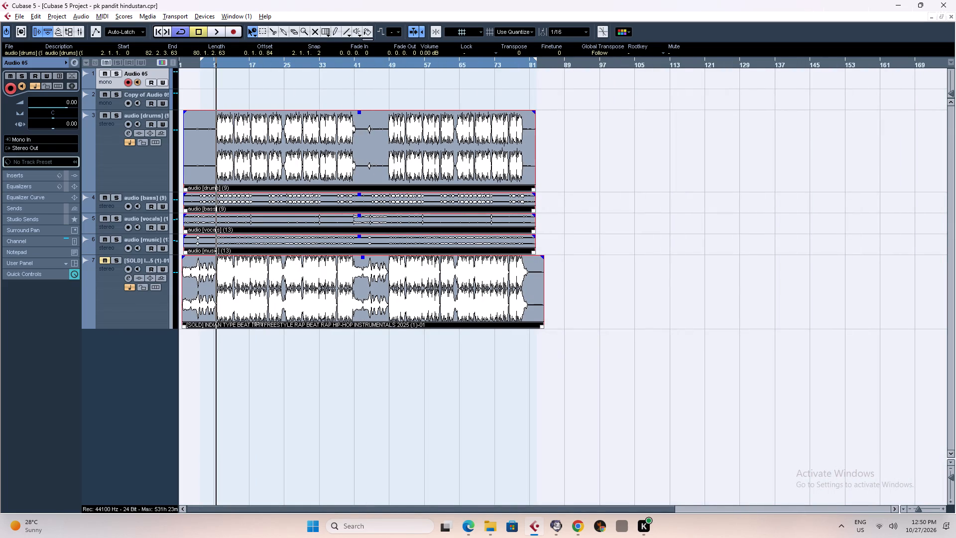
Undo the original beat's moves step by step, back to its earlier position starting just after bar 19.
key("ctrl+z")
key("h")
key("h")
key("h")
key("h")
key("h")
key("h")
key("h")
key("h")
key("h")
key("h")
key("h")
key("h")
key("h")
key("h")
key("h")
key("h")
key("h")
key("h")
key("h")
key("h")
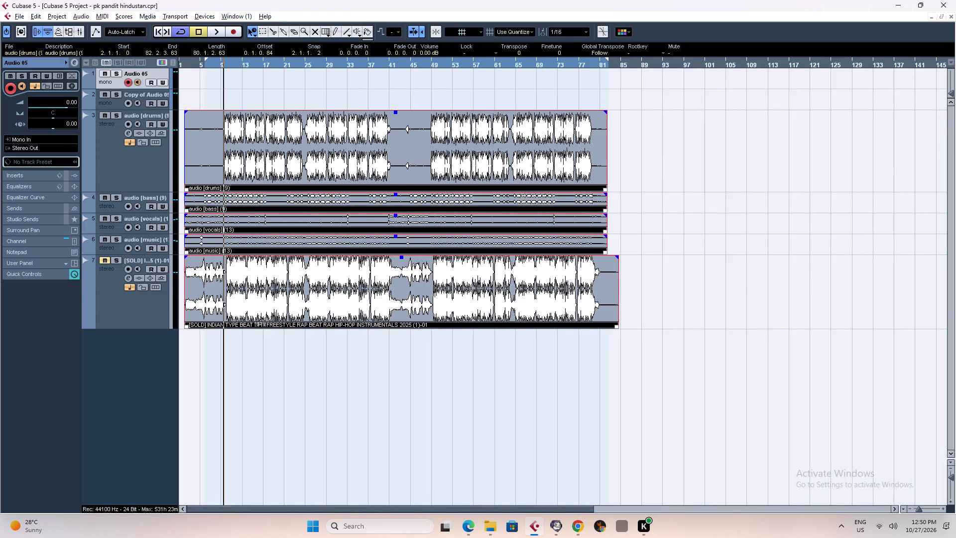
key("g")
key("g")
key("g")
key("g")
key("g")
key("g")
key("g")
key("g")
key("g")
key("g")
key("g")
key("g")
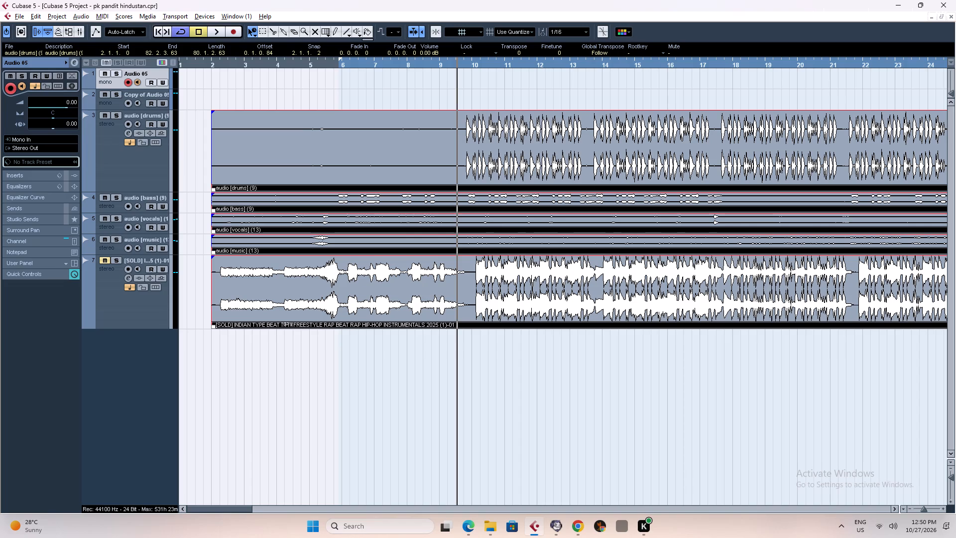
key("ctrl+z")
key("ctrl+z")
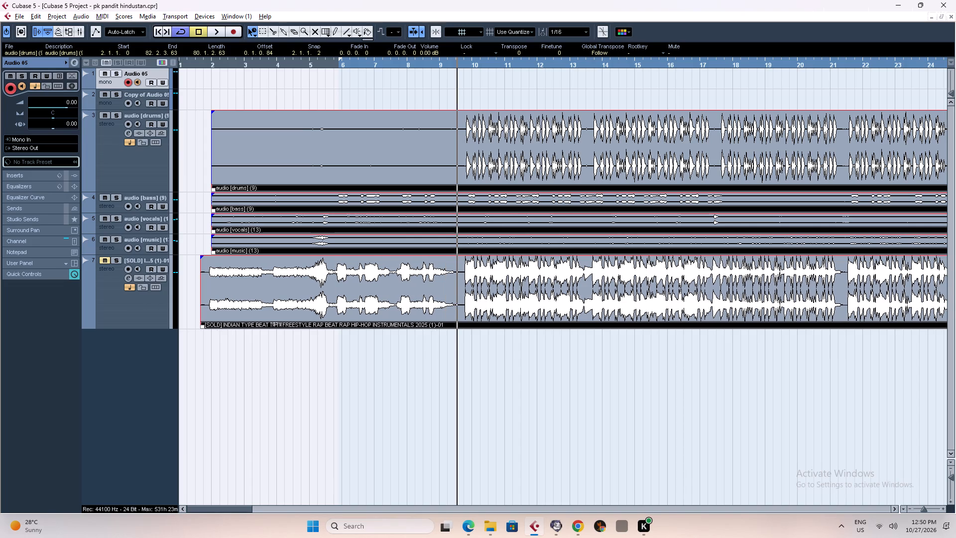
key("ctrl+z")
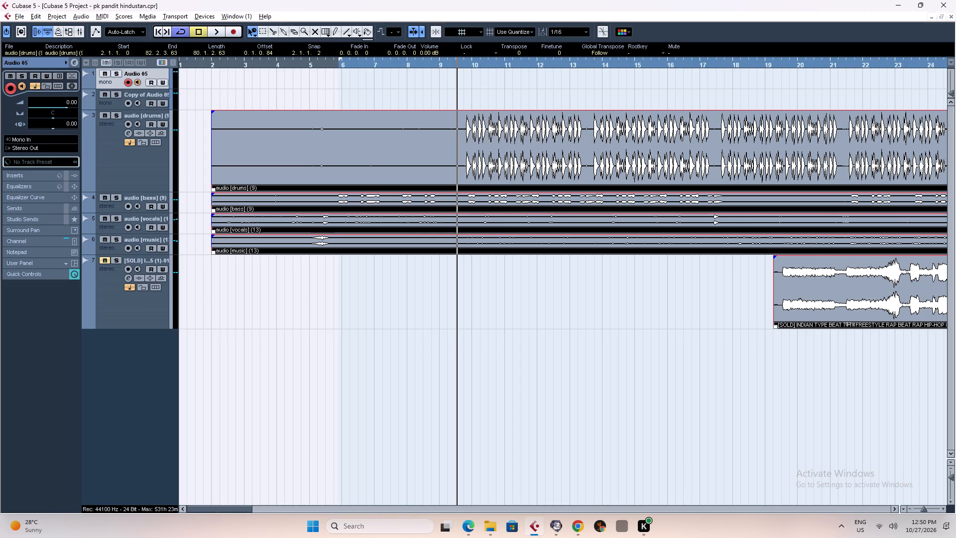
Redo the original beat's moves up to its last position, starting slightly ahead of the stems before bar 2.
key("ctrl+shift+z")
key("ctrl+shift+z")
key("ctrl+shift+z")
key("ctrl+shift+z")
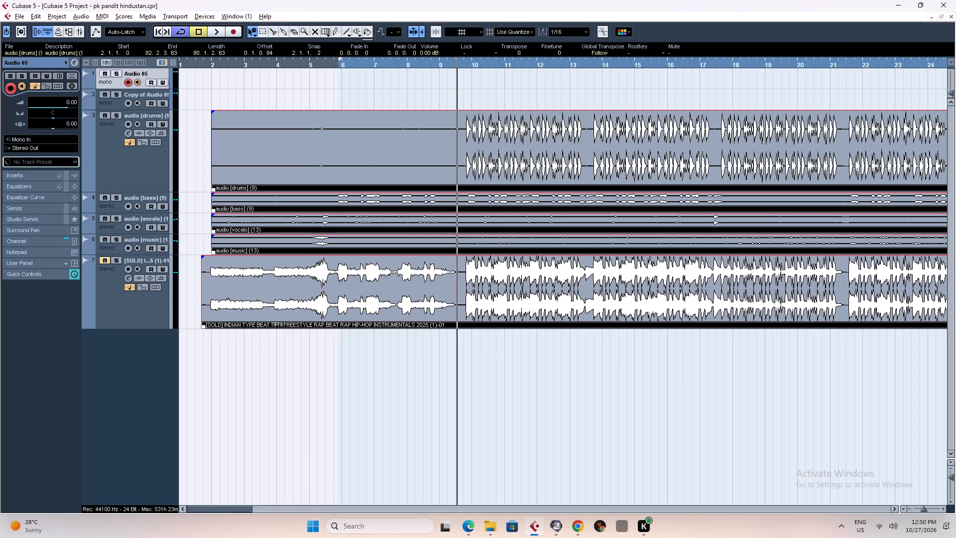
key("ctrl+shift+z")
key("ctrl+shift+z")
key("ctrl+shift+z")
key("ctrl+shift+z")
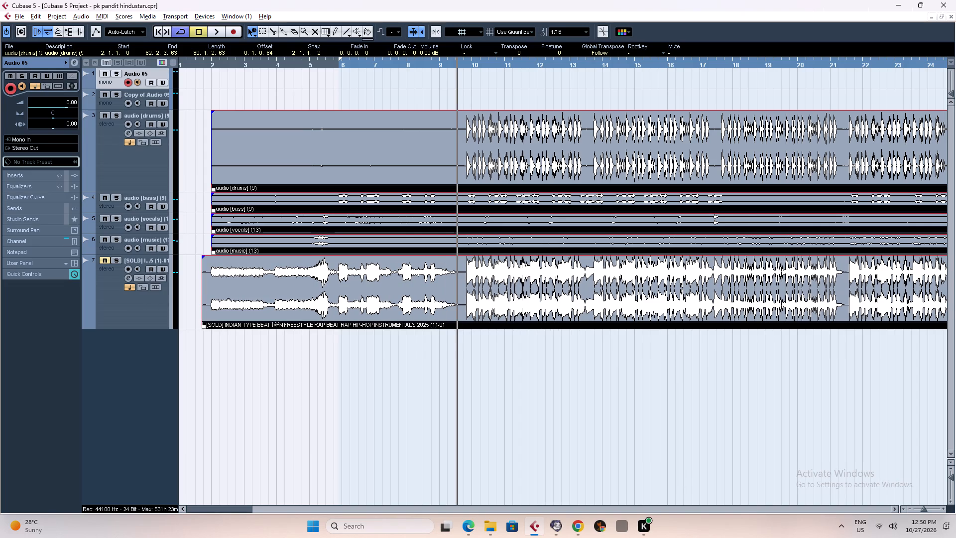
Examine up close how the drum entry just before bar 10 lines up between the drums stem and the original beat.
left_click(459, 62)
left_click(464, 61)
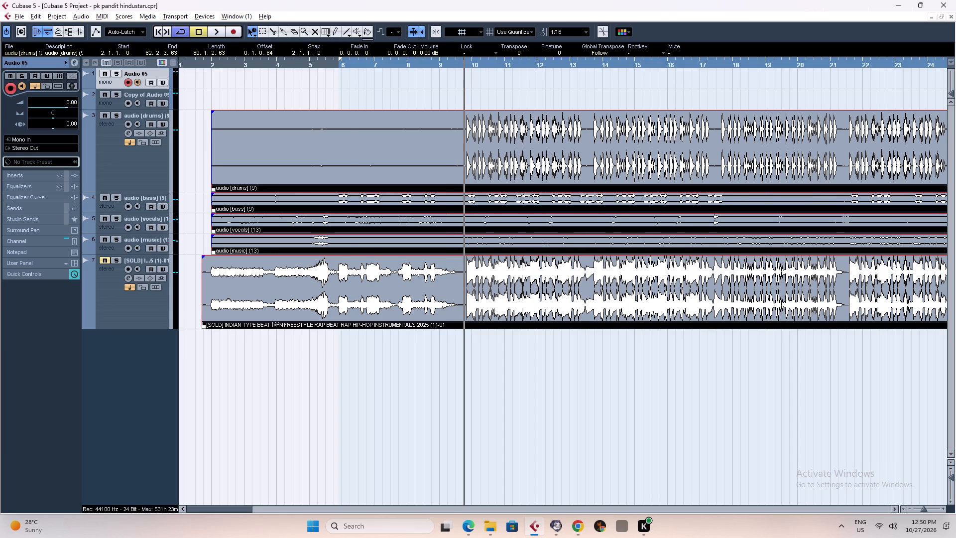
key("h")
key("h")
key("h")
key("h")
key("h")
key("h")
key("h")
key("h")
key("h")
key("h")
key("h")
key("h")
key("h")
key("h")
key("h")
key("h")
key("h")
key("h")
key("h")
key("h")
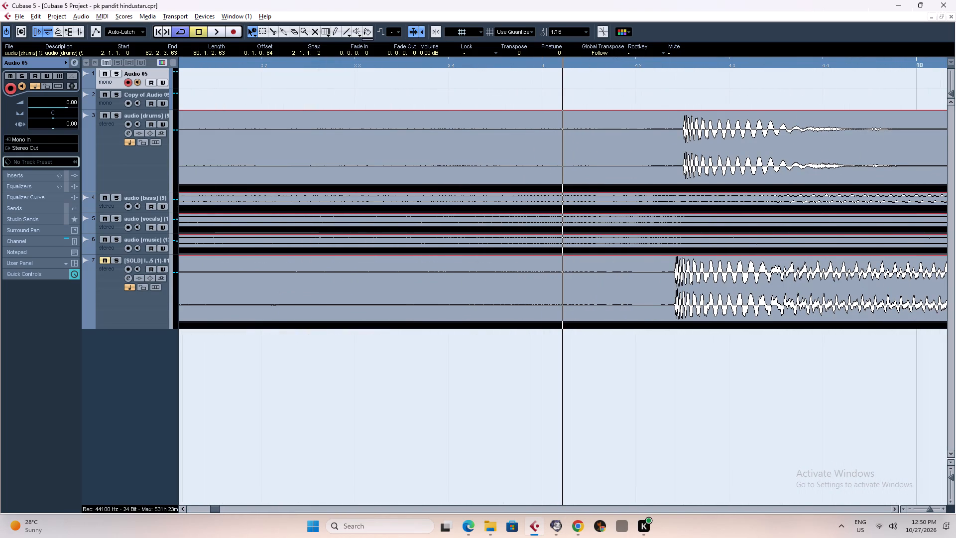
left_click(682, 64)
key("h")
key("h")
key("h")
key("h")
key("h")
key("h")
key("h")
key("h")
key("h")
key("h")
key("h")
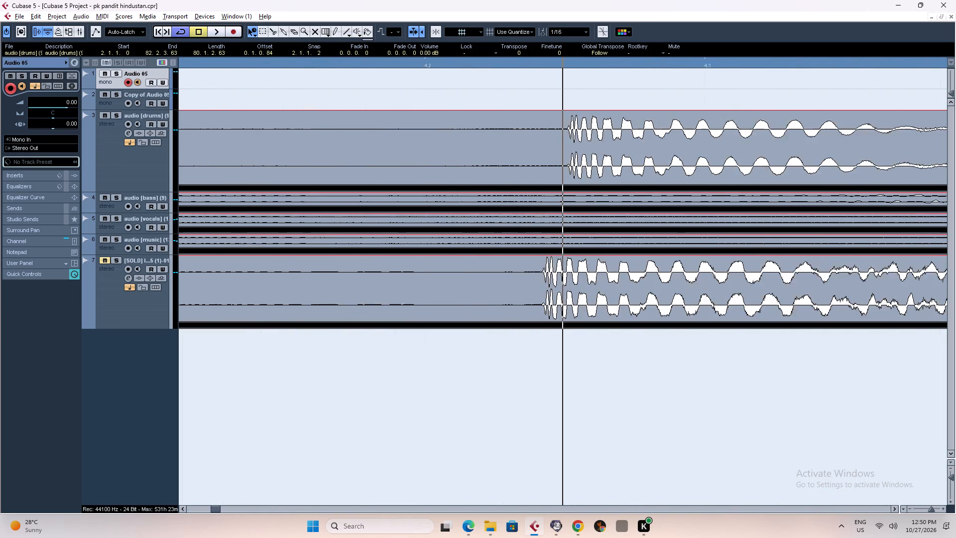
key("g")
key("g")
key("g")
key("g")
key("g")
key("g")
key("g")
key("g")
key("g")
key("g")
key("g")
key("g")
key("g")
key("g")
key("g")
key("g")
key("g")
key("g")
key("g")
key("g")
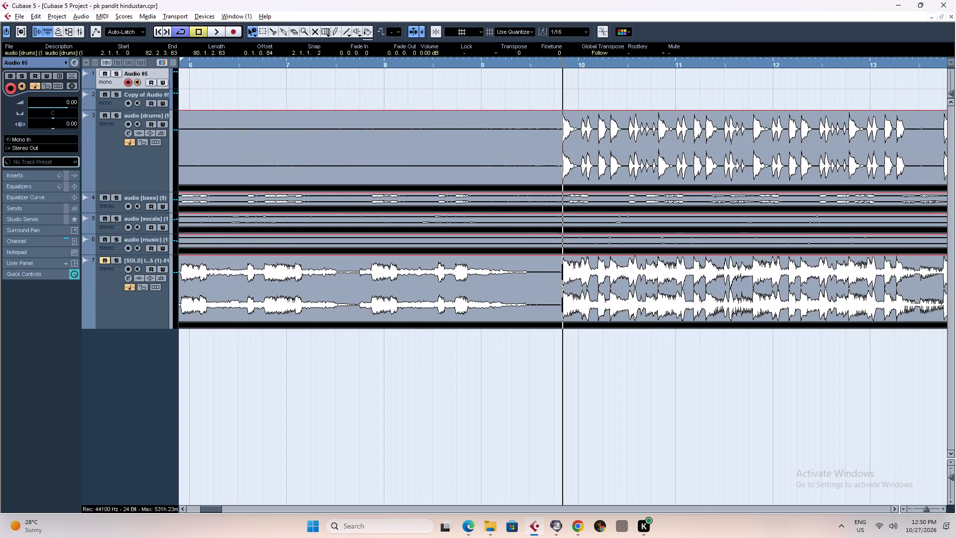
key("g")
key("g")
key("g")
key("g")
key("g")
key("g")
key("g")
key("g")
key("g")
key("g")
key("g")
key("g")
key("g")
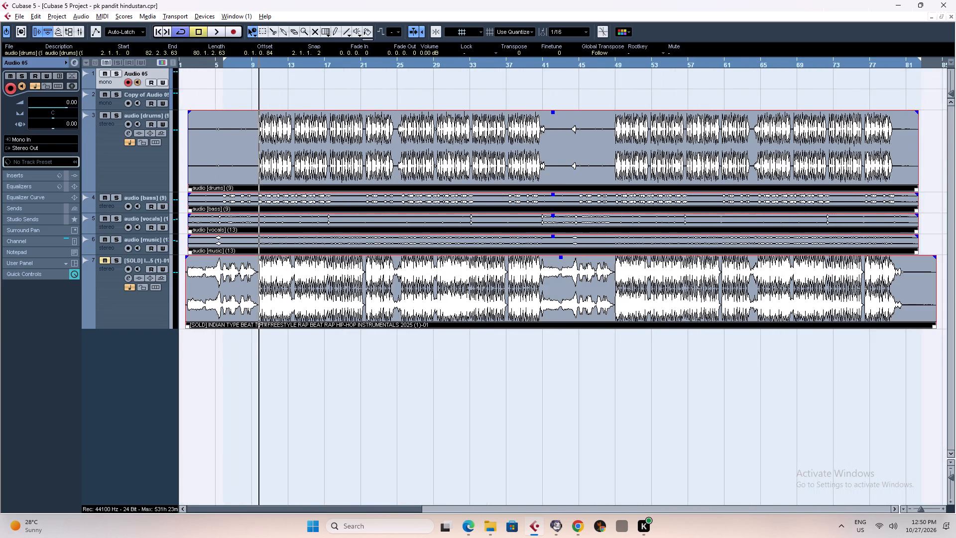
key("g")
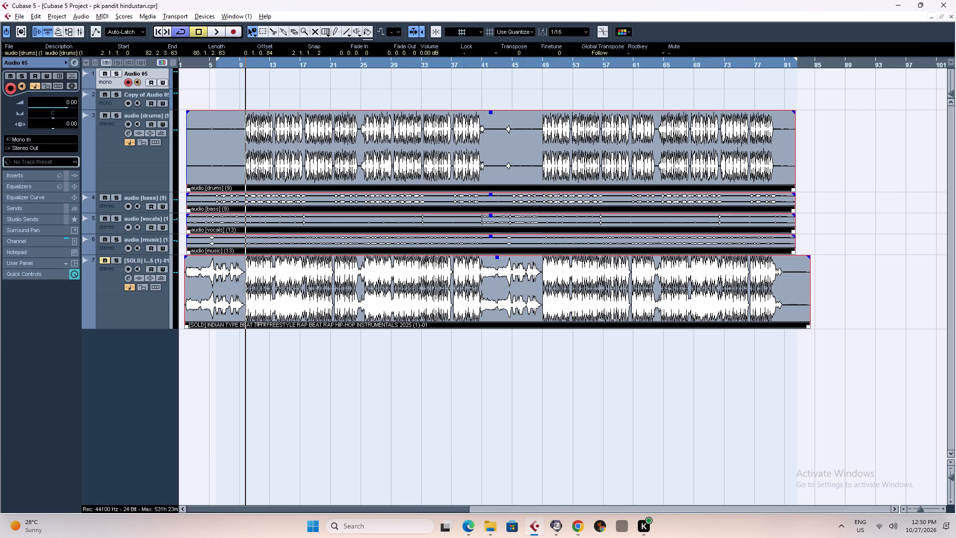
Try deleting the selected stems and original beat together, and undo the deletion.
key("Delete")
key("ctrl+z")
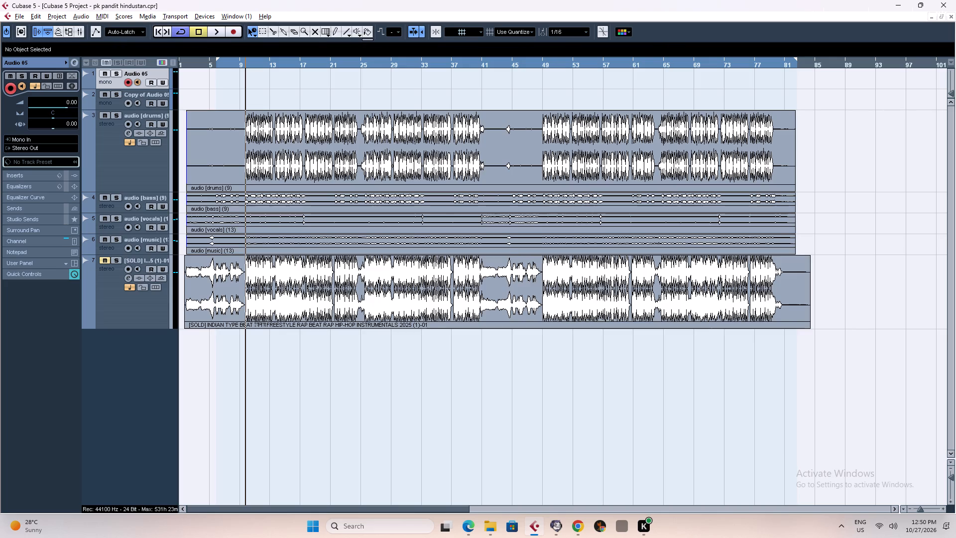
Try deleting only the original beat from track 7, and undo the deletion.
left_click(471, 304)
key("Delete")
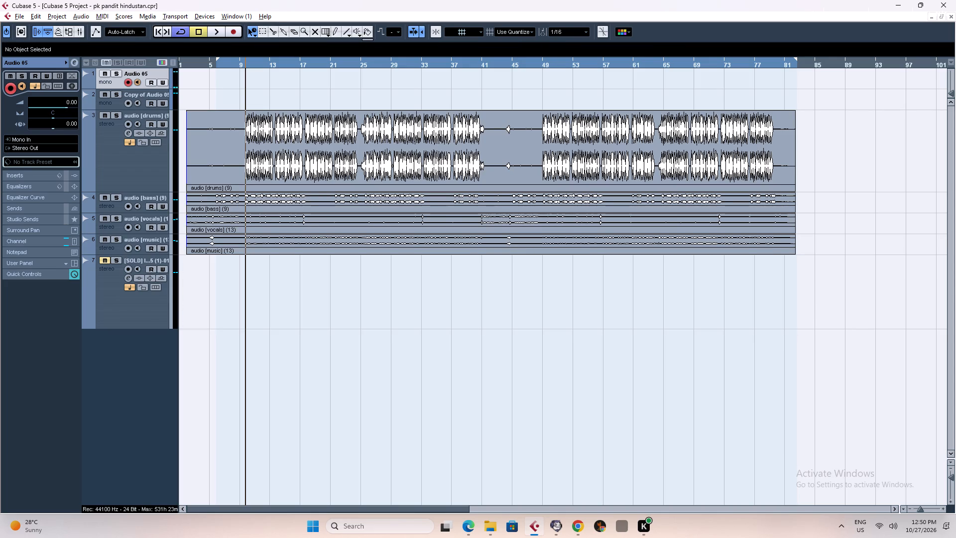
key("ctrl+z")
Move the original beat from track 7 onto a new track below it, starting at about 2.3.4.43.
left_click_drag(434, 293, 440, 346)
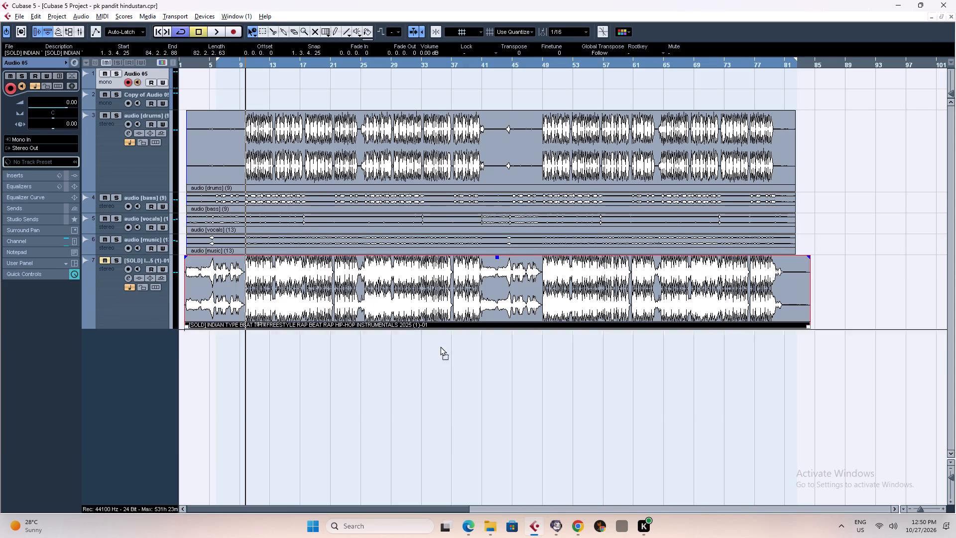
left_click_drag(440, 346, 442, 395)
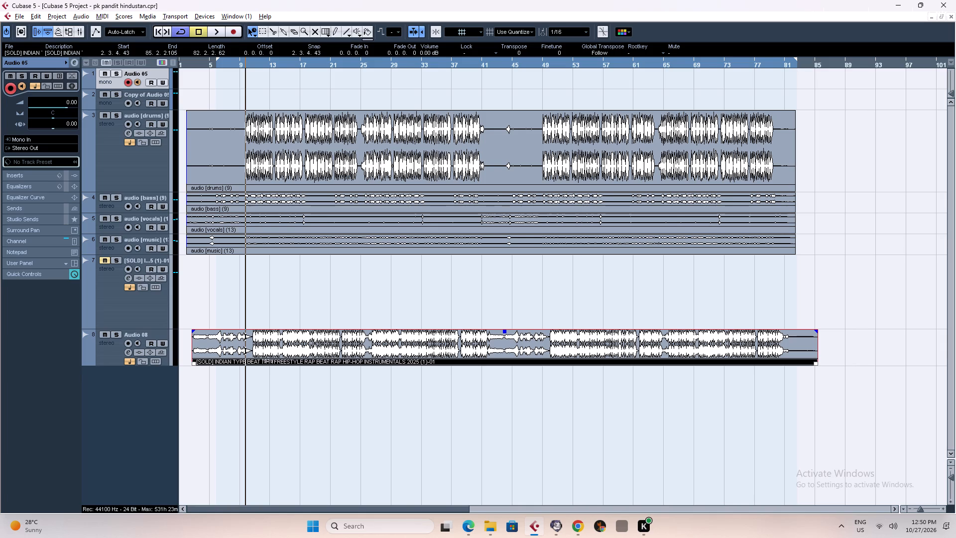
Examine the drums stem's entry against bar 10 and against the moved original beat.
key("h")
key("h")
key("h")
key("h")
key("h")
key("h")
key("h")
key("h")
key("h")
key("h")
key("h")
key("h")
key("h")
key("h")
key("h")
key("h")
key("h")
key("h")
key("h")
key("h")
key("g")
key("g")
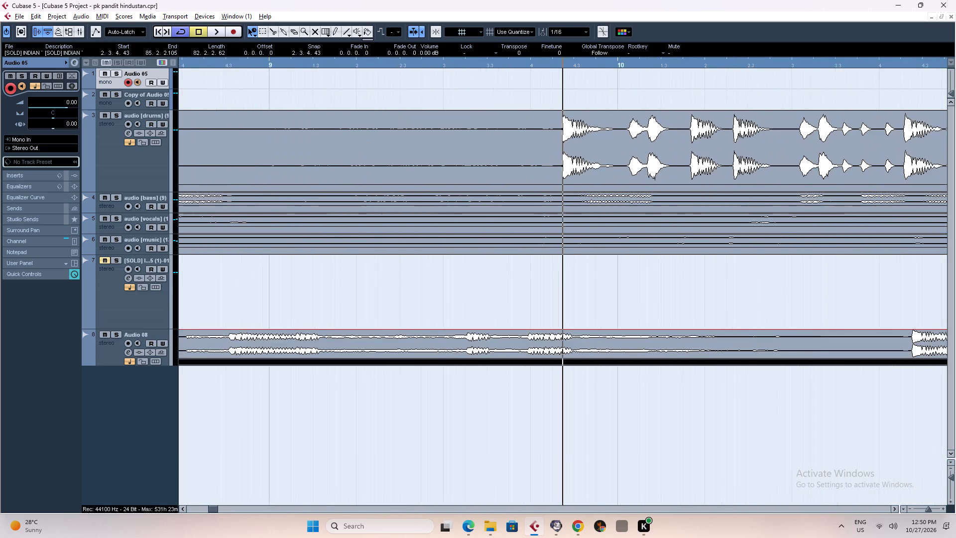
key("g")
key("g")
key("g")
key("g")
key("g")
key("g")
key("g")
key("g")
key("g")
key("g")
key("g")
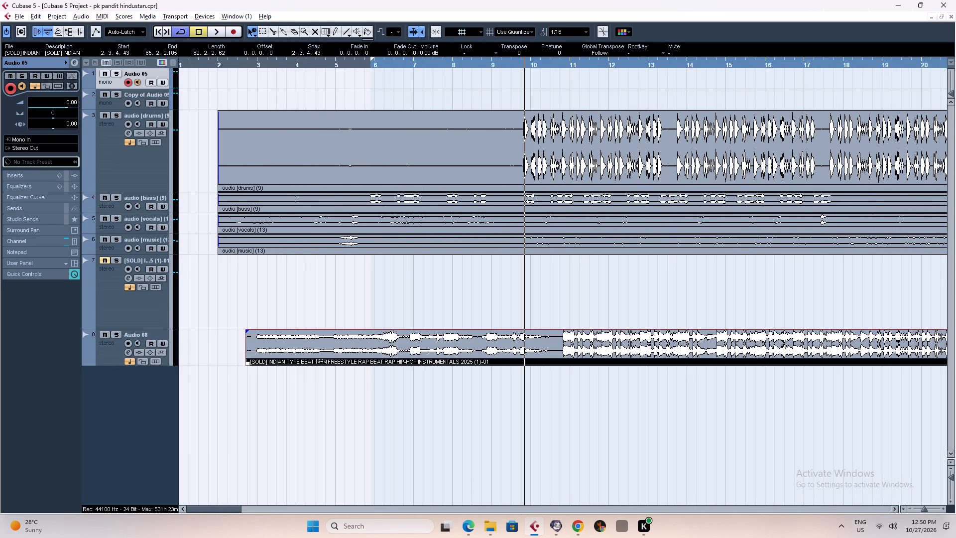
key("g")
key("g")
key("g")
key("g")
key("g")
key("g")
key("g")
key("g")
key("g")
key("g")
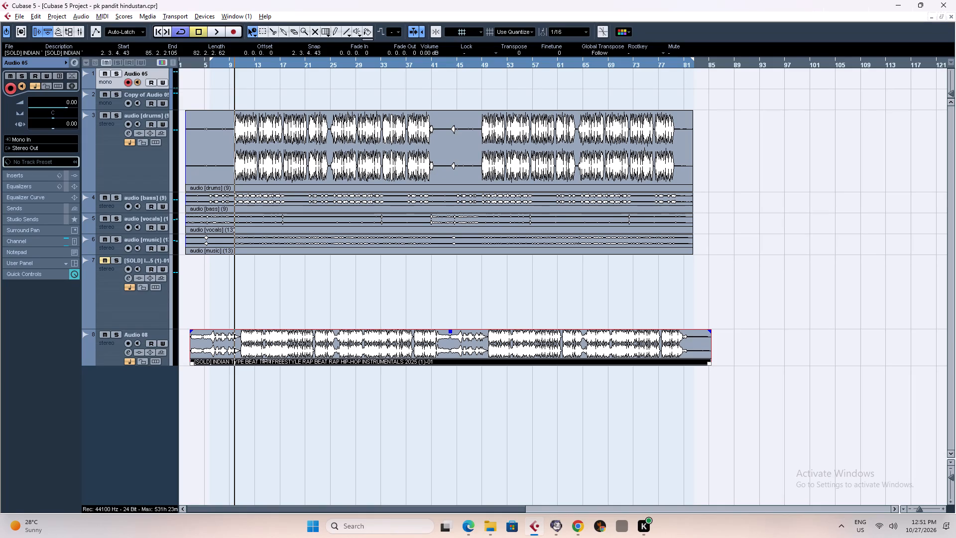
Set the project's fixed tempo to 103 BPM.
key("F2")
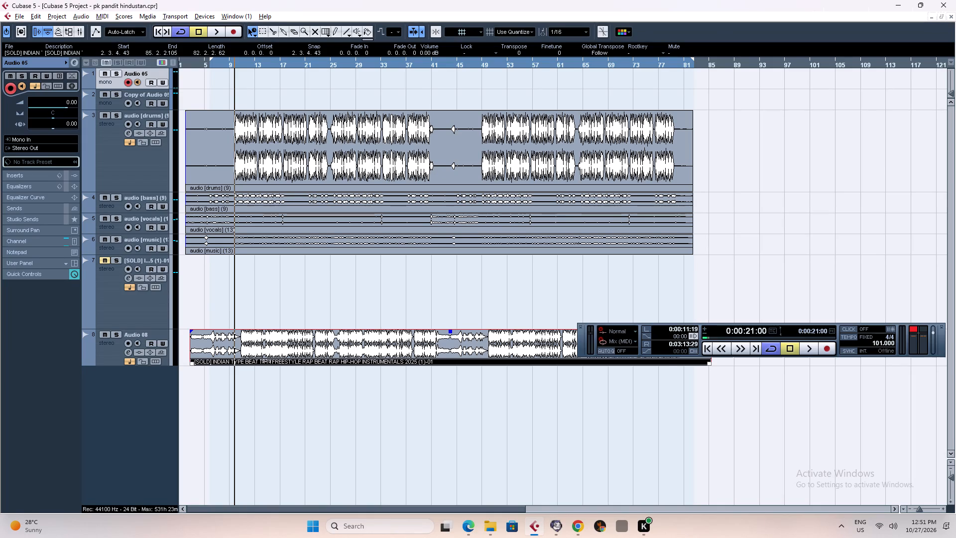
double_click(878, 344)
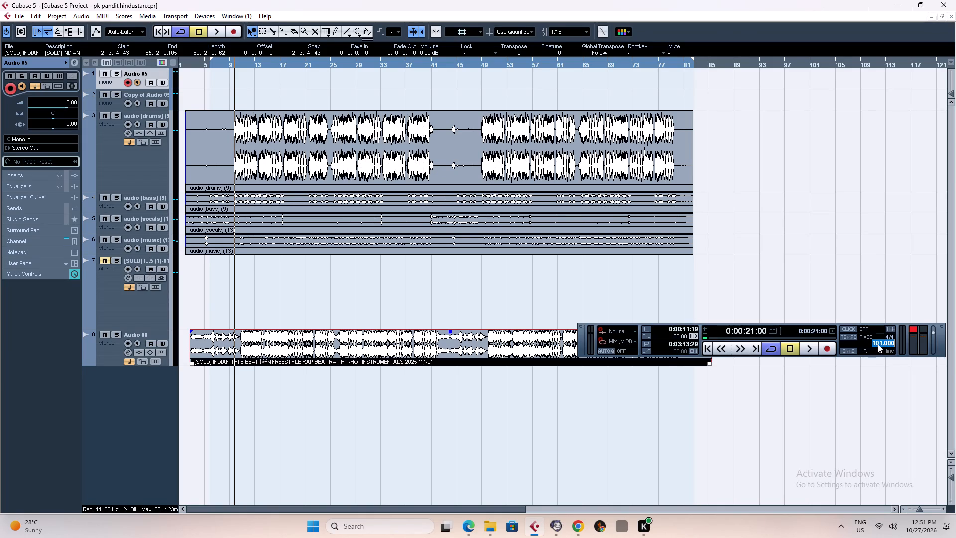
type("103")
key("Return")
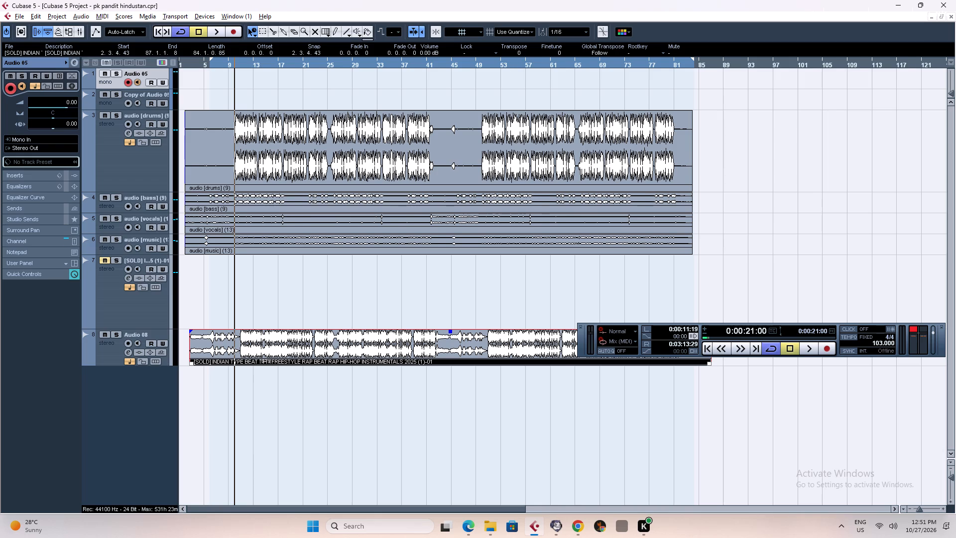
Examine how the drums stem's entry lines up with the bar 10 line at the new tempo.
key("h")
key("h")
key("h")
key("h")
key("h")
key("h")
key("h")
key("h")
key("h")
key("h")
key("h")
key("h")
key("h")
key("h")
key("h")
key("h")
key("h")
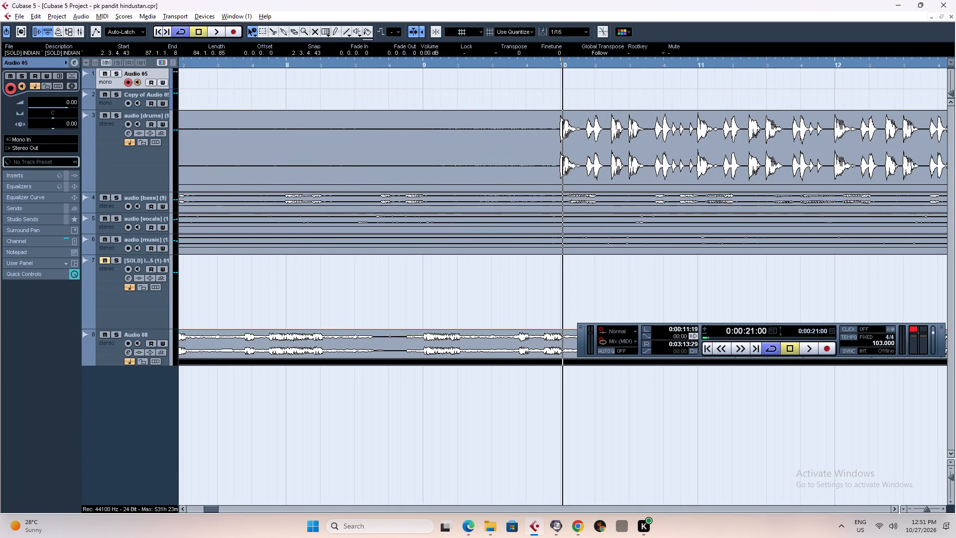
type("gh")
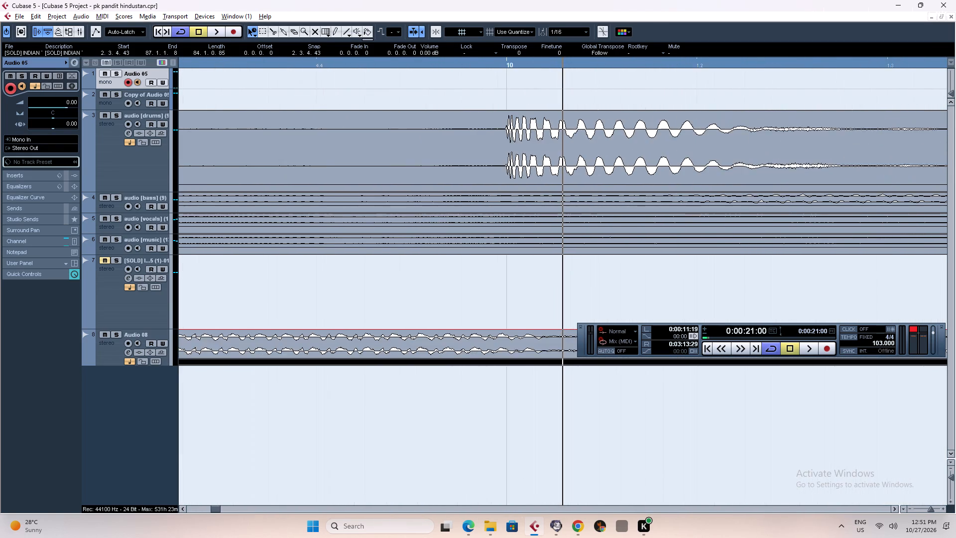
key("g")
key("g")
key("g")
key("g")
key("g")
key("g")
key("g")
key("g")
key("g")
key("g")
key("g")
key("g")
key("g")
key("g")
key("g")
key("g")
key("g")
key("g")
key("g")
key("g")
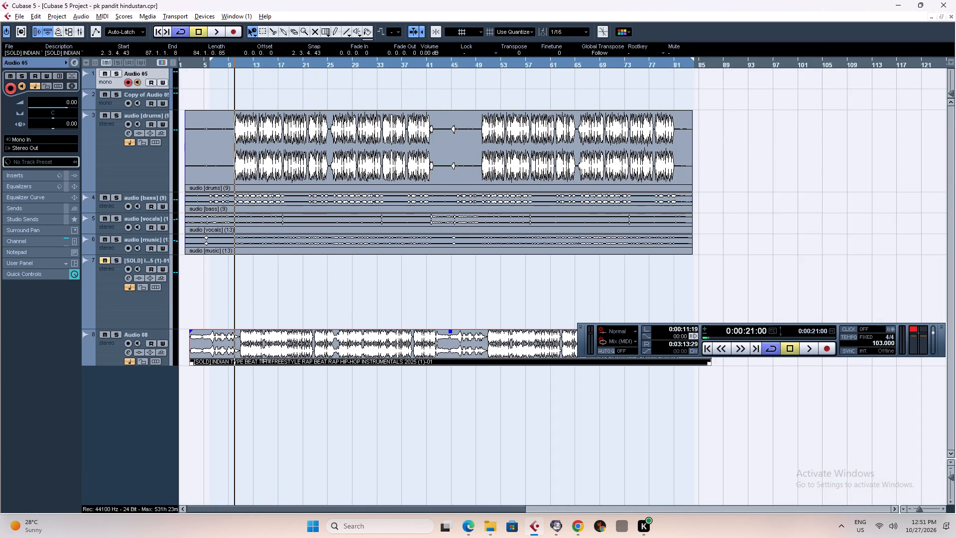
Set the right locator to bar 84, where the stems end, with snap turned on.
left_click(684, 65)
key("h")
key("h")
key("h")
key("h")
key("h")
key("h")
key("h")
key("h")
key("h")
key("h")
key("h")
key("h")
key("h")
key("h")
key("h")
key("h")
key("h")
key("h")
key("h")
key("h")
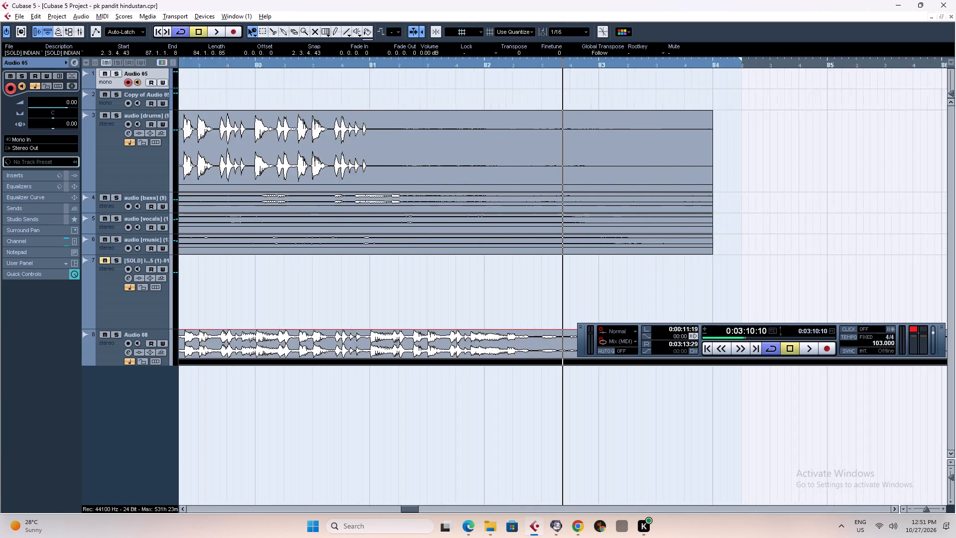
key("g")
key("g")
key("g")
key("g")
key("g")
key("g")
key("g")
key("g")
key("g")
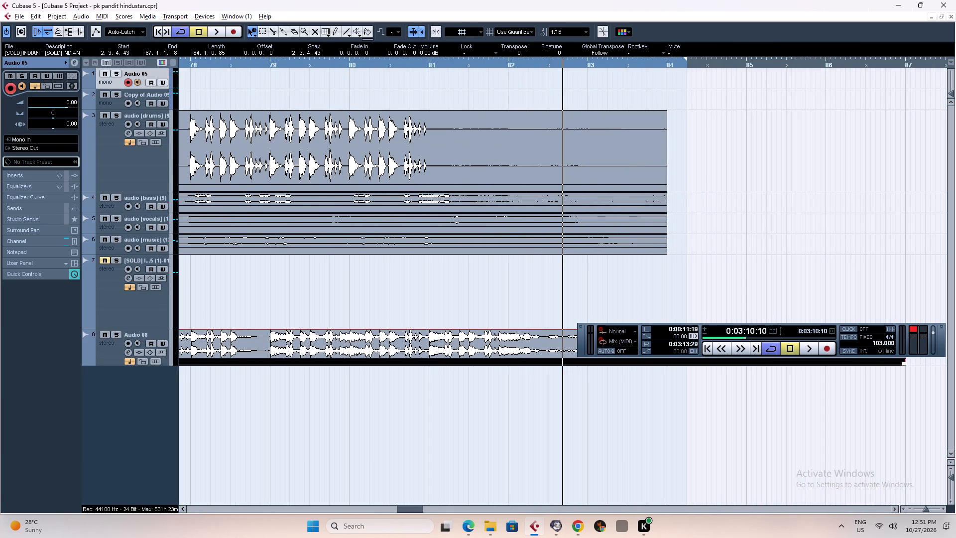
left_click(661, 65)
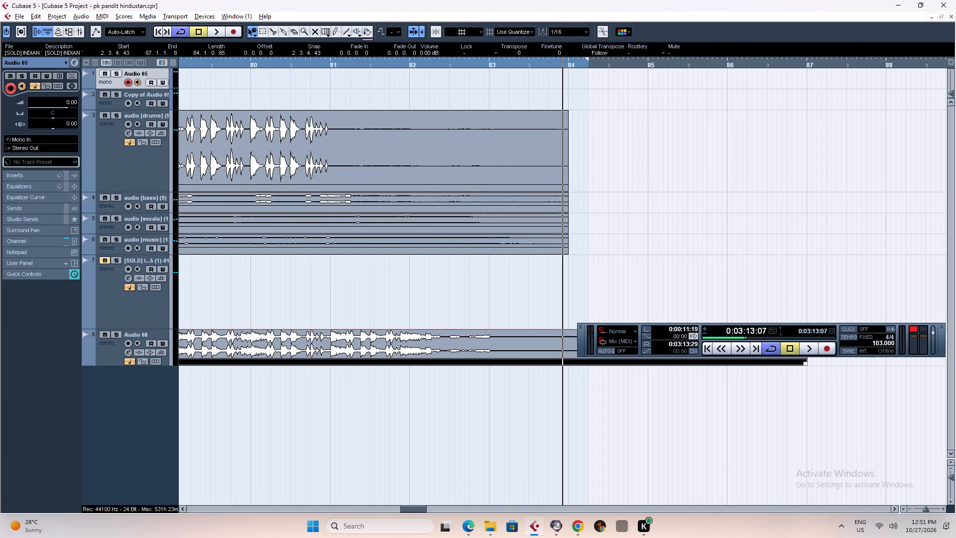
left_click_drag(587, 60, 568, 68)
left_click(440, 34)
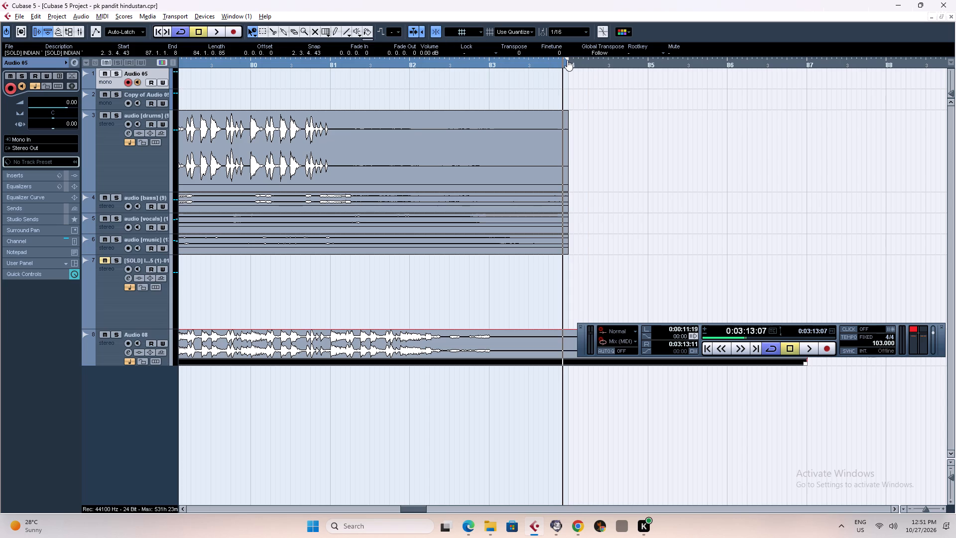
left_click_drag(567, 59, 568, 65)
Examine how the end of the stems and the right locator line up with the bar 84 line.
key("g")
key("g")
key("g")
key("g")
key("g")
key("g")
key("g")
key("g")
key("g")
key("g")
key("g")
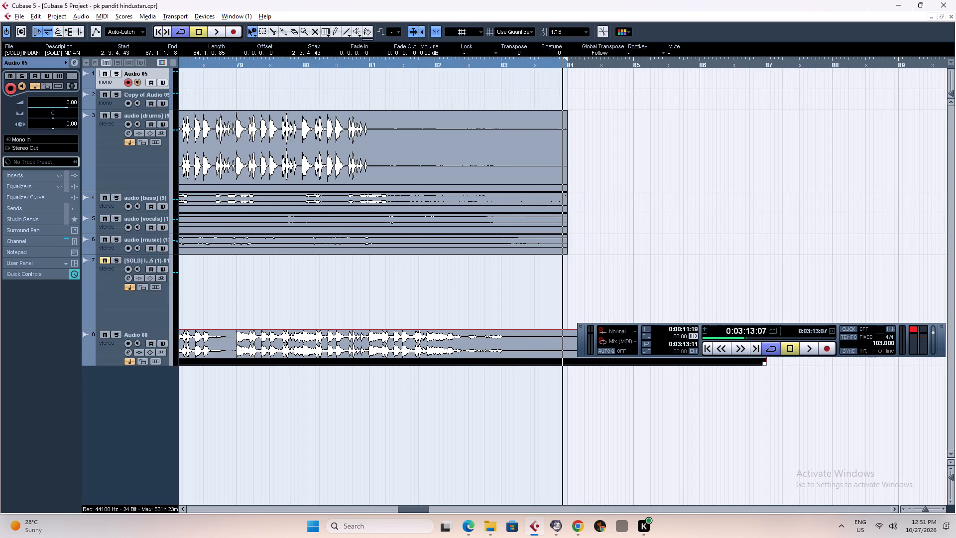
key("h")
key("h")
key("h")
key("h")
key("h")
key("h")
key("h")
key("h")
key("h")
key("h")
key("h")
key("h")
key("h")
key("h")
key("h")
key("h")
key("h")
key("h")
key("h")
key("h")
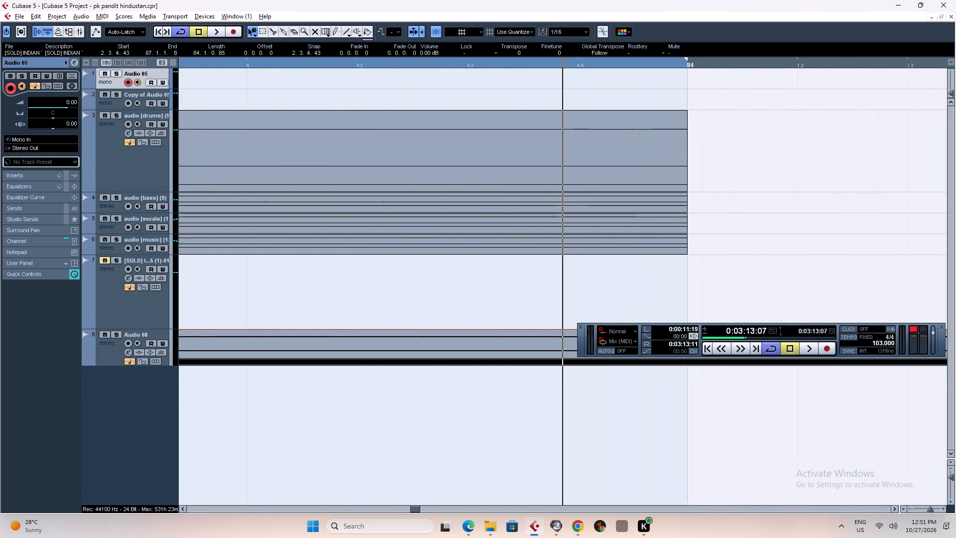
key("g")
key("g")
key("g")
key("g")
key("g")
key("g")
key("g")
key("g")
key("g")
key("g")
key("g")
key("g")
key("g")
key("g")
key("g")
key("g")
key("g")
key("g")
key("g")
key("g")
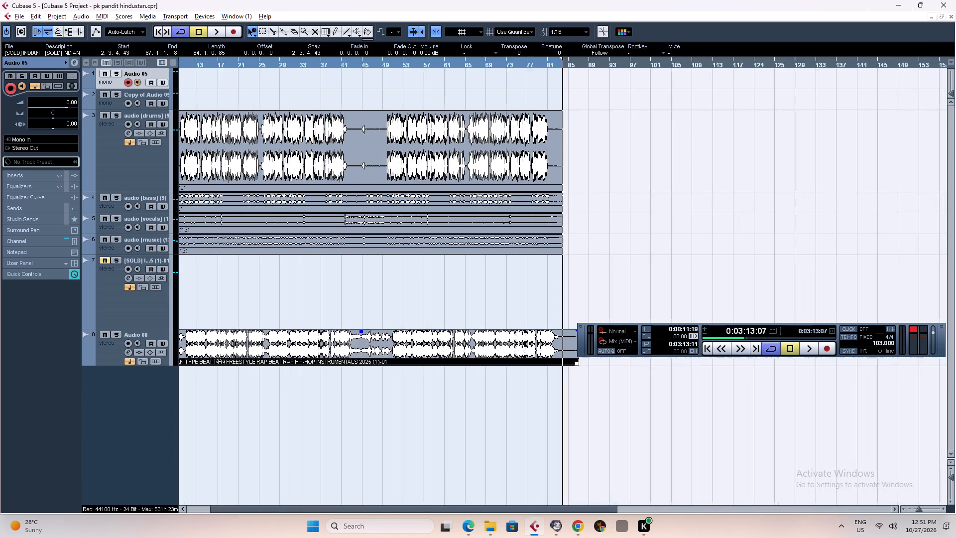
Split the drums, bass, vocals and music stems together at bar 3.
left_click(185, 65)
key("h")
key("h")
key("h")
key("h")
key("h")
key("h")
key("h")
key("h")
key("h")
key("h")
key("h")
key("h")
key("h")
key("h")
key("h")
key("h")
key("h")
key("h")
key("h")
key("h")
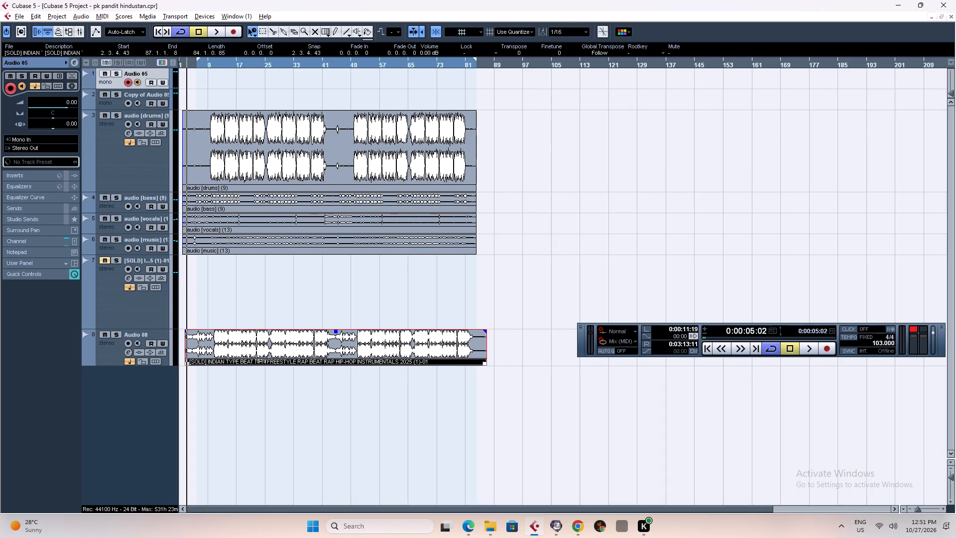
key("g")
key("g")
key("g")
key("g")
key("g")
key("g")
key("g")
key("g")
key("g")
key("g")
key("g")
key("g")
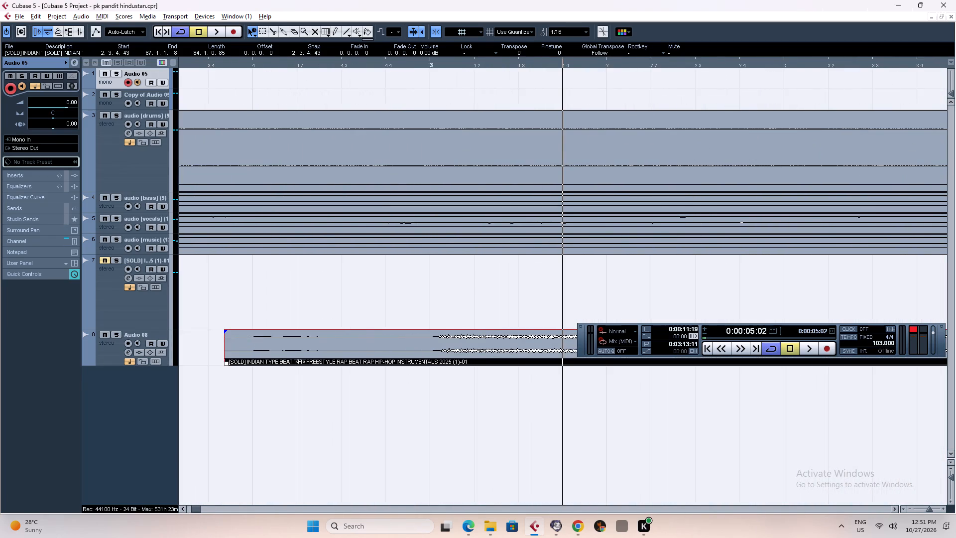
left_click_drag(302, 94, 357, 236)
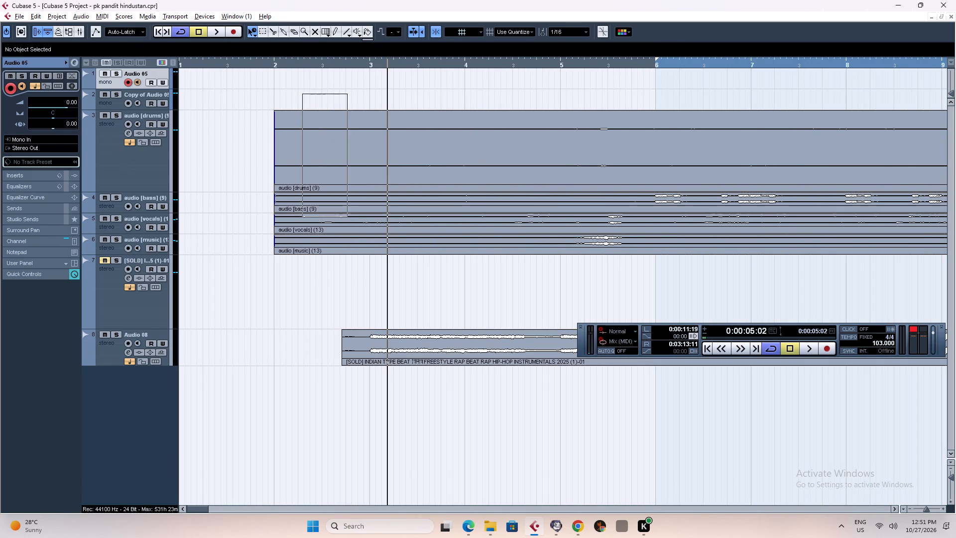
left_click_drag(357, 236, 372, 271)
right_click_drag(313, 129, 331, 131)
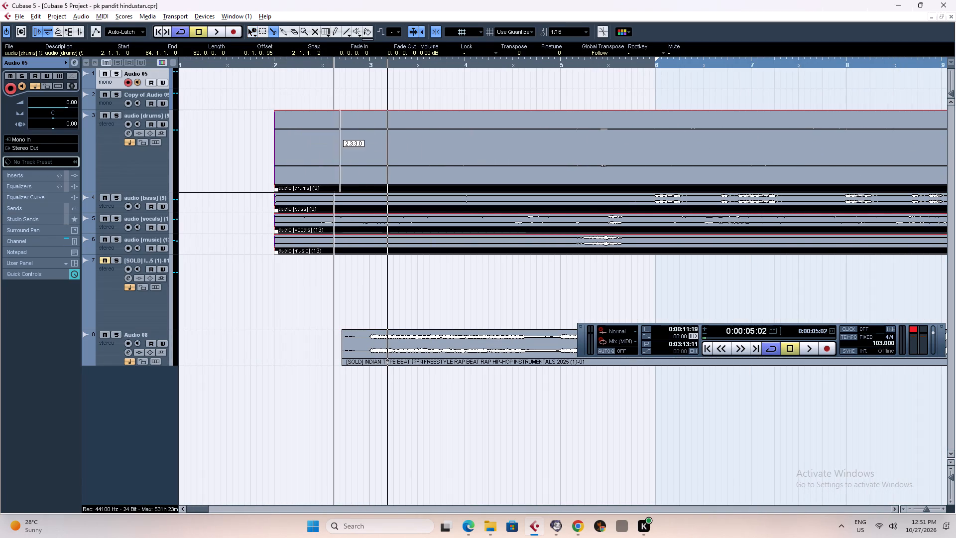
left_click(368, 142)
right_click(306, 101)
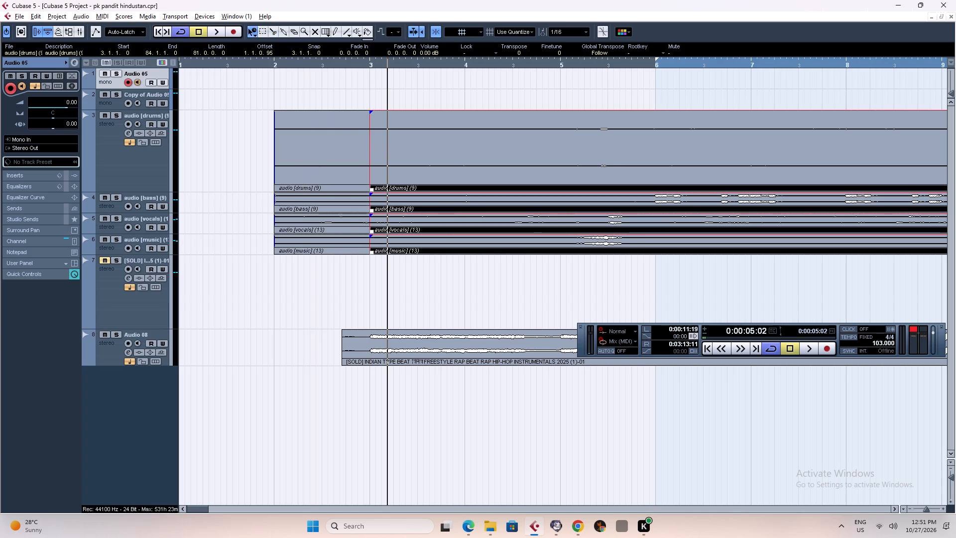
Mute the original beat's Audio 08 track and delete the four stem pieces before bar 3 while playing from bar 2.
left_click_drag(306, 99, 309, 261)
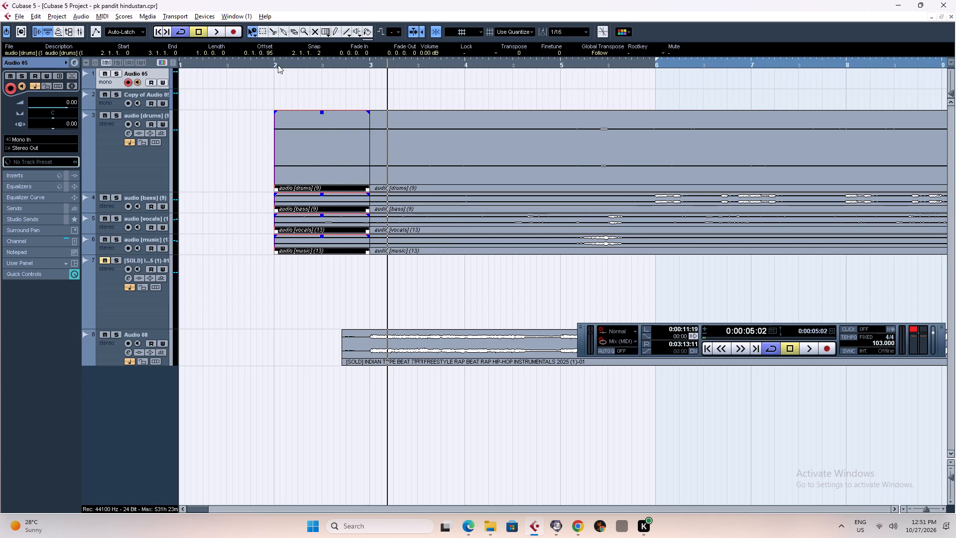
left_click(277, 64)
key("space")
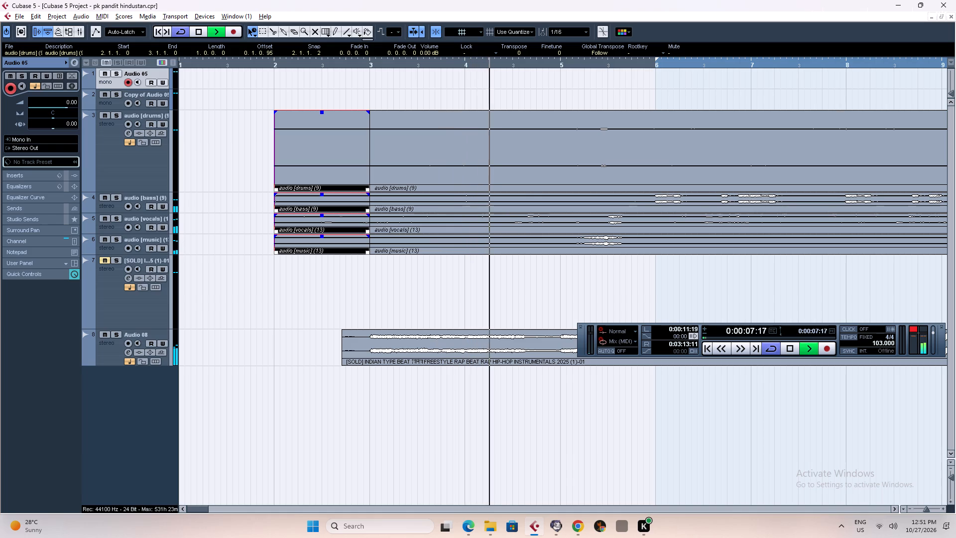
key("space")
left_click(107, 336)
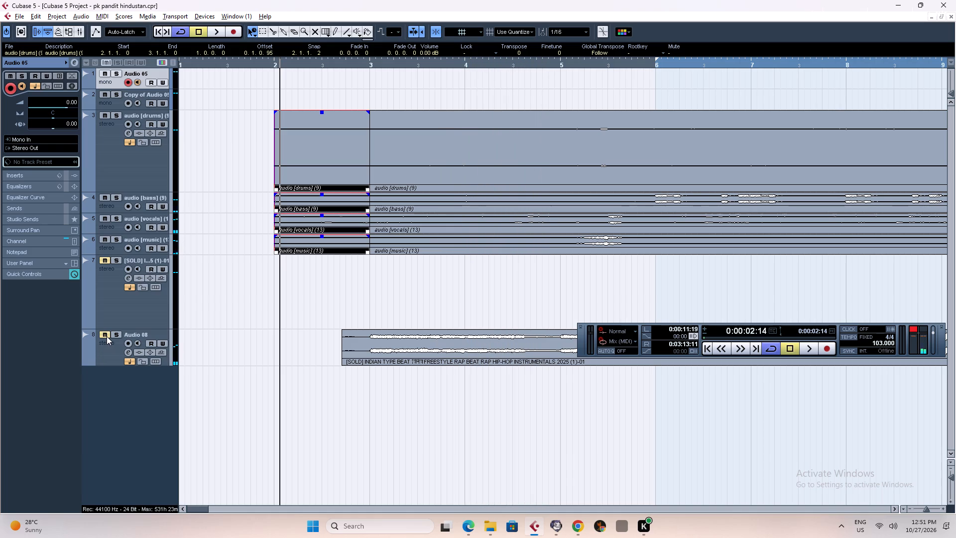
key("space")
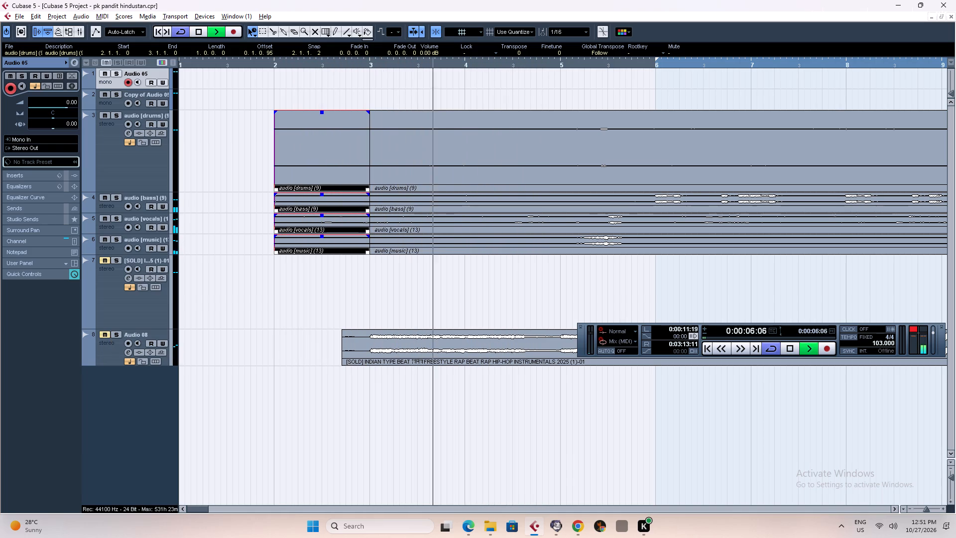
key("Delete")
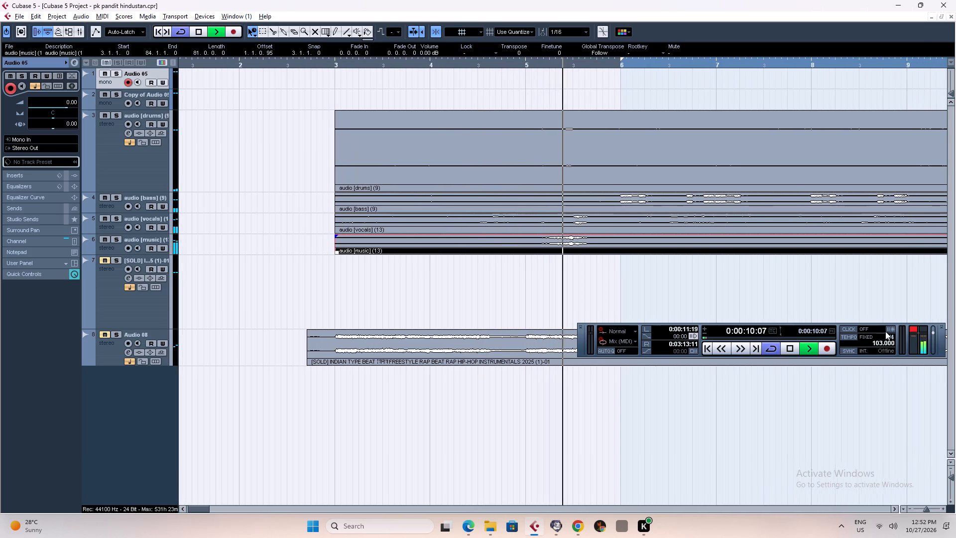
Listen to the trimmed stems up to about bar 6 while reviewing the wider arrangement.
key("g")
key("g")
key("g")
key("g")
key("g")
key("g")
key("g")
key("g")
key("g")
key("g")
key("g")
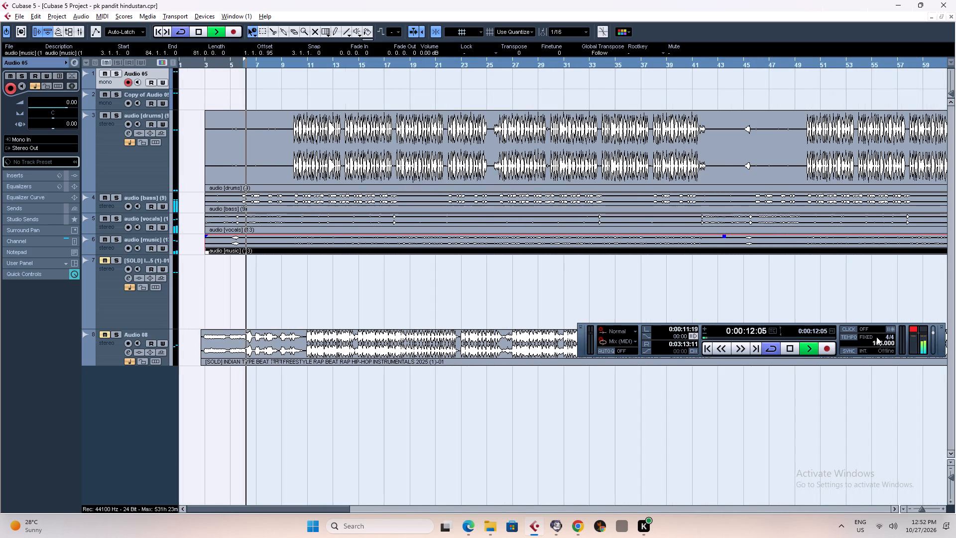
key("space")
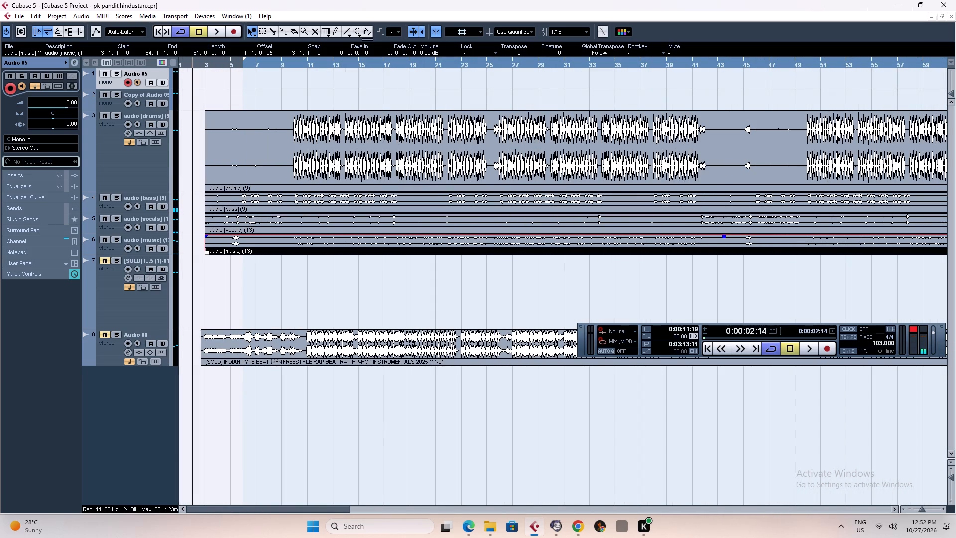
Save the project.
key("ctrl+s")
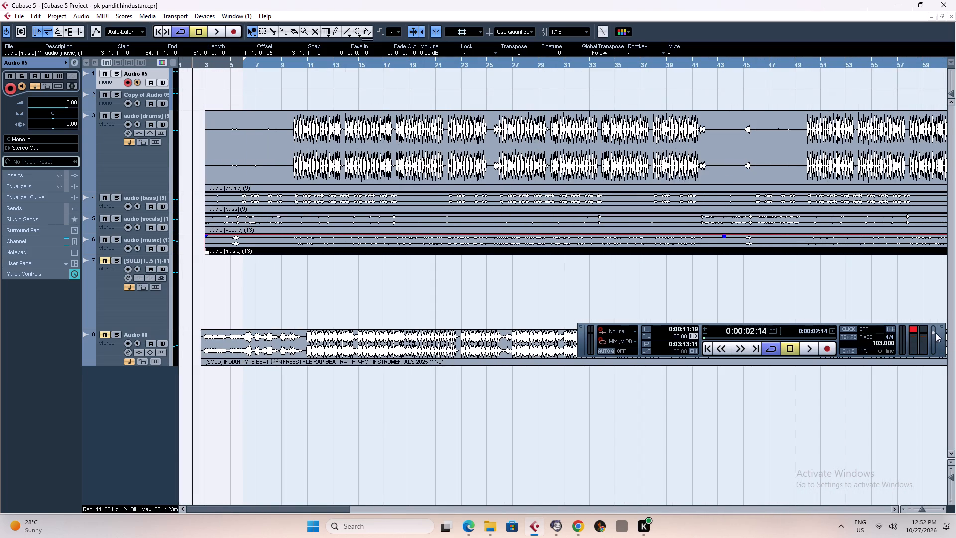
Hide the floating transport controls that cover the arrangement.
left_click(939, 327)
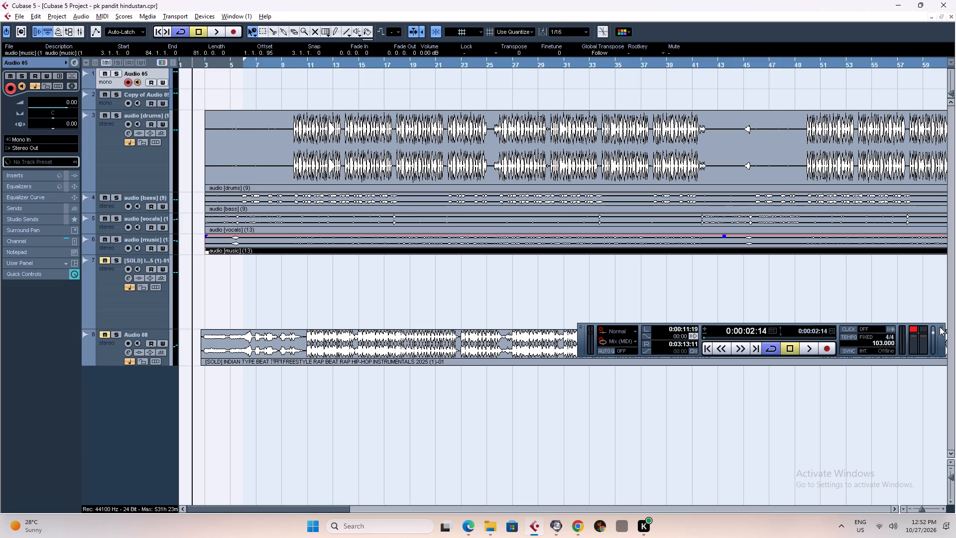
left_click(942, 327)
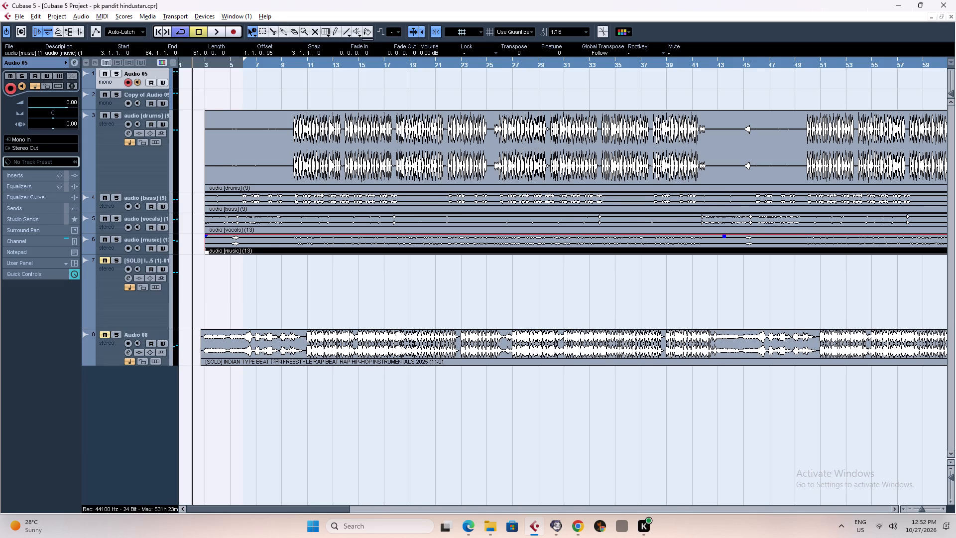
Move the original beat from Audio 08 back up to track 7, starting at 2.4.2.0.
key("g")
key("g")
key("g")
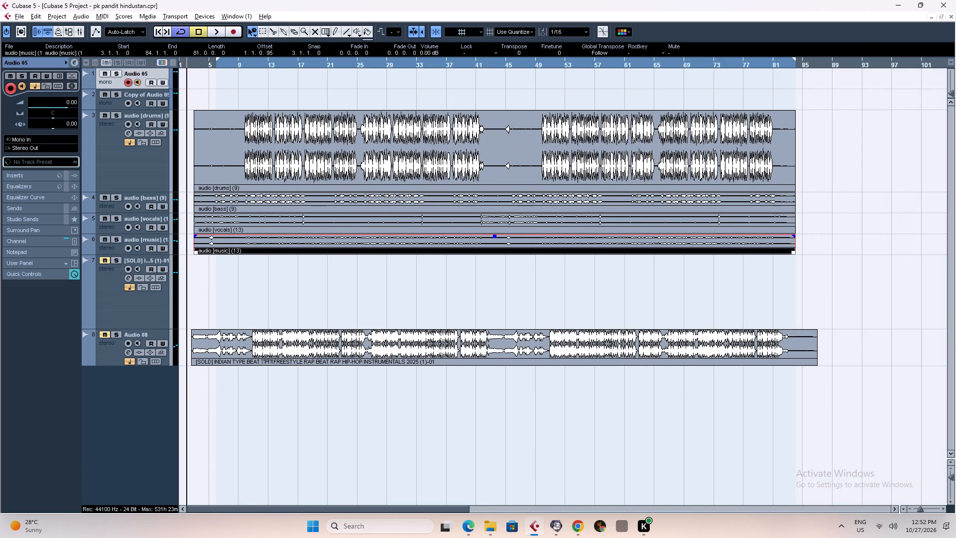
left_click_drag(277, 343, 278, 306)
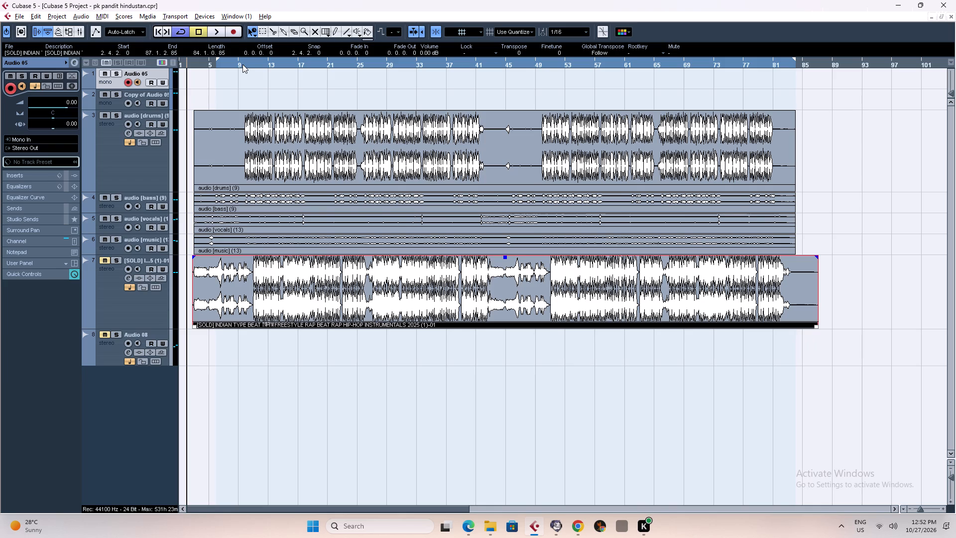
Move the original beat on track 7 earlier to start at 1.3.4.0, bringing its first heavy hit to the drums' entry at bar 10.
left_click(242, 64)
key("h")
key("h")
key("h")
key("h")
key("h")
key("h")
key("h")
key("h")
key("h")
key("h")
key("h")
key("h")
key("h")
key("h")
key("h")
key("h")
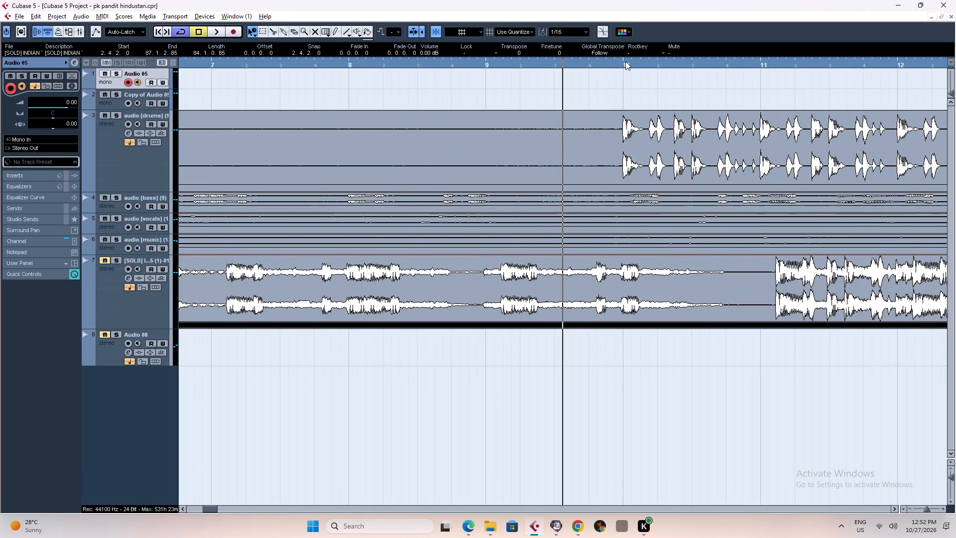
left_click(625, 61)
key("h")
left_click_drag(712, 279, 611, 280)
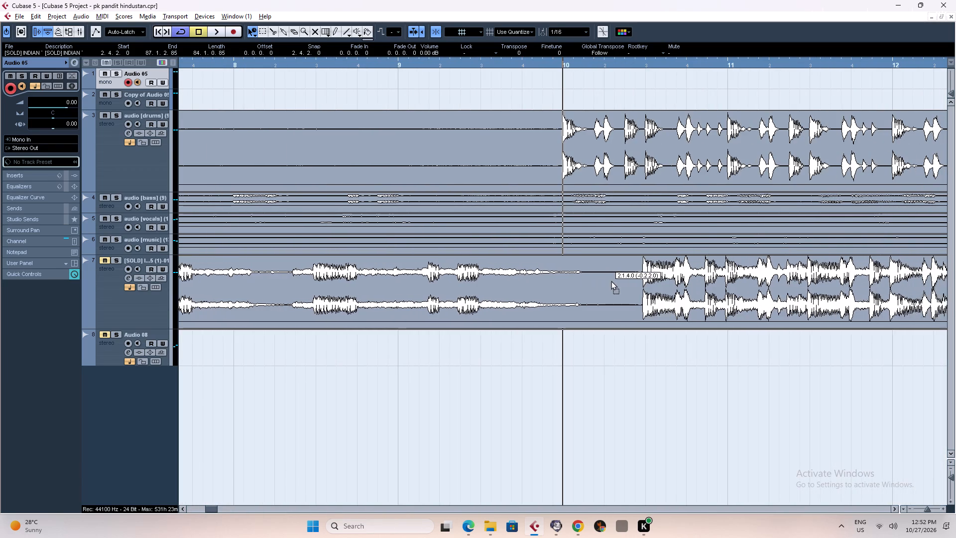
left_click_drag(611, 280, 531, 278)
Turn off Snap so the original beat can be positioned freely against the drums stem.
key("h")
key("h")
key("h")
key("h")
key("h")
key("h")
key("h")
key("h")
key("h")
key("h")
key("h")
key("h")
key("h")
key("h")
key("h")
key("h")
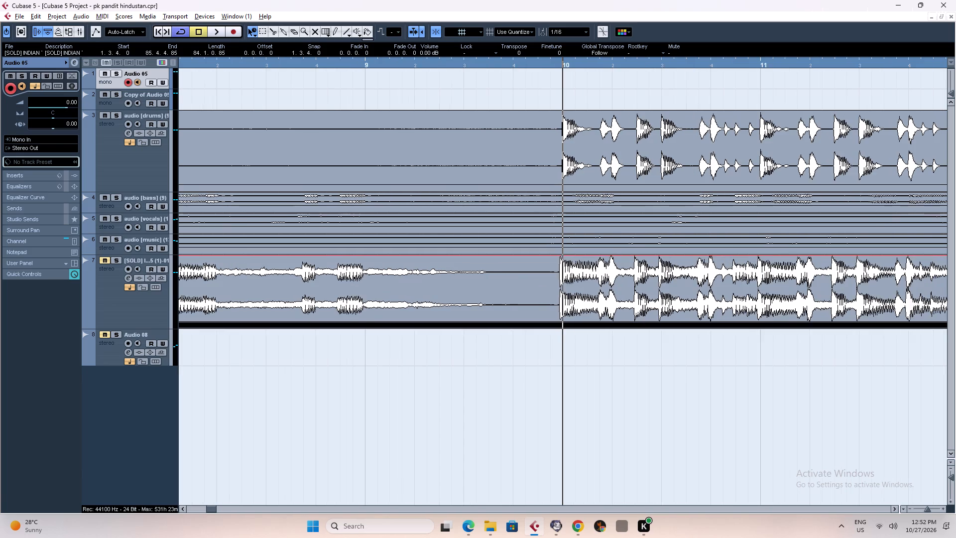
type("hhhhh")
key("h")
key("h")
key("h")
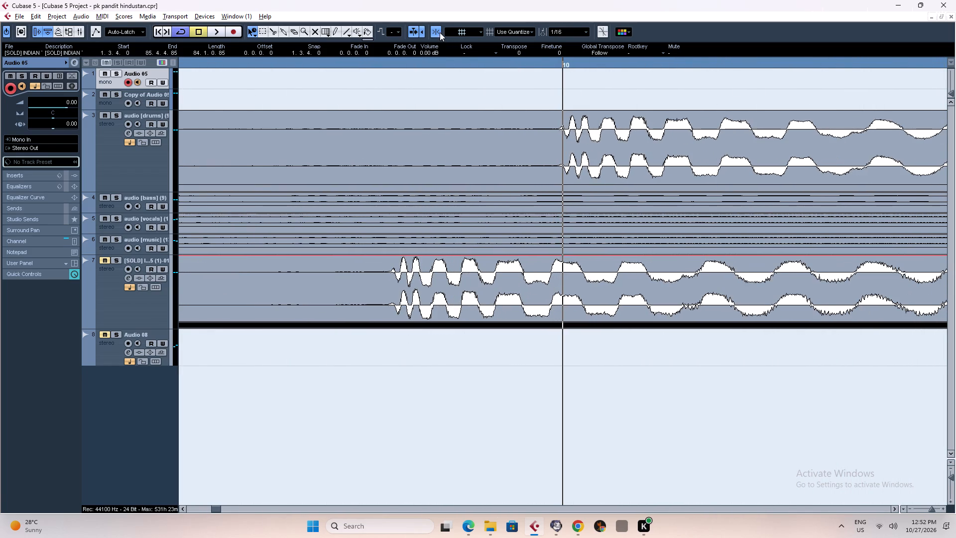
left_click(440, 32)
Shift the original beat slightly later to start at 1.3.4.24, matching its first hit to the drums' transient at bar 10.
key("g")
key("g")
key("g")
key("g")
key("g")
key("g")
key("g")
key("g")
key("g")
key("g")
key("g")
key("g")
key("g")
key("g")
key("g")
key("g")
key("g")
key("g")
key("g")
key("g")
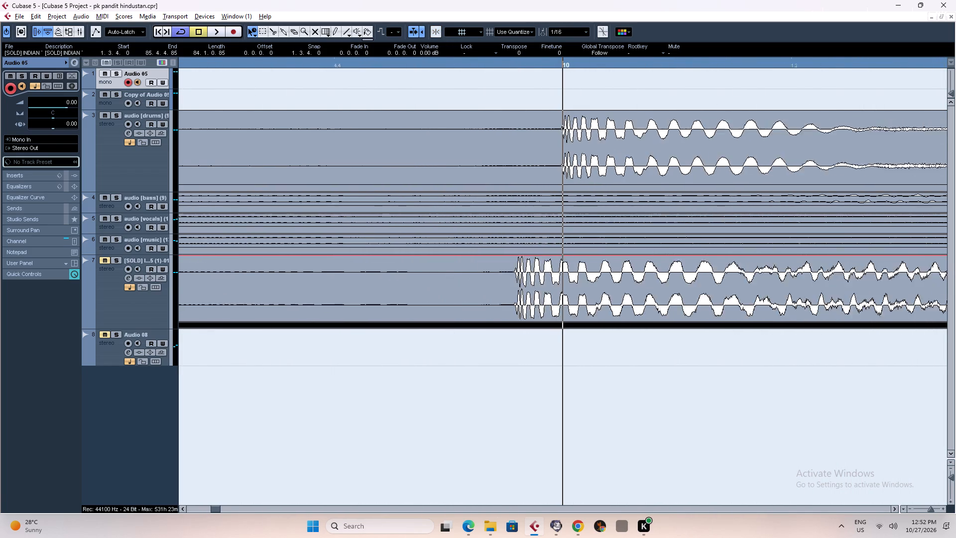
key("g")
key("g")
key("g")
key("g")
key("g")
key("g")
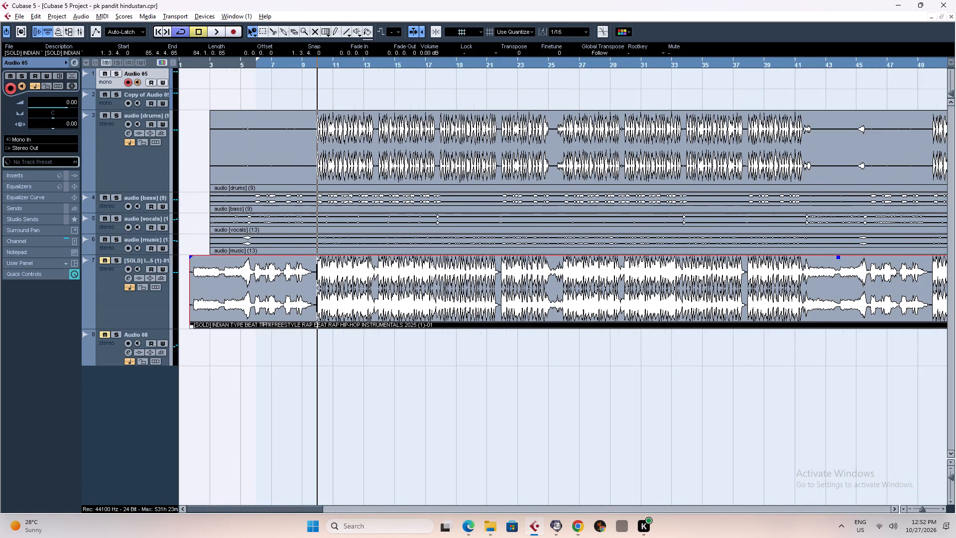
key("h")
key("h")
key("h")
key("h")
key("h")
key("h")
key("h")
key("h")
key("h")
key("h")
key("h")
key("h")
key("h")
key("h")
key("h")
key("h")
key("h")
key("h")
key("h")
key("h")
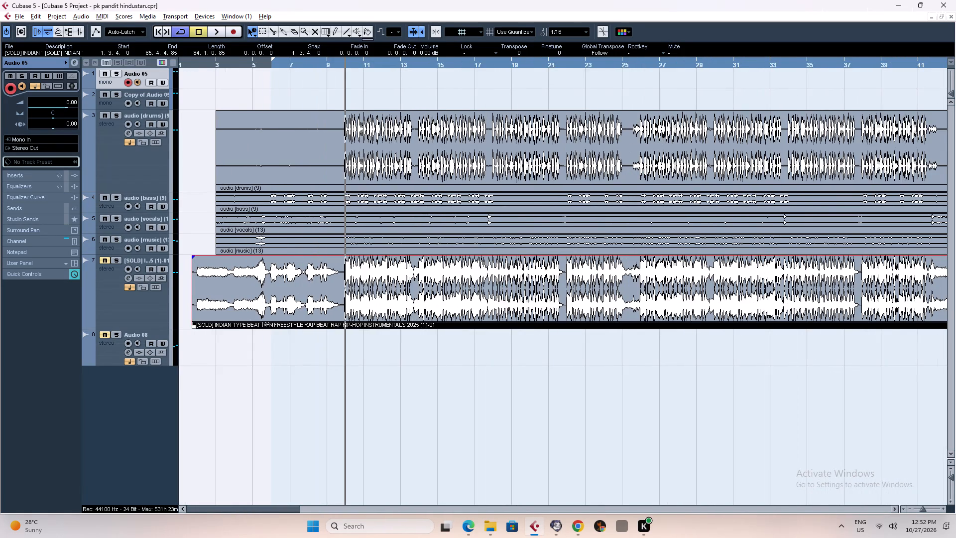
left_click_drag(463, 273, 491, 273)
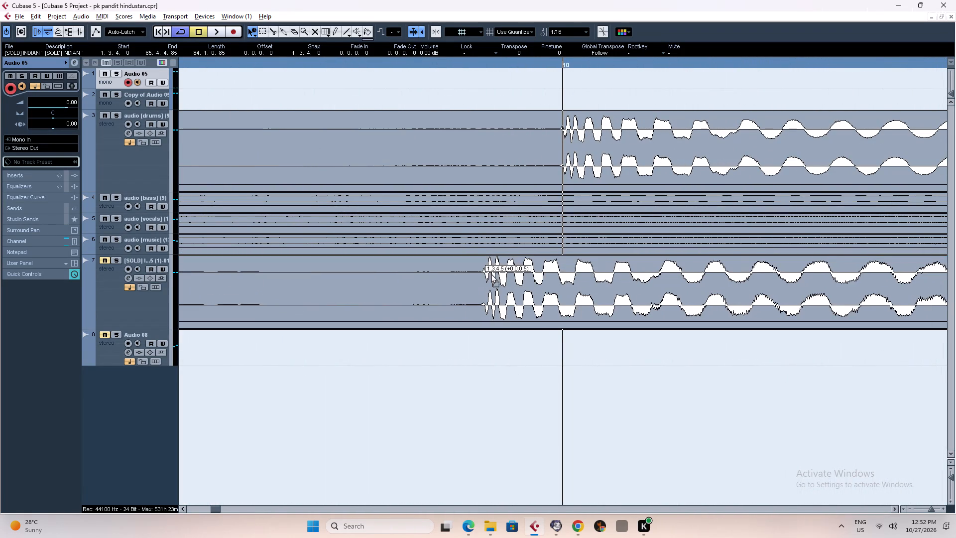
left_click_drag(491, 273, 558, 269)
Fine-tune the original beat's start to 1.3.4.25, lining its waveform up with the drums stem at bar 10.
key("h")
key("h")
key("h")
key("h")
key("h")
key("h")
key("h")
key("h")
key("h")
key("h")
key("h")
key("h")
key("h")
key("h")
key("h")
key("h")
key("h")
key("h")
key("h")
key("h")
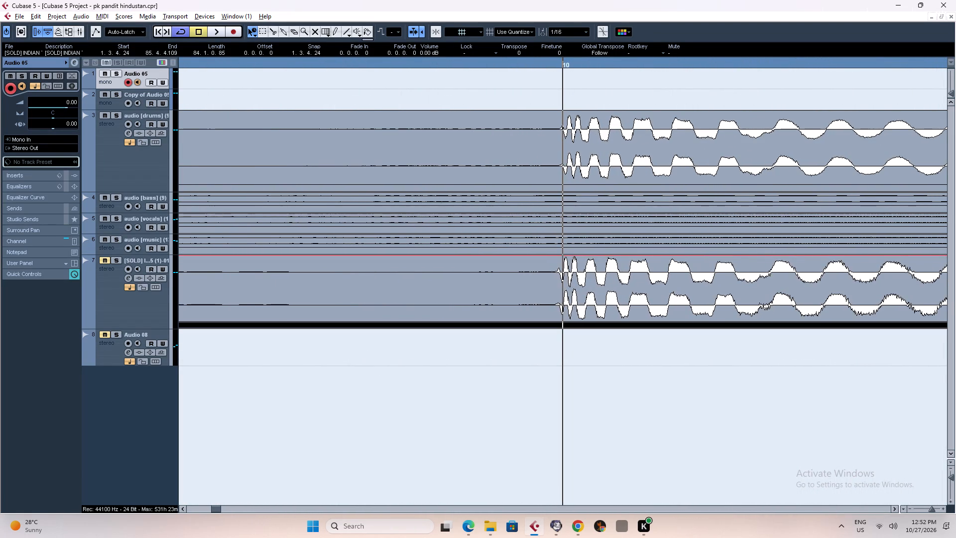
key("g")
key("g")
key("g")
key("g")
key("g")
key("g")
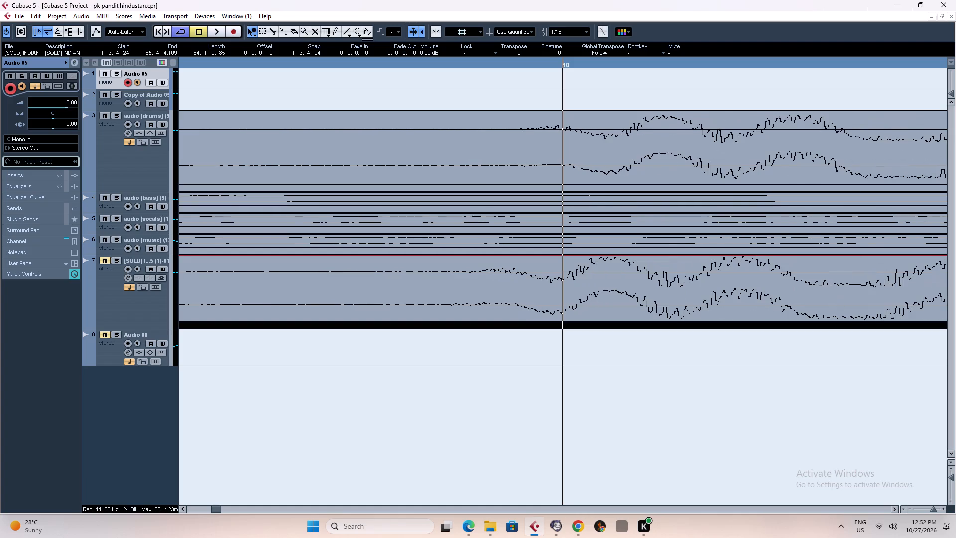
left_click_drag(557, 283, 616, 283)
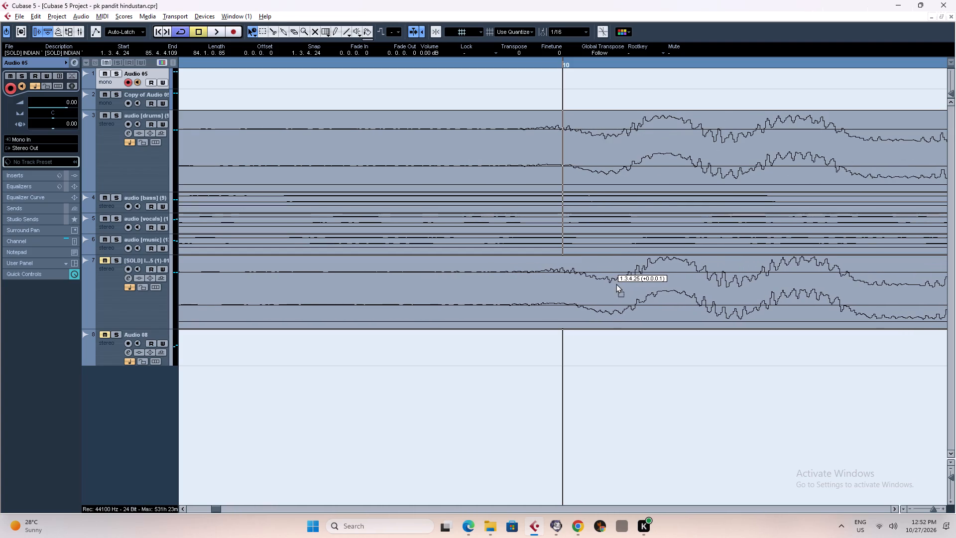
left_click_drag(616, 283, 605, 283)
Examine the original beat's waveform against the drums stem around bar 10 at close range to check their alignment.
key("h")
key("h")
key("h")
key("h")
key("h")
key("h")
key("h")
key("h")
key("h")
key("h")
key("h")
key("h")
key("h")
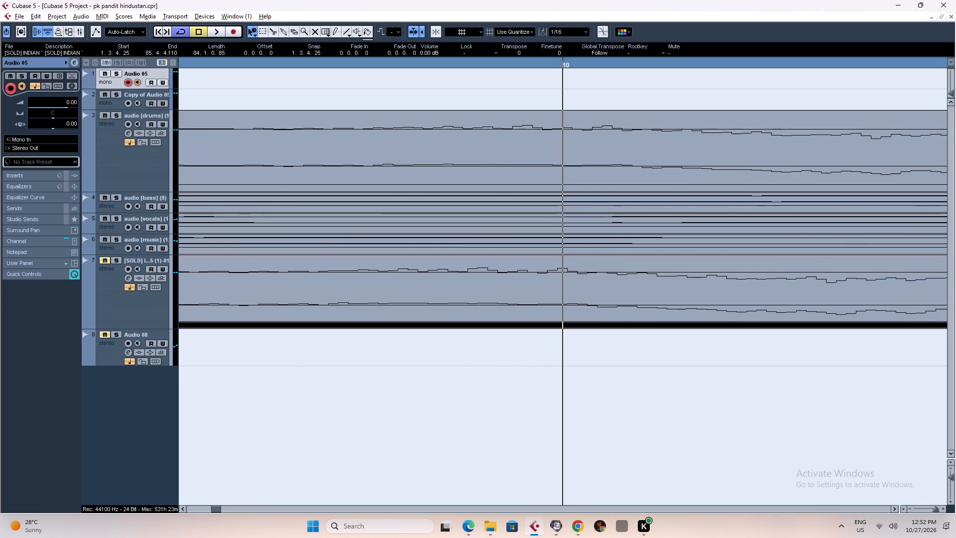
key("h")
key("h")
key("h")
key("h")
key("h")
key("h")
key("h")
key("h")
key("h")
type("hh")
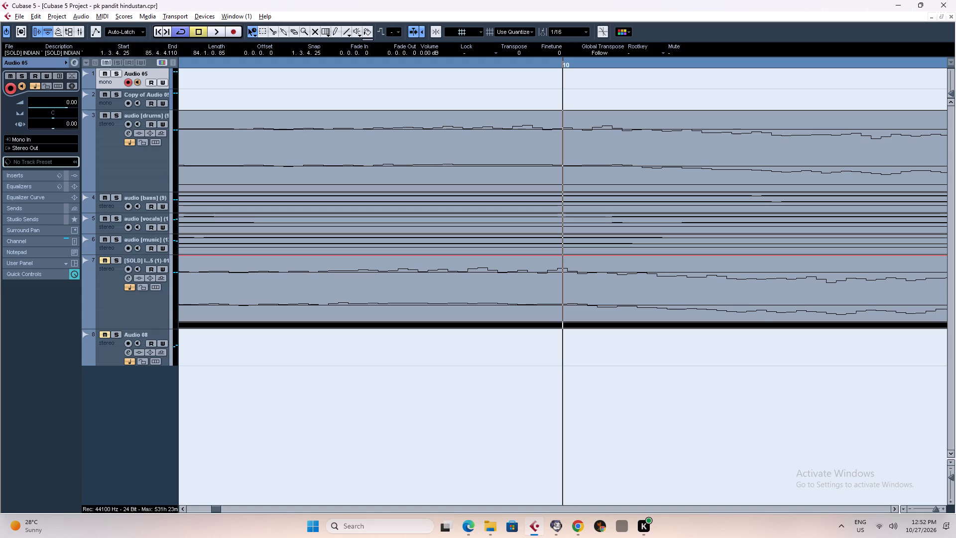
key("g")
key("g")
key("g")
key("g")
key("g")
key("g")
key("g")
key("g")
key("g")
key("g")
key("g")
key("g")
key("g")
key("g")
key("g")
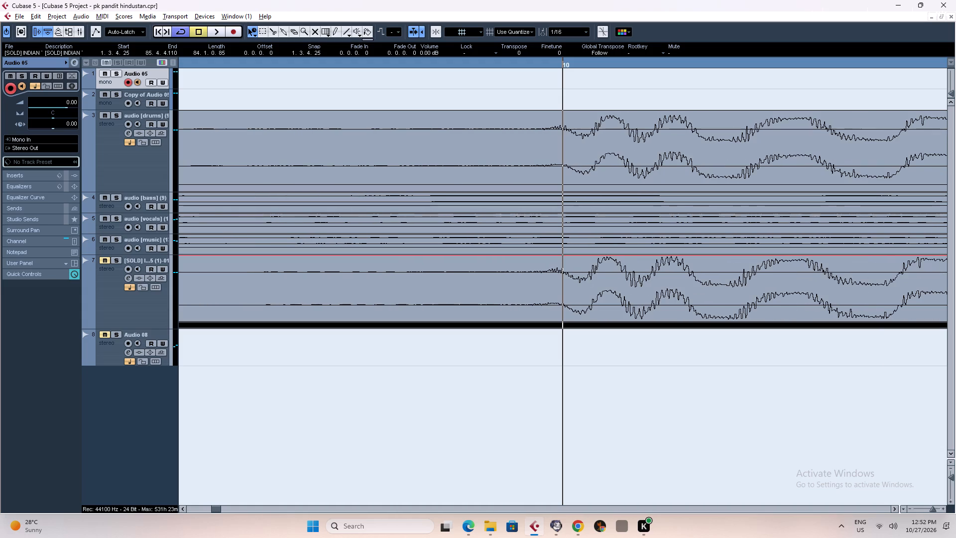
Compare the original beat's waveform with the drums stem around bar 10, from close range out to several bars.
key("g")
key("g")
key("g")
key("g")
key("g")
key("g")
key("g")
key("g")
key("g")
key("g")
key("g")
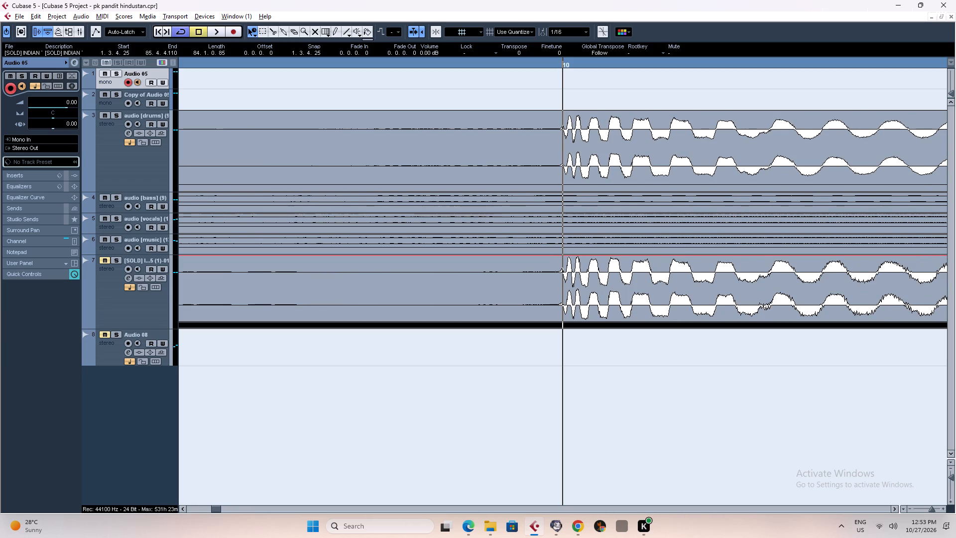
key("g")
key("g")
key("g")
key("g")
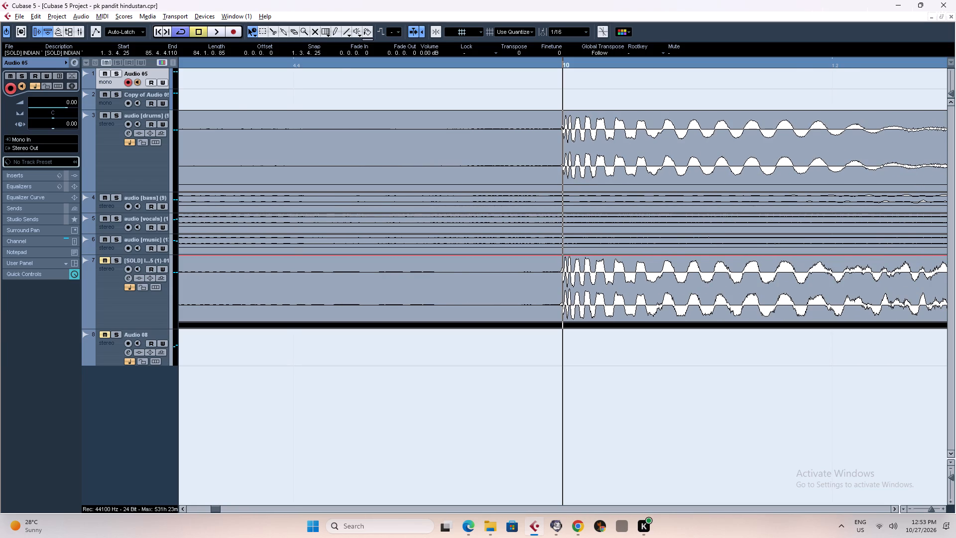
key("g")
type("hhhhhhh")
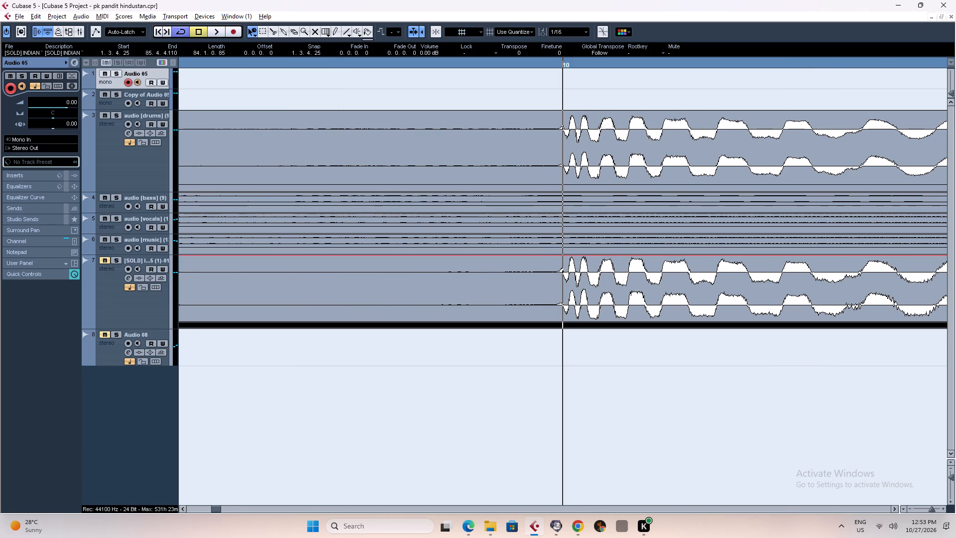
left_click(604, 61)
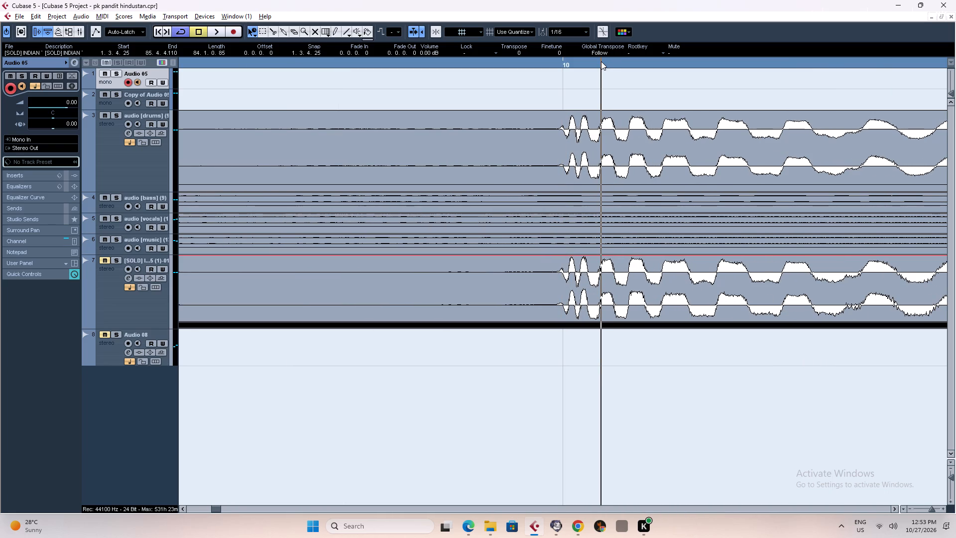
left_click(563, 67)
key("g")
key("g")
key("g")
key("g")
key("g")
key("g")
key("g")
key("g")
key("g")
key("g")
key("g")
key("g")
key("g")
key("g")
key("g")
key("g")
key("g")
key("g")
key("g")
key("g")
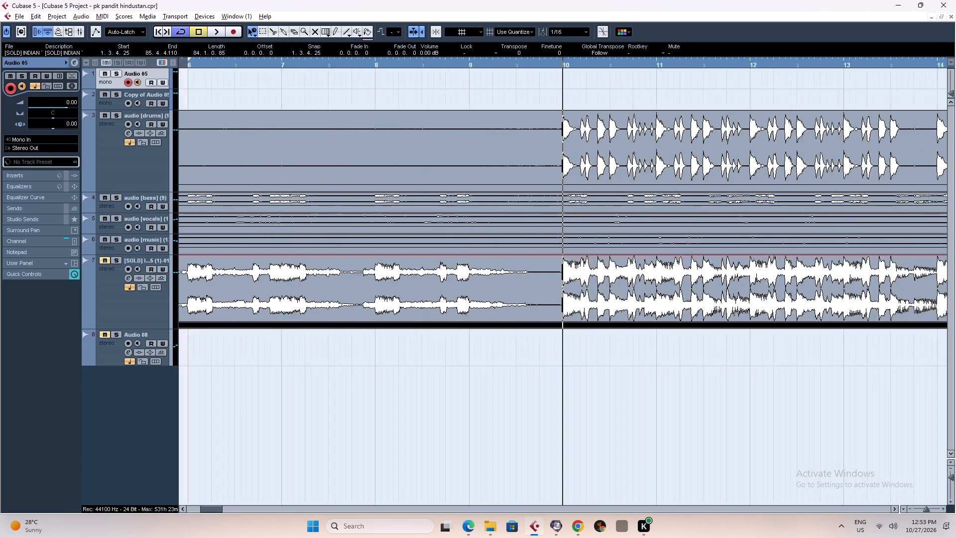
left_click(264, 369)
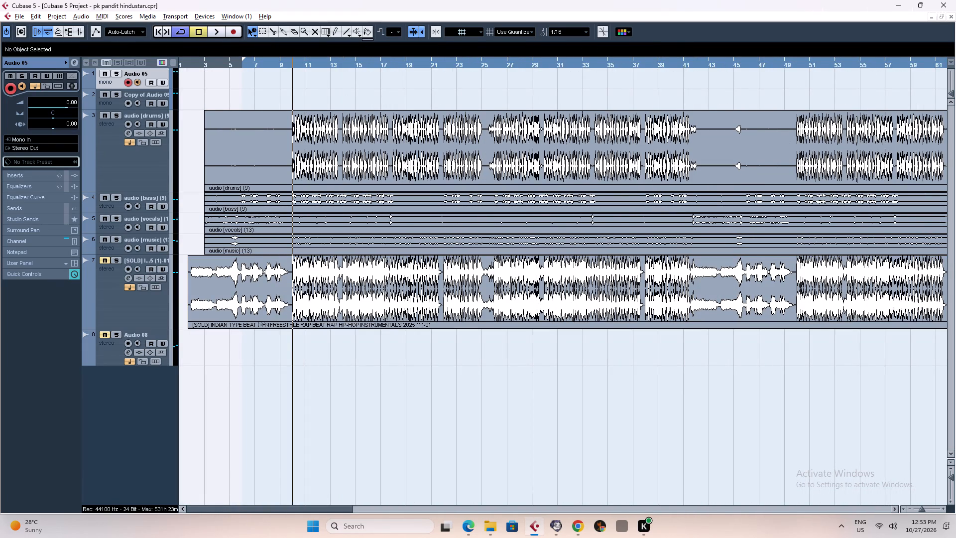
Turn Snap back on, split the original beat at bar 3 where the stems begin, and delete the part before it.
left_click(206, 63)
key("h")
key("h")
key("h")
key("h")
key("h")
key("h")
key("h")
key("h")
key("h")
key("h")
key("h")
key("h")
key("h")
key("h")
key("h")
key("h")
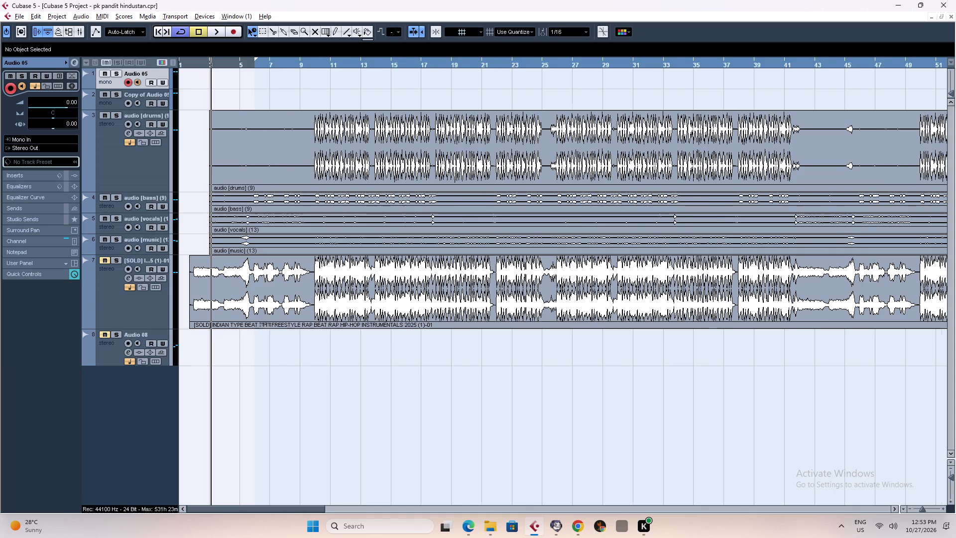
left_click(437, 34)
right_click_drag(488, 278, 510, 276)
left_click(531, 283)
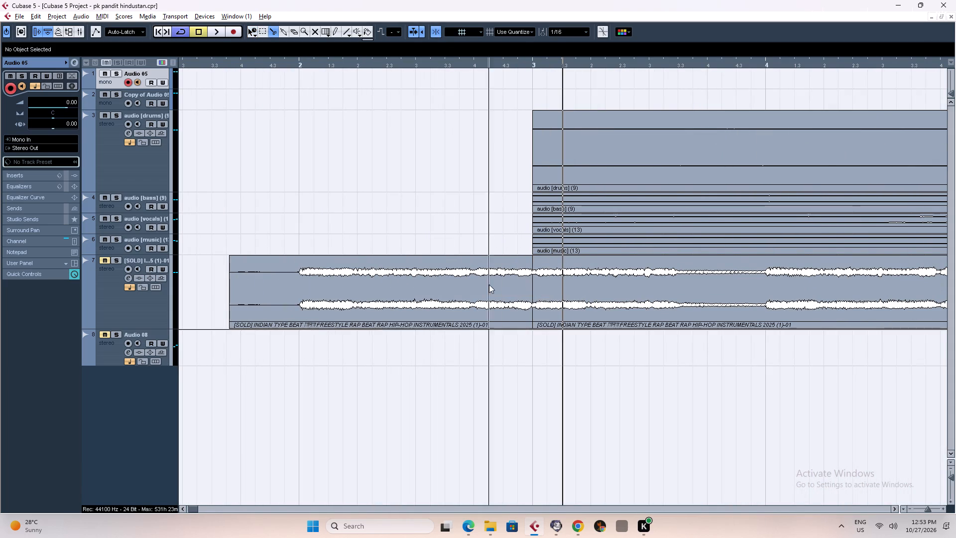
right_click(489, 284)
left_click(489, 284)
key("Delete")
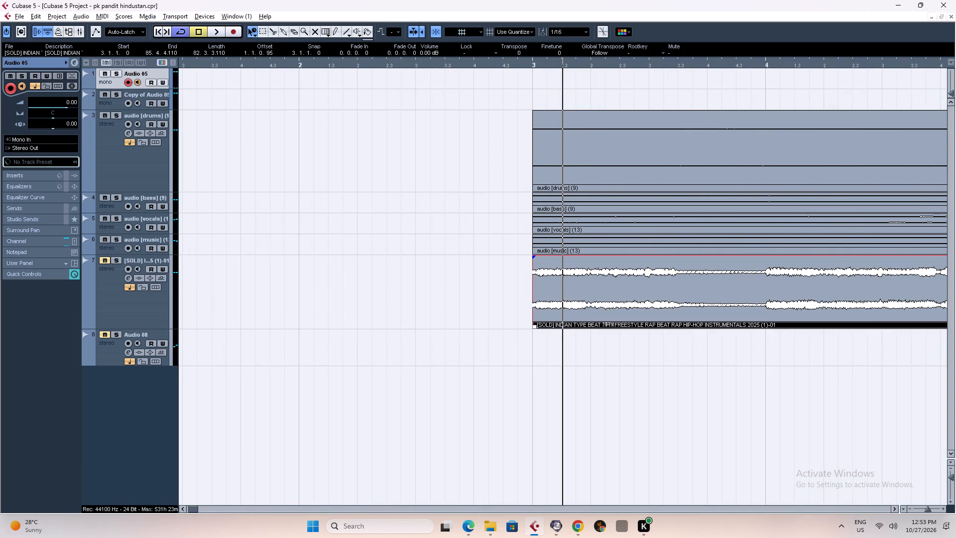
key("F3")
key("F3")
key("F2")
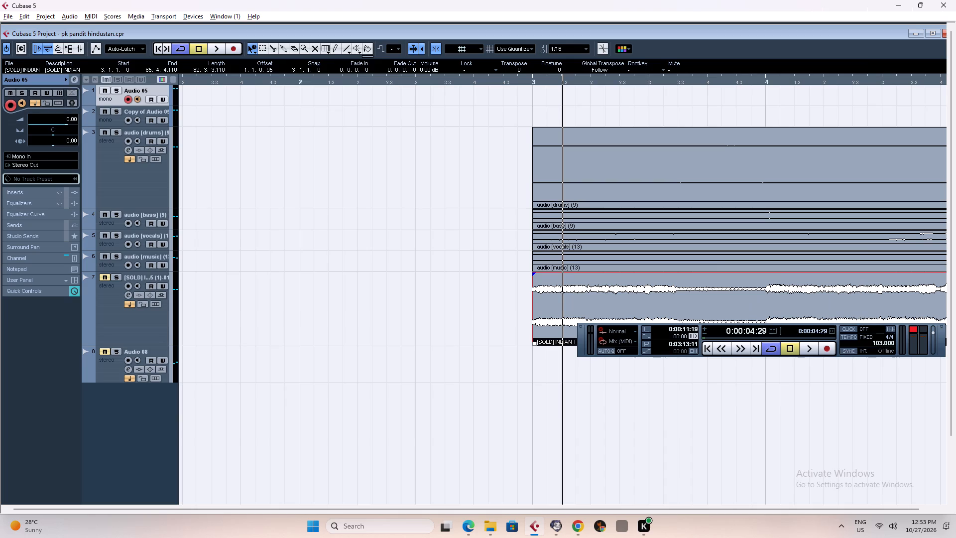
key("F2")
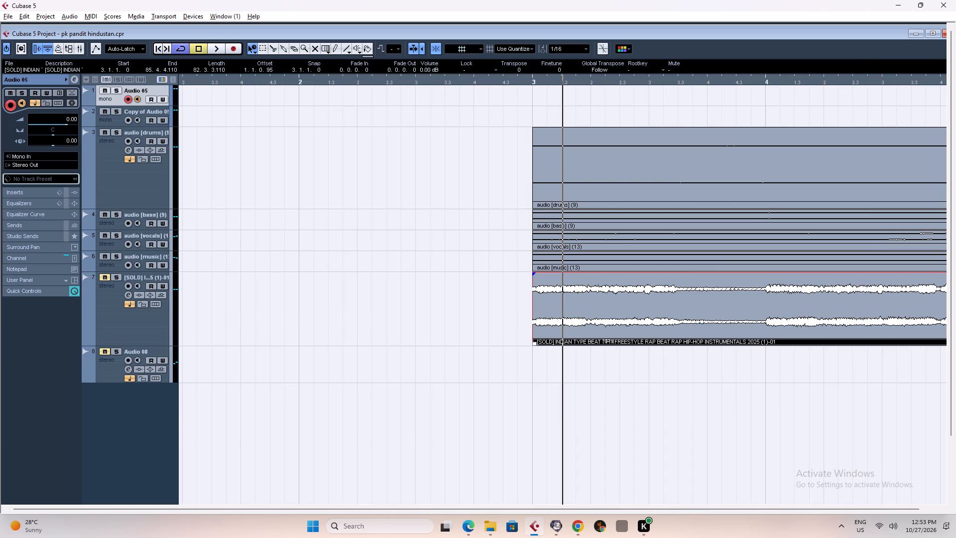
Save the project.
key("ctrl+s")
Split the original beat at bar 84, where the stems end, and delete the remaining tail.
key("g")
key("g")
key("g")
key("g")
key("g")
key("g")
key("g")
key("g")
key("g")
key("g")
key("g")
key("g")
key("g")
key("g")
key("g")
key("g")
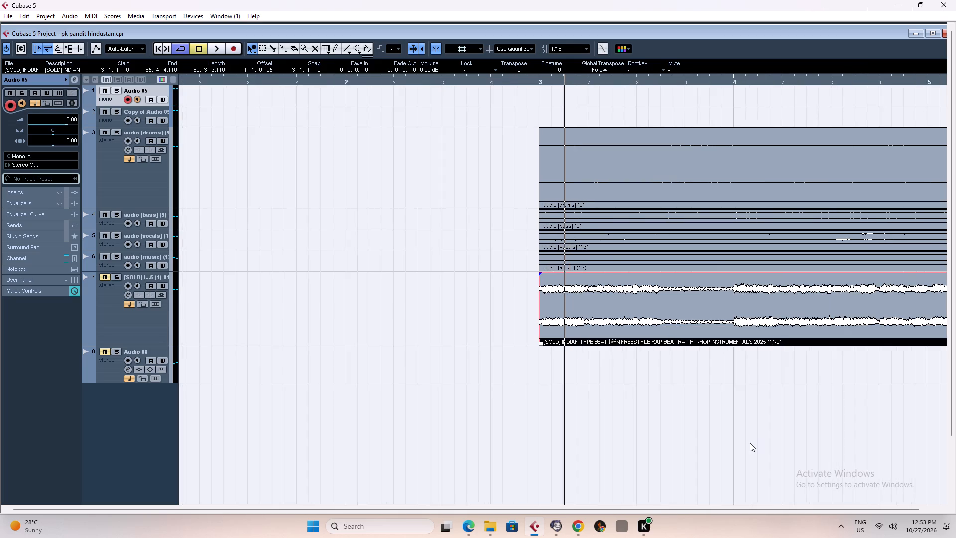
type("ggg")
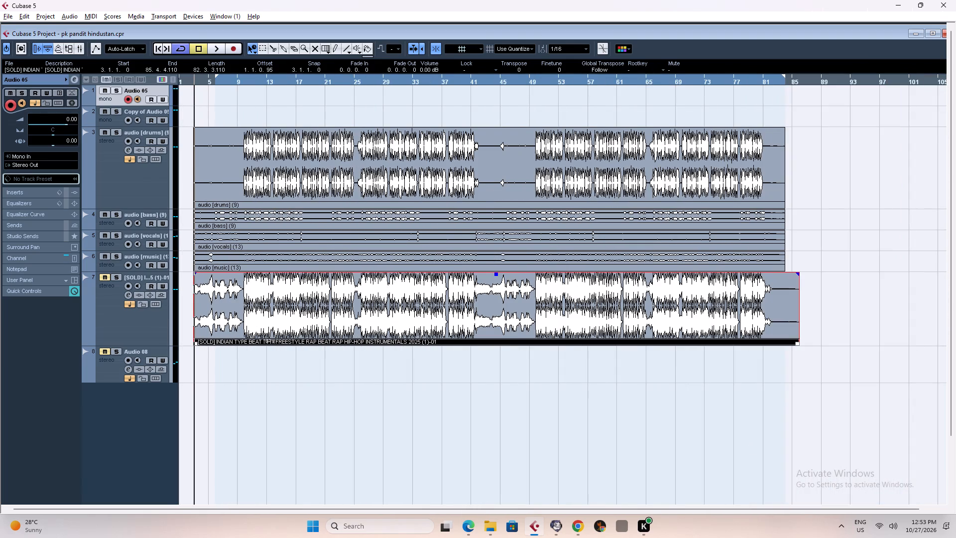
left_click(782, 83)
key("h")
key("h")
key("h")
key("h")
key("h")
key("h")
key("h")
key("h")
key("h")
key("h")
key("h")
key("h")
key("h")
key("h")
key("h")
key("h")
key("h")
key("h")
key("h")
key("h")
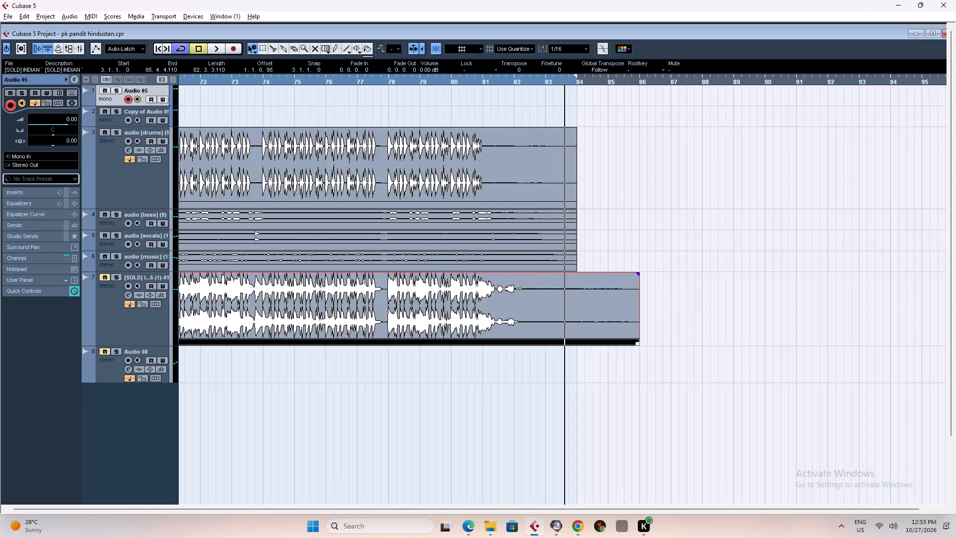
right_click_drag(645, 299, 668, 299)
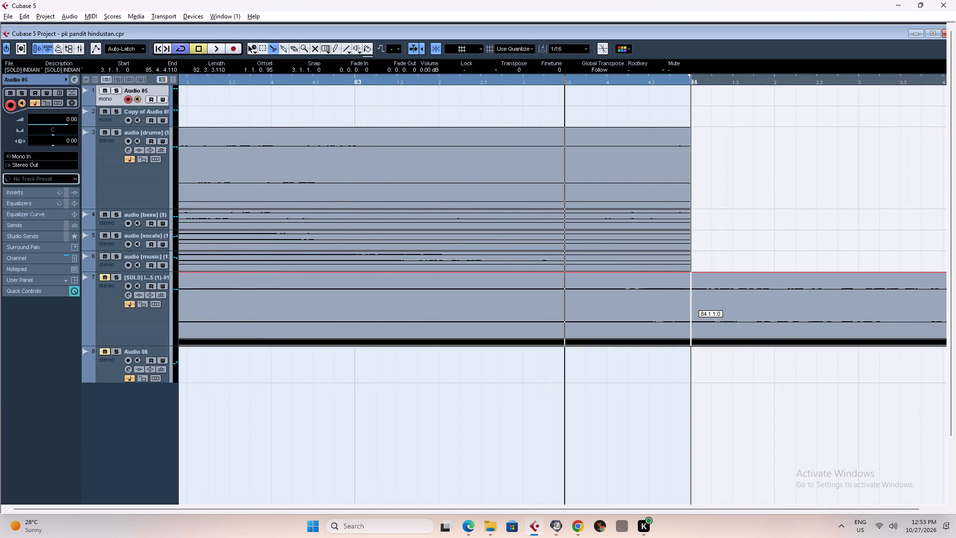
left_click(691, 302)
right_click(720, 299)
left_click(720, 299)
key("Delete")
Select the four stems and the original beat, and split them all at bars 10 and 11.
key("g")
key("g")
key("g")
key("g")
key("g")
key("g")
key("g")
key("g")
key("g")
key("g")
key("g")
key("g")
key("g")
key("g")
key("g")
key("g")
key("g")
key("g")
key("g")
key("g")
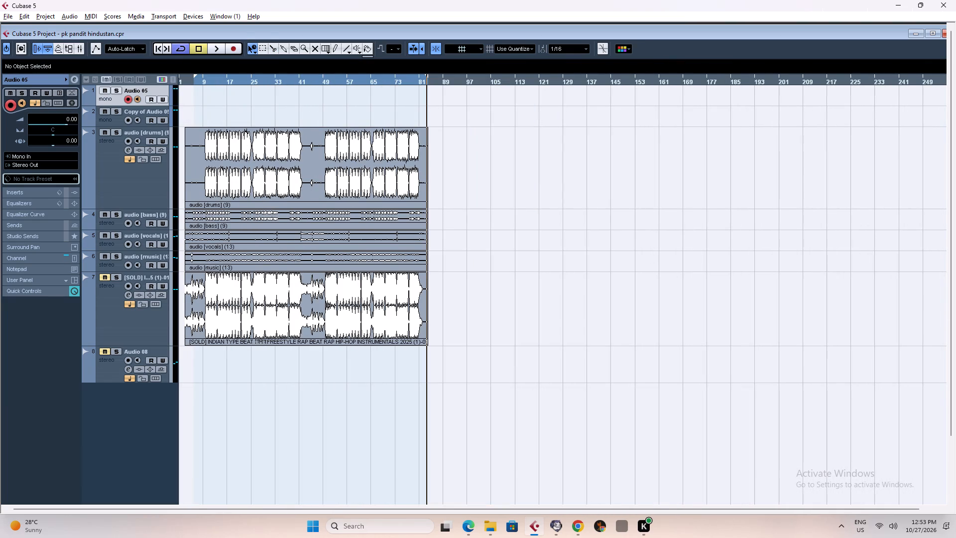
left_click(206, 79)
key("h")
key("h")
key("h")
key("h")
key("h")
key("h")
key("h")
key("h")
key("h")
key("h")
key("h")
key("h")
key("h")
key("h")
key("h")
key("h")
key("h")
key("h")
key("h")
key("h")
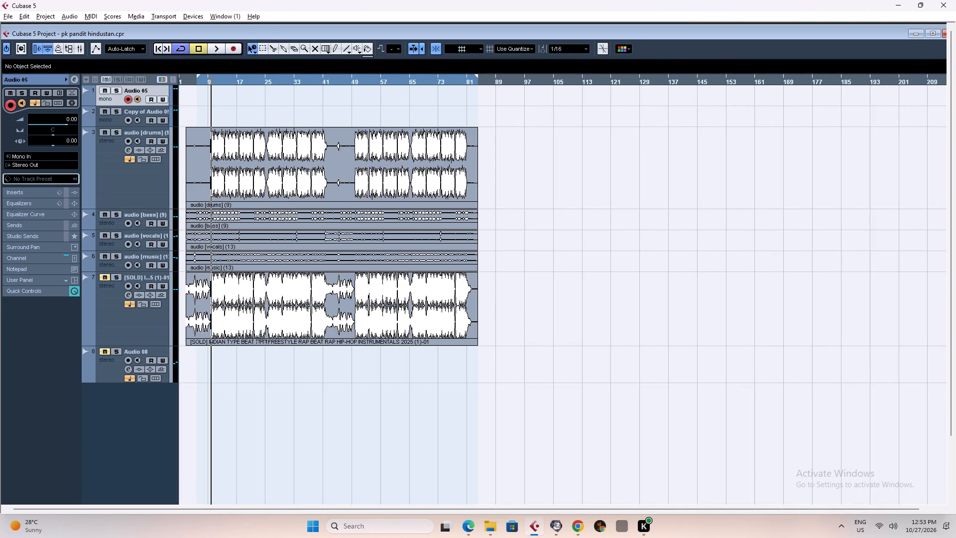
left_click_drag(530, 116, 500, 380)
right_click_drag(531, 153, 550, 152)
left_click(583, 171)
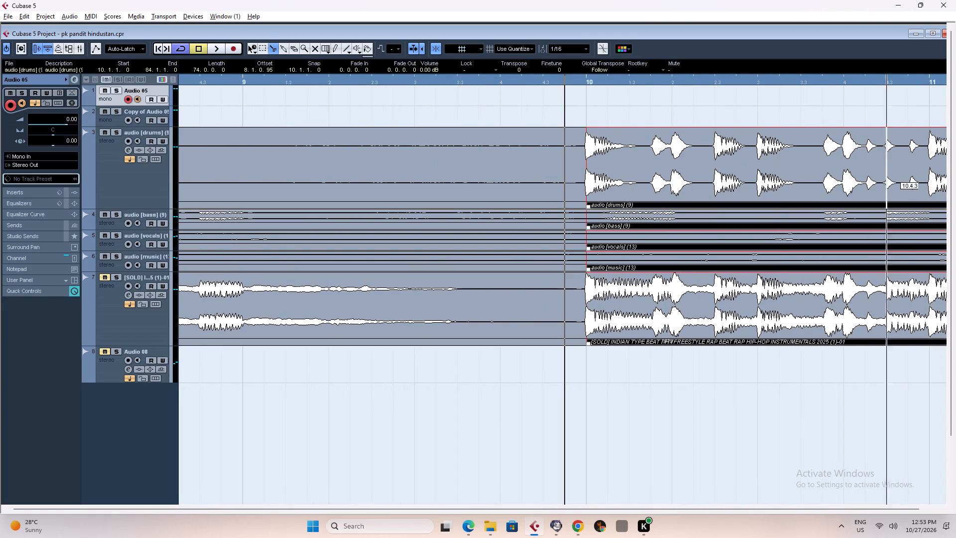
left_click(930, 172)
right_click(774, 204)
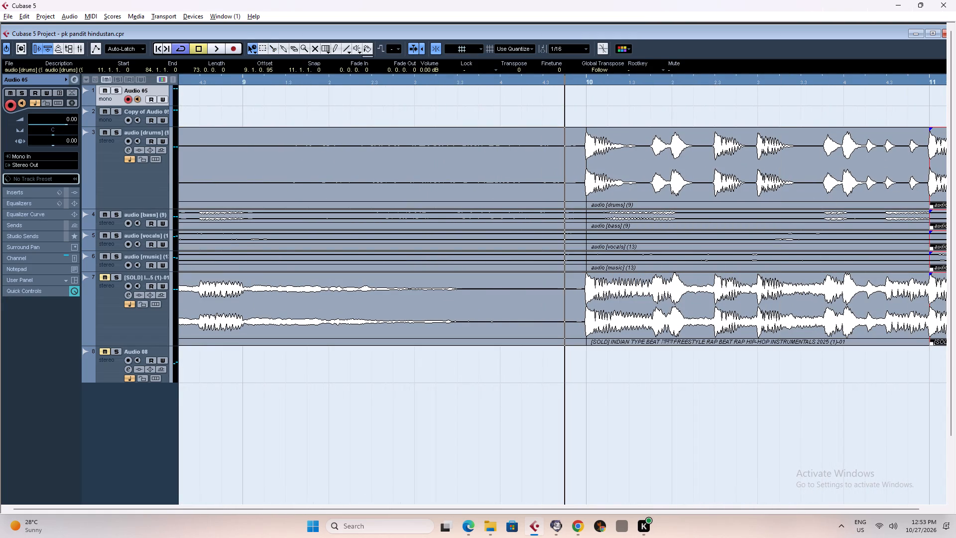
Deselect the split events and save the project.
left_click(677, 102)
key("f")
key("f")
key("f")
key("f")
type("ffg")
left_click(608, 410)
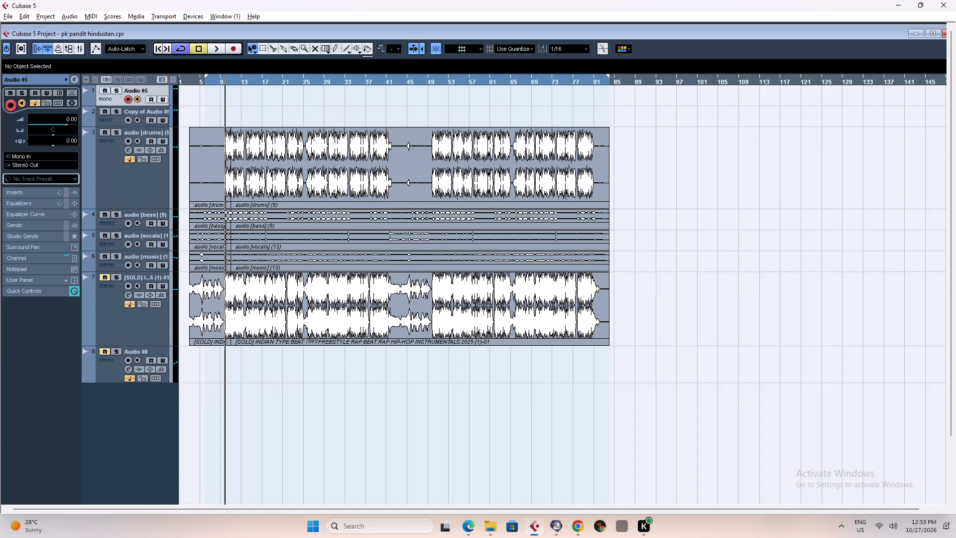
key("ctrl+s")
Set the project tempo to 101 BPM.
key("F3")
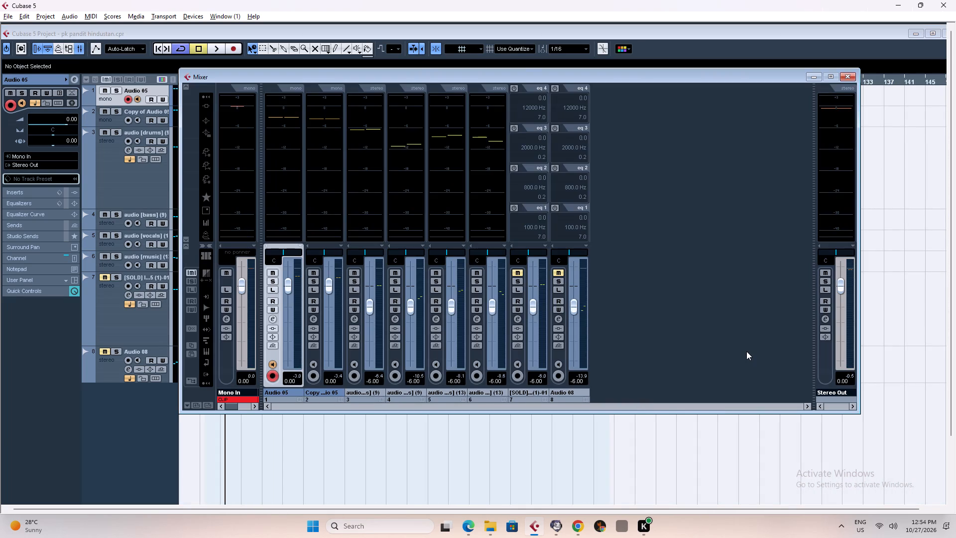
key("F3")
key("F2")
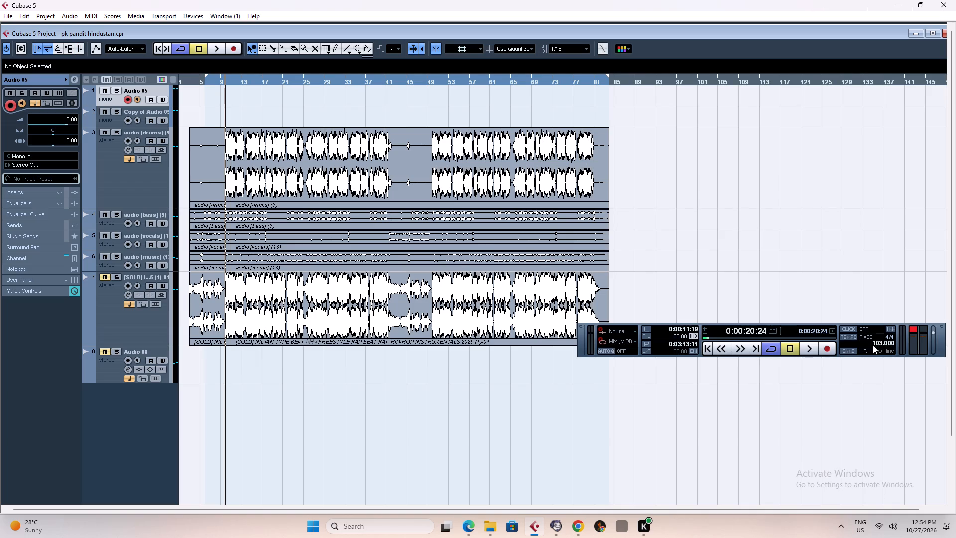
double_click(873, 345)
type("101")
key("Return")
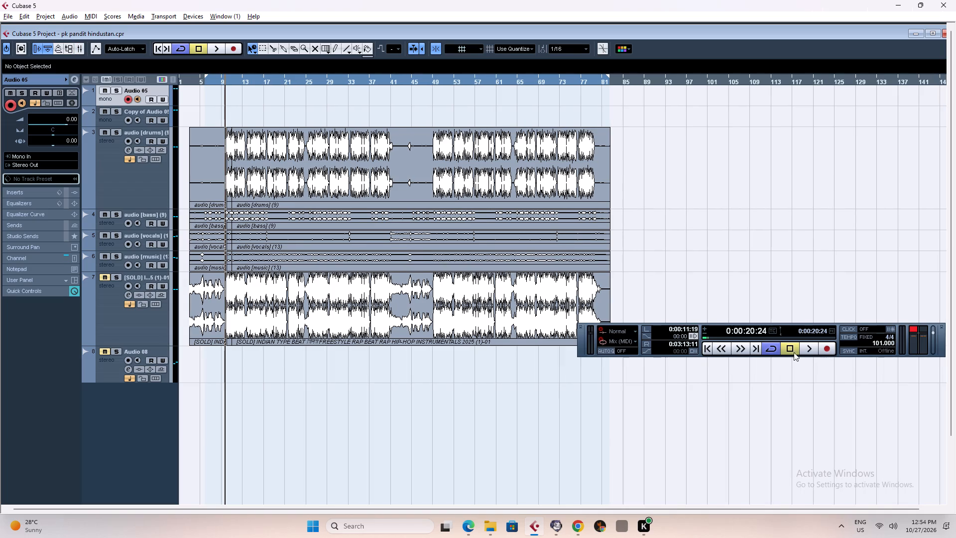
Select the intro events of the four stems and the original beat, and time-stretch them together to end at bar 10.
left_click(400, 435)
key("h")
key("h")
key("h")
key("h")
key("h")
key("h")
key("h")
key("h")
left_click(227, 77)
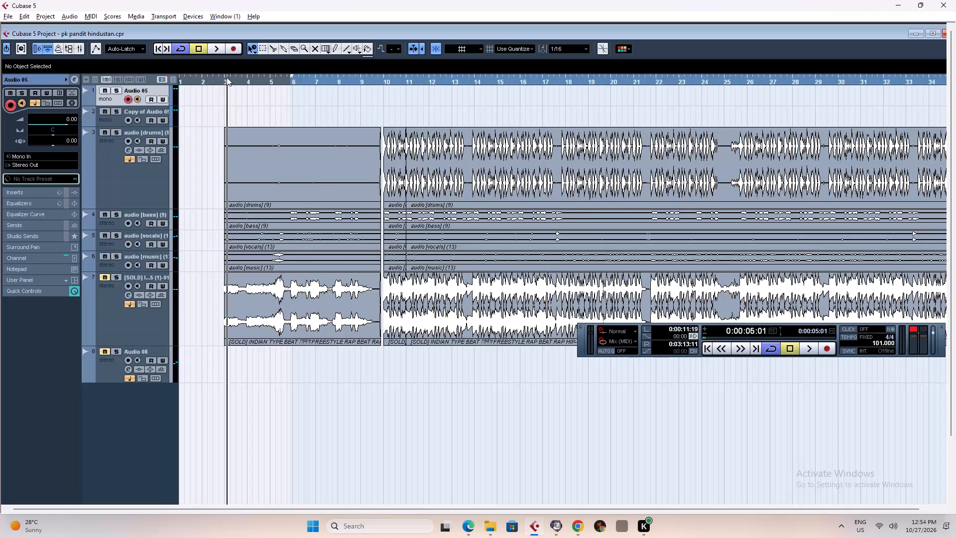
key("h")
key("h")
key("h")
key("h")
key("h")
key("h")
key("h")
key("h")
key("h")
key("h")
key("h")
key("h")
key("h")
key("h")
key("h")
key("h")
key("h")
key("h")
key("h")
key("g")
key("g")
key("g")
key("g")
key("g")
key("g")
key("g")
key("g")
key("g")
key("g")
key("g")
key("g")
key("g")
key("g")
key("g")
key("g")
key("g")
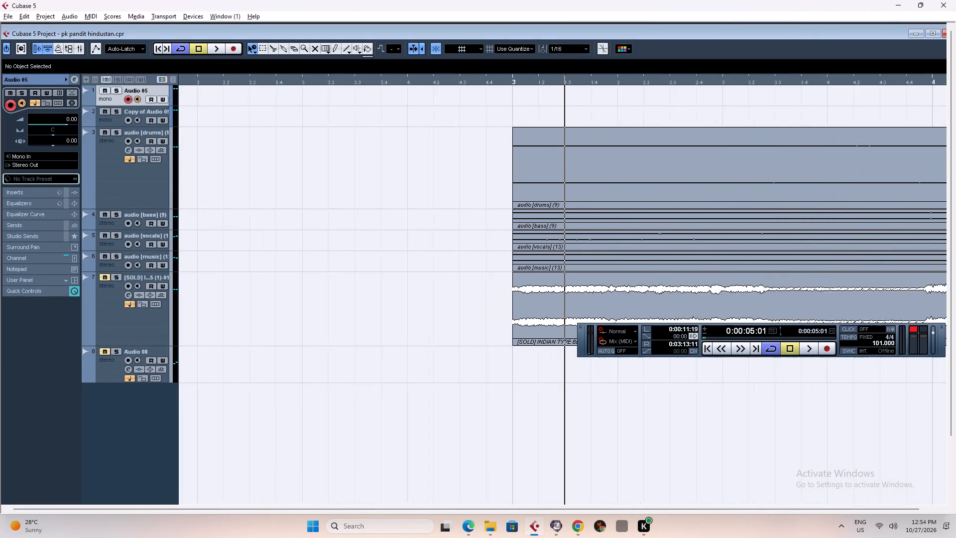
left_click(463, 80)
key("h")
key("h")
key("h")
key("h")
key("h")
key("h")
key("h")
key("h")
key("h")
key("h")
key("h")
key("h")
key("h")
key("h")
key("h")
key("h")
key("h")
key("h")
key("h")
key("h")
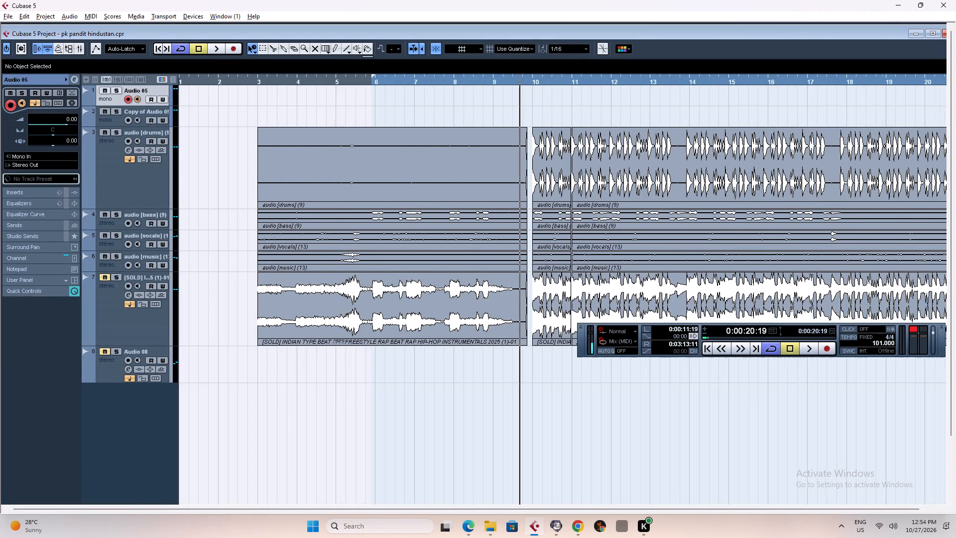
key("g")
key("g")
key("g")
key("g")
key("g")
key("g")
key("g")
key("g")
key("g")
key("g")
key("g")
key("g")
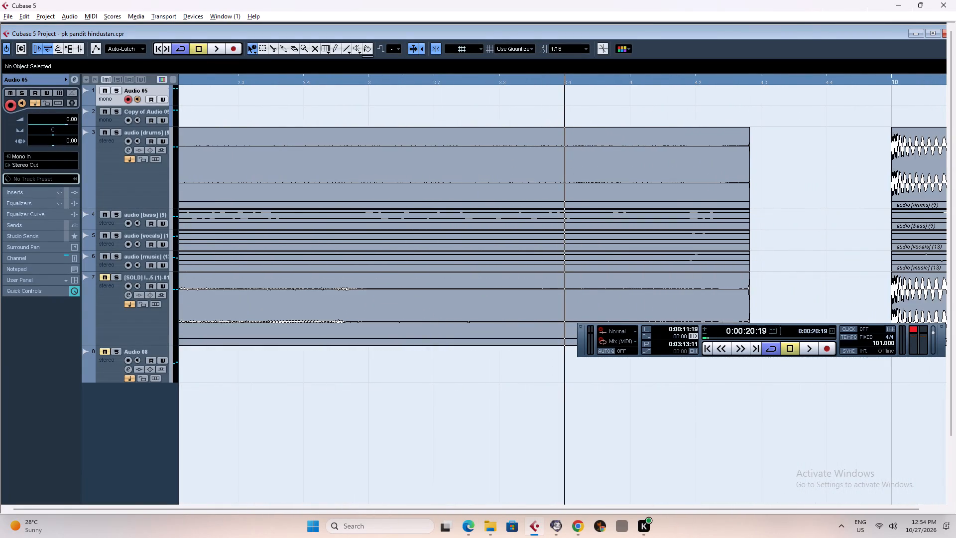
left_click_drag(547, 361, 524, 142)
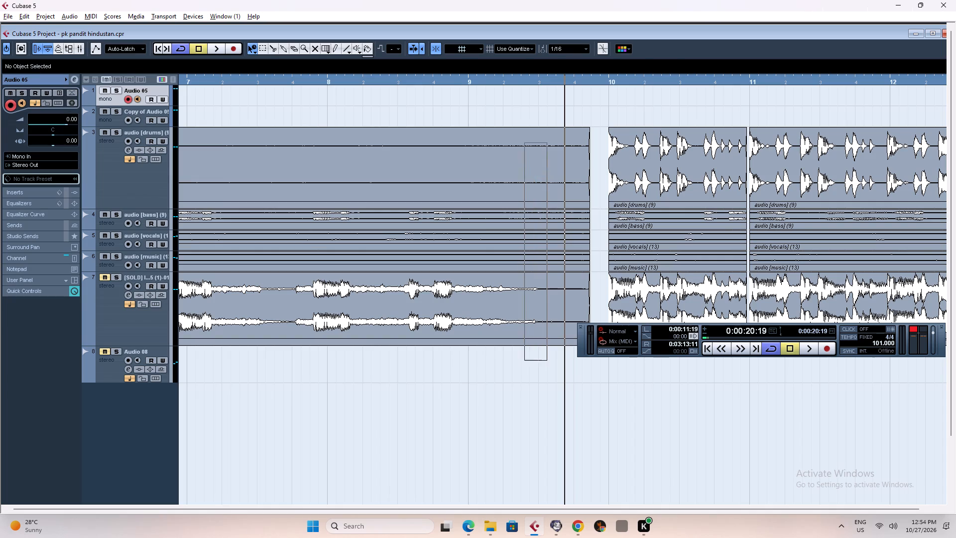
left_click_drag(524, 142, 524, 137)
right_click(542, 149)
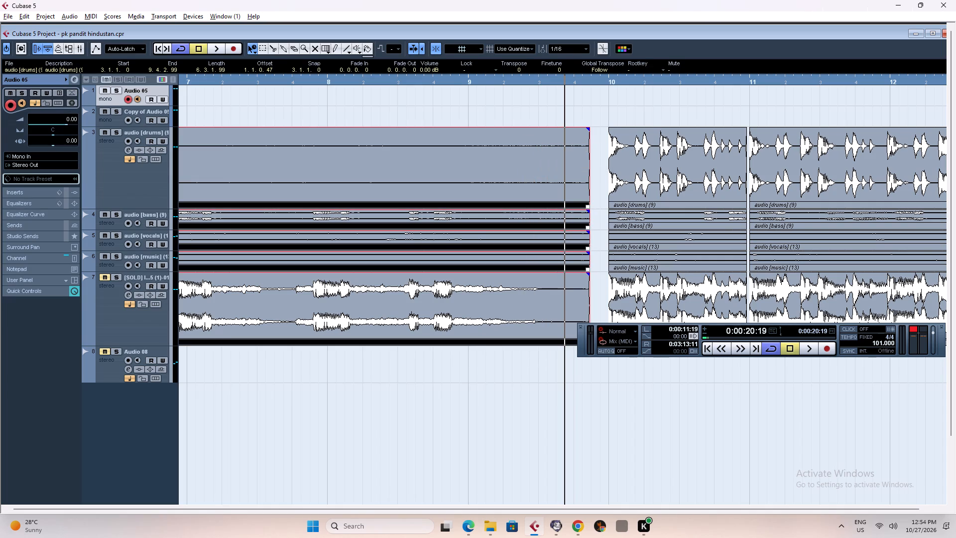
left_click(940, 326)
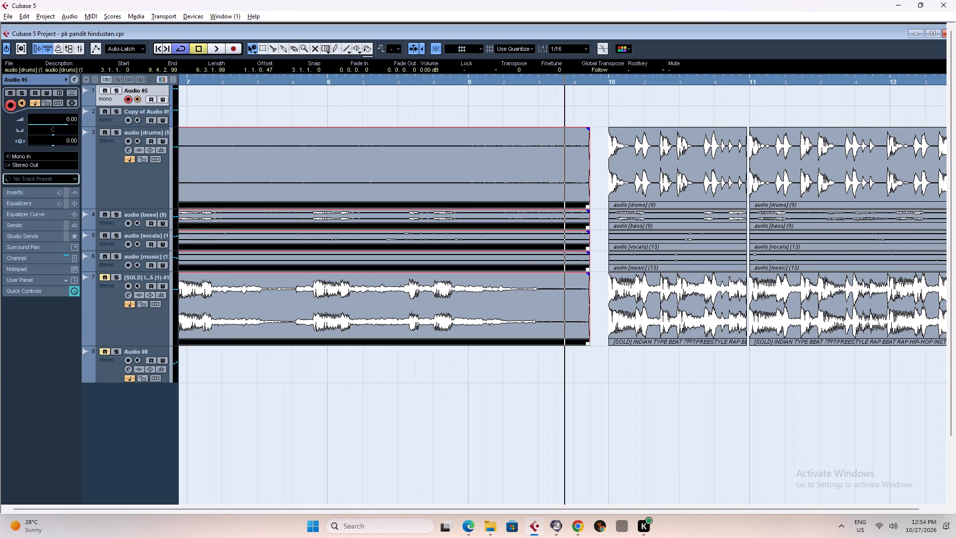
left_click_drag(588, 344, 603, 340)
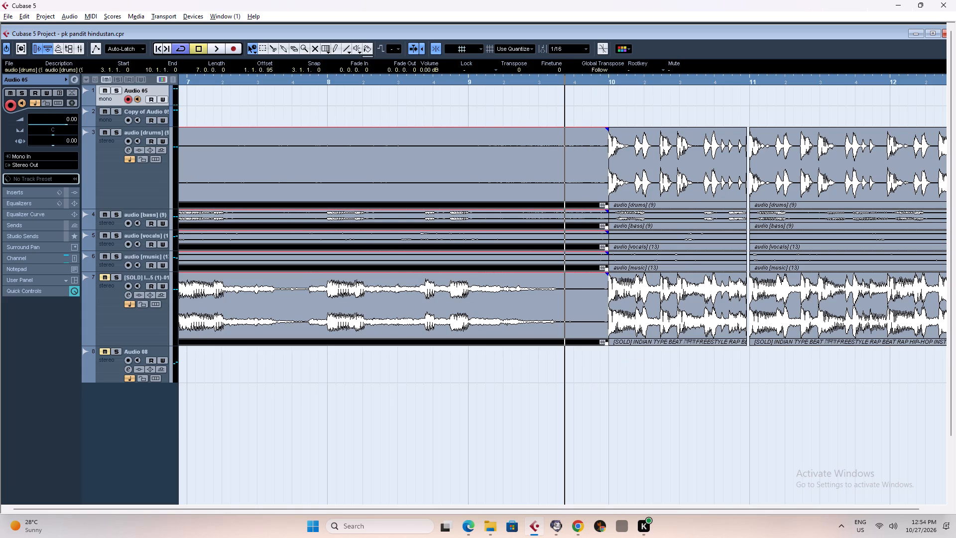
Select the short events between bars 10 and 11 on the stem and original beat tracks, and delete them.
left_click_drag(681, 118, 696, 358)
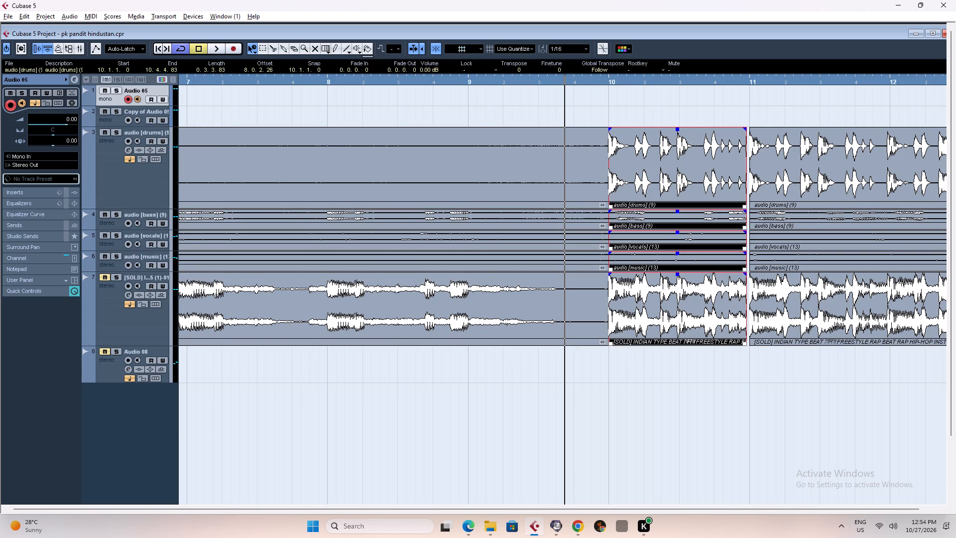
key("Delete")
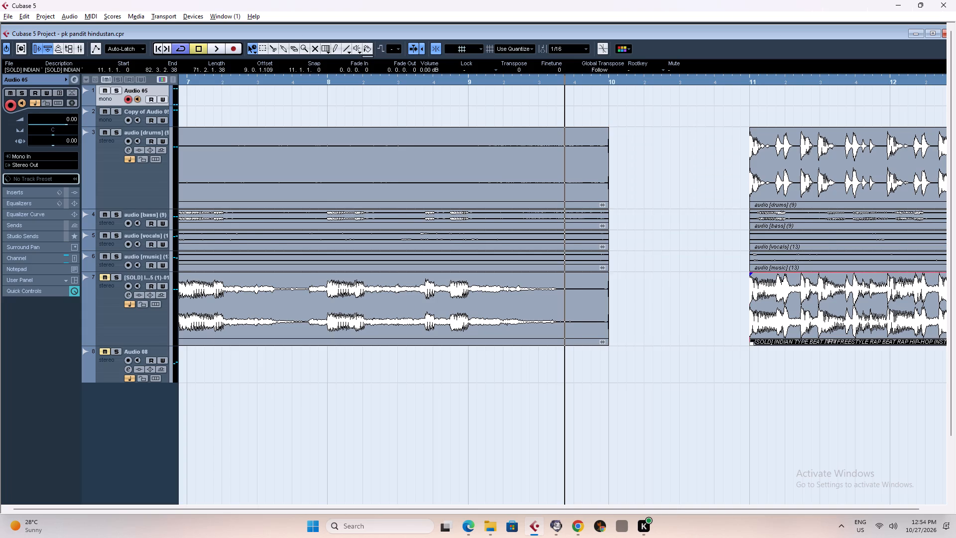
Select the long events starting at bar 11 on the stem and original beat tracks, and time-stretch them to end at bar 83.
key("g")
key("g")
key("g")
key("g")
key("g")
key("g")
key("g")
key("g")
key("g")
key("g")
key("g")
key("g")
key("g")
key("g")
key("g")
key("g")
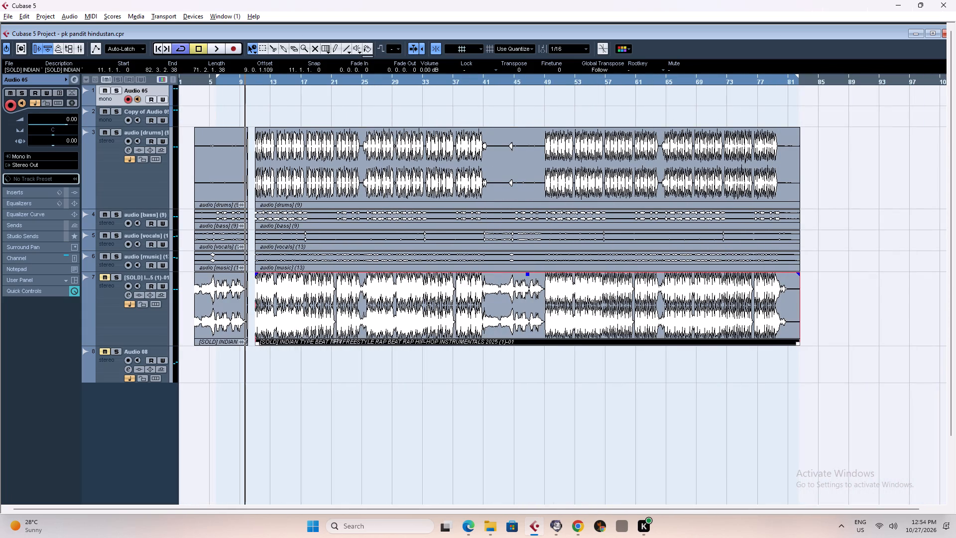
left_click_drag(745, 111, 760, 390)
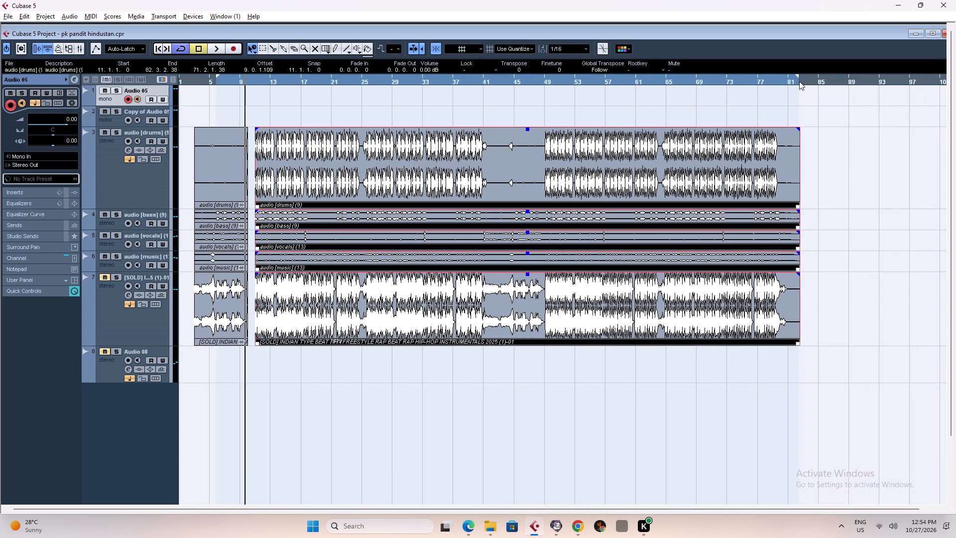
left_click(794, 82)
key("h")
key("h")
key("h")
key("h")
key("h")
key("h")
key("h")
key("h")
key("h")
key("h")
key("h")
key("h")
key("h")
key("h")
key("h")
key("h")
key("h")
key("h")
key("h")
key("h")
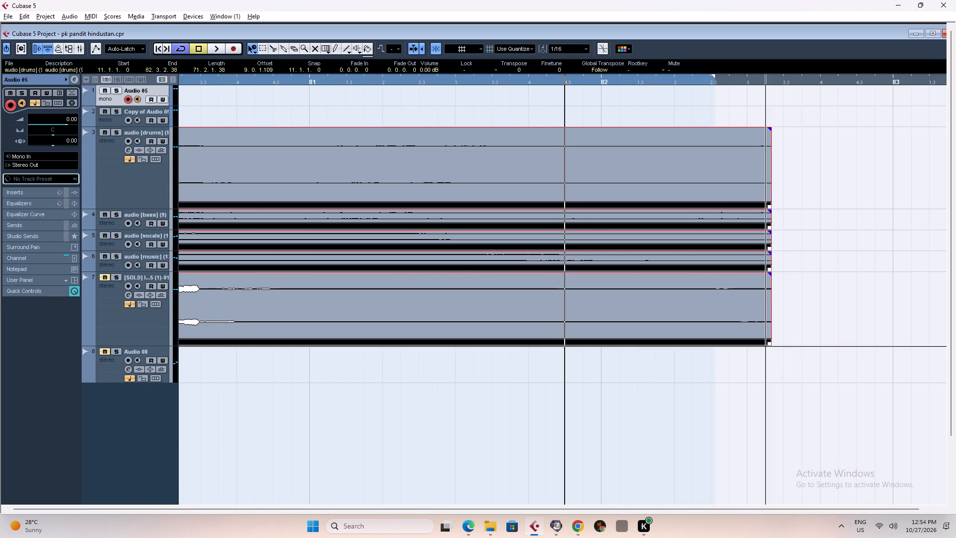
left_click_drag(770, 344, 838, 341)
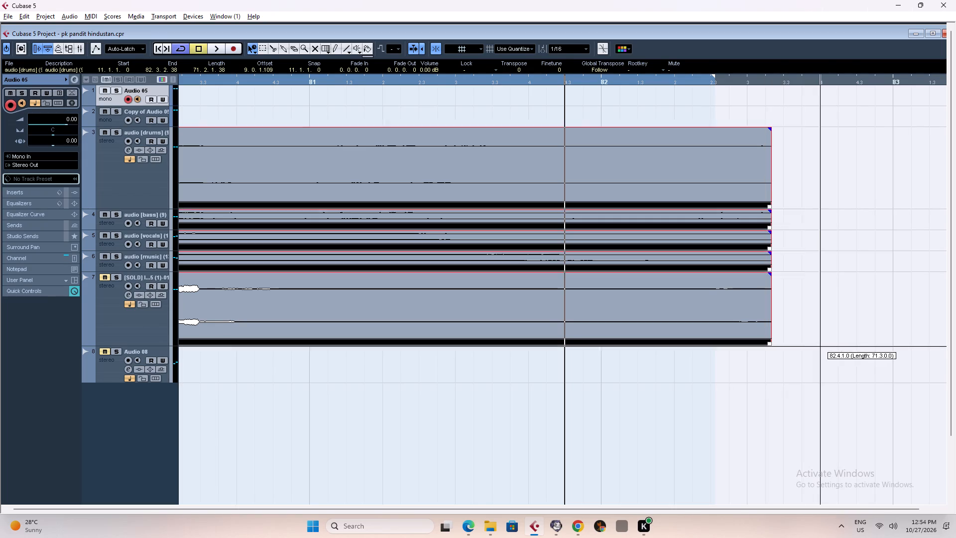
left_click_drag(838, 341, 885, 341)
key("g")
key("g")
key("g")
key("g")
key("g")
key("g")
key("g")
key("g")
key("g")
key("g")
key("g")
key("g")
key("g")
key("g")
key("g")
key("g")
key("g")
key("g")
key("g")
key("g")
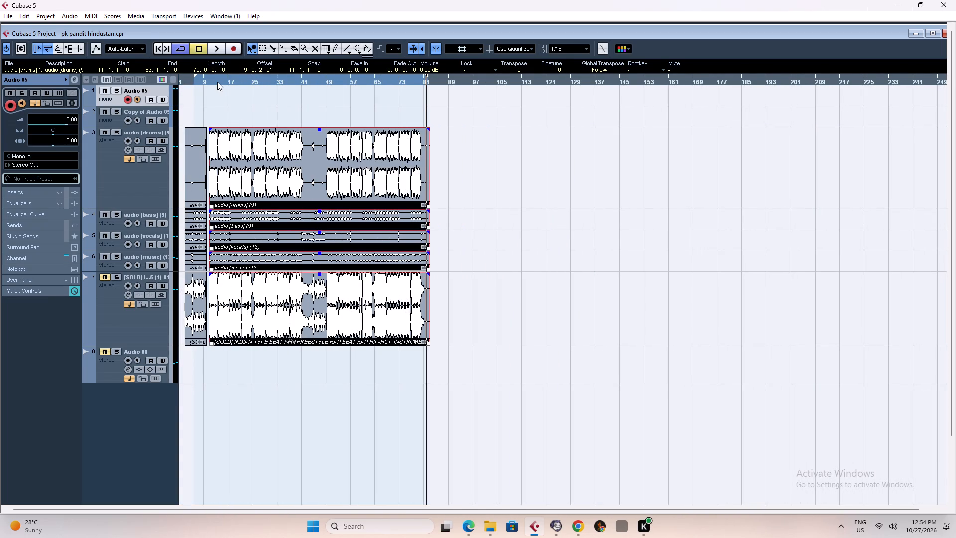
Examine how the hits in the stretched stem and original beat events line up with the bar lines around bars 11 to 14.
left_click(212, 81)
key("h")
key("h")
key("h")
key("h")
key("h")
key("h")
key("h")
key("h")
key("h")
key("h")
key("h")
key("h")
key("h")
key("h")
key("h")
key("h")
key("h")
key("h")
key("h")
key("h")
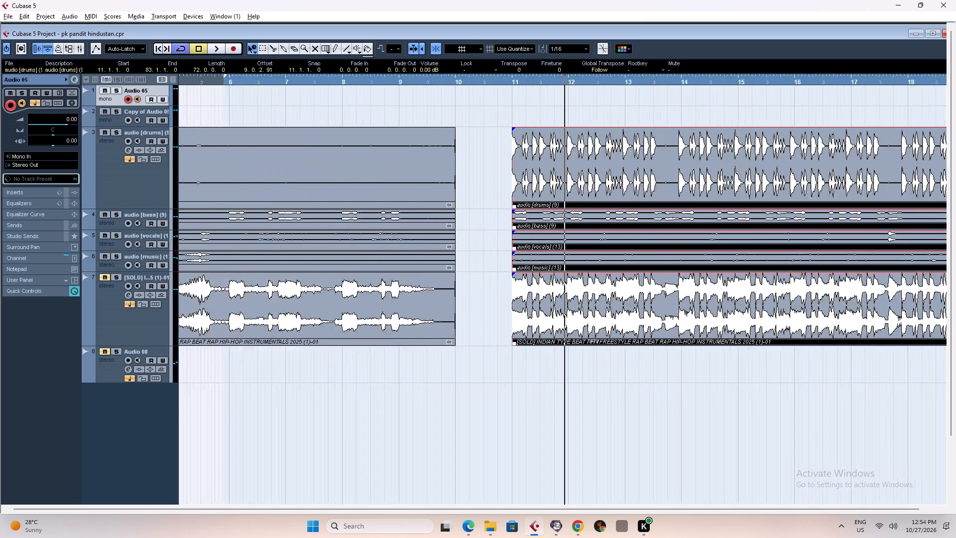
key("h")
key("h")
key("h")
key("h")
key("h")
key("h")
key("h")
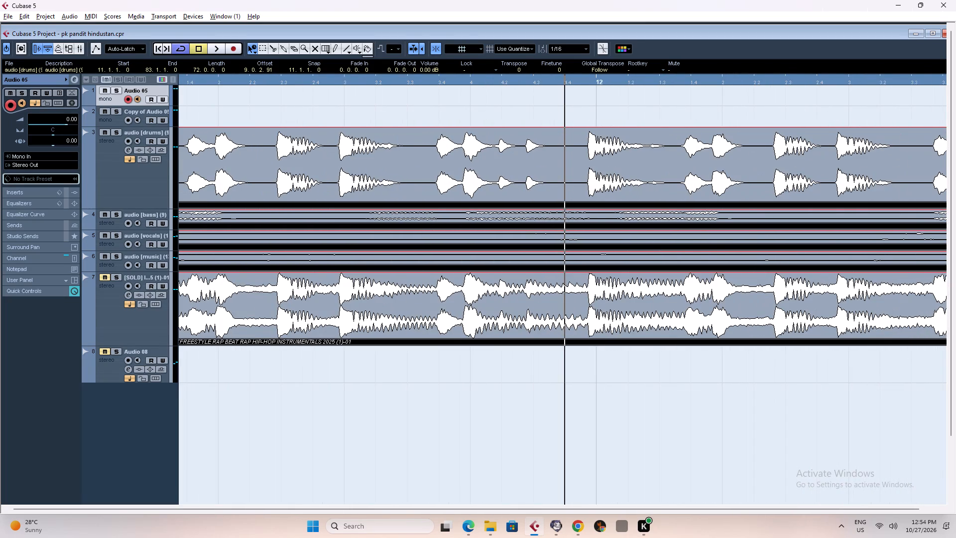
key("h")
key("h")
key("h")
key("h")
key("h")
key("h")
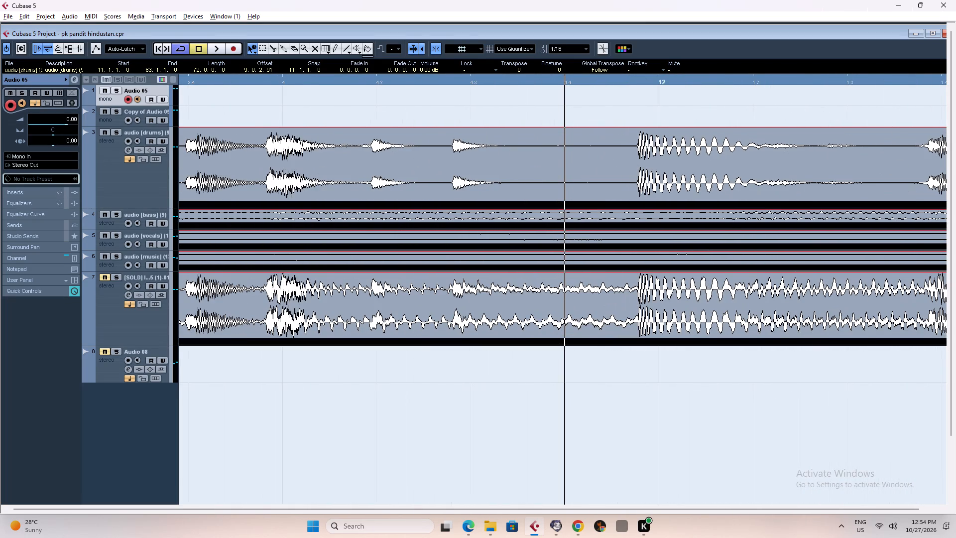
key("g")
key("g")
key("g")
key("g")
key("g")
key("g")
key("g")
type("gg")
type("gg")
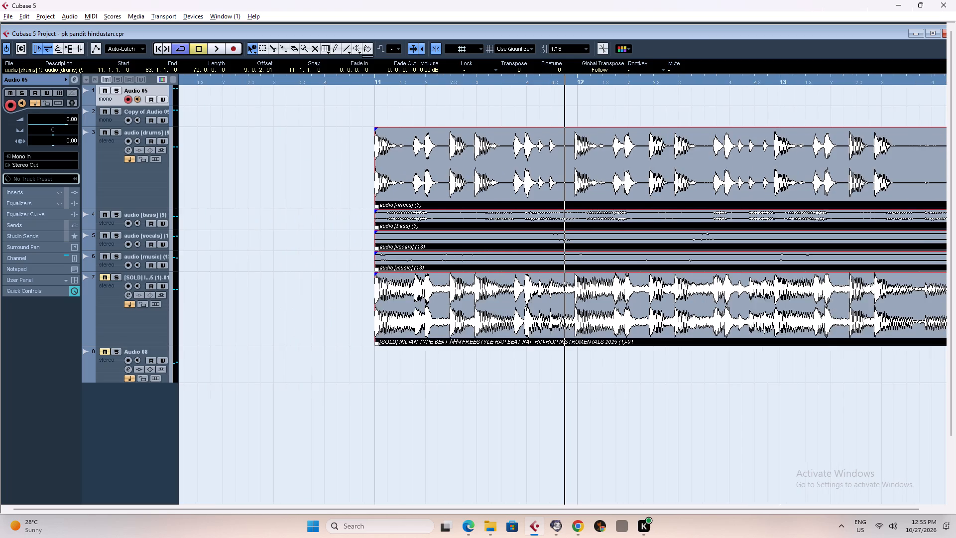
type("gg")
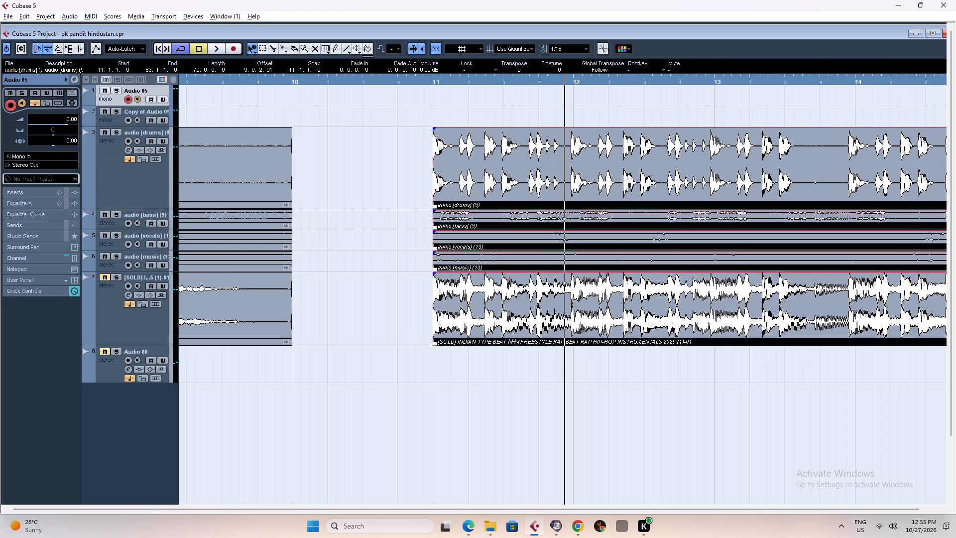
Undo the time-stretches, deletion and cuts around bars 10 and 11, back to the uncut stem and original beat events starting at bar 3.
key("ctrl+shift+z")
key("ctrl+z")
key("ctrl+z")
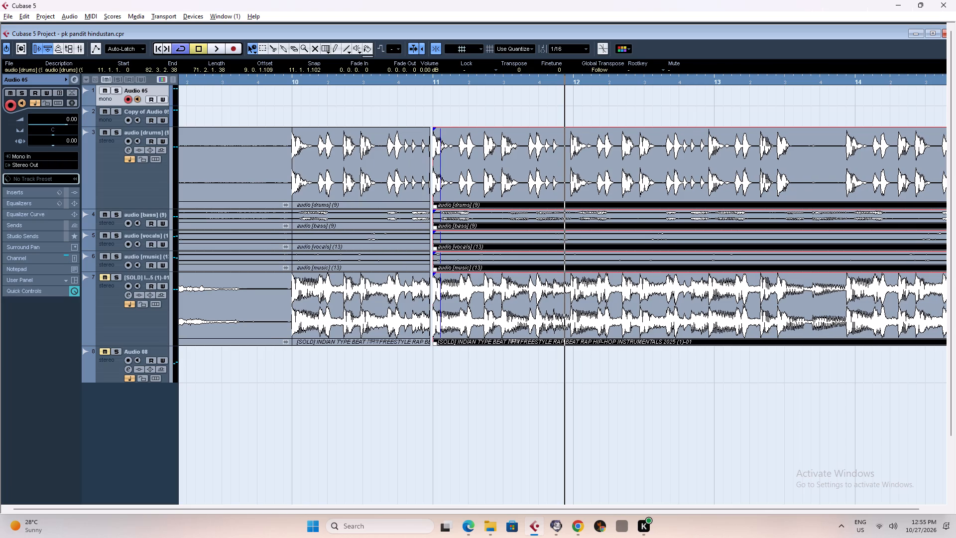
key("ctrl+z")
key("ctrl+z")
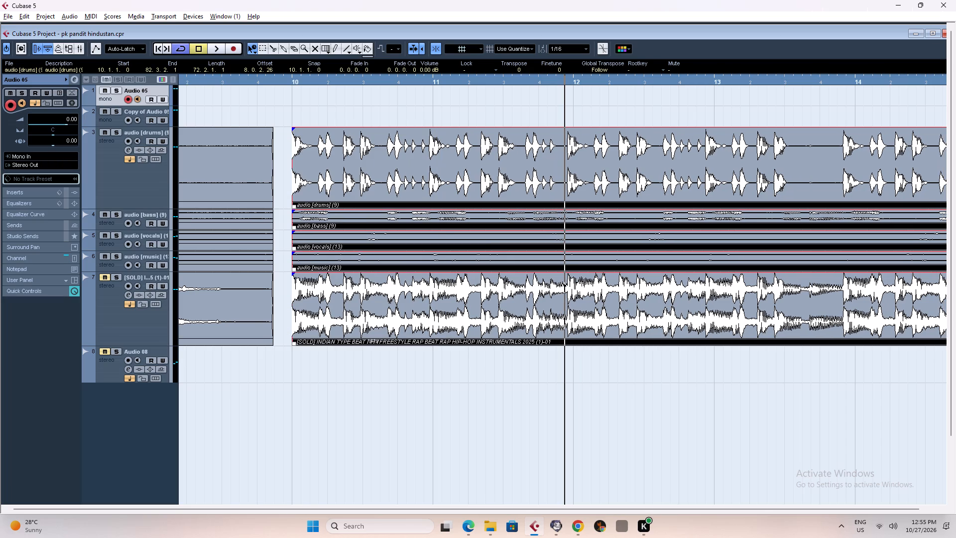
key("ctrl+z")
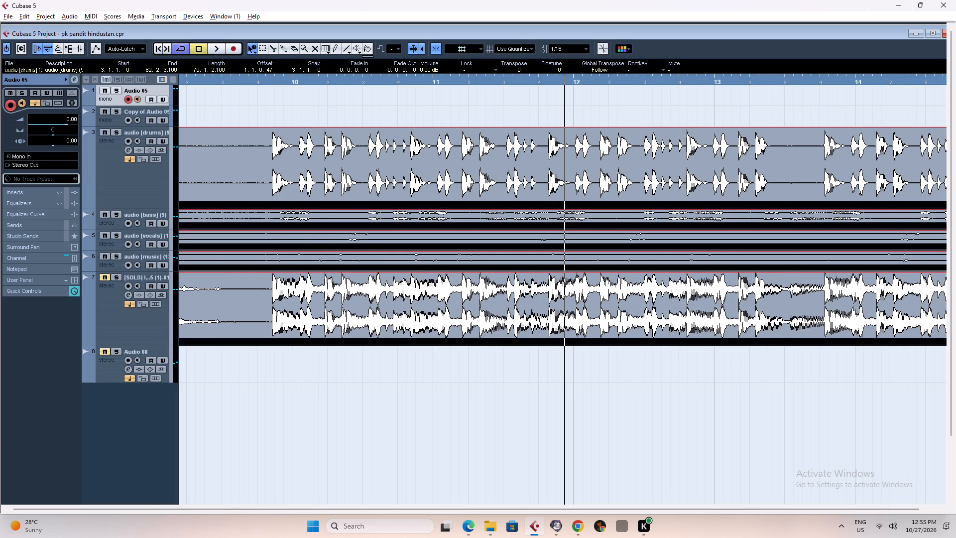
key("ctrl+shift+z")
key("ctrl+shift+z")
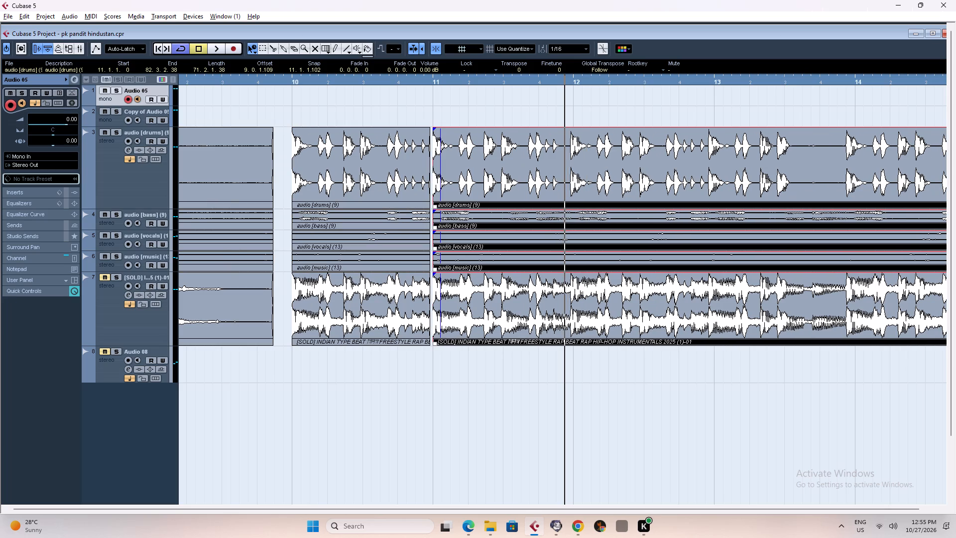
key("ctrl+z")
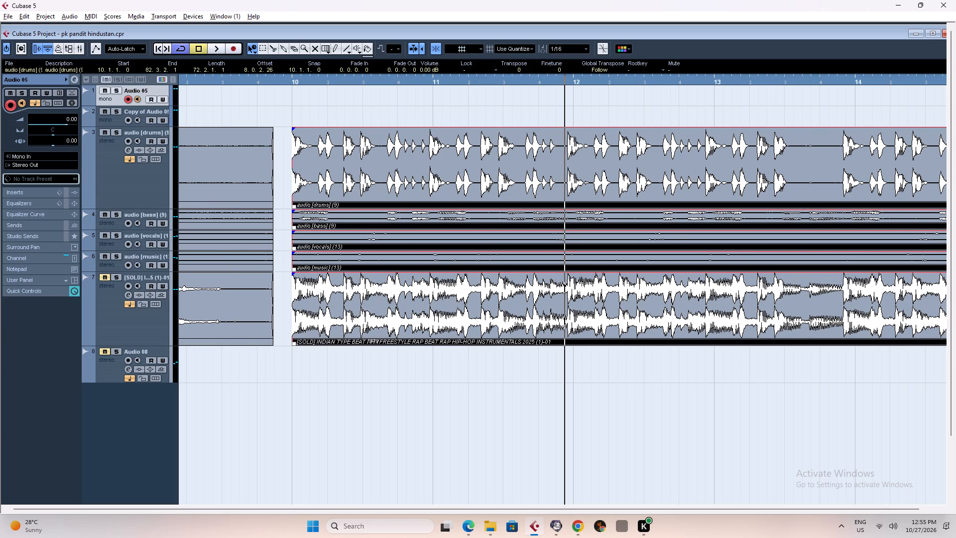
key("ctrl+shift+z")
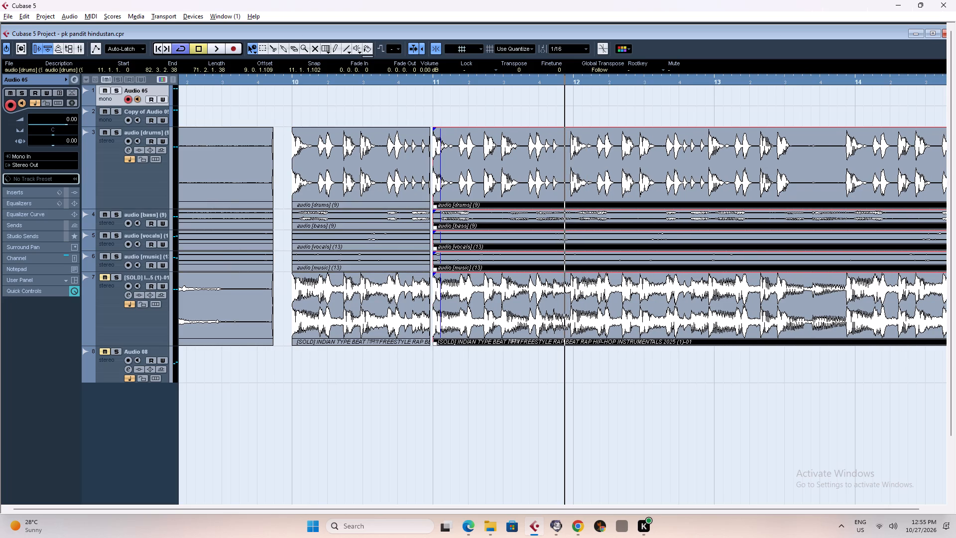
key("ctrl+z")
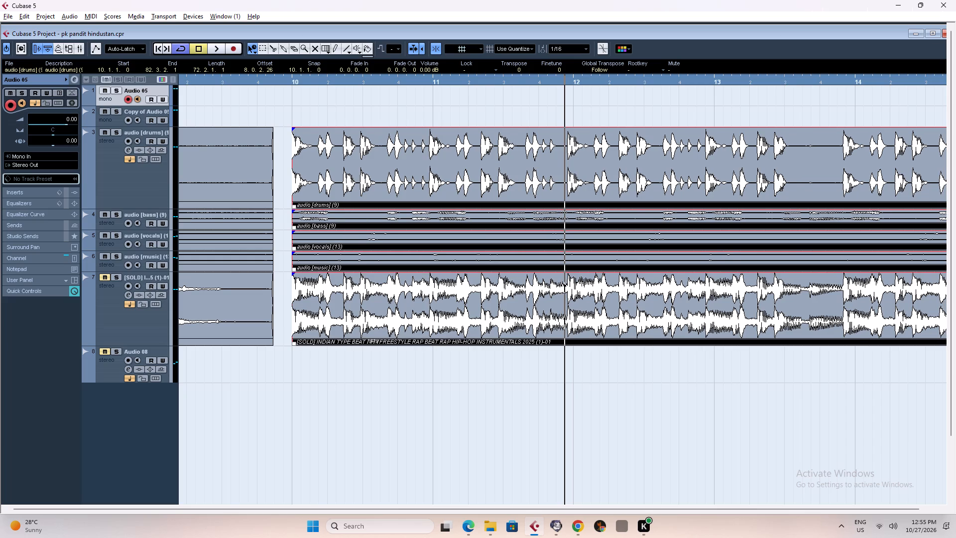
key("ctrl+z")
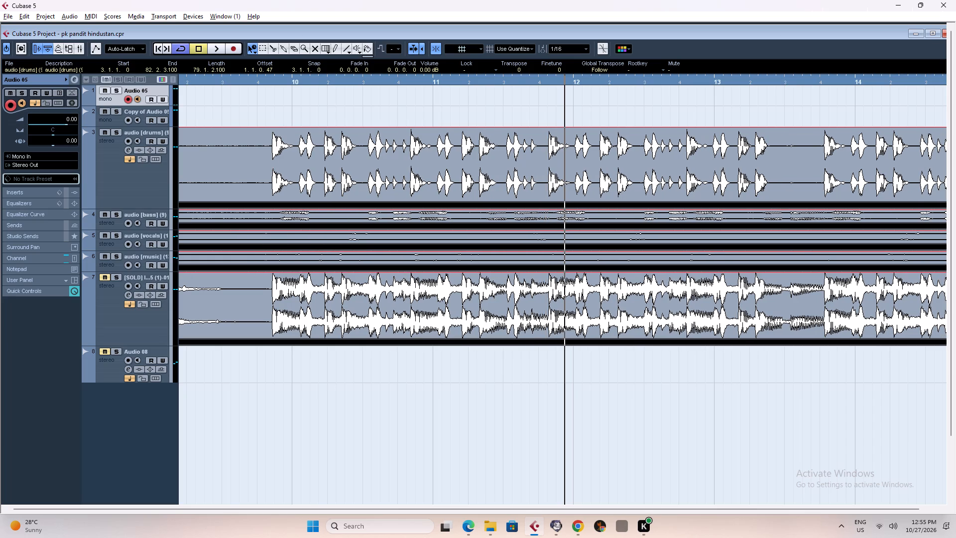
Time-stretch the uncut events of the four stems and the original beat together so they end at bar 84.
key("g")
key("g")
key("g")
key("g")
key("g")
key("g")
key("g")
key("g")
key("g")
key("g")
key("g")
key("g")
key("g")
key("g")
key("g")
key("g")
key("g")
key("g")
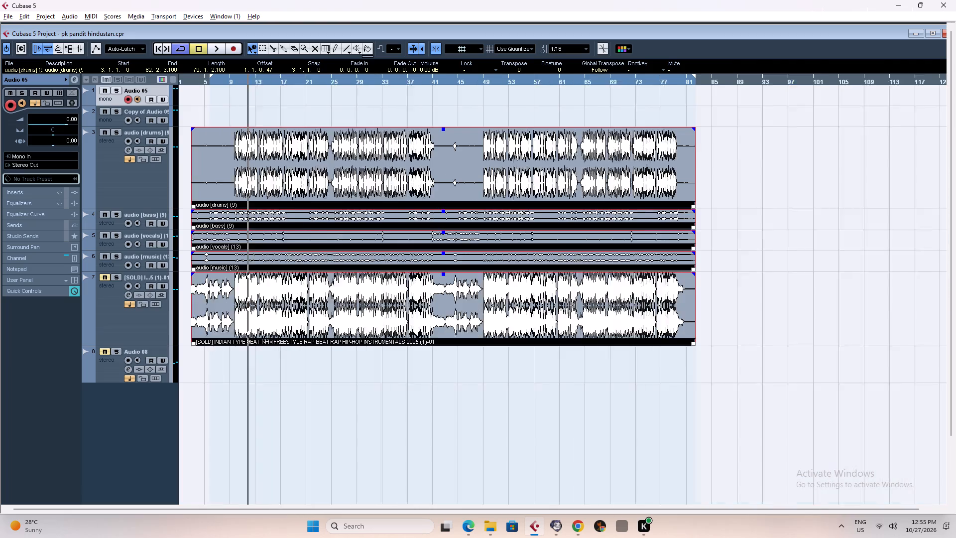
left_click(604, 82)
key("h")
key("h")
key("h")
key("h")
key("h")
key("h")
key("h")
key("h")
key("h")
key("h")
key("h")
key("h")
key("h")
key("h")
key("h")
key("h")
key("h")
key("h")
key("h")
key("h")
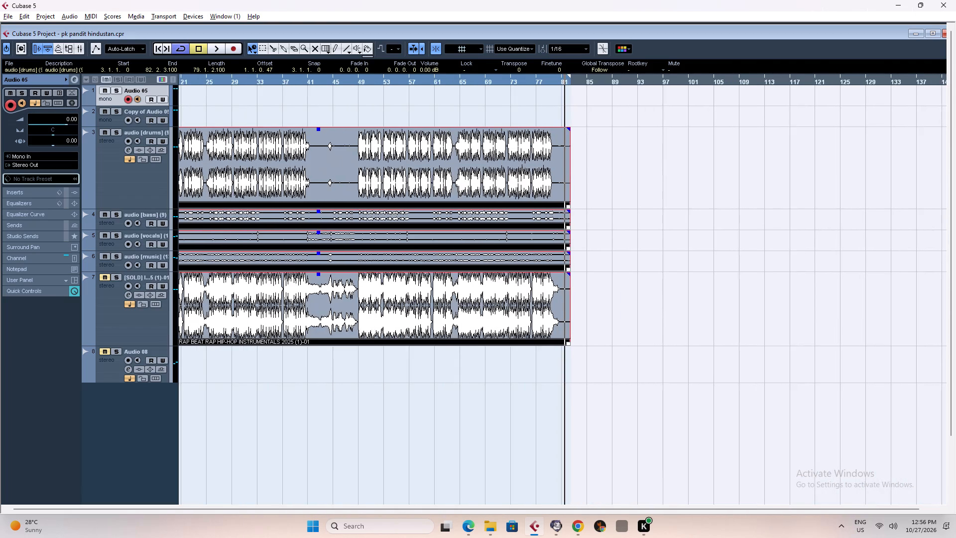
key("g")
key("g")
key("g")
key("g")
key("g")
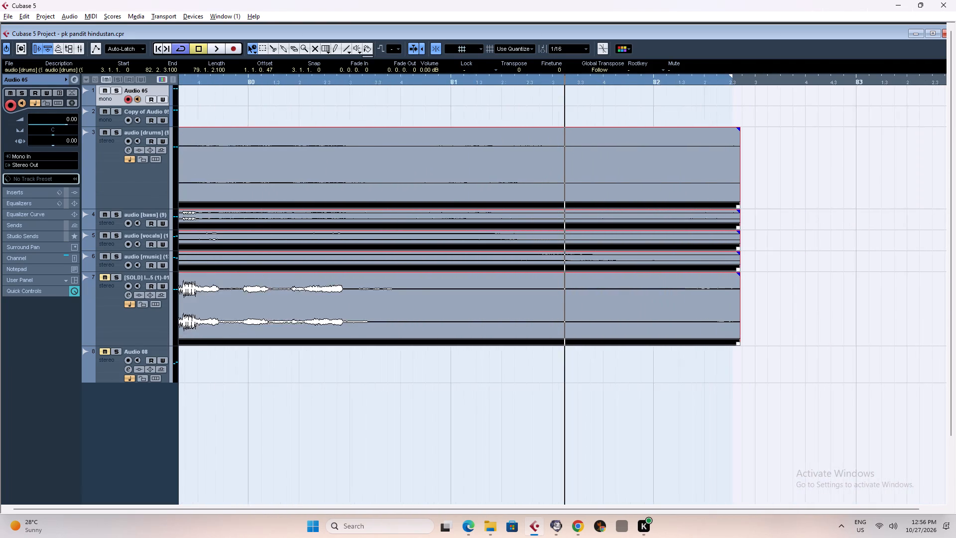
left_click_drag(734, 369, 648, 129)
key("g")
key("g")
key("g")
key("g")
key("g")
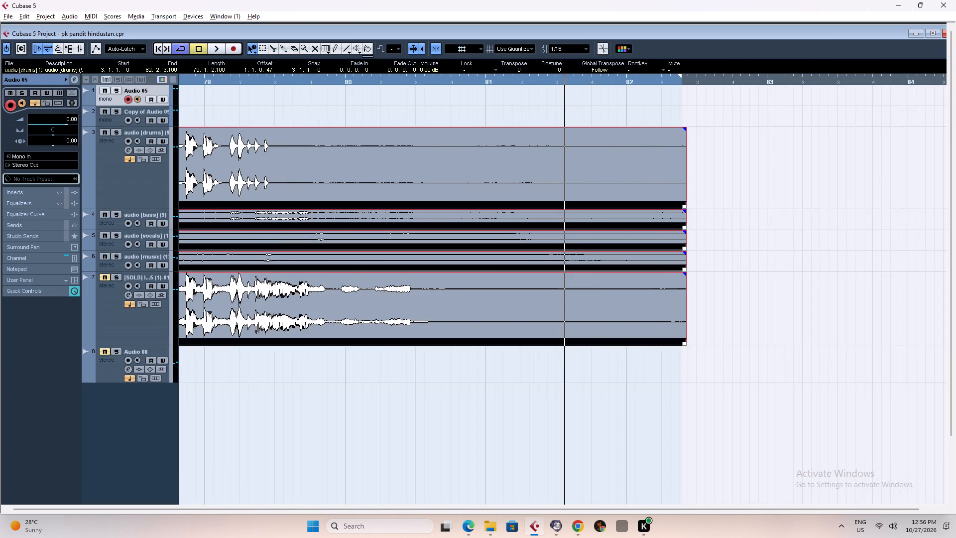
right_click(602, 313)
left_click(602, 313)
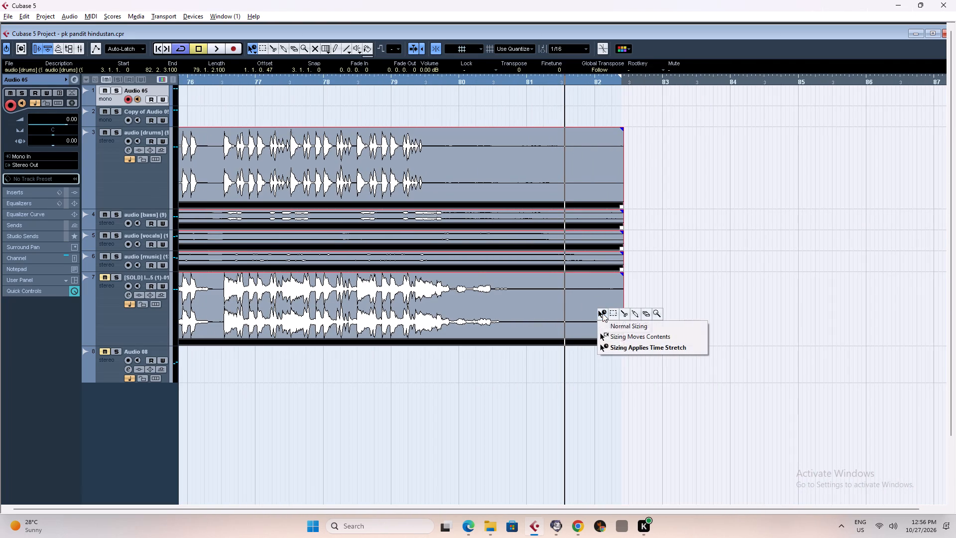
left_click(624, 345)
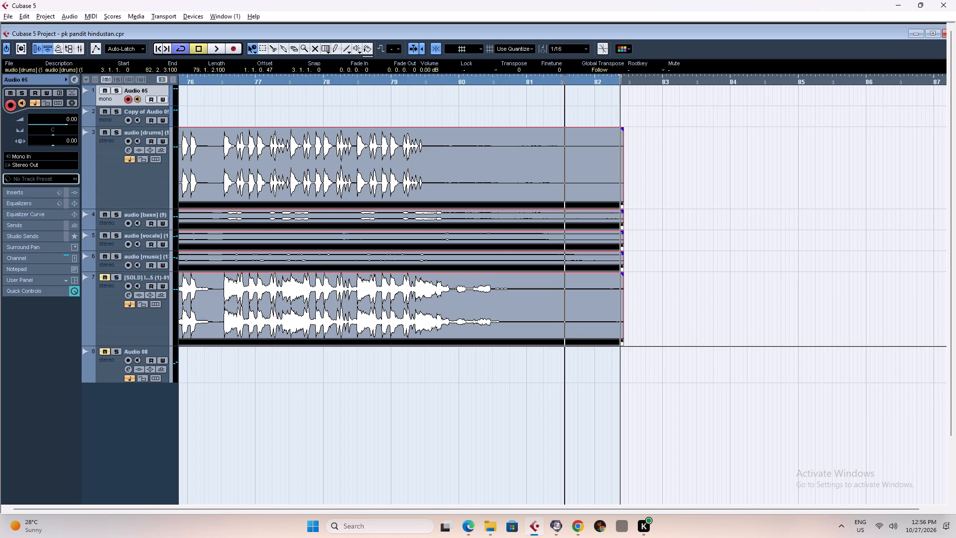
left_click_drag(622, 343, 633, 343)
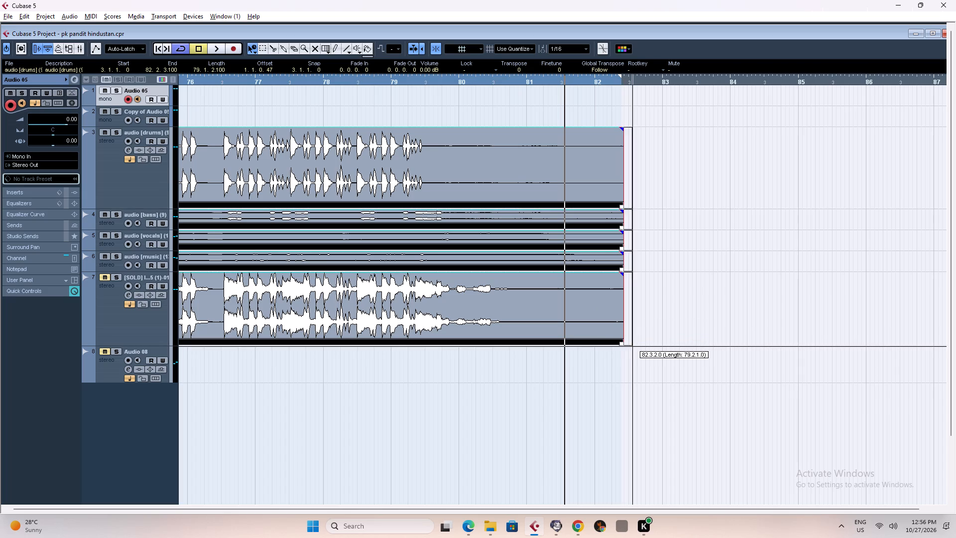
left_click_drag(633, 343, 661, 343)
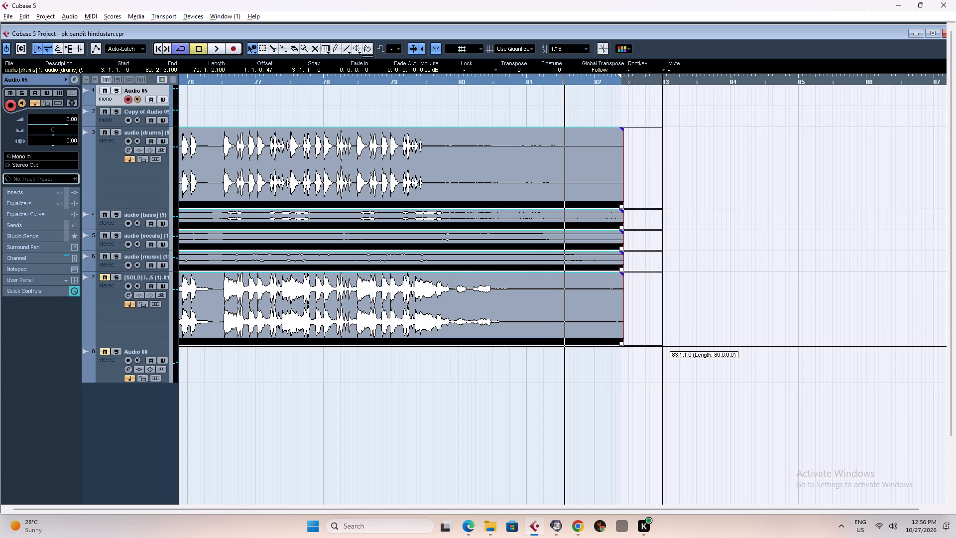
left_click_drag(661, 343, 727, 345)
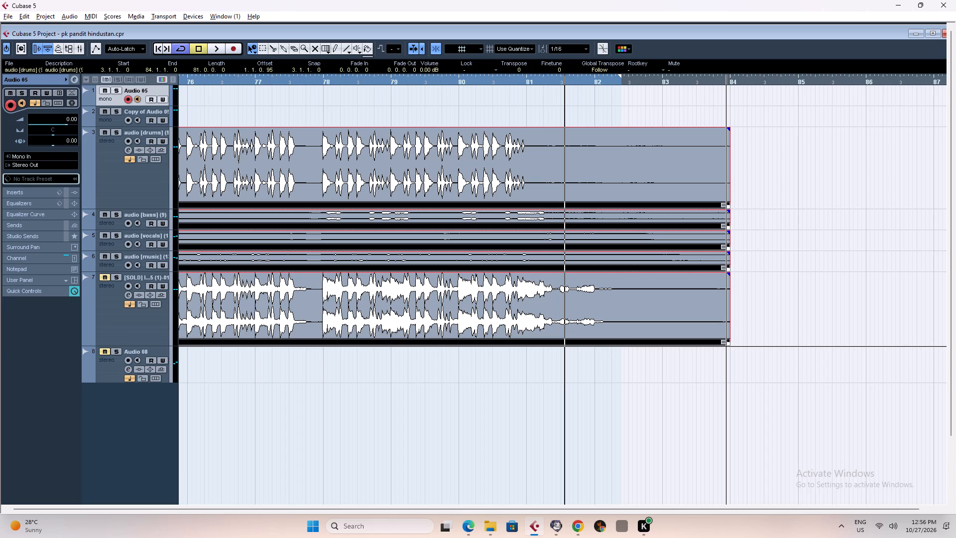
Examine how the stretched stems and original beat line up with the grid at bar 78 and across the whole arrangement.
left_click(323, 80)
key("h")
key("h")
key("h")
key("h")
key("h")
key("h")
key("h")
key("h")
key("h")
key("h")
key("h")
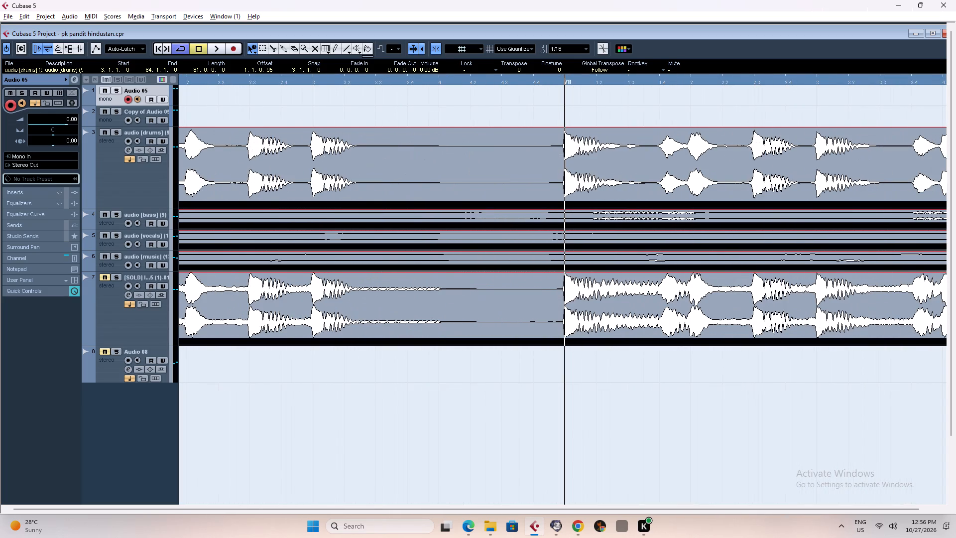
key("g")
key("g")
key("g")
key("g")
key("g")
key("g")
key("g")
key("g")
key("g")
key("g")
key("g")
key("g")
key("g")
key("g")
key("g")
key("g")
key("g")
key("g")
key("g")
key("g")
key("g")
key("g")
key("g")
key("g")
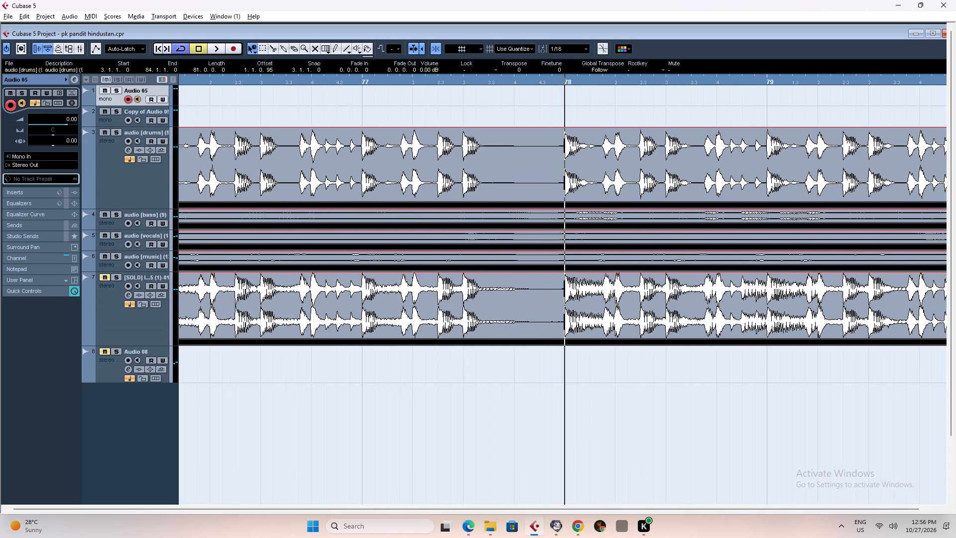
key("g")
key("g")
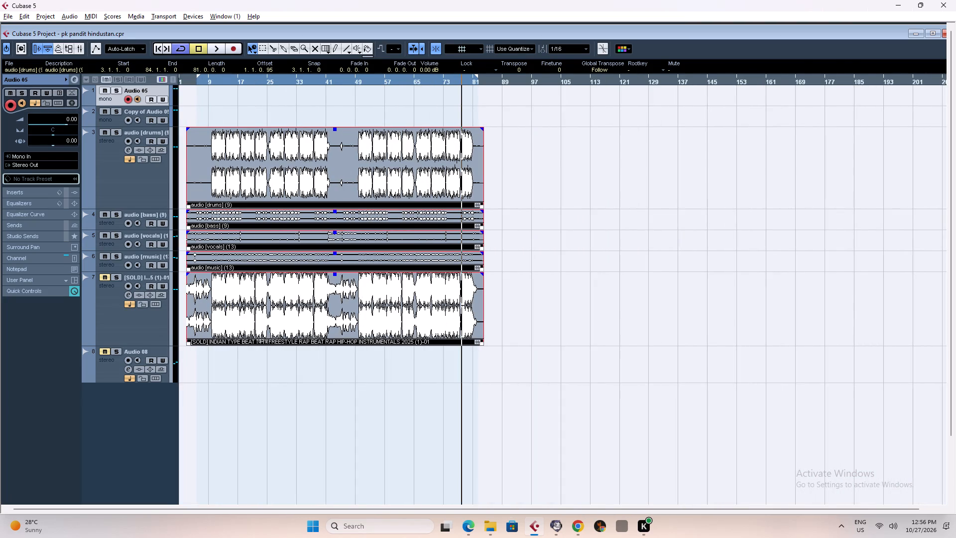
Examine how the start of the stretched stems and original beat lines up with the grid, placing the project cursor at bar 10.
left_click(205, 80)
key("h")
key("h")
key("h")
key("h")
key("h")
key("h")
key("h")
key("h")
key("h")
key("h")
key("h")
key("h")
key("h")
key("h")
key("h")
key("h")
key("h")
key("h")
key("h")
key("h")
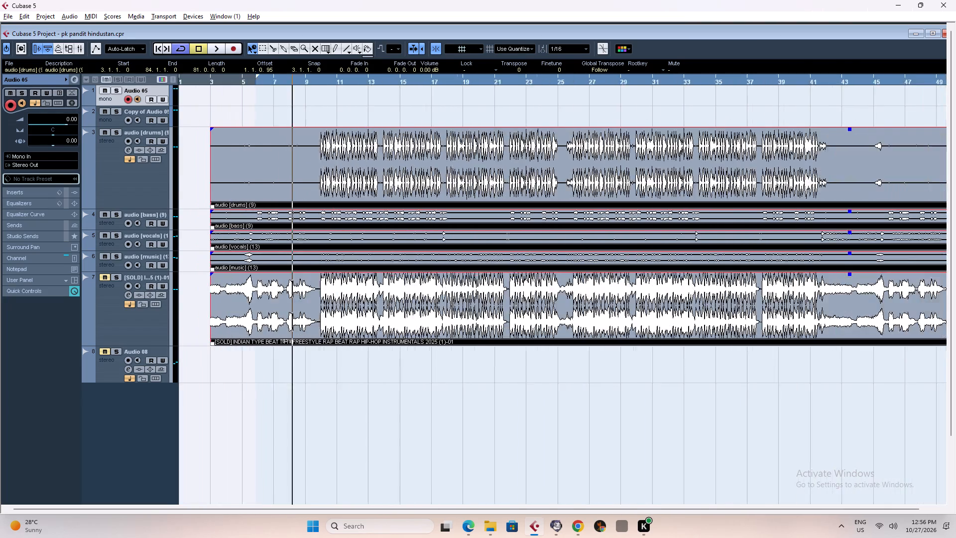
key("g")
key("g")
key("g")
key("g")
key("g")
key("g")
key("g")
key("g")
key("g")
key("g")
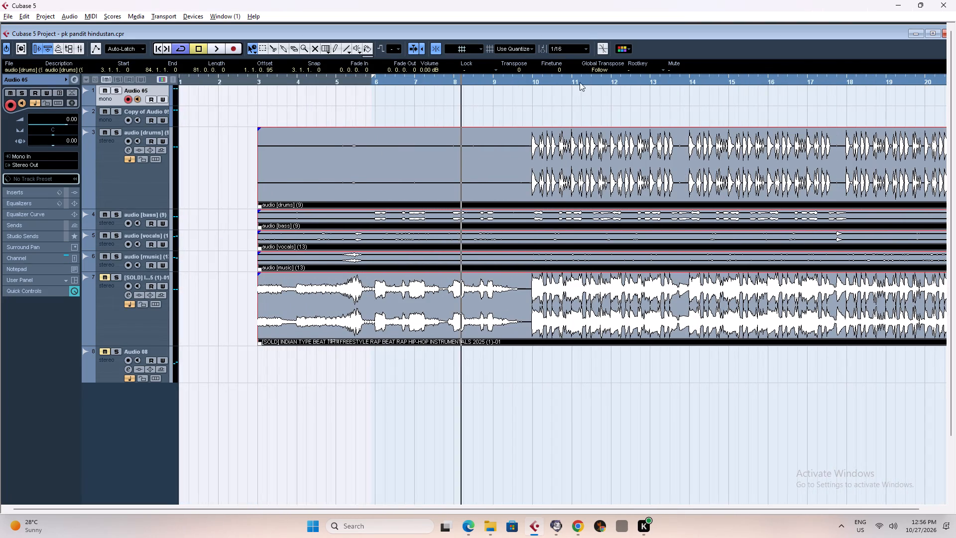
left_click(533, 80)
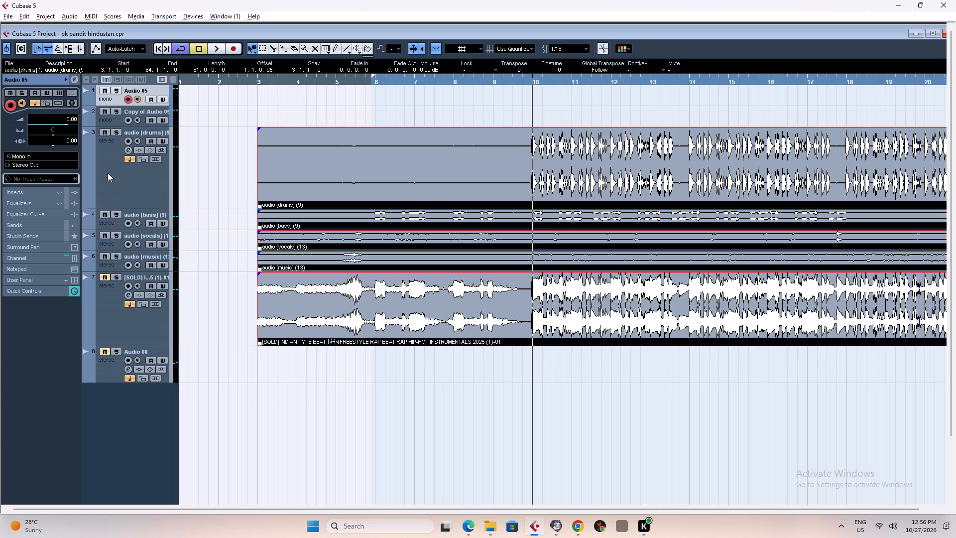
Mute the drums, bass, vocals and music stem tracks and unmute the original beat track.
left_click(105, 216)
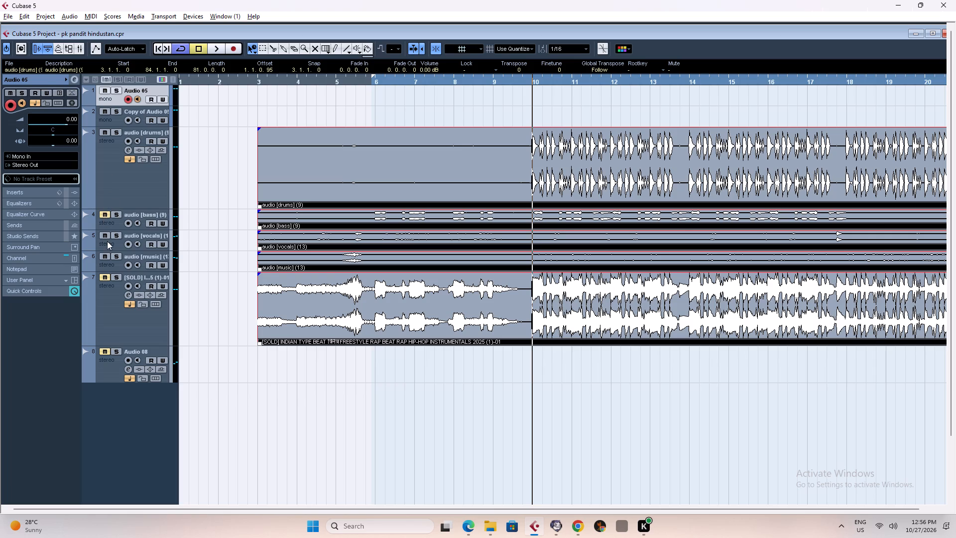
left_click(107, 241)
left_click(103, 235)
left_click(106, 255)
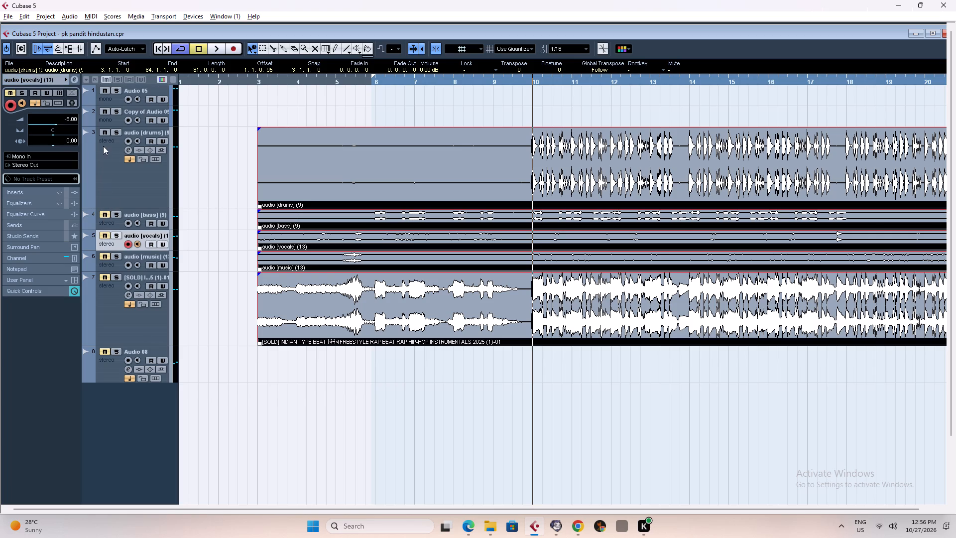
left_click(102, 136)
left_click(103, 278)
Play the original beat from bar 10 and examine how its hits line up with the bar lines.
key("space")
key("h")
key("h")
key("h")
key("h")
key("h")
key("h")
key("h")
key("h")
key("h")
key("h")
key("h")
key("h")
key("h")
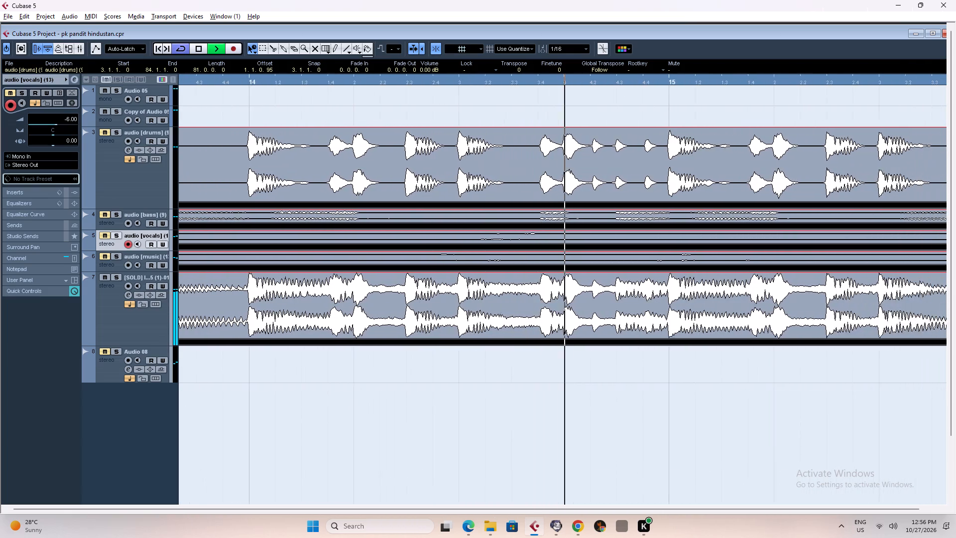
key("space")
type("g")
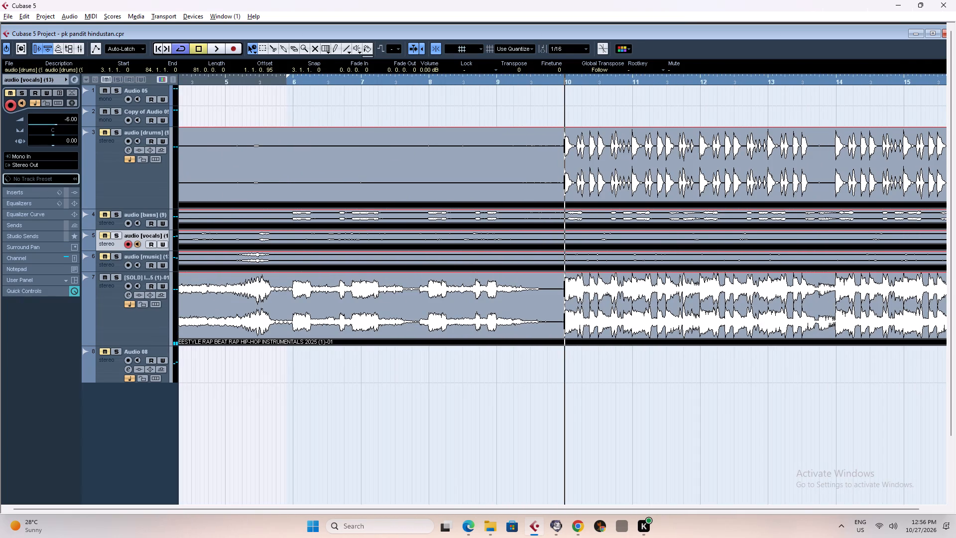
key("h")
key("h")
key("h")
key("h")
key("h")
key("h")
key("h")
key("h")
key("h")
key("h")
key("h")
key("h")
key("h")
key("h")
key("h")
Set the left and right locators so the cycle range covers only bar 10, from bar line 10 to 11.
key("g")
key("g")
key("g")
key("g")
key("g")
key("g")
key("g")
key("g")
key("g")
key("g")
key("g")
key("g")
key("g")
key("g")
key("g")
key("g")
key("g")
key("g")
key("g")
key("g")
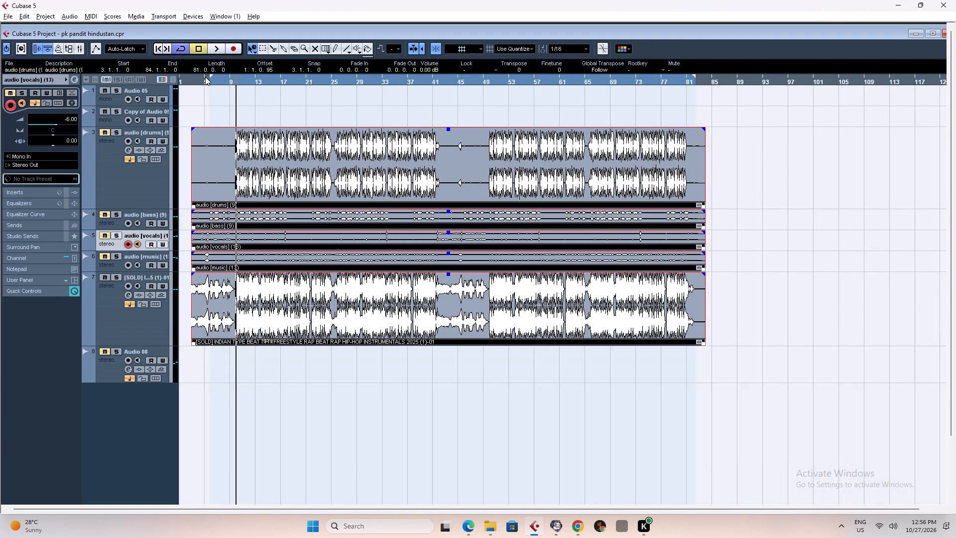
left_click_drag(210, 77, 229, 85)
left_click_drag(229, 85, 235, 86)
left_click_drag(695, 78, 246, 105)
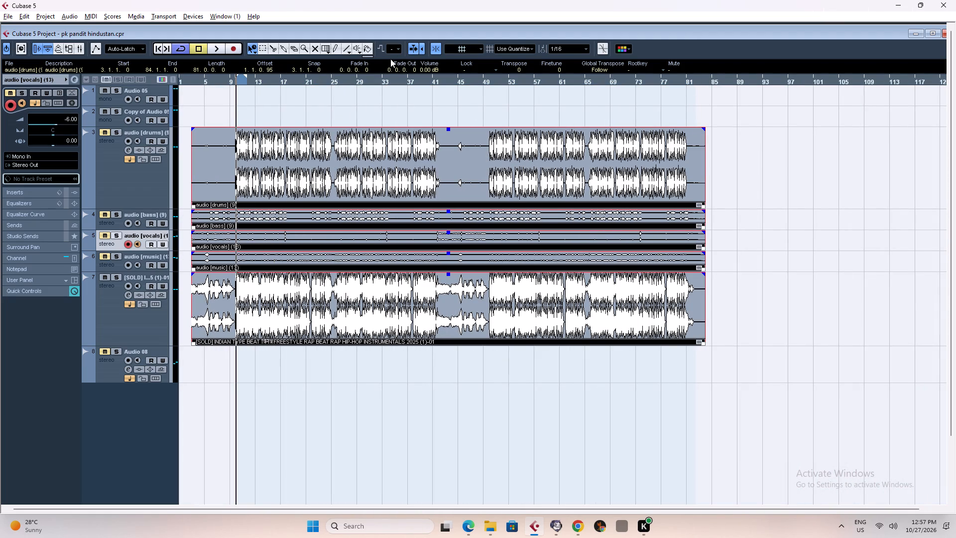
key("h")
key("h")
key("h")
key("h")
key("h")
key("h")
key("h")
key("h")
key("h")
key("h")
key("h")
key("h")
key("h")
key("h")
key("h")
key("h")
key("h")
key("h")
key("h")
key("h")
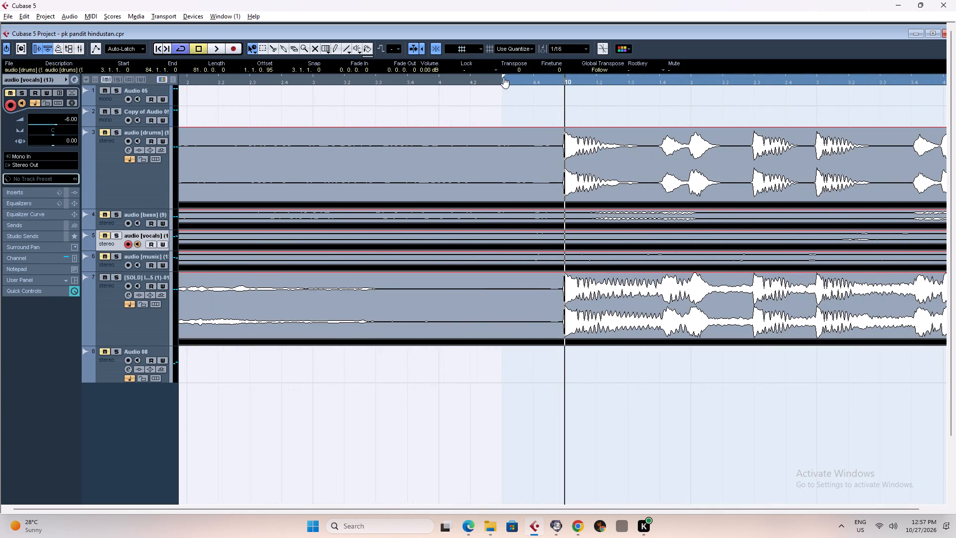
left_click_drag(503, 77, 562, 88)
key("g")
key("g")
key("g")
key("g")
key("g")
key("g")
key("g")
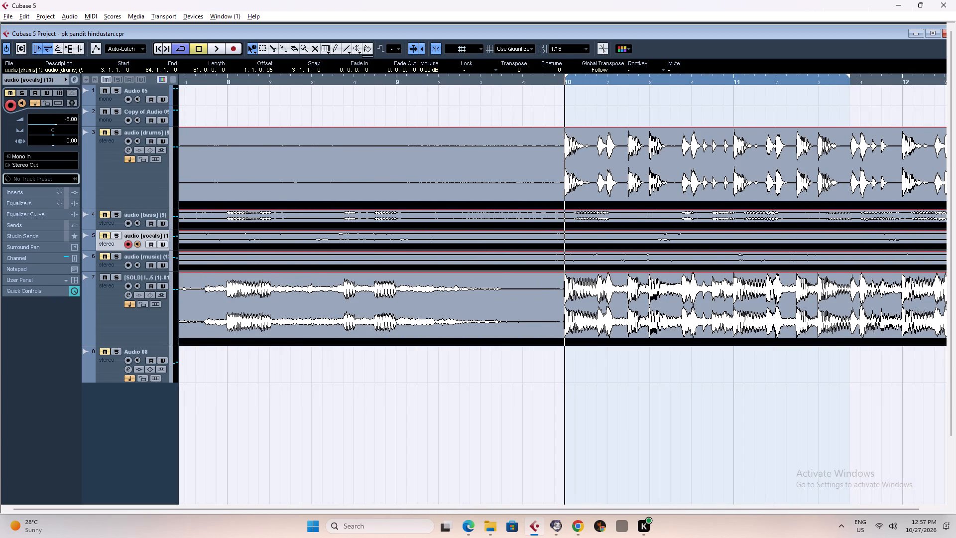
left_click_drag(800, 76, 706, 100)
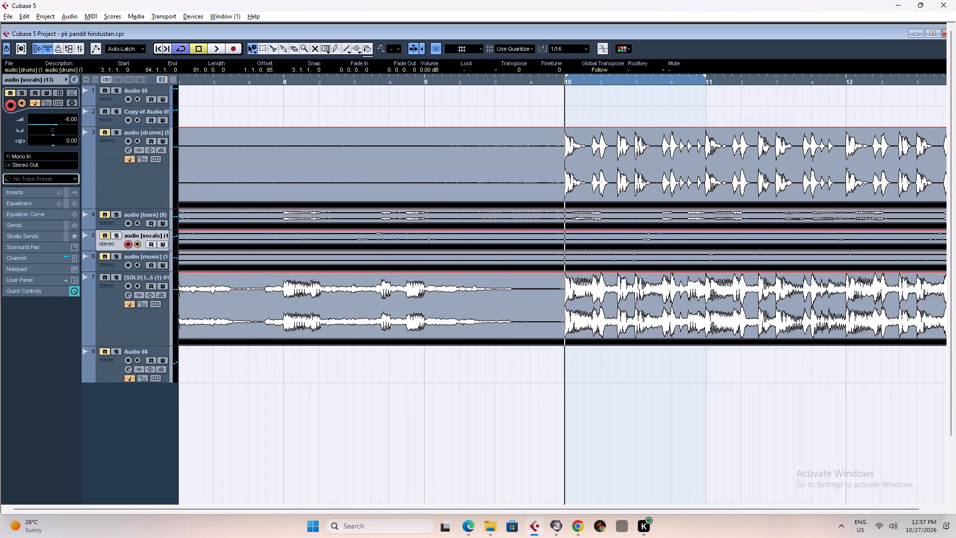
Play the one-bar cycle at bar 10 with the original beat and examine its loop timing against the grid.
key("space")
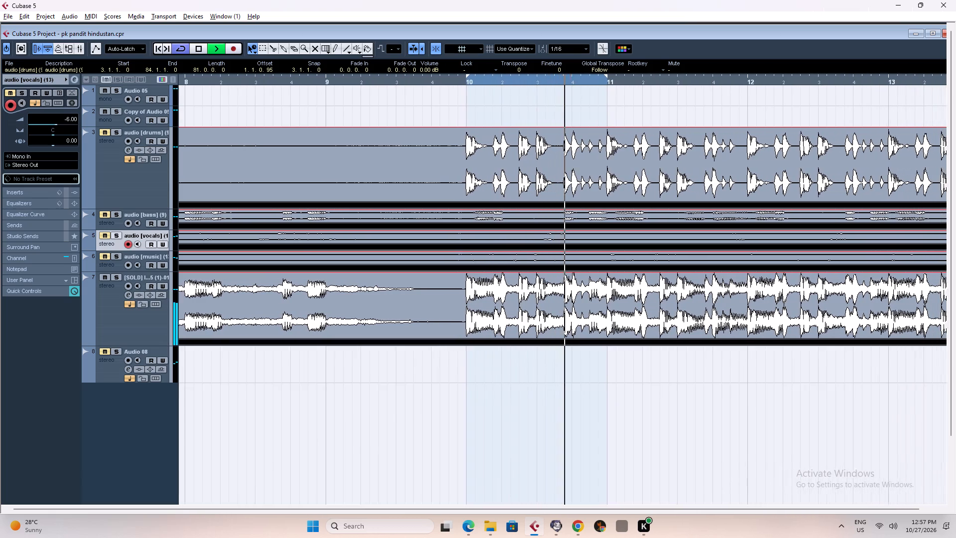
key("h")
key("h")
key("h")
key("h")
key("h")
key("h")
key("h")
key("h")
key("h")
key("h")
key("h")
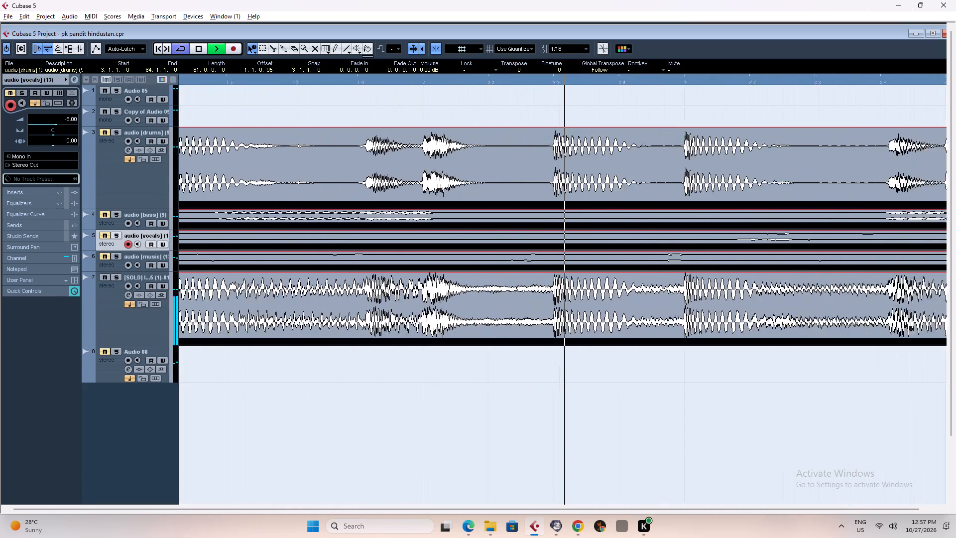
key("g")
key("g")
key("g")
key("g")
key("g")
key("g")
key("g")
key("g")
key("g")
key("g")
key("g")
key("g")
key("g")
key("g")
key("g")
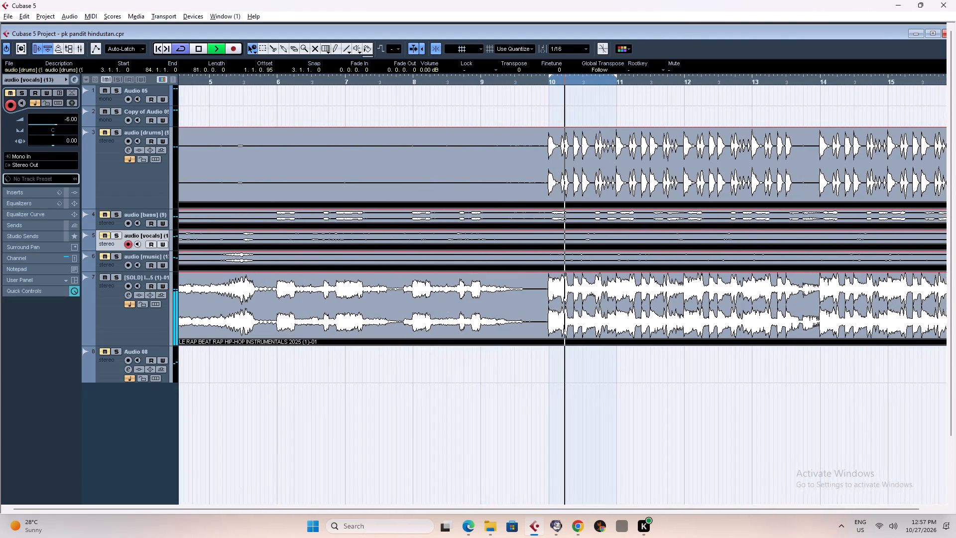
key("space")
Extend the cycle range by moving the right locator to bar 13, keeping its start at bar 10.
left_click_drag(630, 75, 663, 88)
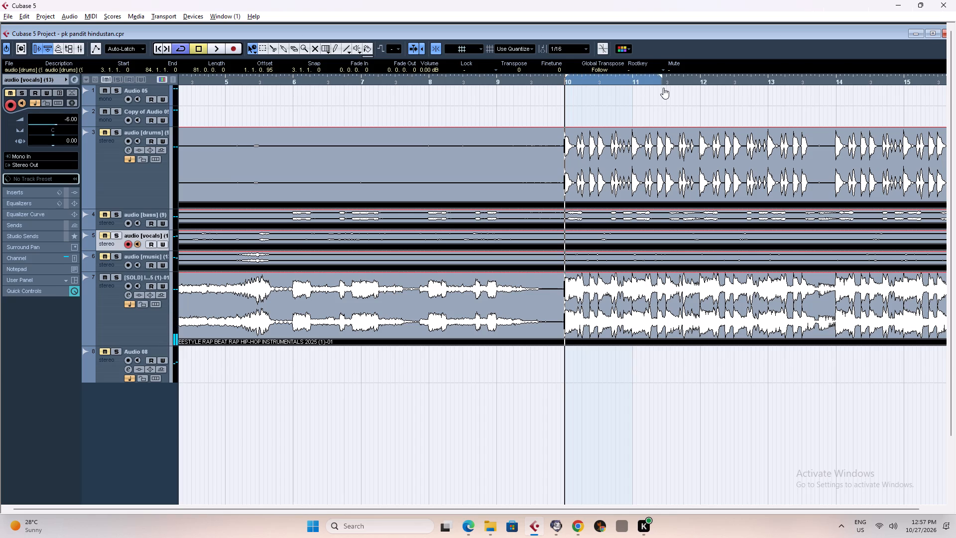
left_click_drag(663, 88, 769, 91)
Play the original beat within the bar 10 to 13 range and examine its hits against the beat grid.
key("space")
key("h")
key("h")
key("h")
key("h")
key("h")
key("h")
key("h")
key("h")
key("h")
key("h")
key("h")
key("h")
key("h")
key("h")
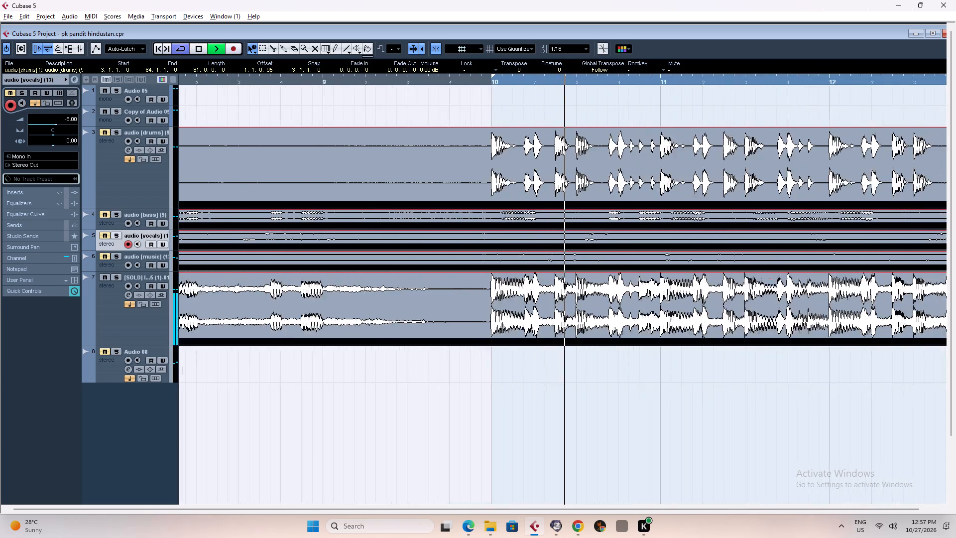
key("g")
key("space")
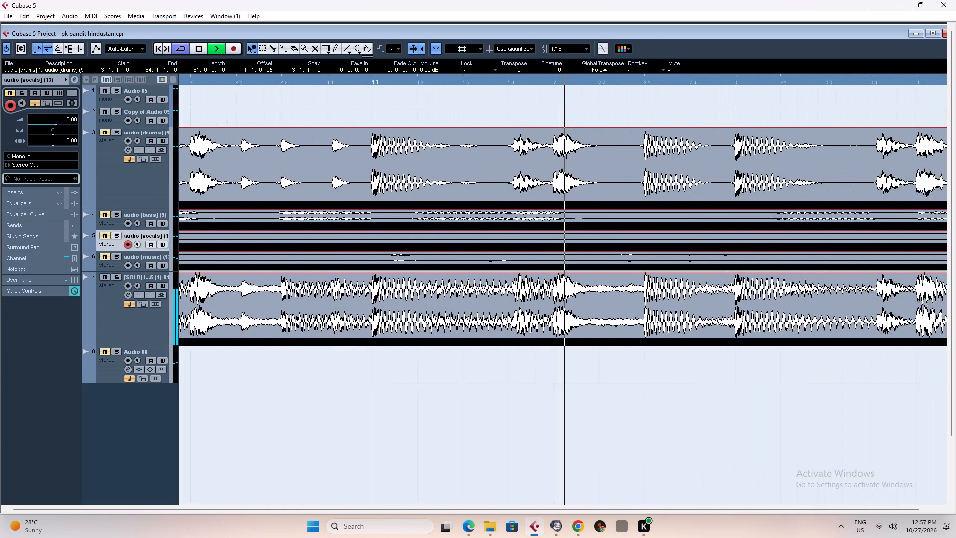
left_click(839, 81)
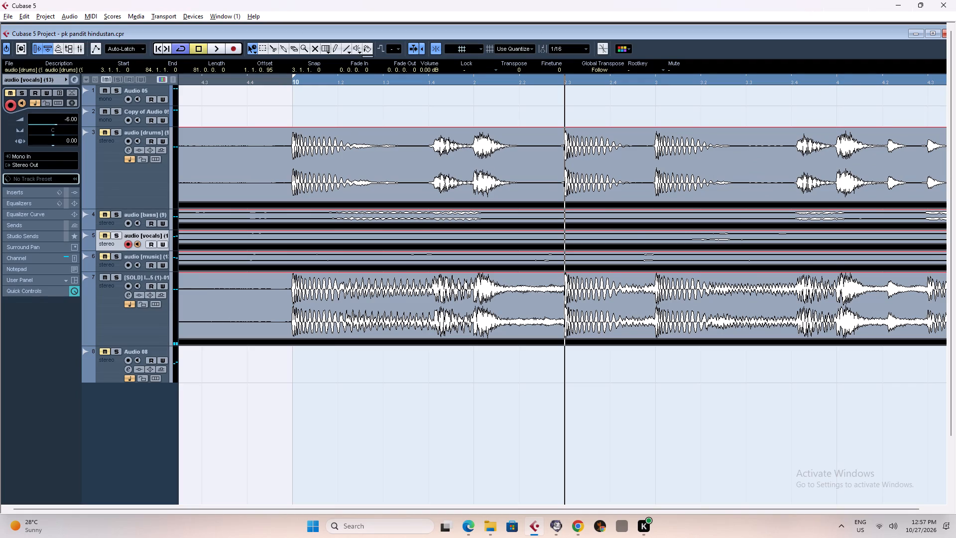
left_click(648, 83)
key("space")
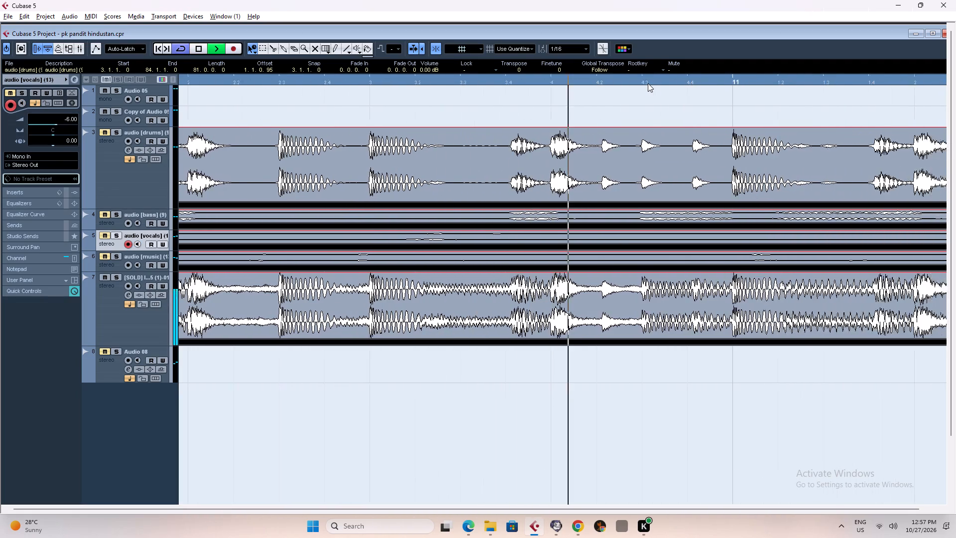
key("space")
key("g")
key("g")
key("g")
key("g")
key("g")
key("g")
key("g")
key("g")
key("g")
key("g")
key("g")
key("g")
key("g")
key("g")
key("g")
key("g")
key("g")
key("g")
key("g")
key("g")
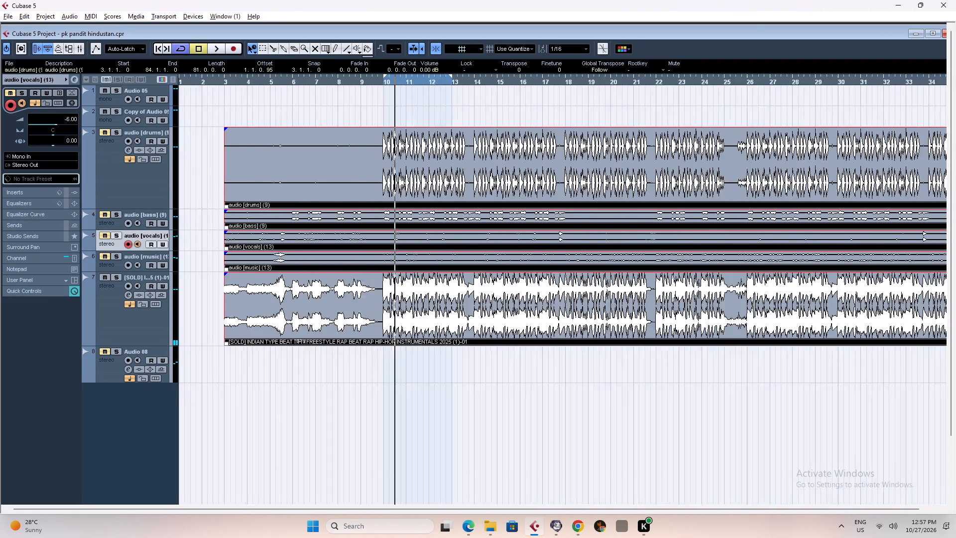
left_click(678, 393)
left_click(377, 117)
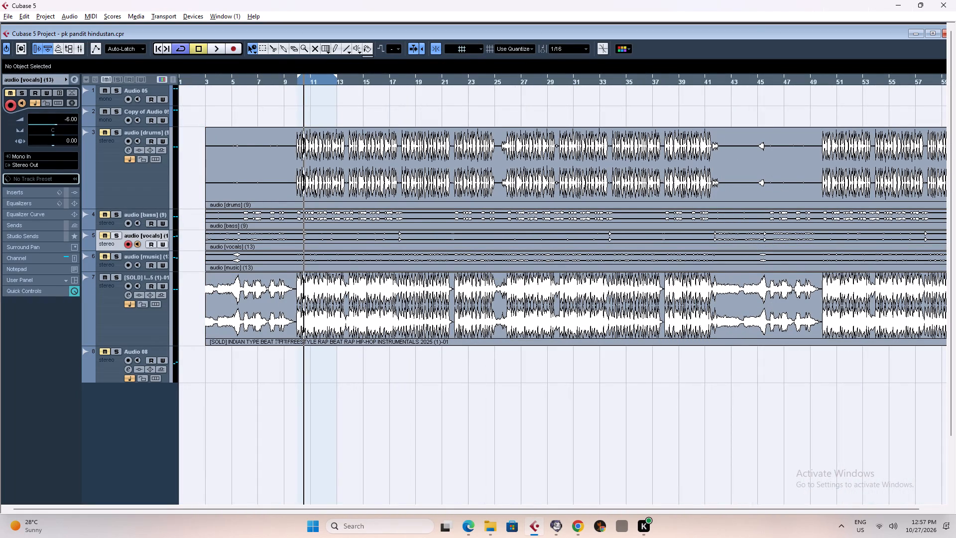
Mute the original beat track and unmute the music, vocals, bass and drums stem tracks, with brief playback checks.
left_click(198, 78)
key("space")
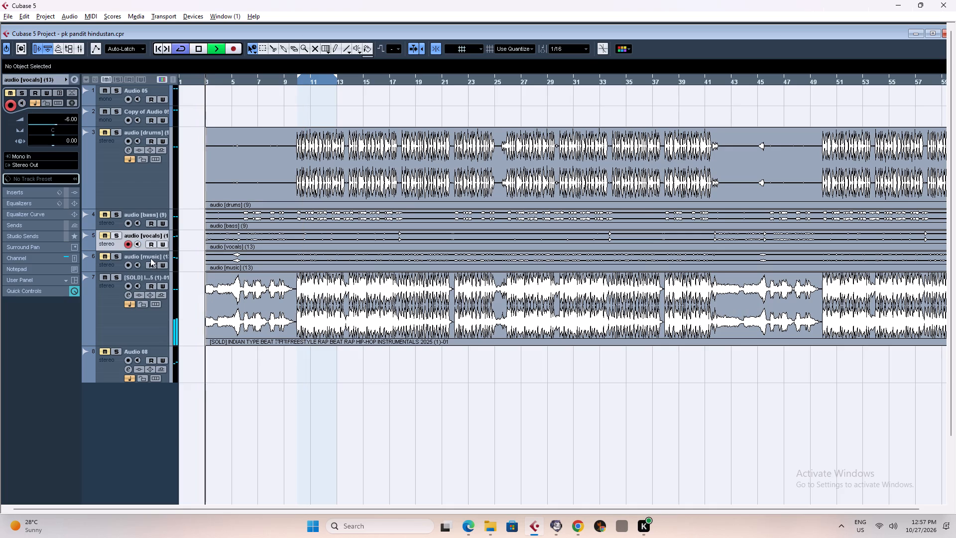
key("space")
left_click(106, 276)
left_click(108, 255)
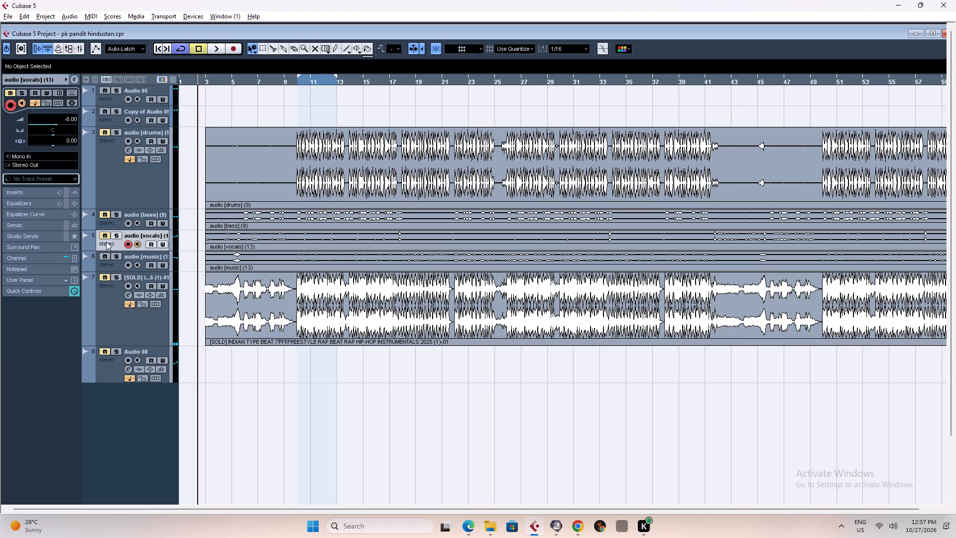
left_click(106, 239)
left_click(105, 220)
left_click(102, 213)
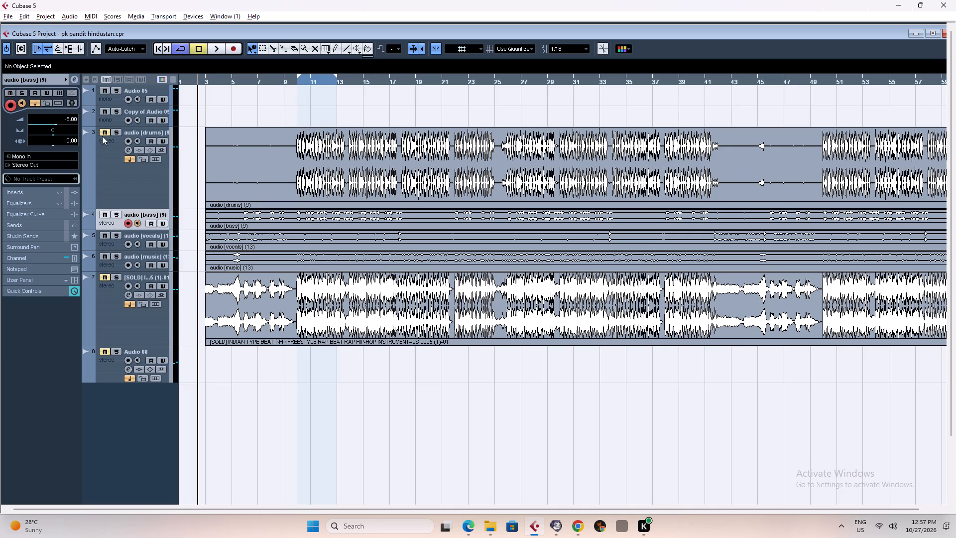
left_click(101, 133)
key("space")
key("space")
Save the project.
key("ctrl+s")
Play the stems from about bar 9 and examine how the drum hits from bar 10 line up with the grid.
left_click(288, 83)
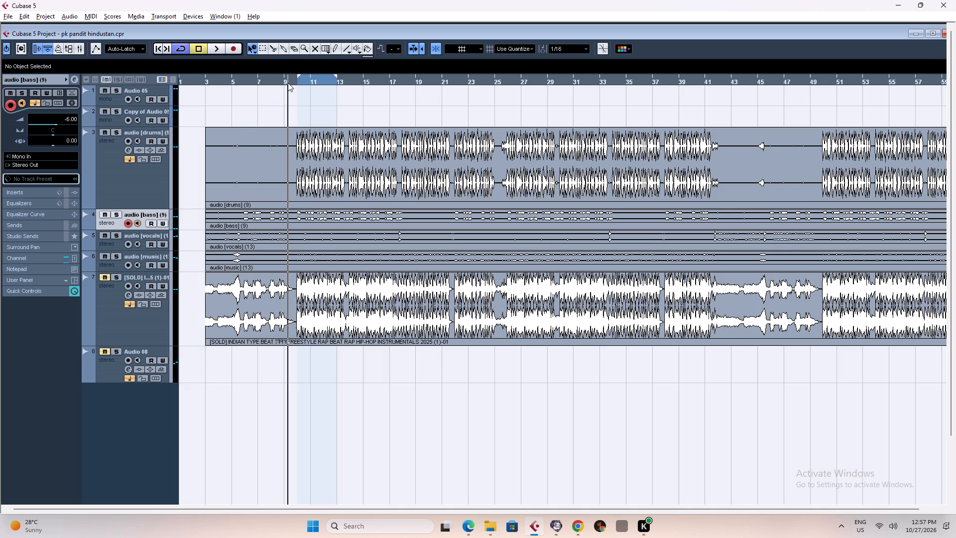
key("space")
key("h")
key("h")
key("h")
key("h")
key("h")
key("h")
key("h")
key("h")
key("h")
key("h")
key("h")
key("h")
key("h")
key("h")
key("h")
key("h")
key("h")
key("h")
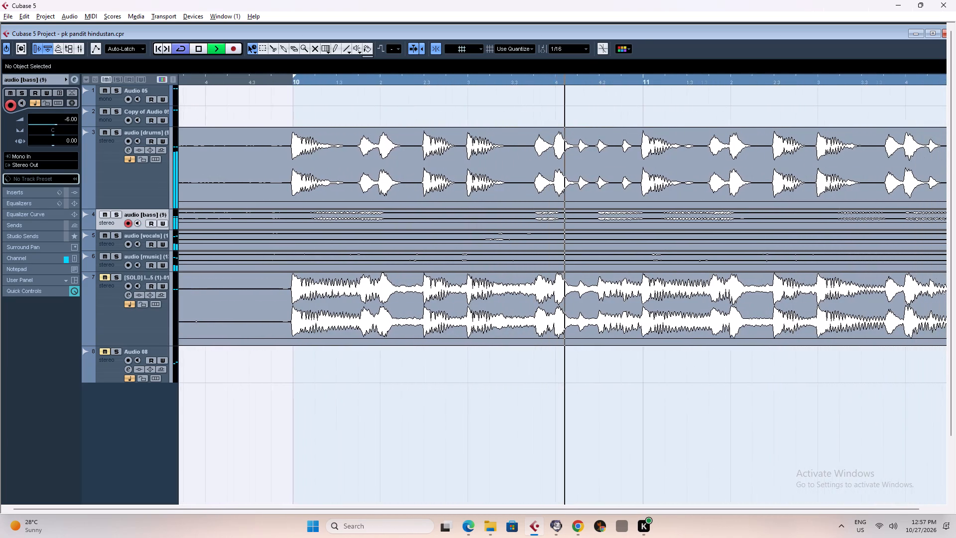
key("space")
Examine the alignment of the drum hit at bar line 27 up close and play the stems from there.
type("g")
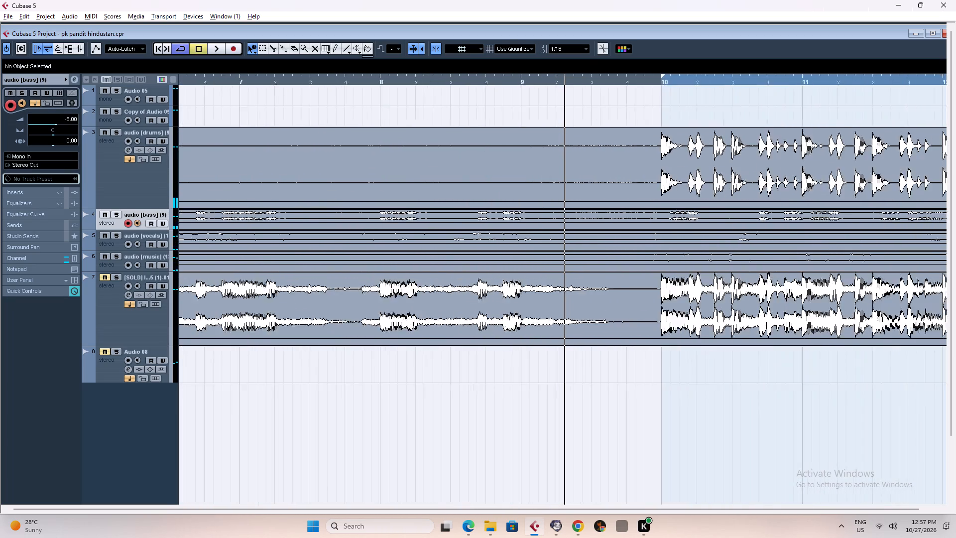
left_click(463, 79)
key("h")
key("h")
key("h")
key("h")
key("h")
key("h")
key("h")
key("h")
key("h")
key("h")
key("h")
key("h")
key("h")
key("h")
key("h")
key("h")
key("h")
key("h")
key("h")
key("h")
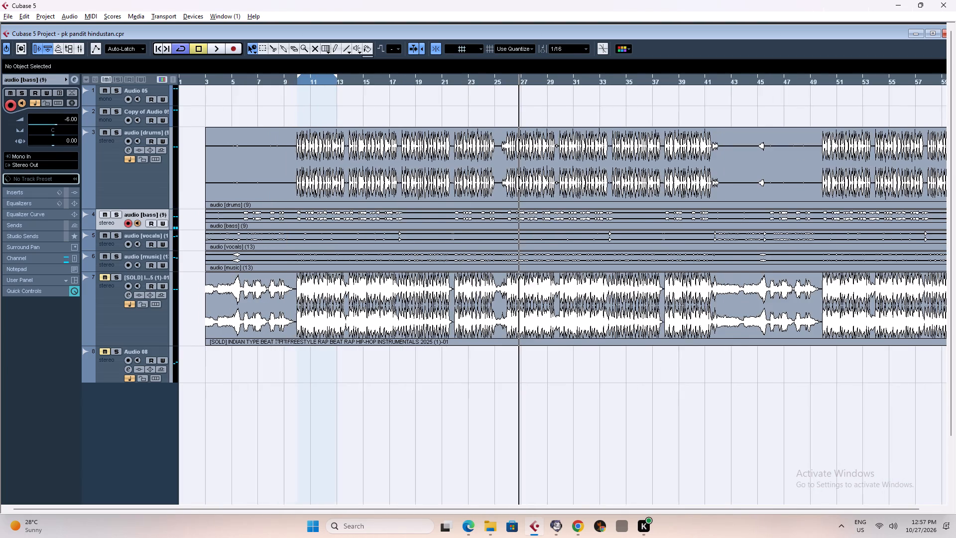
key("g")
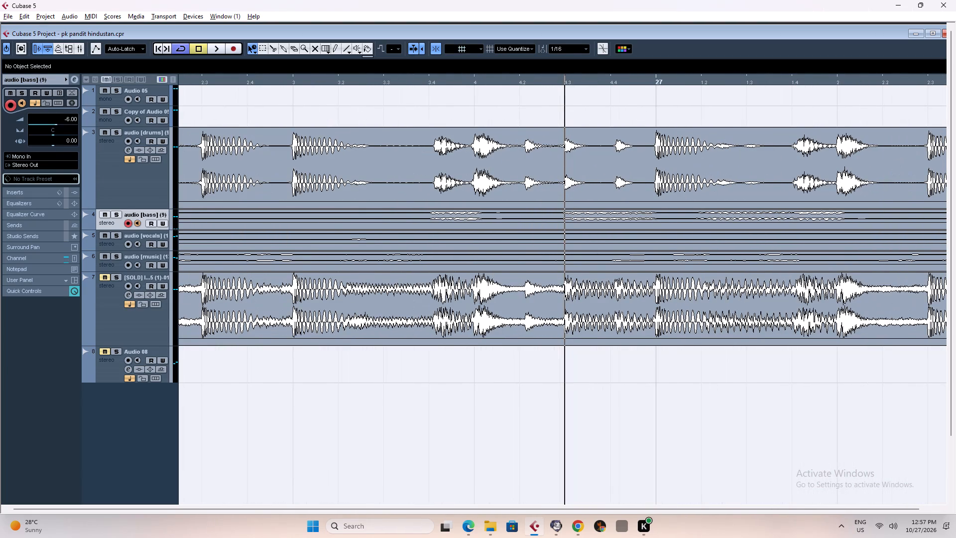
left_click(656, 80)
key("h")
key("h")
key("h")
key("h")
key("h")
key("h")
key("h")
key("h")
key("h")
key("h")
key("h")
key("h")
key("h")
key("h")
key("h")
key("h")
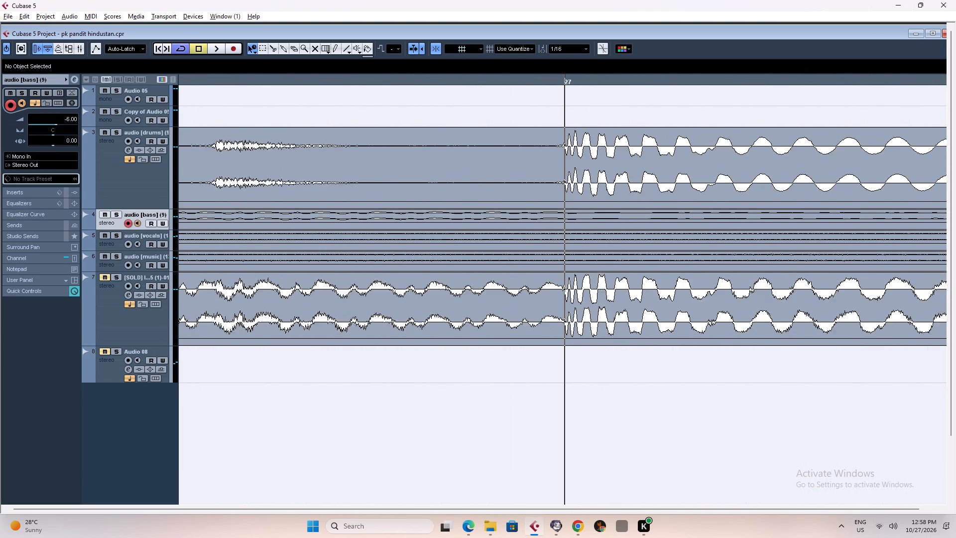
key("space")
type("hg")
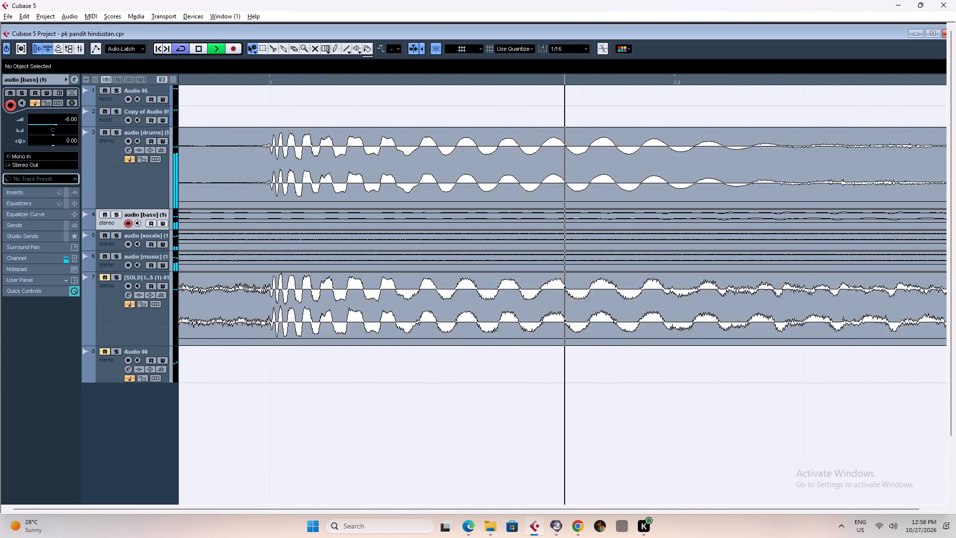
key("space")
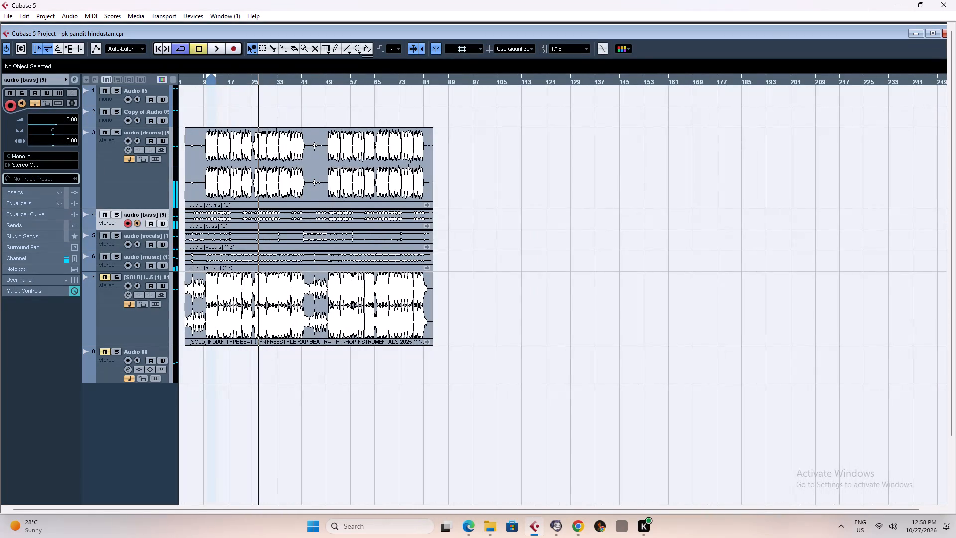
Record a take on the Audio 05 track over the stems from position 5.2.4 to about bar 12.
left_click(110, 102)
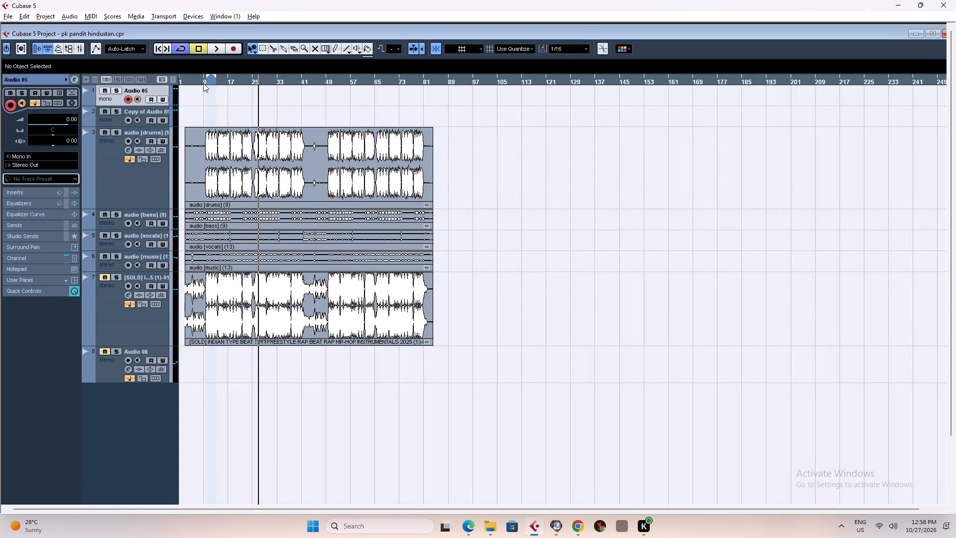
left_click(203, 83)
key("h")
key("h")
key("h")
key("h")
key("h")
key("h")
key("h")
key("h")
key("h")
key("h")
key("h")
key("h")
key("h")
key("h")
key("h")
key("h")
key("h")
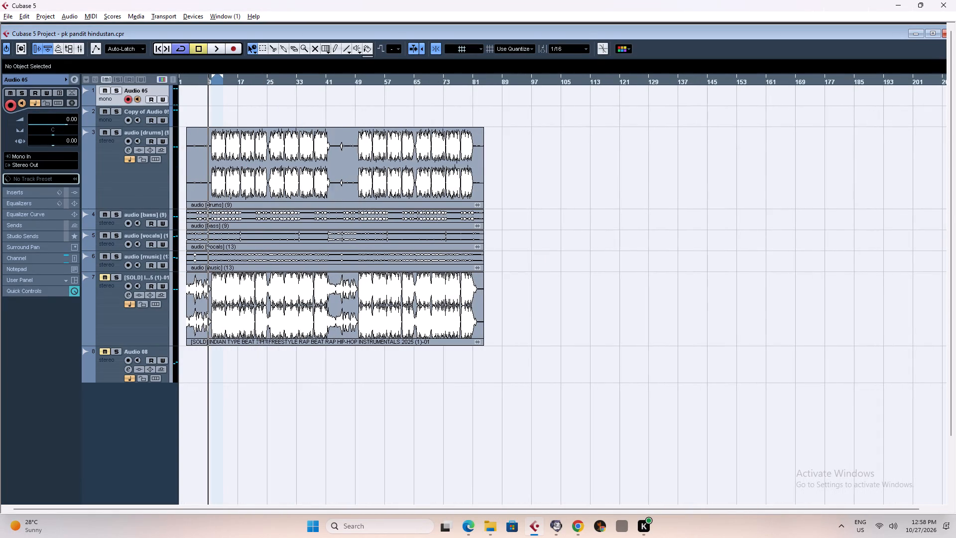
left_click(322, 79)
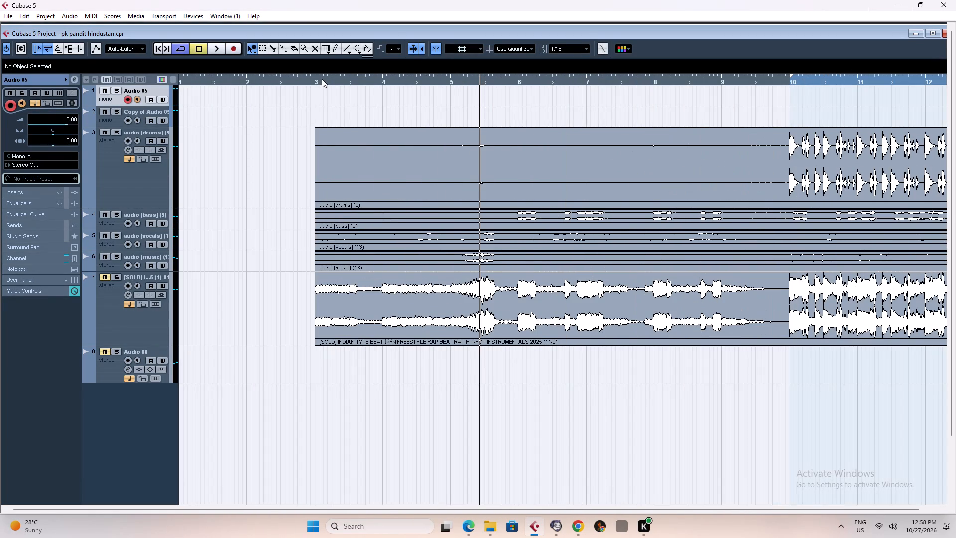
key("asterisk")
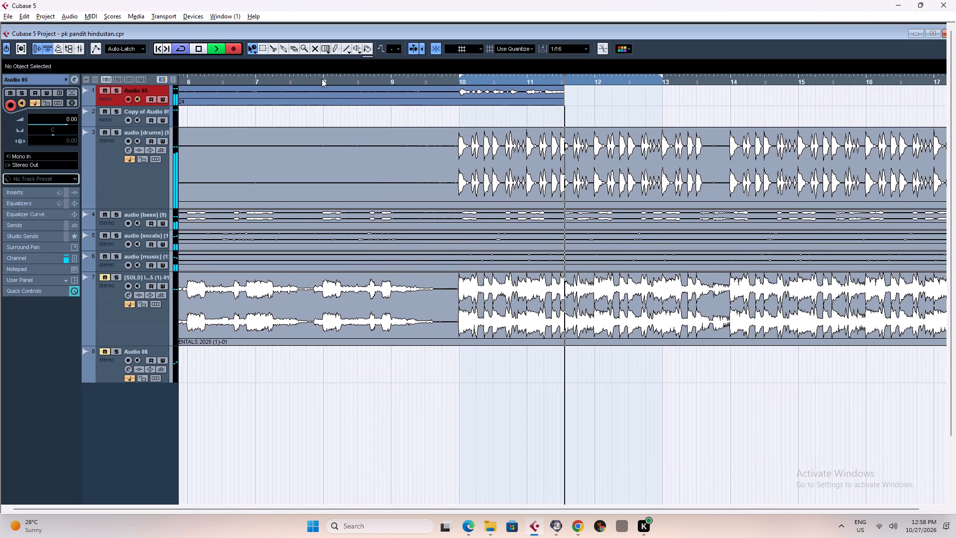
key("space")
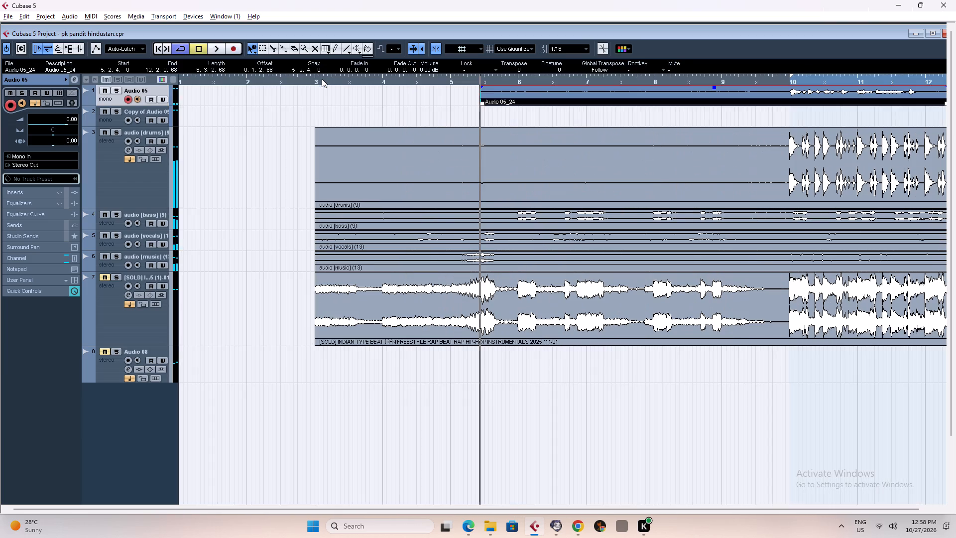
Play back the recorded take on the Audio 05 track from about bar 9 and examine its timing against the drums.
key("space")
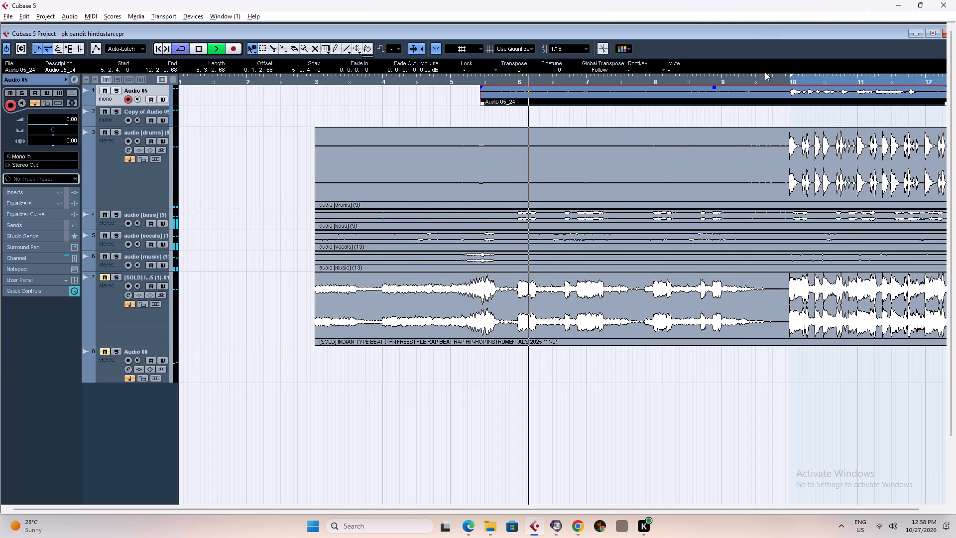
left_click(747, 77)
key("g")
key("g")
key("g")
key("g")
key("g")
key("g")
key("g")
key("g")
key("g")
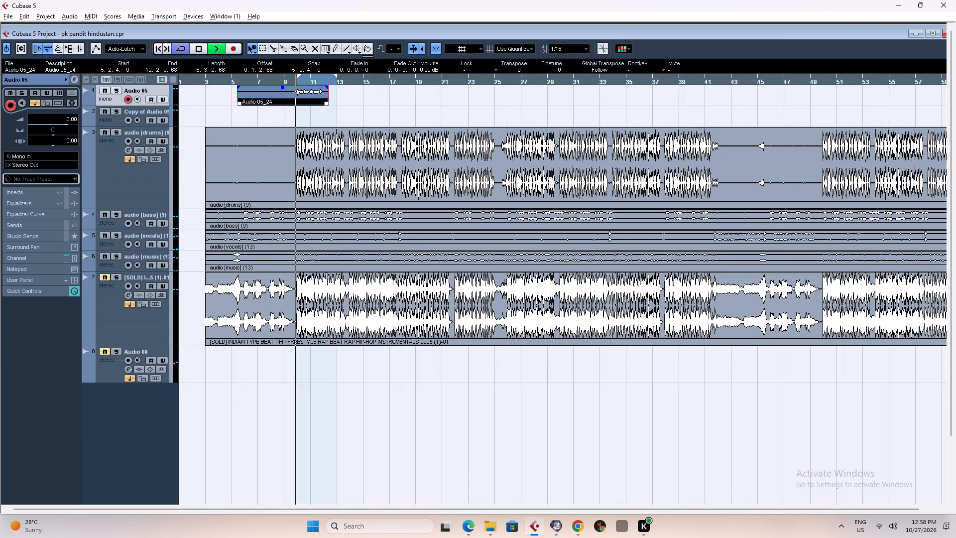
key("h")
key("h")
key("h")
key("h")
key("h")
key("h")
key("h")
key("h")
key("h")
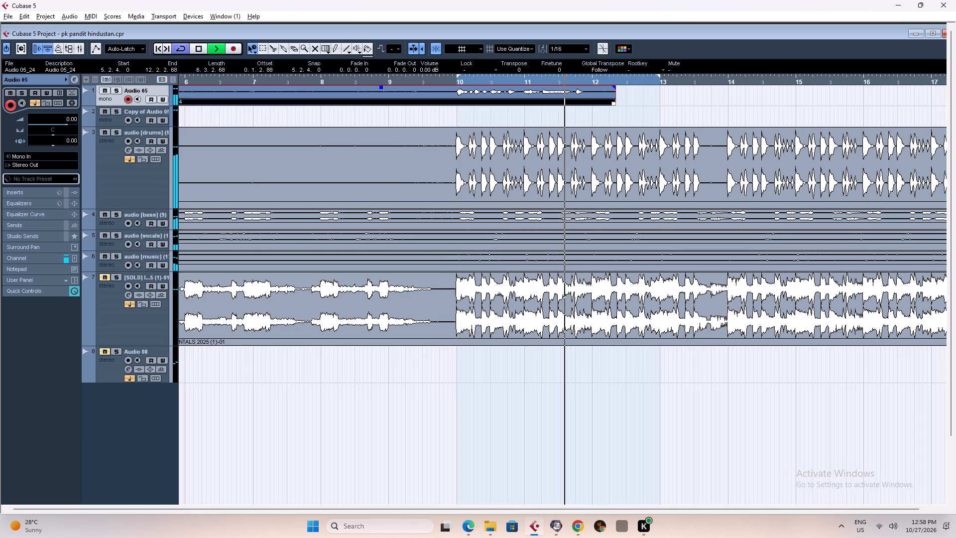
key("space")
key("space")
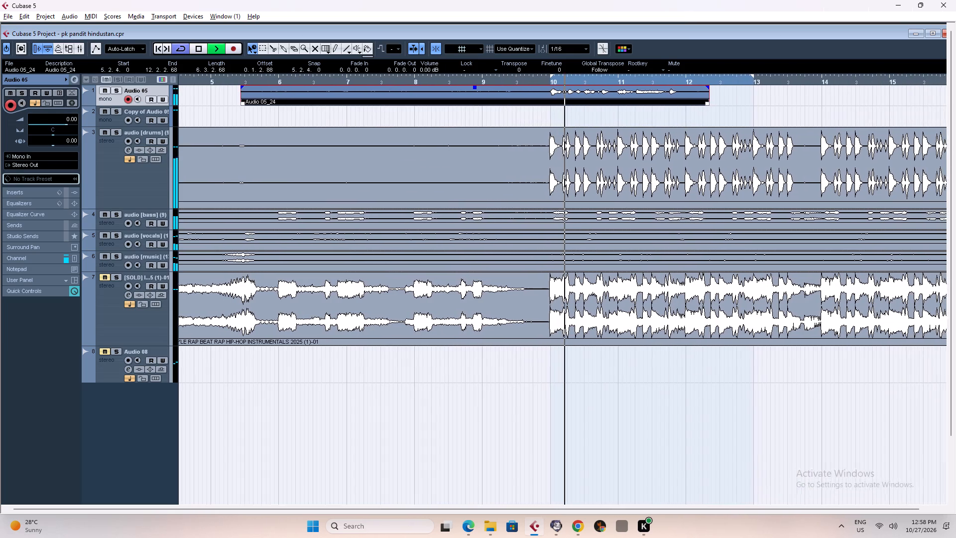
Check the channel levels in the Mixer during playback, stop the playback and close the Mixer.
key("F2")
key("F2")
key("F3")
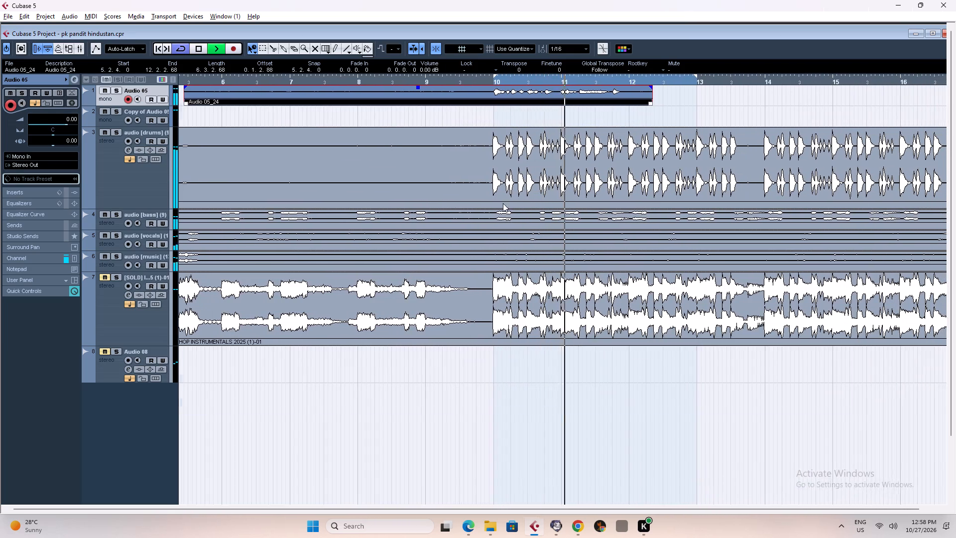
key("space")
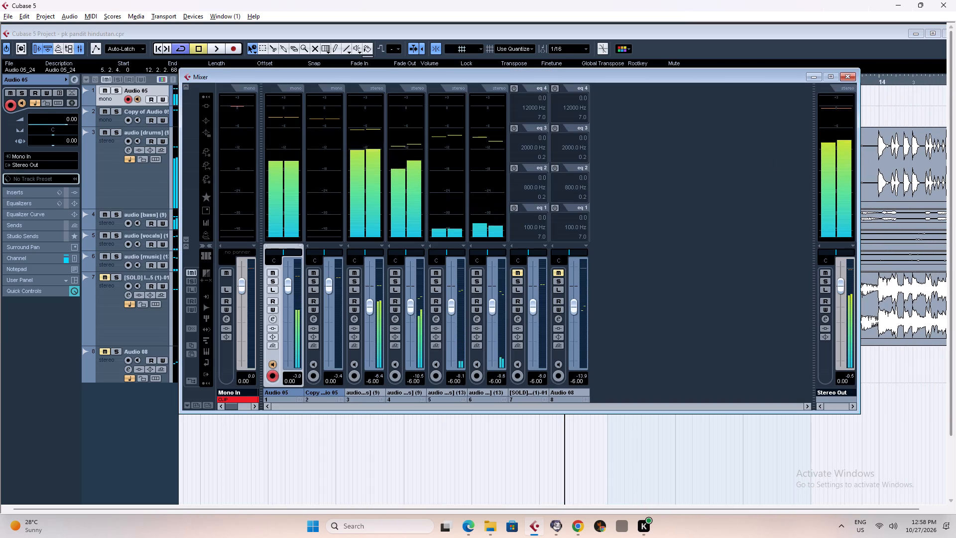
left_click(850, 80)
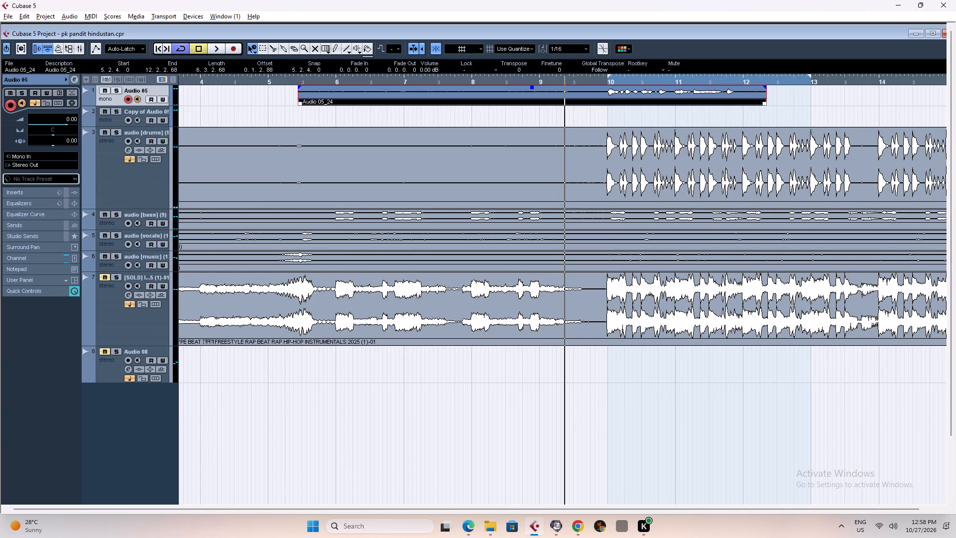
Delete the take recorded on the Audio 05 track.
key("Delete")
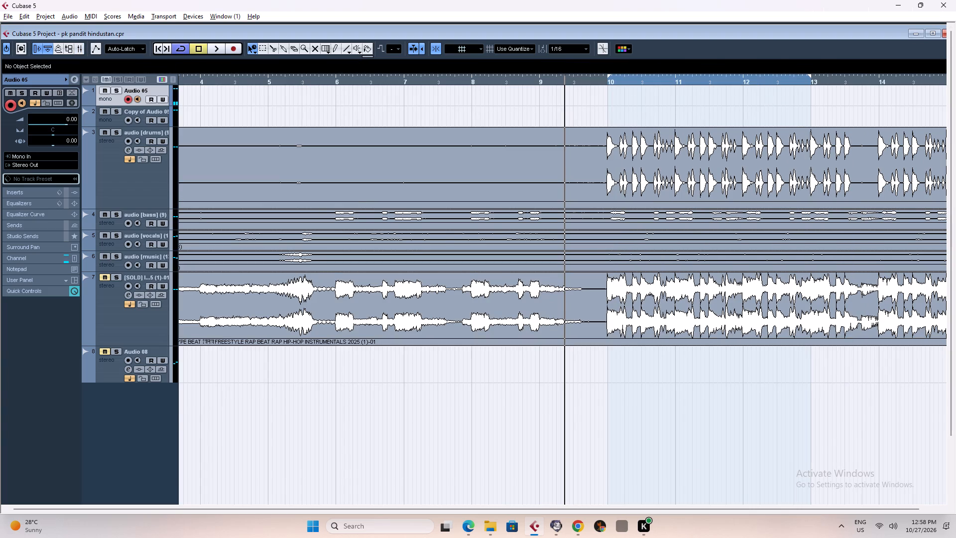
Set the snap grid to Bar and place the playhead exactly at bar 7.
left_click(401, 81)
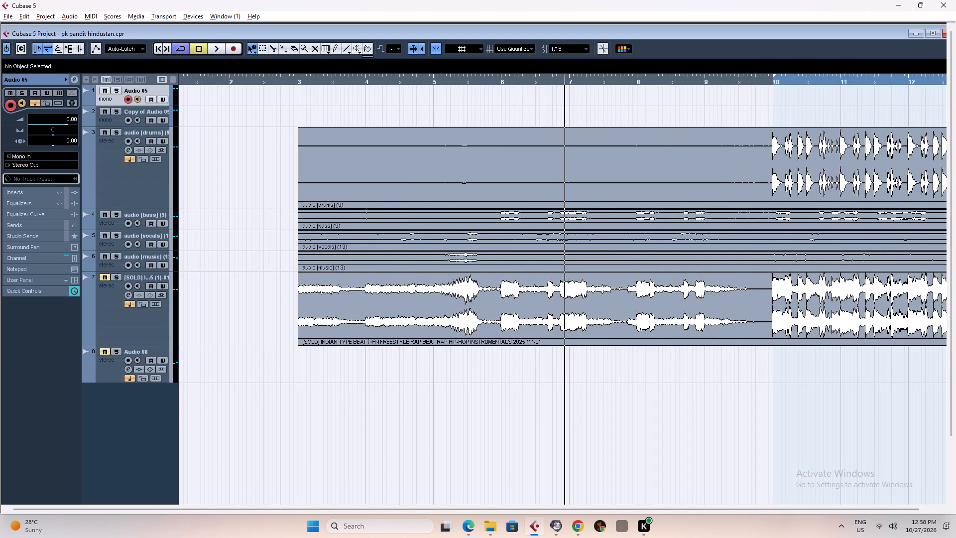
left_click(571, 79)
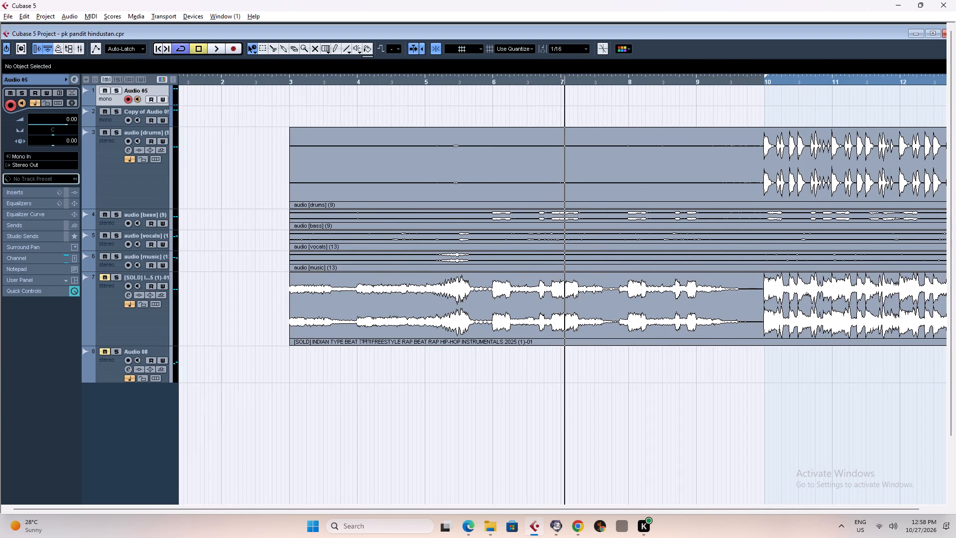
left_click(509, 49)
left_click(523, 59)
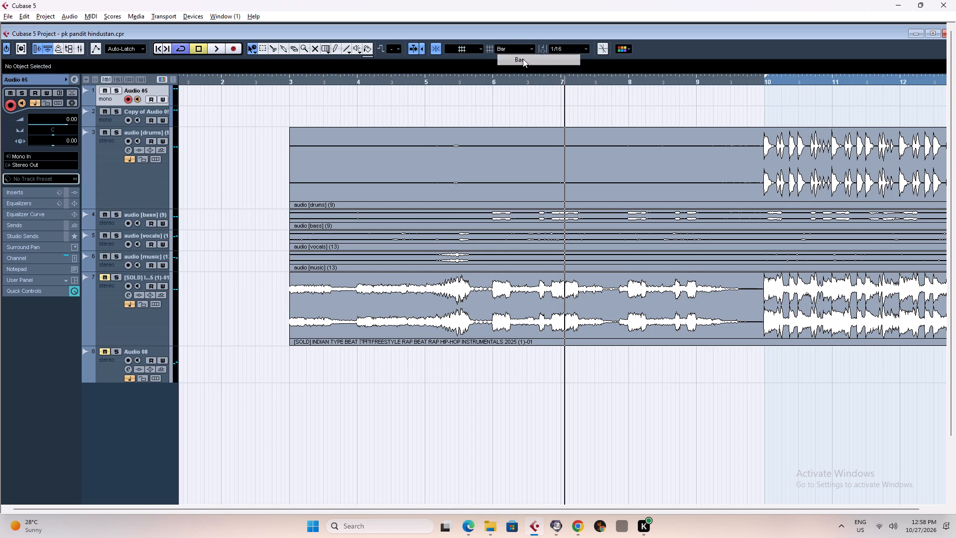
left_click(561, 82)
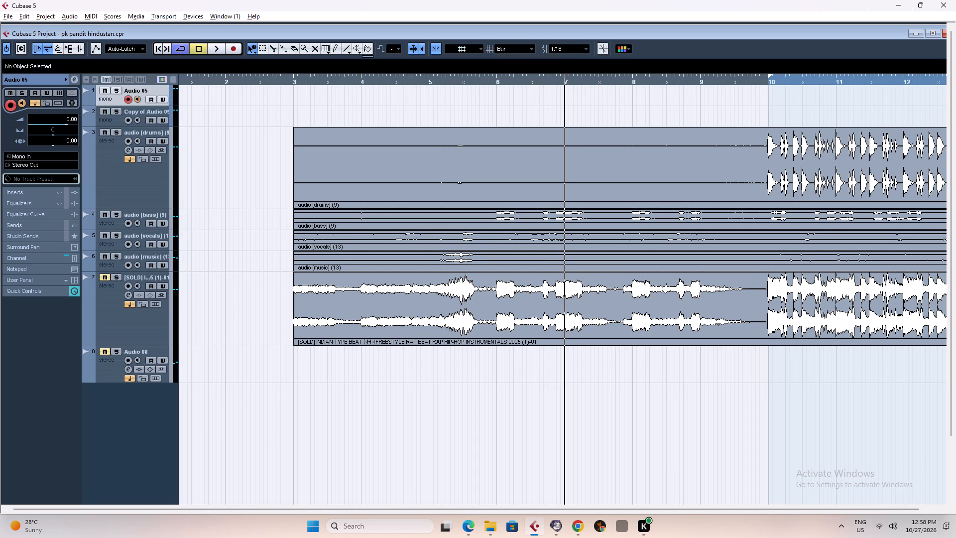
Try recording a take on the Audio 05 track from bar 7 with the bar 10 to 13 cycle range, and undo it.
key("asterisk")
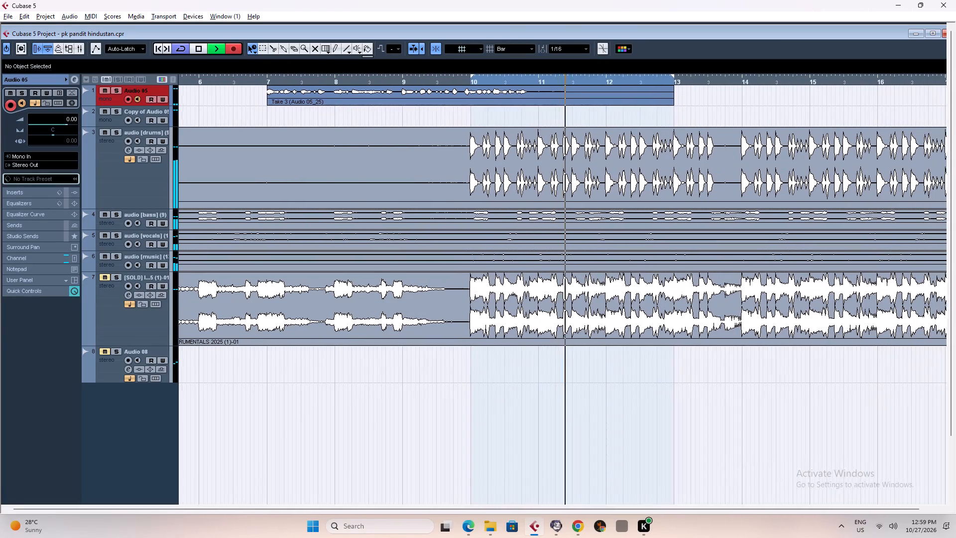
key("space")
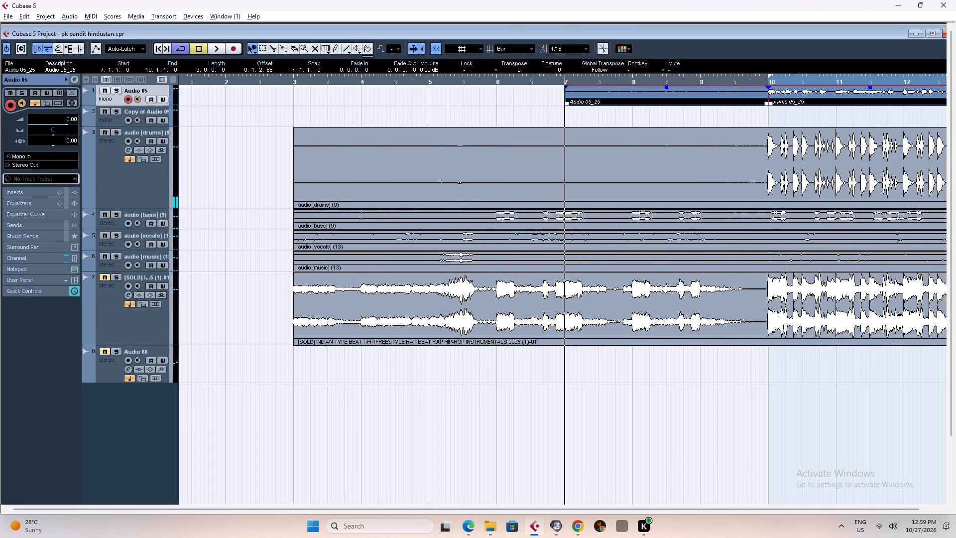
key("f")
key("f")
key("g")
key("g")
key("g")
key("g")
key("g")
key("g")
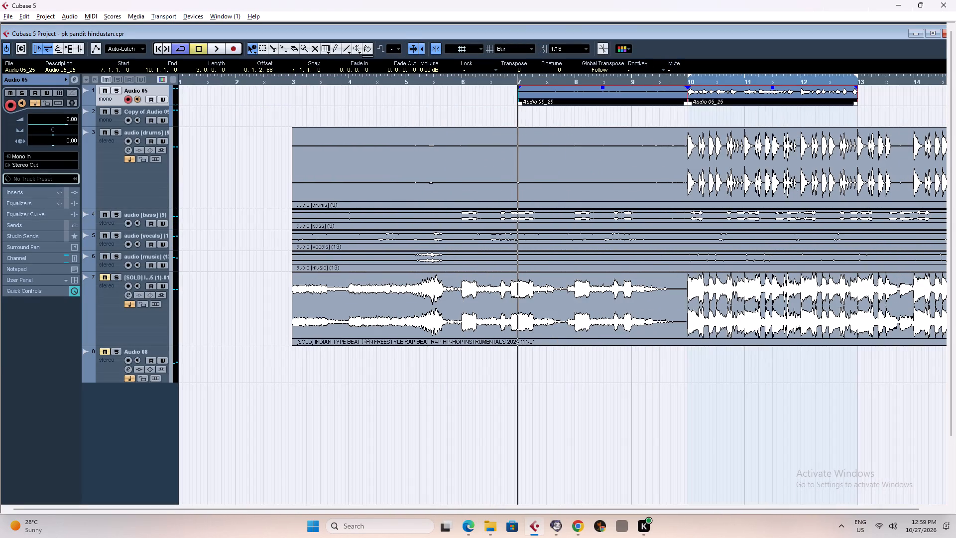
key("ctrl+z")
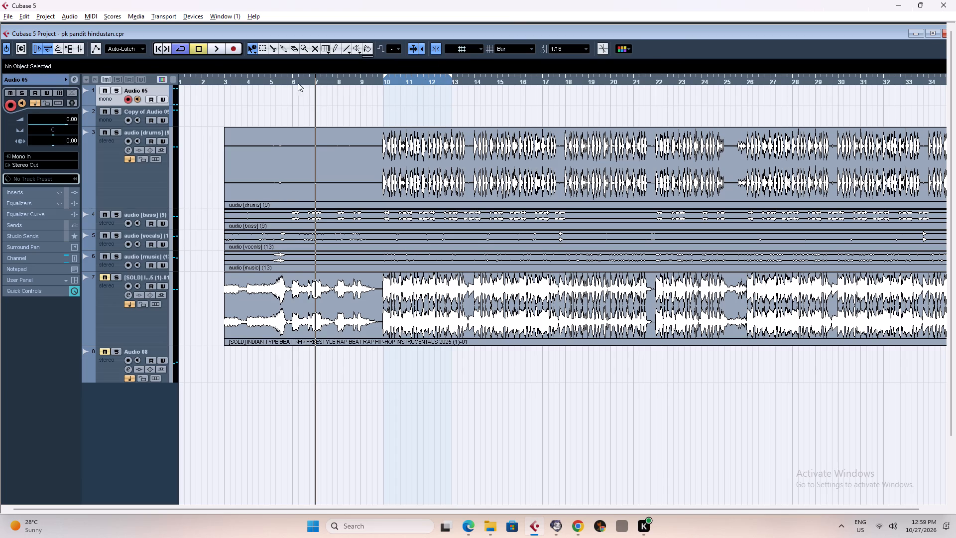
Collapse the cycle range to bar 2 and record a take on the Audio 05 track from bar 7 to about bar 14.
left_click(208, 76)
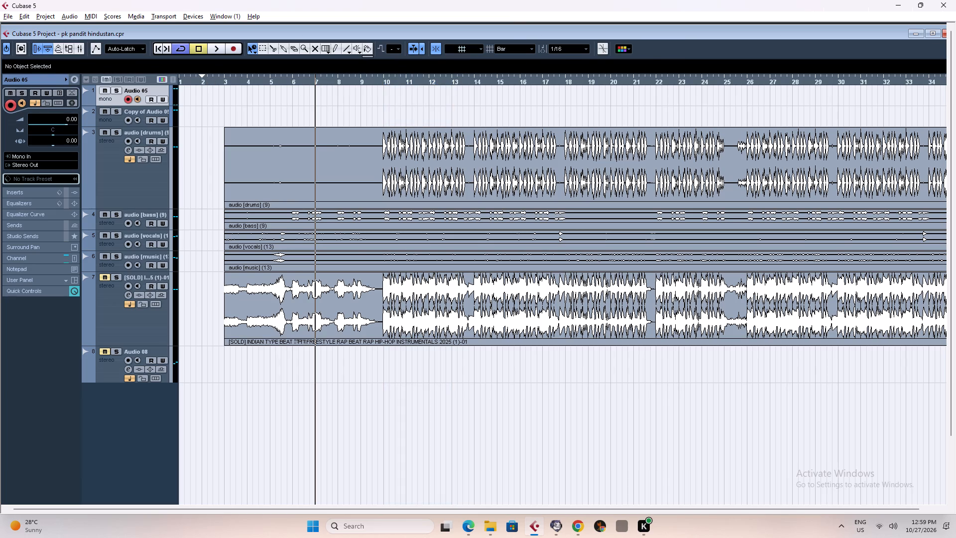
key("asterisk")
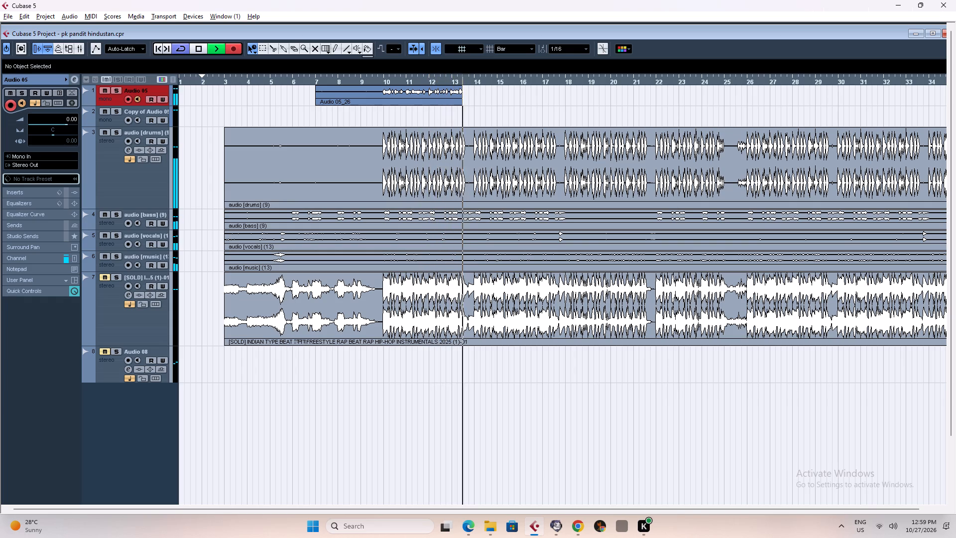
key("space")
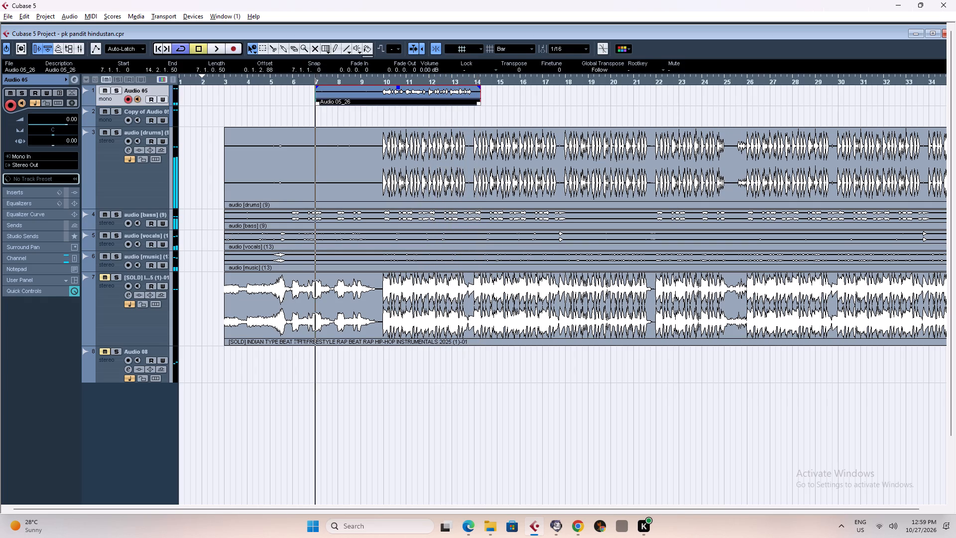
Play back the new Audio 05 take over the stems from bars 7, 10 and 9 to judge its timing.
key("space")
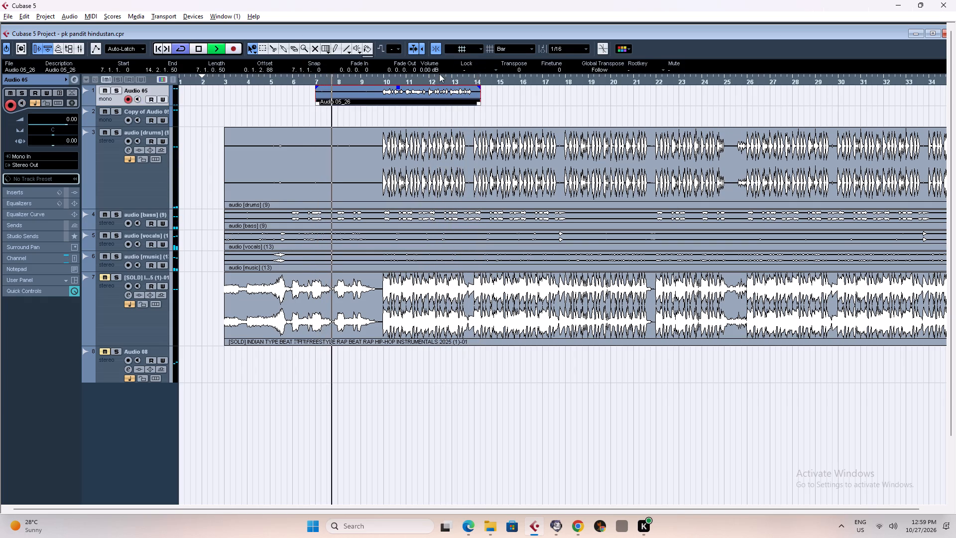
left_click(381, 80)
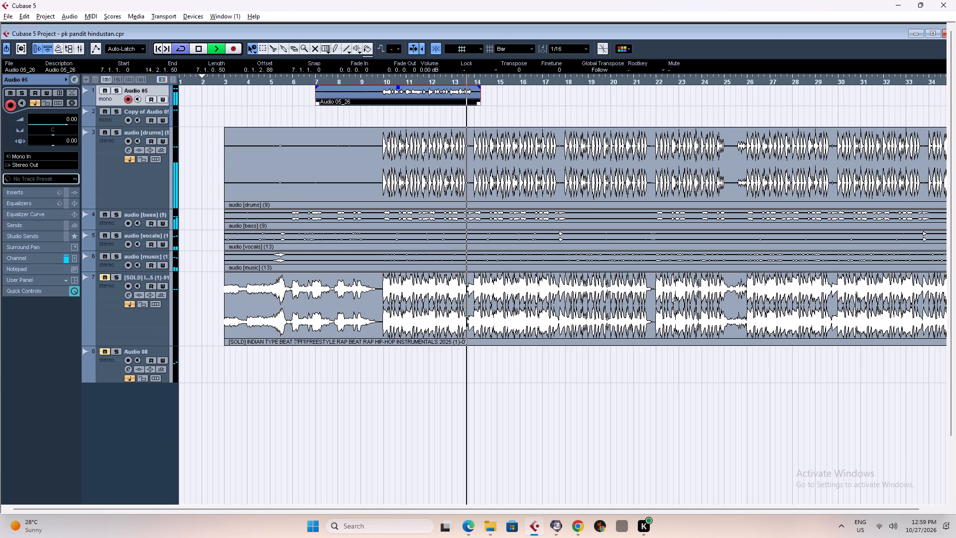
key("space")
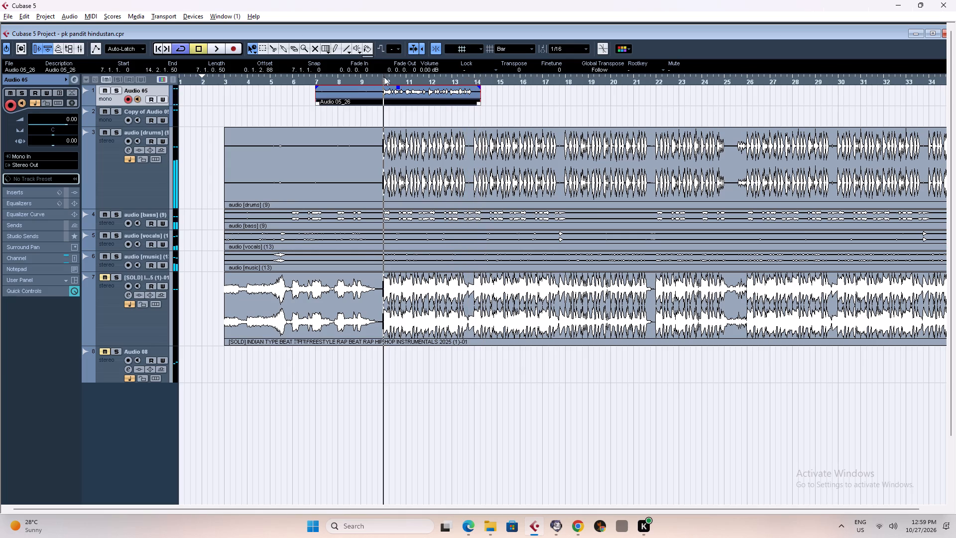
left_click(365, 81)
key("space")
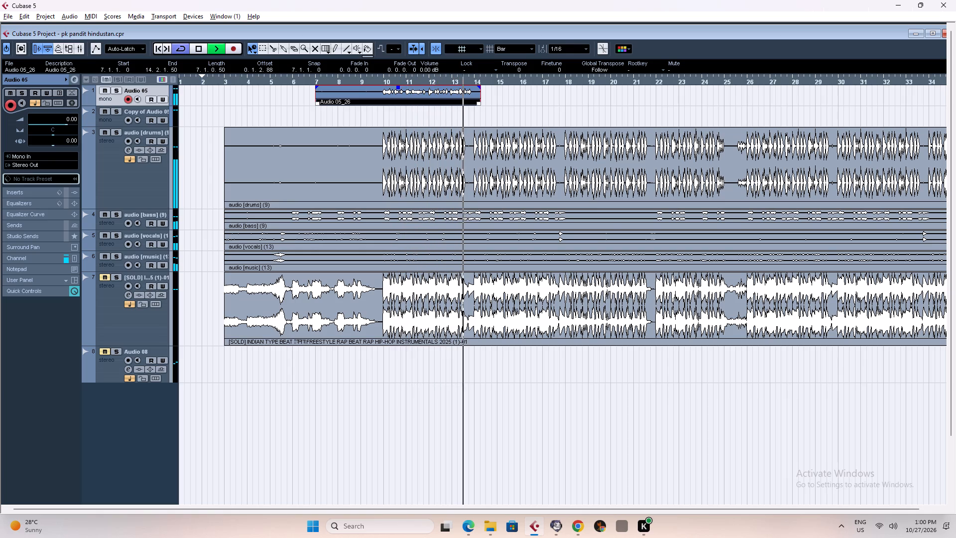
key("space")
key("space")
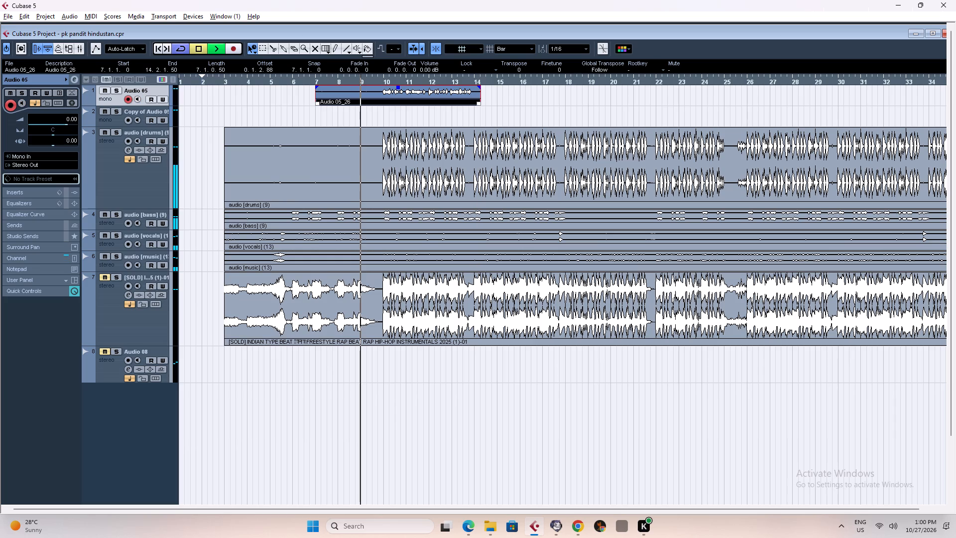
key("space")
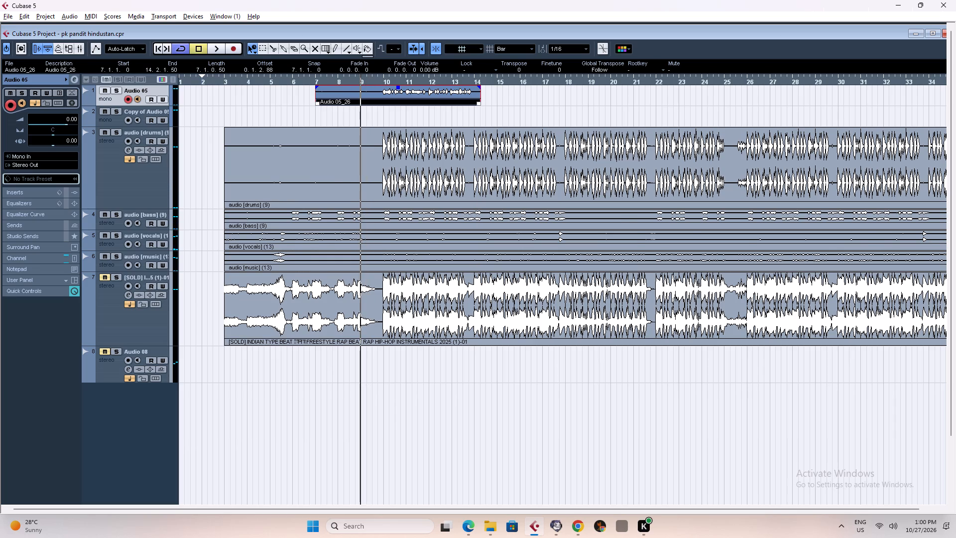
Split the Audio 05 take at bar 9 and delete the part before the cut.
key("h")
key("h")
key("h")
key("h")
key("h")
key("h")
key("h")
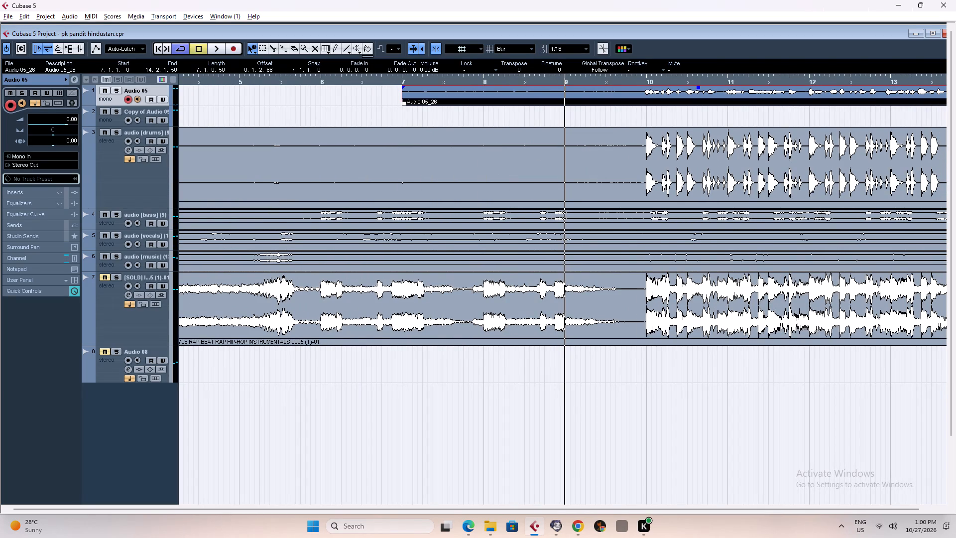
right_click_drag(528, 97, 553, 98)
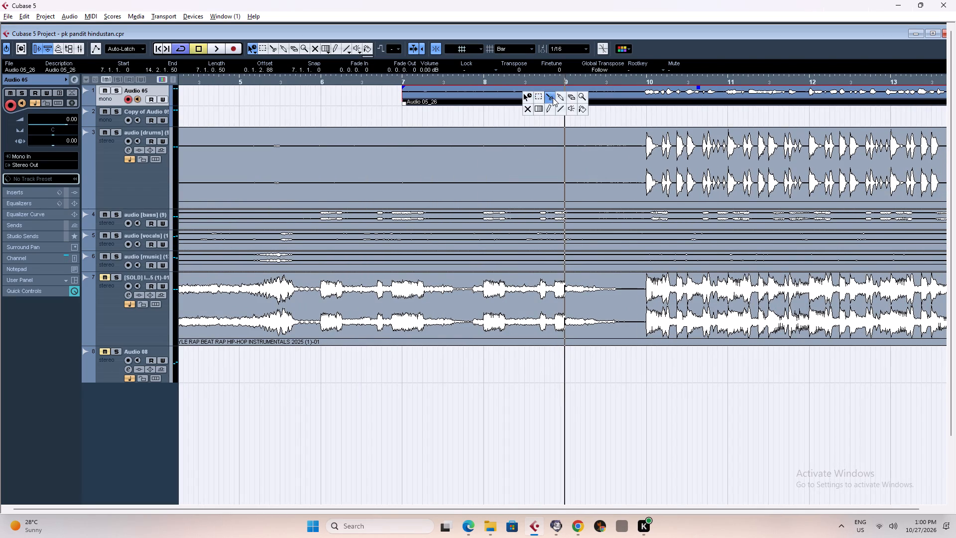
right_click_drag(553, 98, 550, 97)
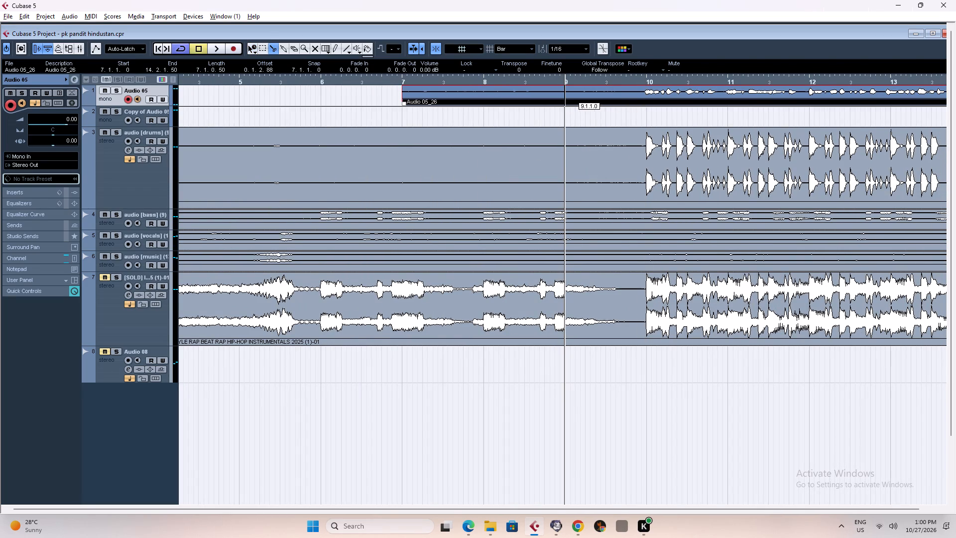
left_click(571, 95)
right_click(531, 96)
left_click(531, 96)
key("Delete")
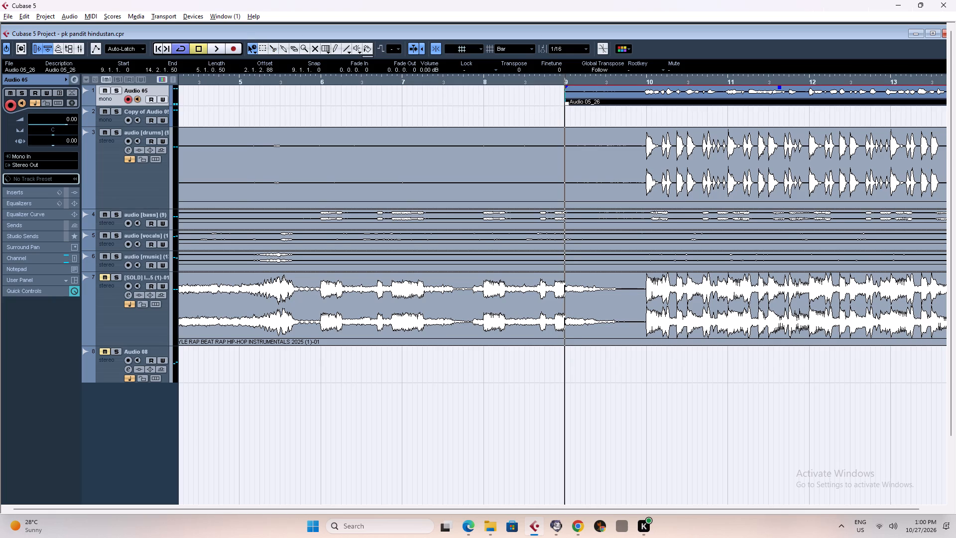
Select the Copy of Audio 05 track and record a take on it over the stems from about bar 10 to bar 16.
key("space")
key("space")
key("space")
left_click(107, 119)
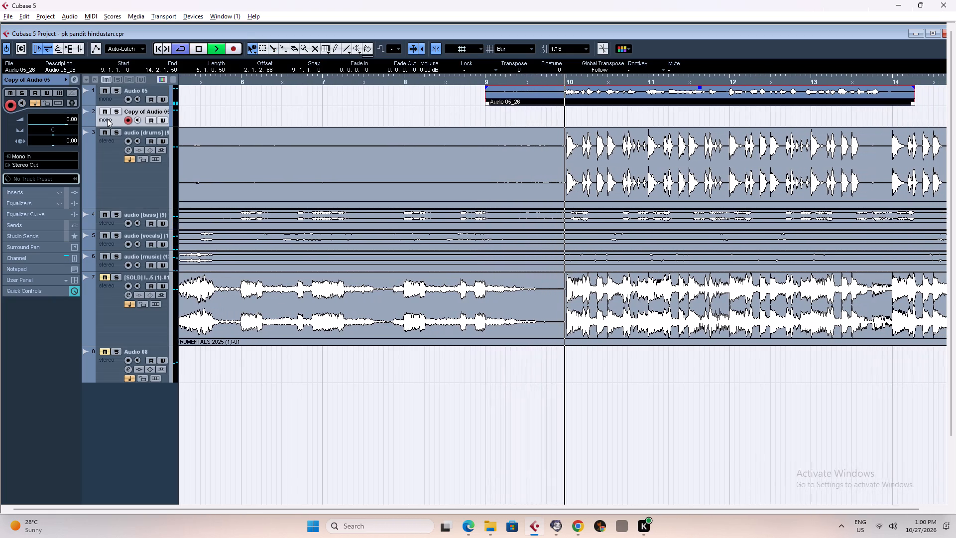
key("asterisk")
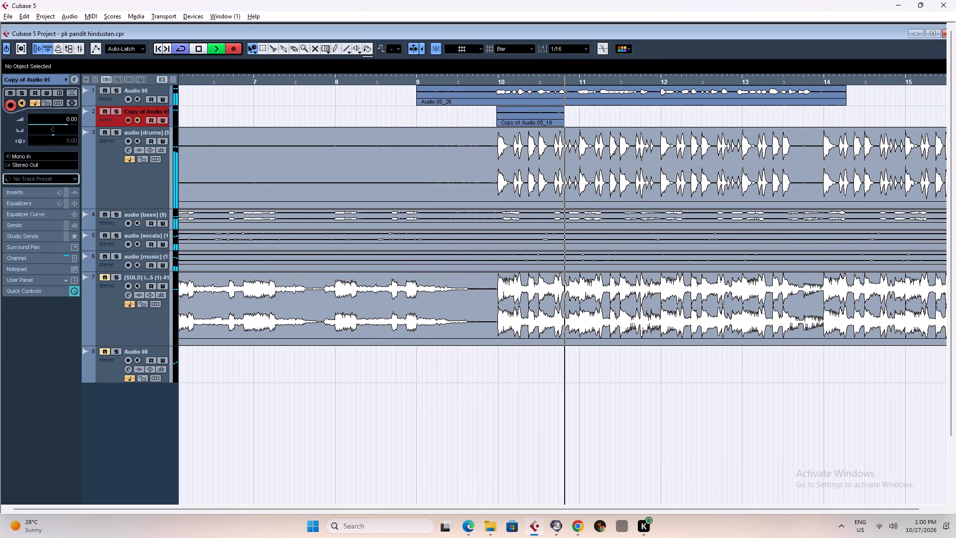
key("g")
key("g")
key("g")
key("g")
key("g")
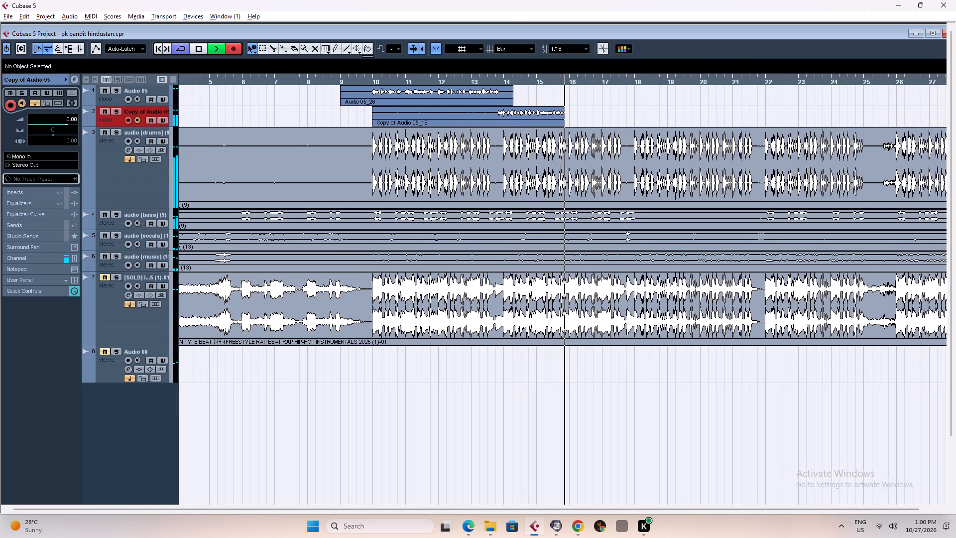
key("space")
Stop recording and play back the Copy of Audio 05 take from about bars 9 and 13 to judge its timing.
key("space")
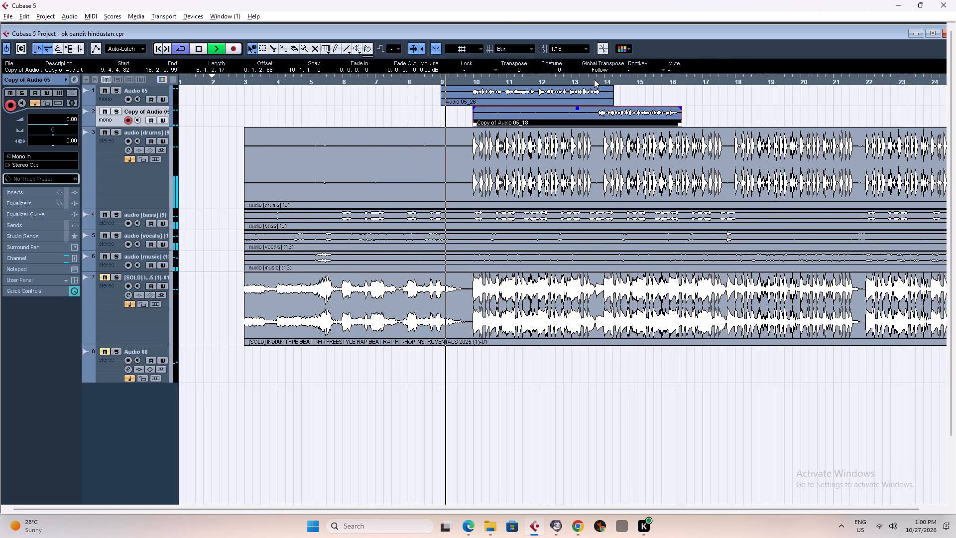
left_click(594, 79)
left_click(524, 81)
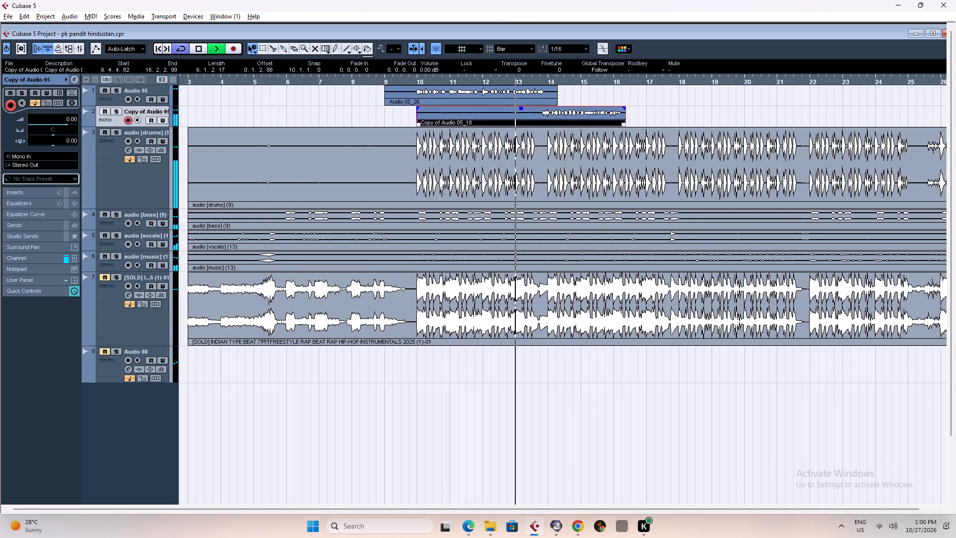
key("h")
key("h")
key("h")
key("h")
key("h")
key("h")
key("h")
key("h")
key("h")
key("h")
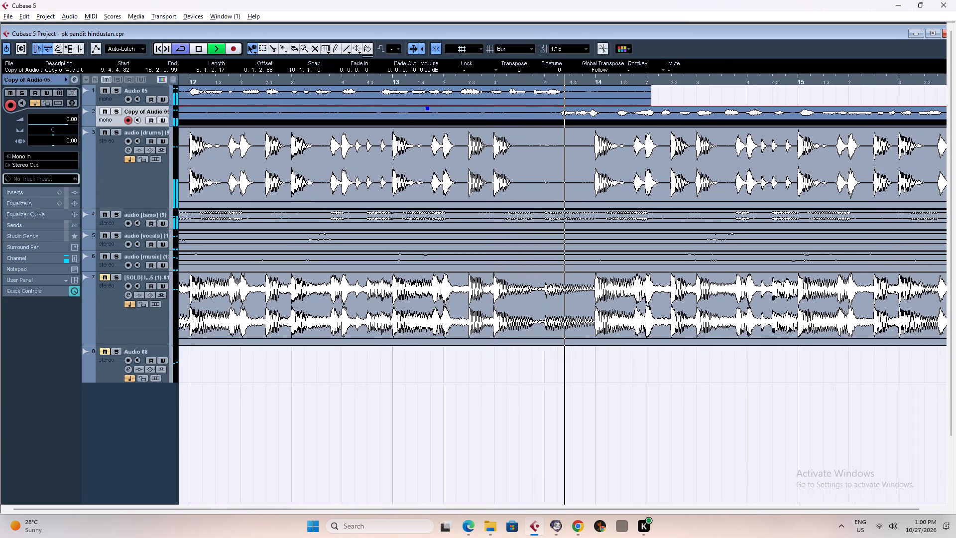
key("g")
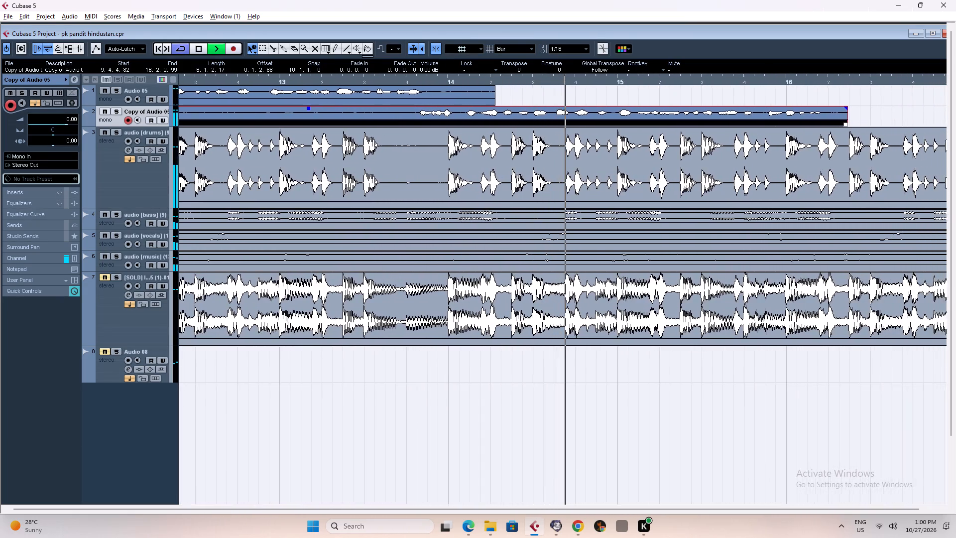
key("g")
key("g")
key("g")
key("g")
key("g")
key("g")
key("g")
Stop playback, delete the Copy of Audio 05 take and set the playback position to bar 11.
key("space")
key("Delete")
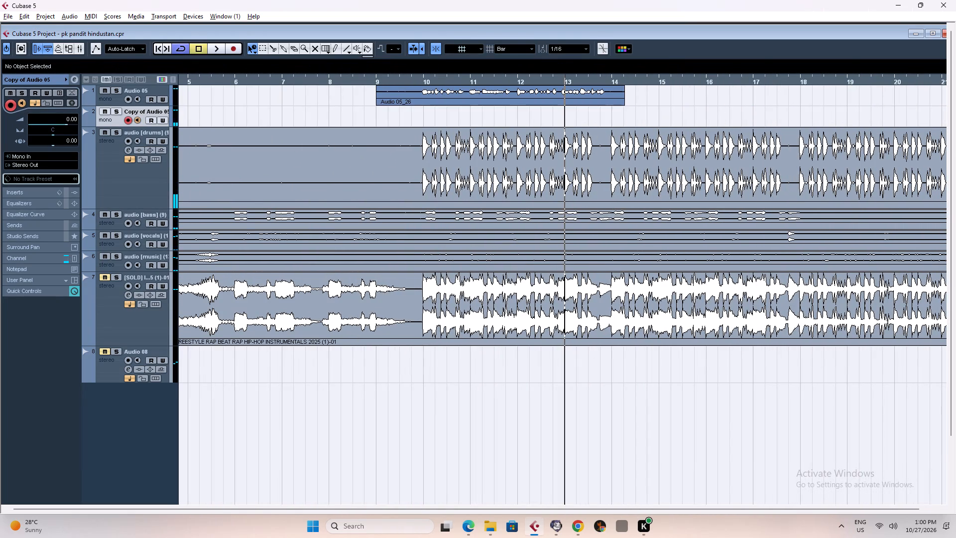
left_click(472, 76)
left_click(472, 82)
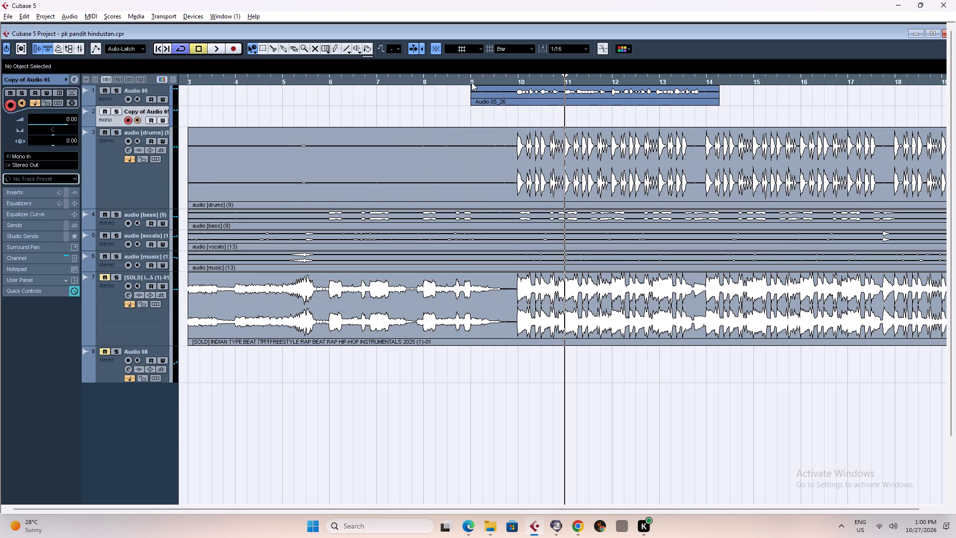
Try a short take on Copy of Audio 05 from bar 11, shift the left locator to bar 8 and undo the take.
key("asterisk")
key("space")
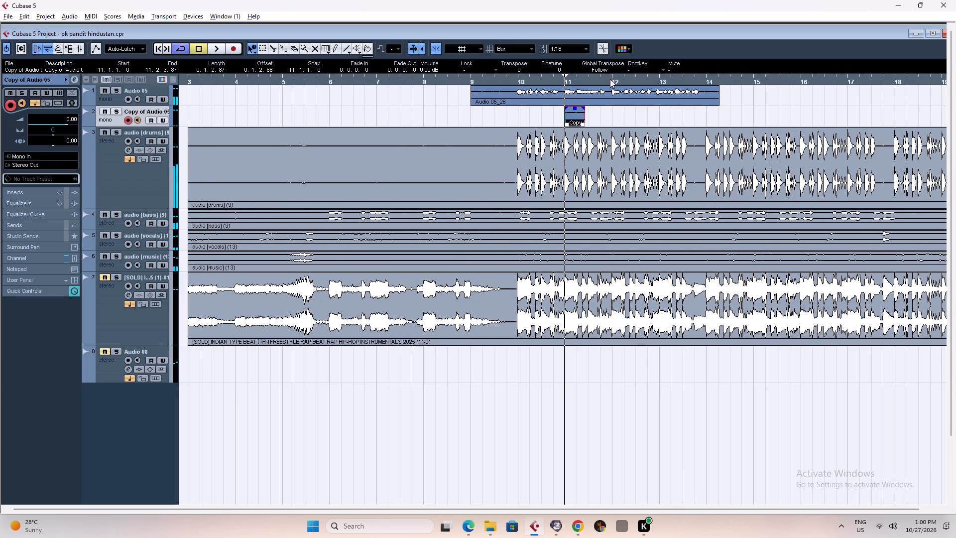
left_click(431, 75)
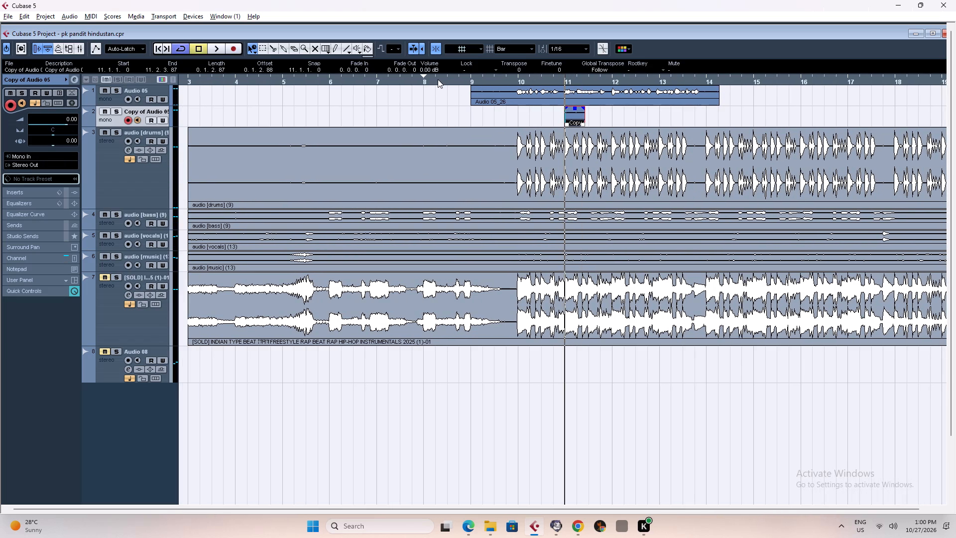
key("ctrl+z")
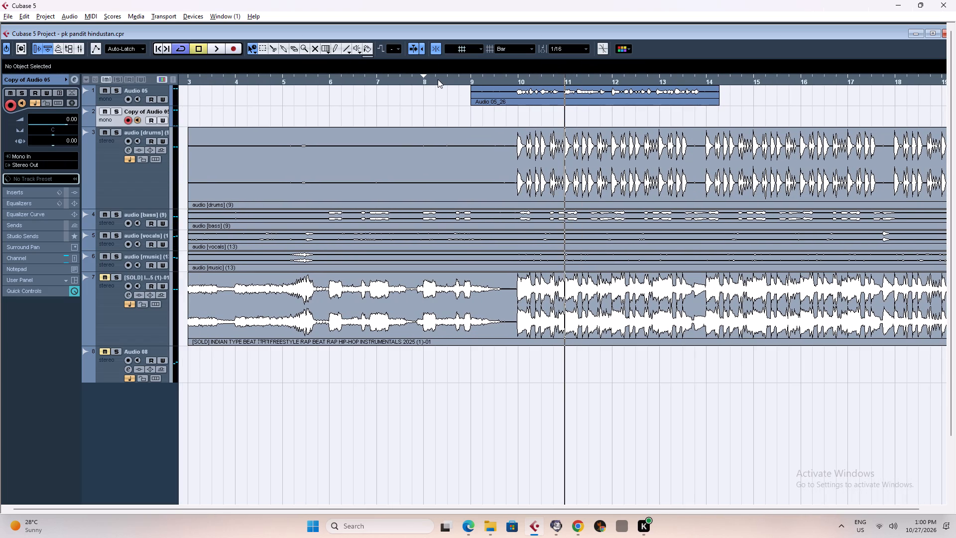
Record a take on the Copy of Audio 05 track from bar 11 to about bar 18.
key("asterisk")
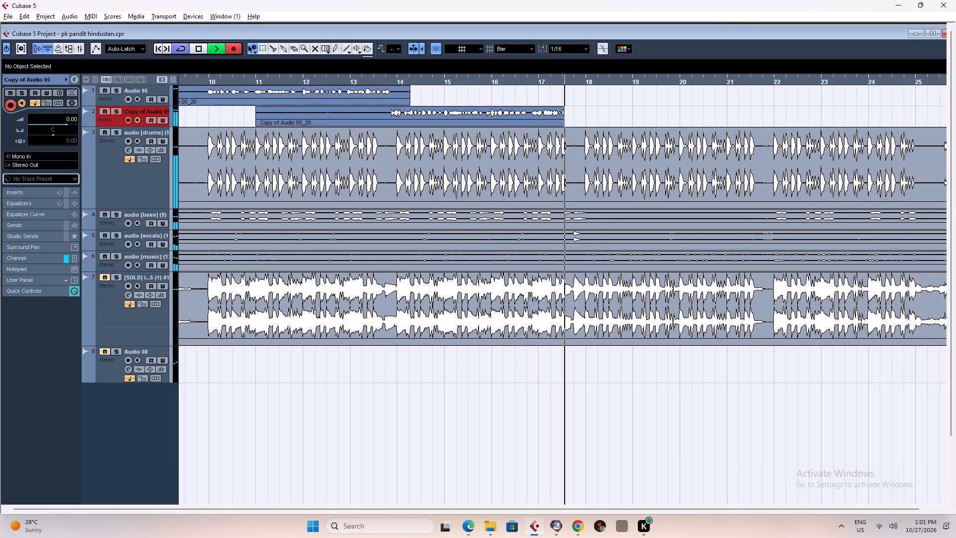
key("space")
Play back the new Copy of Audio 05 take from bars 11 and 14 to check its timing against Audio 05.
key("space")
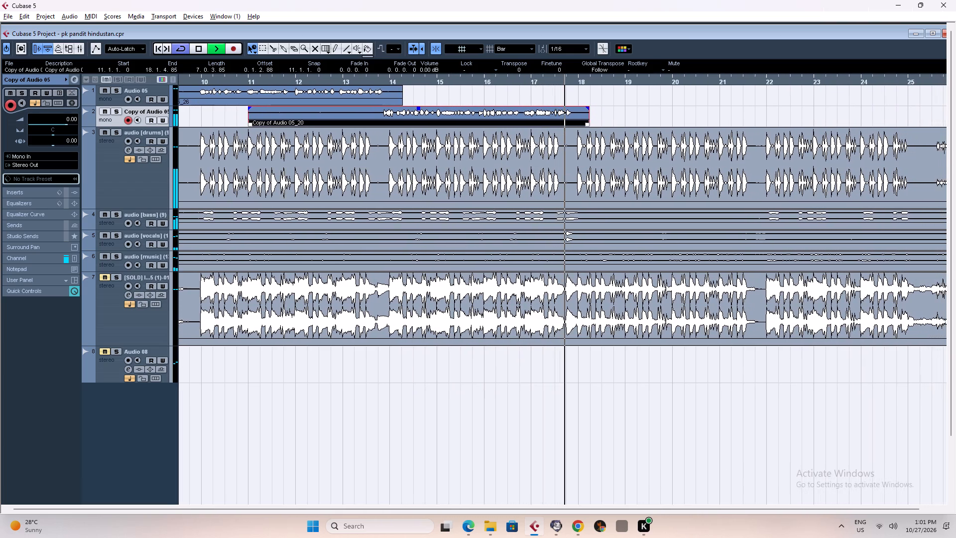
key("space")
left_click(697, 81)
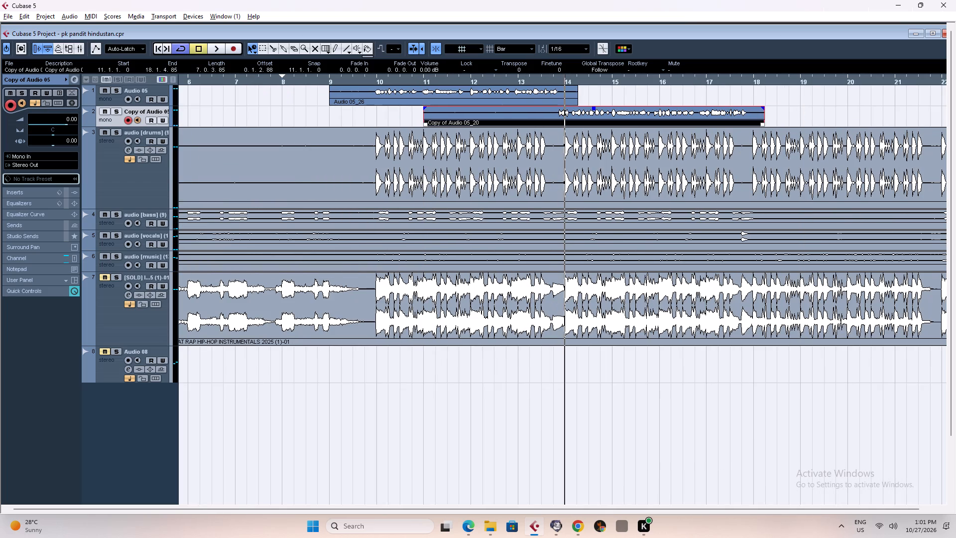
key("h")
key("h")
key("h")
key("h")
key("h")
key("h")
key("h")
key("h")
key("h")
key("h")
key("h")
key("h")
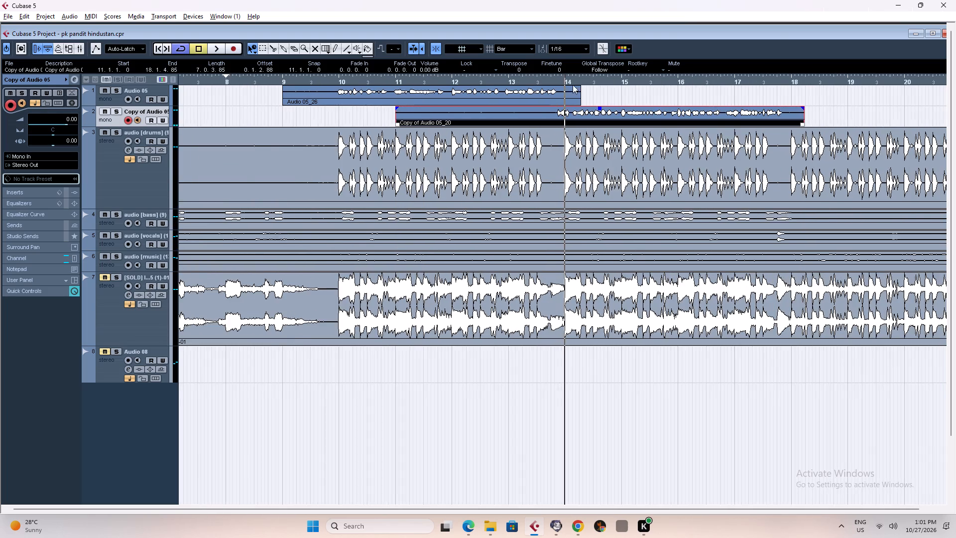
left_click(484, 85)
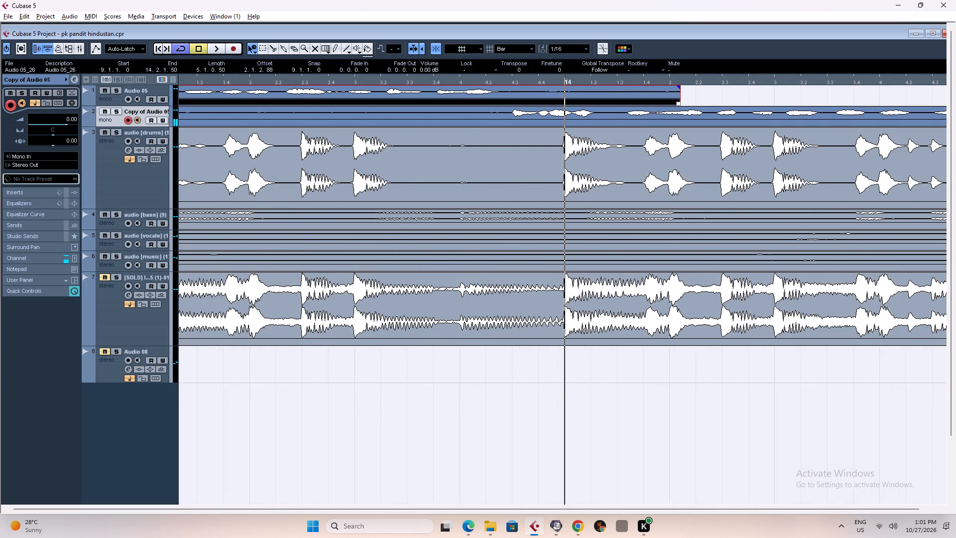
left_click(482, 81)
key("space")
key("space")
Set the grid type to Beat.
left_click(505, 49)
left_click(514, 72)
Play back the transition between the Audio 05 and Copy of Audio 05 takes from beat 4 of bar 13.
left_click(442, 81)
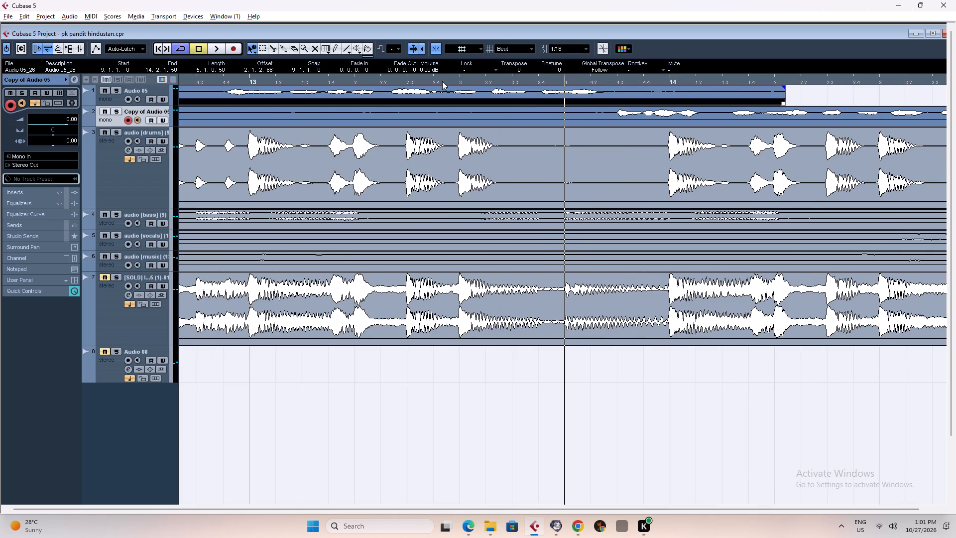
key("space")
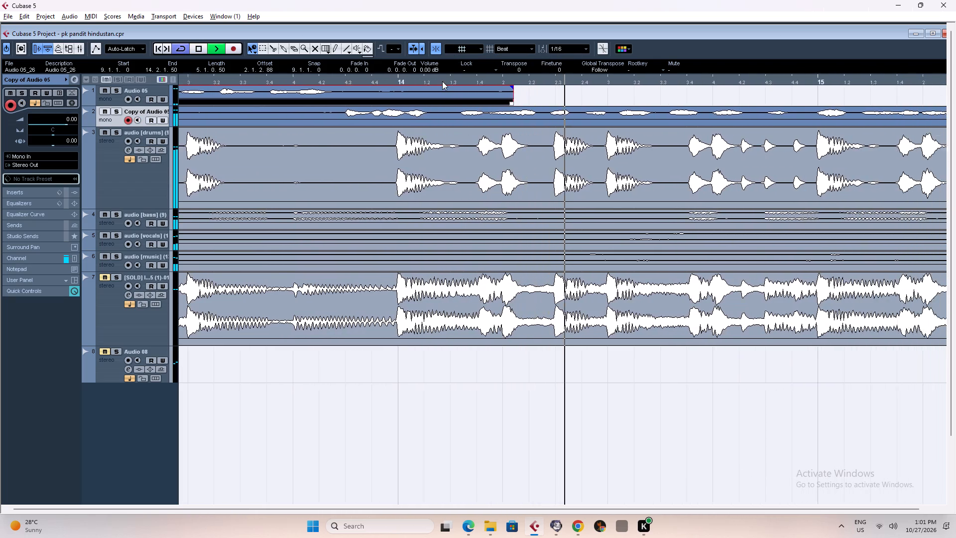
key("space")
key("space")
key("g")
key("g")
key("g")
key("g")
key("g")
key("g")
key("g")
key("g")
key("g")
key("g")
key("g")
key("g")
key("g")
key("g")
key("g")
key("g")
key("g")
key("g")
key("g")
key("g")
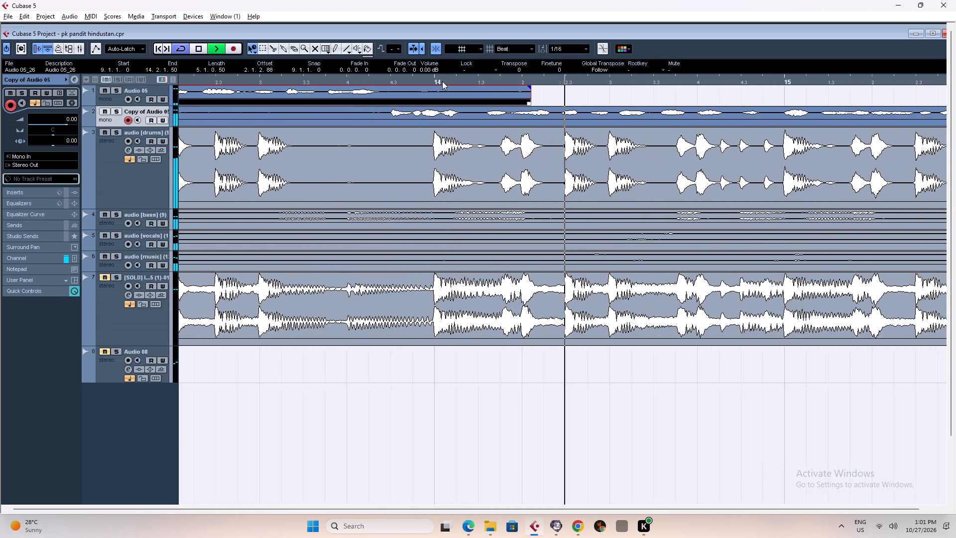
key("space")
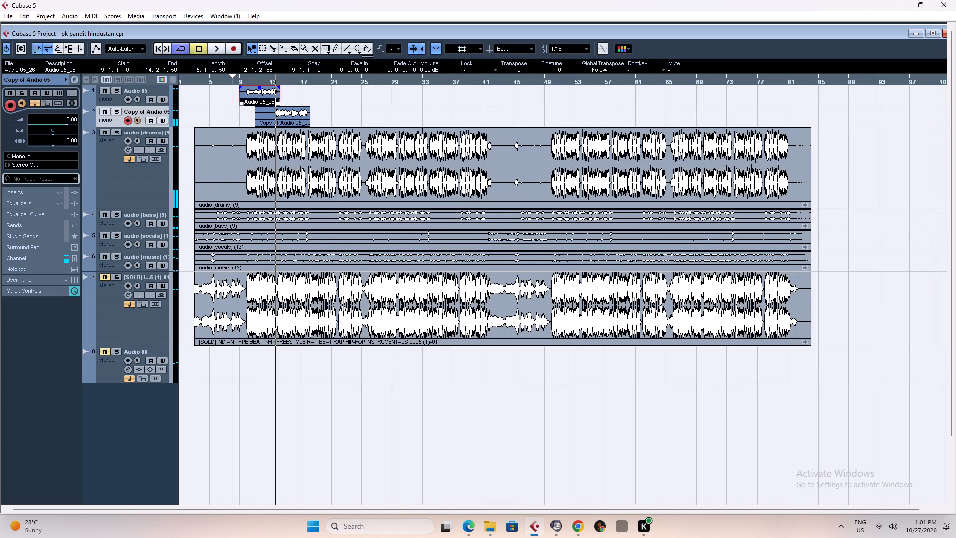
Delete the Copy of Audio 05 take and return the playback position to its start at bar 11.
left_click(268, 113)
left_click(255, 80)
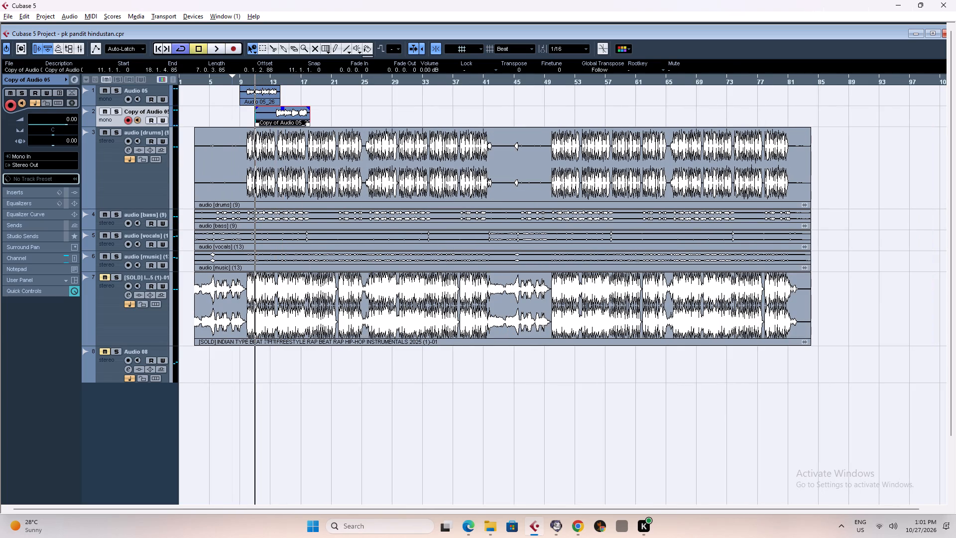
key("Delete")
Record a new take on the Copy of Audio 05 track from bar 11 to about bar 18.
key("asterisk")
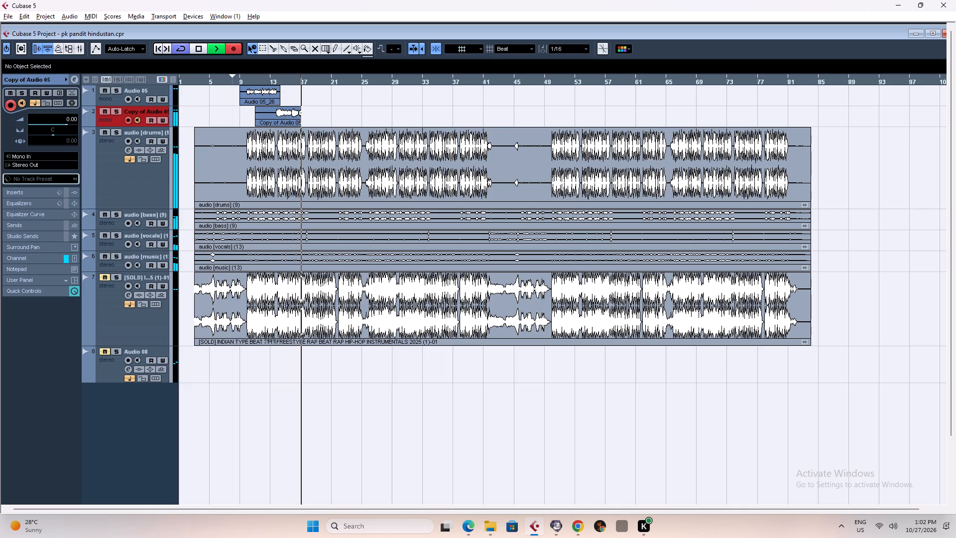
key("h")
key("h")
key("h")
key("h")
key("h")
key("h")
key("h")
key("h")
key("h")
key("h")
key("h")
key("h")
key("h")
key("h")
key("h")
key("h")
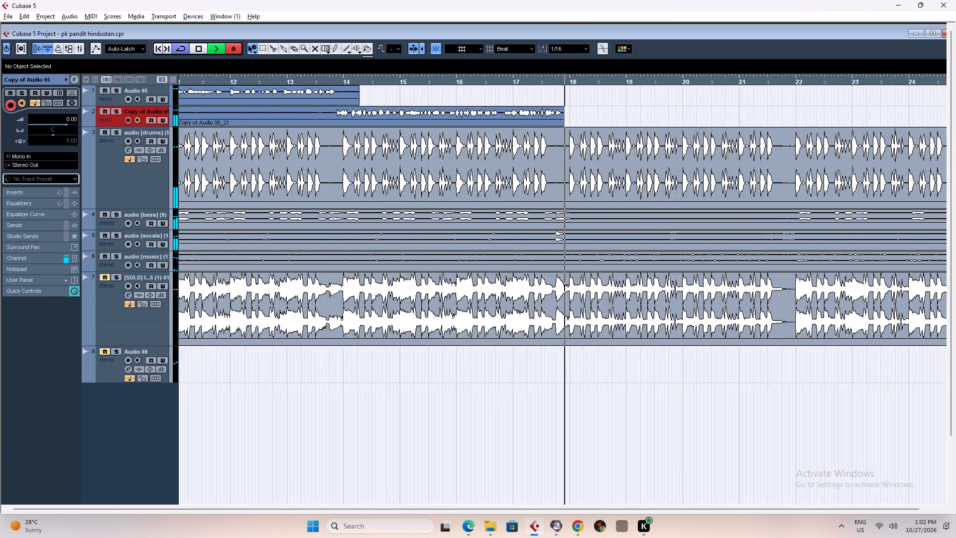
key("space")
Play back the new Copy of Audio 05 take over the stems from bar 11 to about bar 17.
key("space")
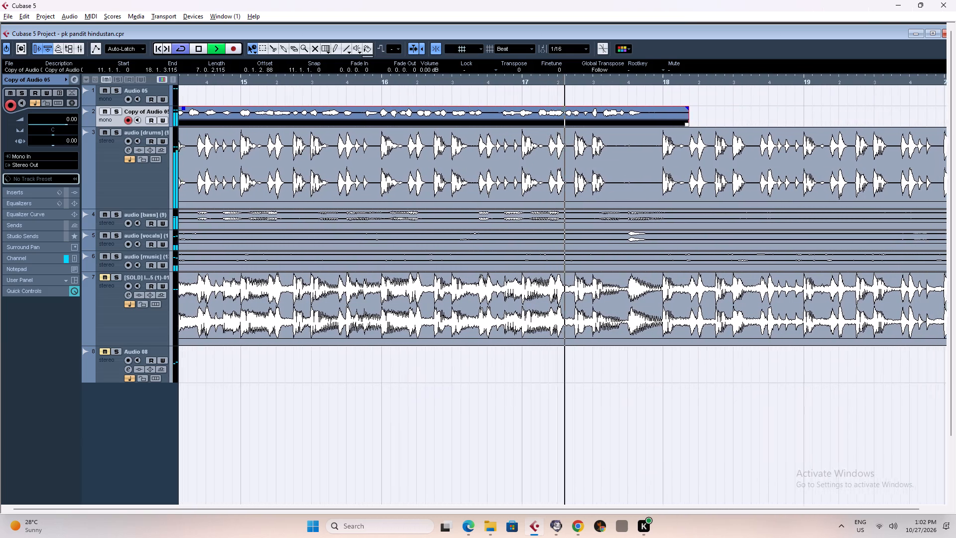
key("space")
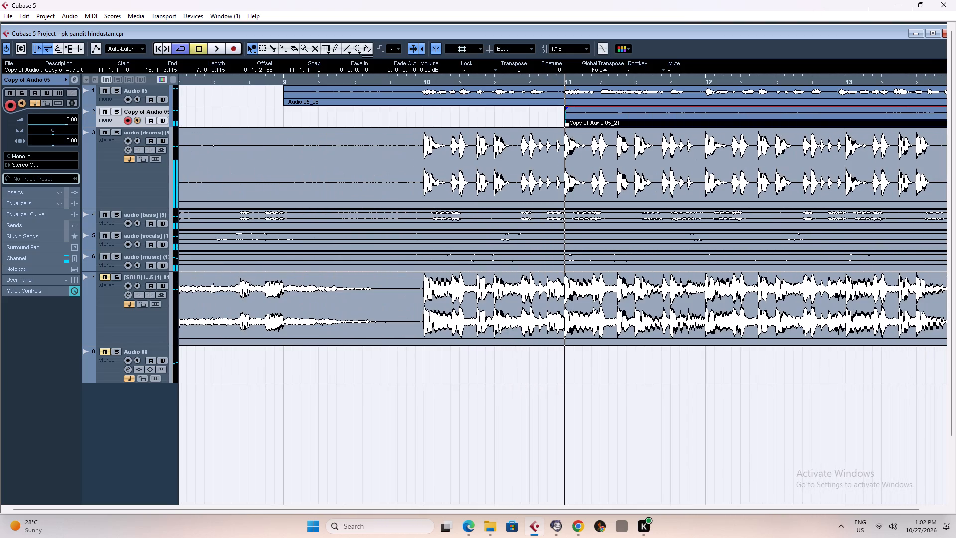
Set the playback position to bar 16 and select the Audio 05 track for recording.
left_click(927, 77)
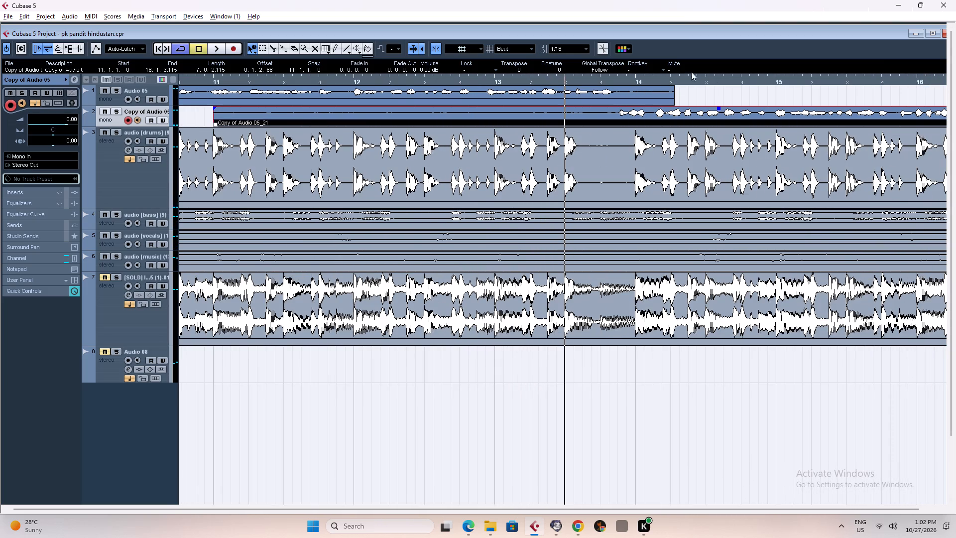
left_click(764, 81)
left_click(706, 80)
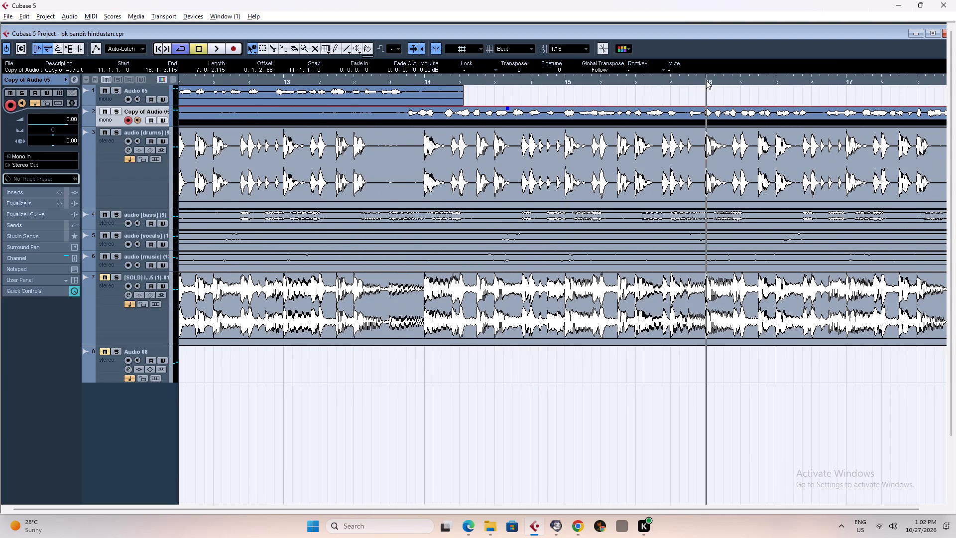
left_click(106, 98)
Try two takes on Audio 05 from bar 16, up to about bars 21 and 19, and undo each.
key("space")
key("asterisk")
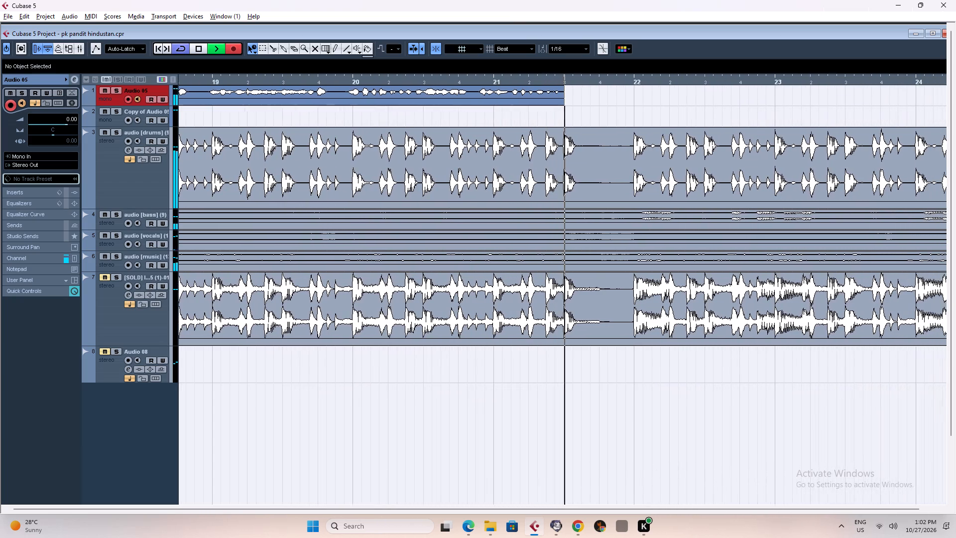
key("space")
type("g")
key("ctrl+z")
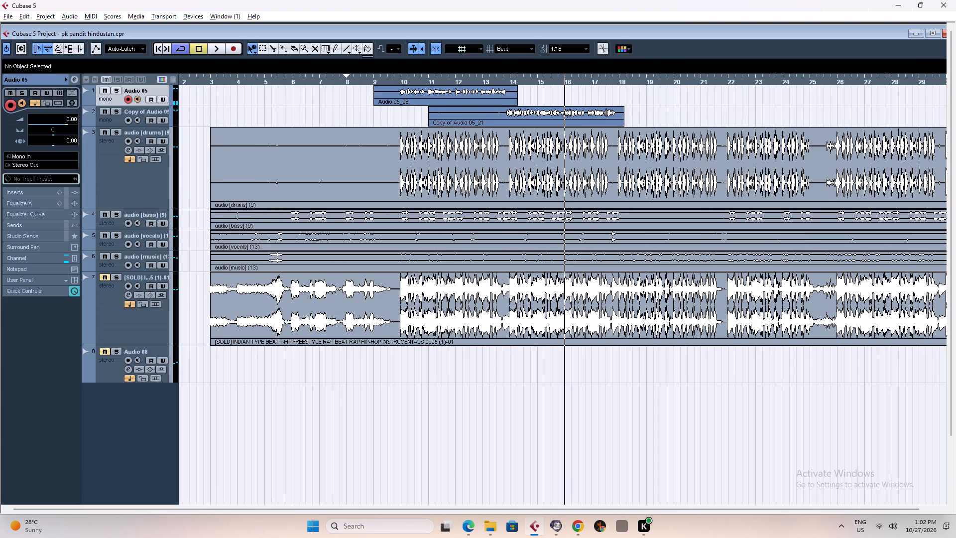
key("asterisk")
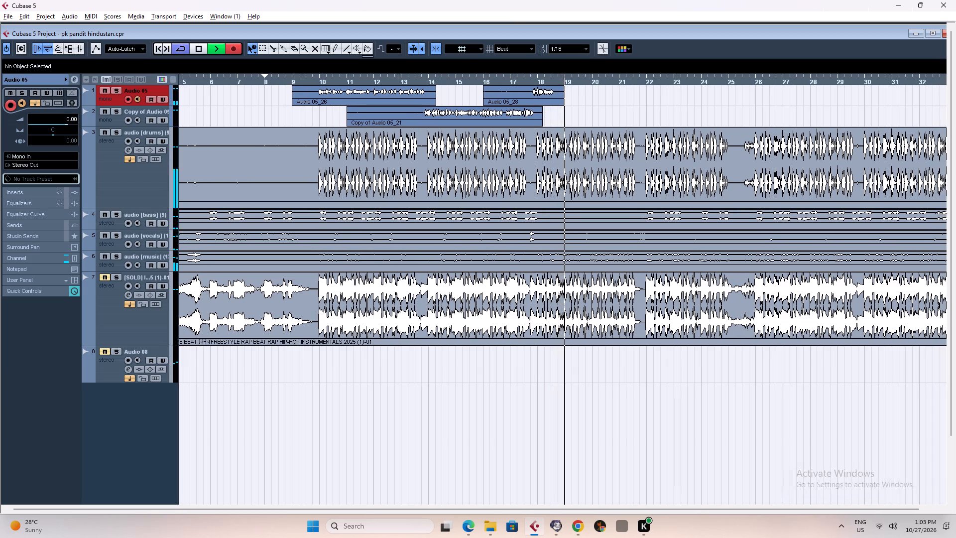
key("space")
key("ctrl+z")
Record a take on Audio 05 from bar 16 to about bar 22, checking the channel levels in the mixer during recording.
key("asterisk")
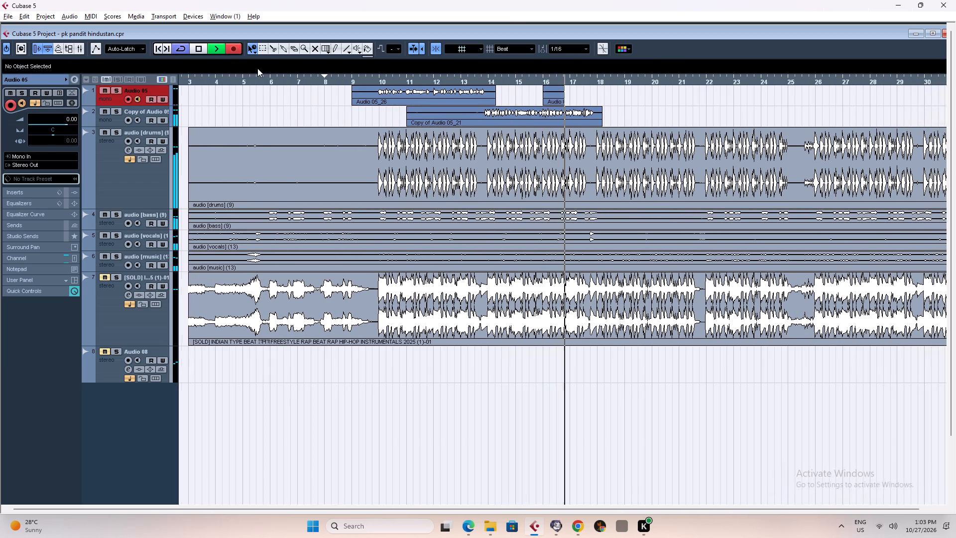
key("F3")
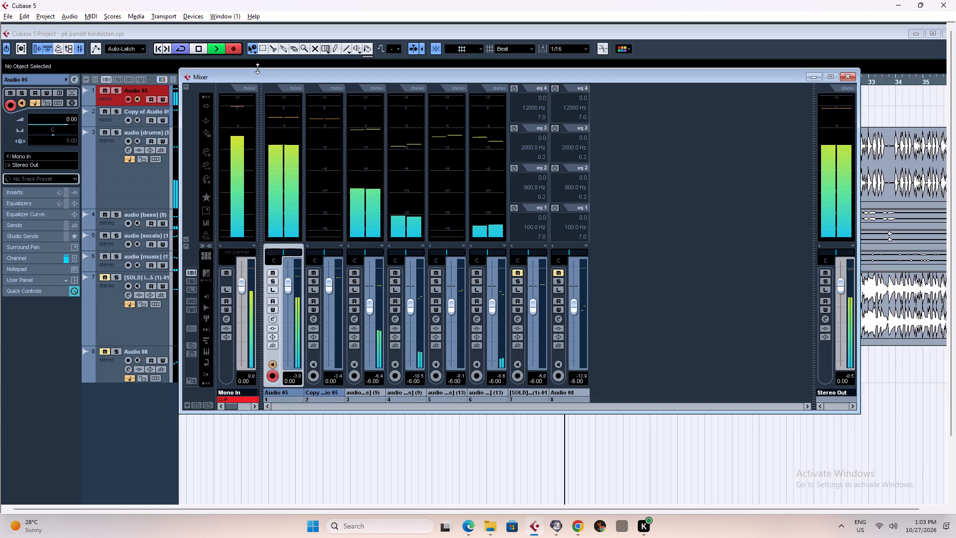
key("F3")
key("space")
Play back the new Audio 05 take over the stems from bar 16 to about bar 22.
key("space")
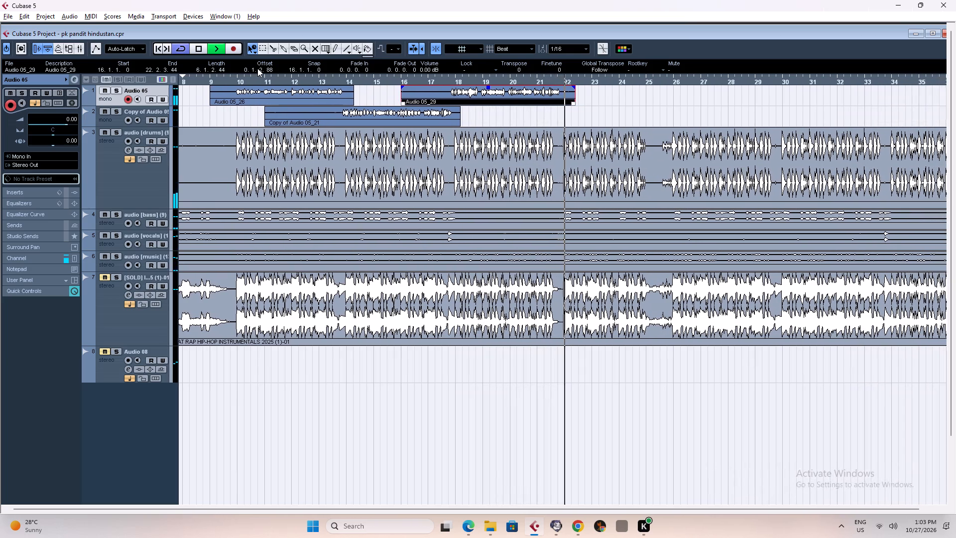
key("space")
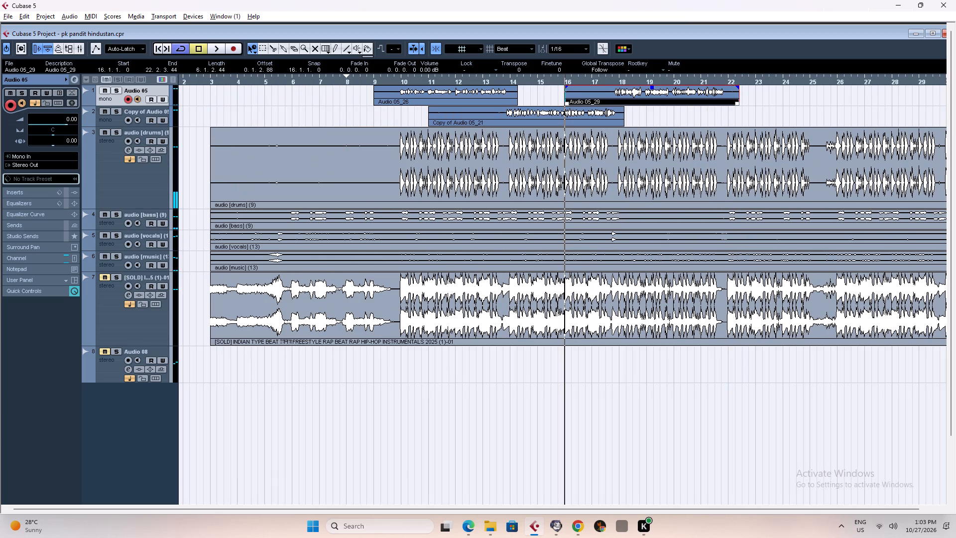
Record a take on the Copy of Audio 05 track from bar 20 to about bar 26.
left_click(675, 78)
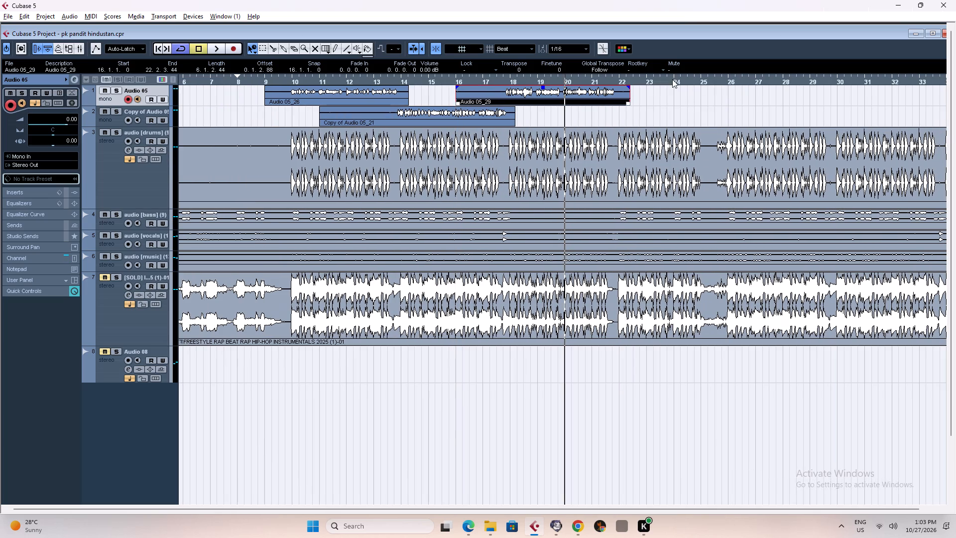
key("h")
key("h")
key("h")
key("h")
key("h")
key("h")
key("h")
key("h")
key("h")
key("h")
key("h")
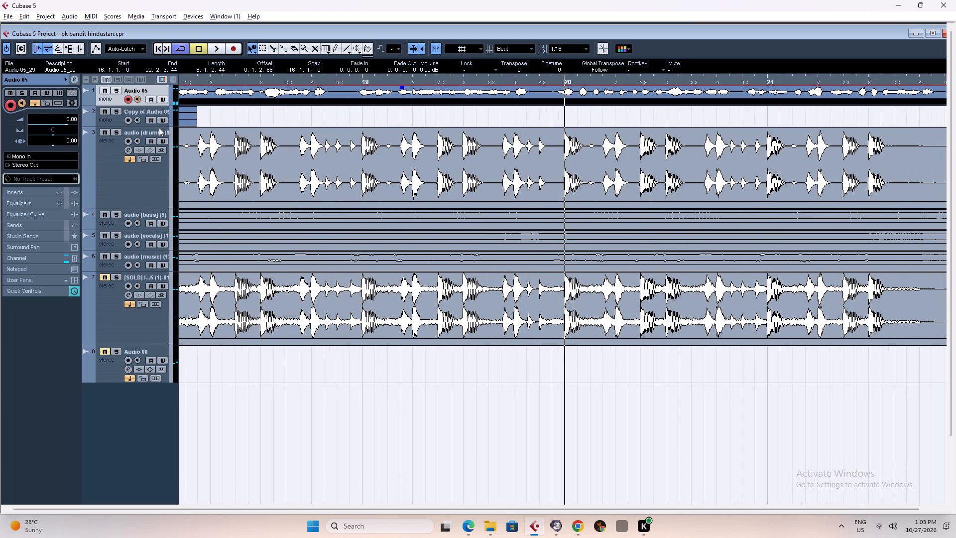
left_click(102, 123)
type("*g")
key("h")
key("h")
key("h")
key("h")
key("h")
key("h")
key("h")
key("h")
key("h")
key("h")
key("h")
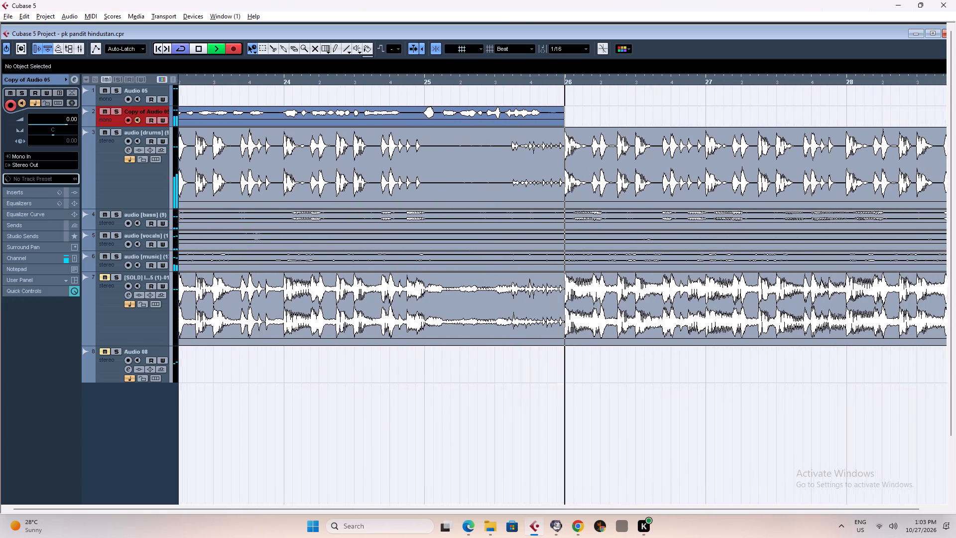
key("space")
Play back the new Copy of Audio 05 take over the stems, restarting from shortly before bar 22.
key("space")
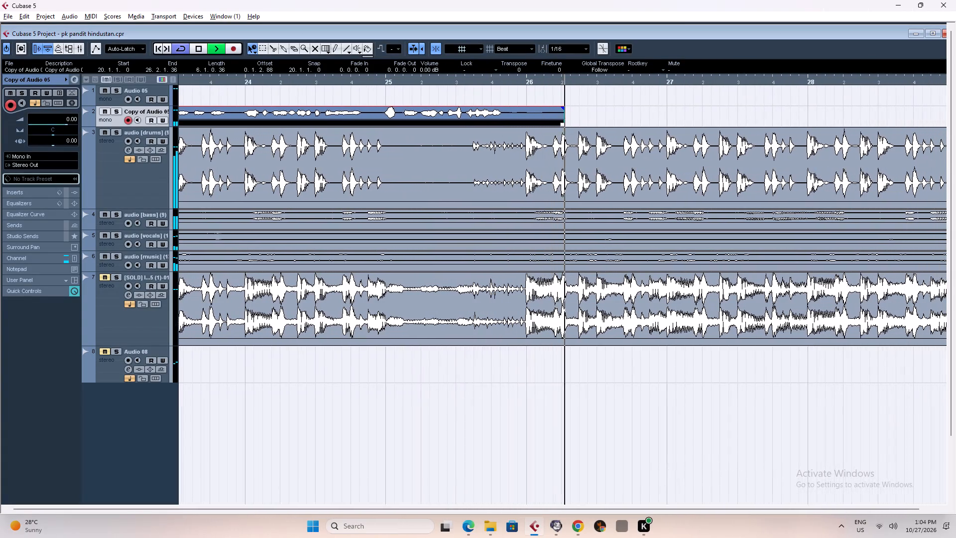
key("space")
key("g")
key("g")
key("g")
key("g")
key("g")
key("g")
key("g")
key("g")
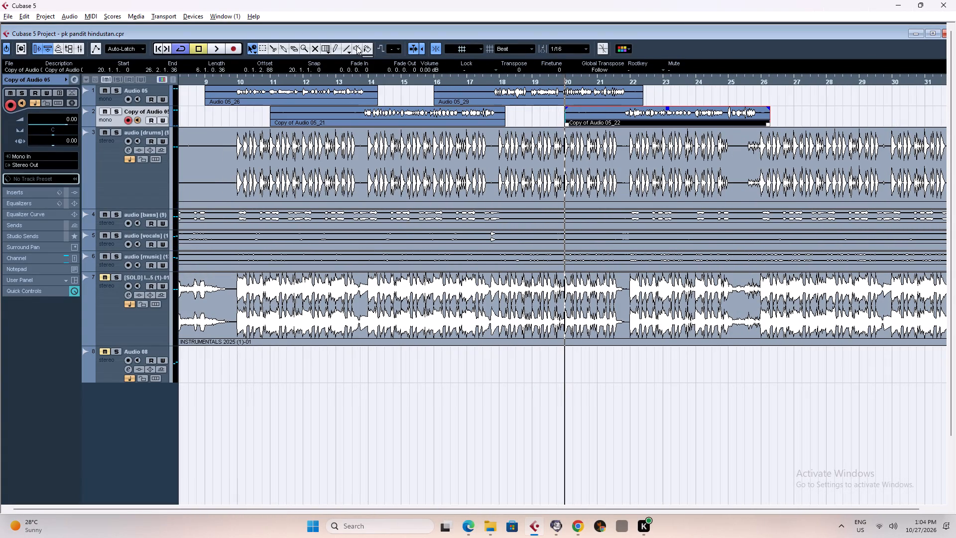
left_click(625, 79)
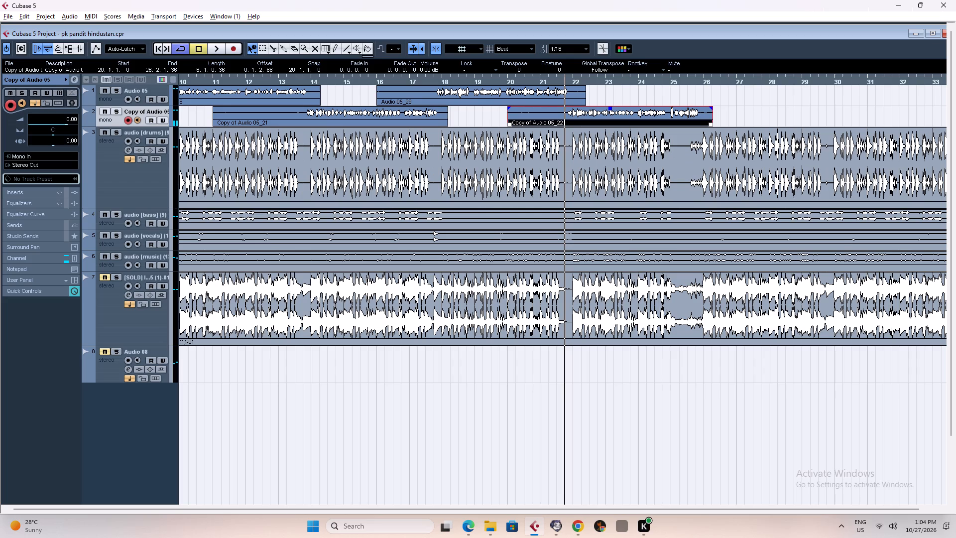
key("space")
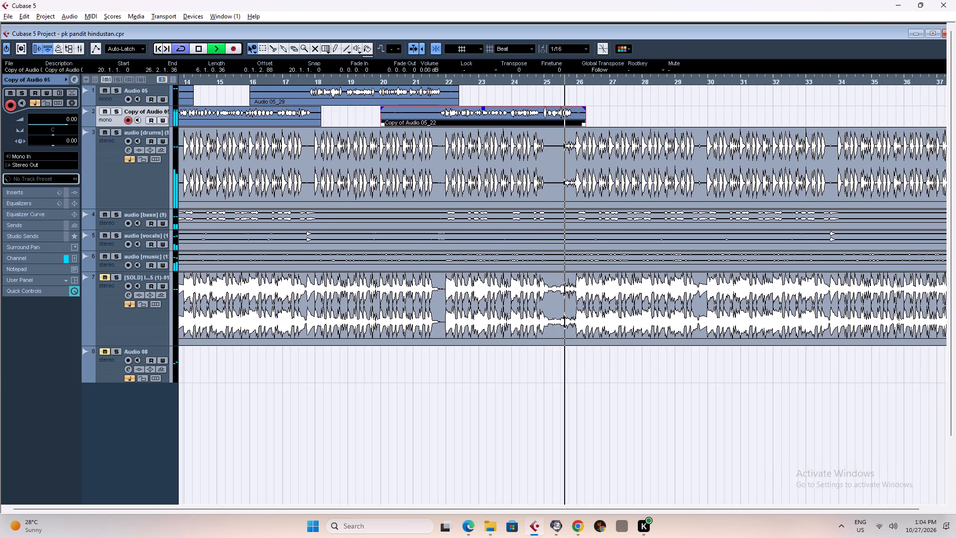
key("space")
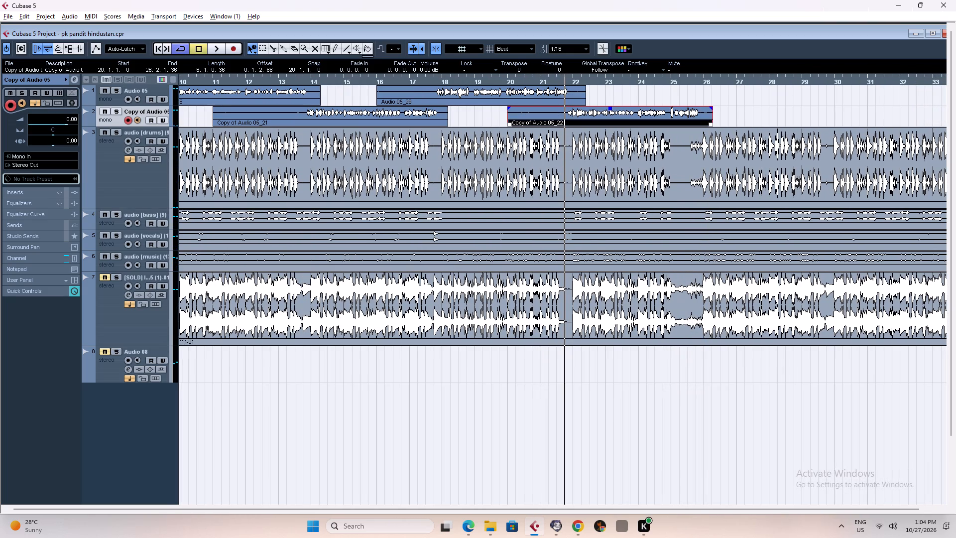
Select the Audio 05 track for recording, play from shortly before bar 22, and set the playback position to bar 24.
left_click(101, 101)
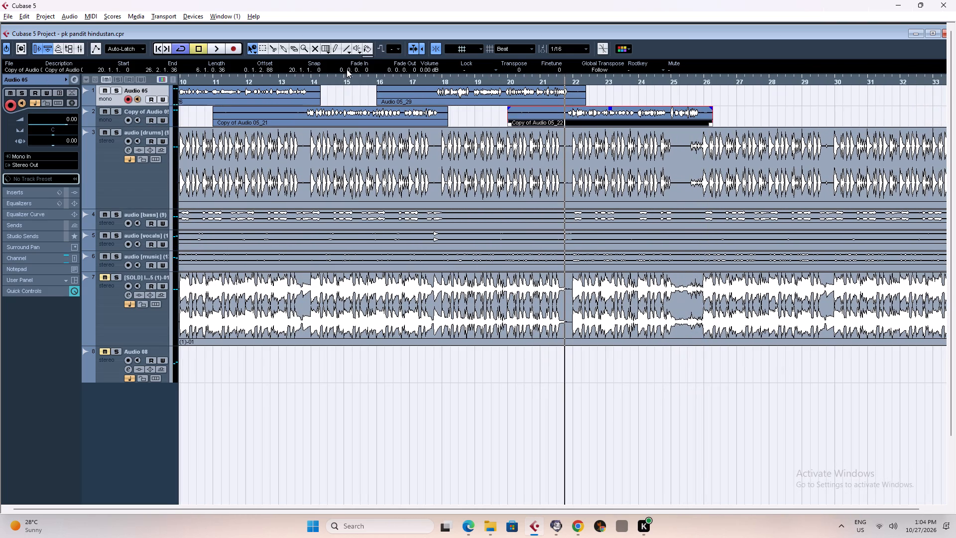
key("space")
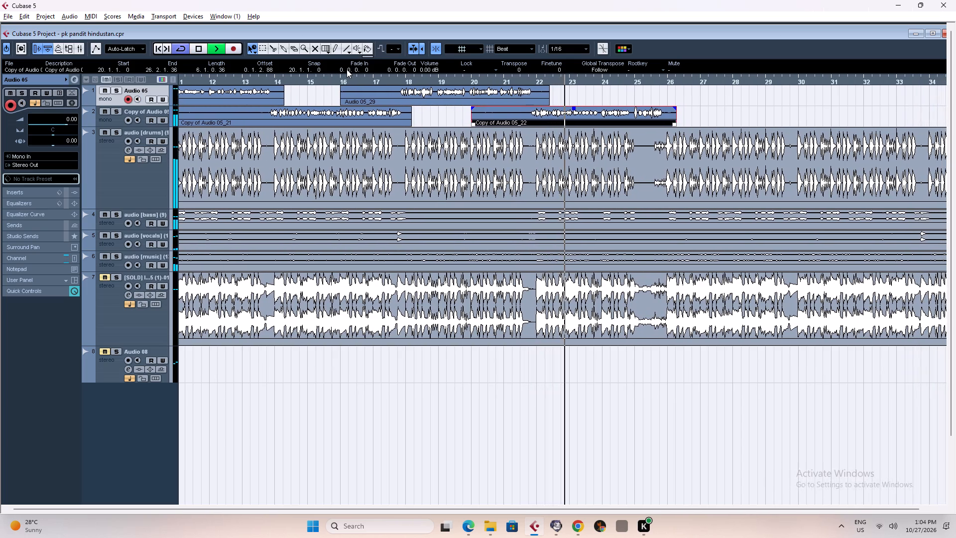
type("hhhh")
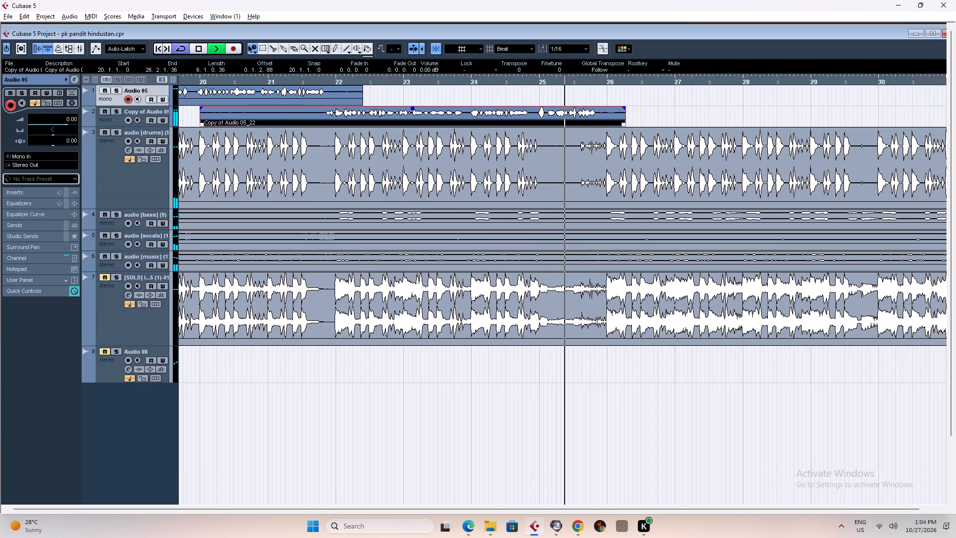
left_click(459, 79)
key("space")
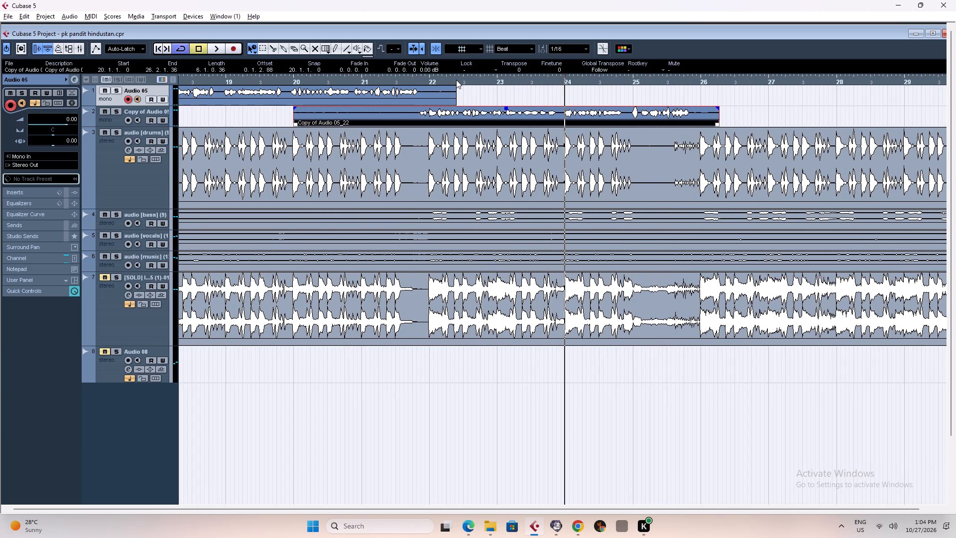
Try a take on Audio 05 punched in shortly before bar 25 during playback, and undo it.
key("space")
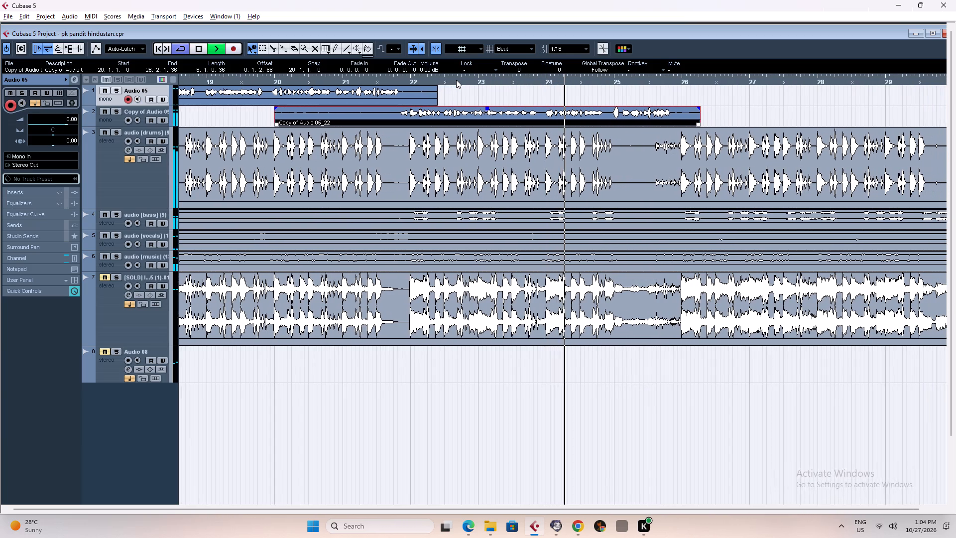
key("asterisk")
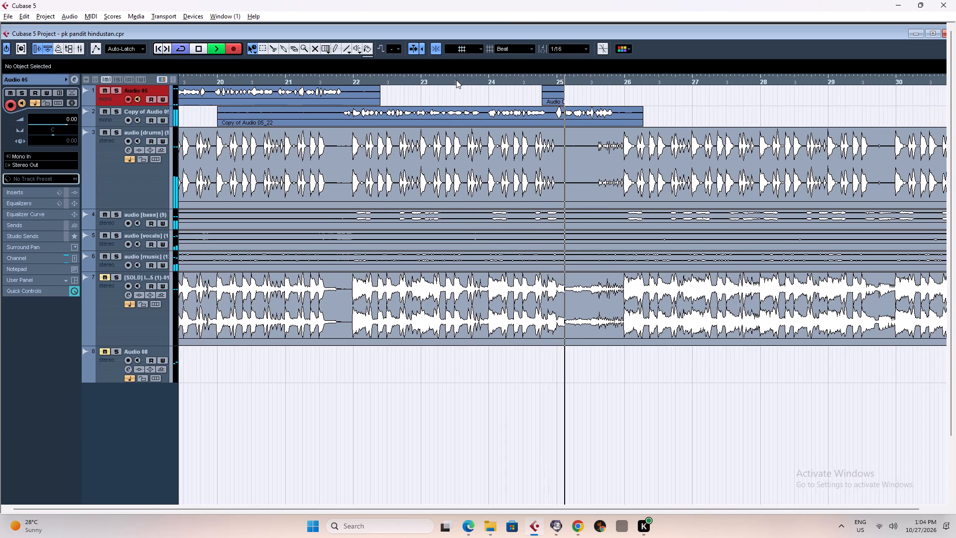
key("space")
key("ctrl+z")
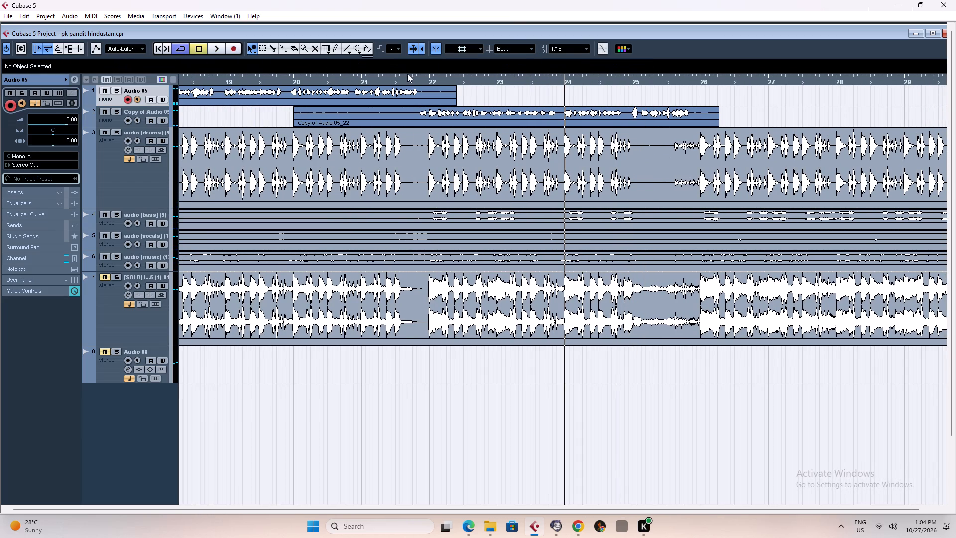
Play back the vocal takes over the stems from bar 21 to about bar 24.
left_click(359, 78)
key("space")
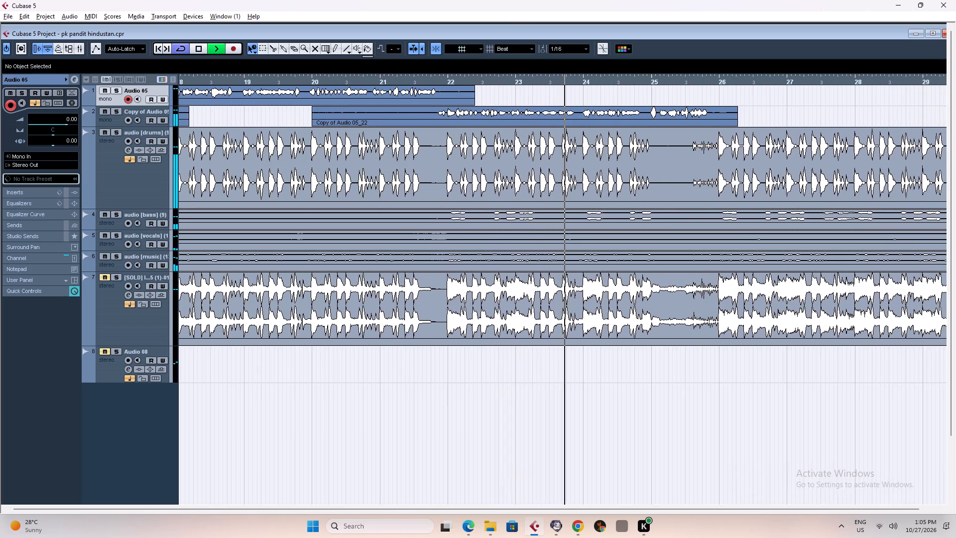
key("space")
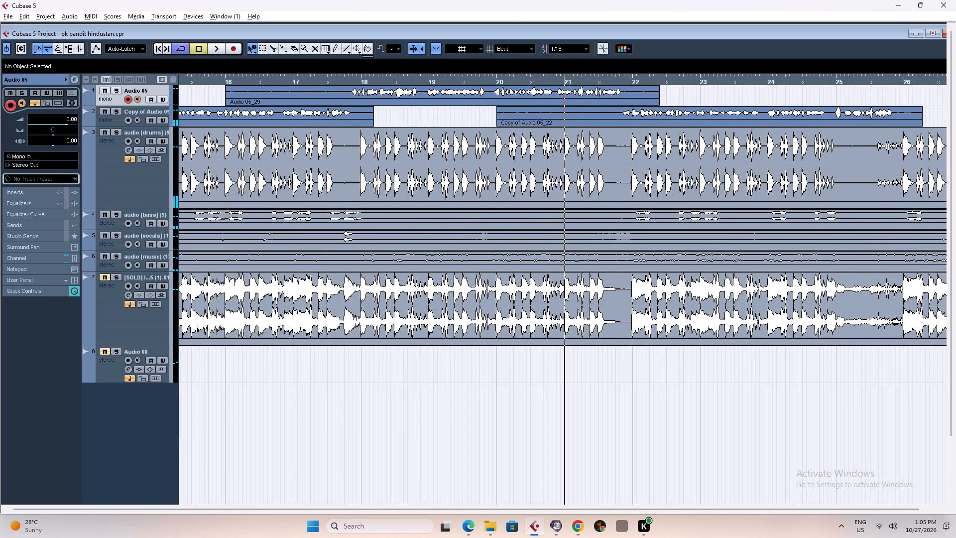
Record a take on Audio 05 from bar 23 beat 3 to about bar 28.
left_click(741, 87)
left_click(736, 81)
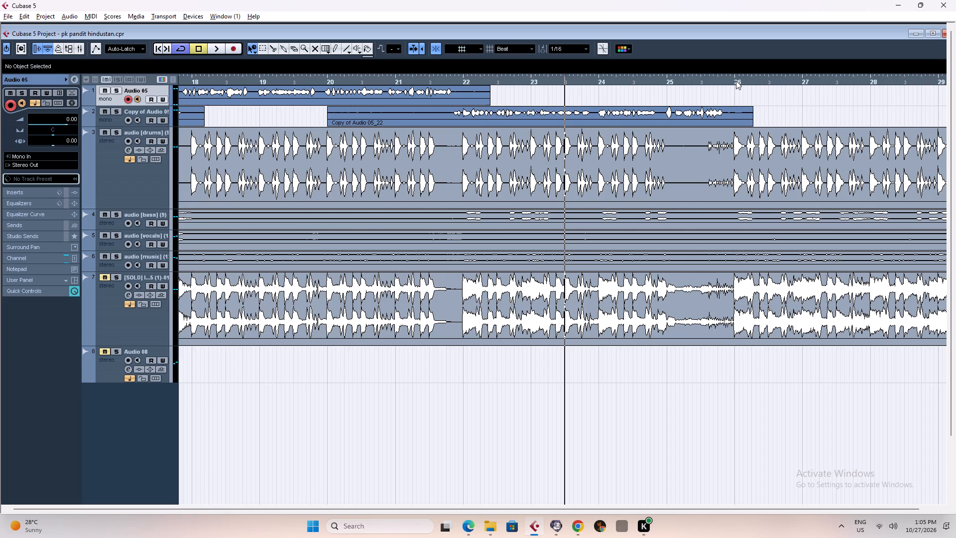
key("asterisk")
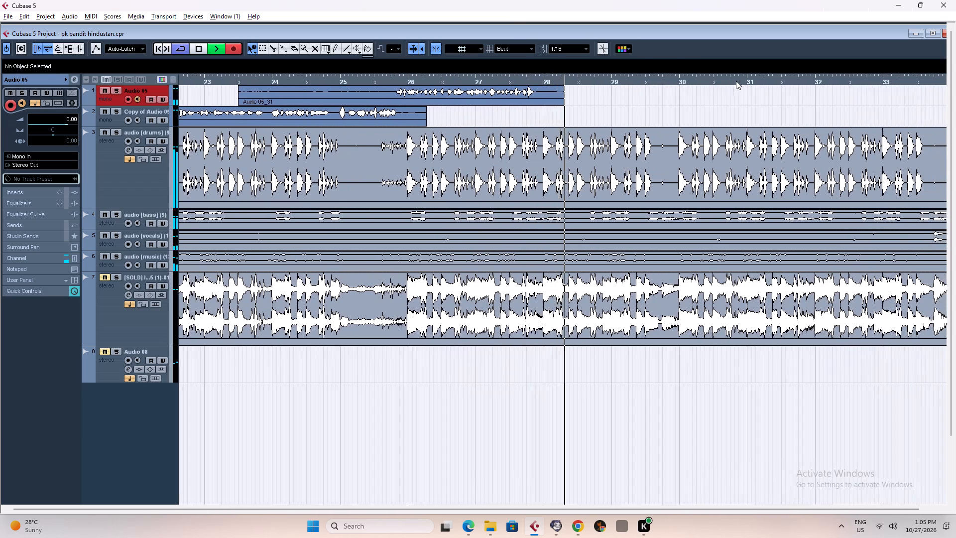
key("space")
Play back the new Audio 05 take, restarting at about bar 25.5, and select the Copy of Audio 05 track for recording.
key("space")
key("space")
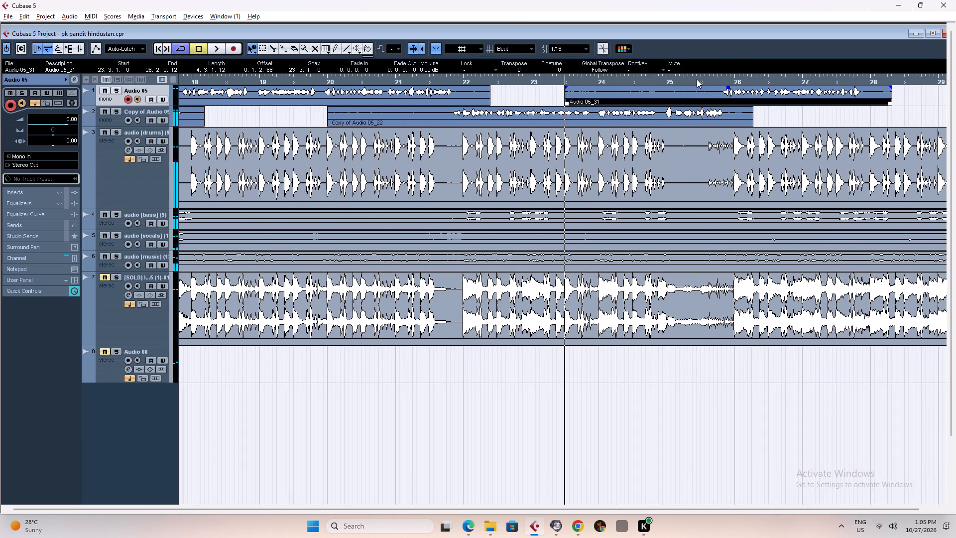
left_click(703, 77)
key("space")
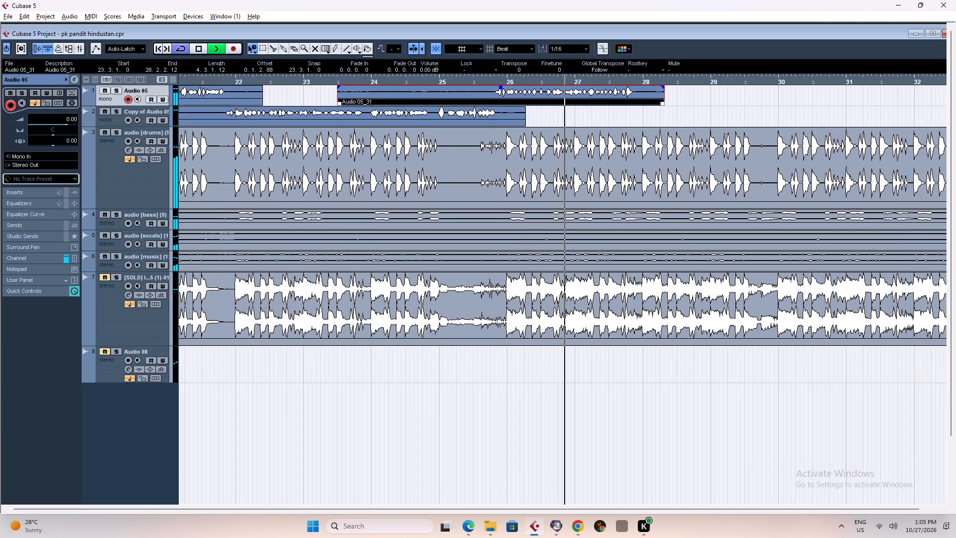
left_click(114, 122)
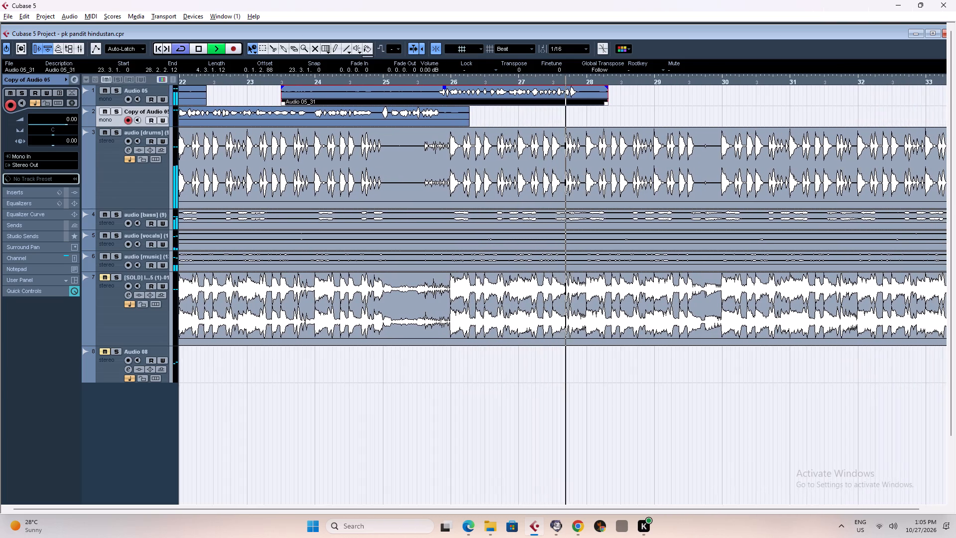
key("space")
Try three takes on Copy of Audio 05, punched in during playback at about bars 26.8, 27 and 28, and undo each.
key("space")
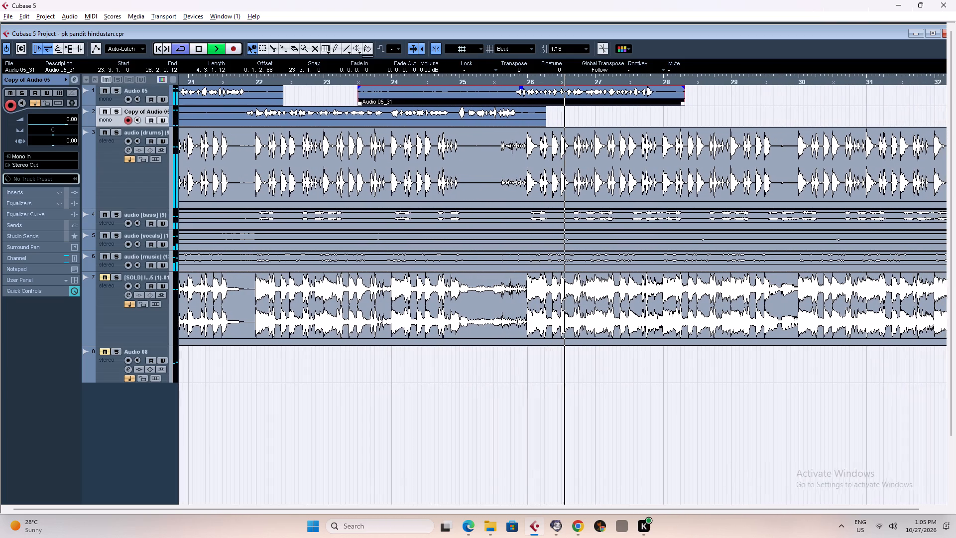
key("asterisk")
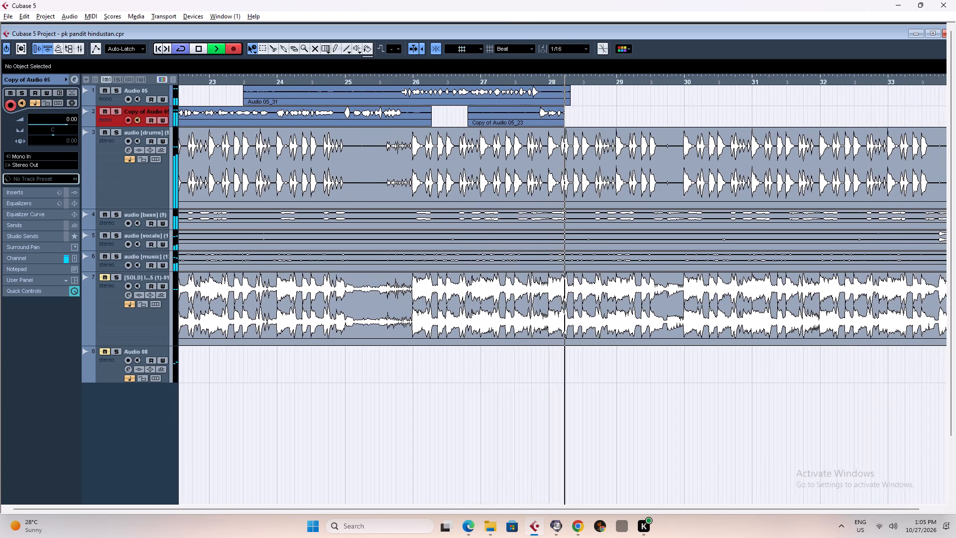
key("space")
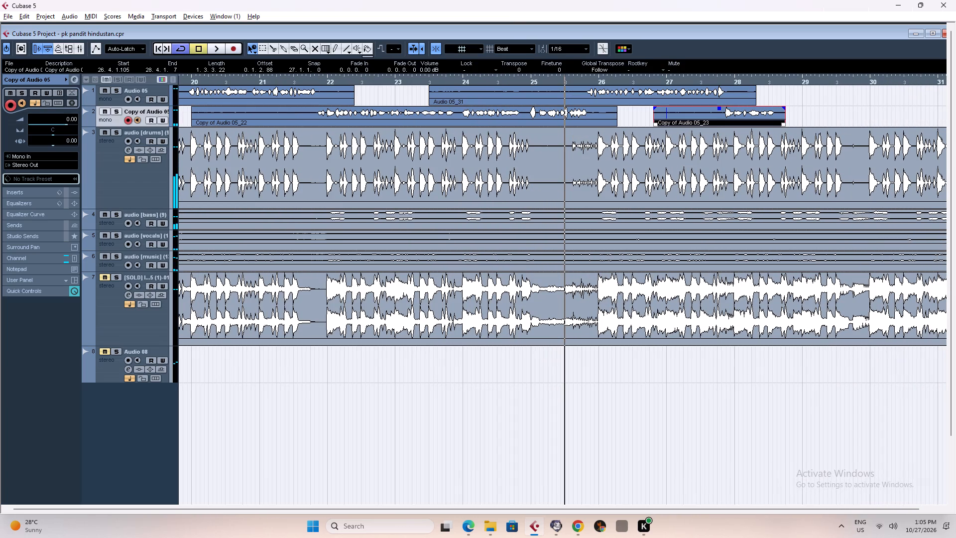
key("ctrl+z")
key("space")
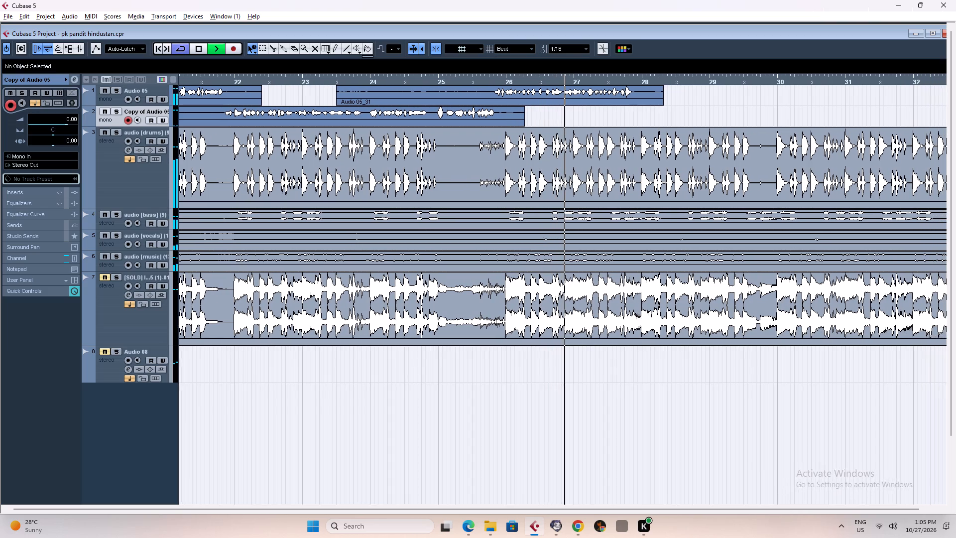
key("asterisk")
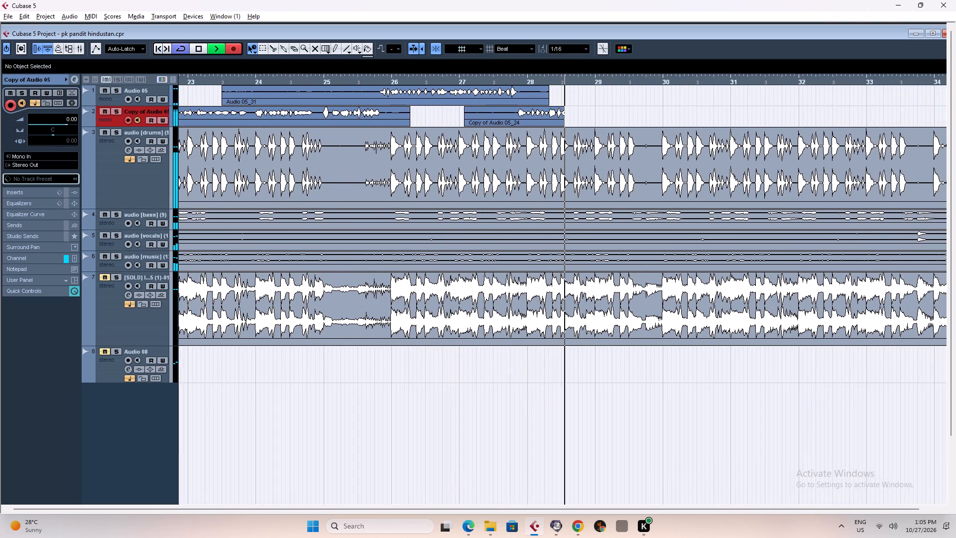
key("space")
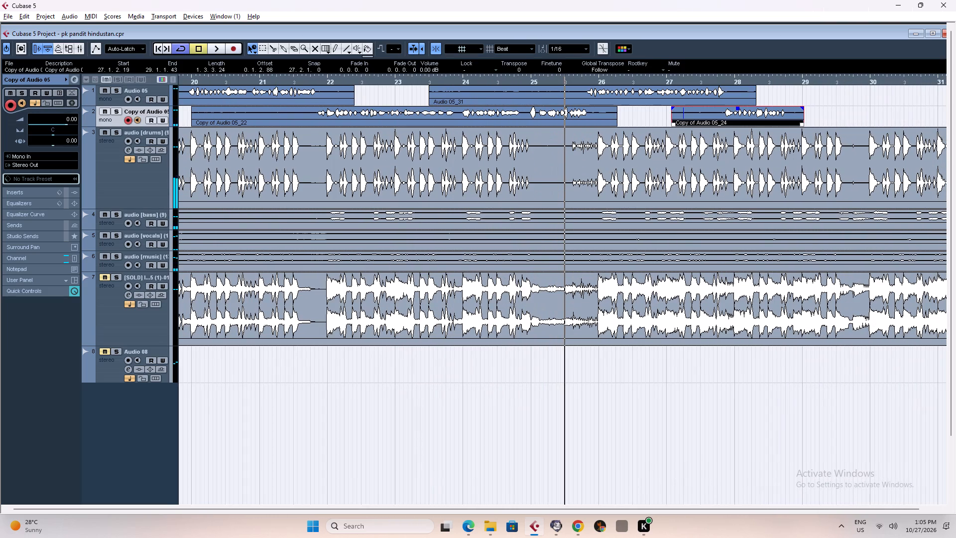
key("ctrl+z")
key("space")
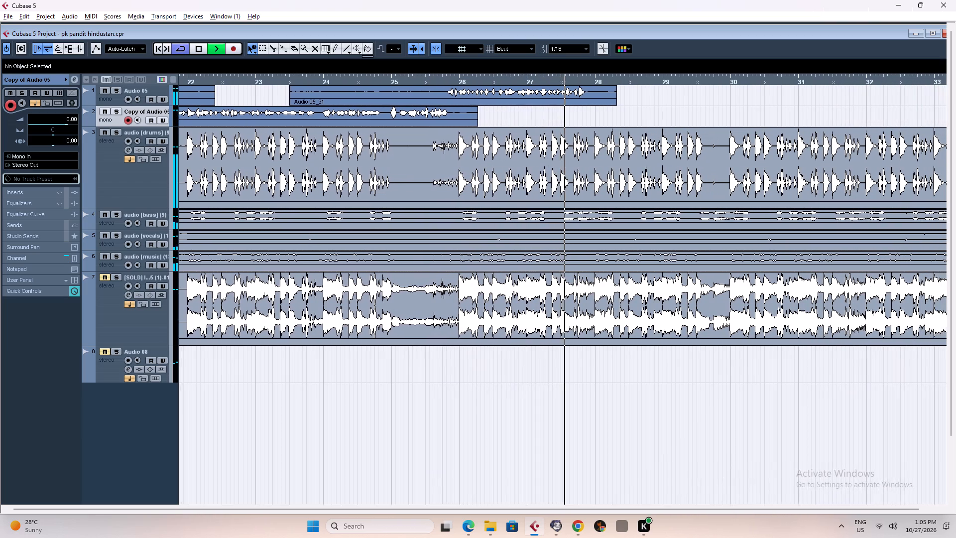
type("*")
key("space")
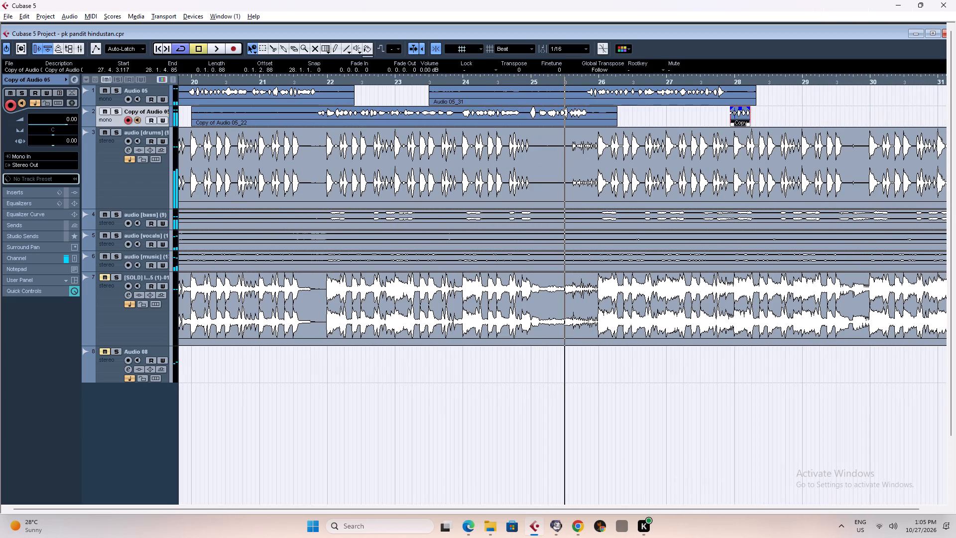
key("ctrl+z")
Record a take on Copy of Audio 05, punched in during playback at about bar 27 and ending around bar 30.
key("space")
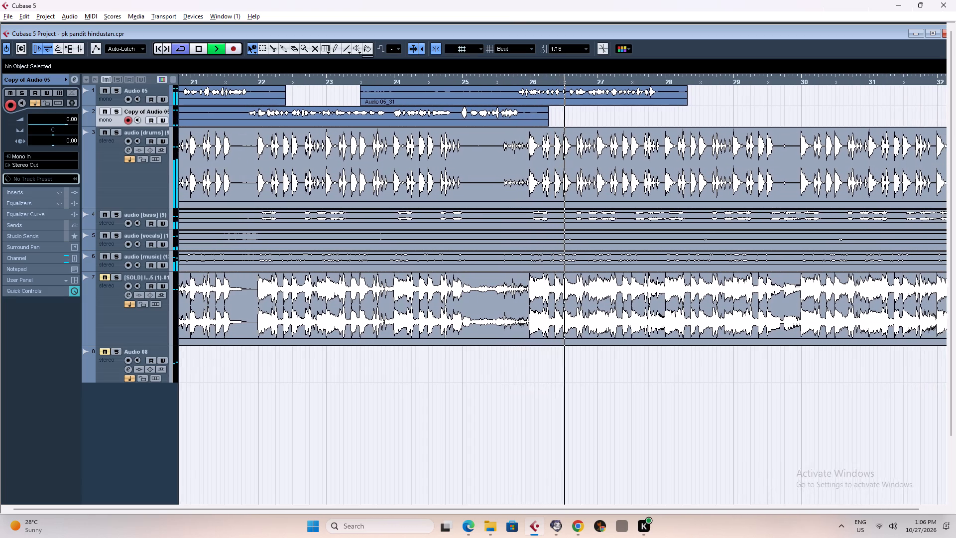
key("asterisk")
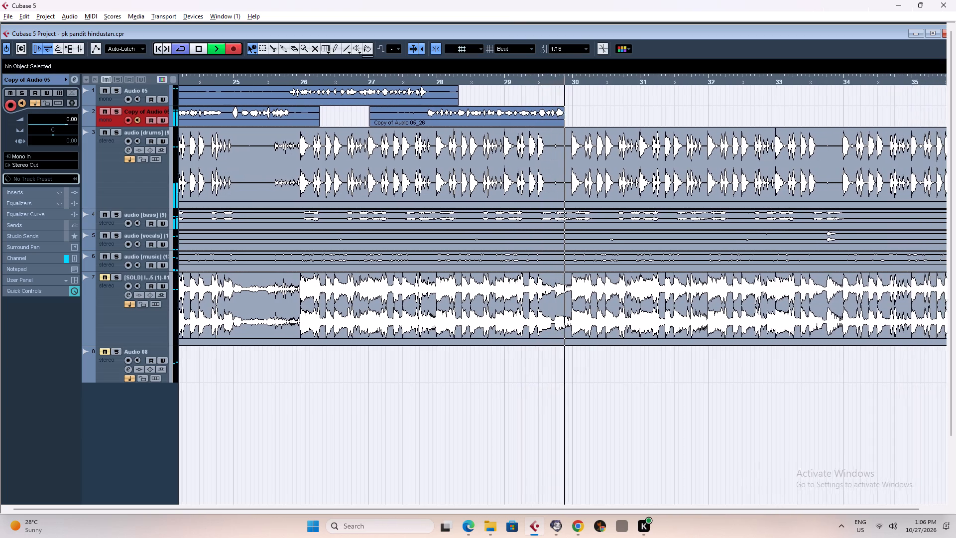
key("space")
Play back the new Copy of Audio 05 take up to about bar 30 and select the Audio 05 track for recording.
key("space")
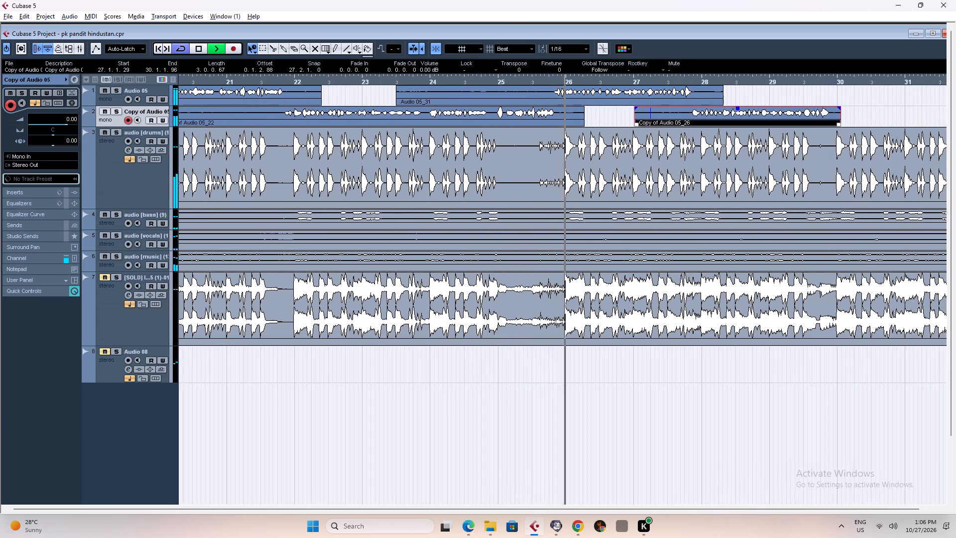
left_click(654, 76)
left_click(644, 81)
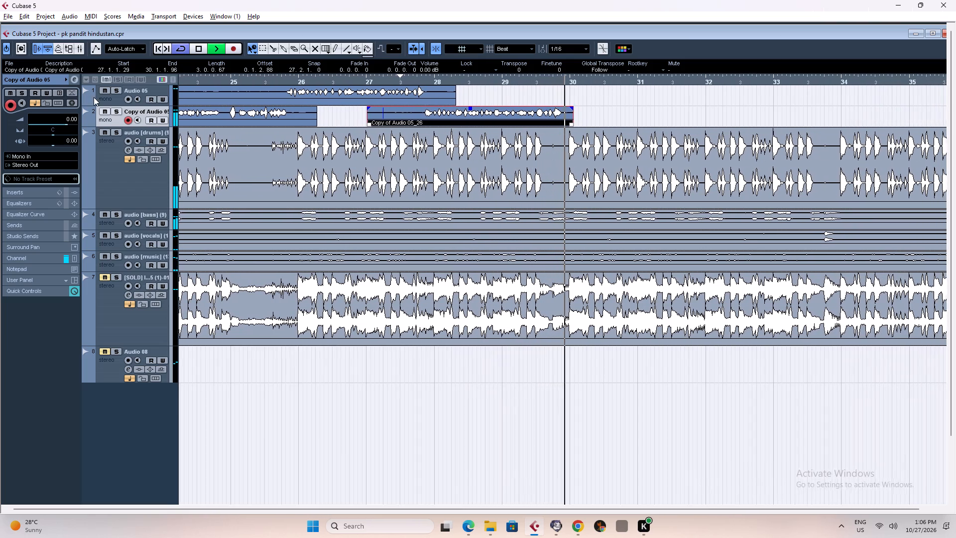
left_click(103, 99)
key("space")
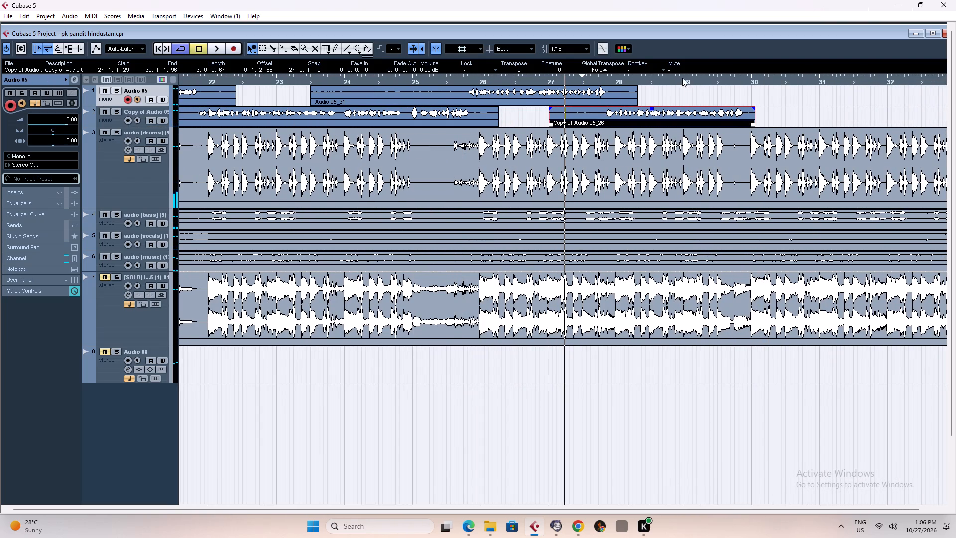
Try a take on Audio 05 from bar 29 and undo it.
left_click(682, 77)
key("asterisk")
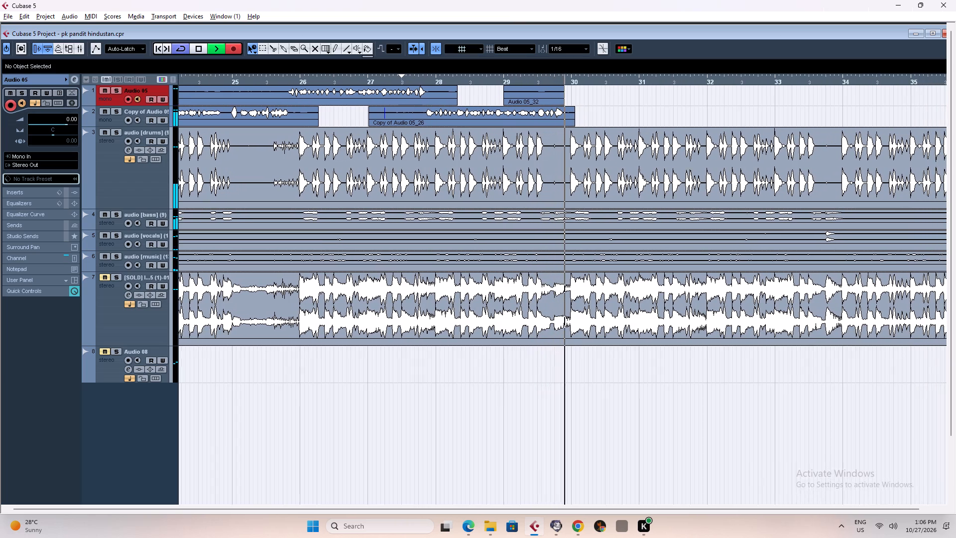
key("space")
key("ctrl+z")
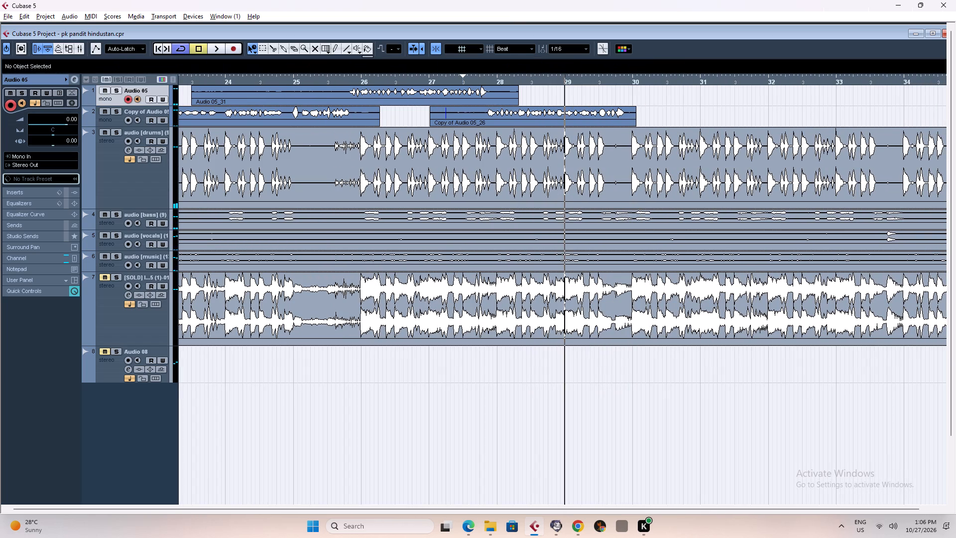
Set the playback position to shortly before bar 28.
left_click(488, 81)
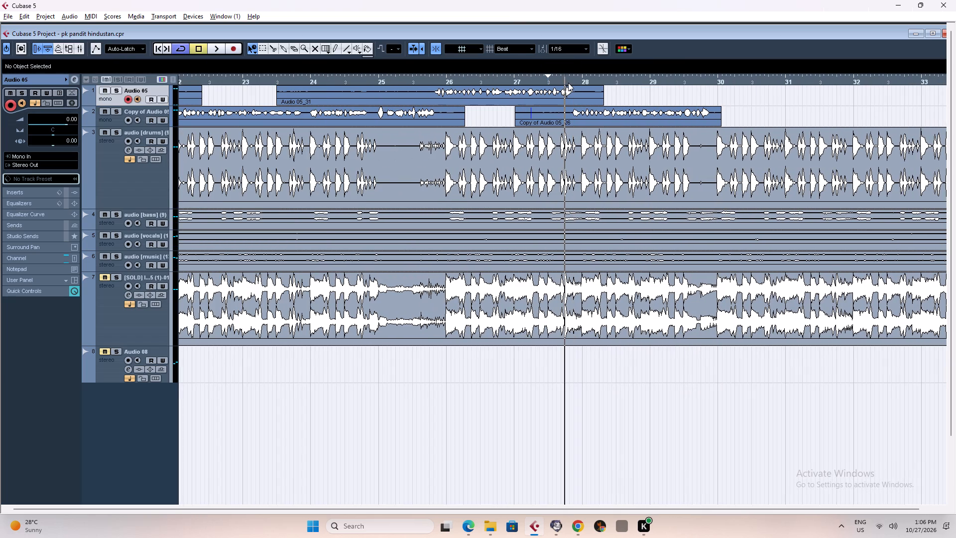
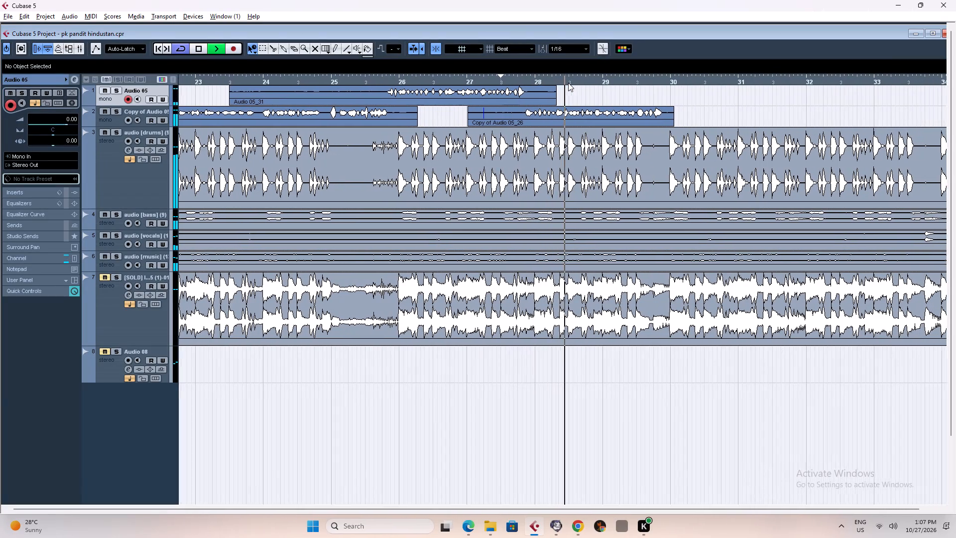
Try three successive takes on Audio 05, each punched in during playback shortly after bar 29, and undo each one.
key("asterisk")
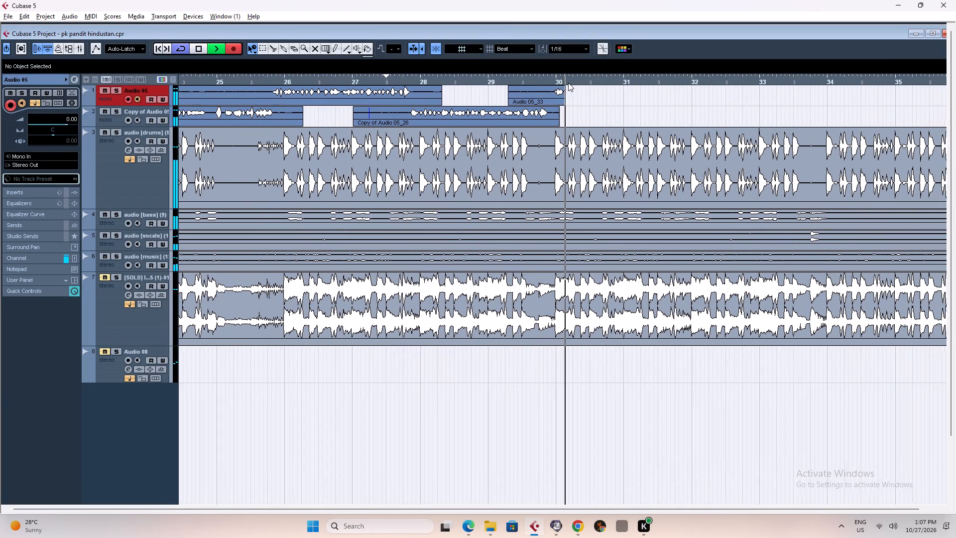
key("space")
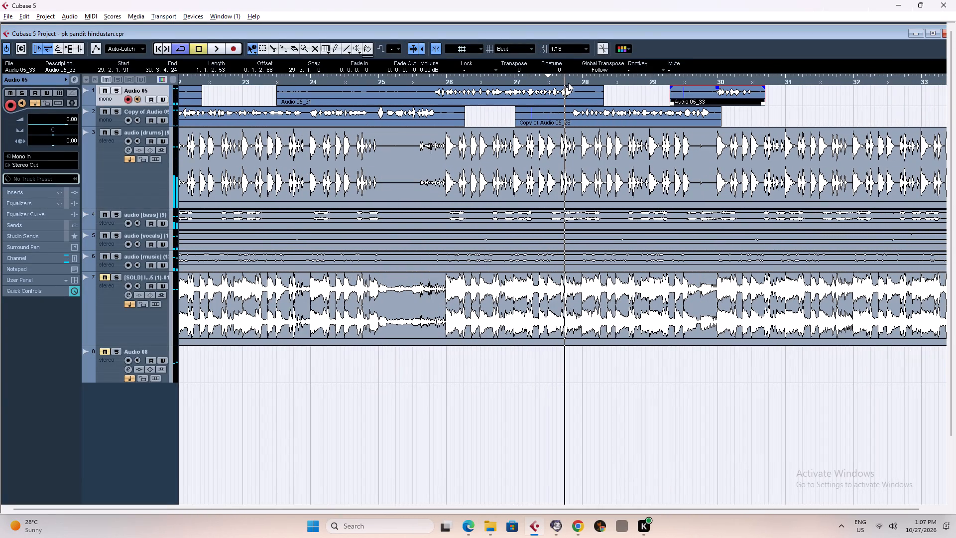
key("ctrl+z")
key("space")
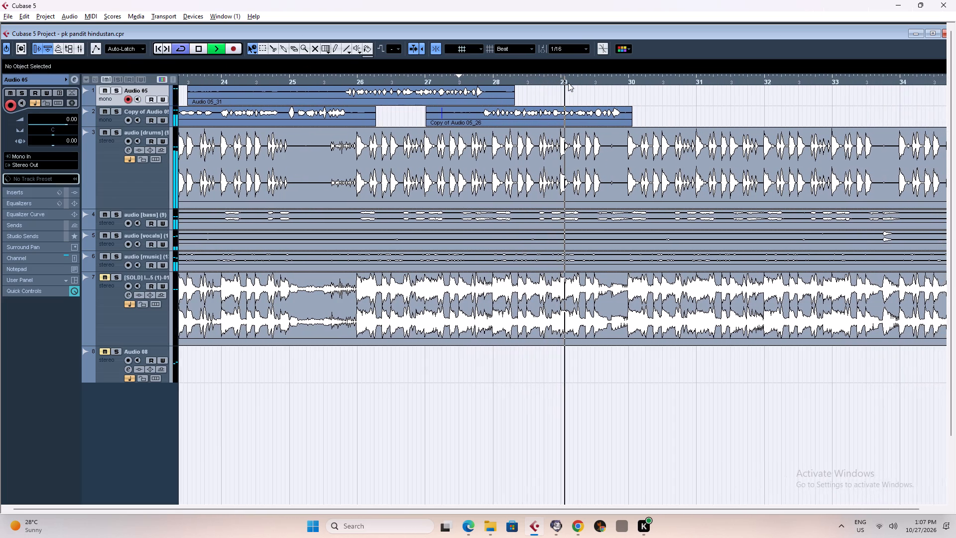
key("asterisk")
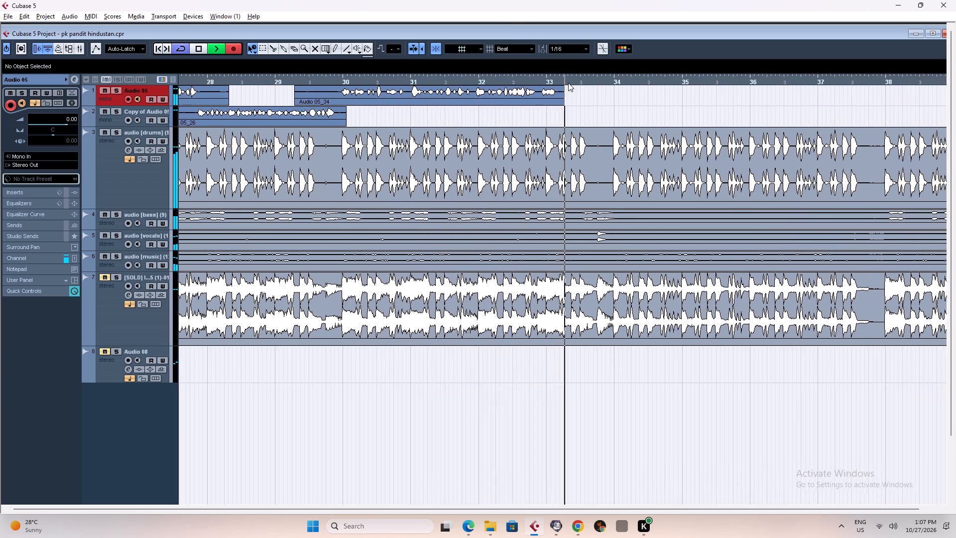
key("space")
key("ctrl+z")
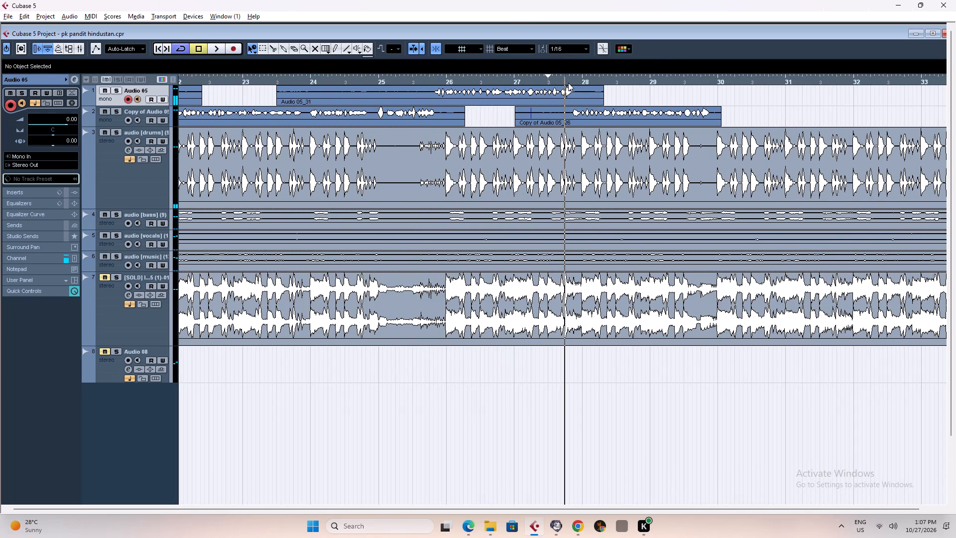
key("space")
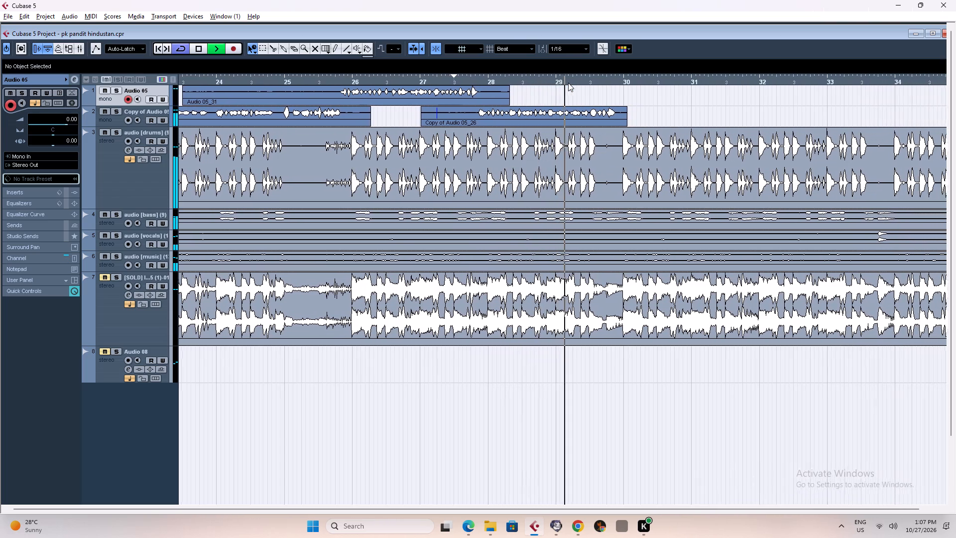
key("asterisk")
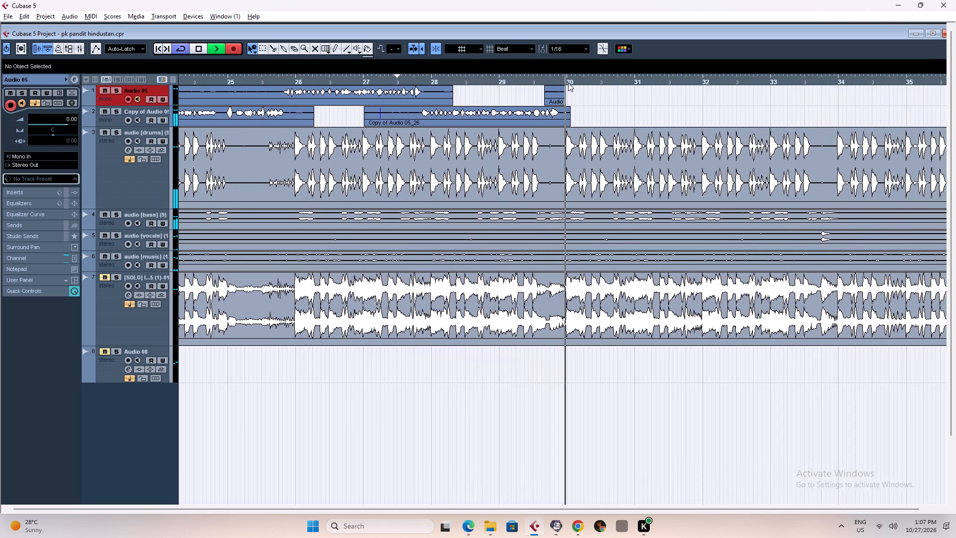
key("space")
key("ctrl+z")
Record a take on Audio 05, punched in during playback at about bar 29 and ending just after bar 32.
key("space")
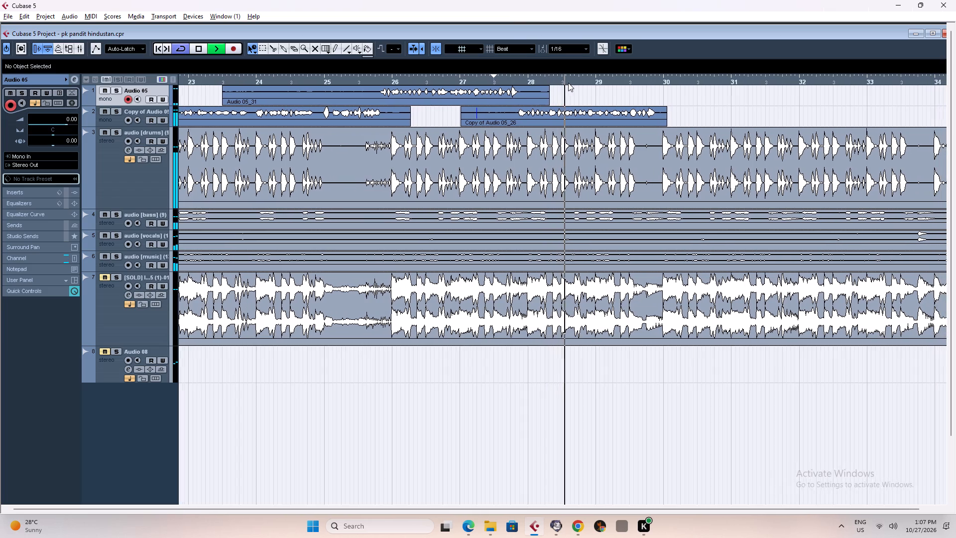
key("asterisk")
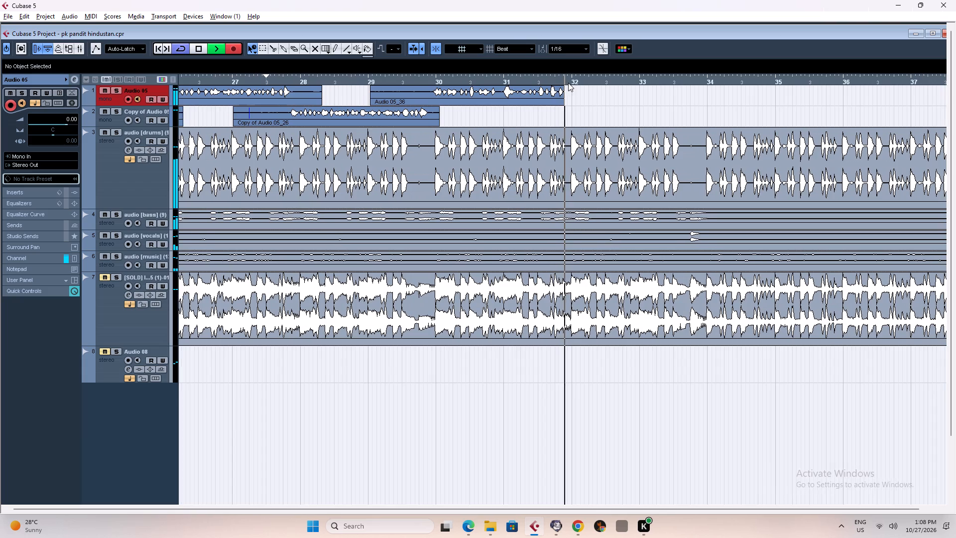
key("space")
Play back the new Audio 05 take twice from shortly before bar 28.
key("space")
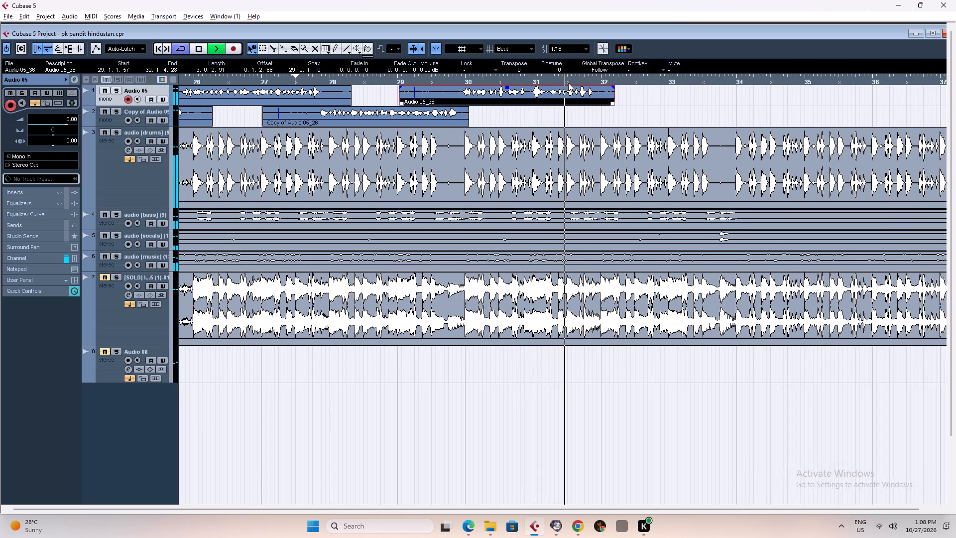
key("space")
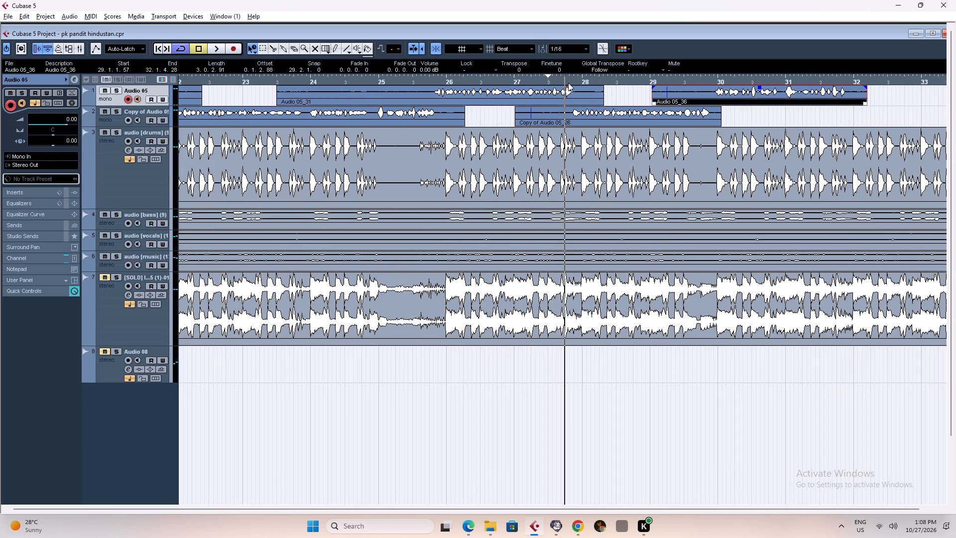
key("space")
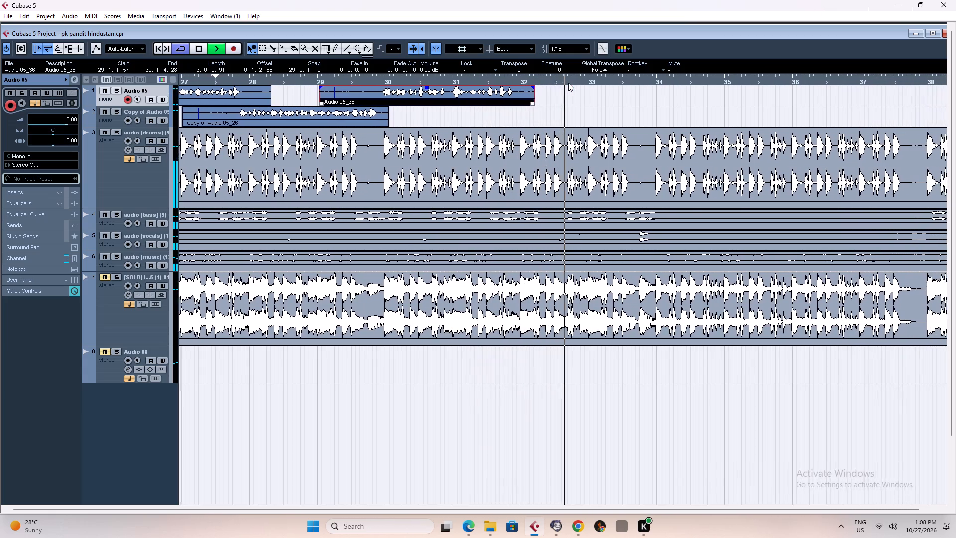
key("space")
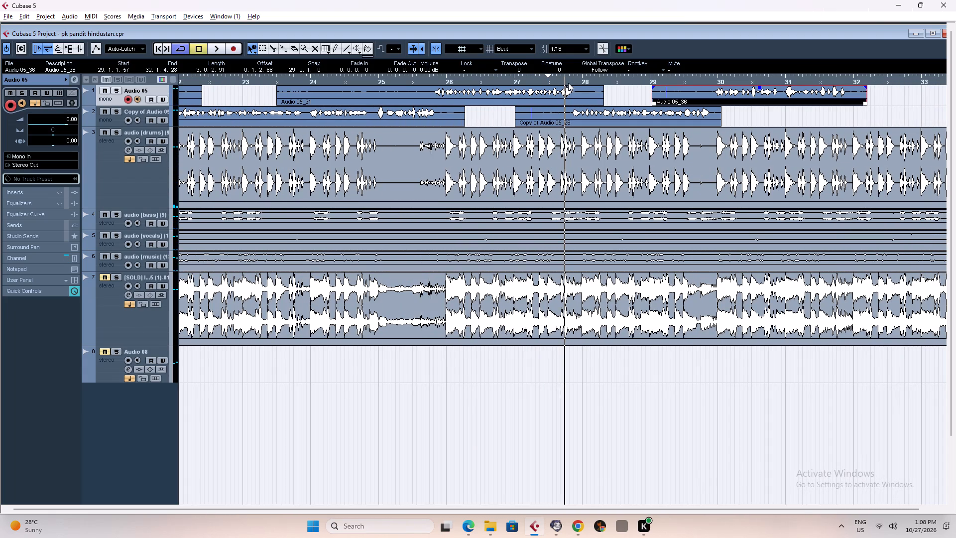
Set the playback position to about the middle of bar 30 and select the Copy of Audio 05 track for recording.
left_click(759, 80)
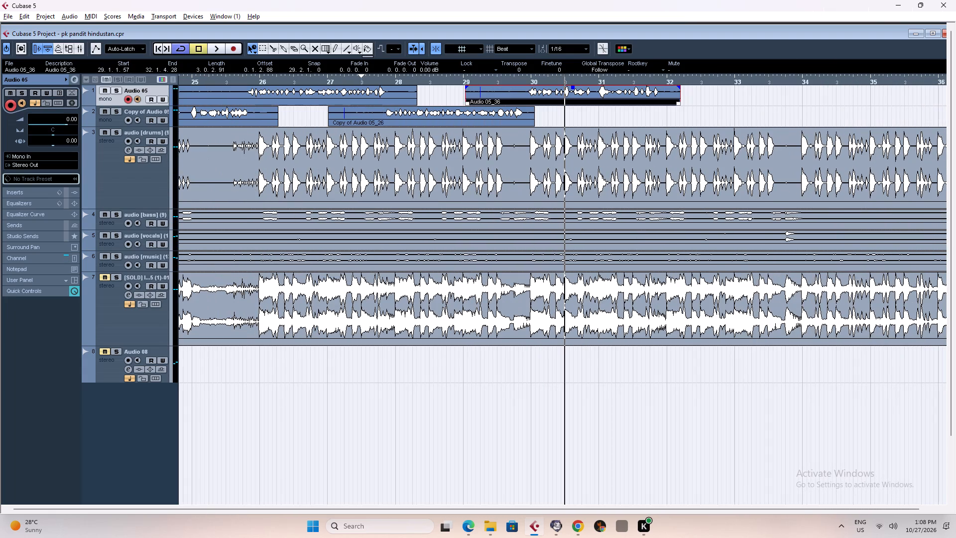
left_click(114, 122)
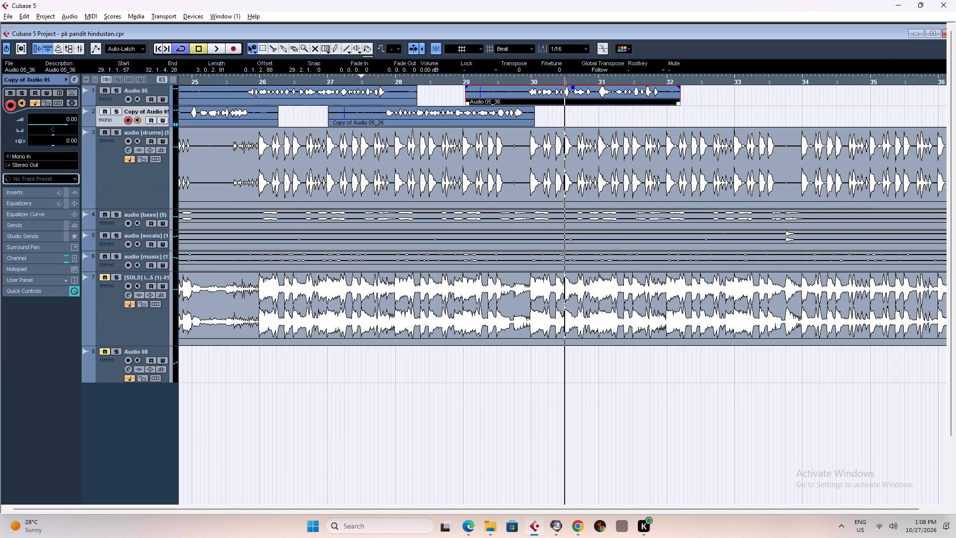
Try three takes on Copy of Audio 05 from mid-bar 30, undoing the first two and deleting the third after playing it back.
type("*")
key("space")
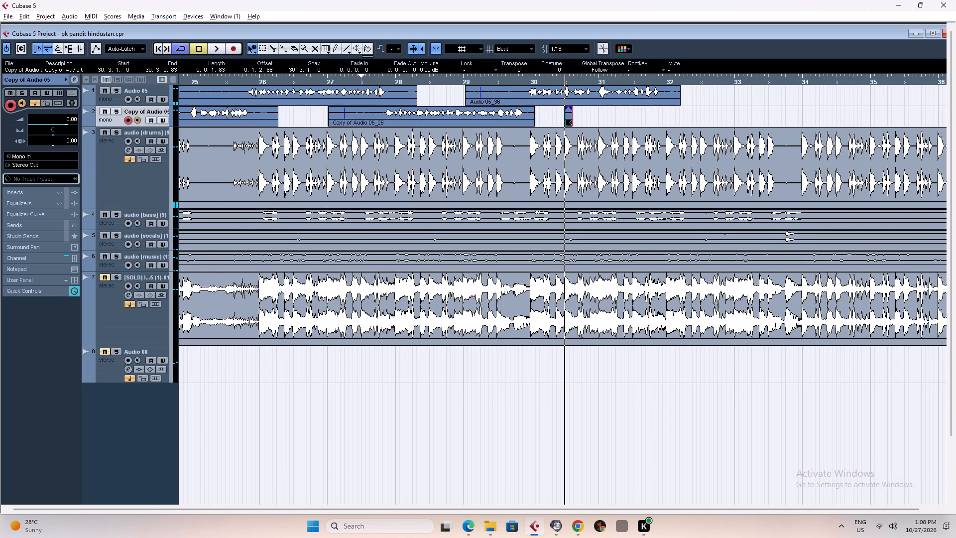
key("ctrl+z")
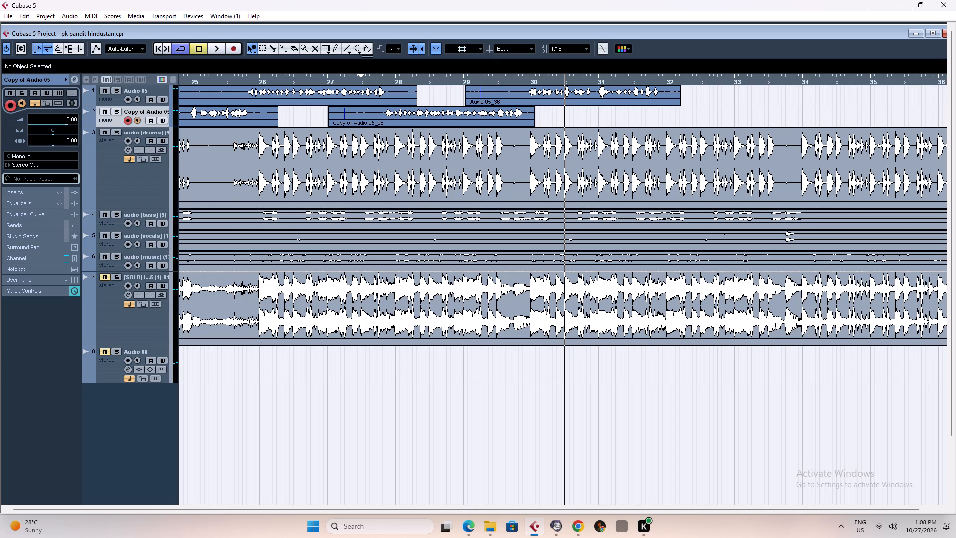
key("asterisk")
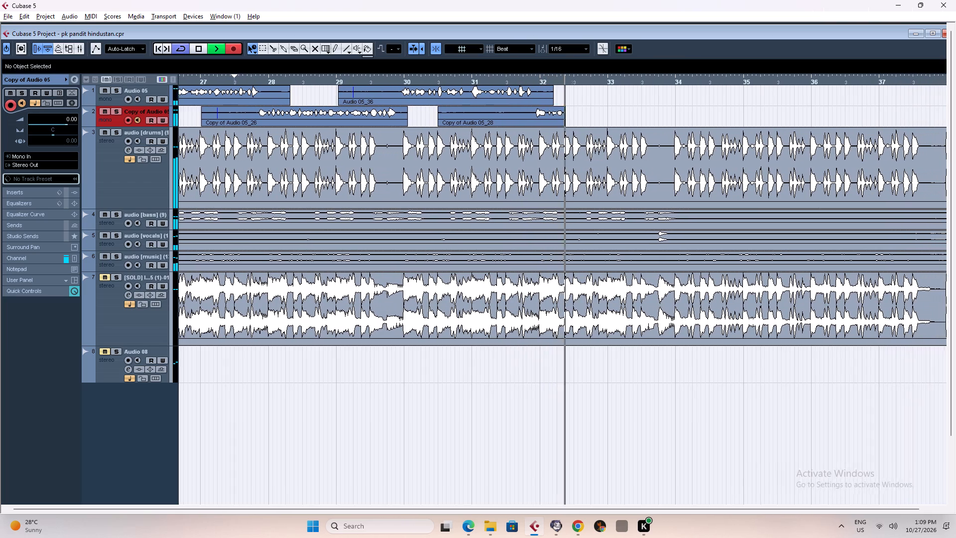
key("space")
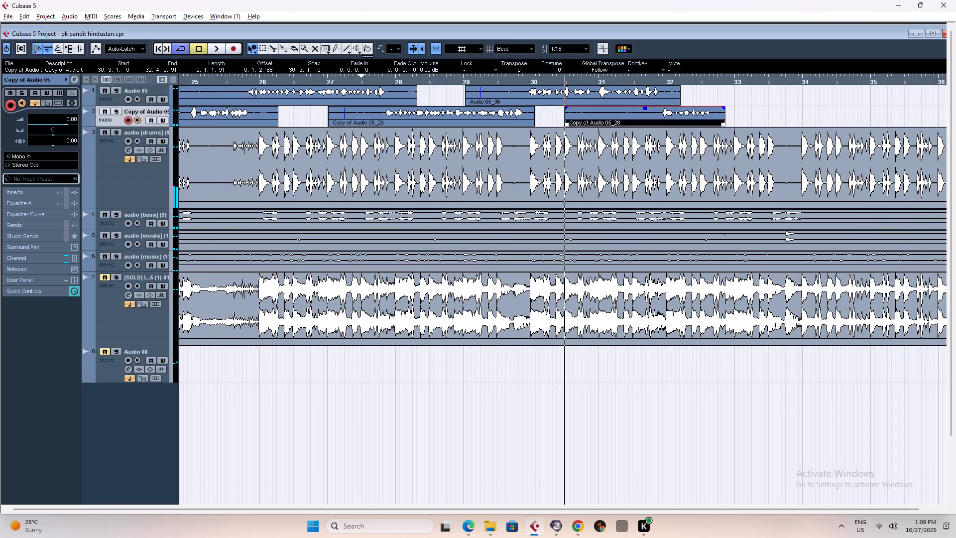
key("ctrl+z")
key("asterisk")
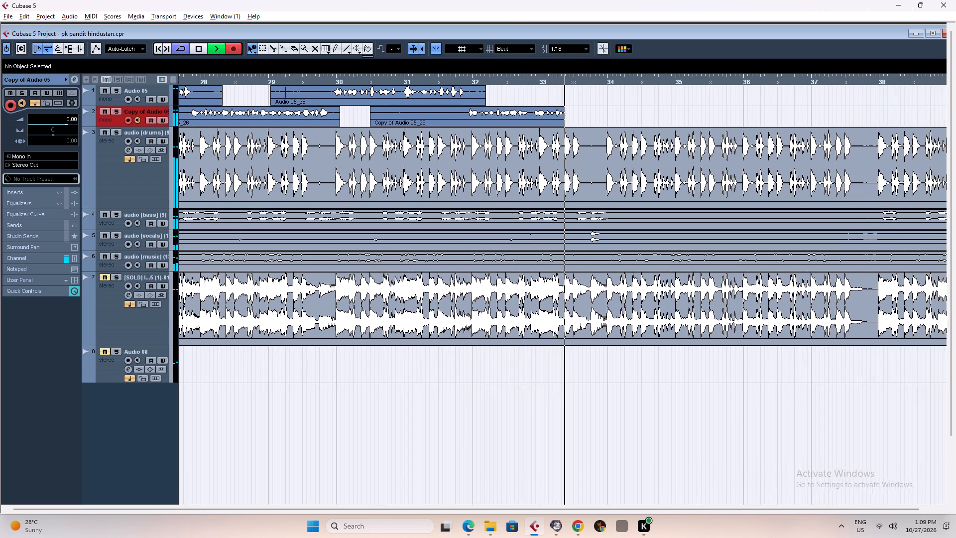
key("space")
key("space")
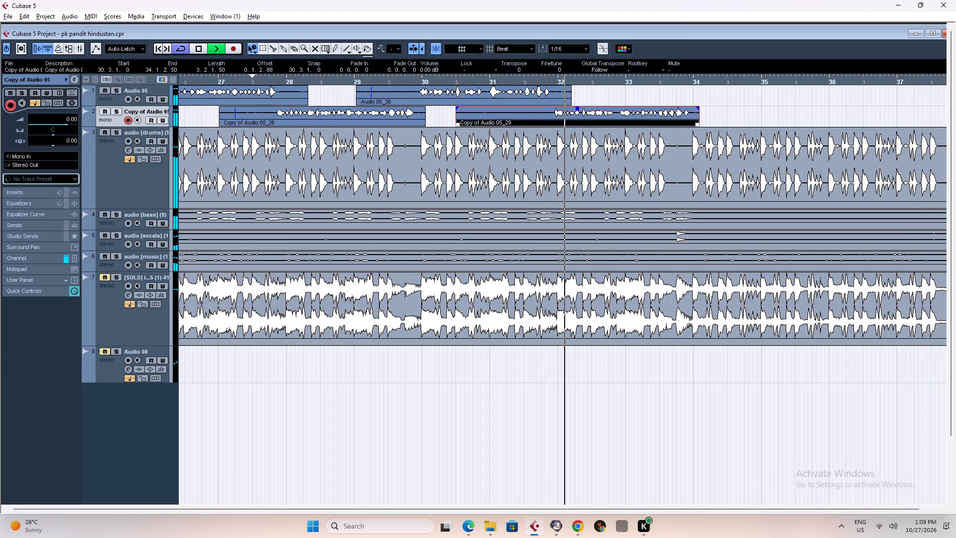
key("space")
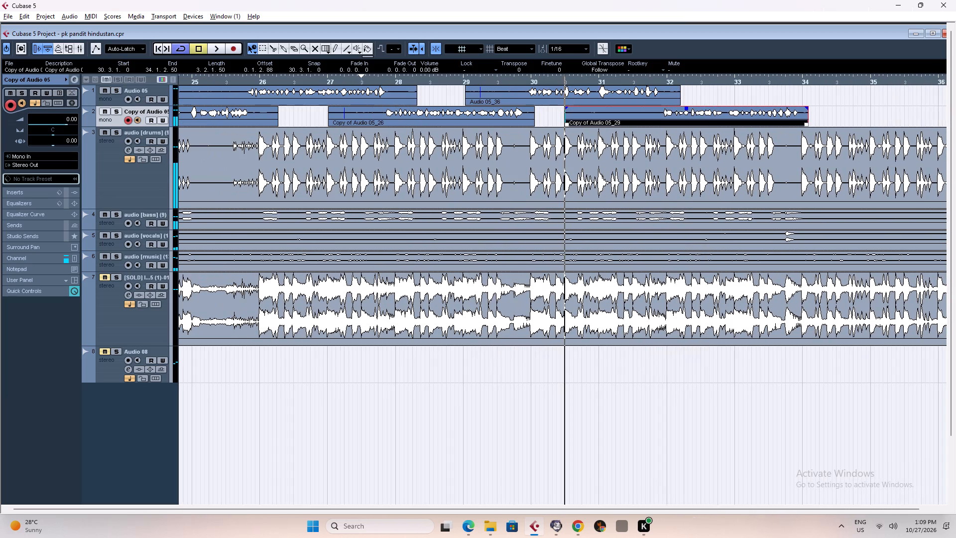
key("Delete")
Record a take on Copy of Audio 05 from the middle of bar 30 to just after bar 34.
key("asterisk")
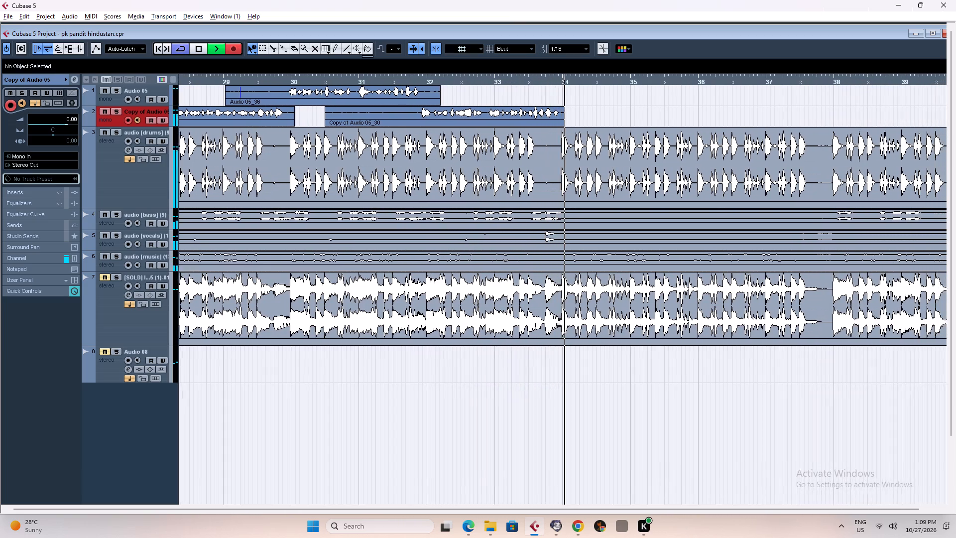
key("space")
Play back the new Copy of Audio 05 take from its start, and again from shortly before bar 28.
key("space")
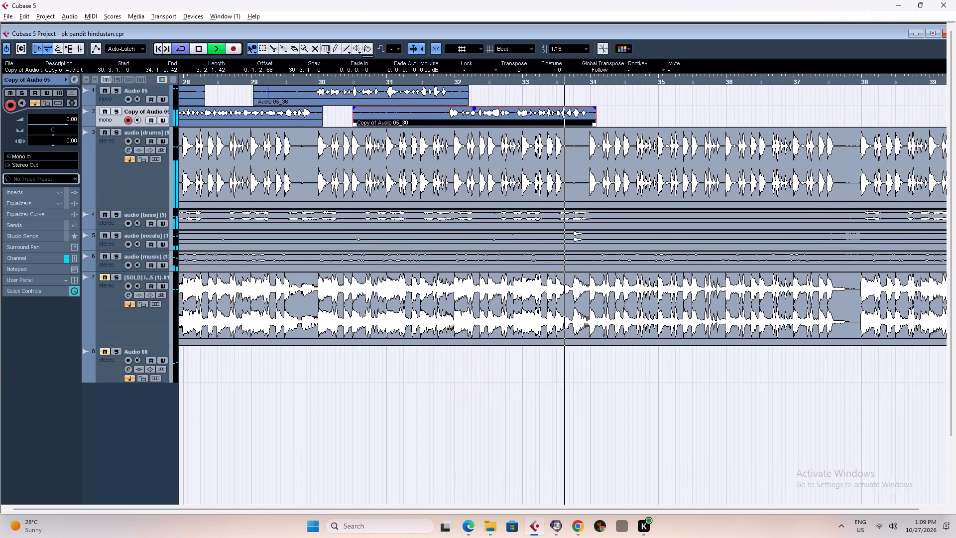
key("space")
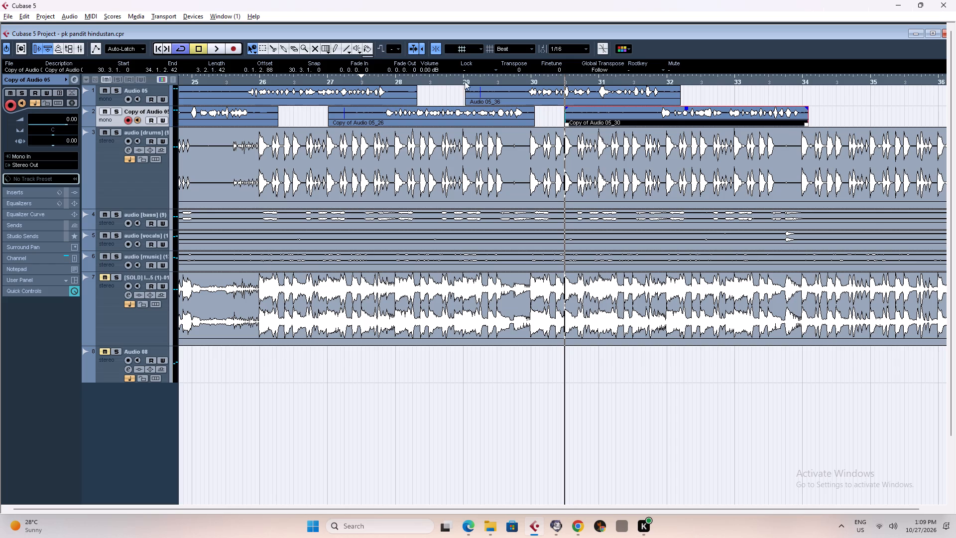
left_click(374, 78)
key("space")
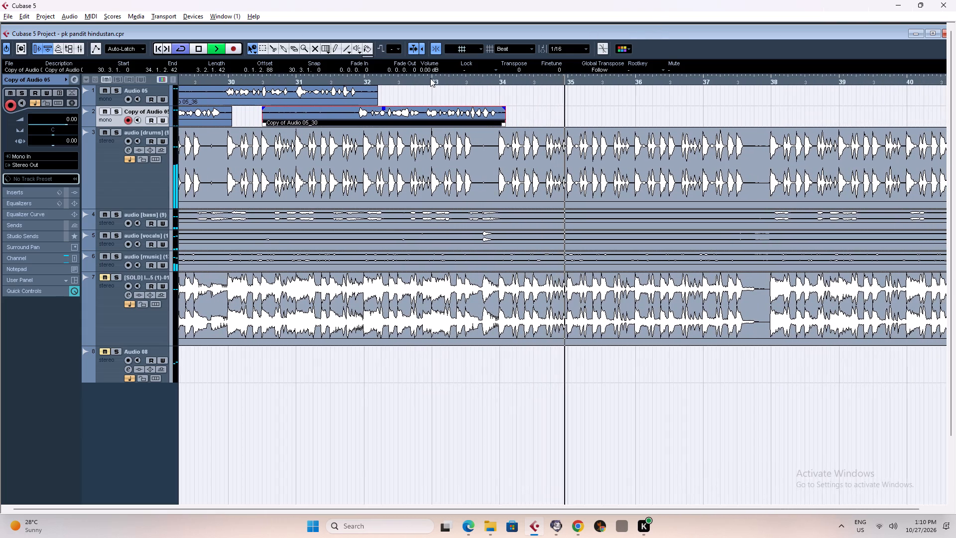
Move the playback position to about the middle of bar 32, select the Audio 05 track for recording and stop playback.
left_click(357, 82)
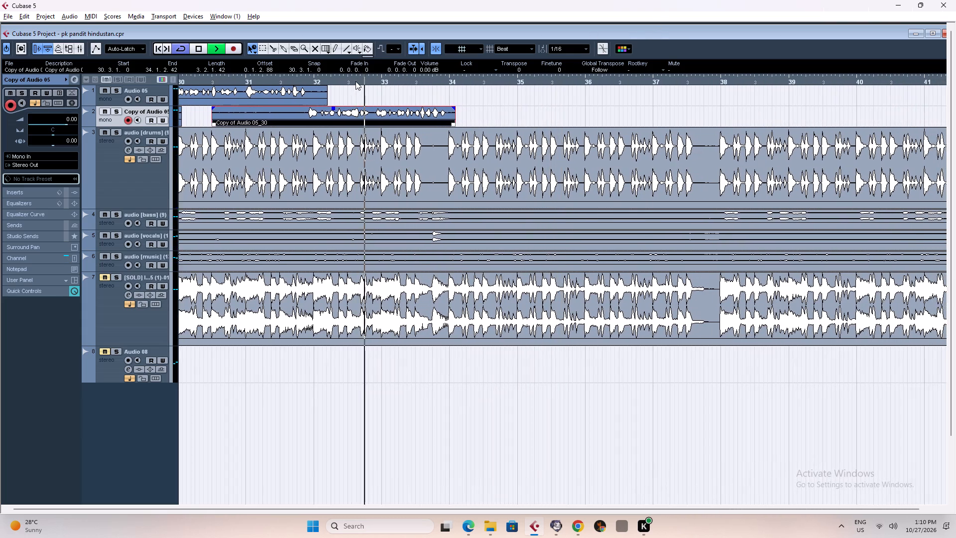
left_click(505, 81)
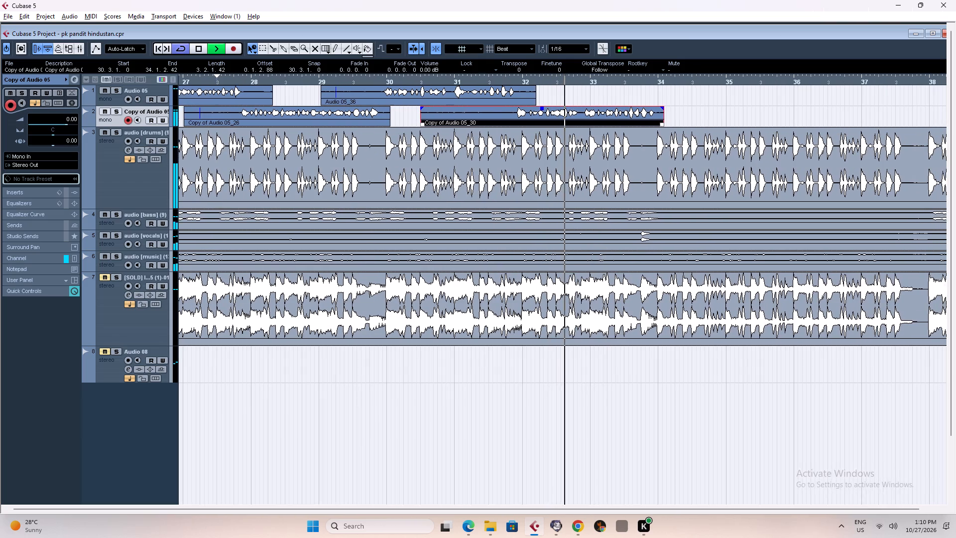
left_click(99, 101)
key("space")
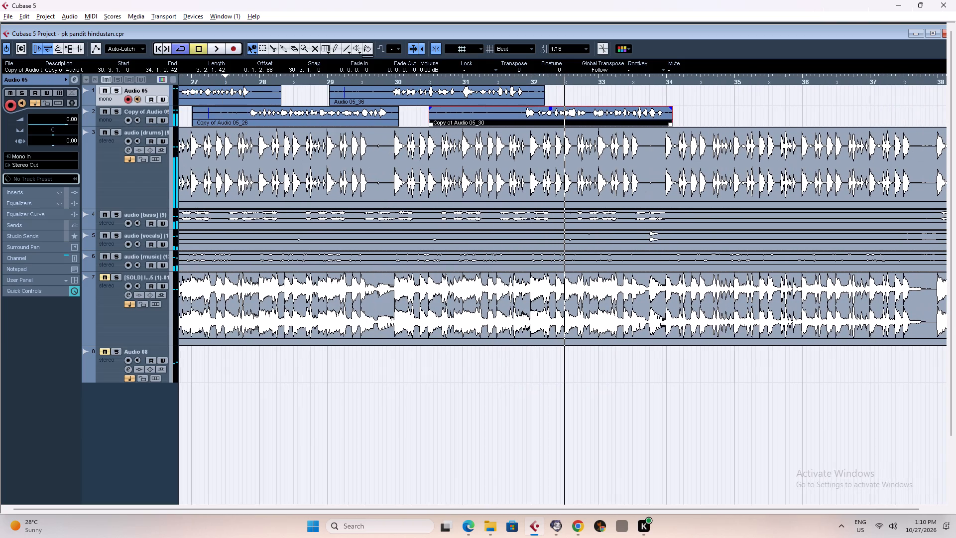
key("space")
key("space")
Copy the first Audio 05 clip, starting at bar 9, along the same track to position 33.2.1.
key("g")
key("g")
key("g")
key("g")
key("g")
key("g")
key("g")
key("g")
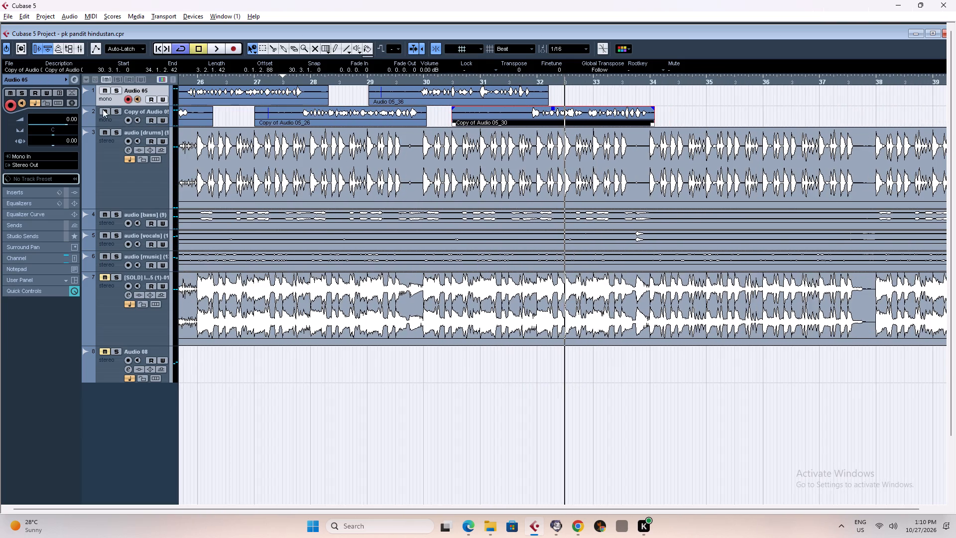
key("g")
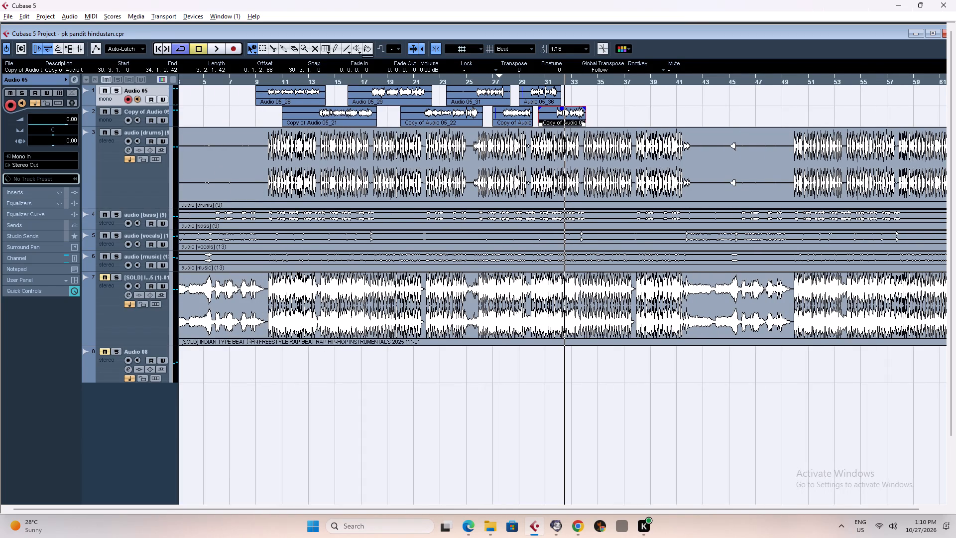
left_click(267, 96)
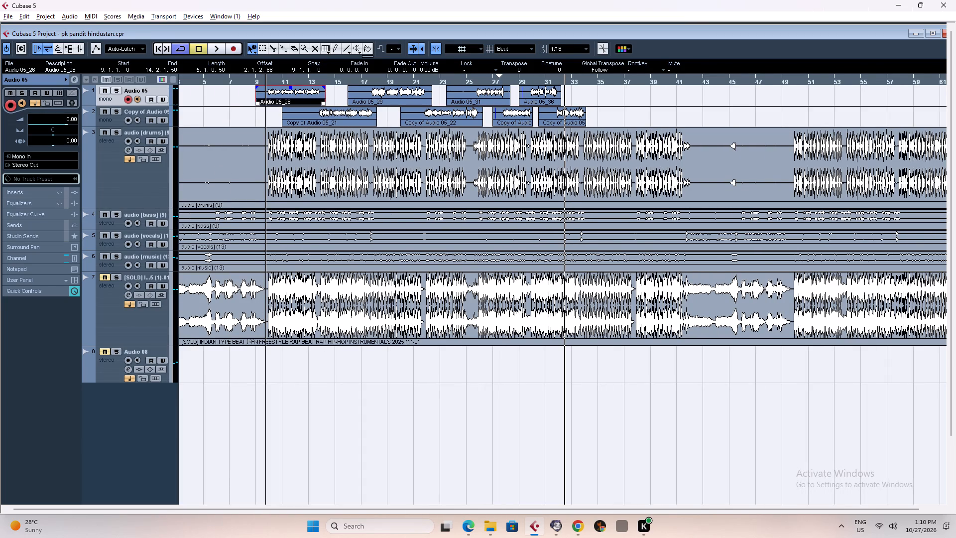
left_click_drag(267, 96, 587, 106, "alt")
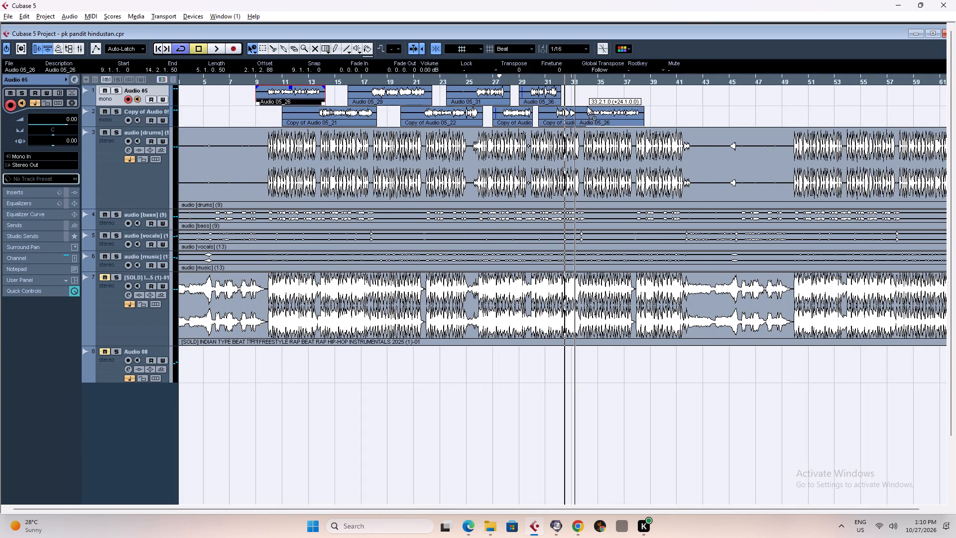
left_click_drag(587, 106, 585, 104, "alt")
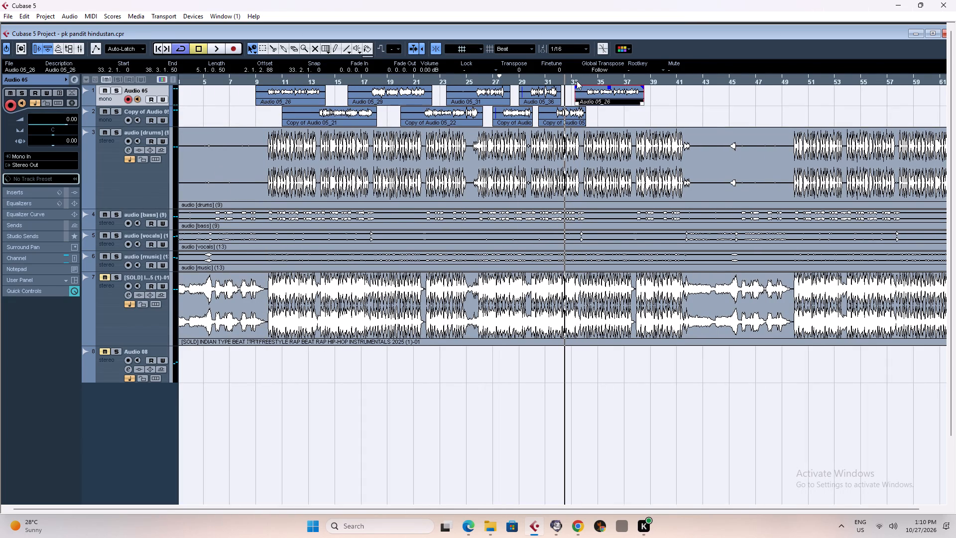
Move the copied Audio 05 clip from position 33.2.1 so that it starts at 33.1.1.
left_click(574, 81)
key("h")
key("h")
key("h")
key("h")
key("h")
key("h")
key("h")
key("h")
key("h")
key("h")
key("h")
key("h")
key("h")
key("h")
key("h")
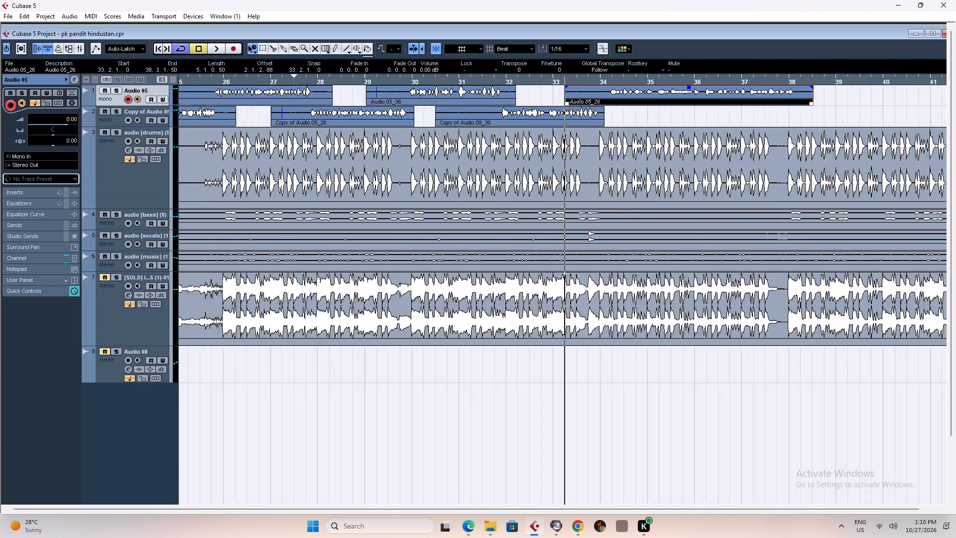
key("space")
key("space")
left_click_drag(712, 95, 678, 95)
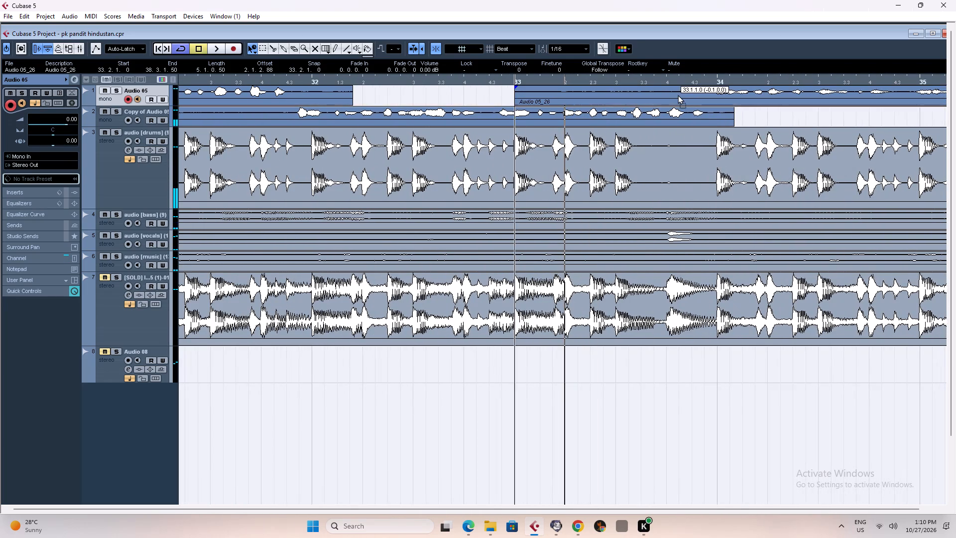
left_click_drag(678, 95, 677, 95)
Play back the repositioned Audio 05 clip from just inside bar 33 and examine its waveform around bar 38.
key("space")
key("g")
key("g")
key("g")
key("g")
key("g")
key("g")
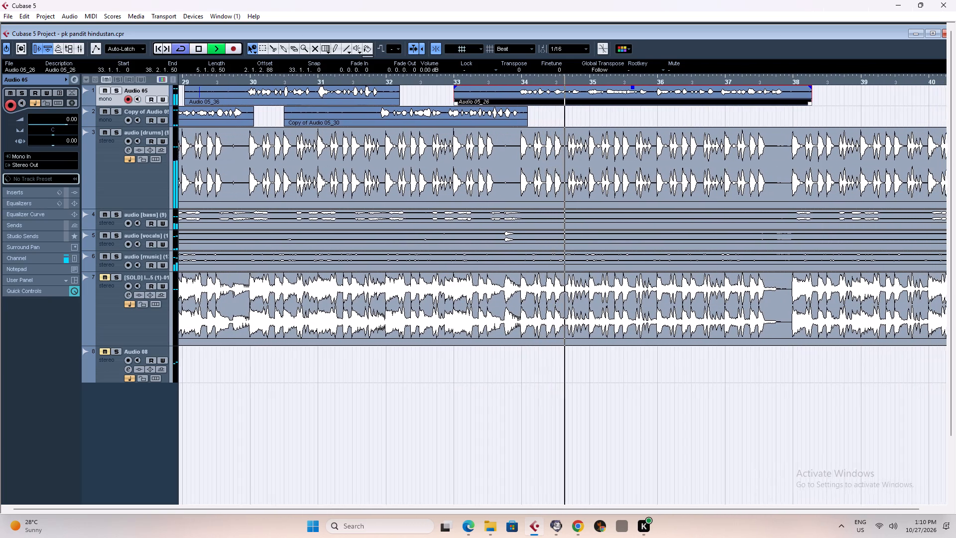
key("g")
key("g")
key("g")
key("g")
key("g")
key("g")
key("g")
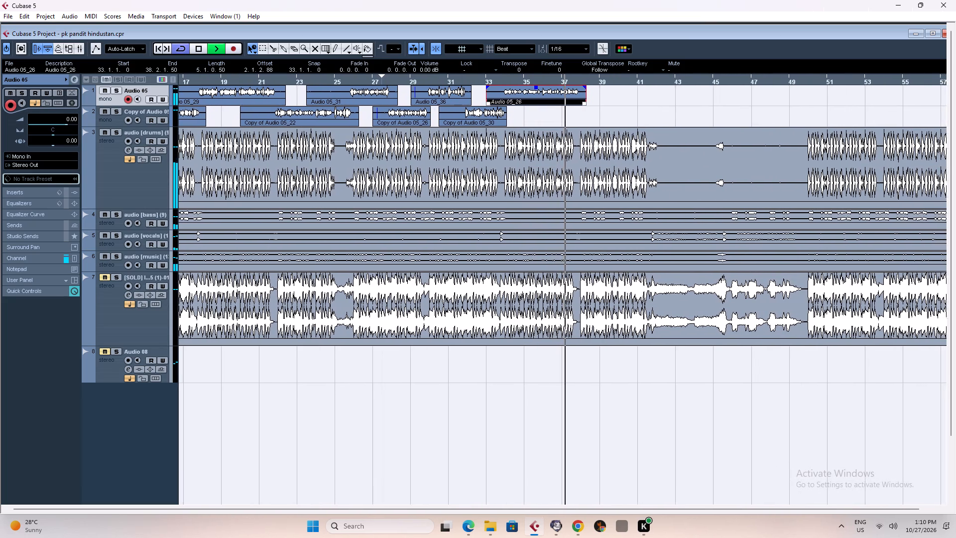
key("h")
key("h")
key("h")
key("h")
key("h")
key("h")
key("h")
key("h")
key("h")
key("h")
key("h")
key("h")
key("h")
key("h")
key("h")
key("h")
key("h")
key("h")
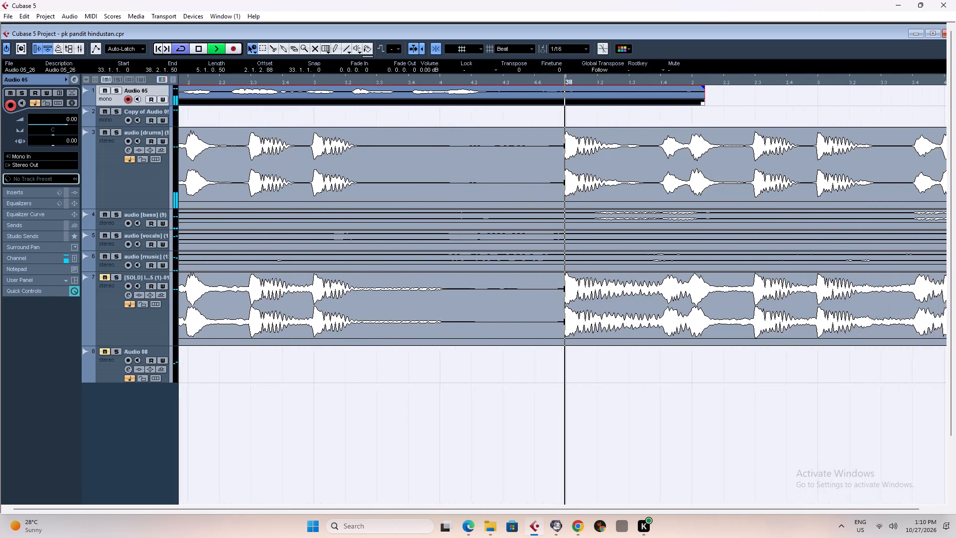
Replay from just inside bar 33, and again from about bar 37, to check the repositioned clip against the stems.
key("space")
key("space")
key("space")
key("space")
key("space")
key("space")
key("space")
key("space")
key("space")
key("space")
key("space")
key("space")
key("space")
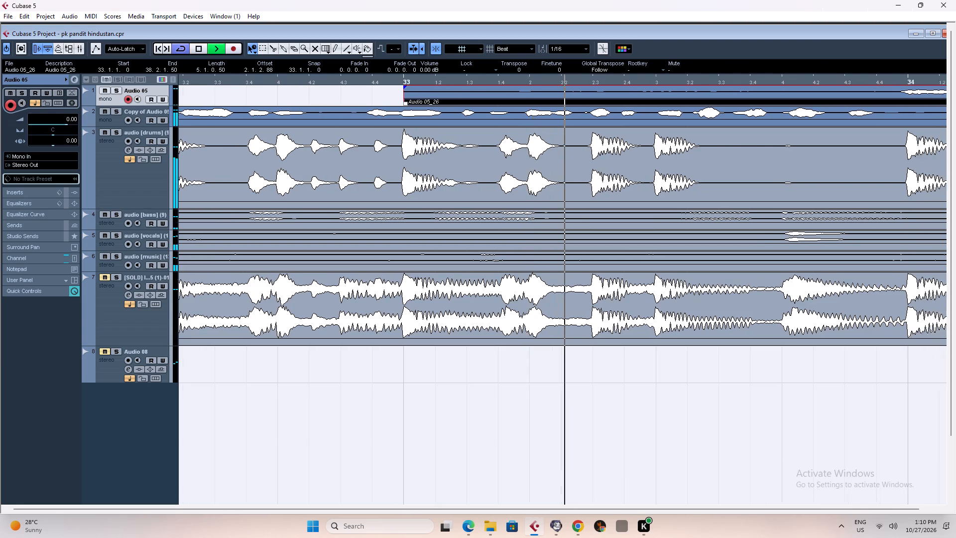
key("g")
key("g")
key("g")
key("g")
key("g")
key("g")
key("g")
key("g")
key("g")
key("g")
key("g")
key("g")
key("g")
key("g")
key("g")
key("g")
key("g")
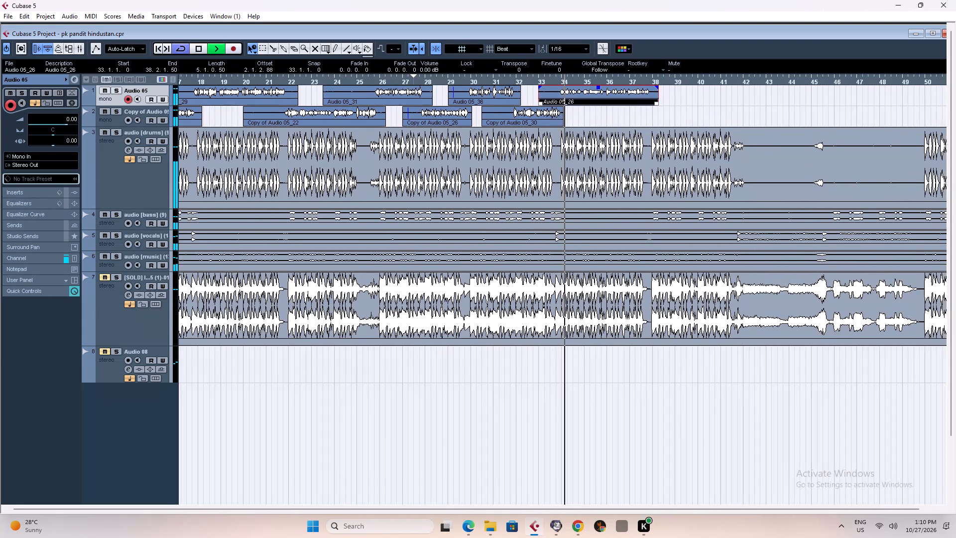
left_click(639, 79)
key("space")
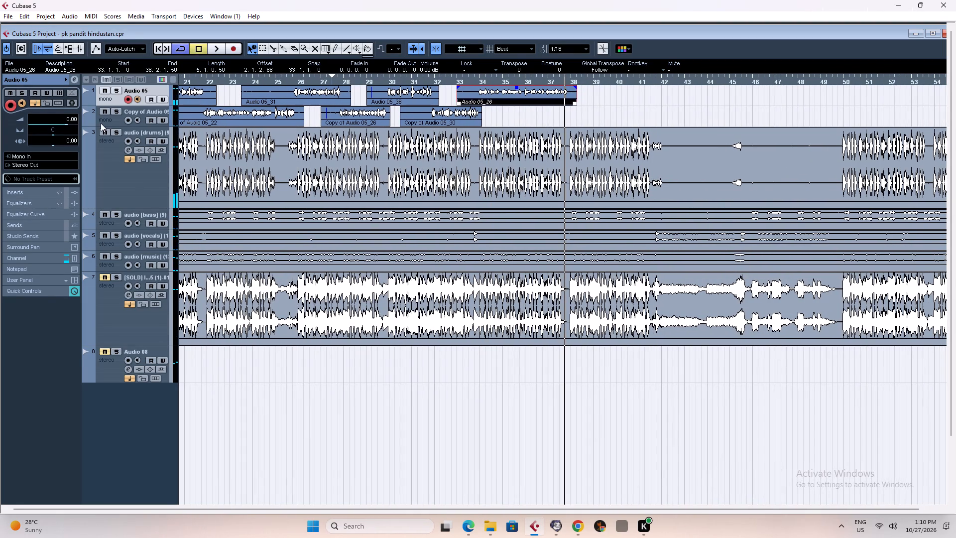
Select the Copy of Audio 05 track for recording and place the playback position at bar 36.
left_click(101, 123)
key("h")
key("h")
key("h")
key("h")
key("h")
key("h")
key("h")
key("h")
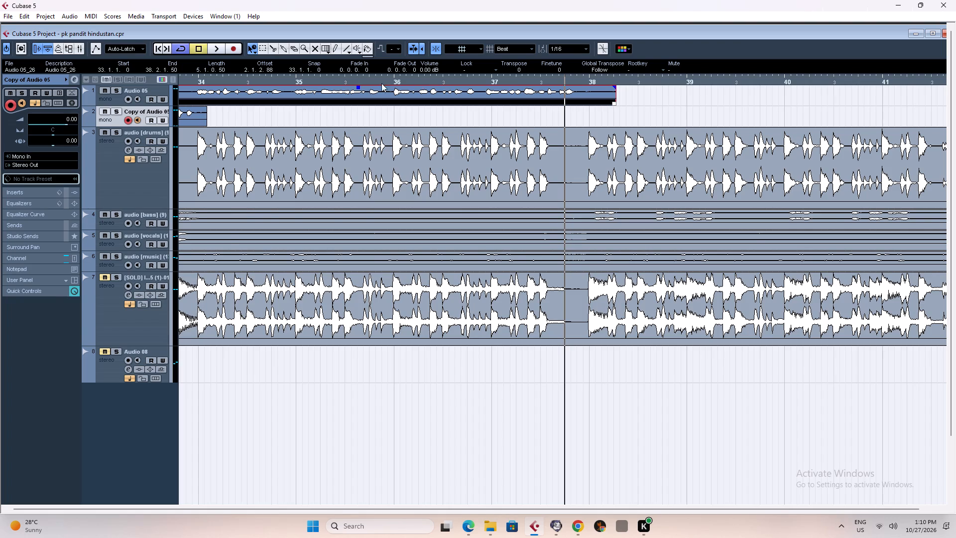
left_click(396, 81)
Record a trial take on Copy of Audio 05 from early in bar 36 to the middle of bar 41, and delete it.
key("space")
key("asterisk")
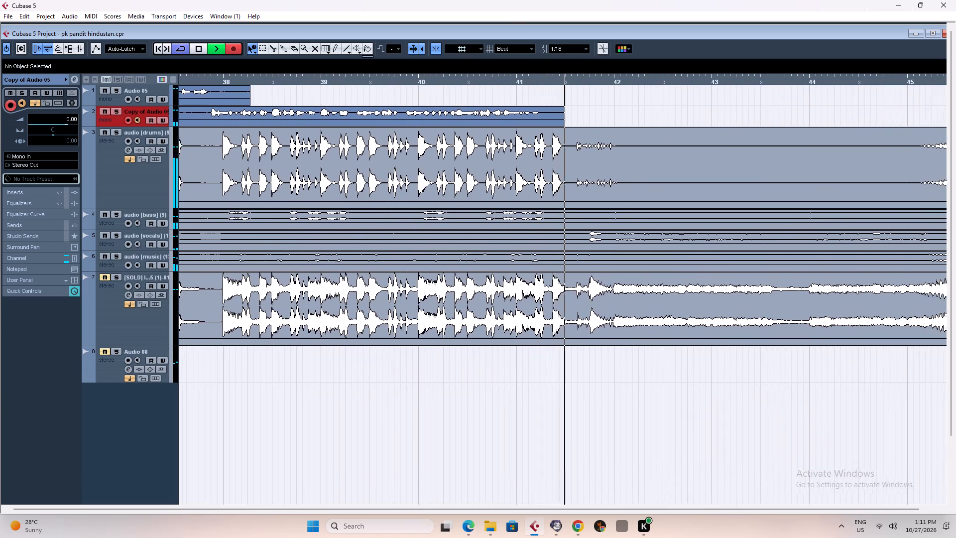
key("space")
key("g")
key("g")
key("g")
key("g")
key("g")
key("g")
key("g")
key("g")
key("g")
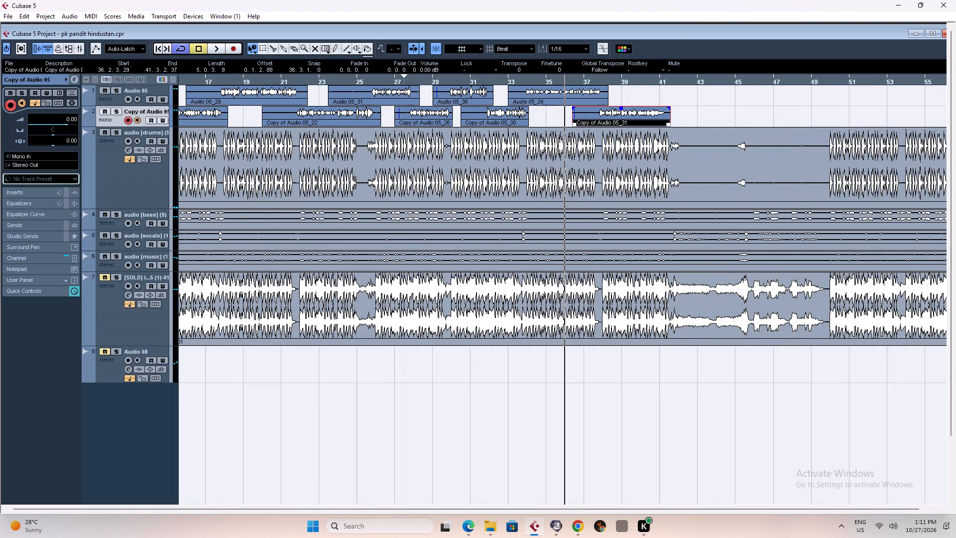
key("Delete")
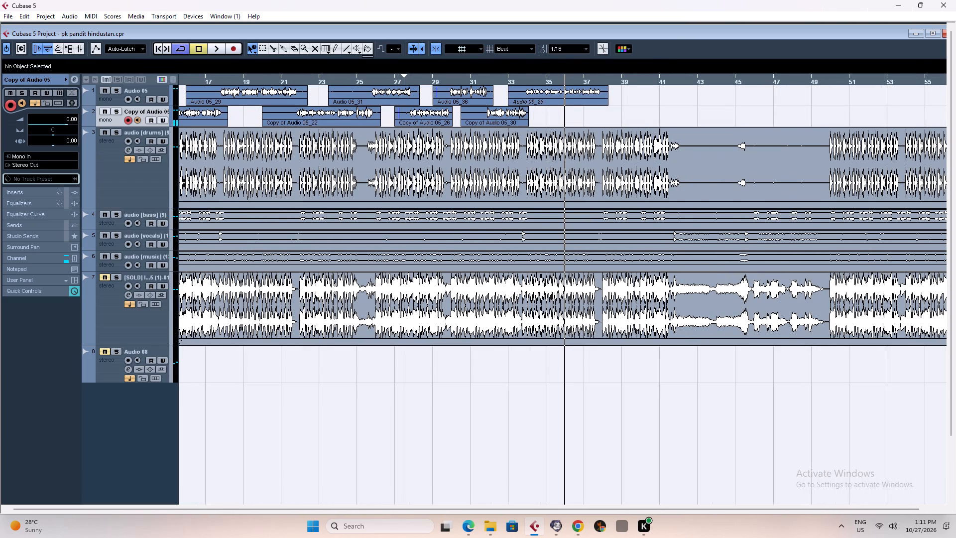
Record a take on Copy of Audio 05 from bar 36 to just after the start of bar 40.
key("asterisk")
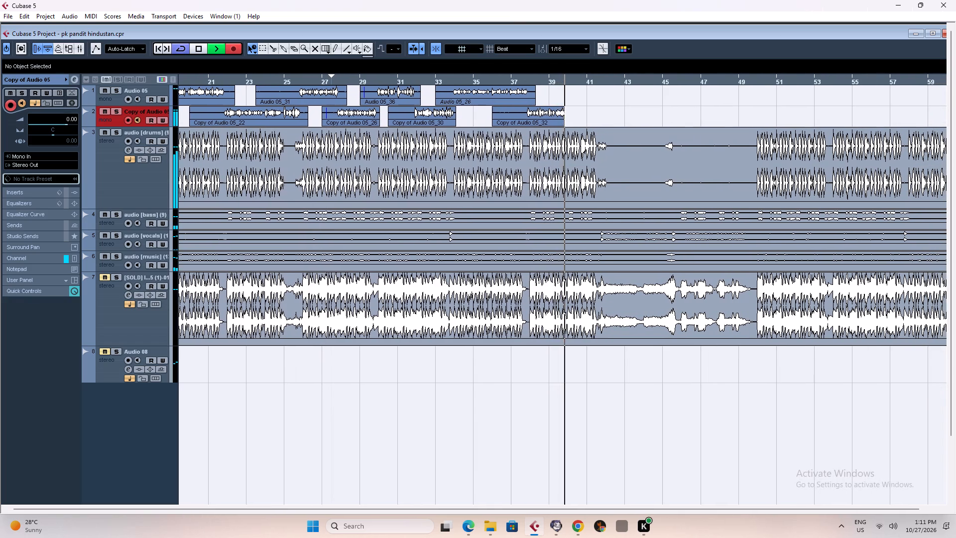
key("space")
Play back the new Copy of Audio 05 take from bar 36 and select the Audio 05 track for recording.
key("space")
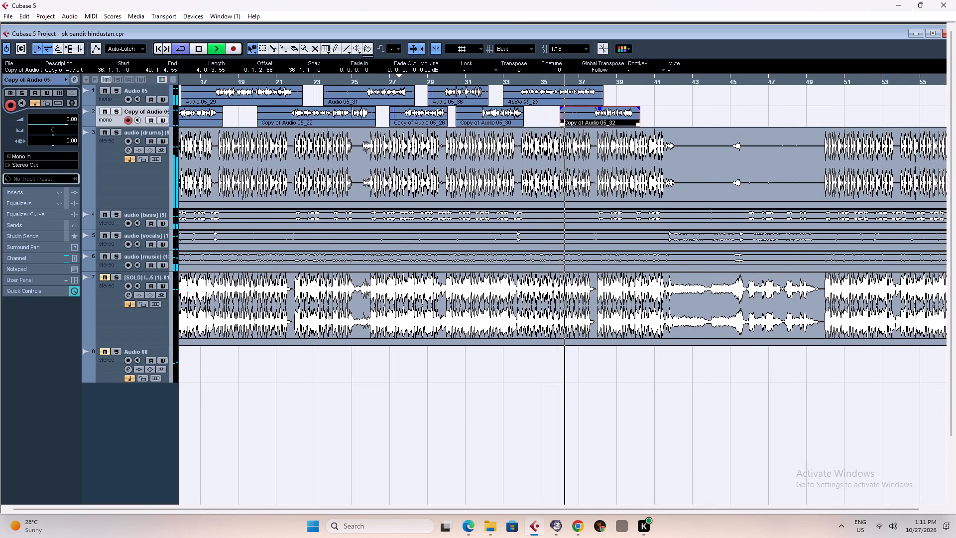
left_click(97, 97)
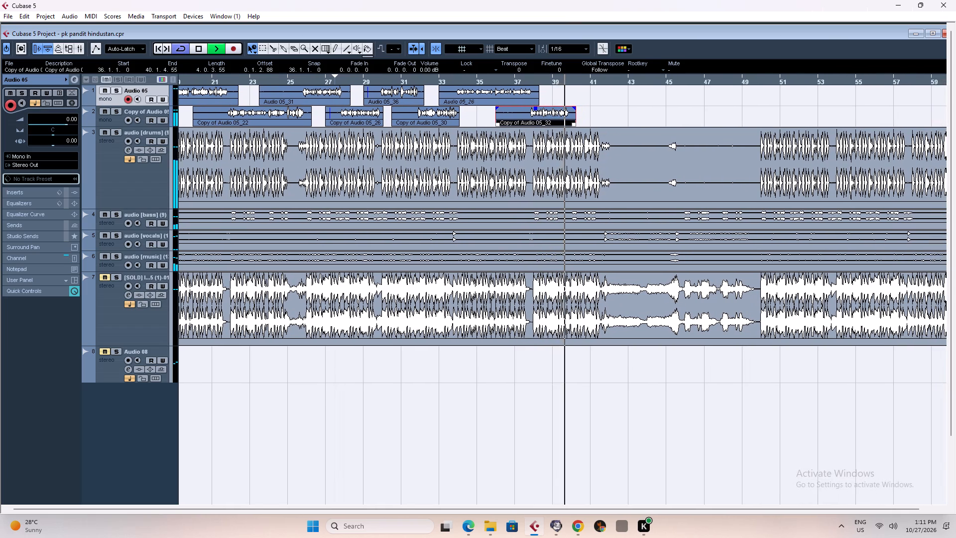
key("space")
key("space")
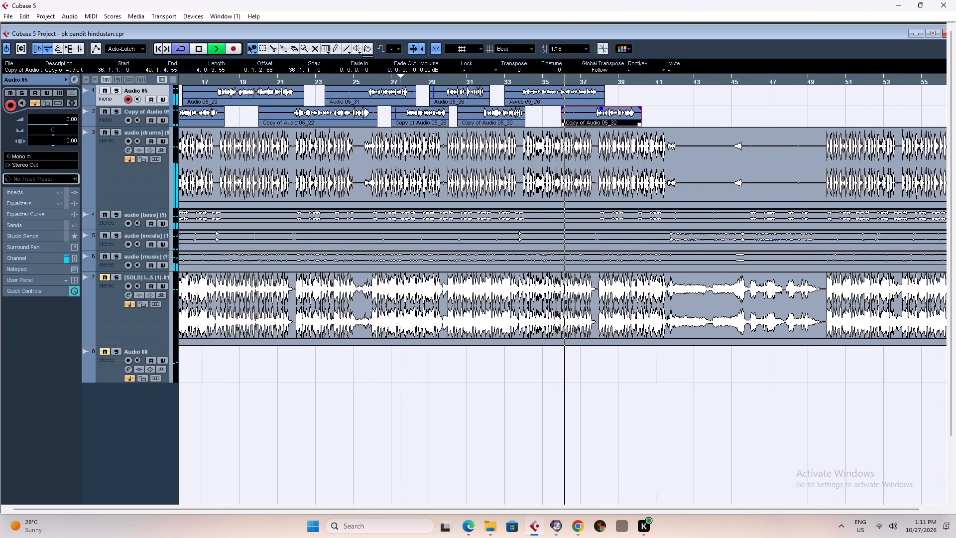
key("space")
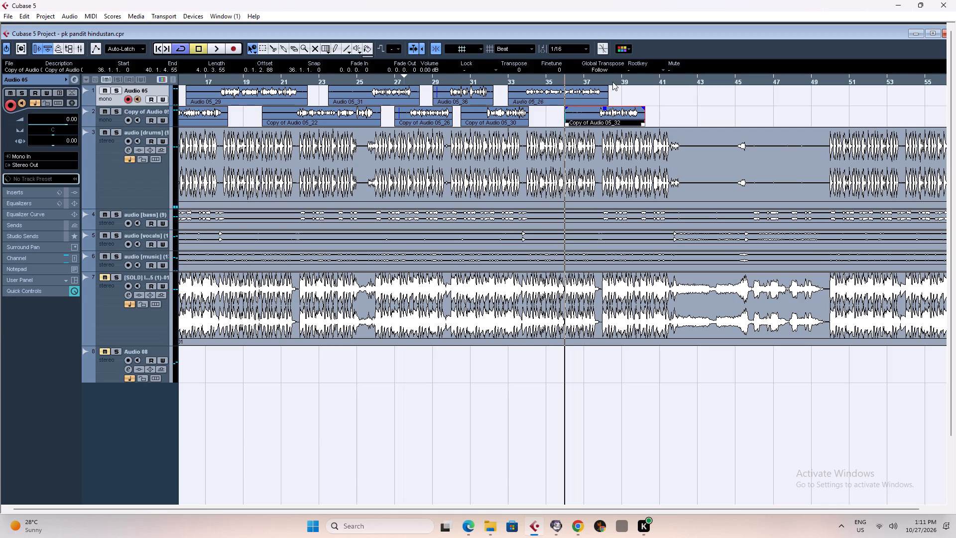
Record a take on Audio 05 from early in bar 38 to just after the start of bar 42.
left_click(603, 82)
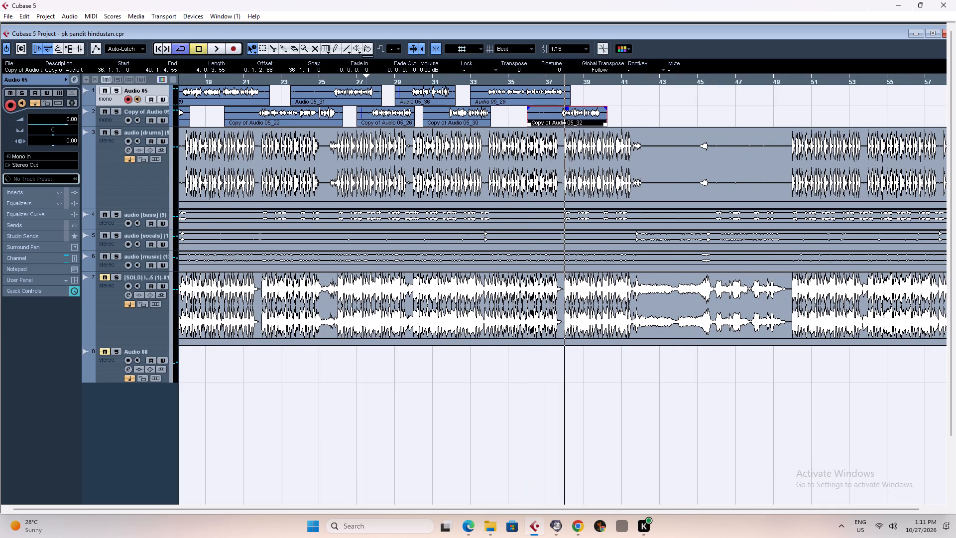
key("space")
key("asterisk")
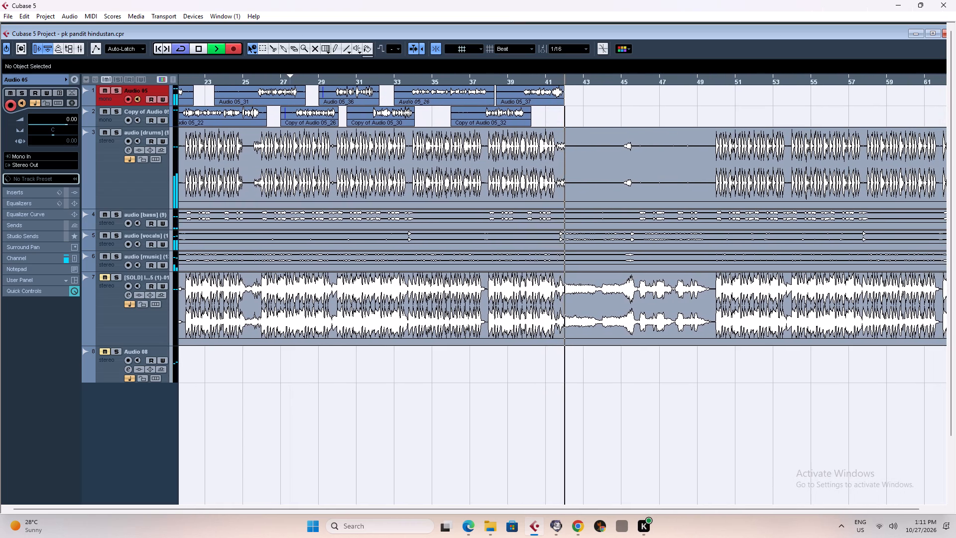
key("space")
Play back the new Audio 05 take from bar 38.
key("space")
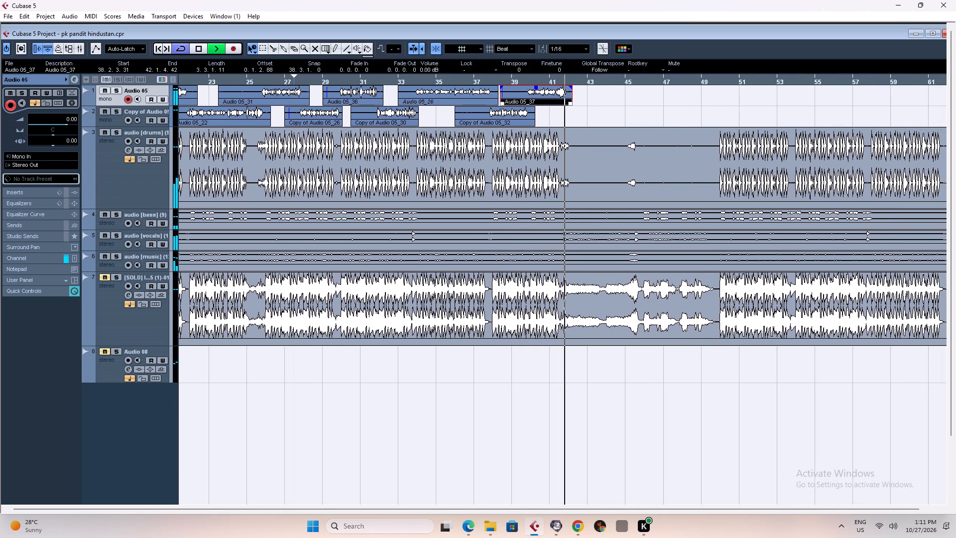
key("space")
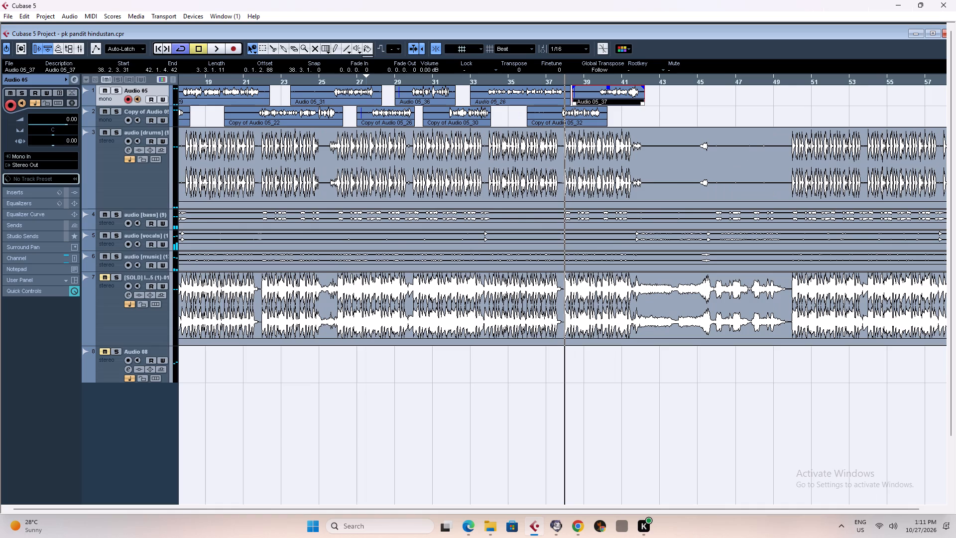
Save the project.
key("ctrl+s")
Play the section before bar 50 where the drums re-enter, and place the playback position at bar 47.
left_click(780, 78)
key("space")
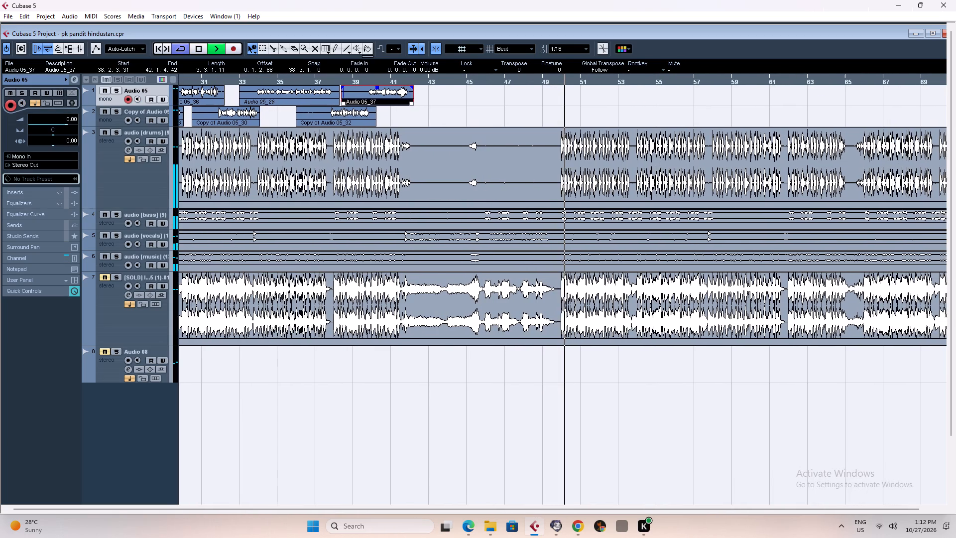
key("h")
key("h")
key("h")
key("h")
key("space")
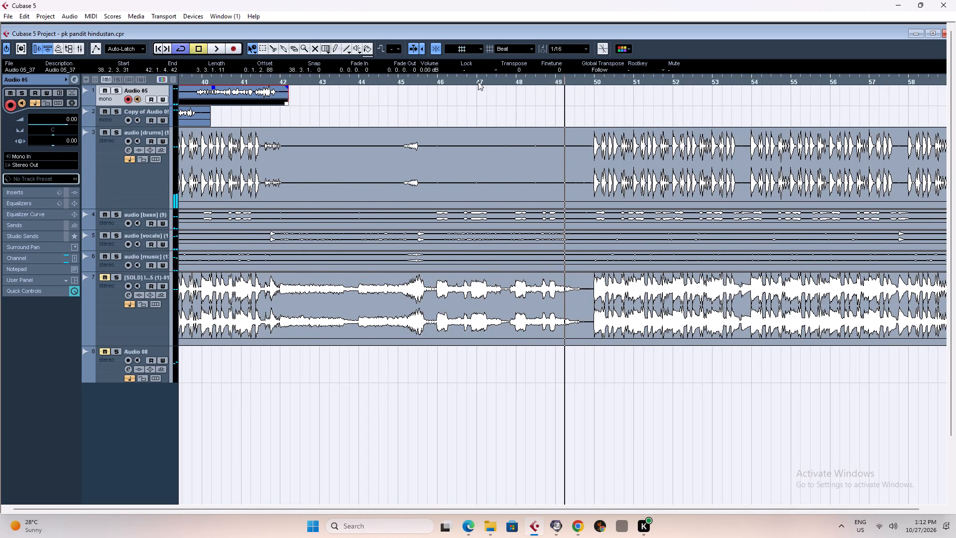
left_click(478, 82)
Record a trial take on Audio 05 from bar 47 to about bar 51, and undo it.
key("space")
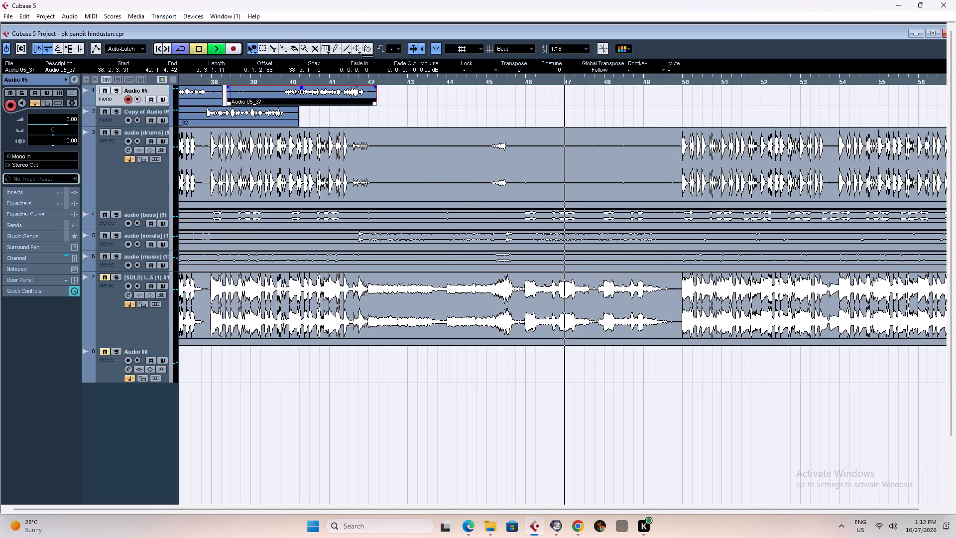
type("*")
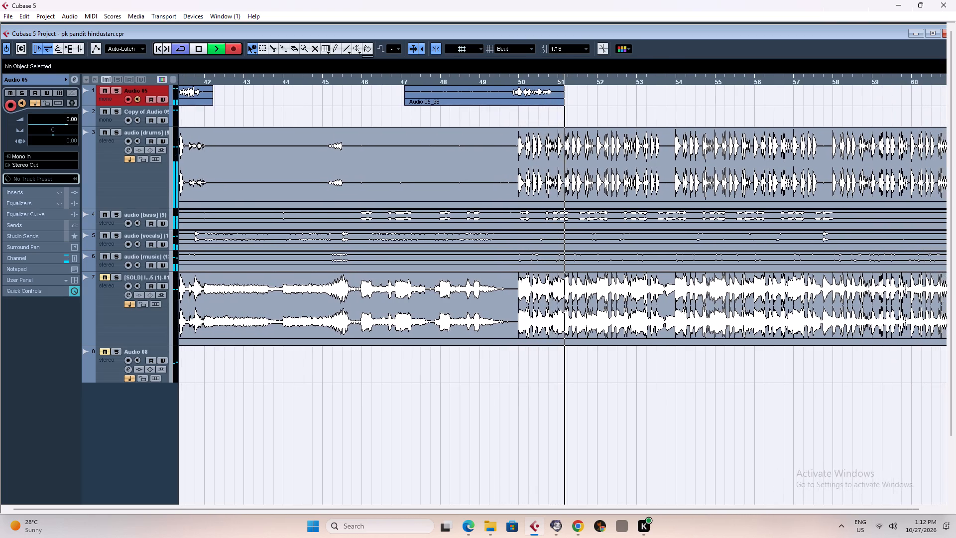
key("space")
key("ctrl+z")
Record a take on Audio 05 from bar 47 to the middle of bar 52.
key("asterisk")
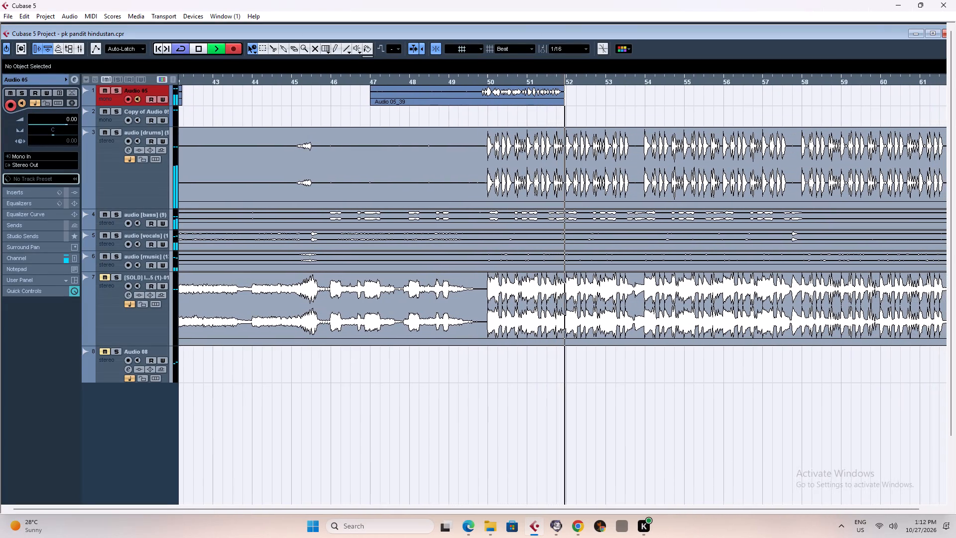
key("space")
Play back the new Audio 05 take from shortly before bar 50 and select the Copy of Audio 05 track for recording.
key("space")
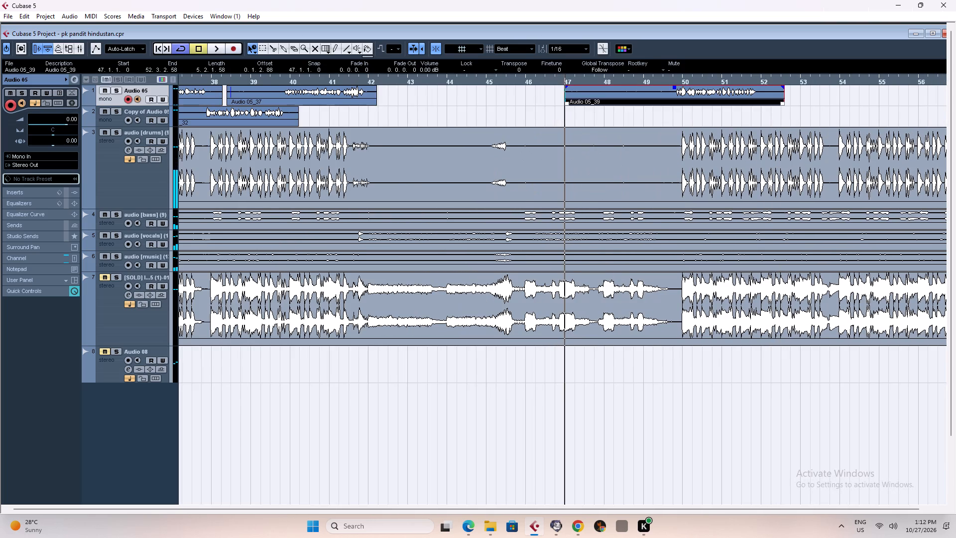
left_click(639, 77)
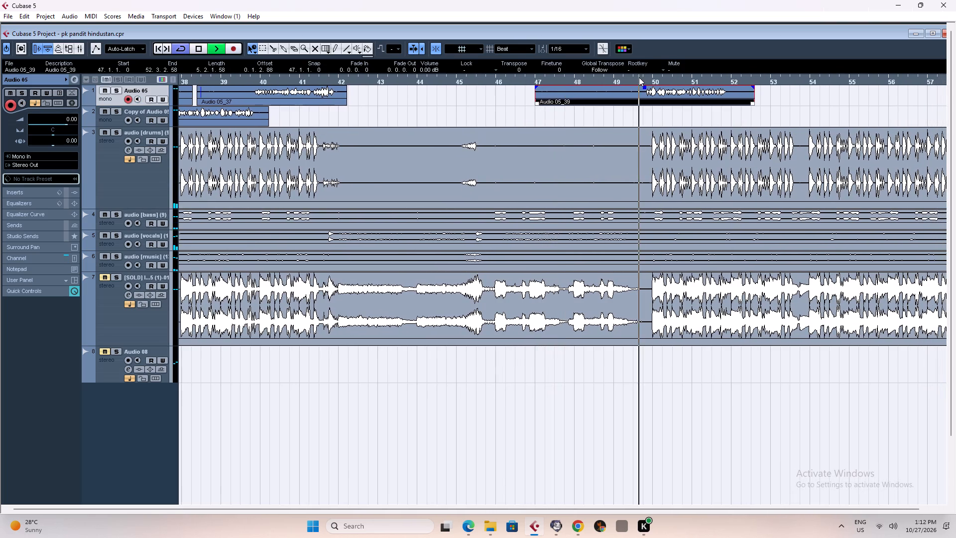
left_click(108, 121)
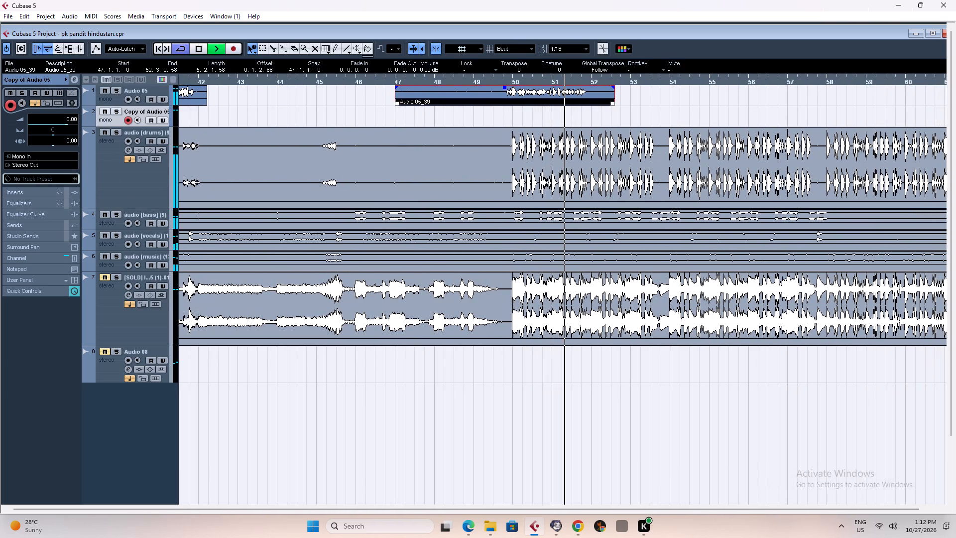
key("space")
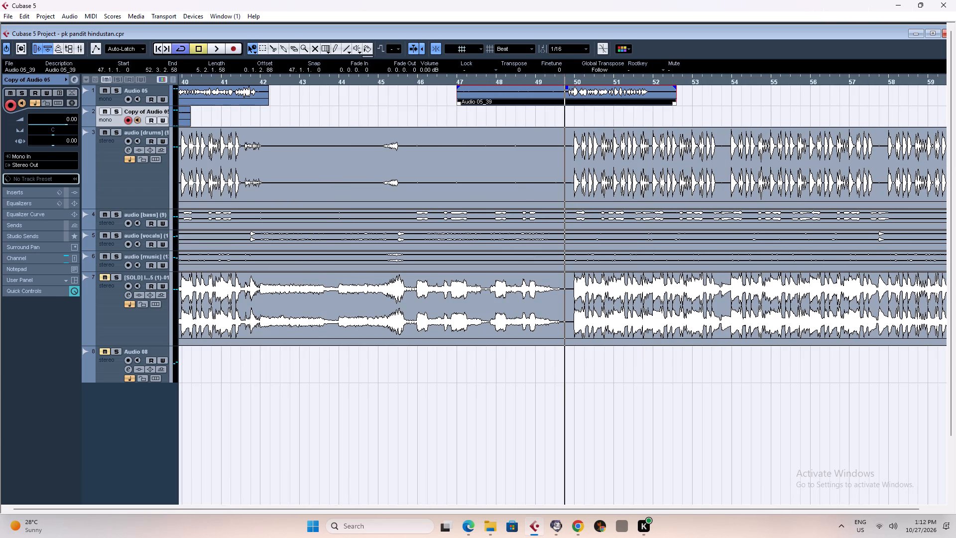
key("space")
key("space")
key("space")
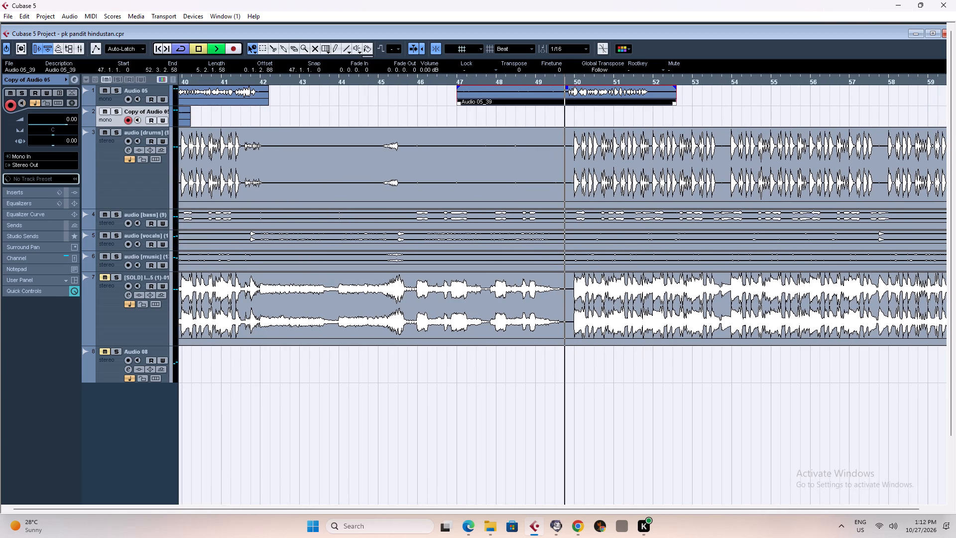
key("space")
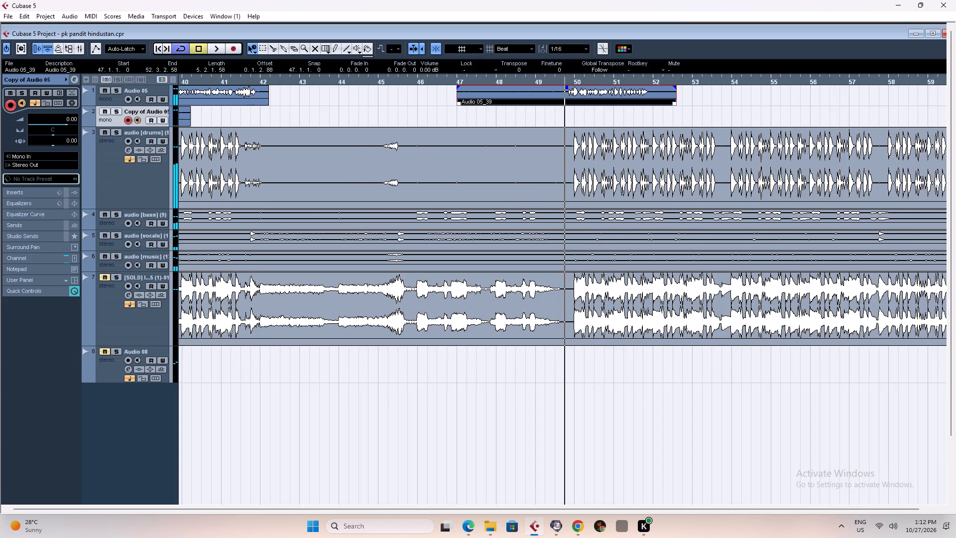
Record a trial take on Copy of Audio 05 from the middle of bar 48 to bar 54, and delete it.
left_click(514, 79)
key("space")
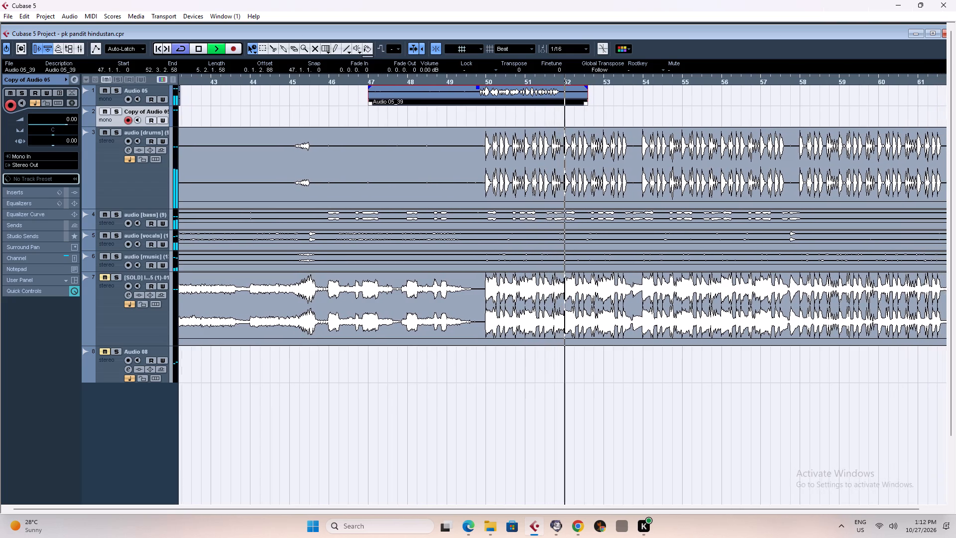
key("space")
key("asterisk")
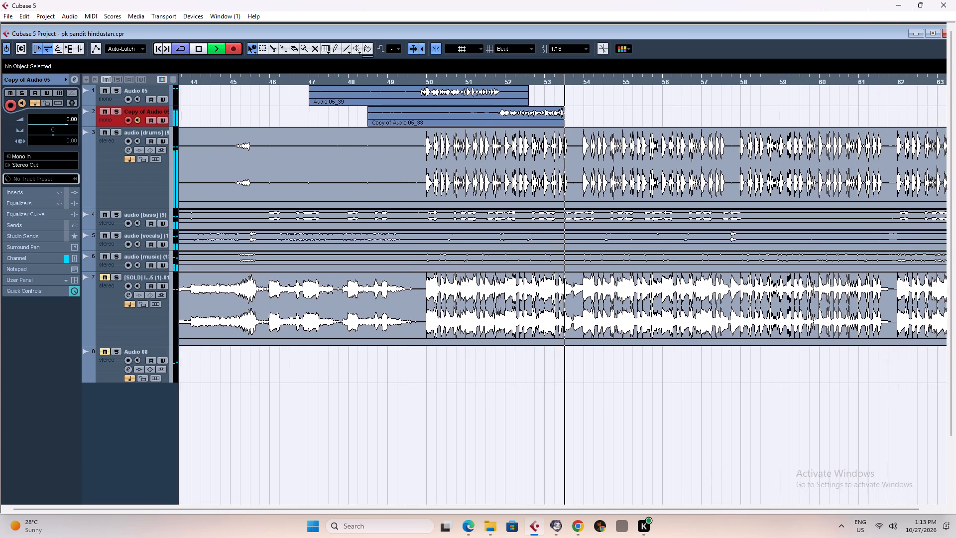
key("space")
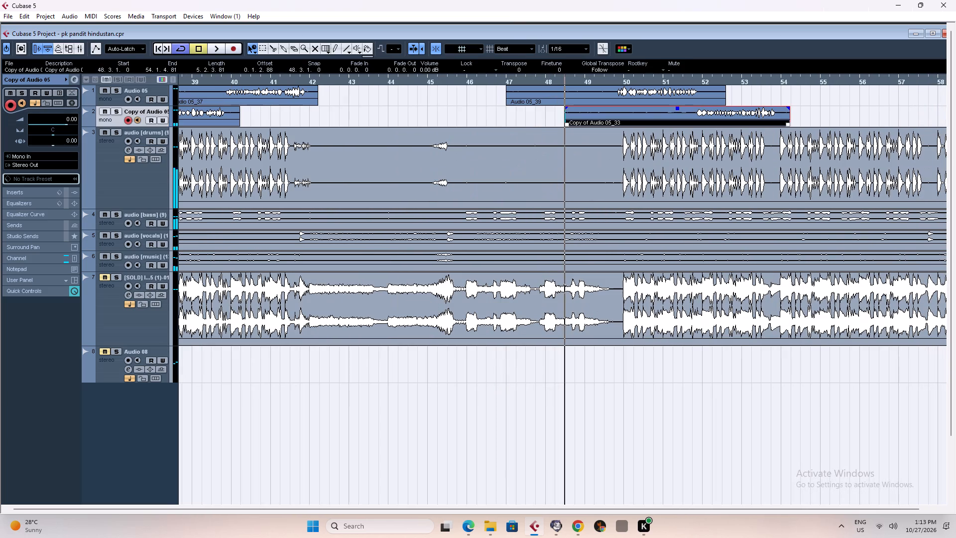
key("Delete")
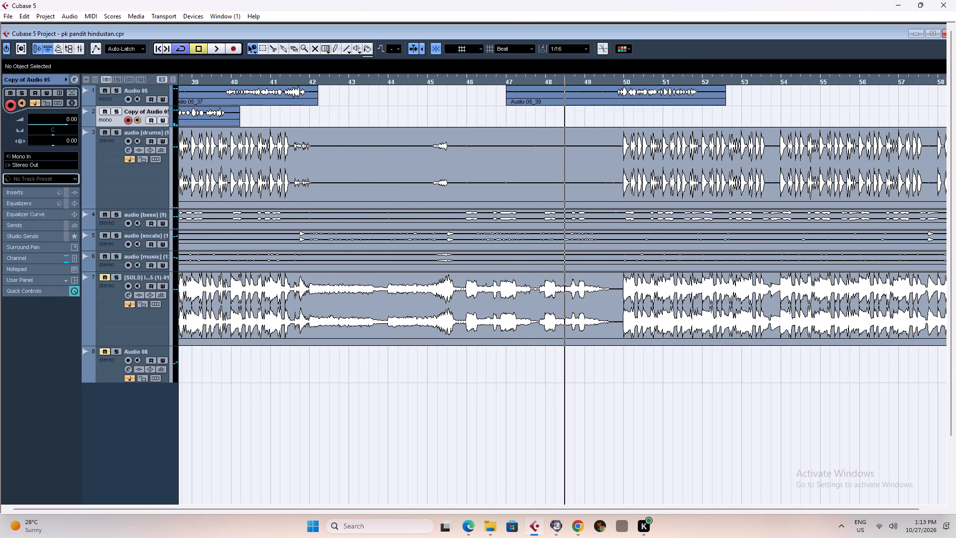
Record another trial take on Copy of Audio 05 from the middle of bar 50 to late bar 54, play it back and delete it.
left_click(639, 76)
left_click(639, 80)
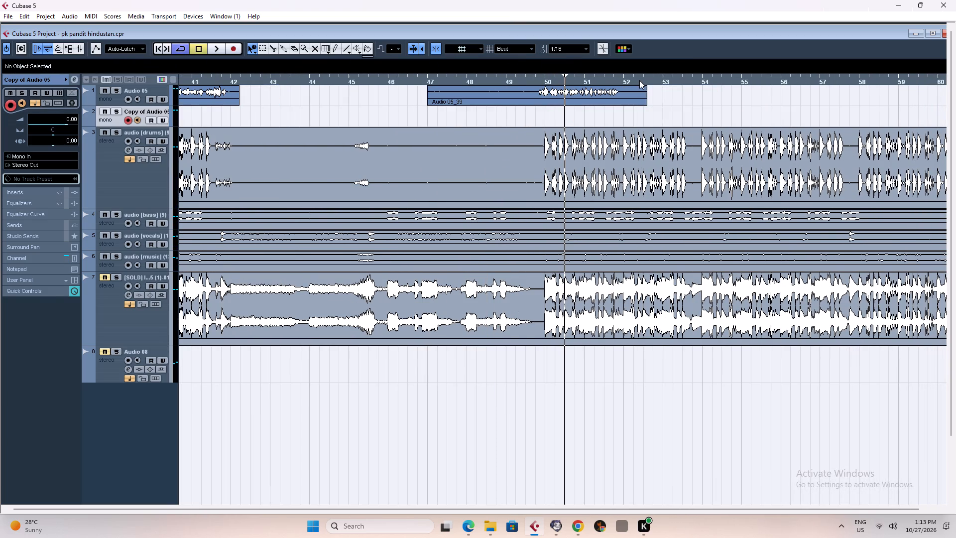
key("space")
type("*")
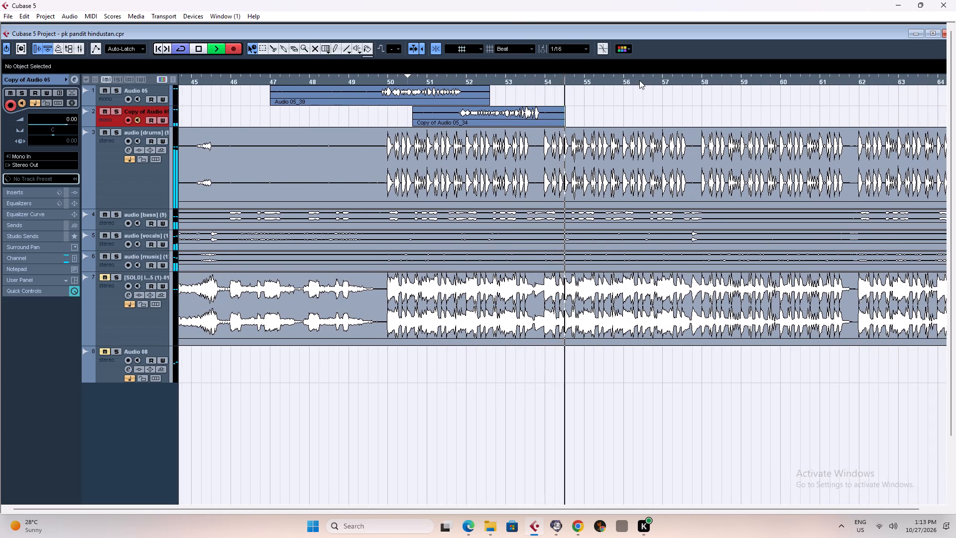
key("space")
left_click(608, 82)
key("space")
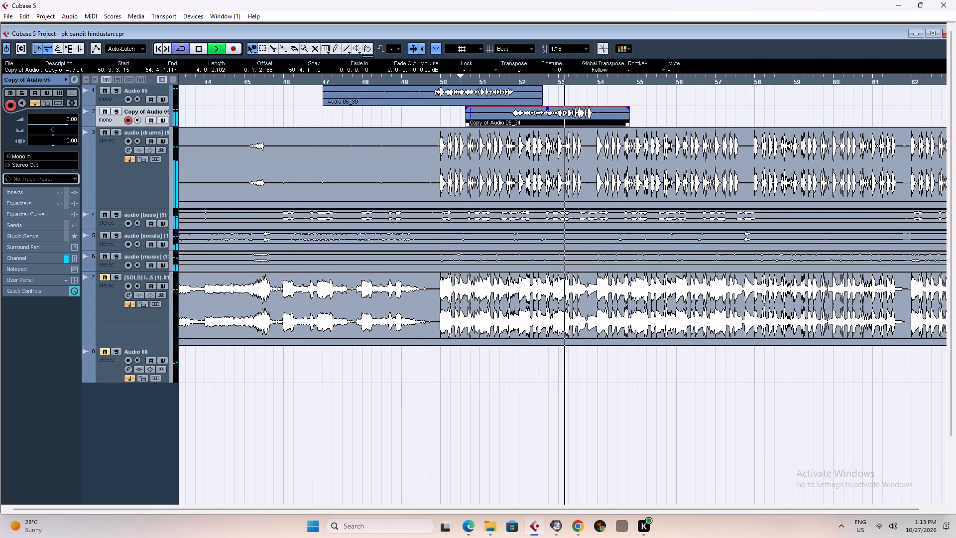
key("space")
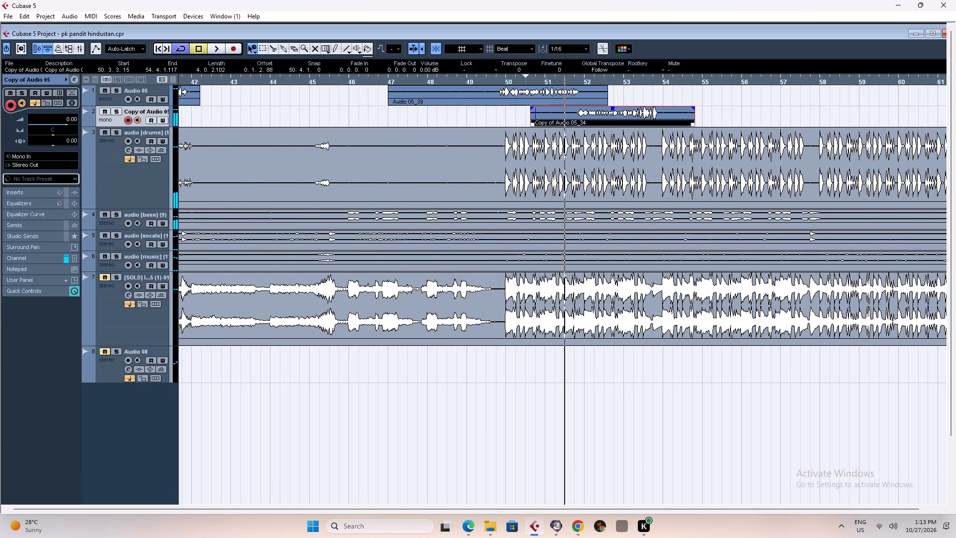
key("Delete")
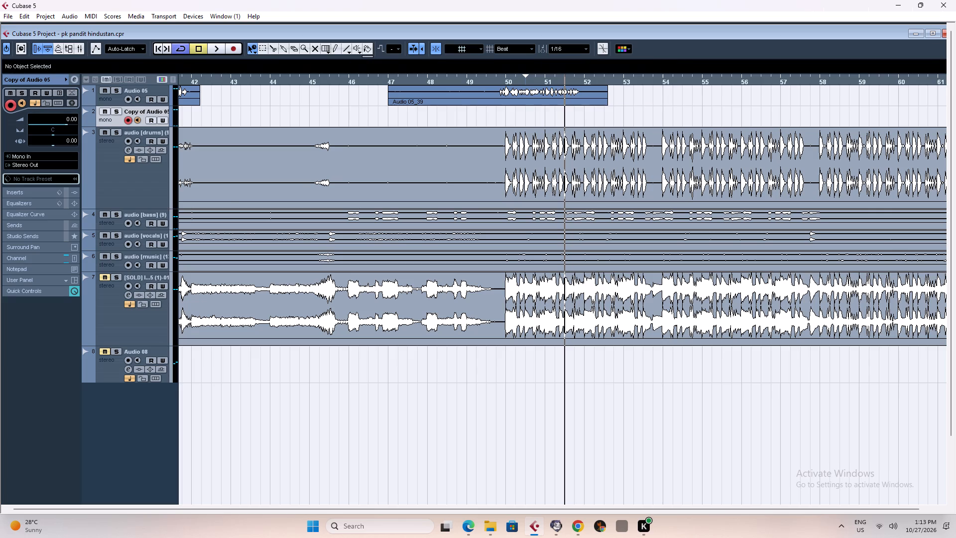
Record a take on Copy of Audio 05 from the start of bar 51 to bar 54, with a short pre-roll from mid-bar 50.
left_click(527, 79)
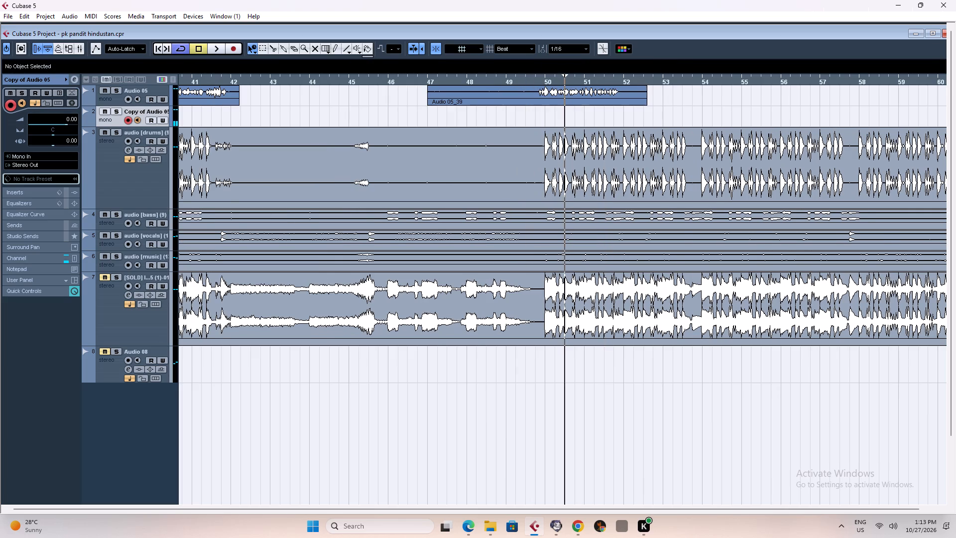
key("space")
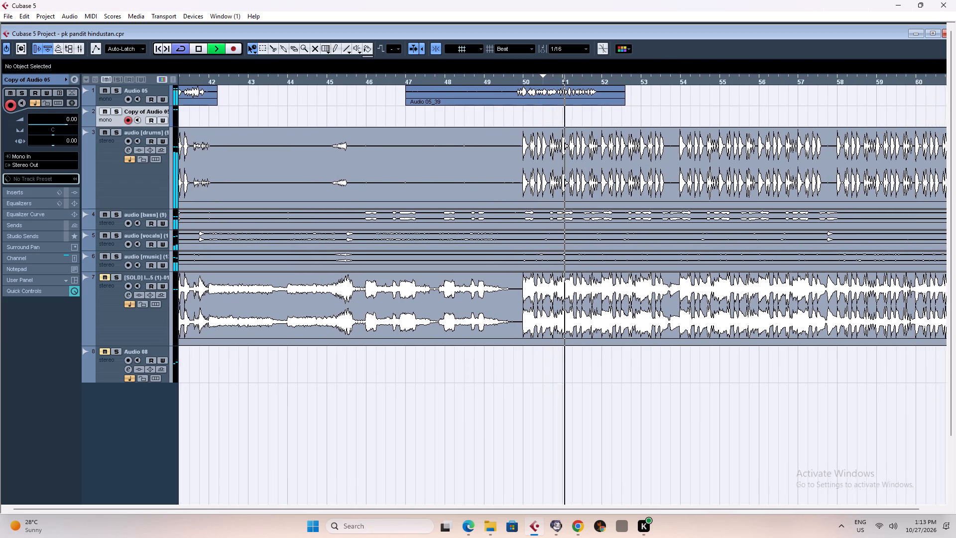
key("asterisk")
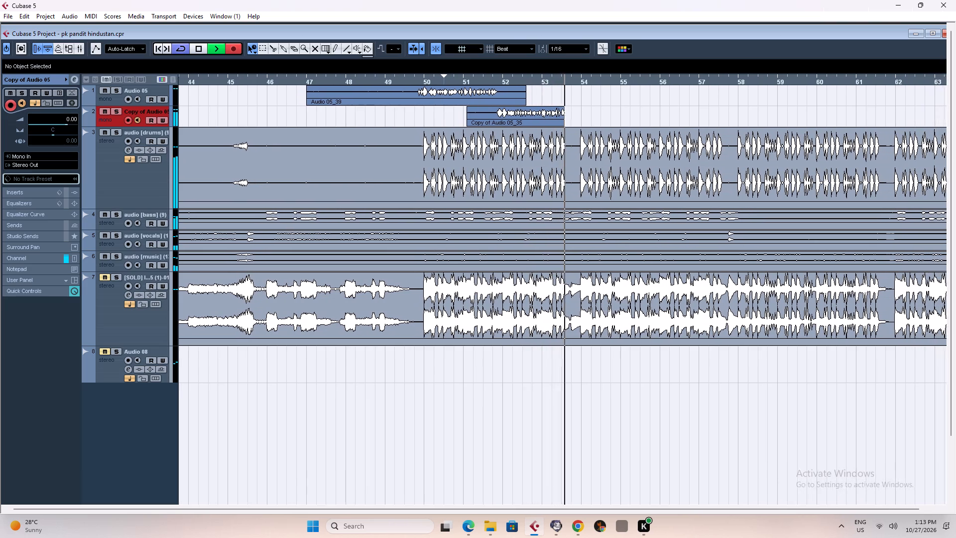
key("space")
Play back the new Copy of Audio 05 take repeatedly from the middle of bar 50.
key("space")
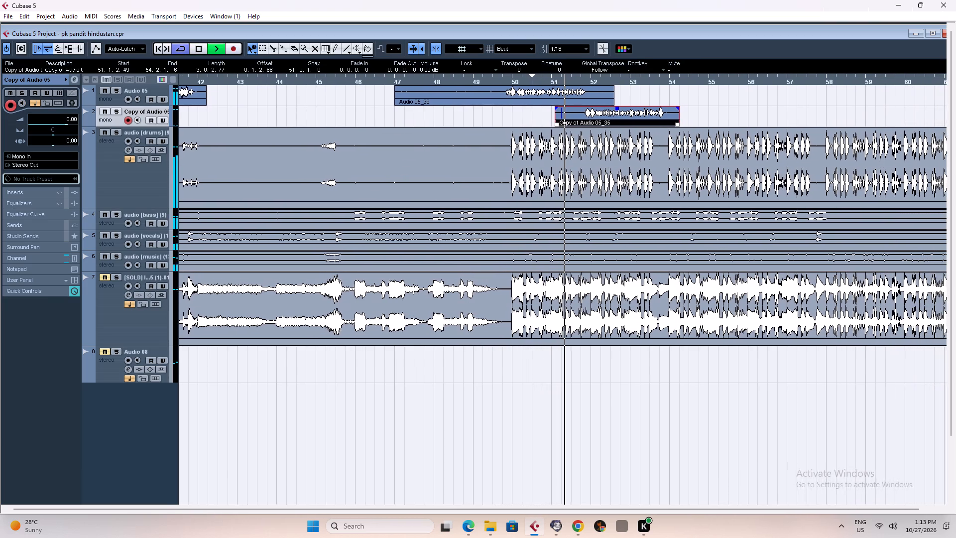
key("space")
key("space")
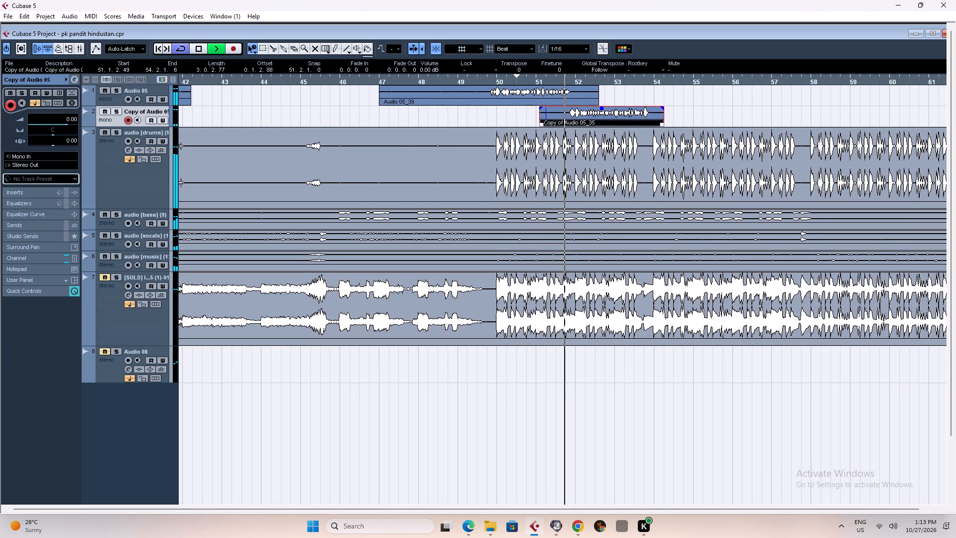
key("space")
key("space")
key("space")
key("space")
key("space")
key("space")
key("space")
key("space")
key("space")
key("space")
key("space")
key("space")
key("space")
key("space")
key("space")
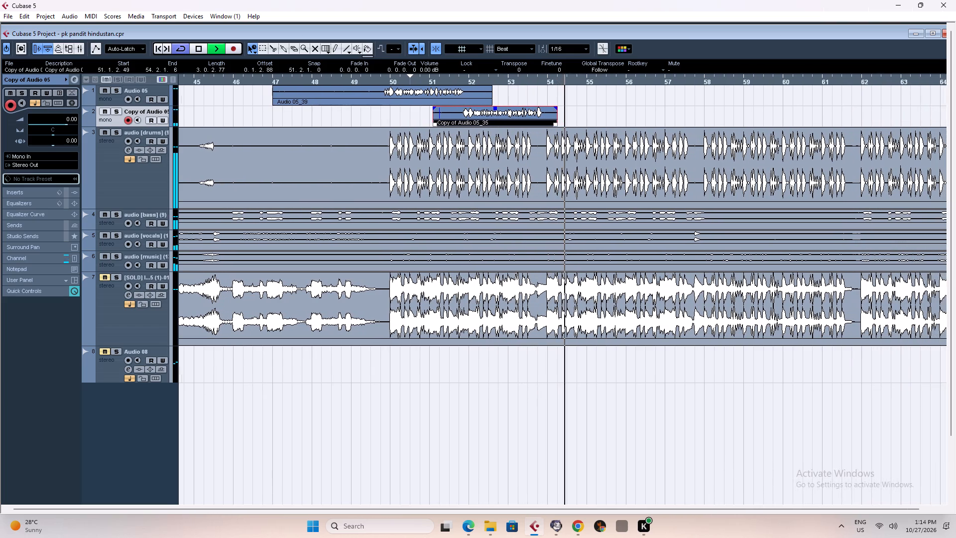
key("space")
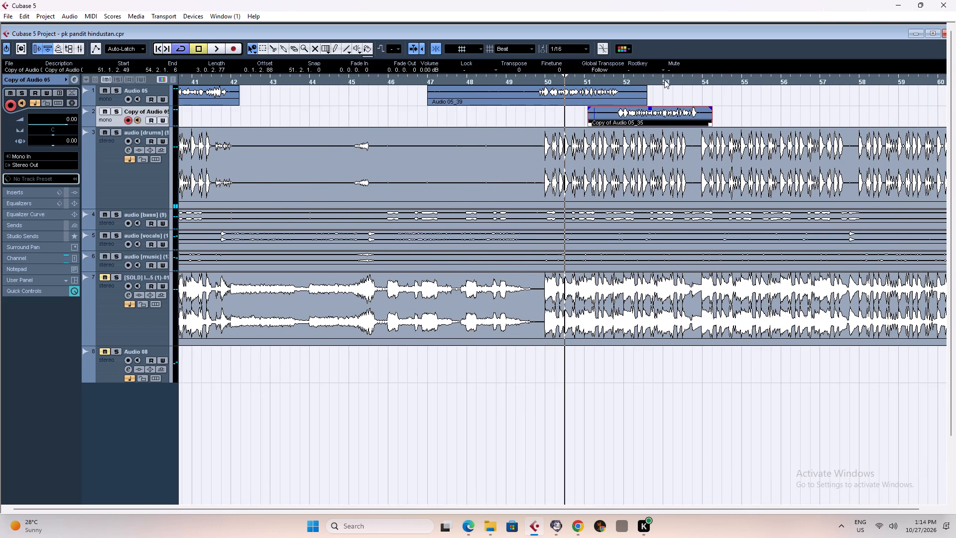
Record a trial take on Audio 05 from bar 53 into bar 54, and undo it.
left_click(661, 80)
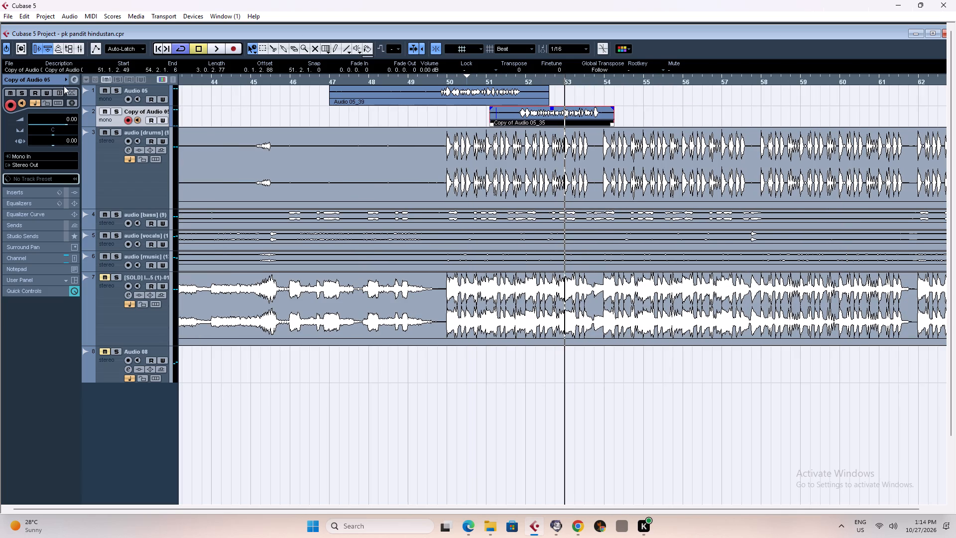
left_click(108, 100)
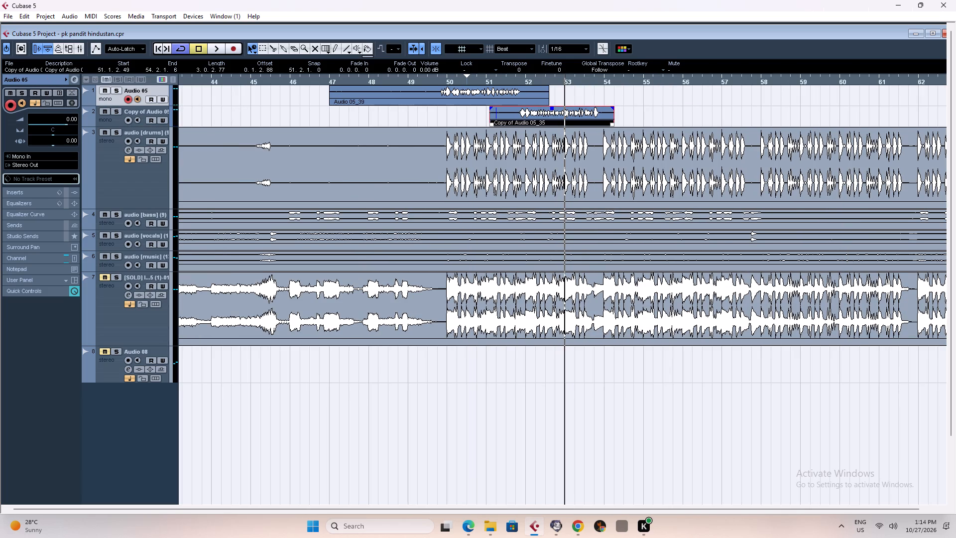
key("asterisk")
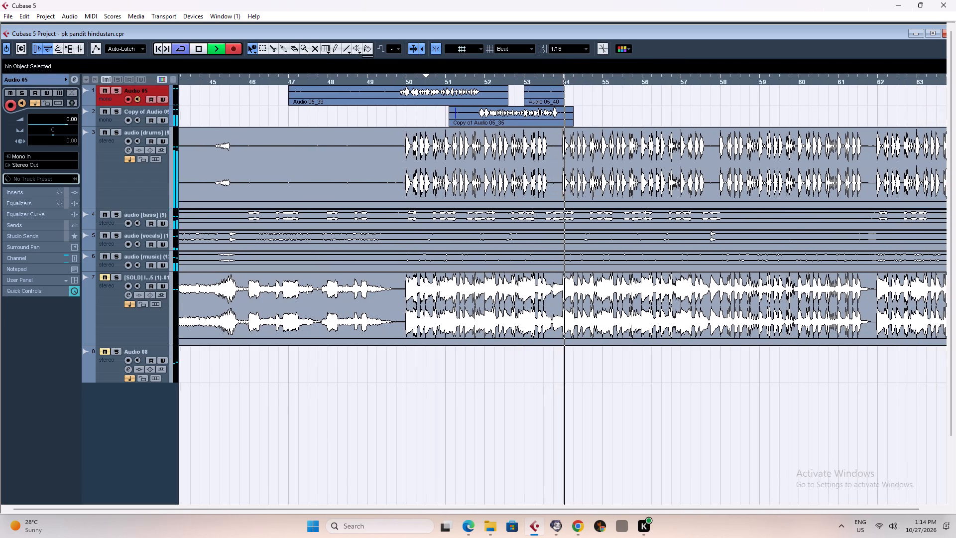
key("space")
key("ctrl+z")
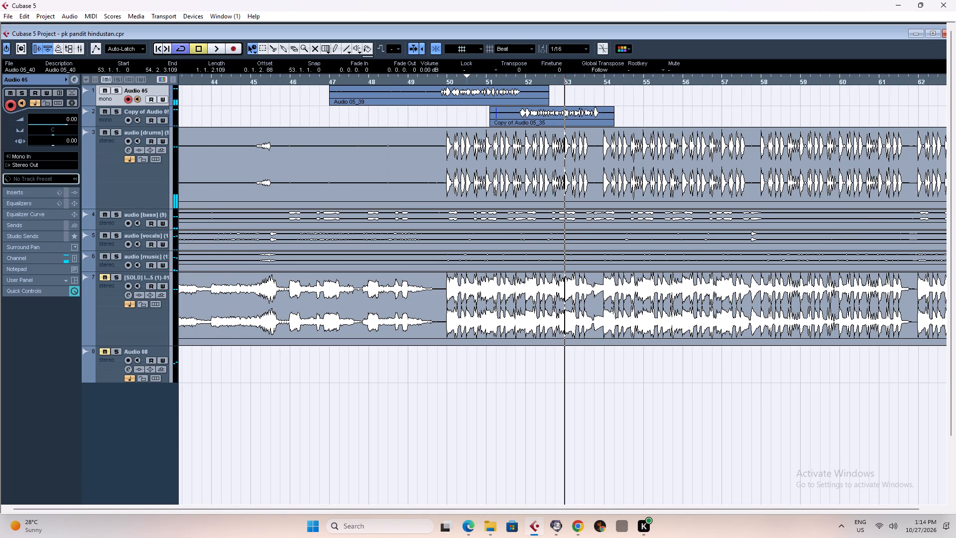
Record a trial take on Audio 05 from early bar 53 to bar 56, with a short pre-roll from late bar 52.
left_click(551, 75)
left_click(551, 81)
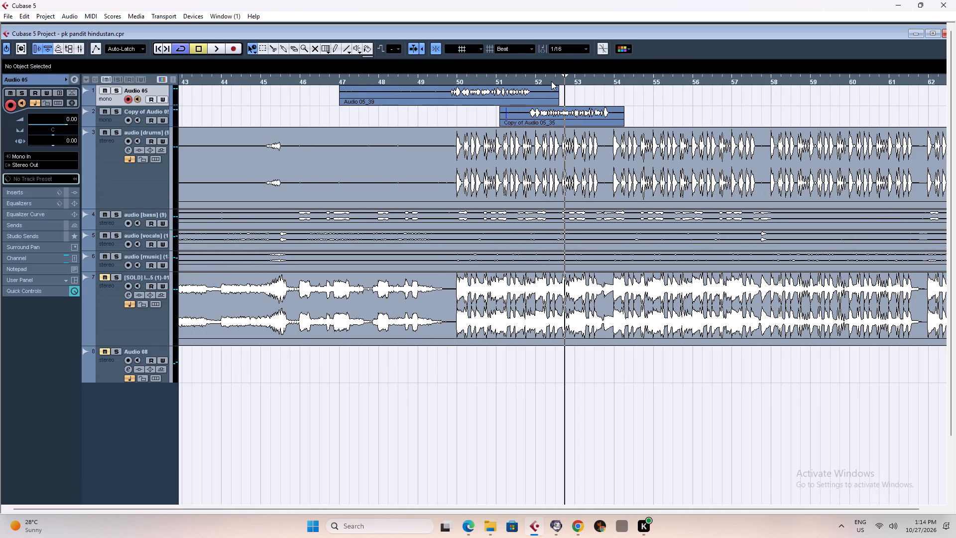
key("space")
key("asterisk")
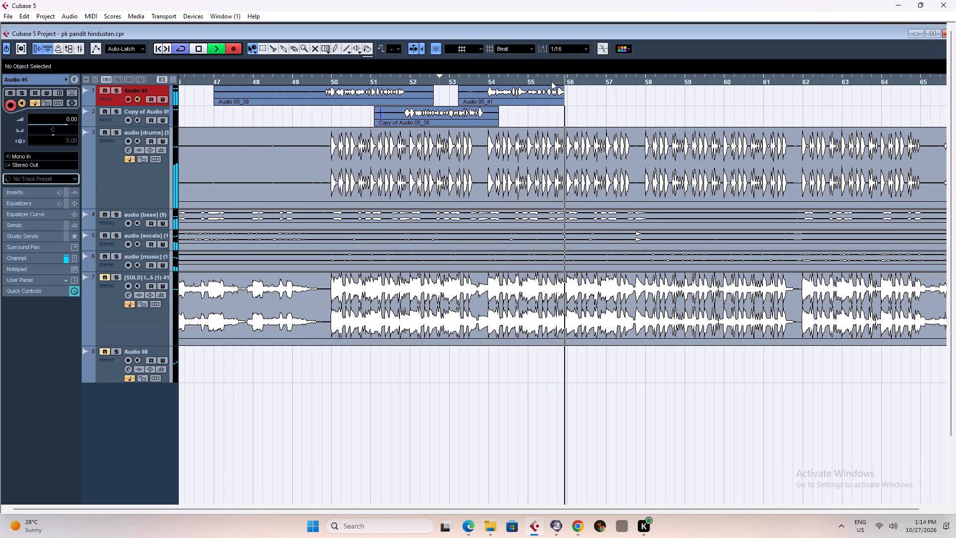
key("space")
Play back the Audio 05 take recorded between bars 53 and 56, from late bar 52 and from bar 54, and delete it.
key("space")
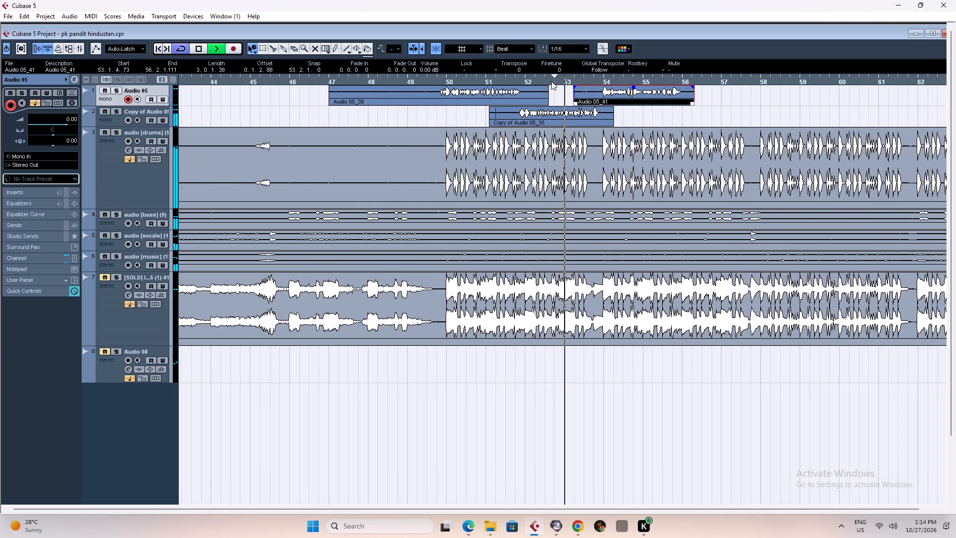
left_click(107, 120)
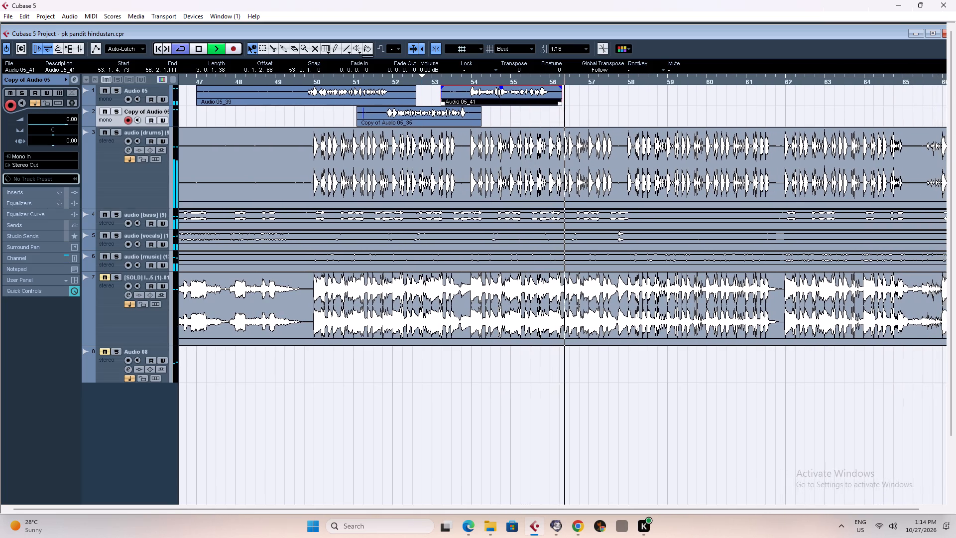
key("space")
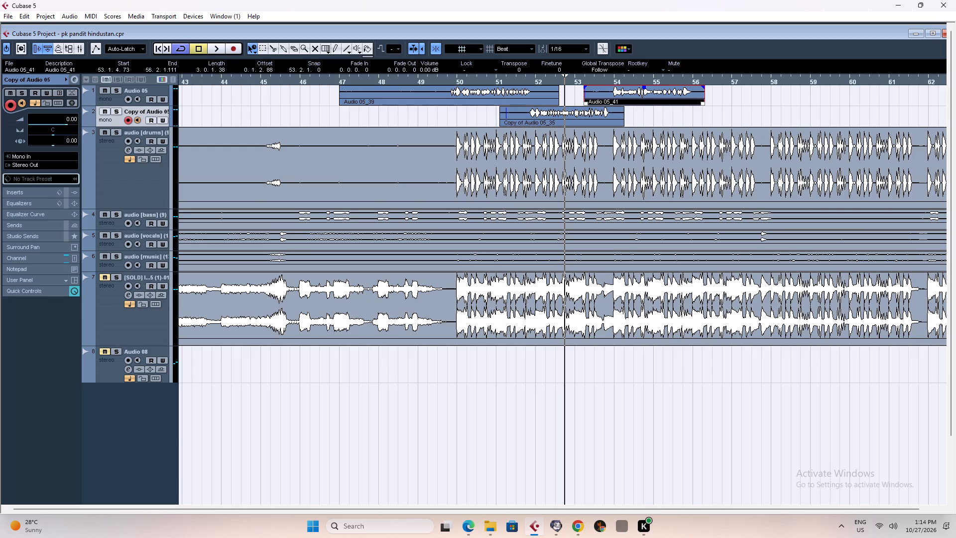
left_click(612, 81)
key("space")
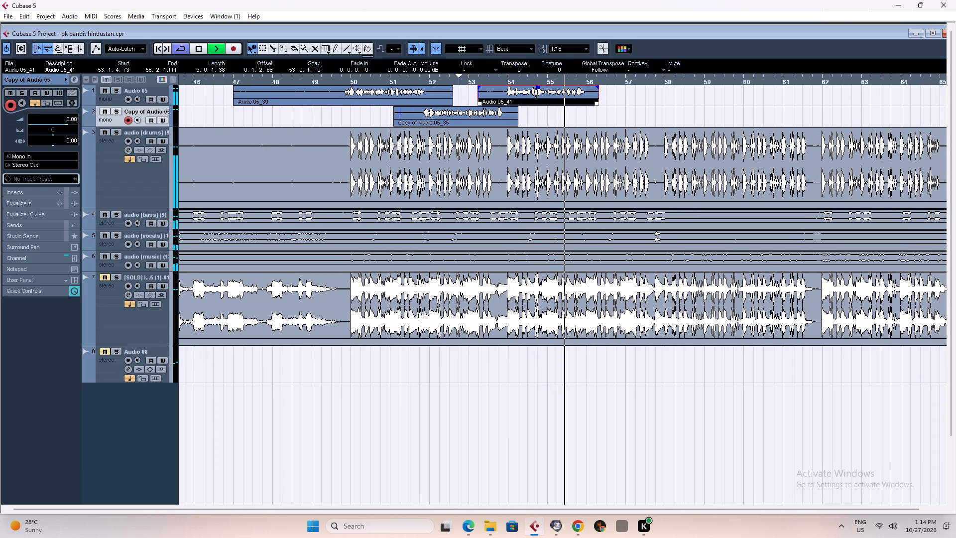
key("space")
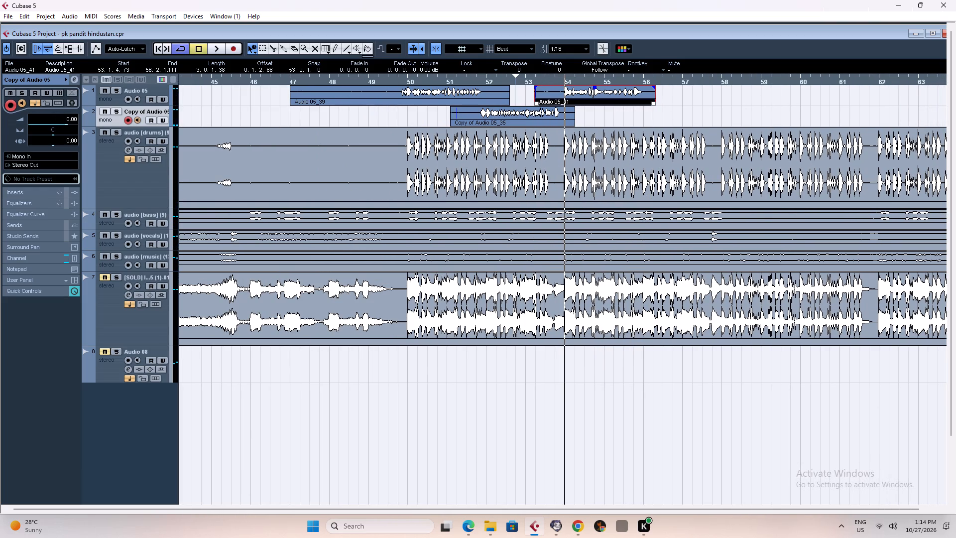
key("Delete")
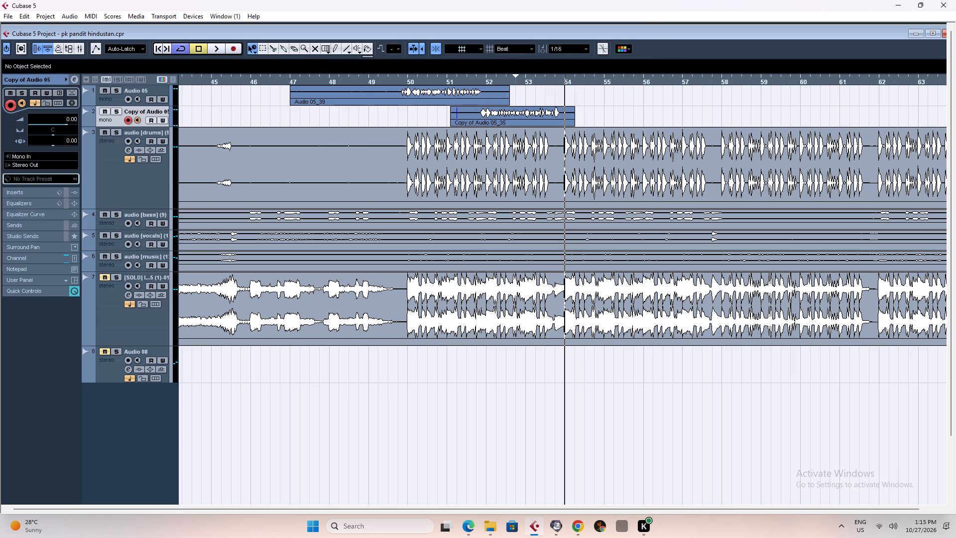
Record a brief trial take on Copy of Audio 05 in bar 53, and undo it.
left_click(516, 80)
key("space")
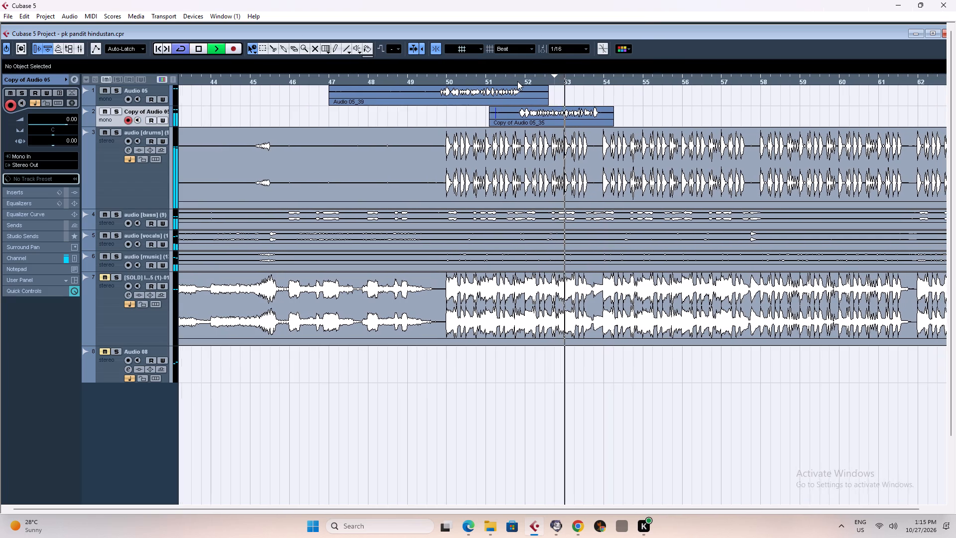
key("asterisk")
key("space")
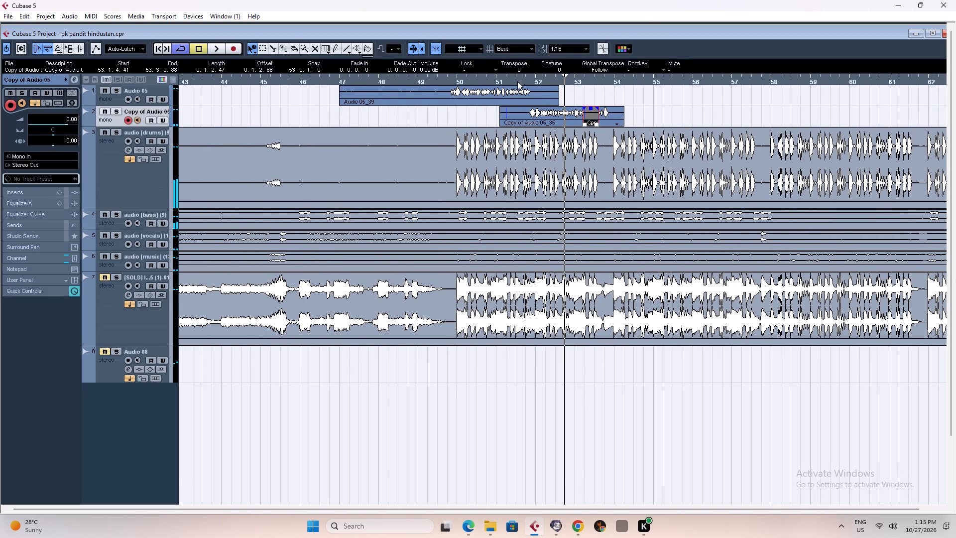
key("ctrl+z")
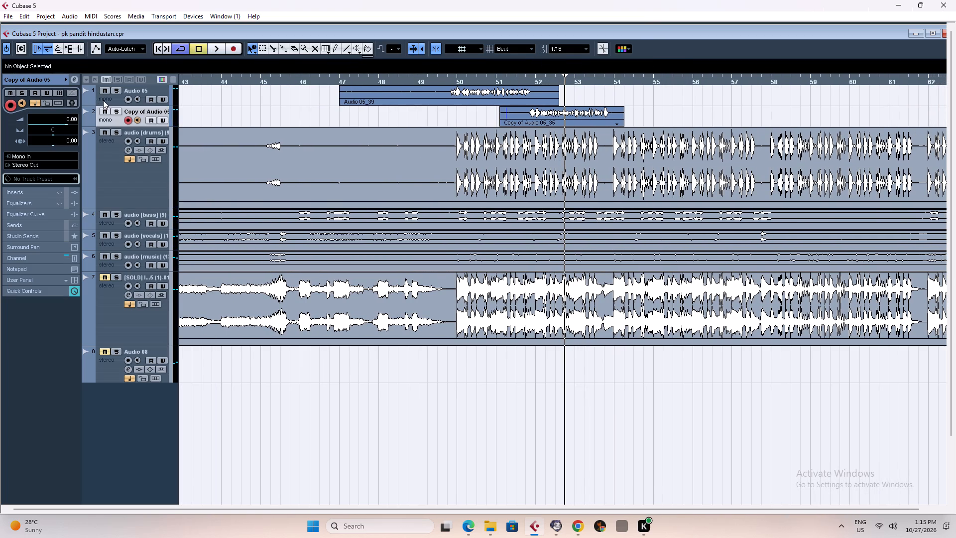
Record a take on Audio 05 from bar 53 to bar 56, with a short pre-roll from late bar 52.
left_click(103, 100)
key("space")
key("asterisk")
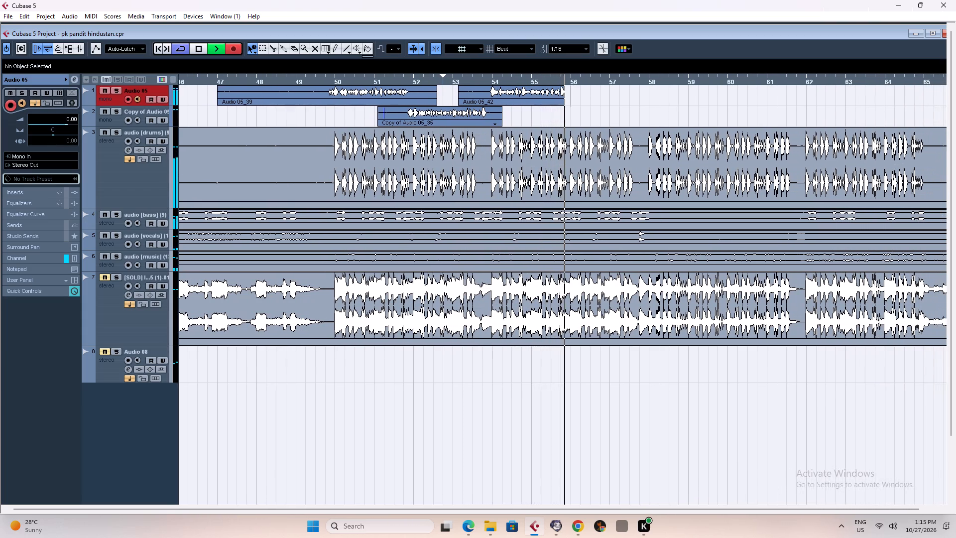
key("space")
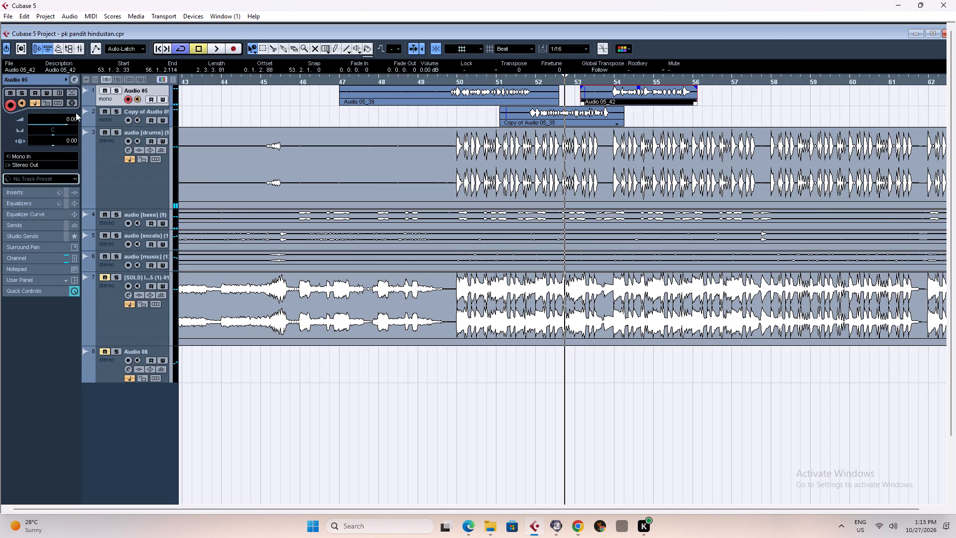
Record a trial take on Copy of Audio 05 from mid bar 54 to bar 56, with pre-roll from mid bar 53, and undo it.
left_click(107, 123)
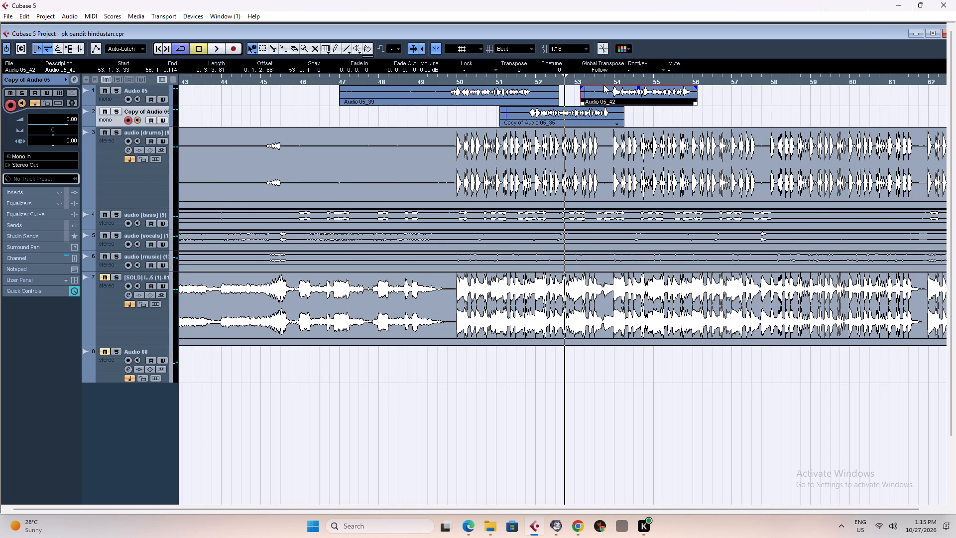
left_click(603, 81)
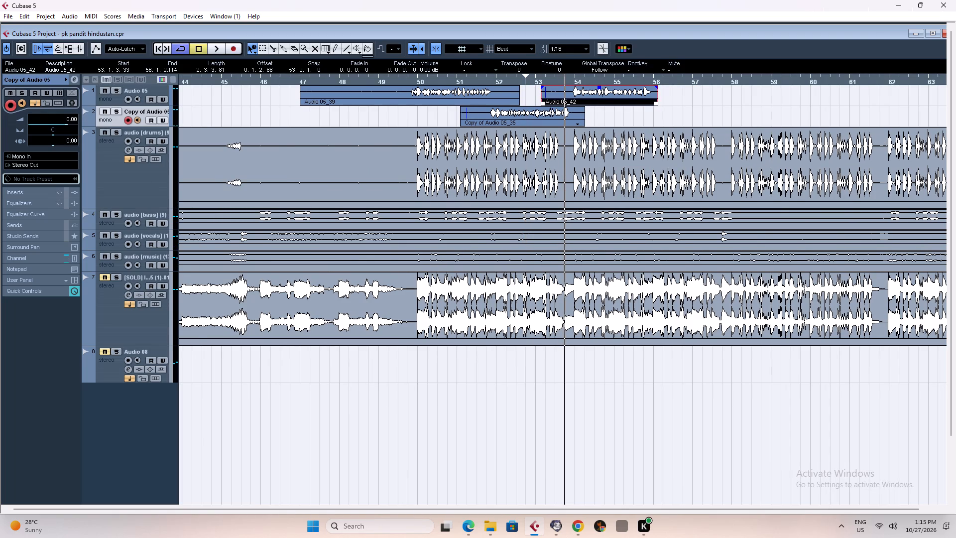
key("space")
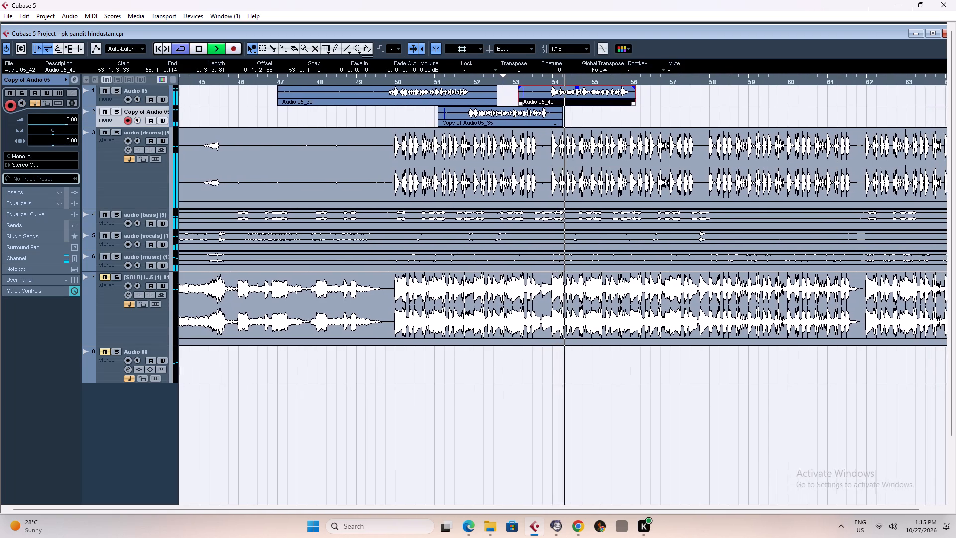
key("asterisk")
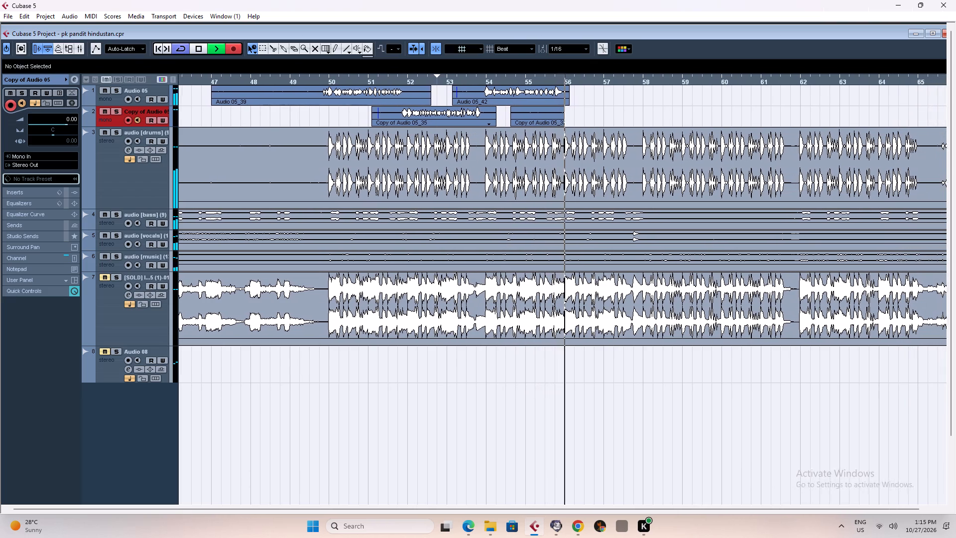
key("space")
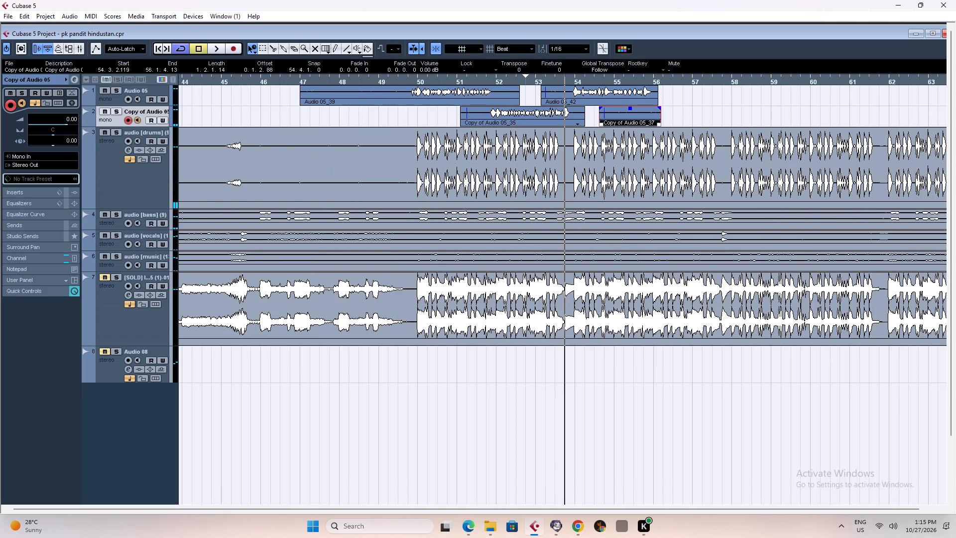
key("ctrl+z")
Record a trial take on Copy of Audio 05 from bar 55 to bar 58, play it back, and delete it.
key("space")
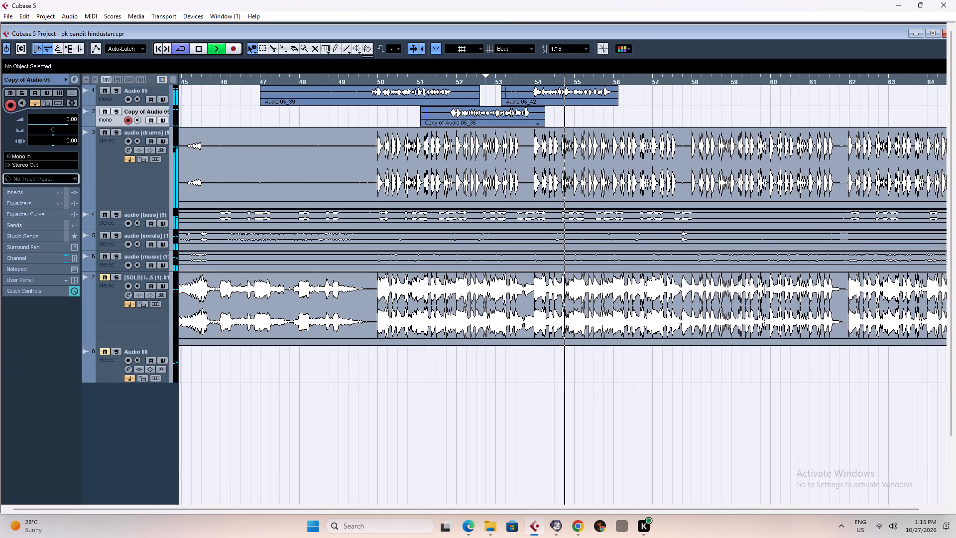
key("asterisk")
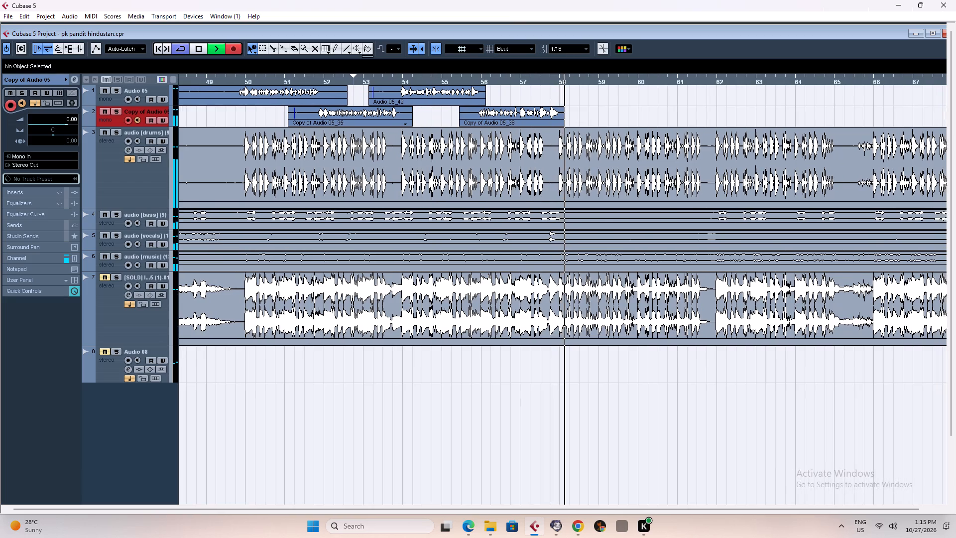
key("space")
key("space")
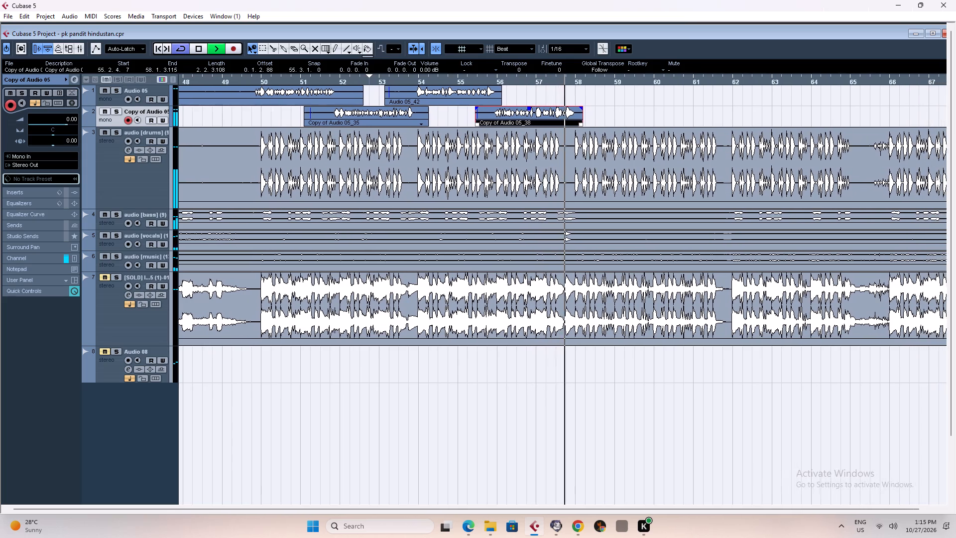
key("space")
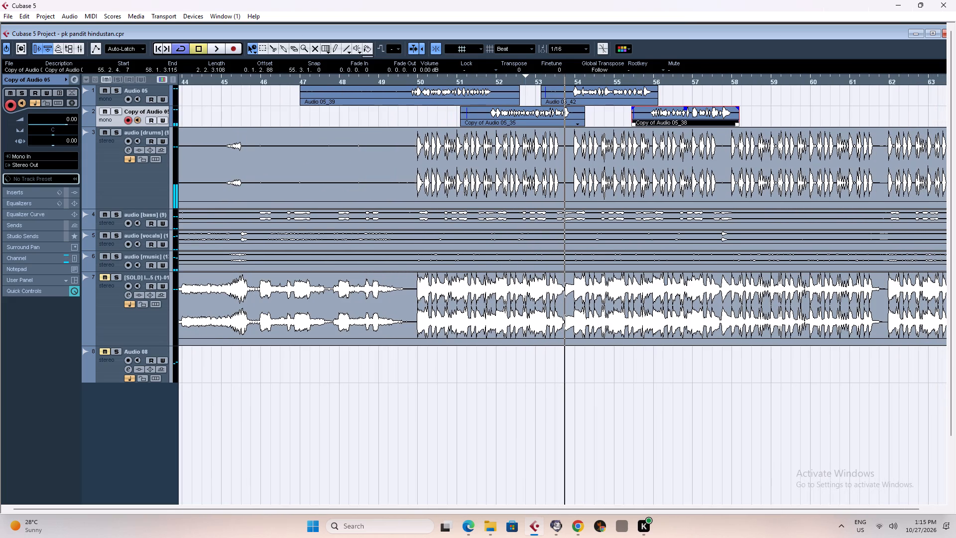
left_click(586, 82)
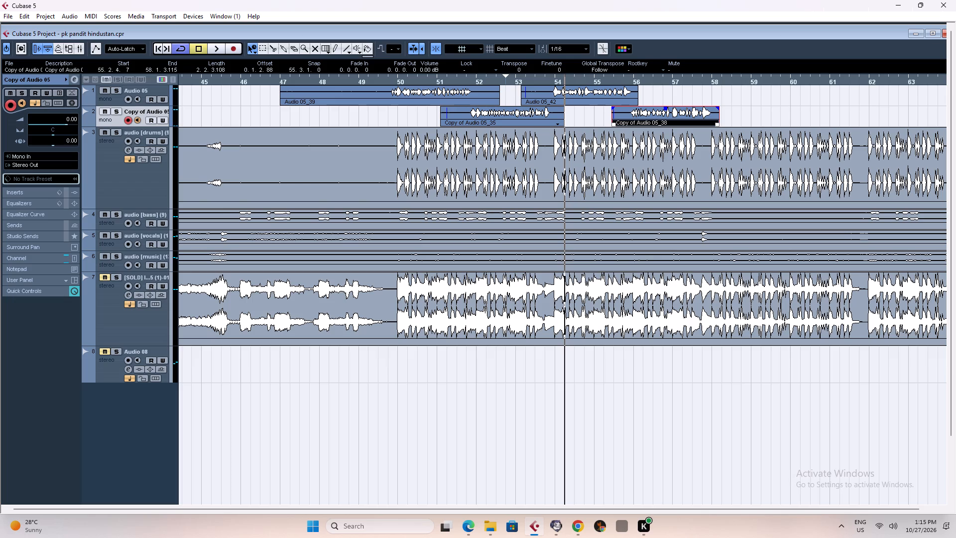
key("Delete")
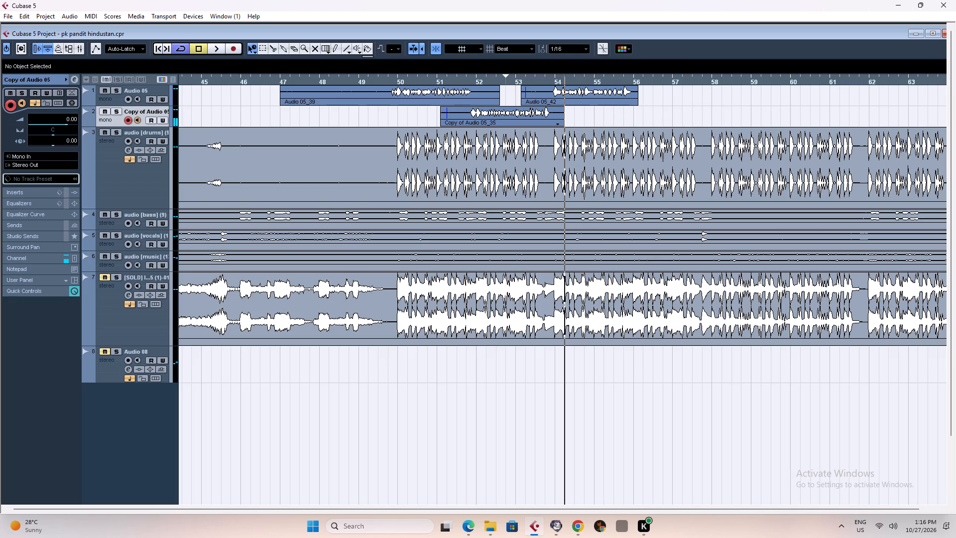
Record a take on Copy of Audio 05 from late bar 54 to bar 58, with pre-roll from early bar 54, and play it back.
key("space")
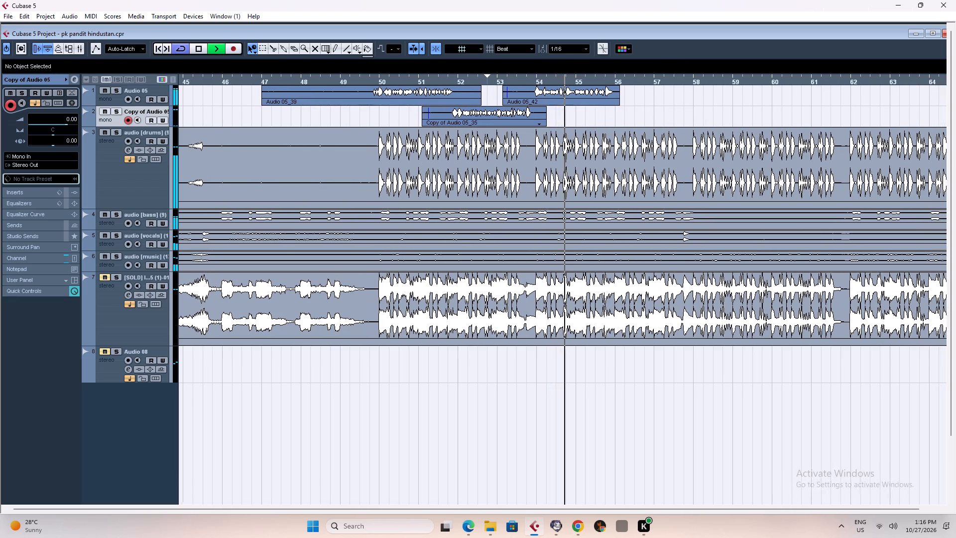
key("asterisk")
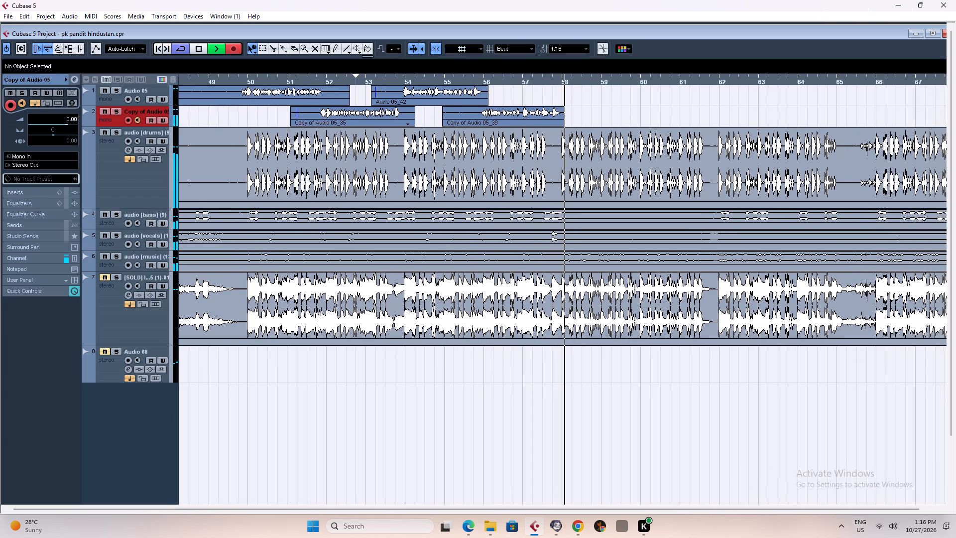
key("space")
key("space")
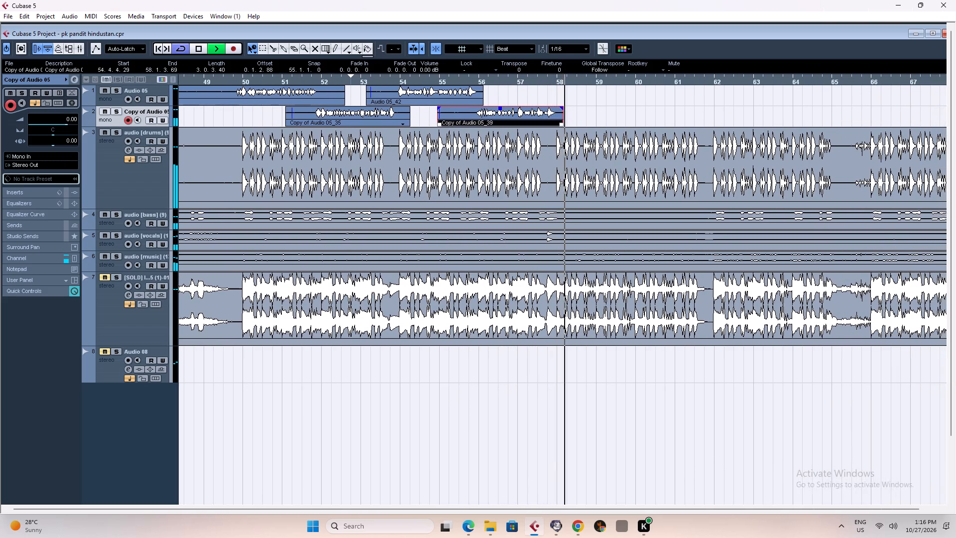
key("space")
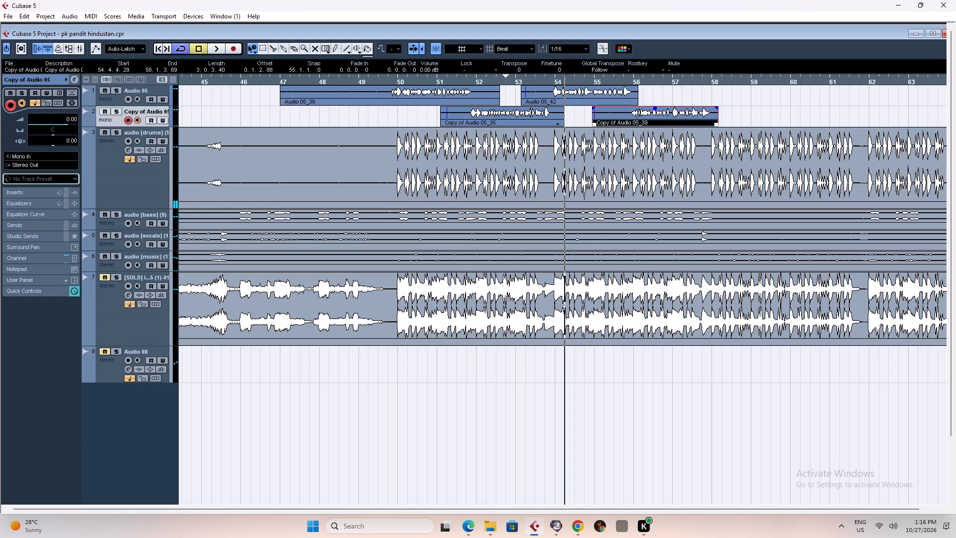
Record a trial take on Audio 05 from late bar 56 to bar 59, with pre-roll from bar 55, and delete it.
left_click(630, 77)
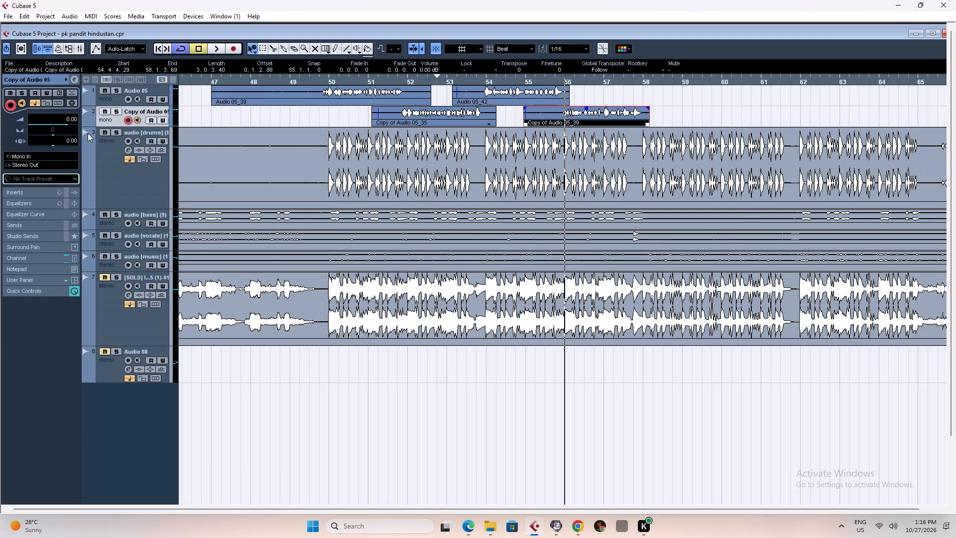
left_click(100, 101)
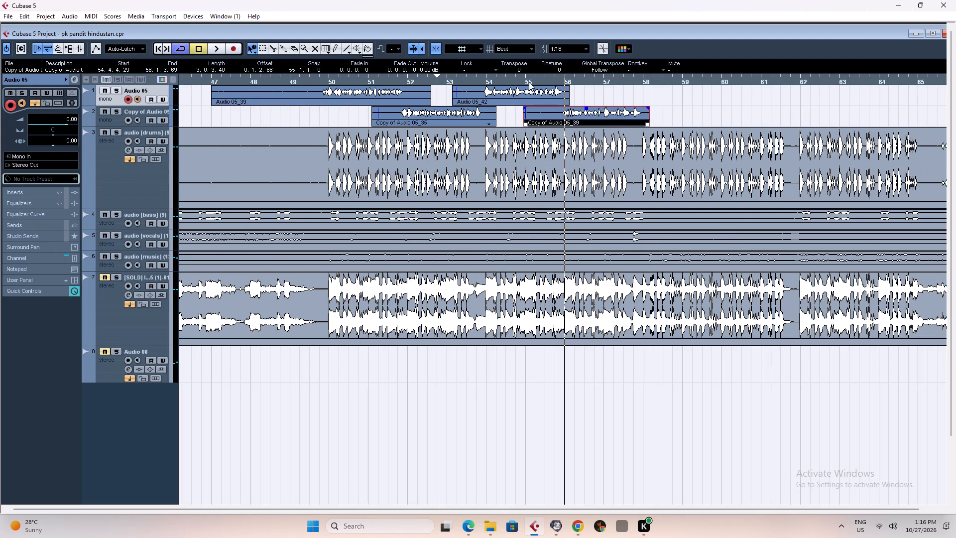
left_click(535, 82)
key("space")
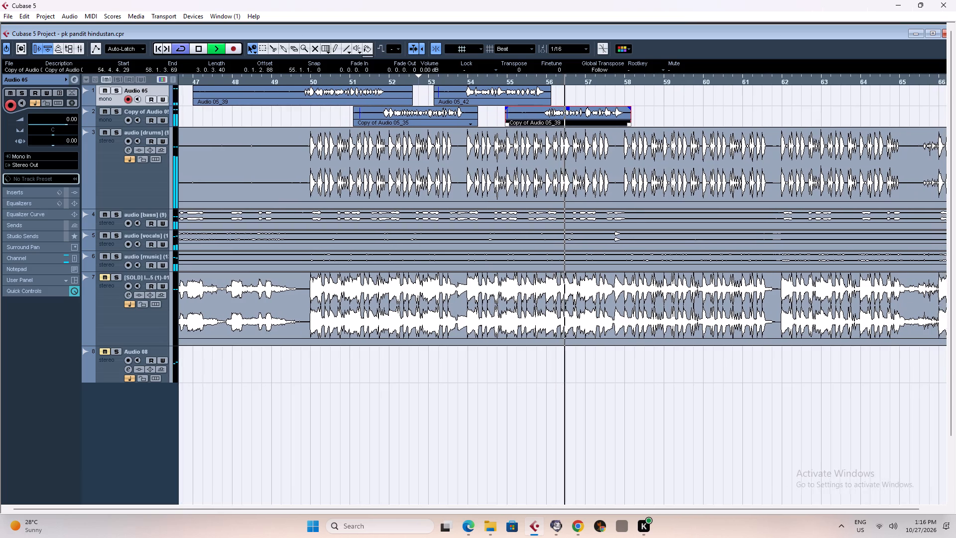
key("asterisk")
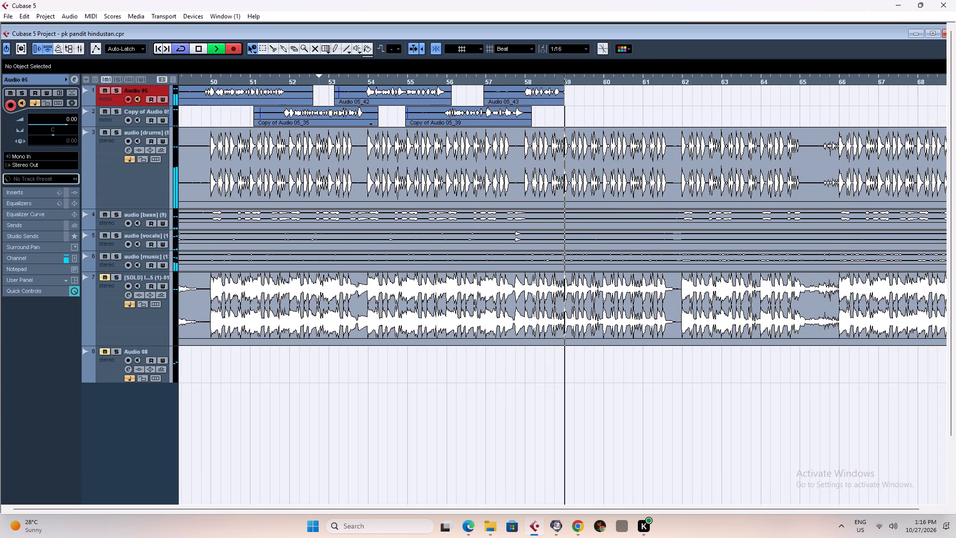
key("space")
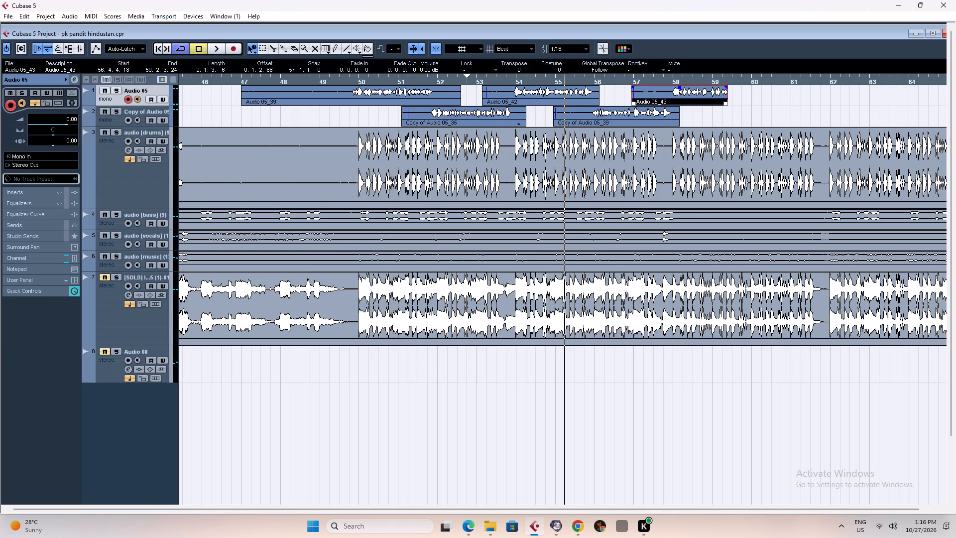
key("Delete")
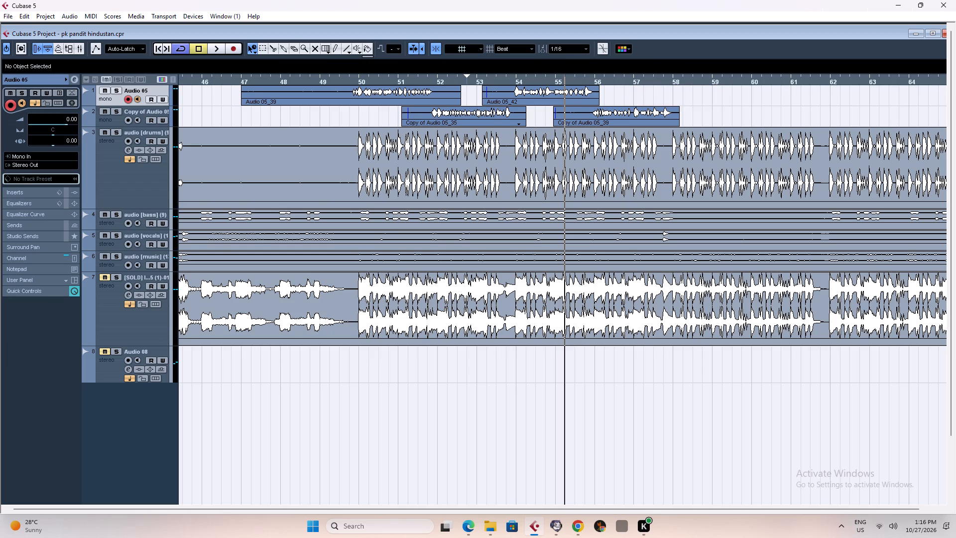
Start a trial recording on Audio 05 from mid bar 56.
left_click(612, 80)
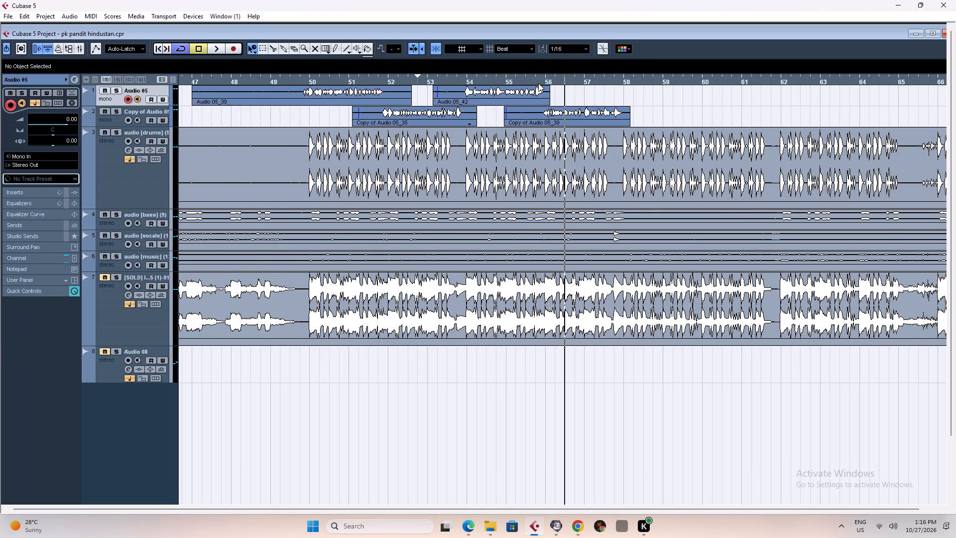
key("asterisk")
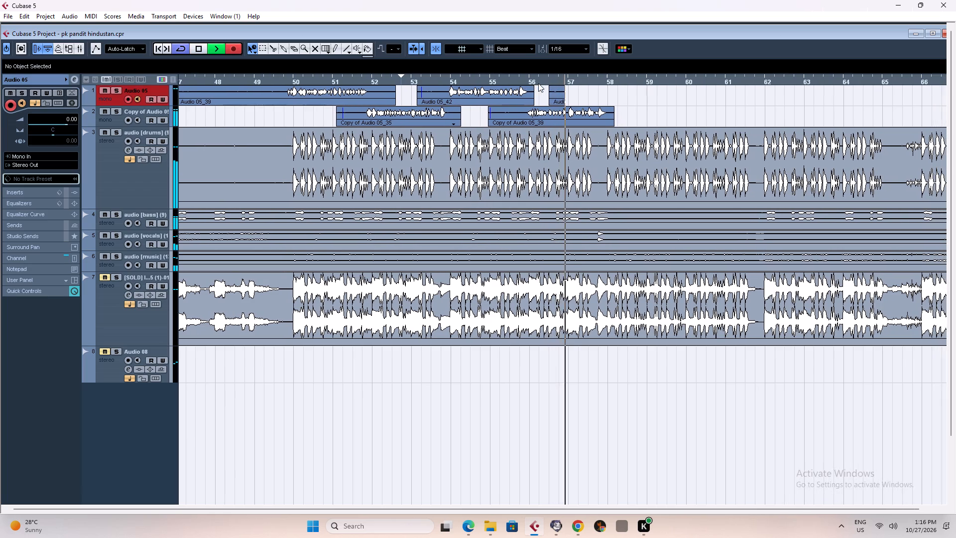
Show the Transport panel and the Mixer, and move the Mixer below the vocal tracks while recording continues.
key("F2")
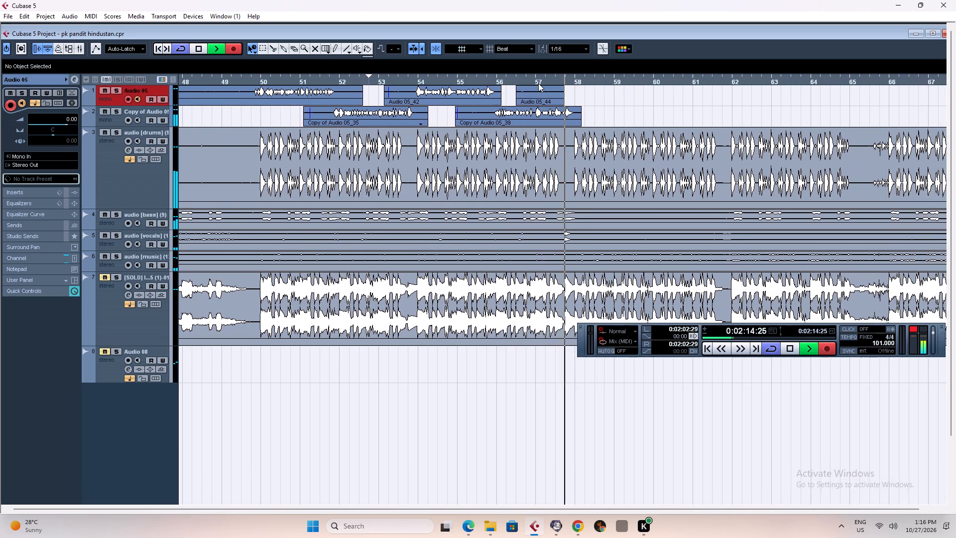
key("F3")
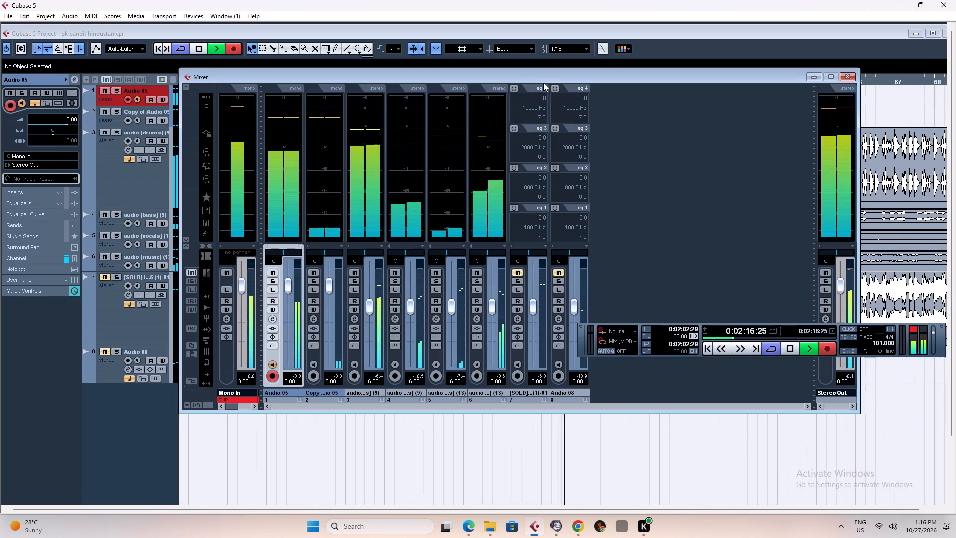
left_click_drag(704, 78, 693, 362)
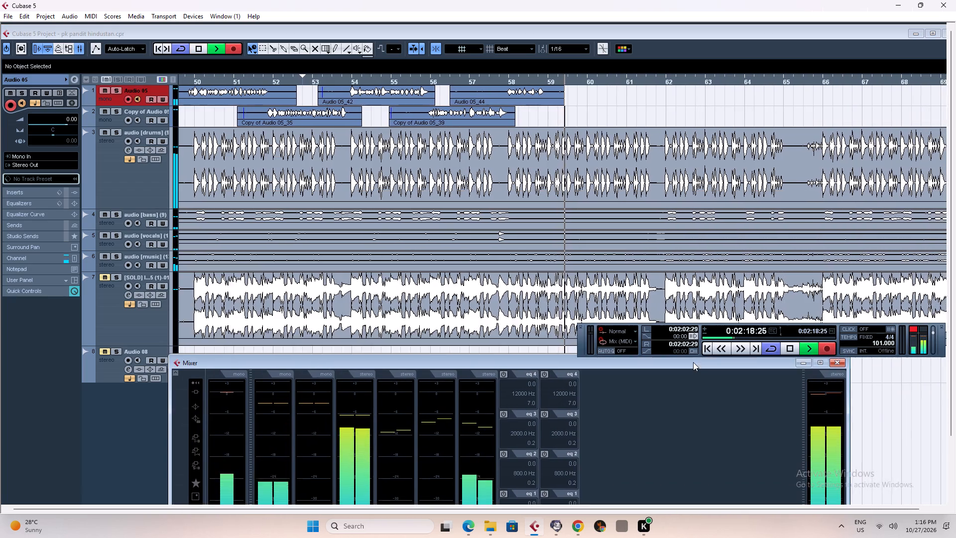
left_click_drag(693, 362, 702, 326)
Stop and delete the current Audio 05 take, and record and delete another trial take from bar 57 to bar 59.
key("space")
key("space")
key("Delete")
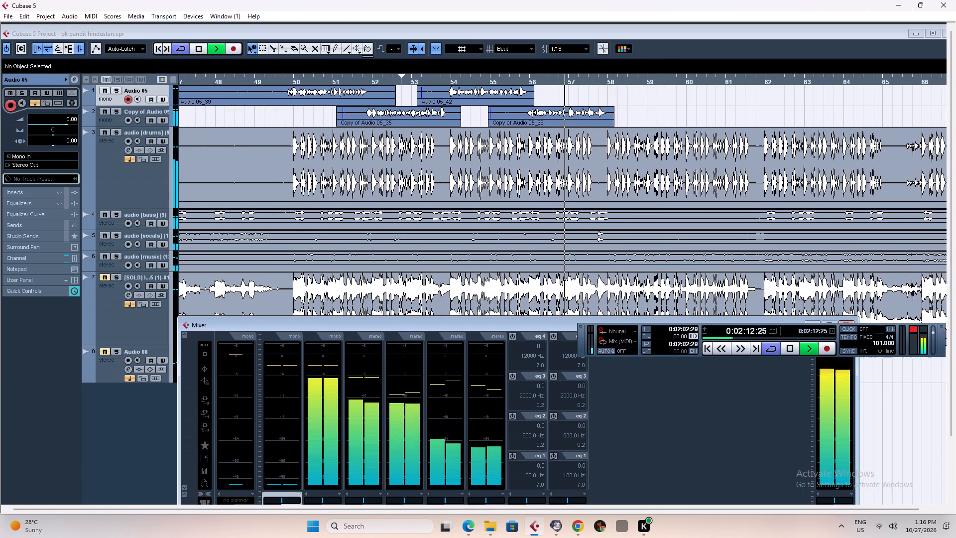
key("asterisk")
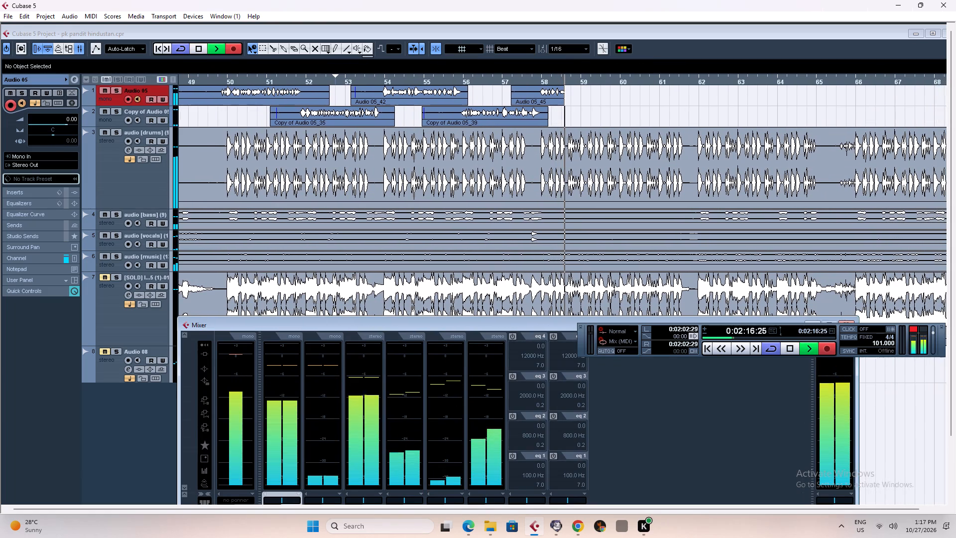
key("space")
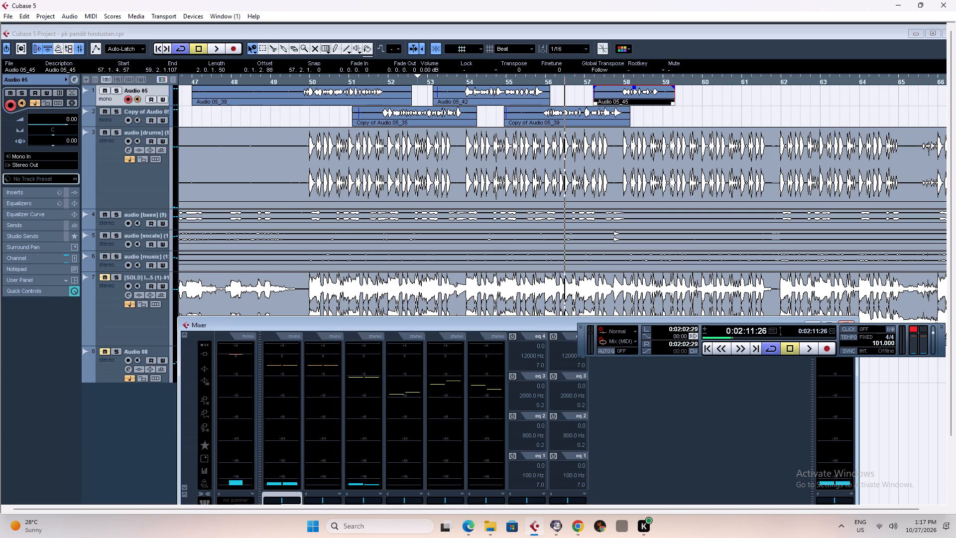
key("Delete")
Record a take on Audio 05 from mid bar 56 to bar 60, showing meters for all Mixer channels meanwhile, and play it back.
key("asterisk")
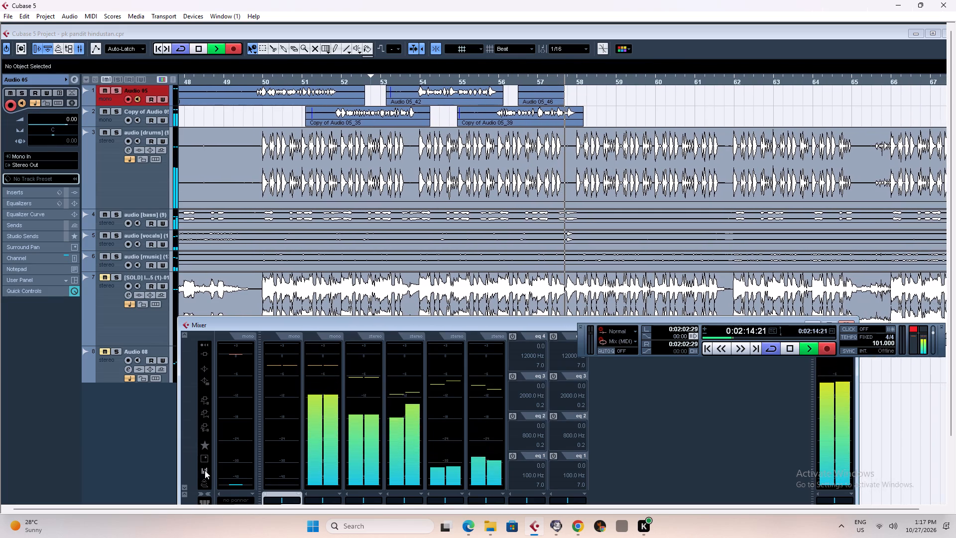
left_click(205, 470)
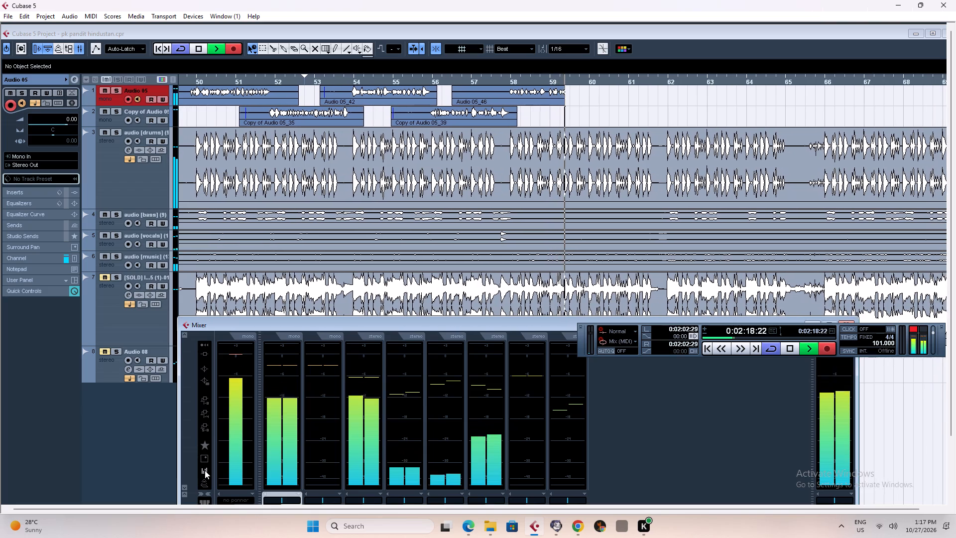
key("space")
key("space")
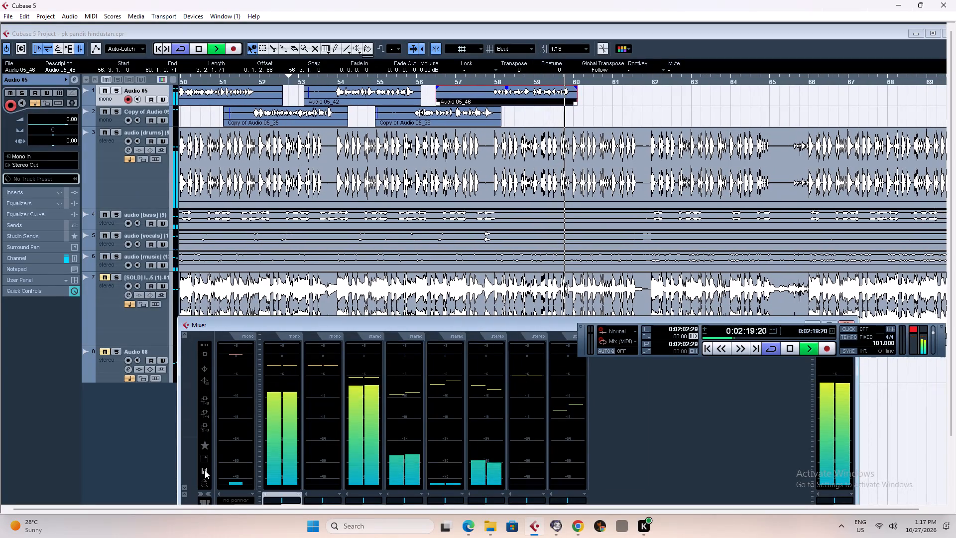
key("space")
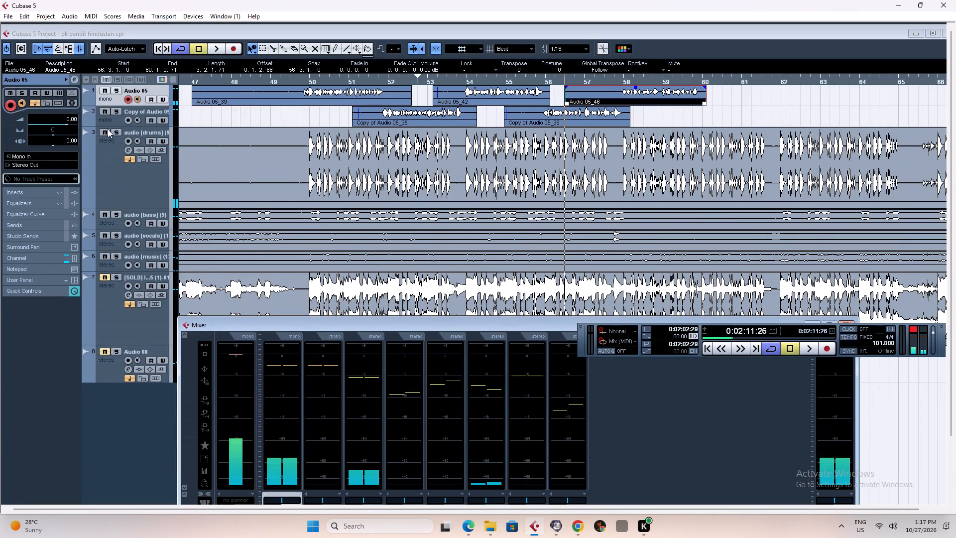
Record a take on Copy of Audio 05 from mid bar 58 to mid bar 60.
left_click(107, 124)
left_click(642, 78)
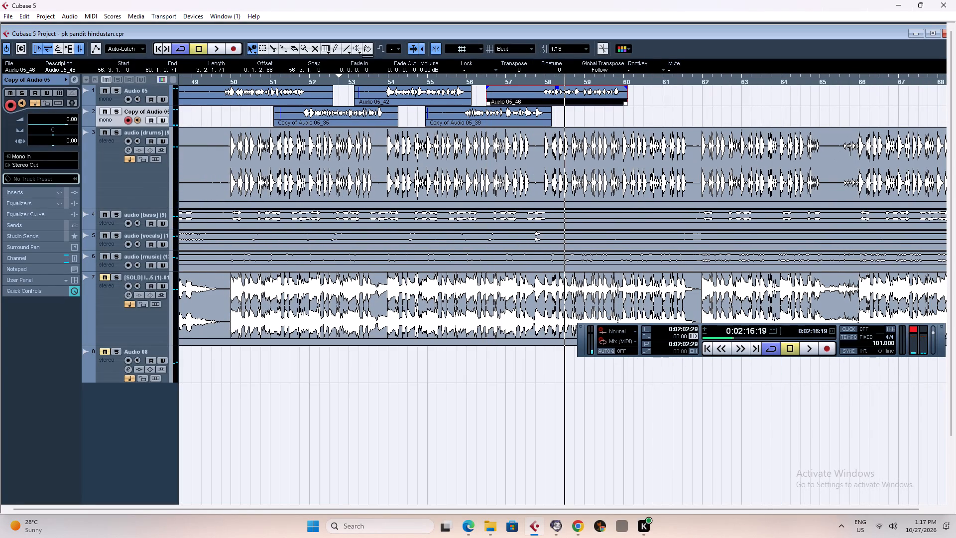
key("space")
type("*")
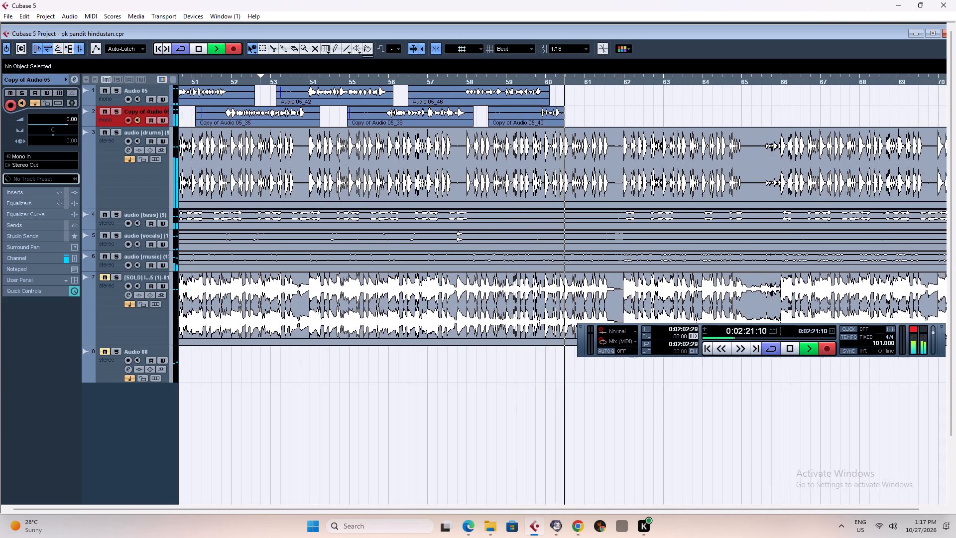
key("space")
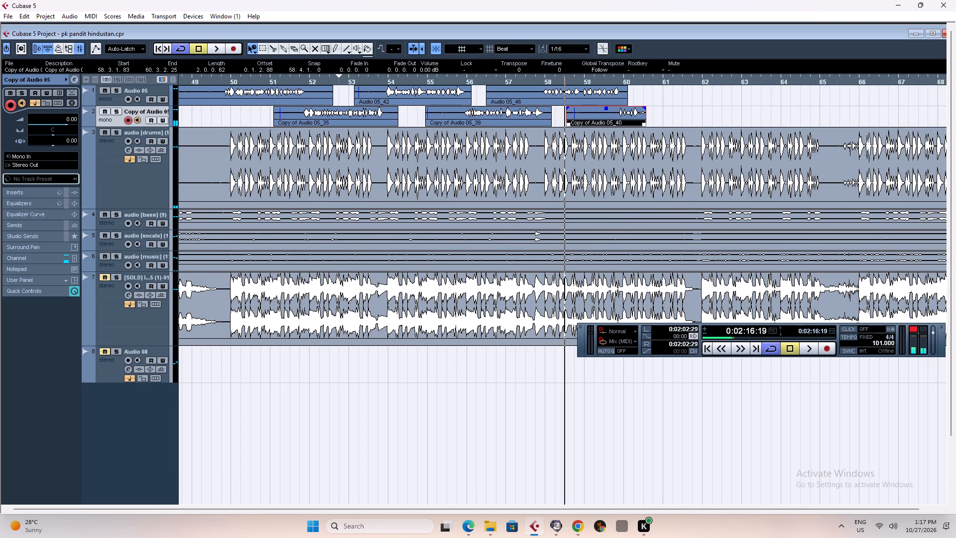
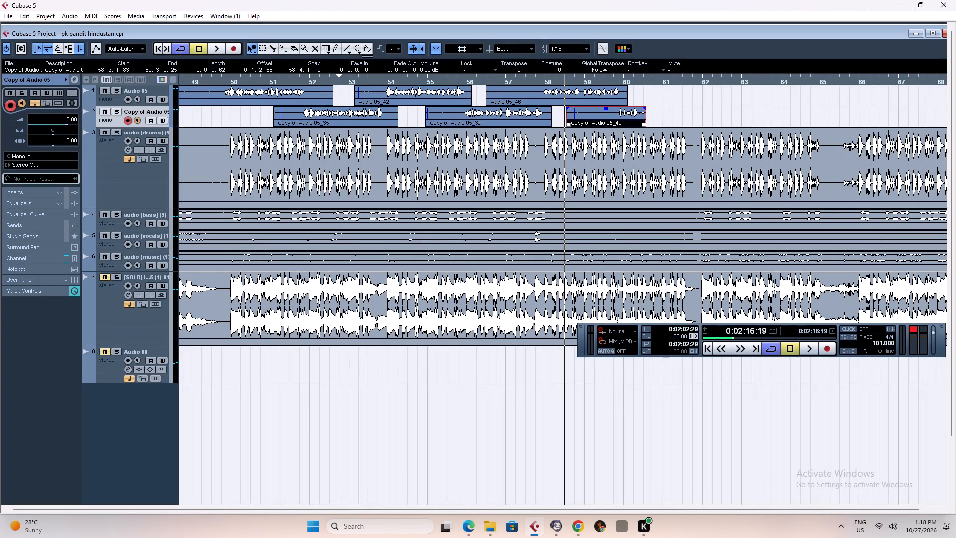
Replace the Copy of Audio 05 take at mid bar 58 with a new recording running to bar 62, and play it back.
key("space")
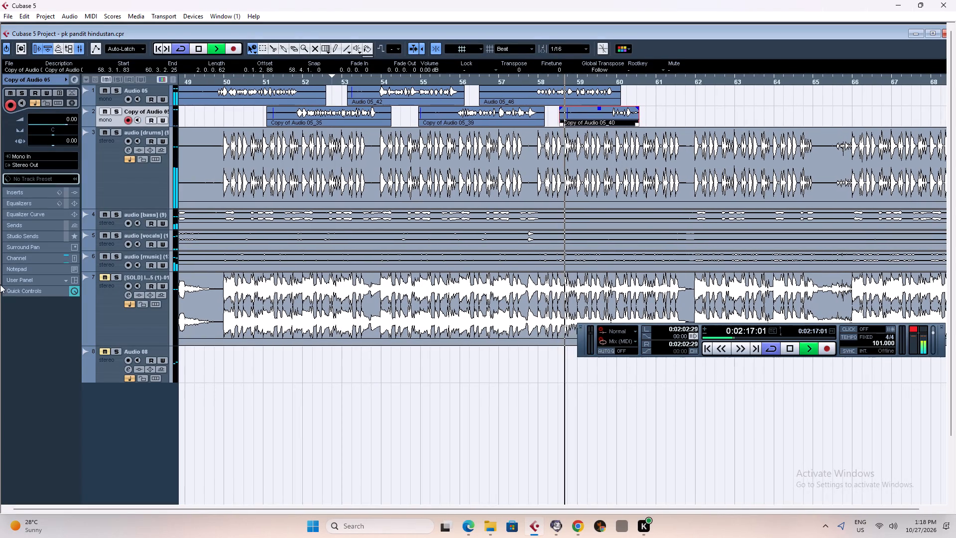
key("space")
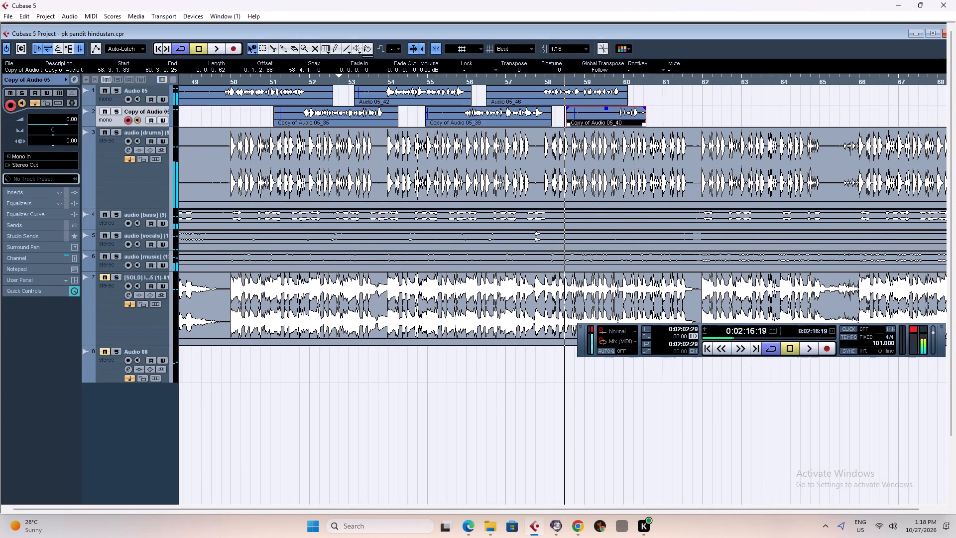
key("Delete")
key("space")
type("*")
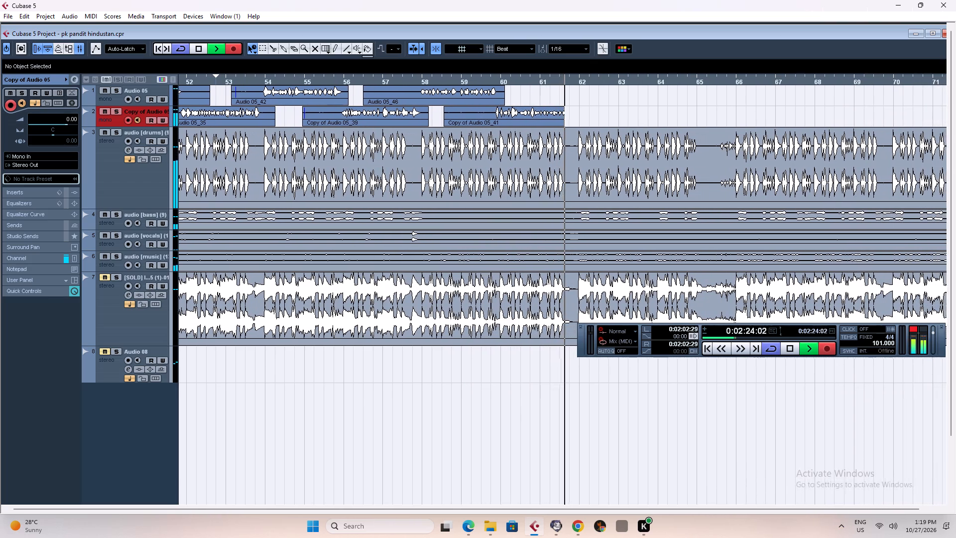
key("space")
key("space")
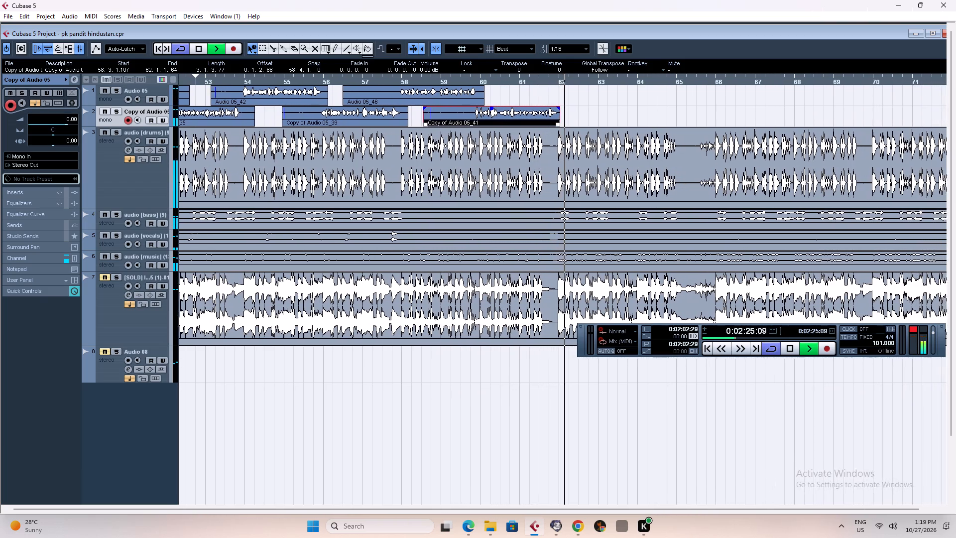
key("space")
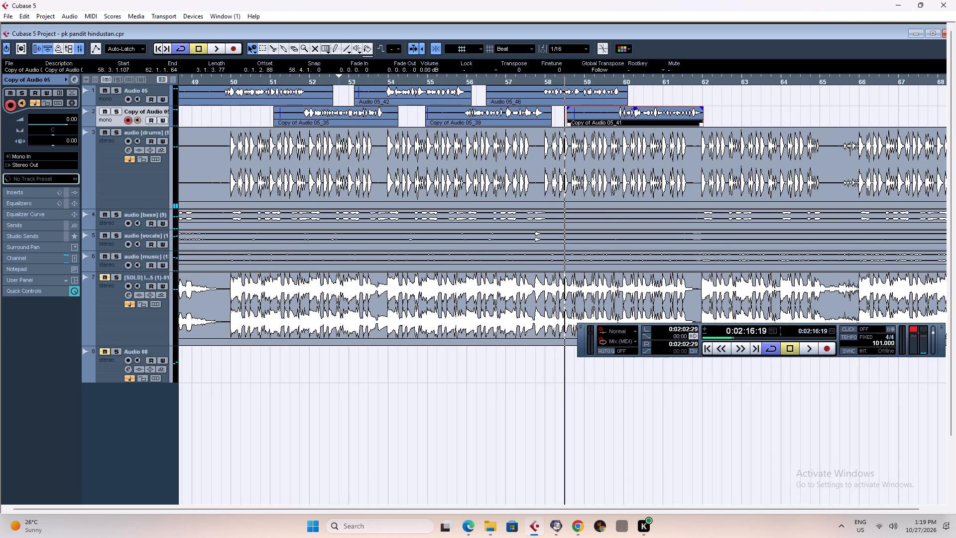
key("space")
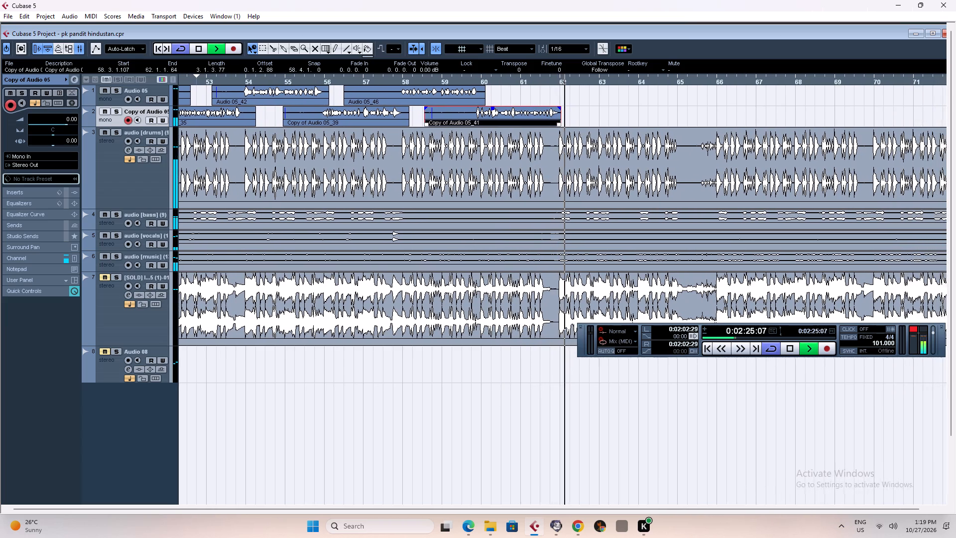
key("space")
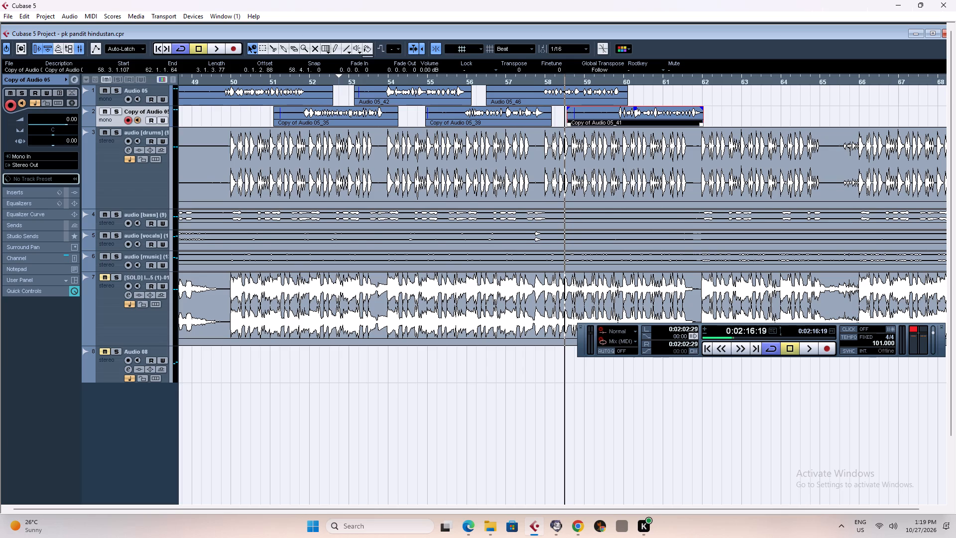
Copy the first Audio 05 event, at bar 9, to about bar 65 on the same track.
type("gg")
key("g")
key("g")
type("gggg")
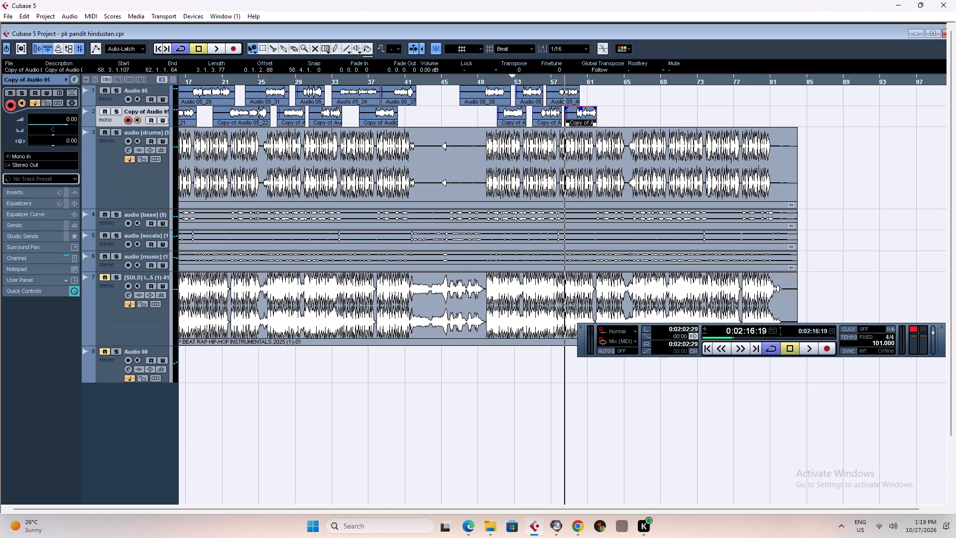
key("space")
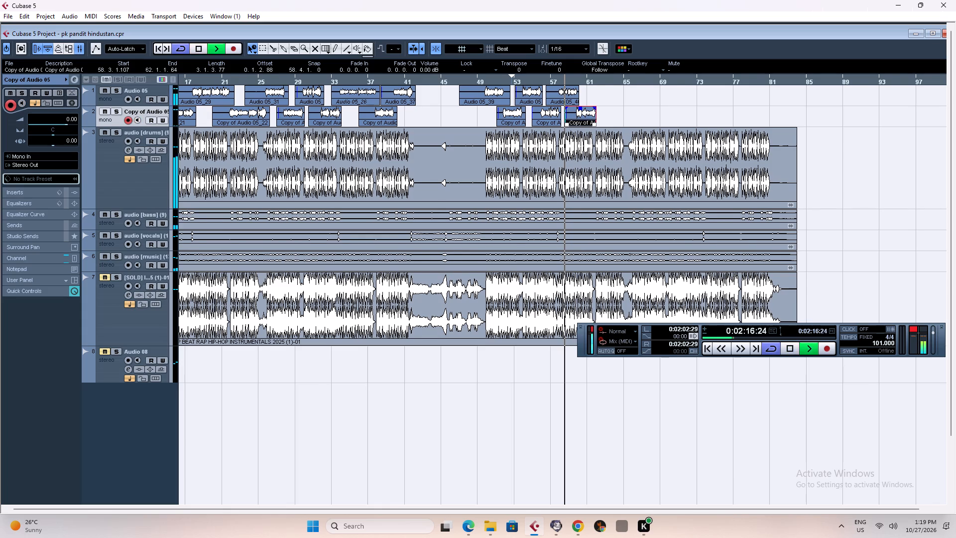
key("space")
type("gg")
key("g")
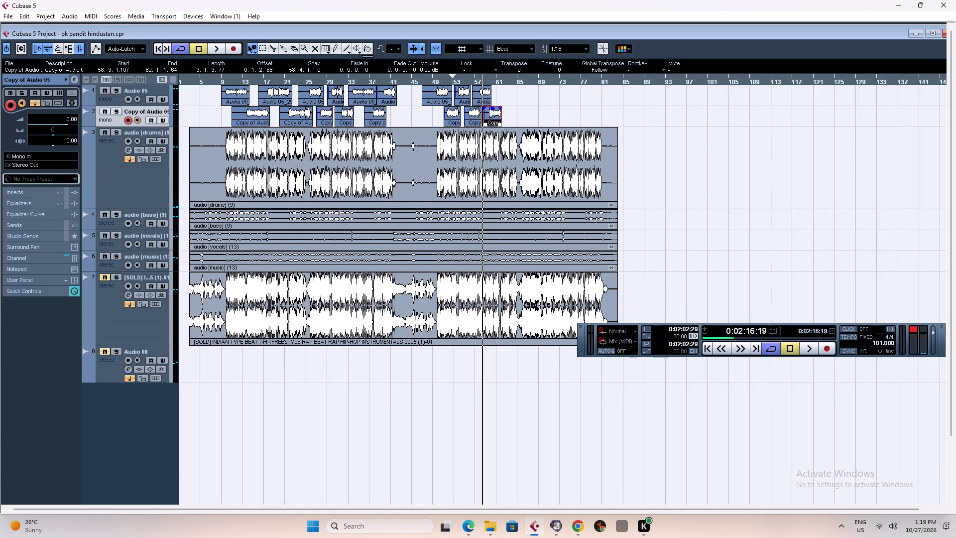
left_click(230, 86)
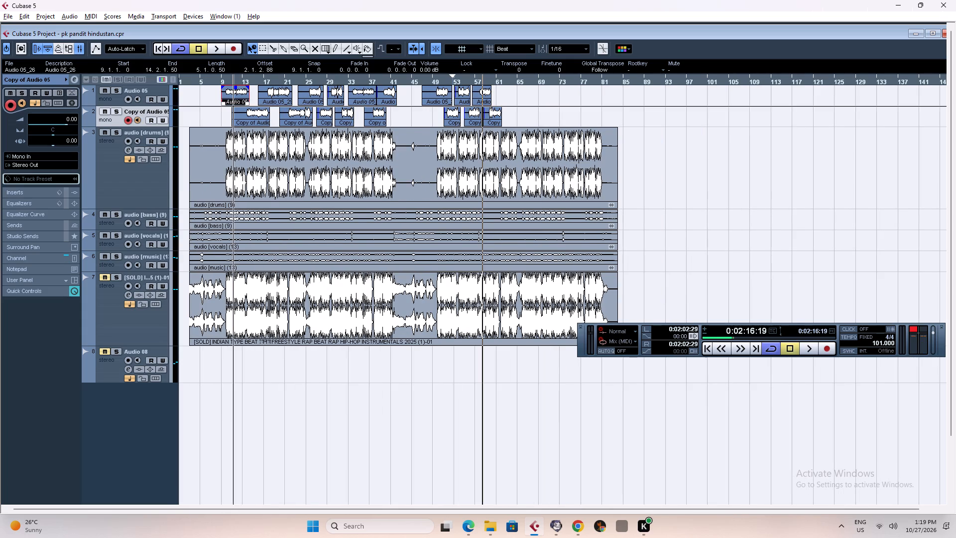
left_click_drag(234, 95, 530, 100, "alt")
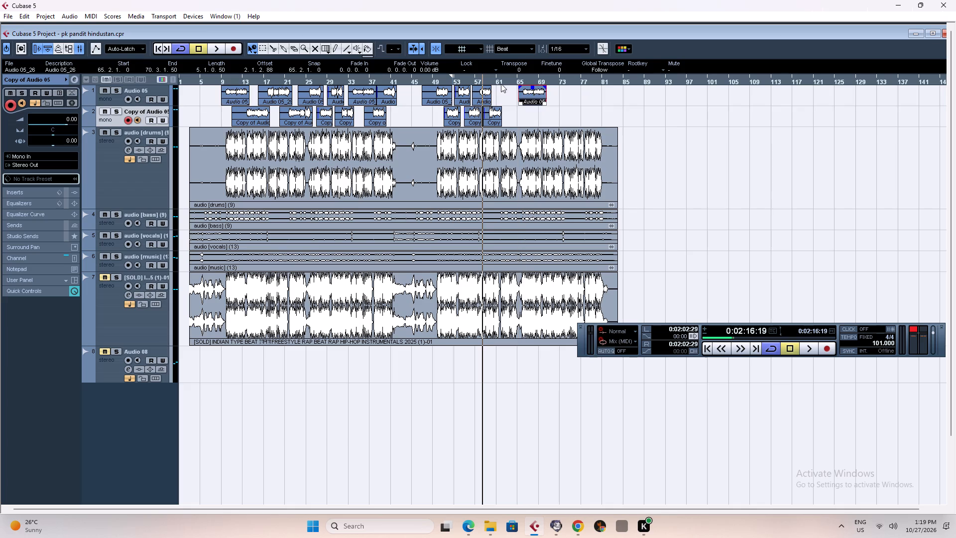
Move the copied Audio 05 event from bar 65 to about bar 61, playing the section leading up to it first.
left_click(493, 81)
key("space")
key("h")
key("h")
key("h")
key("h")
key("h")
key("h")
key("h")
key("h")
key("h")
key("h")
key("h")
key("h")
key("h")
key("h")
key("h")
key("h")
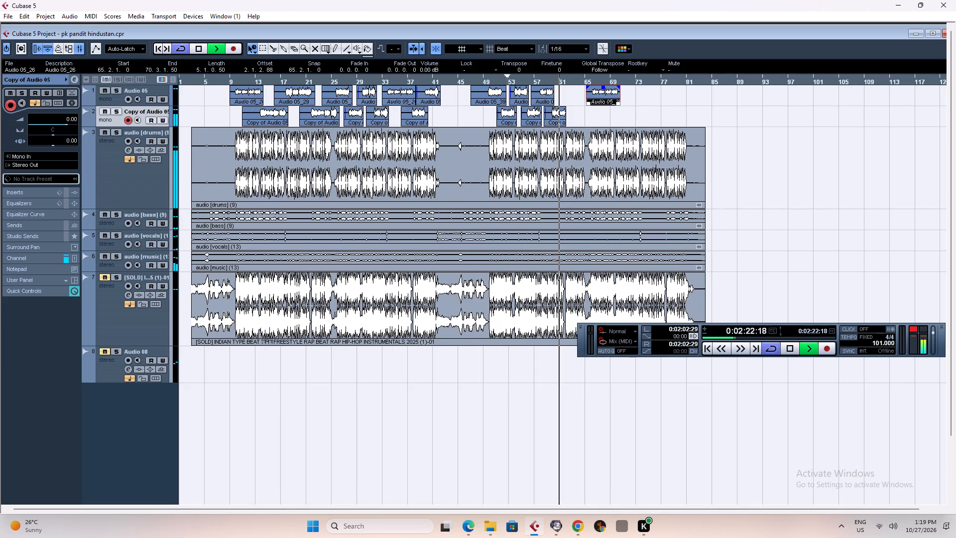
key("g")
key("g")
key("g")
key("g")
key("g")
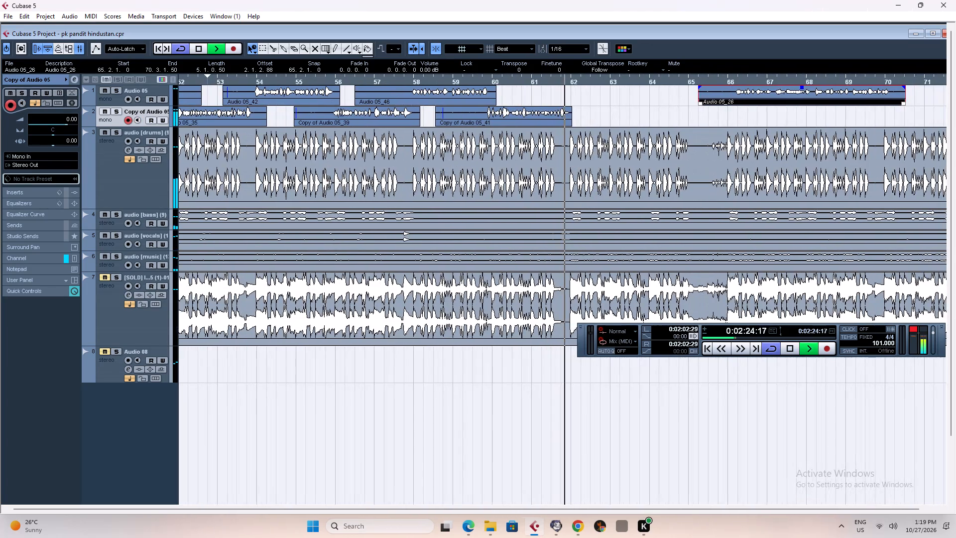
key("space")
left_click_drag(786, 93, 620, 96)
Play back the moved Audio 05 event against the stems through to bar 67.
key("space")
left_click(831, 107)
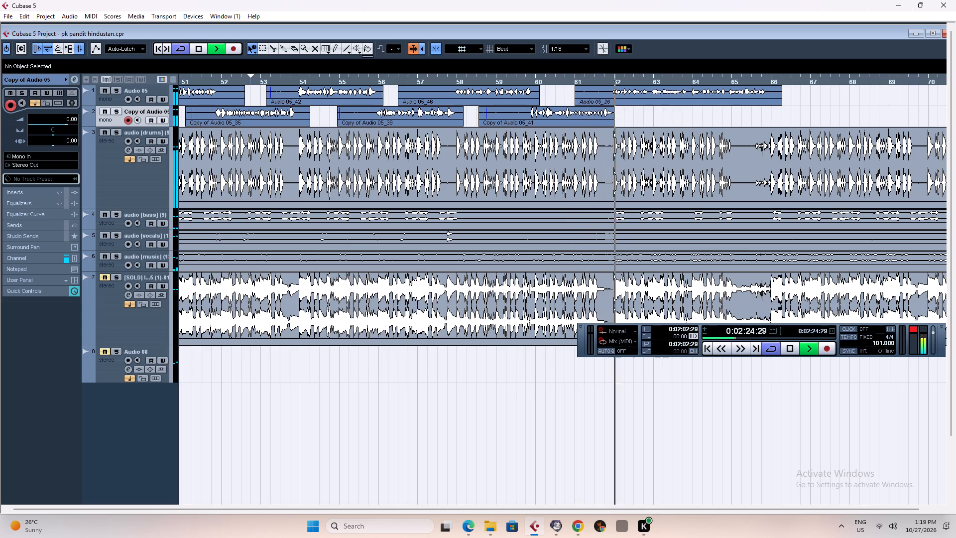
key("g")
key("g")
key("g")
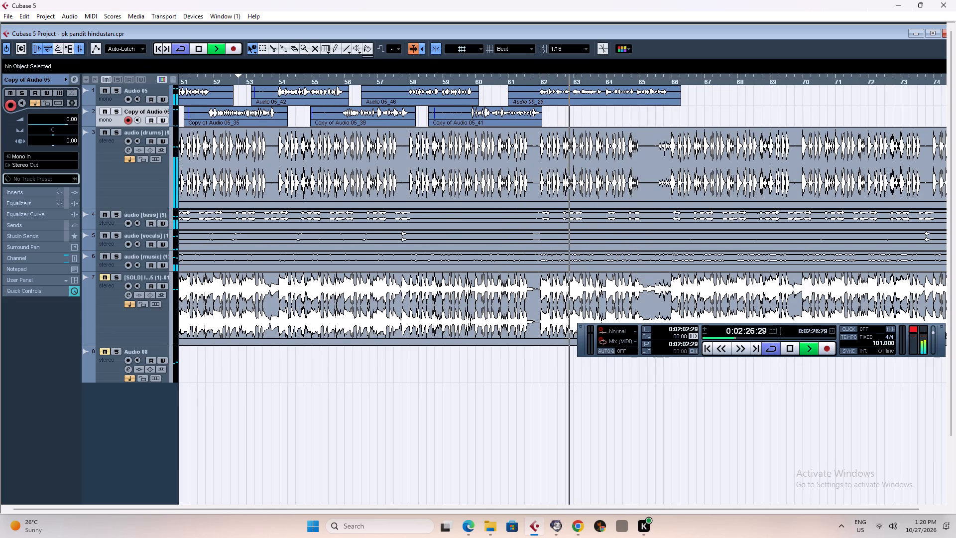
type("ggg")
key("g")
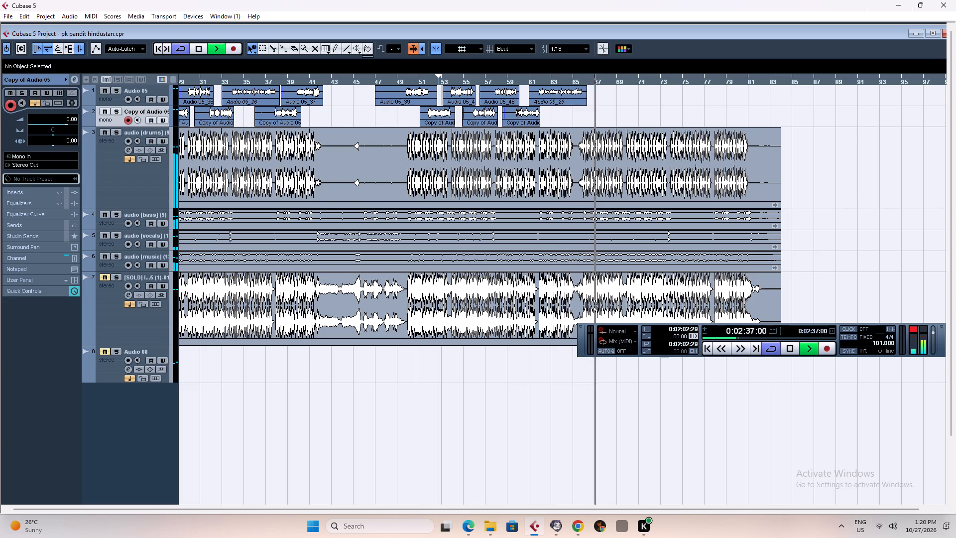
key("space")
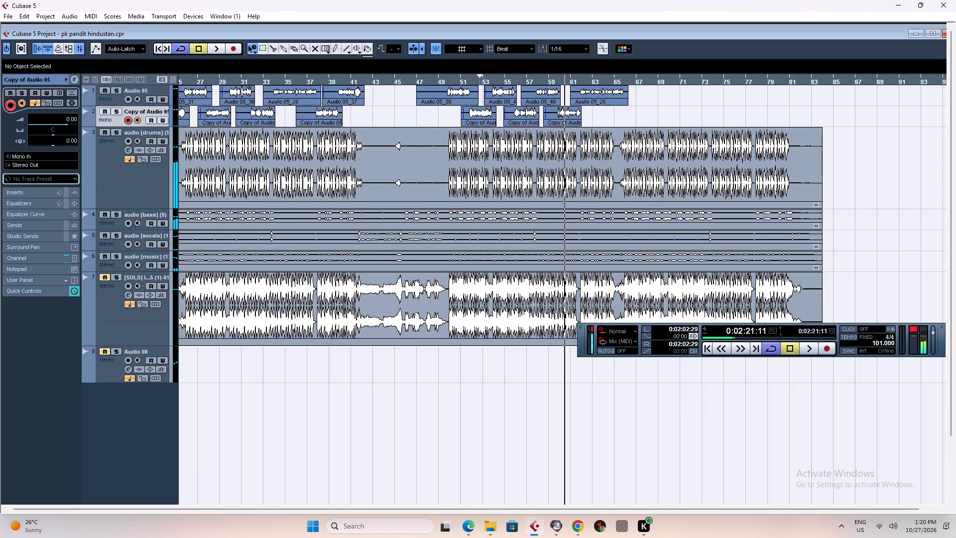
Record a take on Copy of Audio 05 from mid bar 64 to bar 70.
left_click(619, 81)
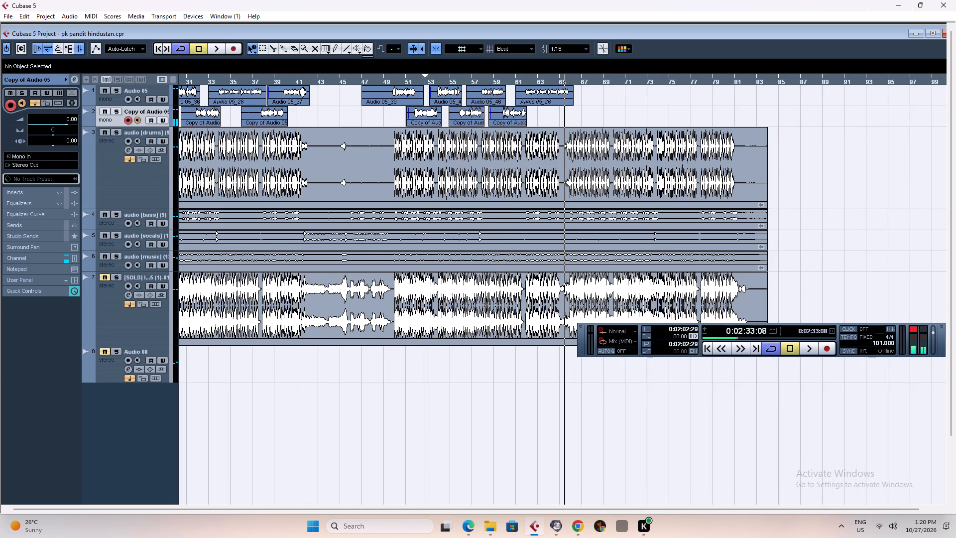
left_click(545, 79)
key("space")
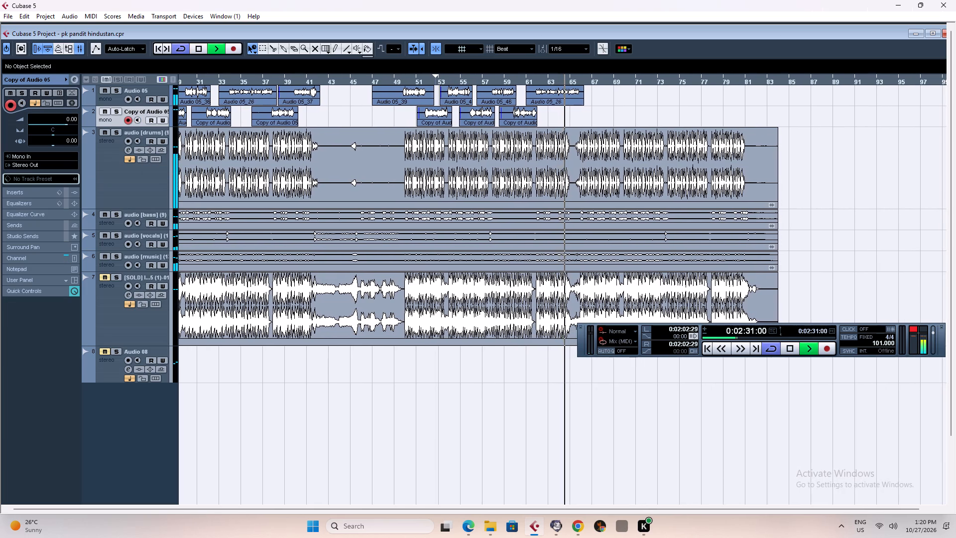
key("space")
key("space")
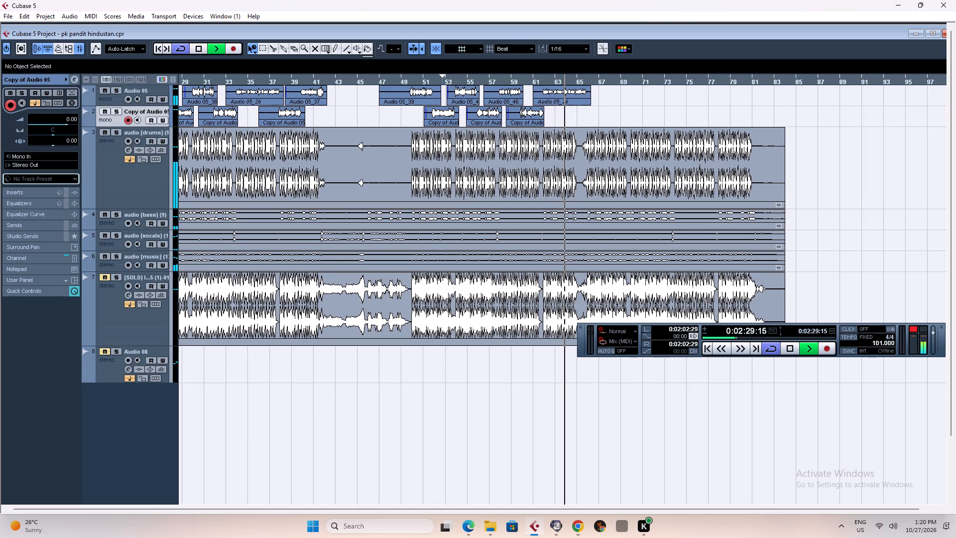
key("asterisk")
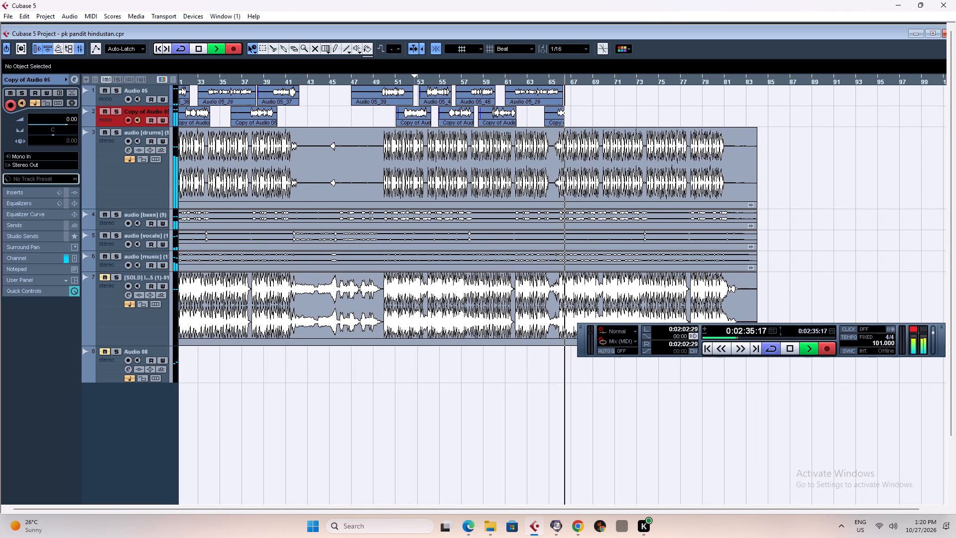
key("h")
key("h")
key("h")
key("h")
key("h")
key("h")
key("h")
key("h")
key("h")
key("h")
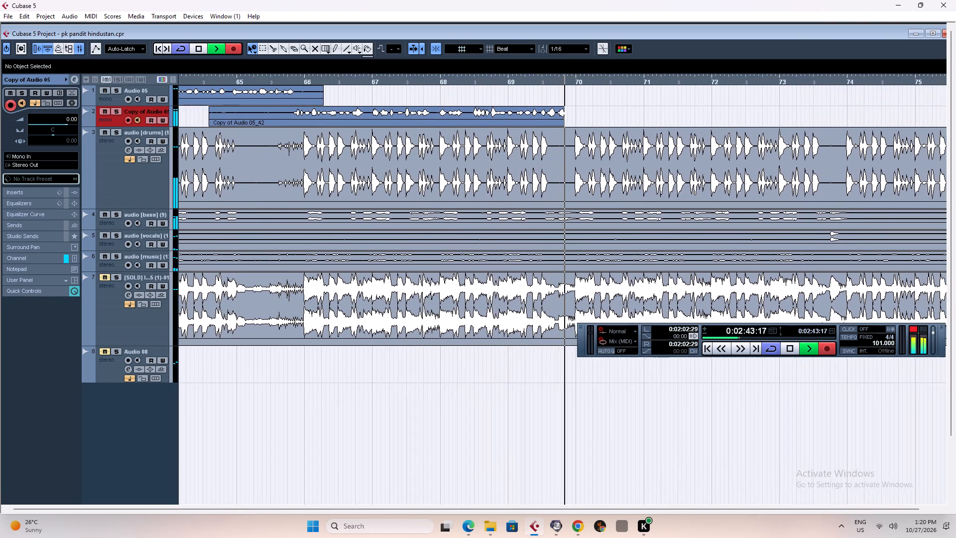
key("space")
Play back the new Copy of Audio 05 take to bar 70, checking it against the whole arrangement and up close.
key("space")
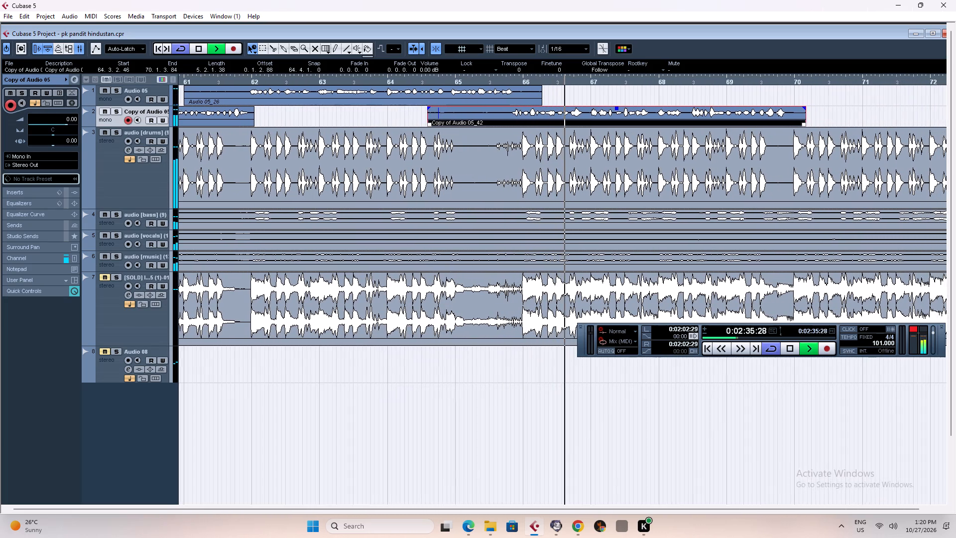
key("g")
key("g")
key("g")
key("g")
key("g")
key("g")
key("g")
key("g")
key("g")
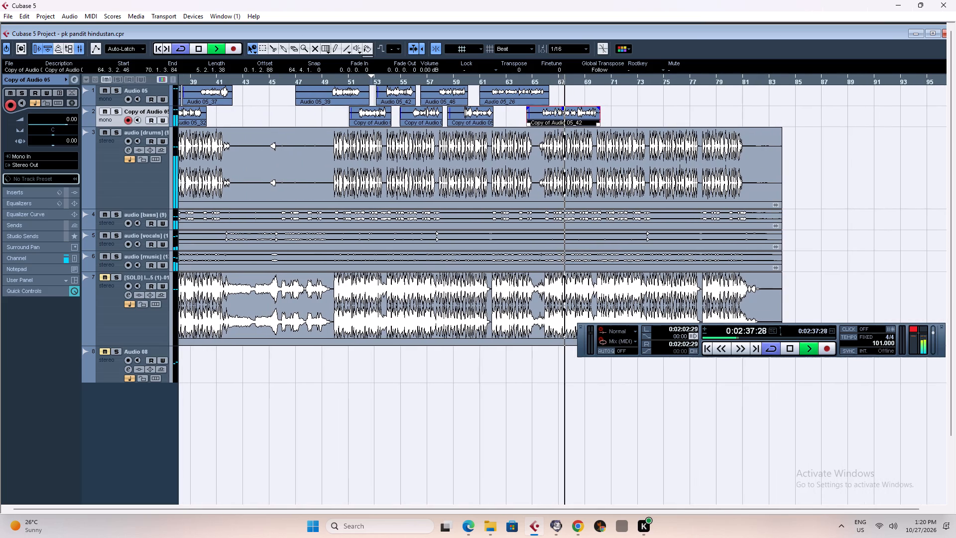
key("g")
key("g")
key("g")
key("g")
key("g")
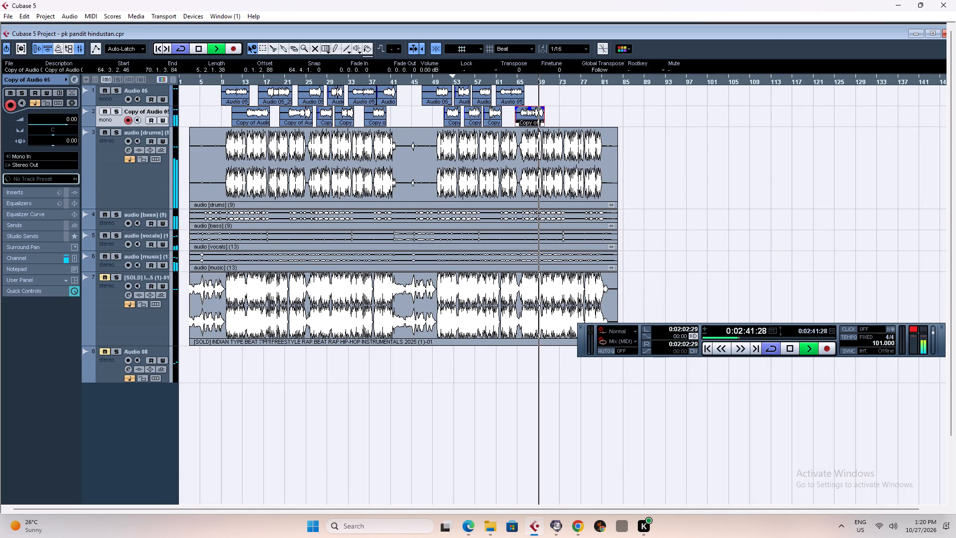
key("h")
key("h")
key("h")
key("h")
key("h")
key("h")
key("h")
key("h")
key("h")
key("h")
key("h")
key("h")
key("h")
key("h")
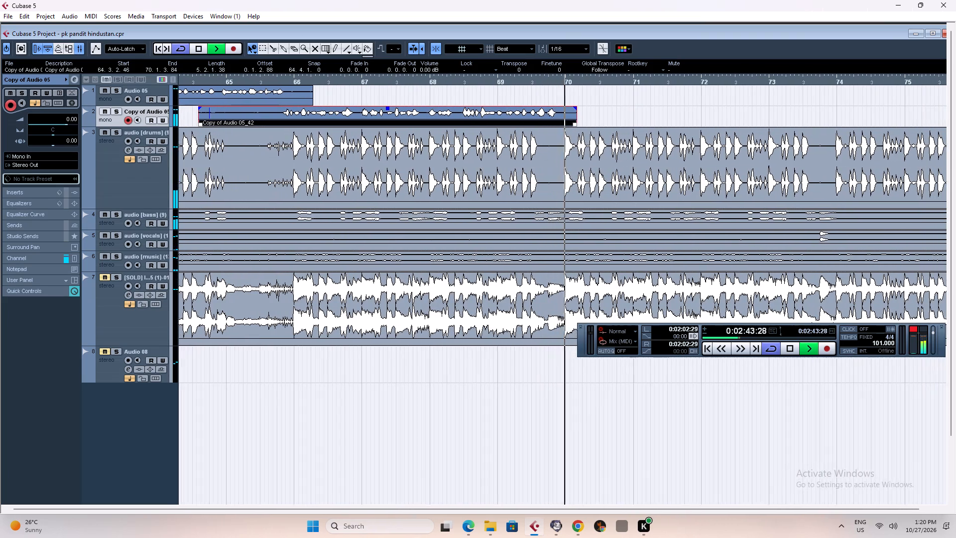
Record a take on Audio 05 from bar 68 to bar 74, undoing a shorter trial take first, and play it back.
left_click(496, 84)
key("space")
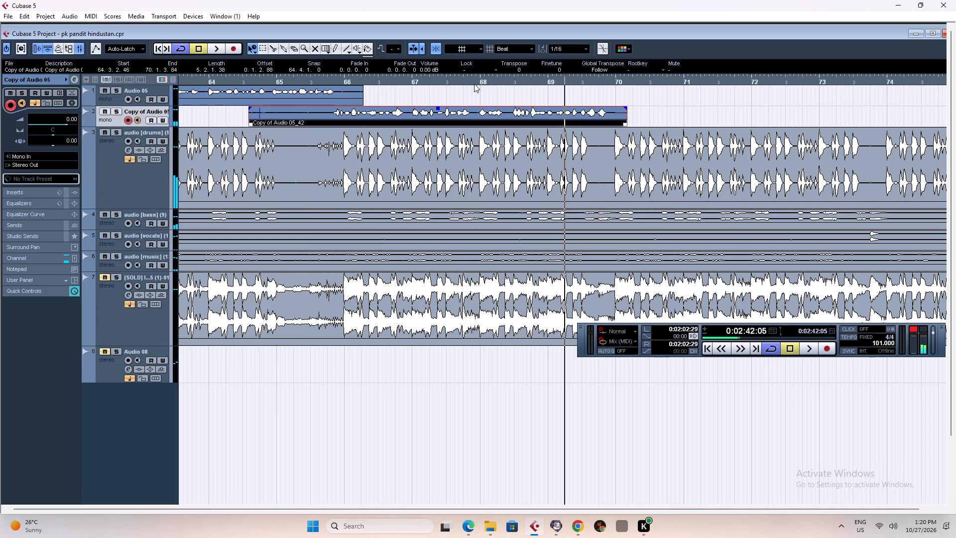
left_click(479, 81)
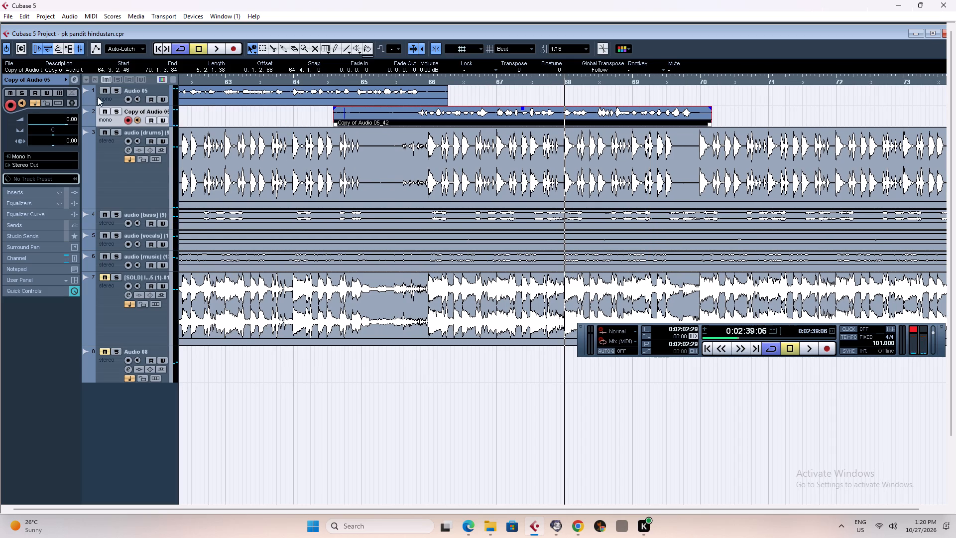
left_click(110, 103)
key("space")
type("*")
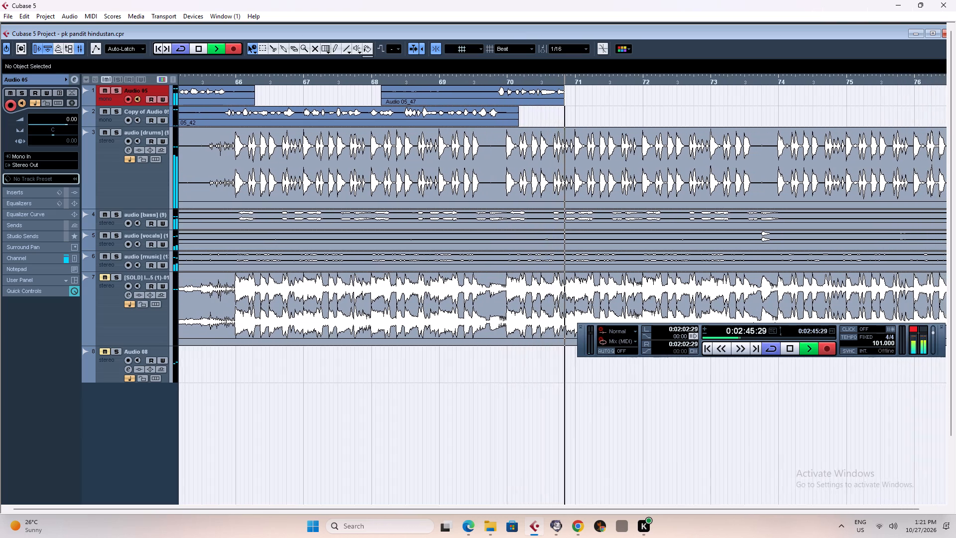
key("space")
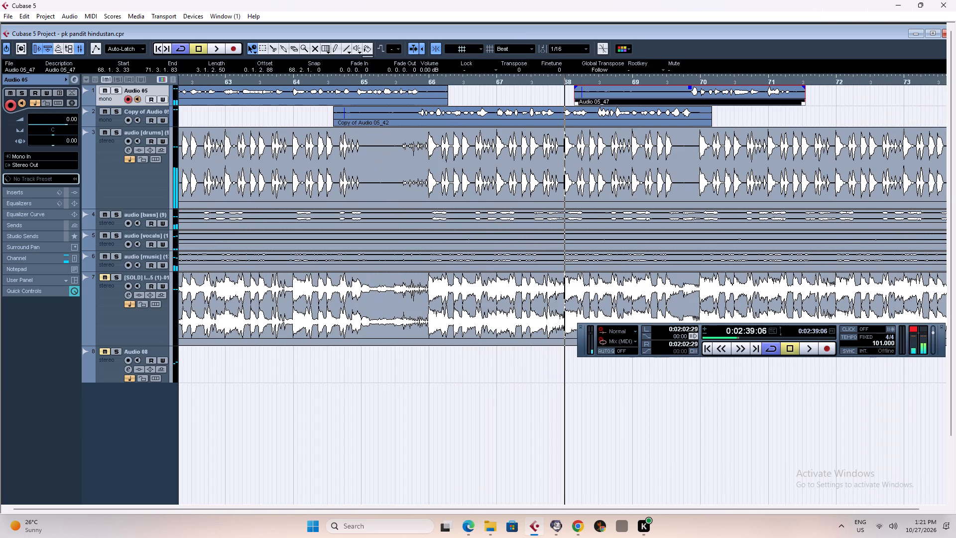
key("ctrl+z")
key("space")
type("*")
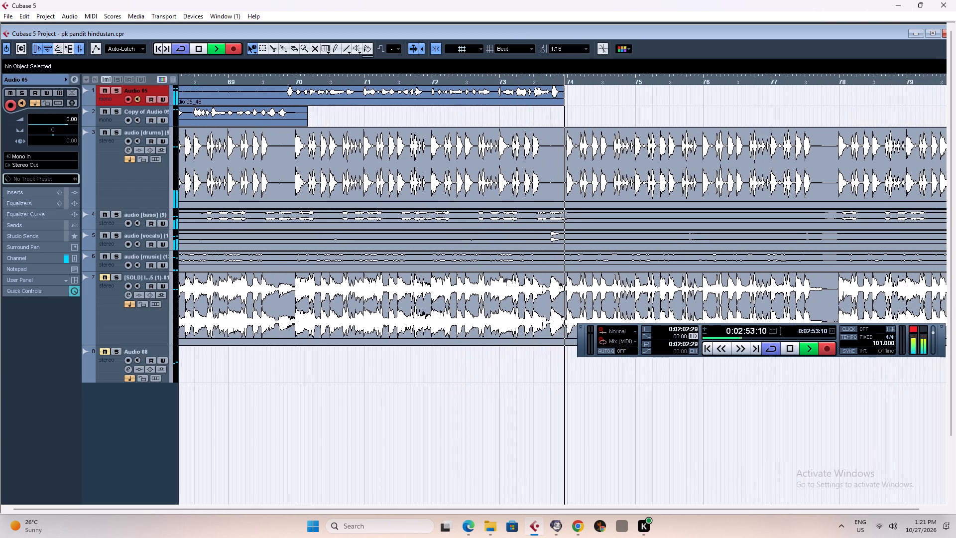
key("space")
key("space")
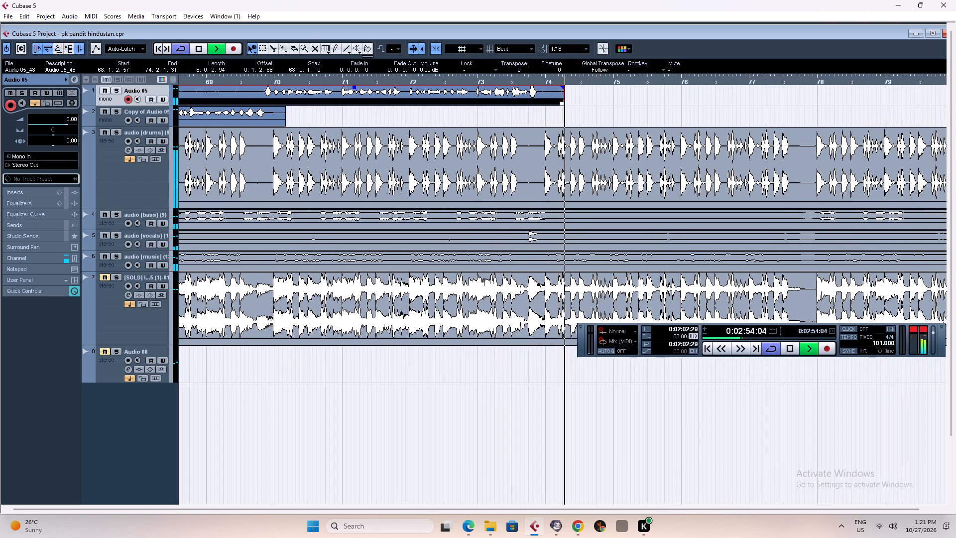
key("space")
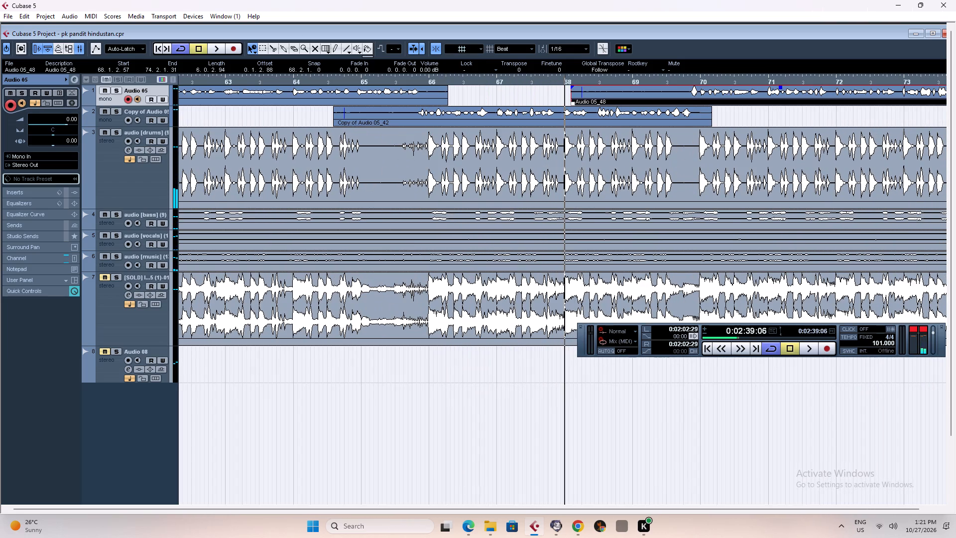
Save the project.
key("ctrl+s")
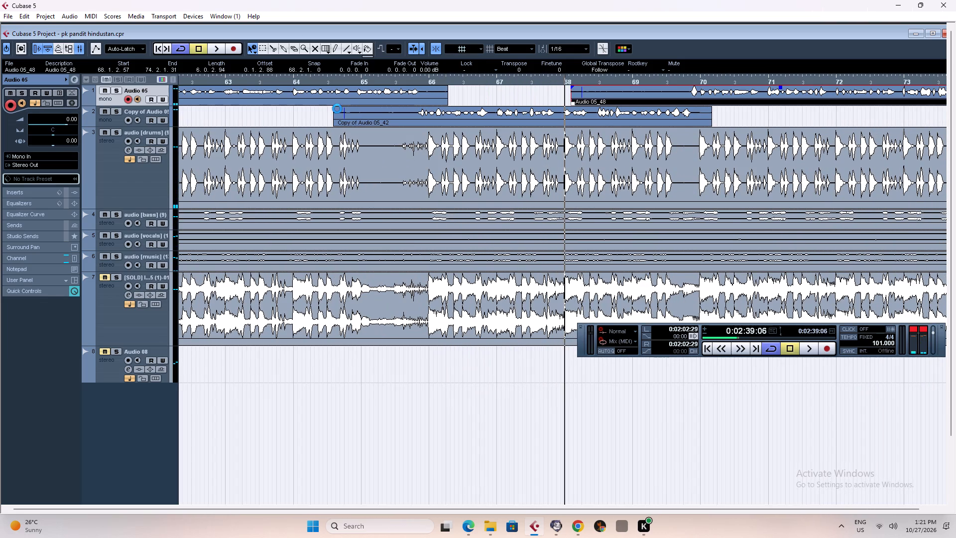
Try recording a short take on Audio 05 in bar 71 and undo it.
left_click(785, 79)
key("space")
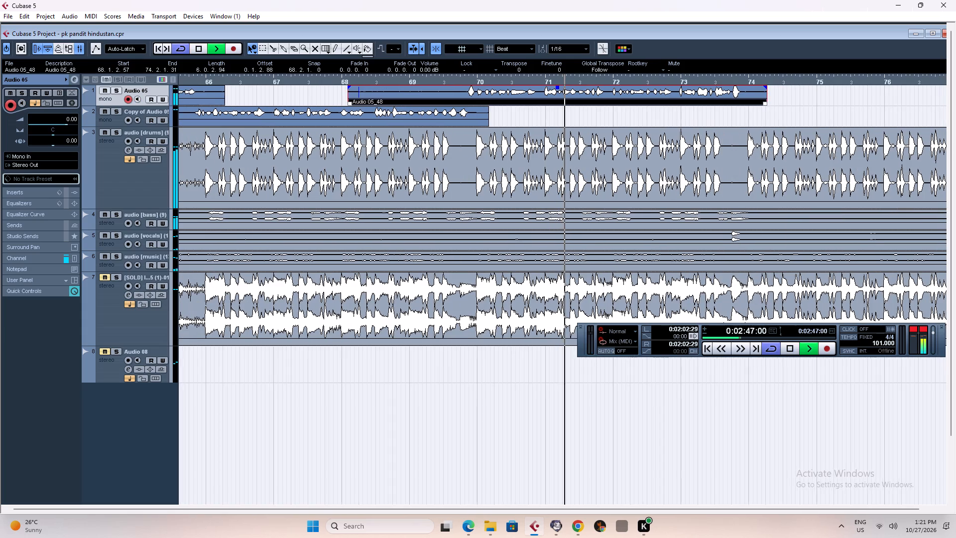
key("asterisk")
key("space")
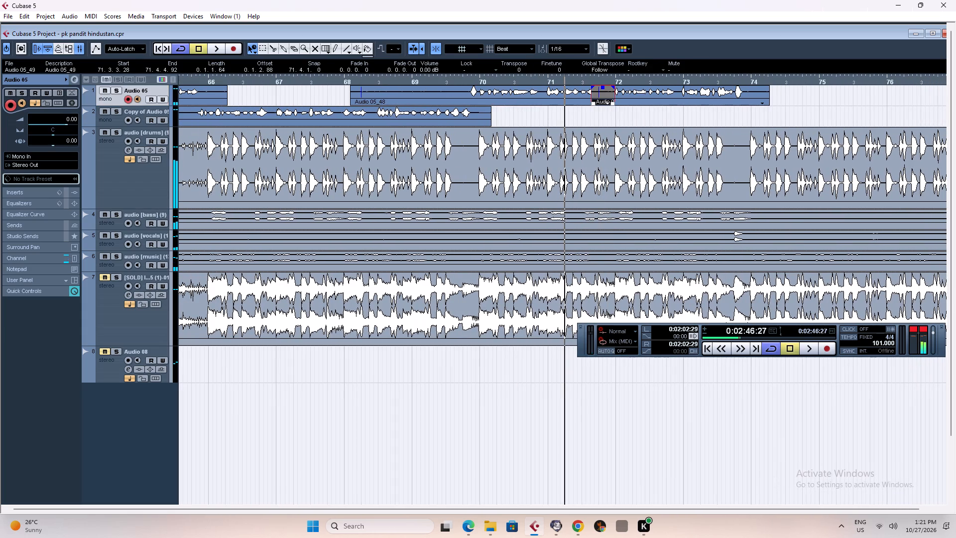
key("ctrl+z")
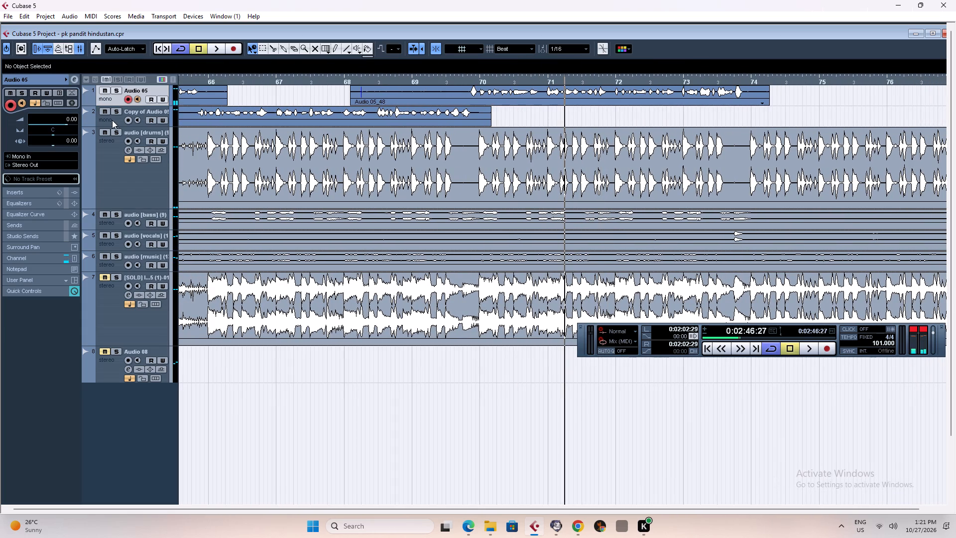
Record a take on Copy of Audio 05 from bar 71 to bar 76, undoing a shorter trial take first, and play it back.
left_click(112, 120)
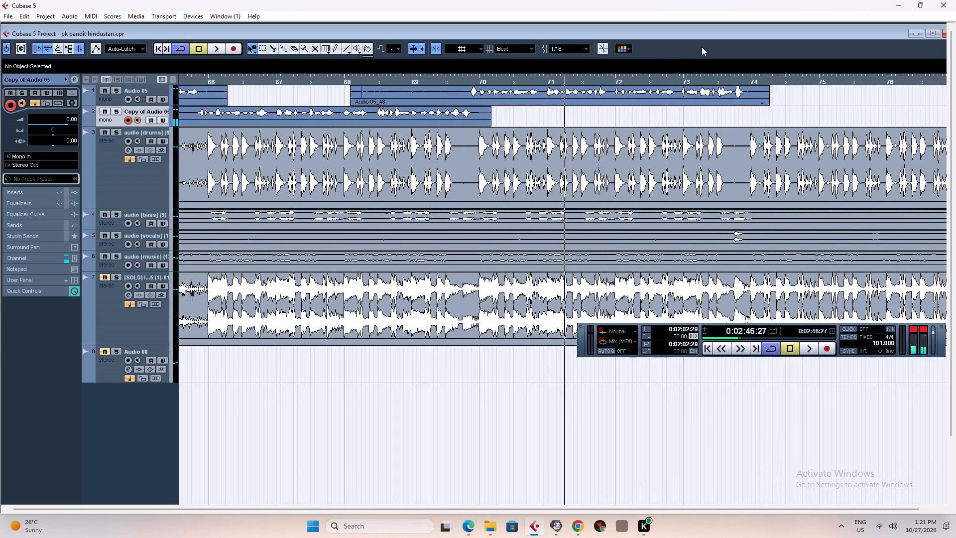
key("asterisk")
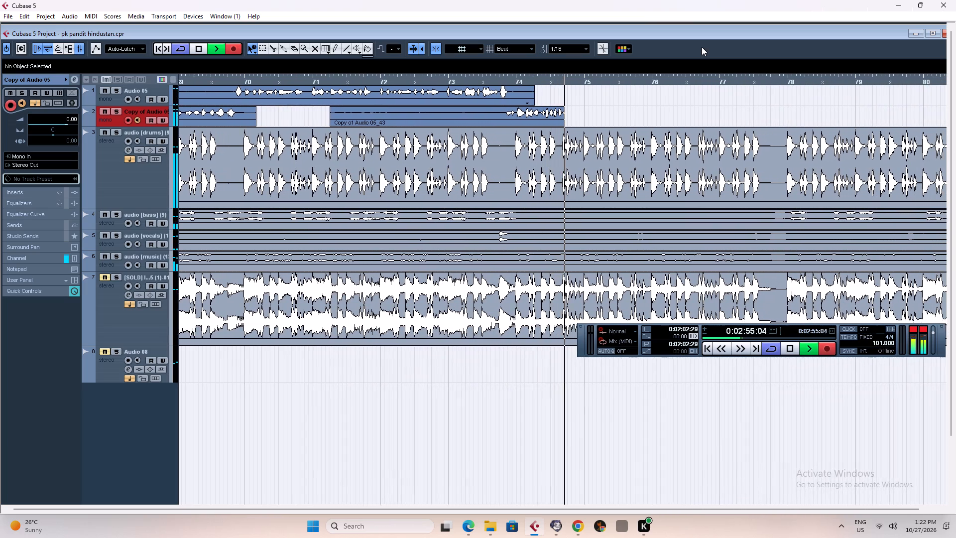
key("space")
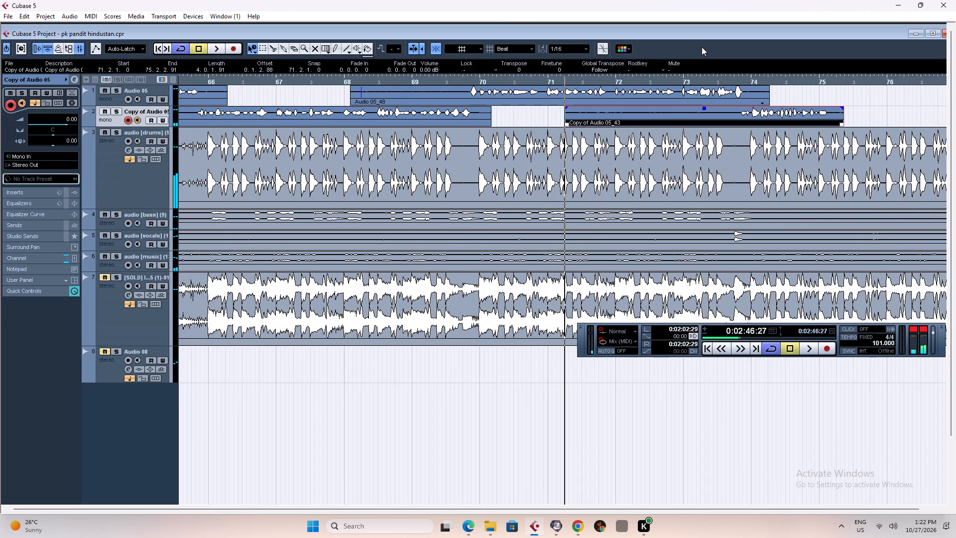
key("ctrl+z")
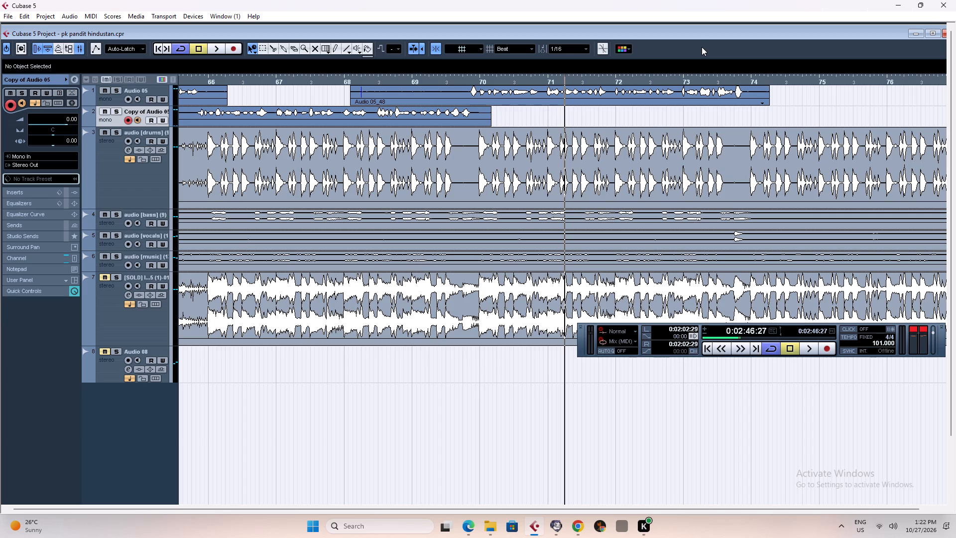
key("asterisk")
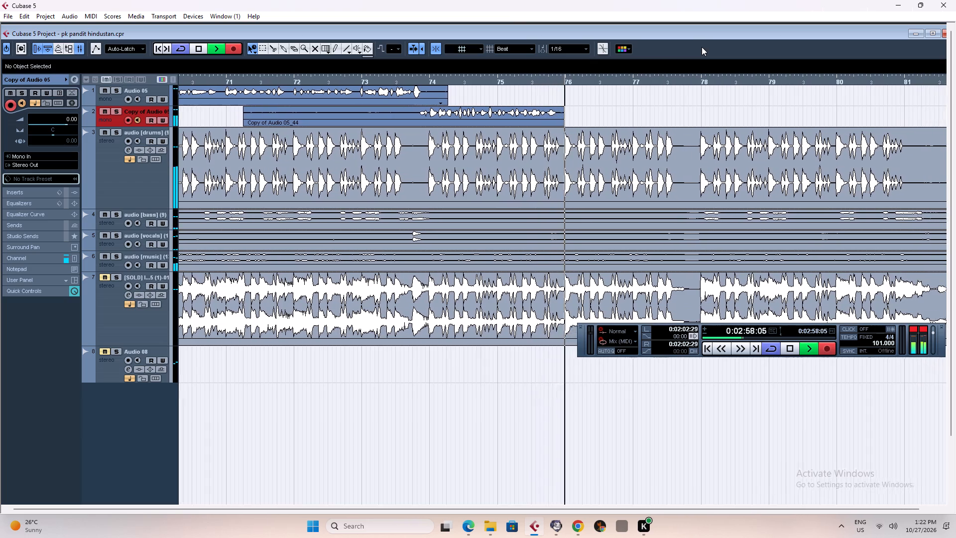
key("space")
key("space")
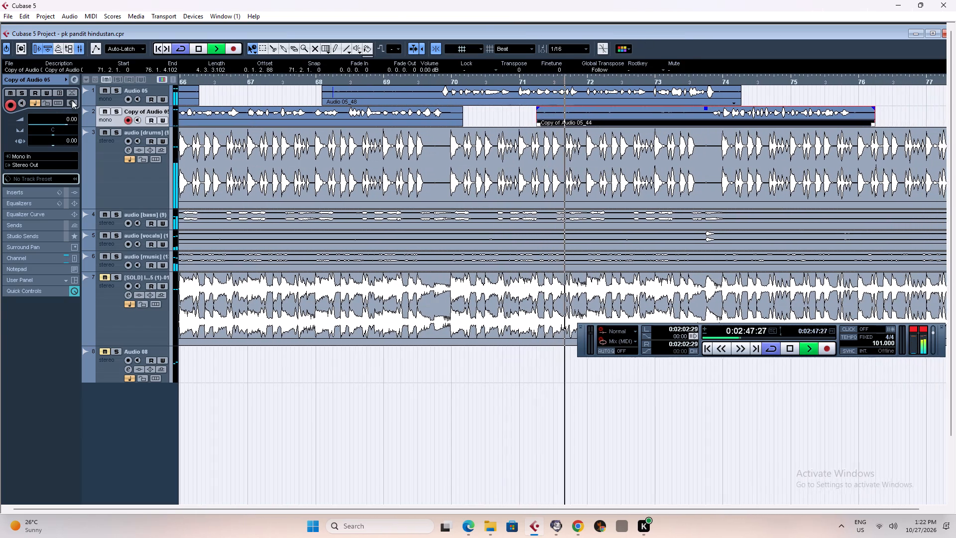
left_click(101, 93)
left_click(101, 93)
left_click(106, 101)
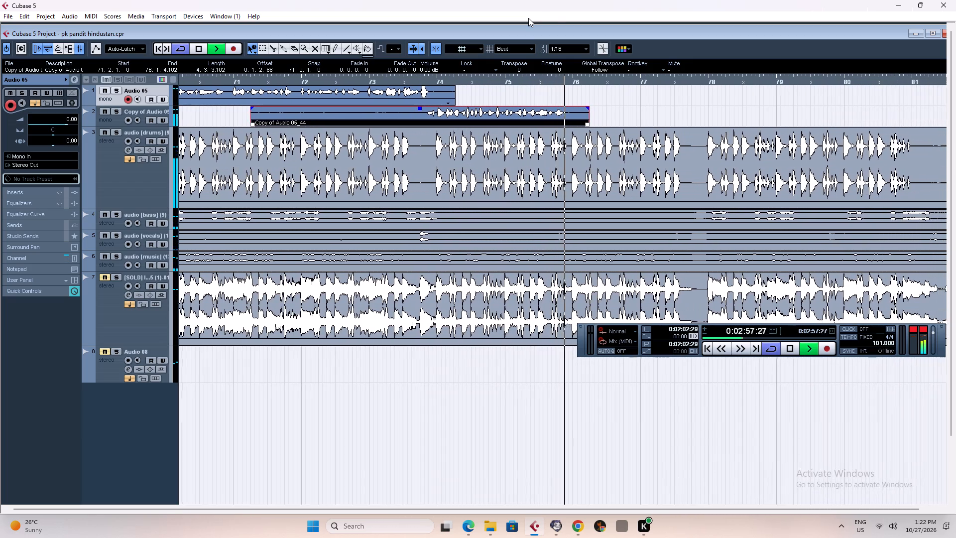
key("space")
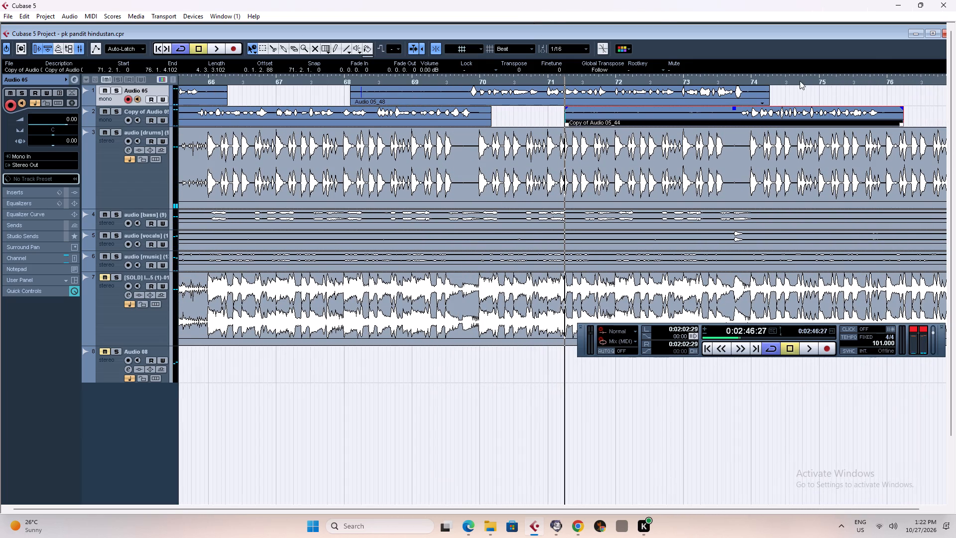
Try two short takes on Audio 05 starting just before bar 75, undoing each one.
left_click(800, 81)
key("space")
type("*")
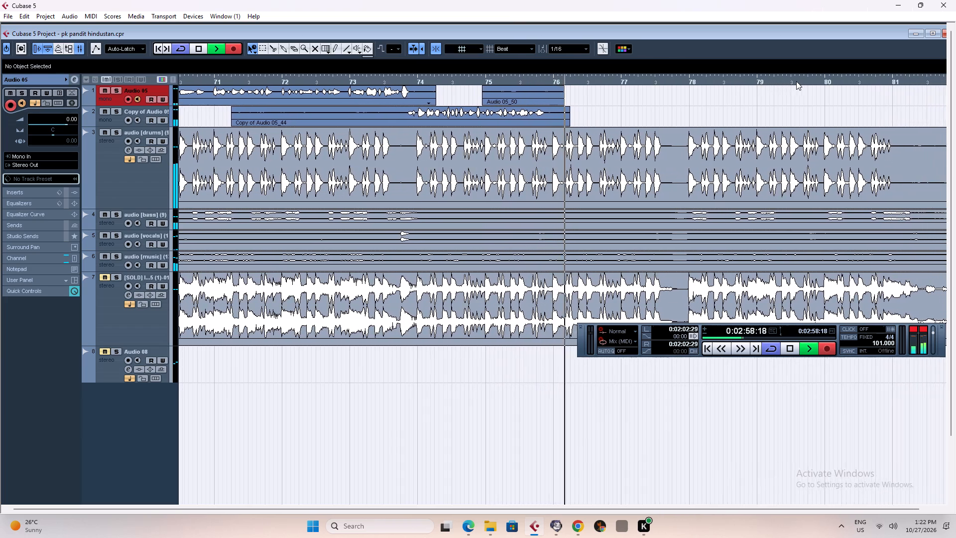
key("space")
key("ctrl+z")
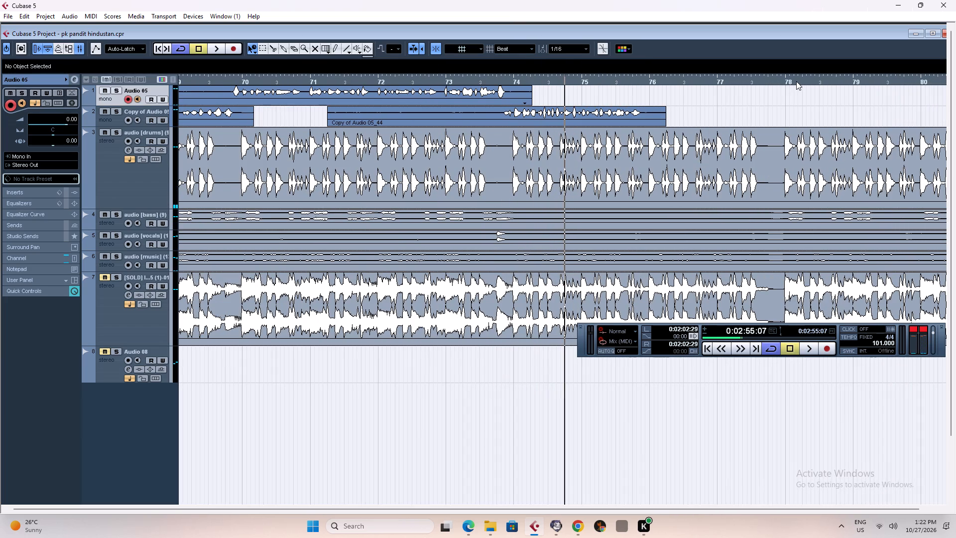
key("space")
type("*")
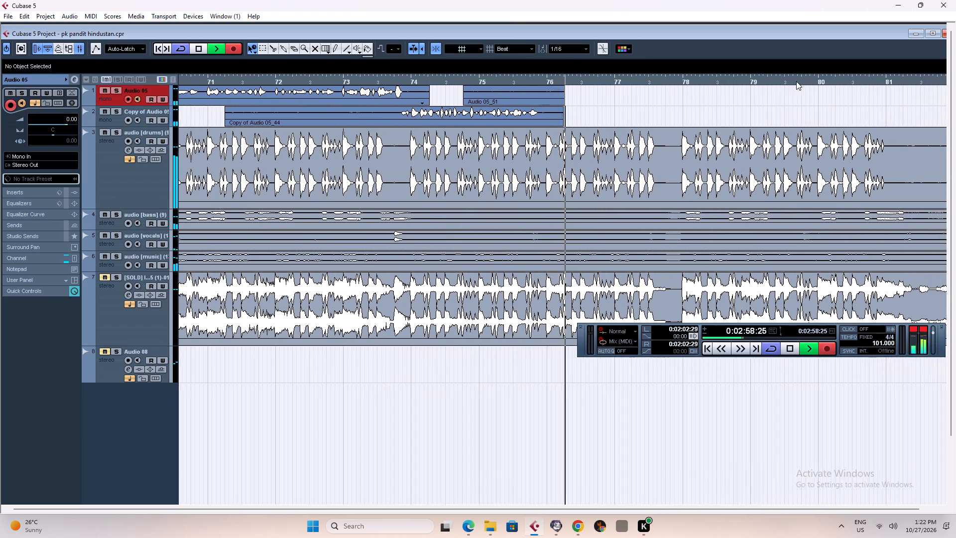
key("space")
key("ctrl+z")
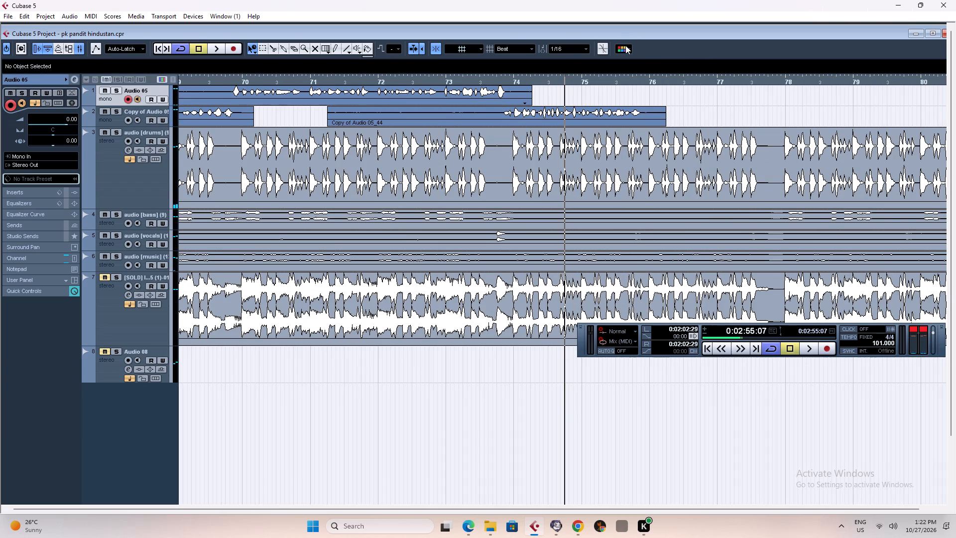
Record a take on Audio 05 from mid bar 74 to bar 78, undoing a first attempt, and play past its end.
left_click(509, 81)
key("space")
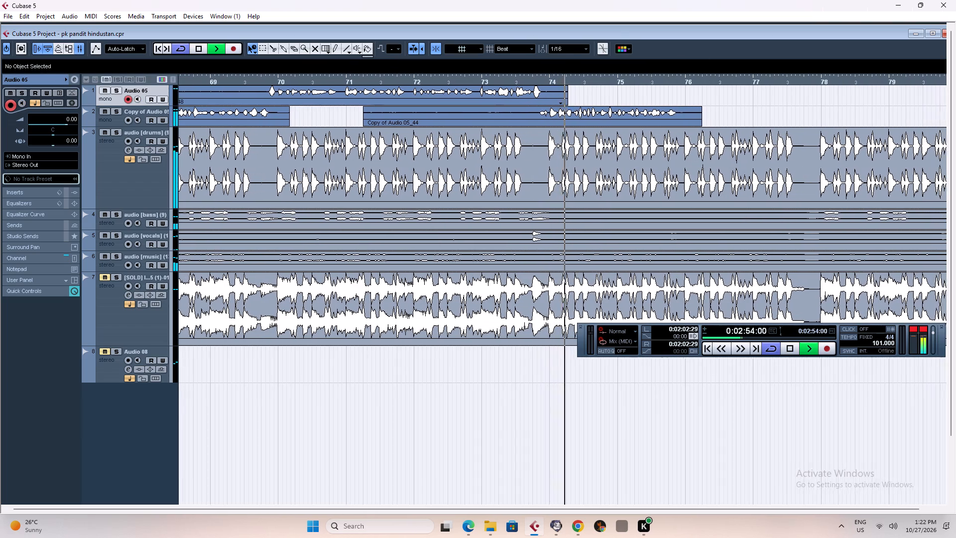
key("asterisk")
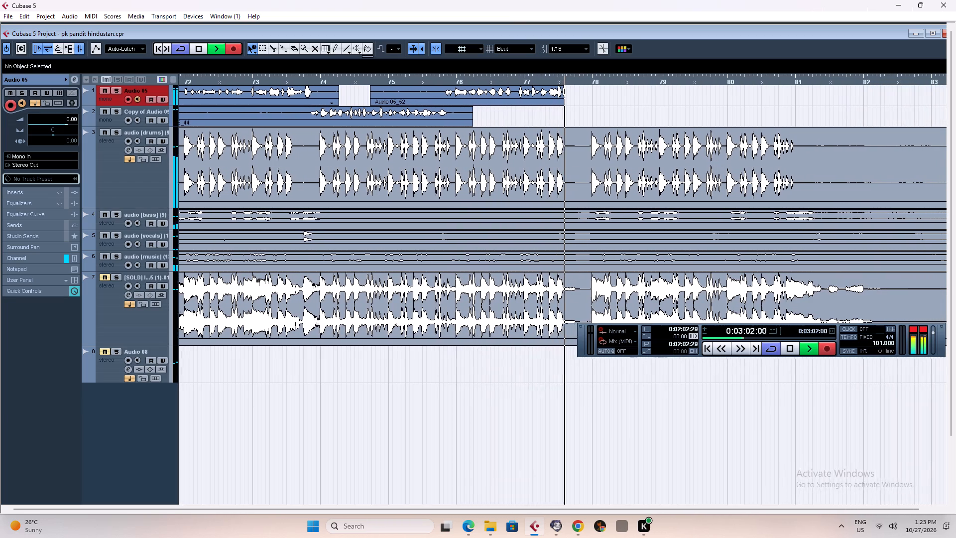
key("space")
key("space")
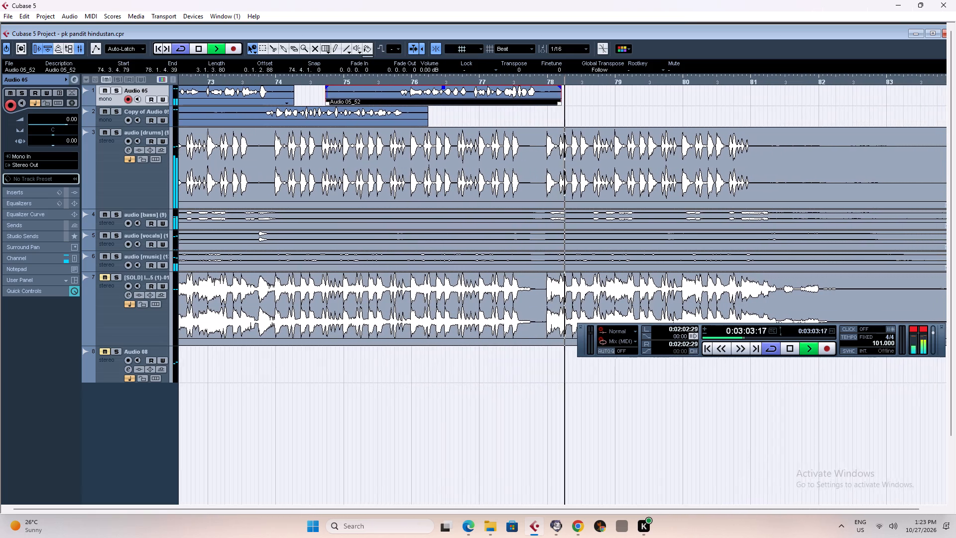
key("space")
key("ctrl+z")
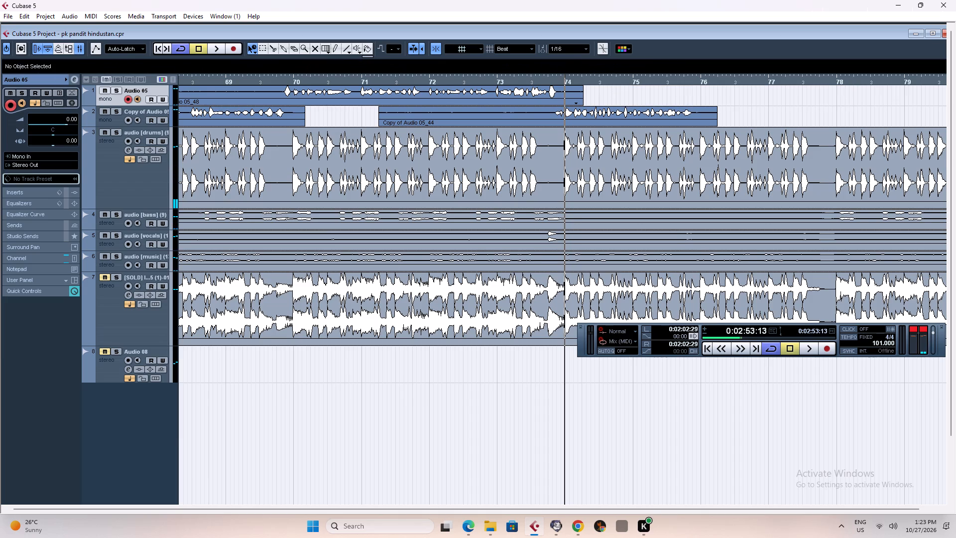
key("space")
key("asterisk")
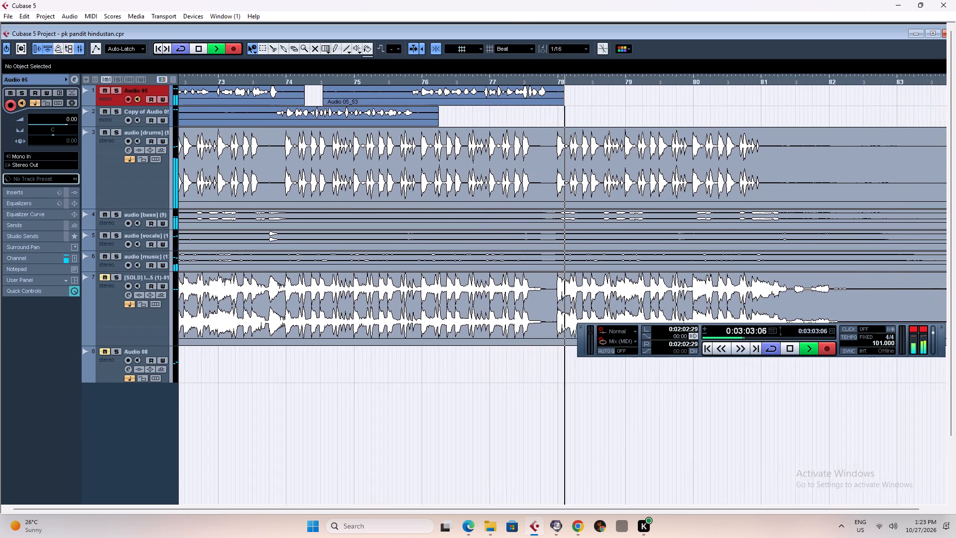
key("space")
key("space")
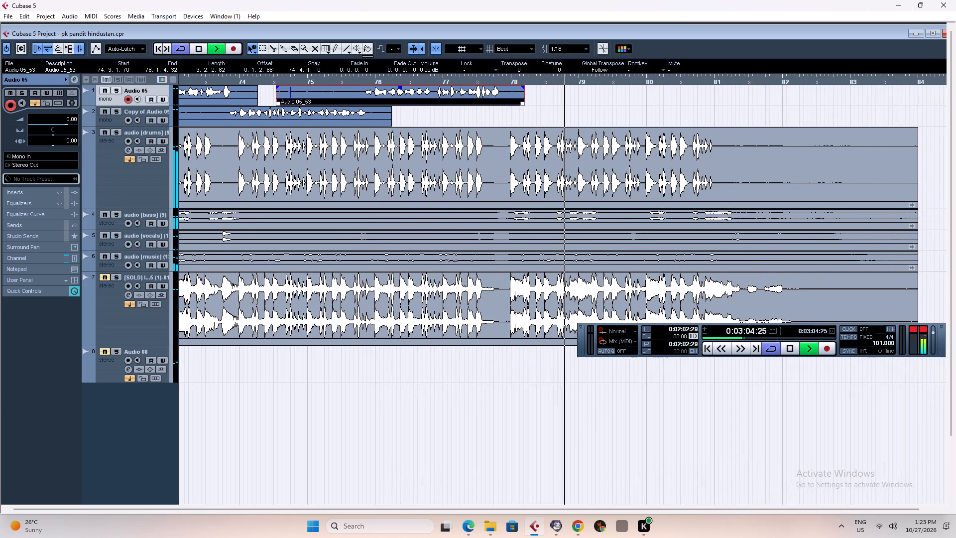
key("space")
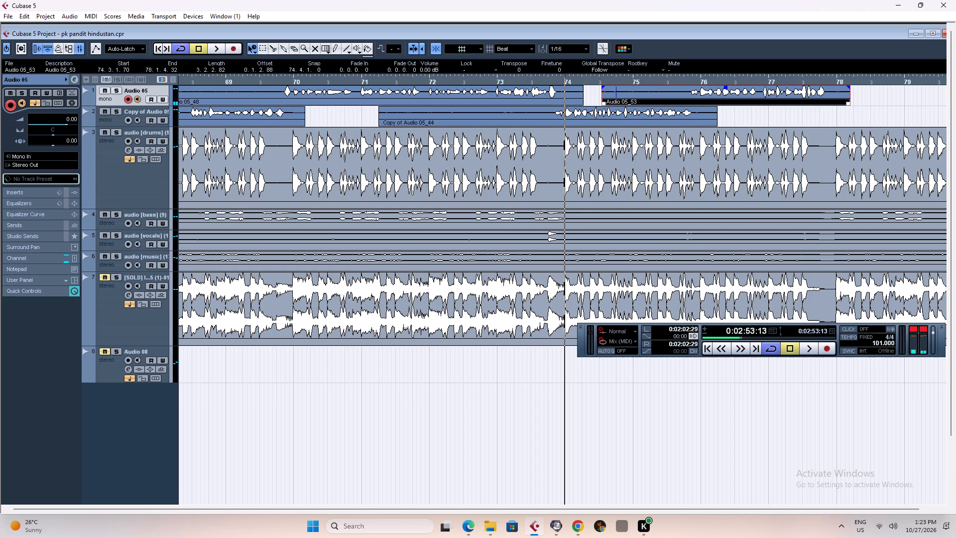
Copy the first vocal event on Audio 05, at bar 9, to bar 80 on the same track.
key("g")
key("g")
key("g")
key("g")
key("g")
key("g")
key("g")
key("g")
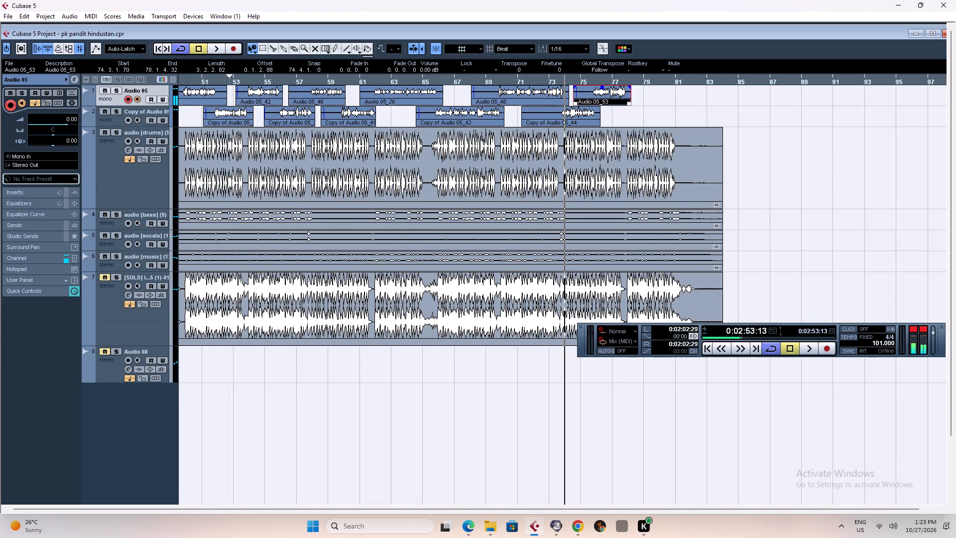
key("g")
key("g")
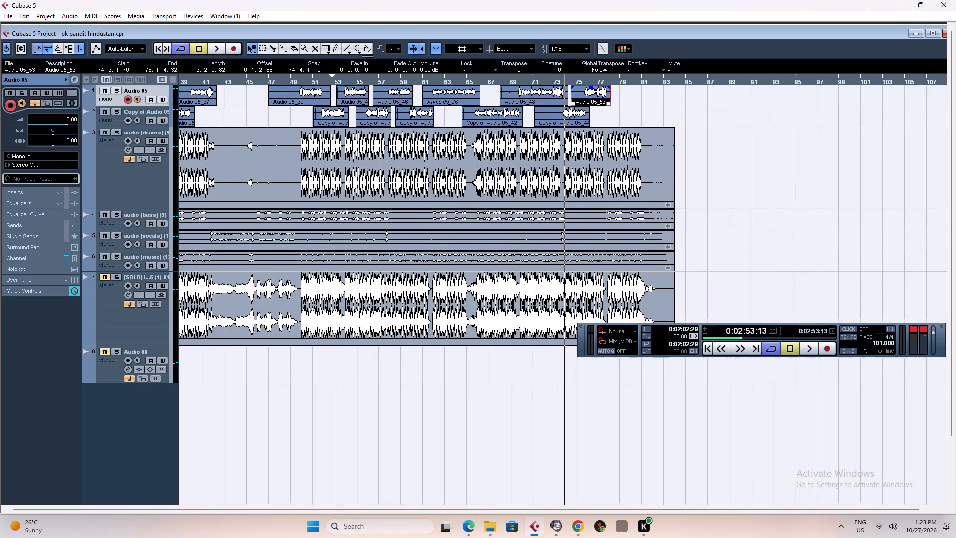
key("g")
key("g")
key("g")
key("g")
key("g")
left_click(228, 96)
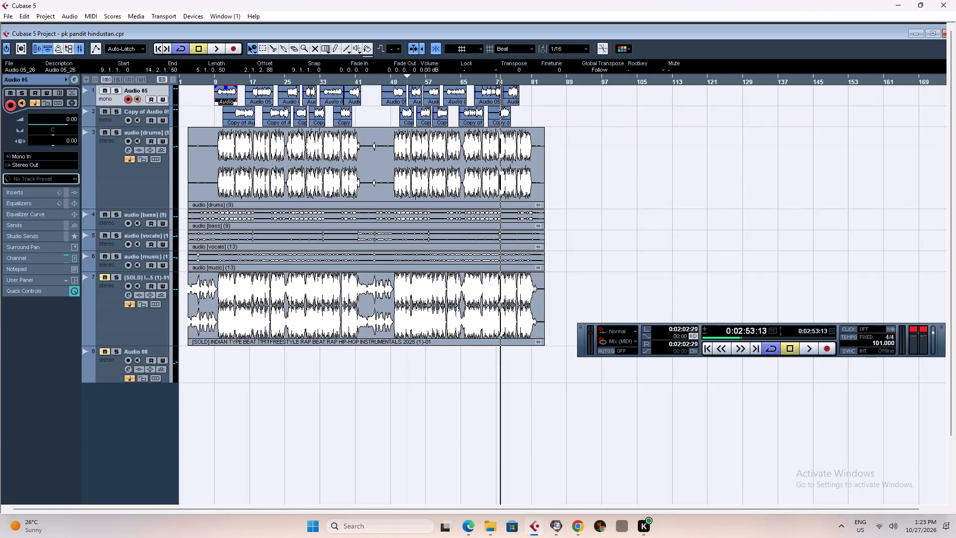
left_click_drag(228, 96, 540, 92, "alt")
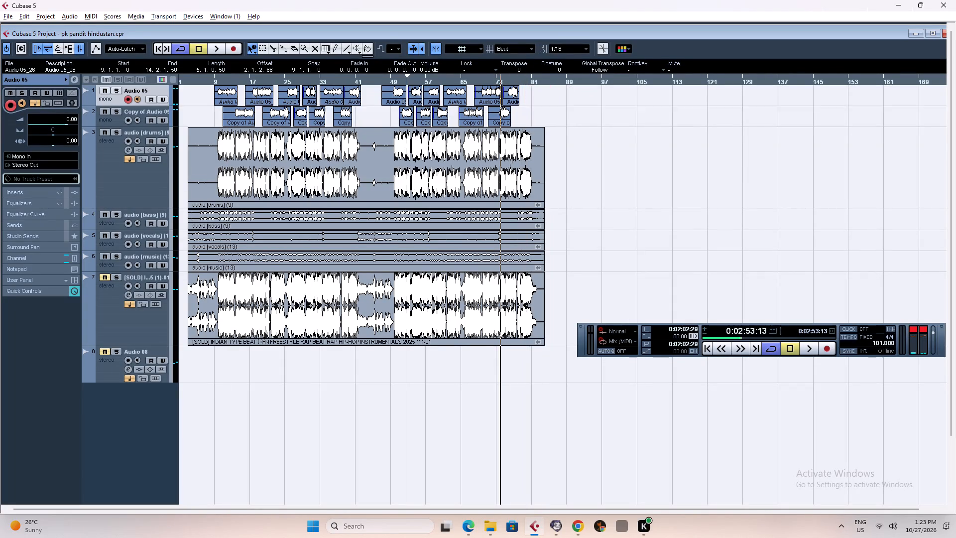
Play the end of the new Audio 05 take, split it at bar 78 and delete the part after the cut.
left_click(512, 80)
key("space")
key("h")
key("h")
key("h")
key("h")
key("h")
key("h")
key("h")
key("h")
key("h")
key("h")
key("h")
key("h")
key("h")
key("h")
key("h")
key("h")
key("h")
key("h")
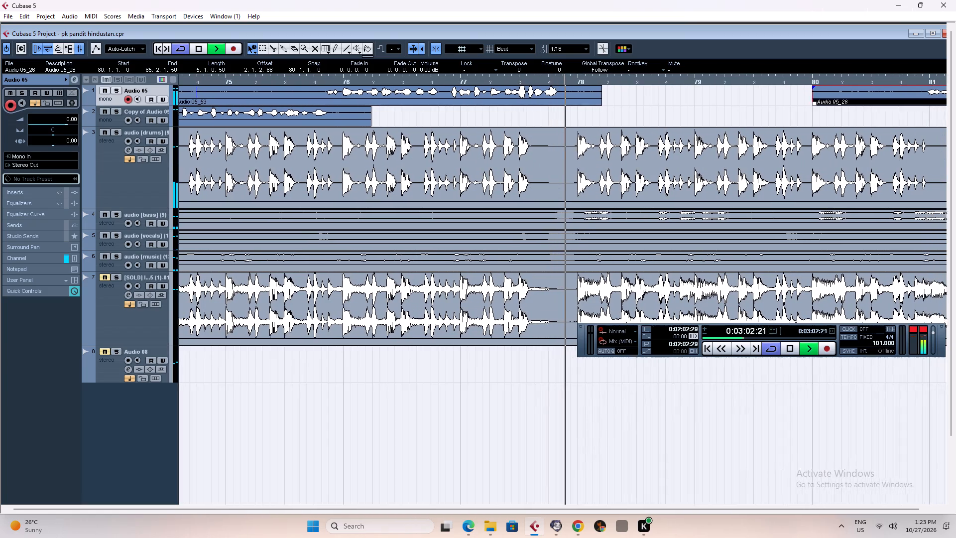
key("space")
right_click_drag(678, 93, 680, 93)
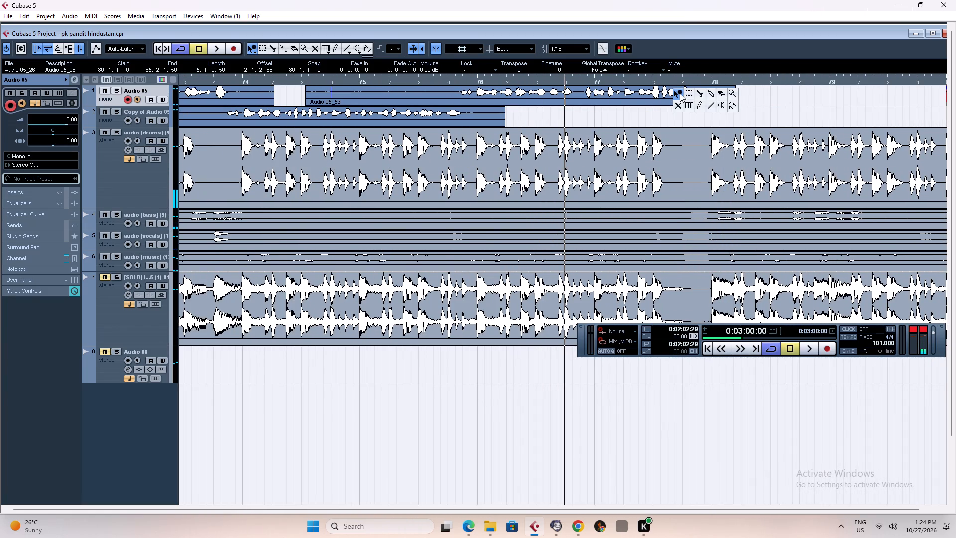
right_click_drag(680, 93, 702, 94)
left_click(706, 96)
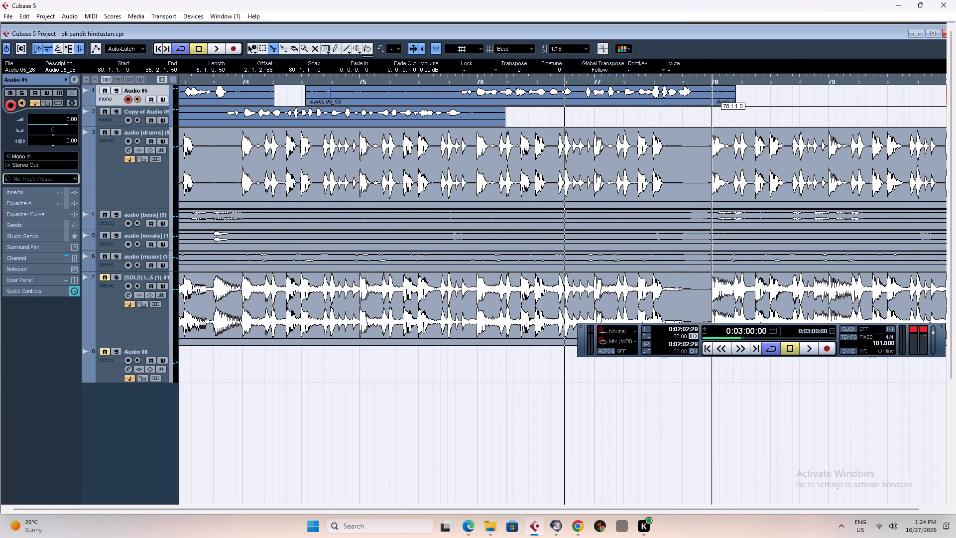
right_click(721, 94)
left_click(721, 94)
key("Delete")
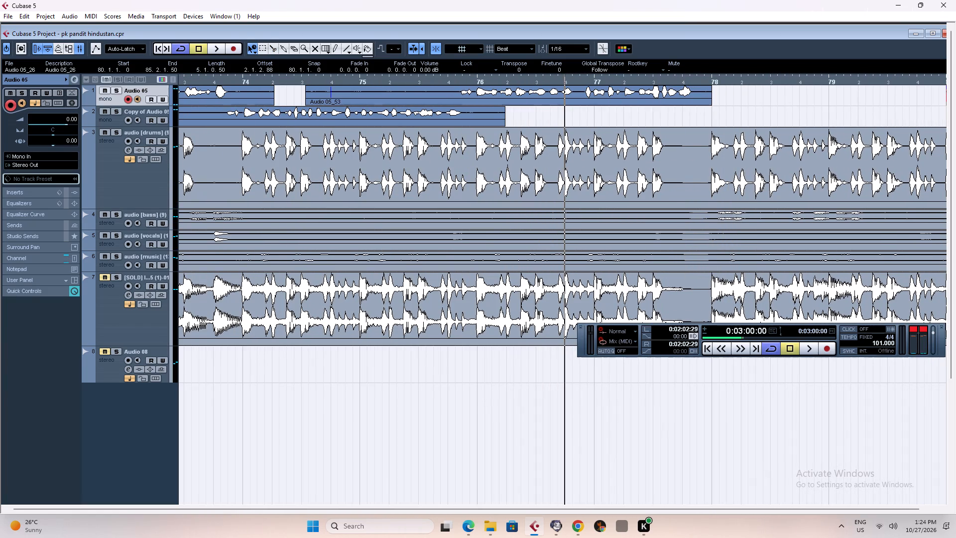
Set the grid type to Use Quantize, split the same Audio 05 take at 77.4.3 and delete the remaining tail.
left_click(515, 47)
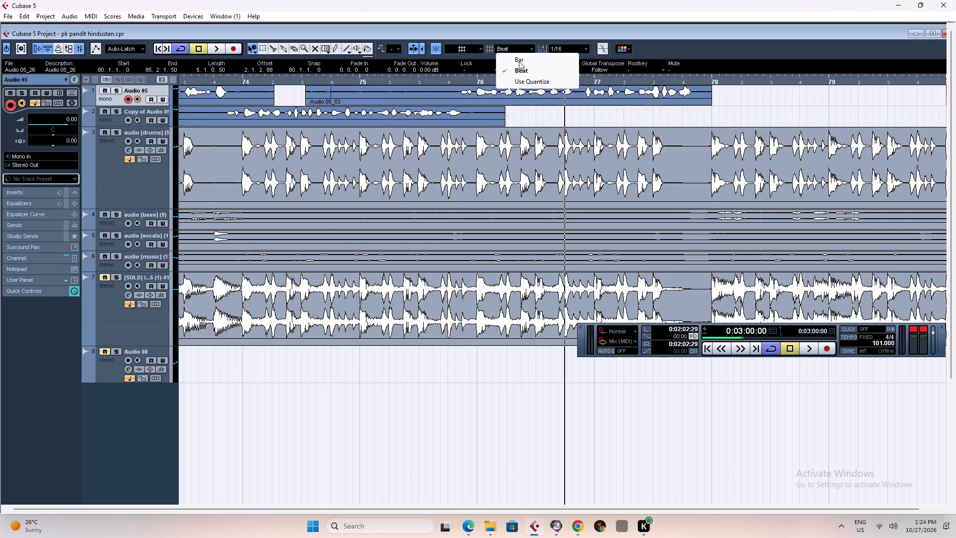
left_click(525, 82)
left_click(697, 81)
key("h")
key("h")
key("h")
key("h")
key("h")
key("h")
key("h")
key("h")
key("h")
key("h")
key("h")
key("h")
key("h")
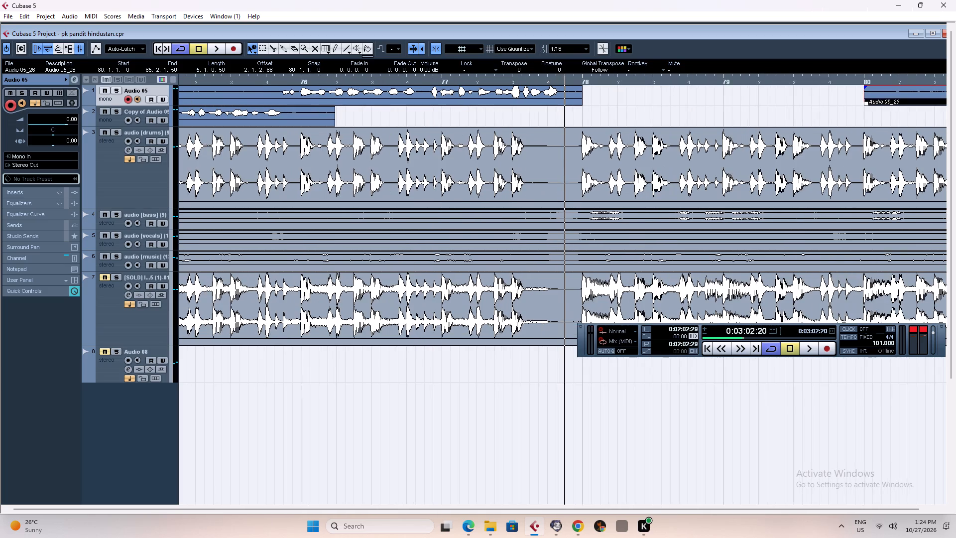
right_click_drag(543, 100, 565, 100)
left_click(565, 100)
right_click(589, 99)
left_click(589, 99)
key("Delete")
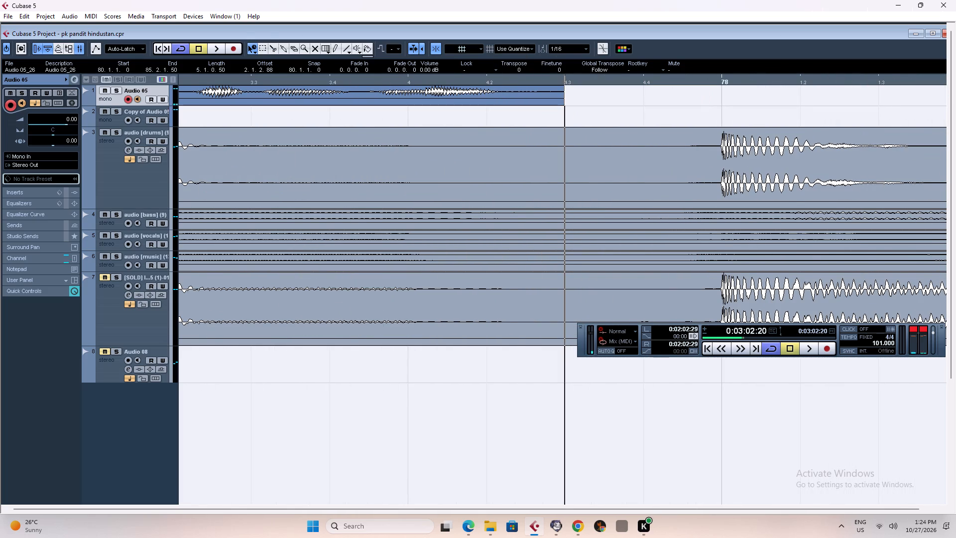
Split the copied opening vocal event at bar 80 on Audio 05 at 80.4.4 and delete the part before the cut.
key("g")
key("g")
key("g")
key("g")
key("g")
key("g")
key("g")
key("g")
key("g")
key("g")
key("g")
key("g")
key("g")
key("g")
key("g")
key("g")
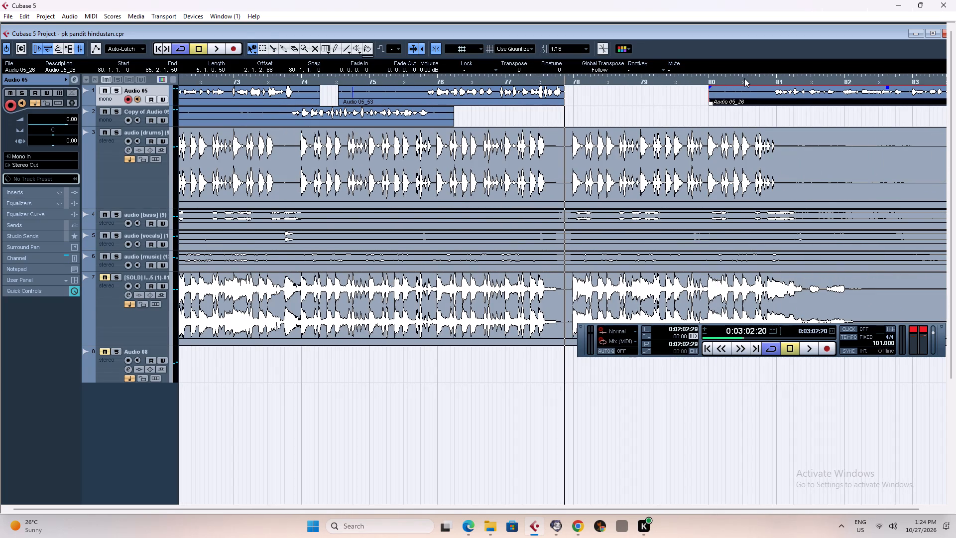
left_click(744, 78)
left_click(580, 82)
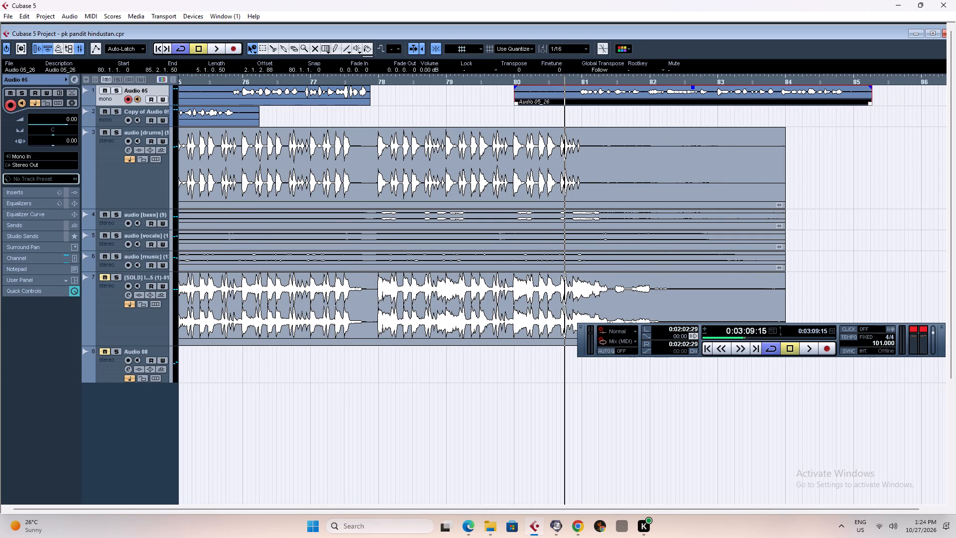
key("h")
key("h")
key("h")
key("h")
key("h")
key("h")
key("h")
key("h")
key("h")
right_click_drag(589, 101, 605, 101)
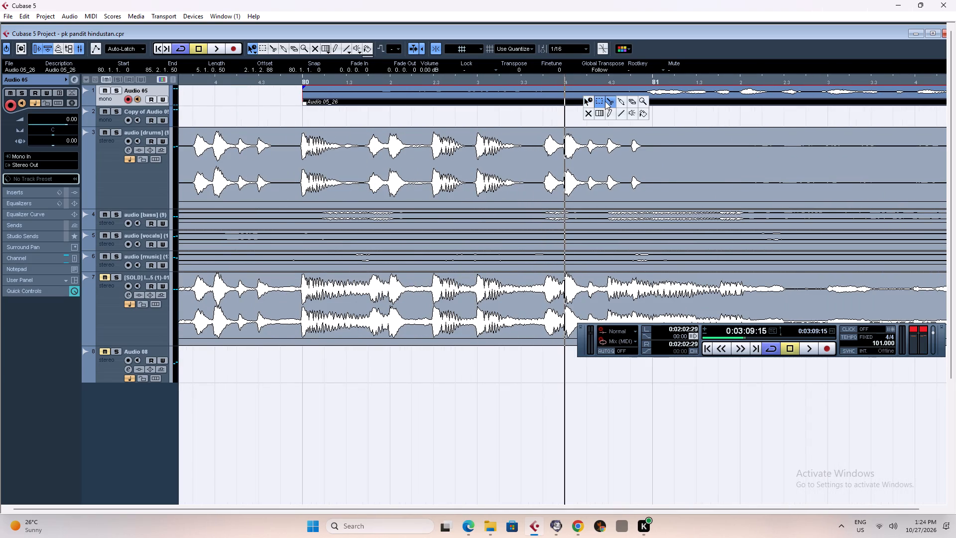
right_click_drag(605, 101, 608, 101)
left_click(627, 100)
right_click(566, 100)
left_click(566, 100)
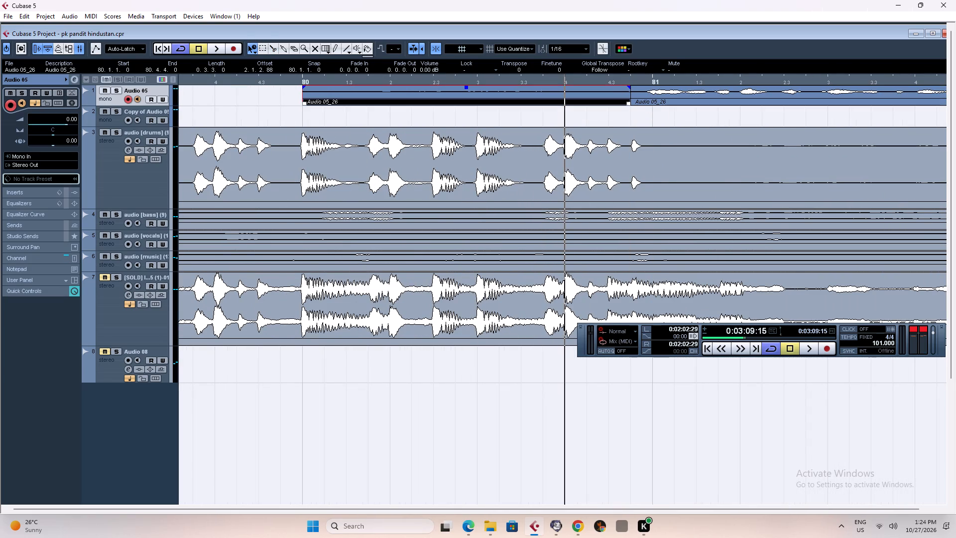
key("Delete")
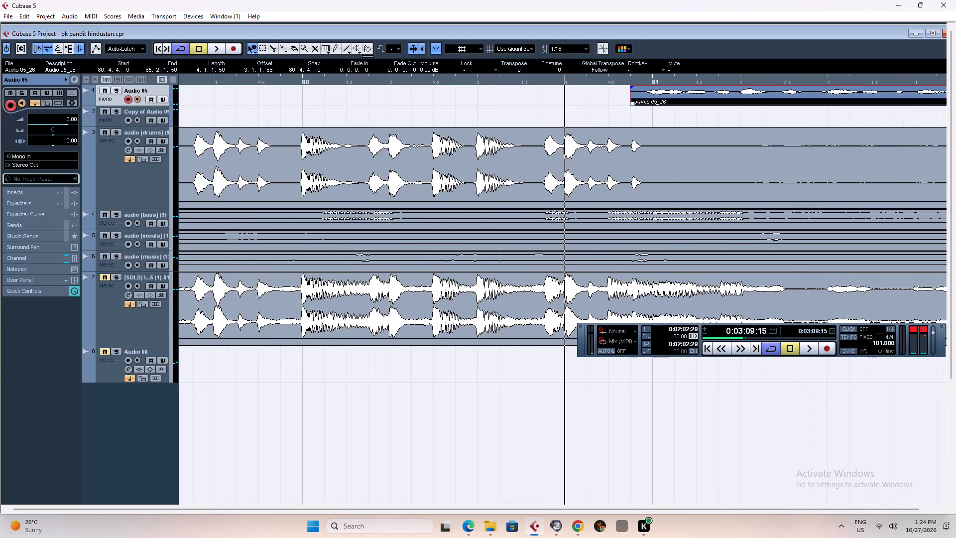
Move the trimmed opening vocal event on Audio 05 back to start at 78.1.3.
key("g")
key("g")
key("g")
key("g")
key("g")
key("g")
key("g")
key("g")
key("g")
key("g")
key("g")
key("g")
key("g")
key("g")
left_click_drag(582, 92, 548, 92)
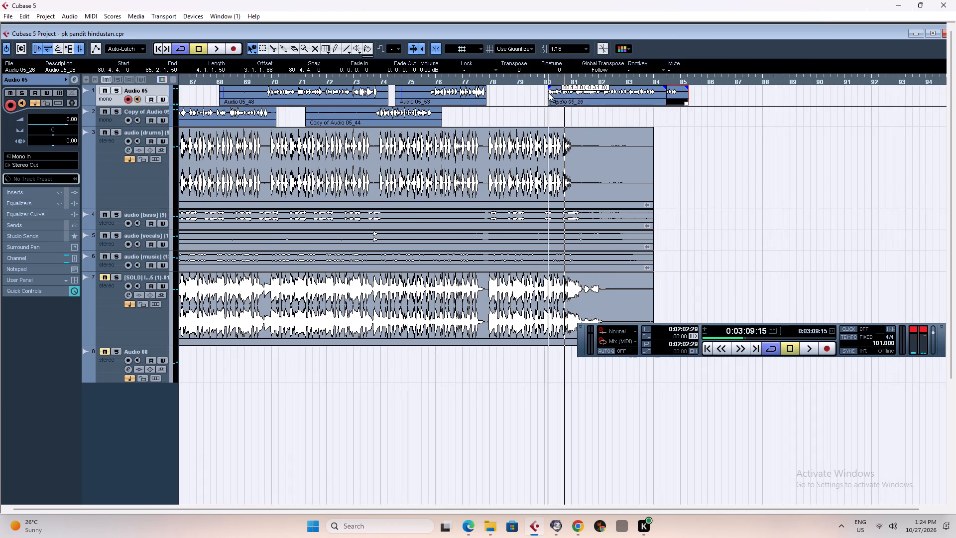
left_click_drag(548, 92, 505, 98)
Shift the trimmed opening vocal event on Audio 05 slightly earlier, just ahead of bar 78, to start at 77.4.4.
left_click(489, 80)
key("h")
key("h")
key("h")
key("h")
key("h")
key("h")
key("h")
key("h")
key("h")
key("h")
key("h")
key("h")
key("h")
key("h")
key("h")
key("h")
key("h")
key("h")
key("h")
key("h")
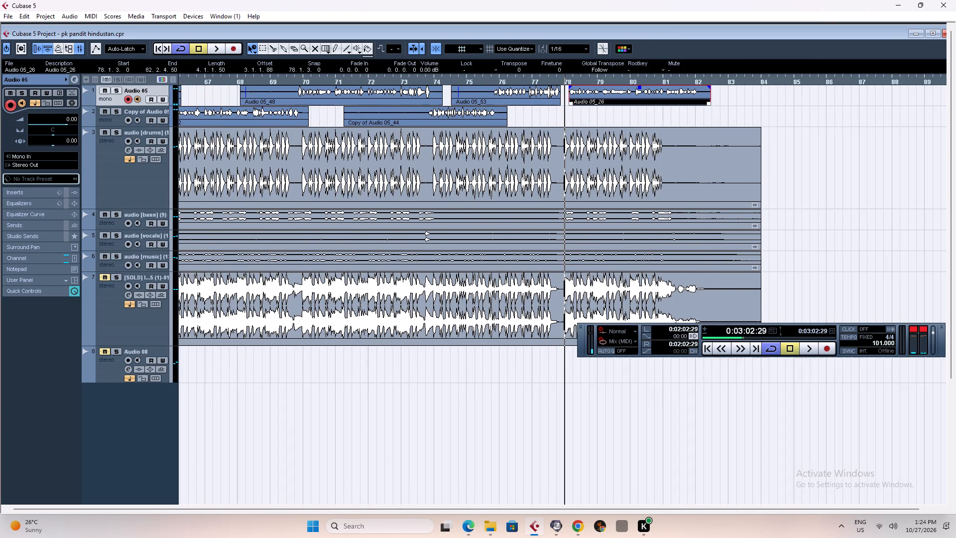
key("h")
key("h")
key("h")
key("h")
key("h")
key("h")
key("h")
key("h")
key("h")
key("h")
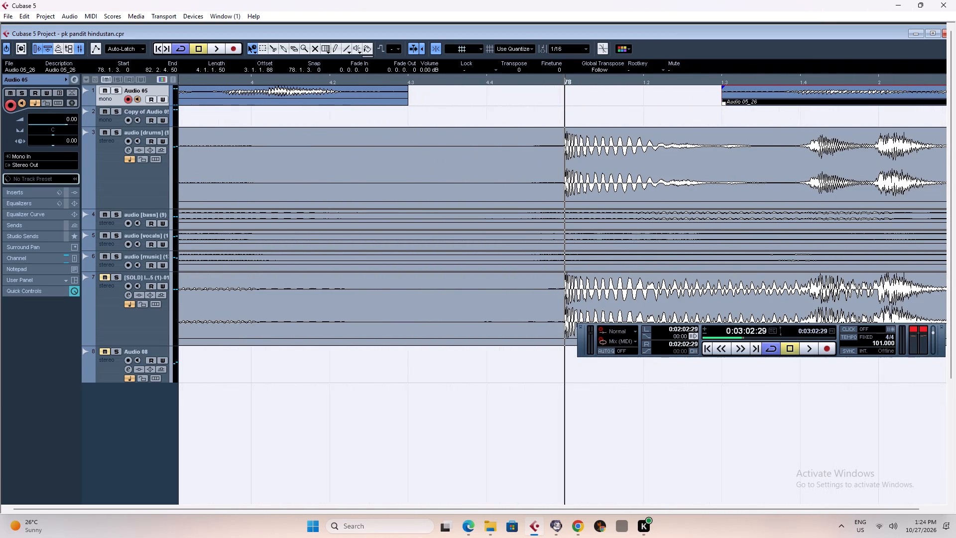
key("g")
key("g")
key("g")
key("g")
key("g")
key("g")
key("g")
key("g")
key("g")
key("g")
key("g")
key("g")
key("g")
key("g")
key("g")
key("g")
key("g")
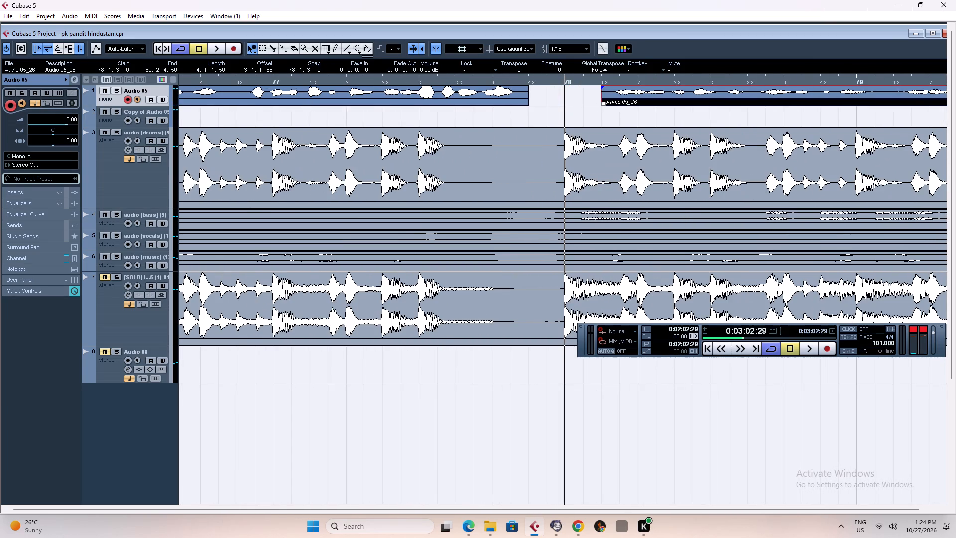
left_click_drag(642, 92, 592, 94)
Play the passage from around bar 77 to check how the shifted Audio 05 vocal enters just ahead of bar 78.
left_click(487, 77)
key("space")
key("g")
key("g")
key("g")
key("g")
key("g")
key("g")
key("g")
key("g")
key("g")
key("g")
key("g")
key("g")
key("g")
key("g")
key("g")
key("g")
key("g")
key("g")
key("g")
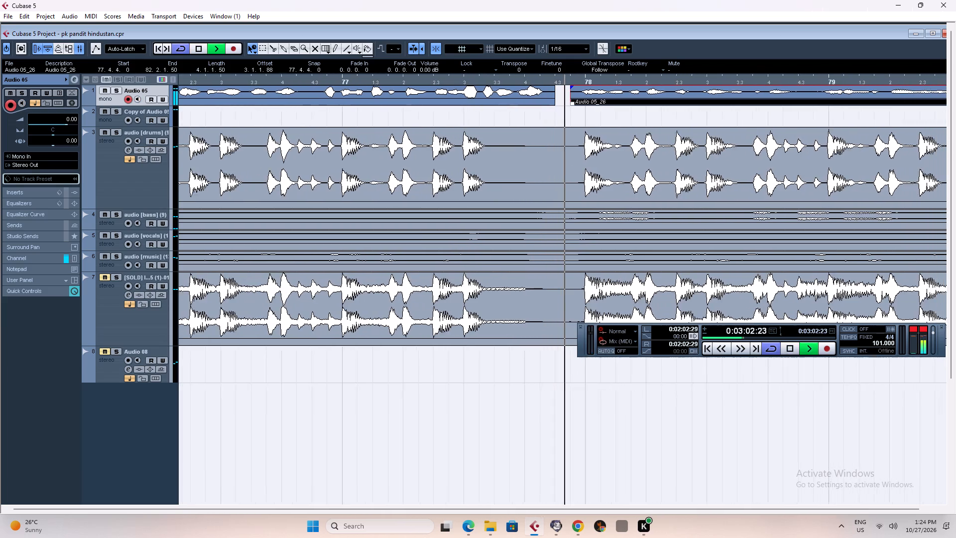
left_click(552, 83)
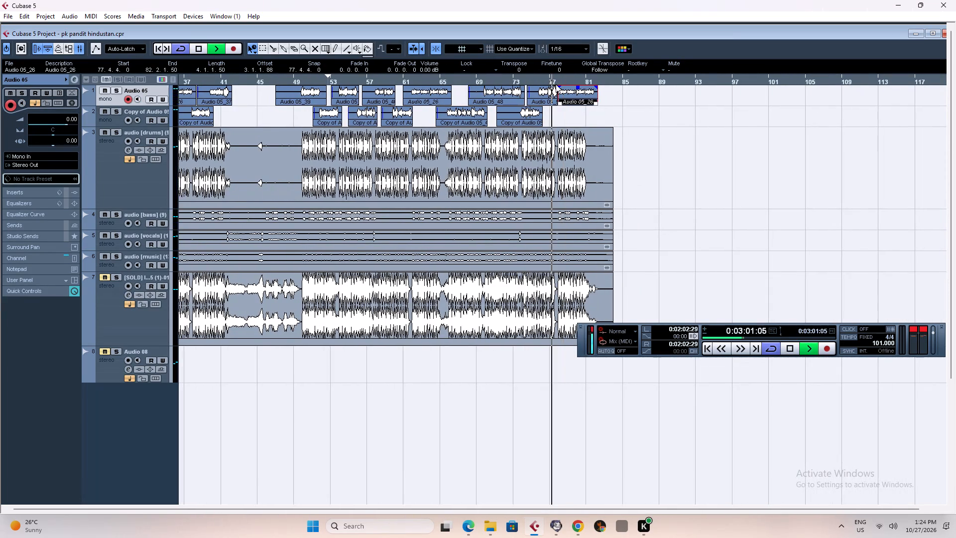
key("h")
key("h")
key("h")
key("h")
key("h")
key("h")
key("h")
key("h")
key("h")
key("h")
key("h")
key("h")
key("h")
key("h")
key("h")
key("h")
key("h")
key("h")
key("h")
key("h")
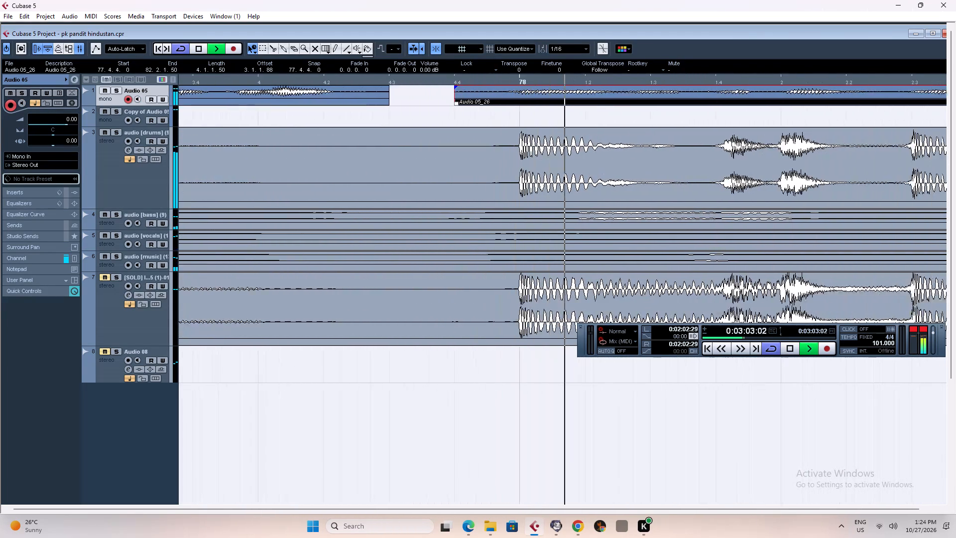
key("g")
key("g")
key("g")
key("g")
key("g")
key("g")
key("g")
key("g")
key("g")
key("g")
key("g")
key("g")
key("g")
key("g")
key("g")
key("g")
key("g")
key("g")
key("g")
key("g")
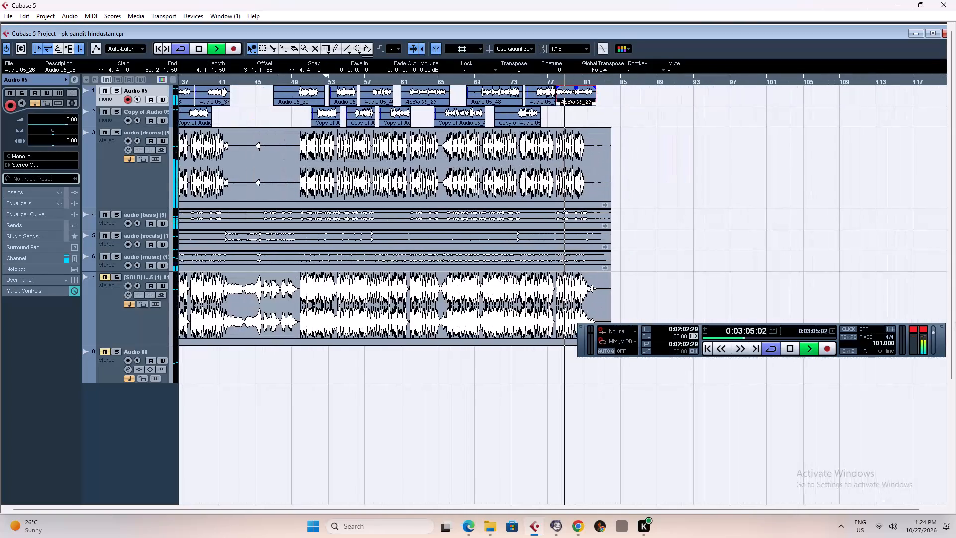
Hide the floating Transport panel covering the arrangement.
left_click(941, 328)
Listen through the closing Audio 05 vocal from about bar 79 to the end, against the drum and instrumental stems.
key("g")
key("g")
key("g")
key("g")
key("g")
key("g")
key("g")
key("g")
key("g")
key("g")
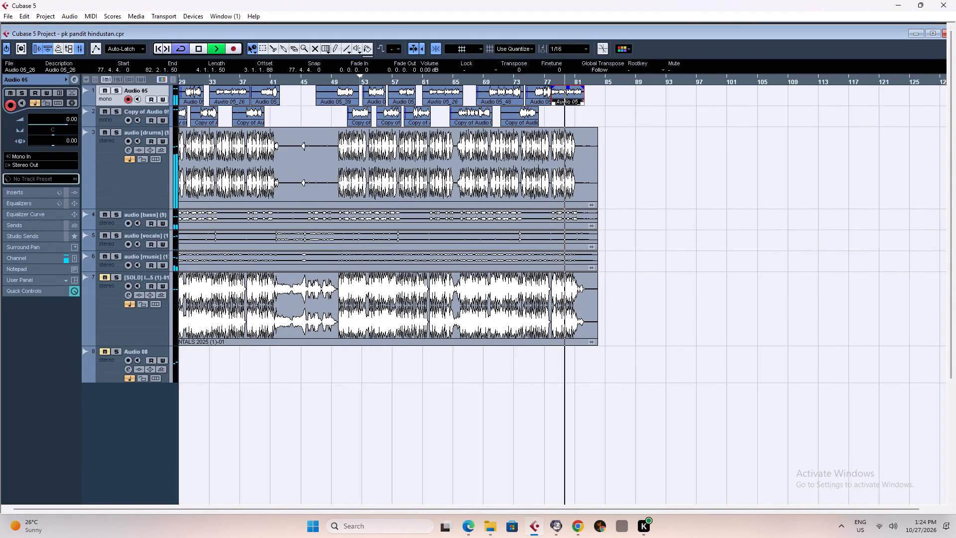
key("h")
key("h")
key("h")
key("h")
key("h")
key("h")
key("h")
key("h")
key("h")
key("h")
key("h")
key("h")
key("h")
key("h")
key("h")
key("h")
key("h")
key("h")
key("h")
key("h")
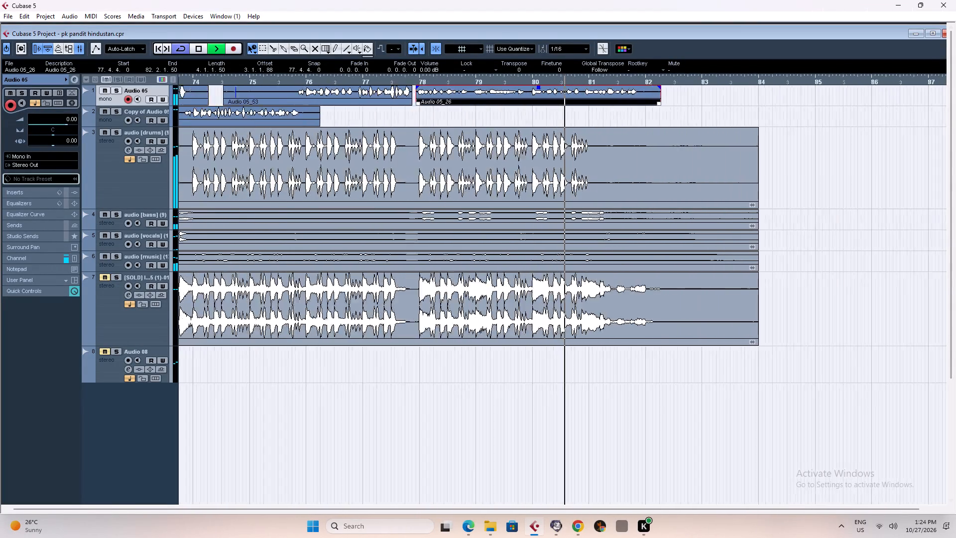
key("g")
key("g")
key("g")
key("g")
key("g")
key("g")
key("g")
key("g")
key("g")
key("g")
key("g")
key("g")
key("g")
key("g")
key("g")
key("g")
key("g")
key("g")
key("g")
key("g")
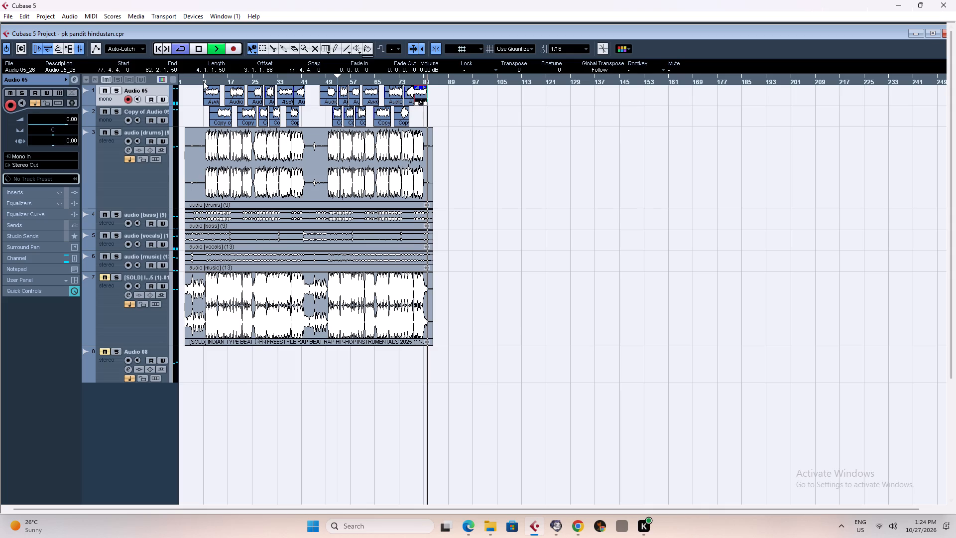
Play the song from about bar 8 to review the opening Audio 05 vocal and the first Copy of Audio 05 take.
left_click(201, 79)
key("h")
key("h")
key("h")
key("h")
key("h")
key("h")
key("h")
key("h")
key("h")
key("h")
key("h")
key("h")
key("h")
key("h")
key("h")
key("h")
key("h")
key("h")
key("h")
key("h")
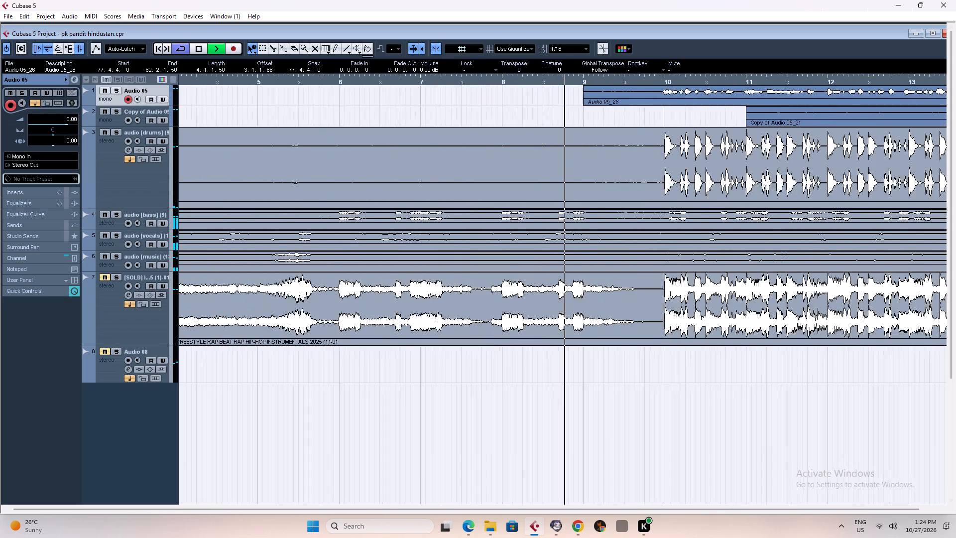
key("g")
key("g")
key("g")
key("g")
key("g")
key("g")
key("g")
key("g")
key("g")
key("g")
key("g")
key("g")
key("g")
key("g")
key("g")
key("g")
key("g")
key("g")
key("g")
key("g")
key("space")
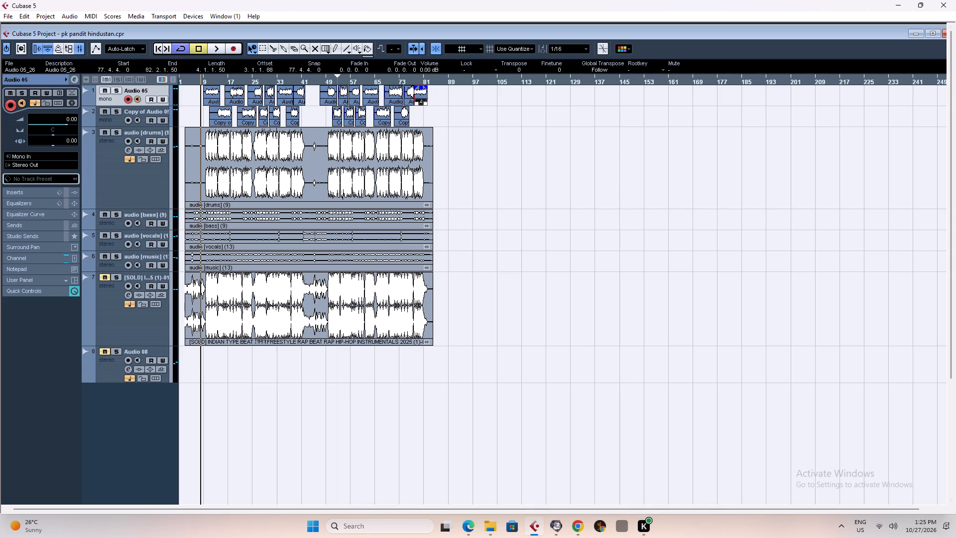
key("space")
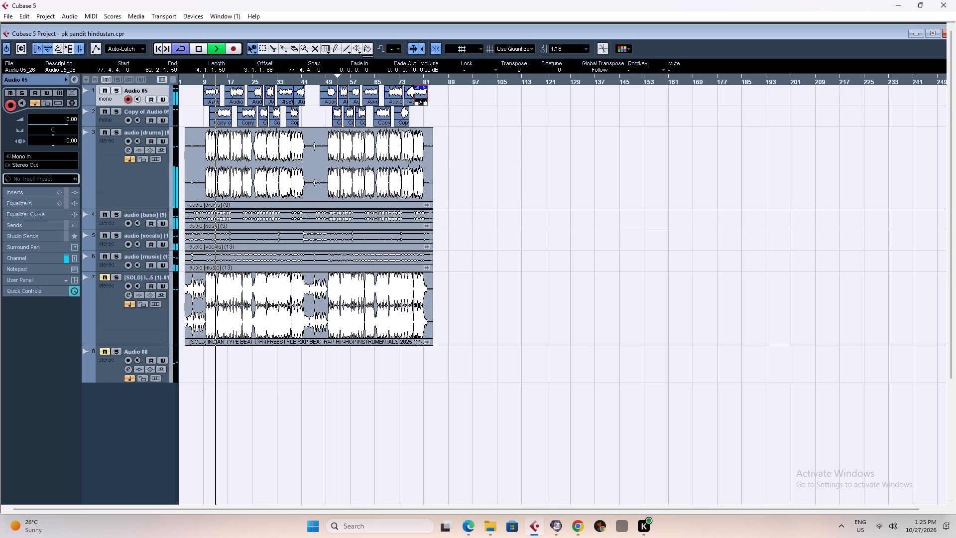
key("space")
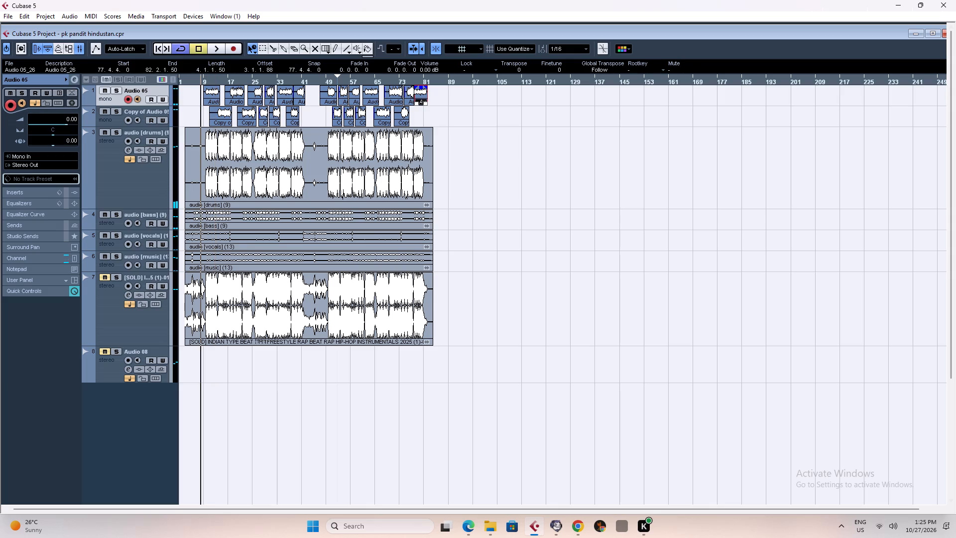
Play the song from about bar 7, ahead of the opening Audio 05 vocal, to check its entry against the stems.
key("h")
key("h")
key("h")
key("h")
key("h")
key("h")
key("h")
key("h")
key("h")
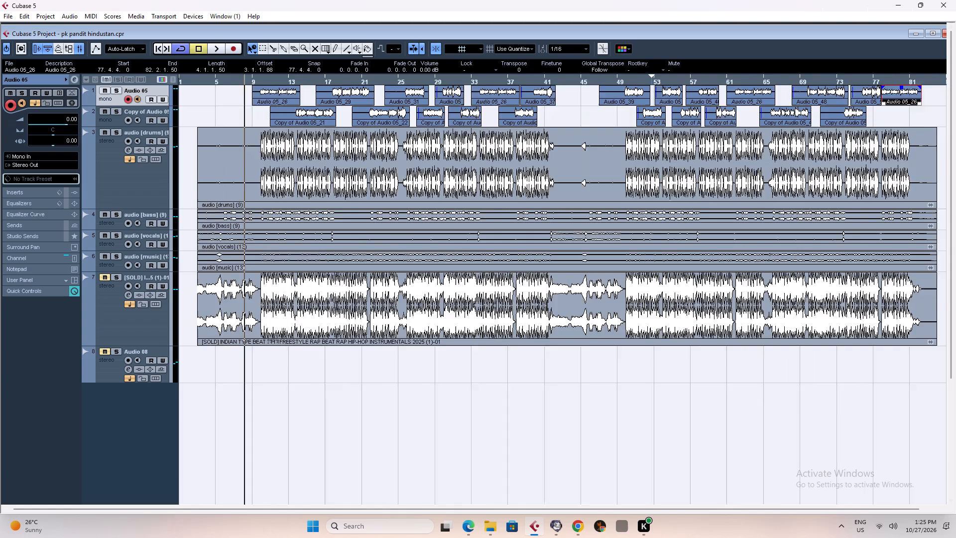
left_click(273, 80)
key("space")
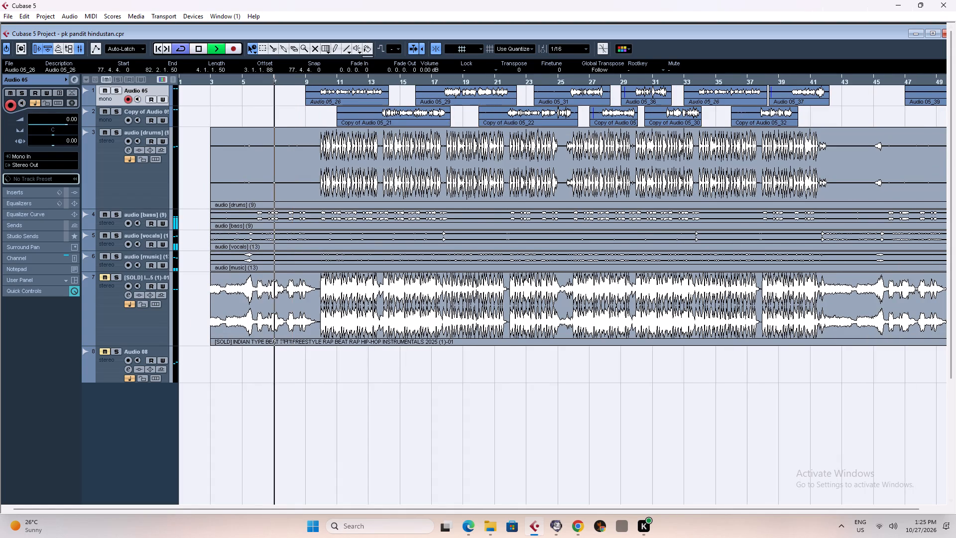
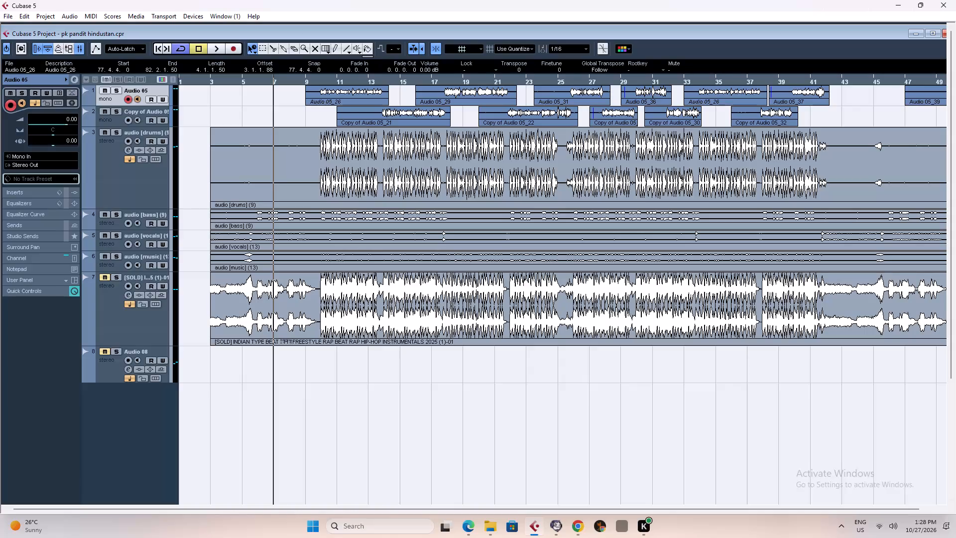
Save the project.
key("ctrl+s")
Duplicate the Copy of Audio 05 vocal track.
left_click(110, 119)
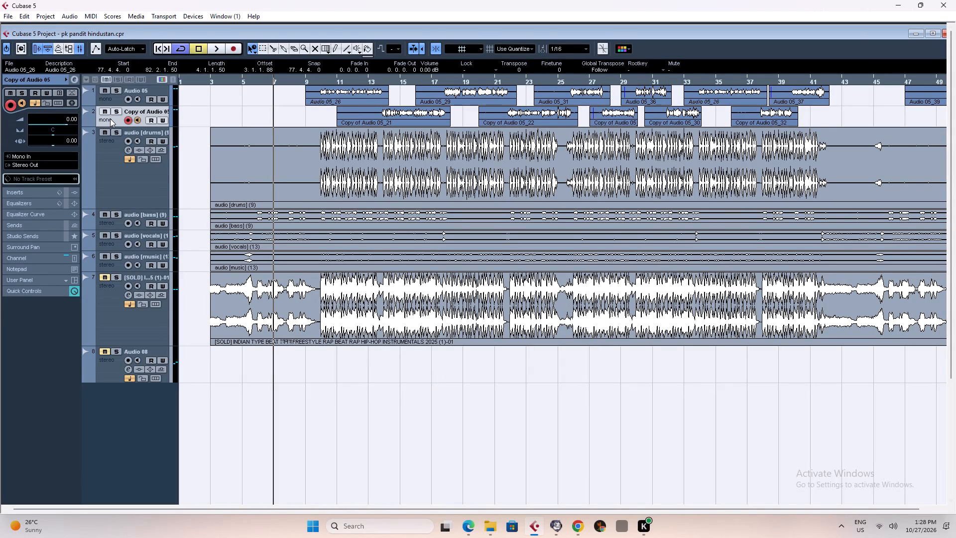
right_click(110, 119)
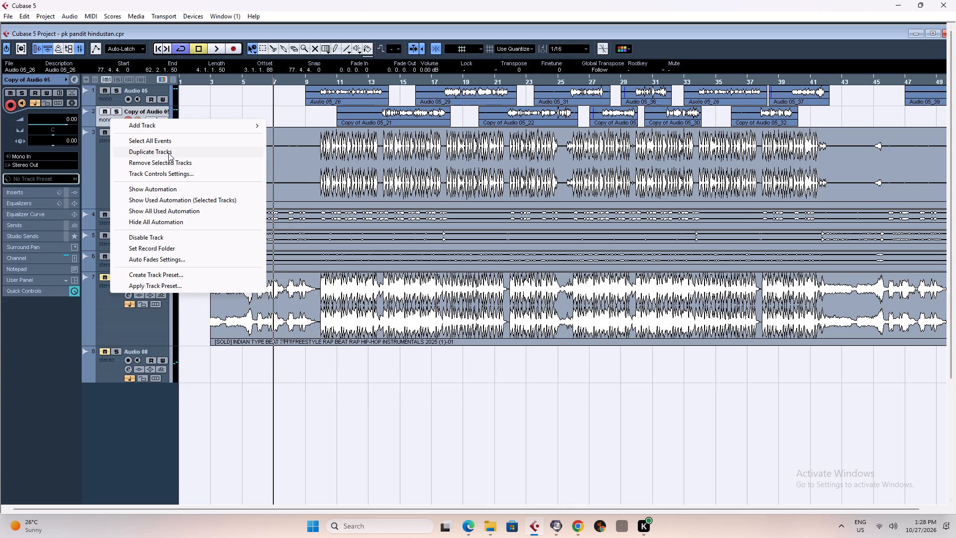
left_click(168, 153)
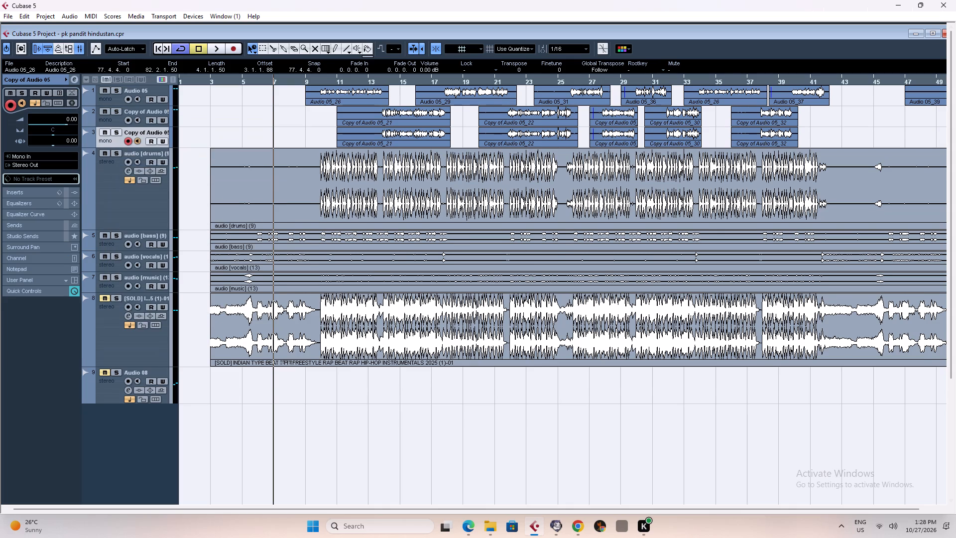
Delete all the duplicated vocal takes from the new Copy of Audio 05 track, leaving the originals on track 2.
left_click_drag(308, 134, 955, 140)
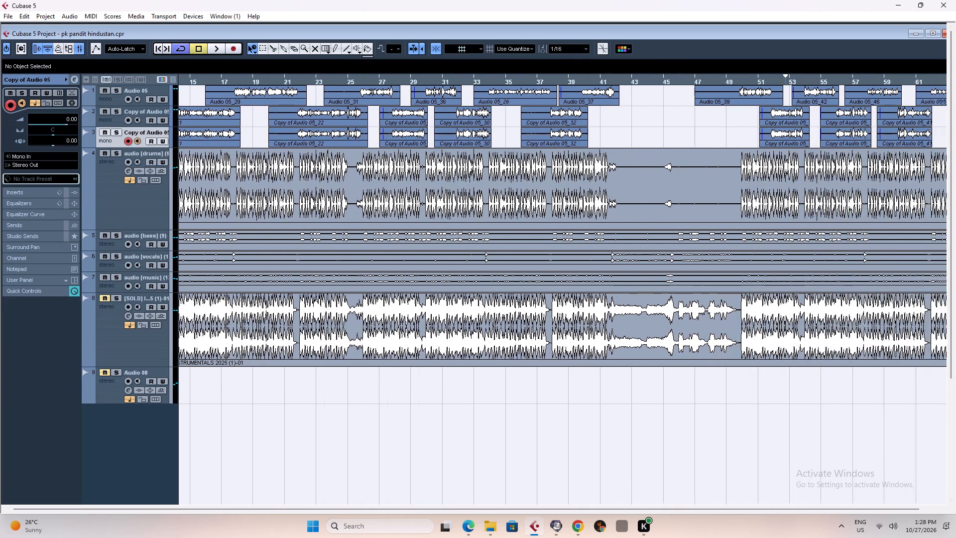
left_click_drag(955, 140, 778, 144)
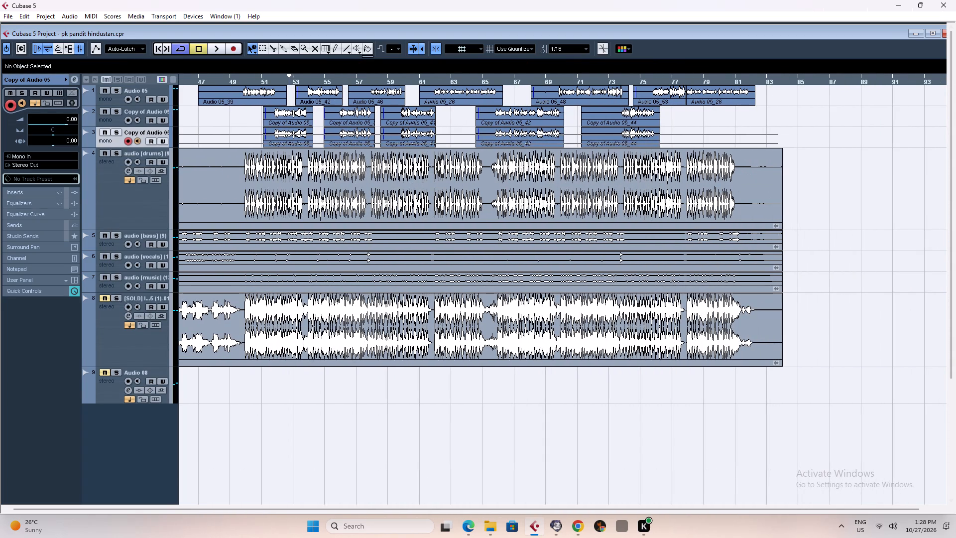
left_click_drag(778, 144, 745, 136)
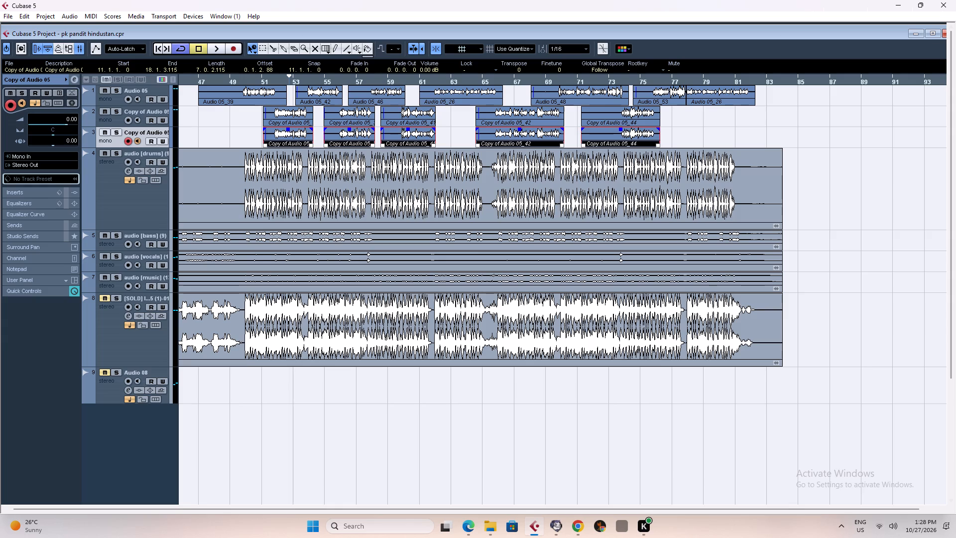
key("Delete")
Place the project cursor at bar 7, two bars ahead of the opening Audio 05 vocal.
key("g")
key("g")
key("g")
key("g")
key("g")
key("g")
key("g")
key("g")
key("g")
key("g")
key("g")
key("g")
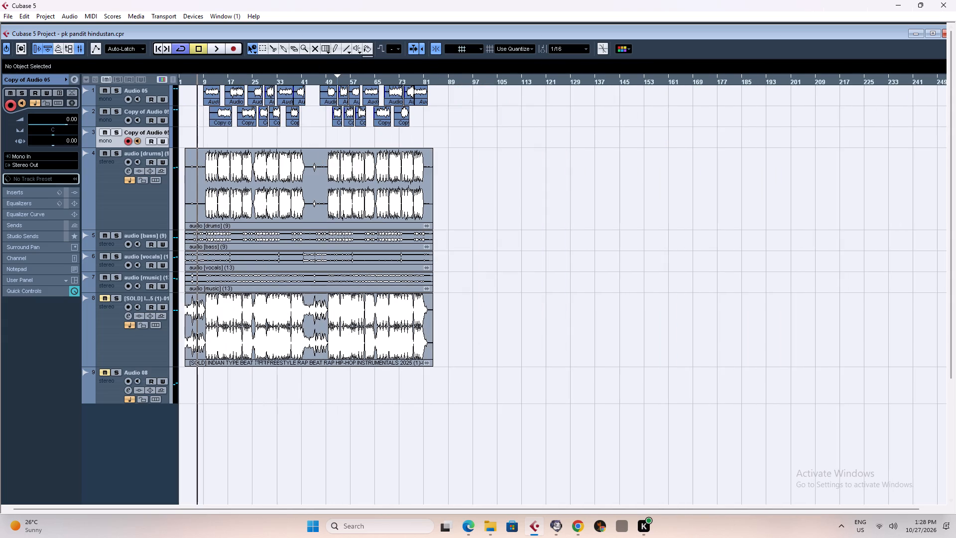
left_click(197, 81)
key("h")
key("h")
key("h")
key("h")
key("h")
key("h")
key("h")
key("h")
key("h")
key("h")
key("h")
key("h")
key("h")
key("h")
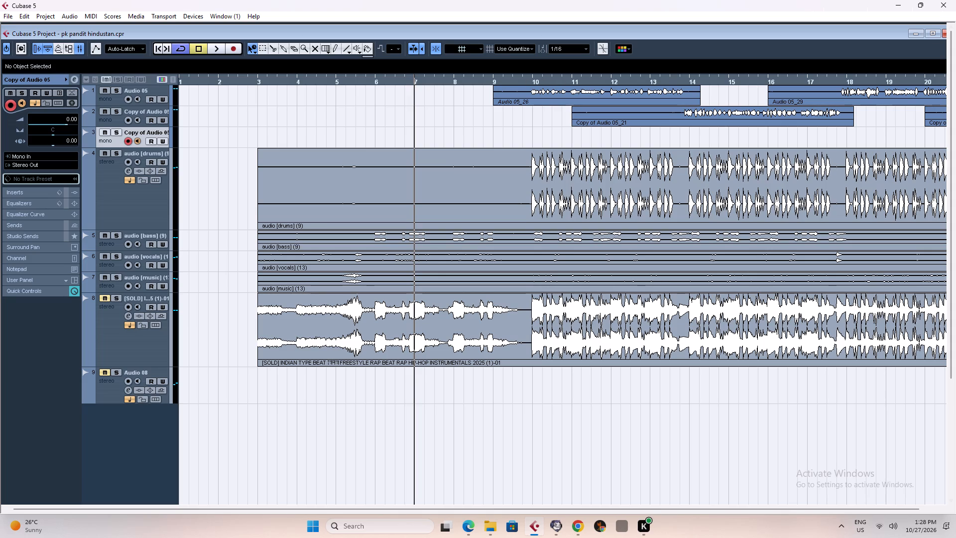
left_click(376, 78)
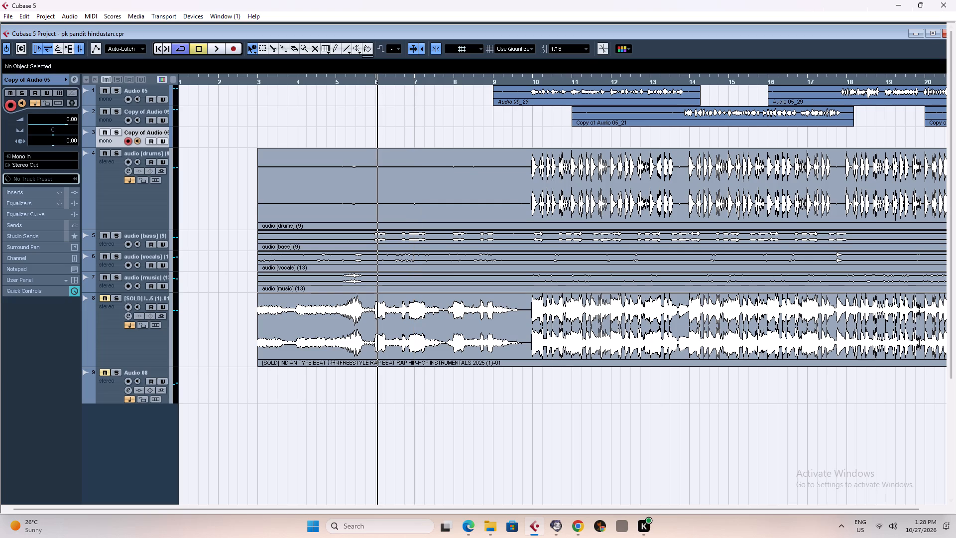
left_click(415, 81)
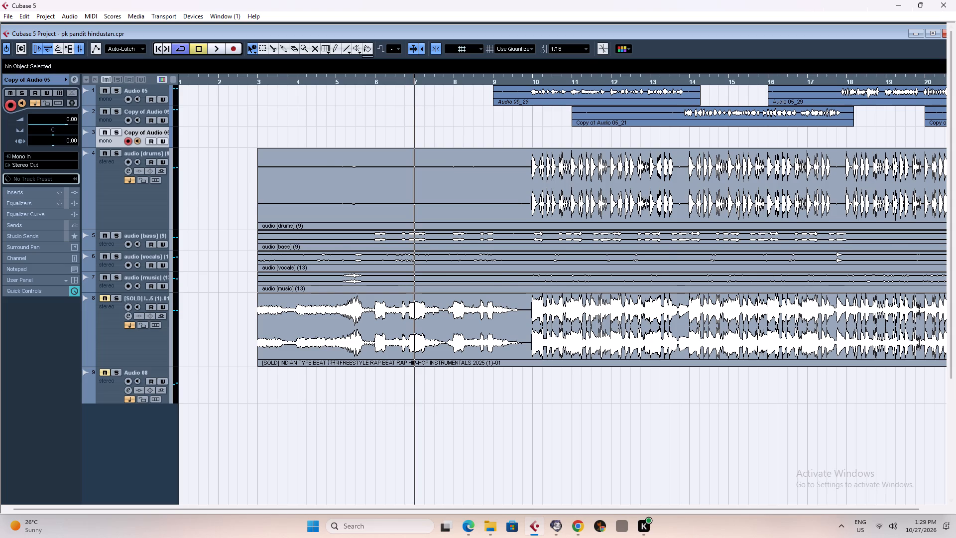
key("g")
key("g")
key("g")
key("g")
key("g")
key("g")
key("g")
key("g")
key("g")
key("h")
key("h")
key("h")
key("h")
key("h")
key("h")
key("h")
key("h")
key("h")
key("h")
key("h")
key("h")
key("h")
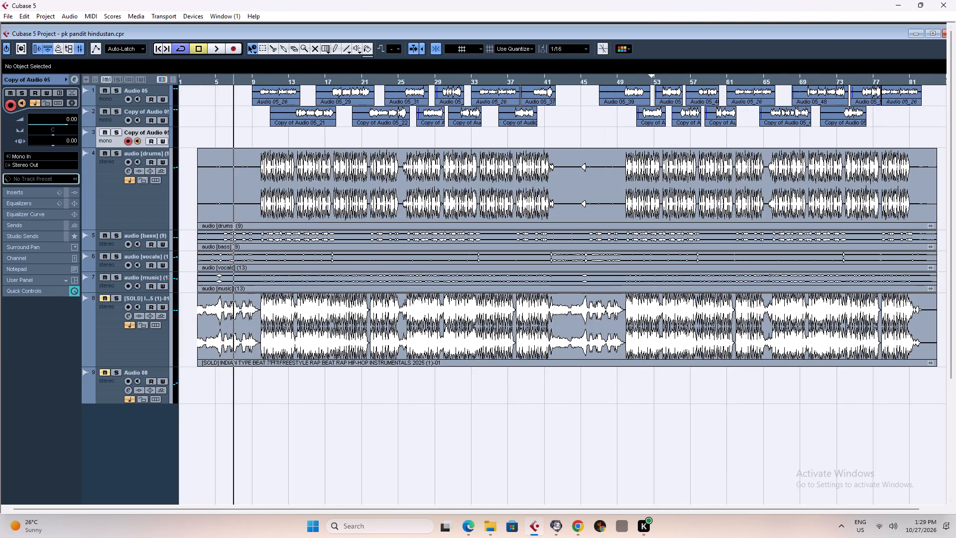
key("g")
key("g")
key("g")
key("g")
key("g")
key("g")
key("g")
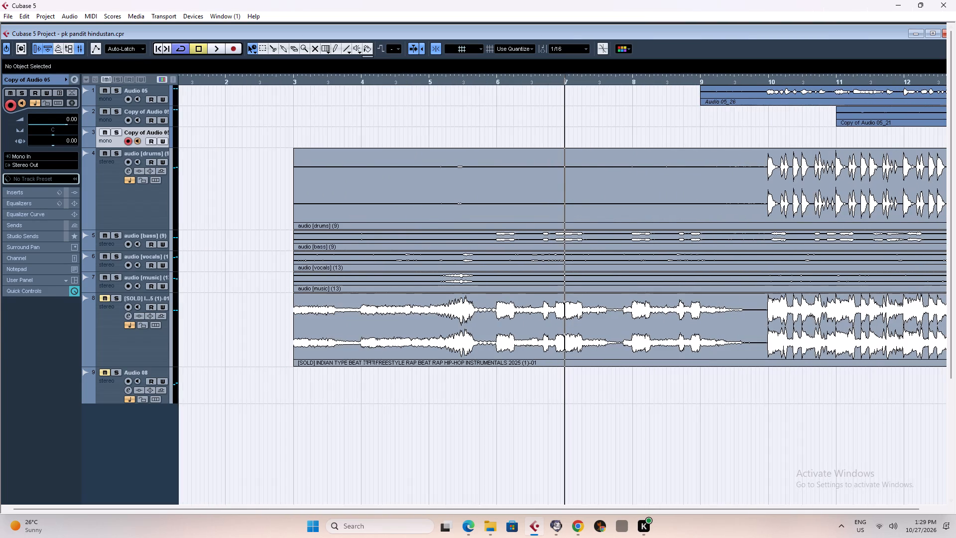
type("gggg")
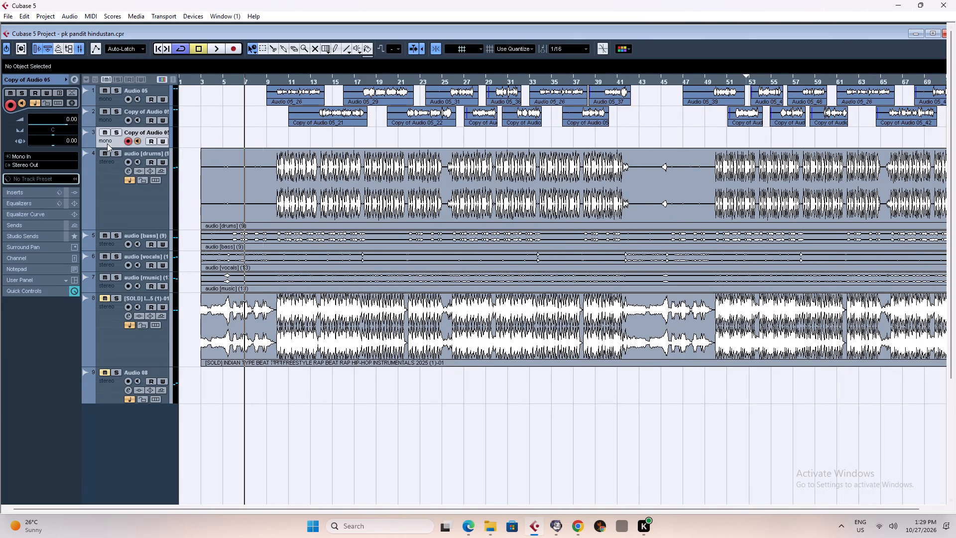
Duplicate the emptied Copy of Audio 05 track to get a second blank vocal track.
right_click(107, 143)
left_click(135, 177)
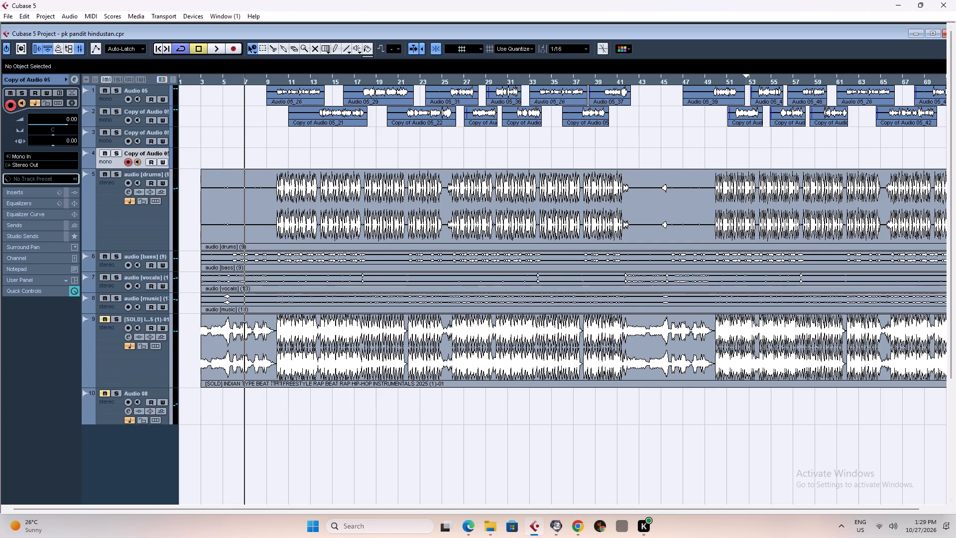
Select the first blank Copy of Audio 05 track, track 3, as the recording target.
key("h")
key("h")
key("h")
key("h")
key("h")
key("h")
key("h")
key("h")
key("h")
key("h")
key("h")
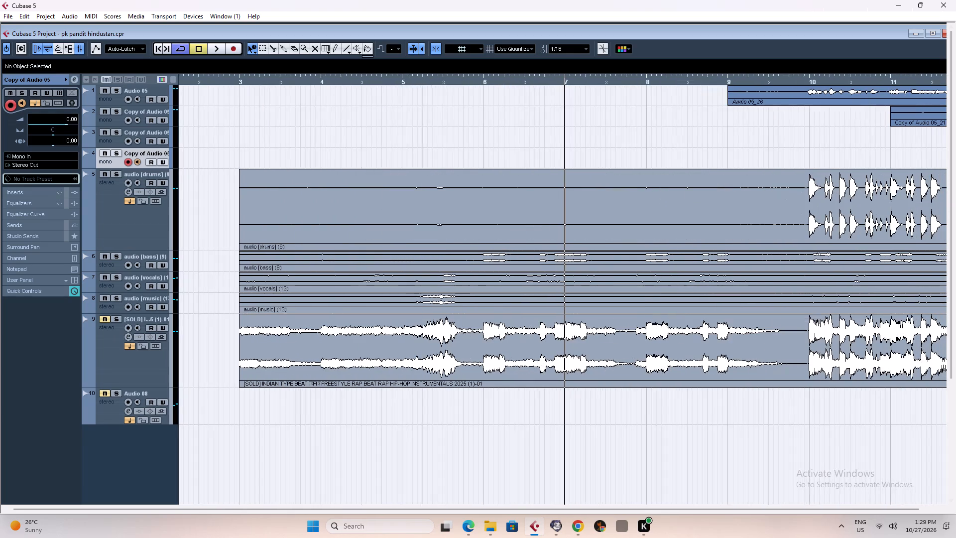
left_click(111, 141)
key("g")
key("g")
key("g")
key("g")
key("g")
key("g")
key("g")
key("g")
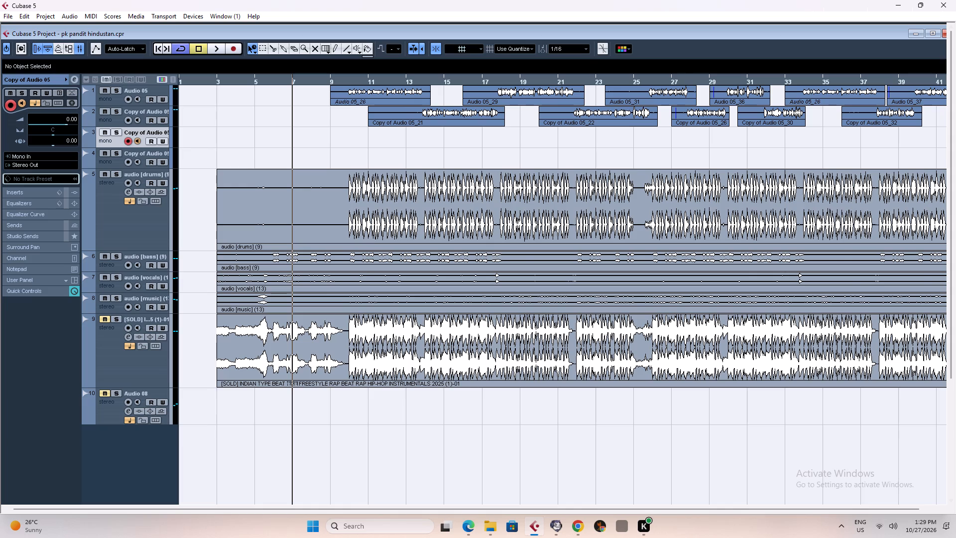
key("h")
key("h")
key("h")
key("h")
key("h")
key("h")
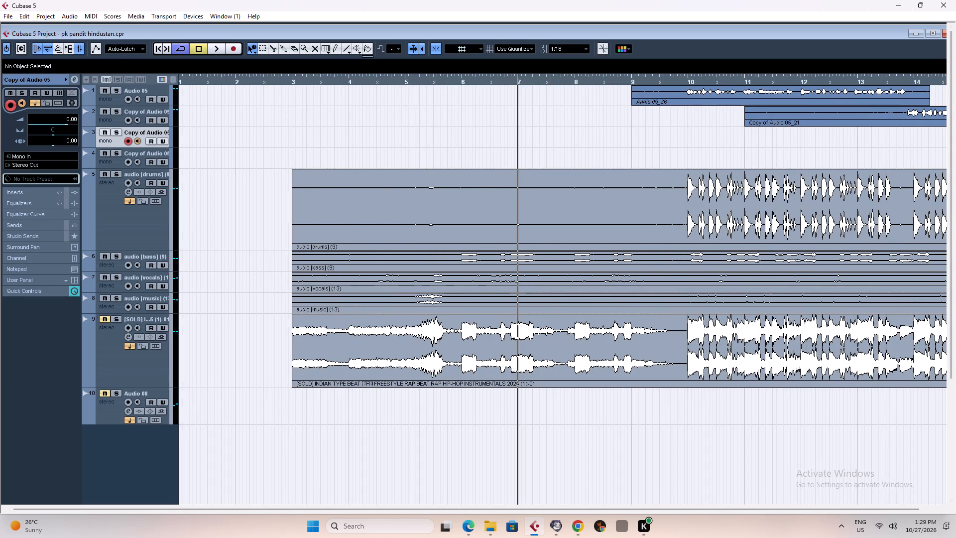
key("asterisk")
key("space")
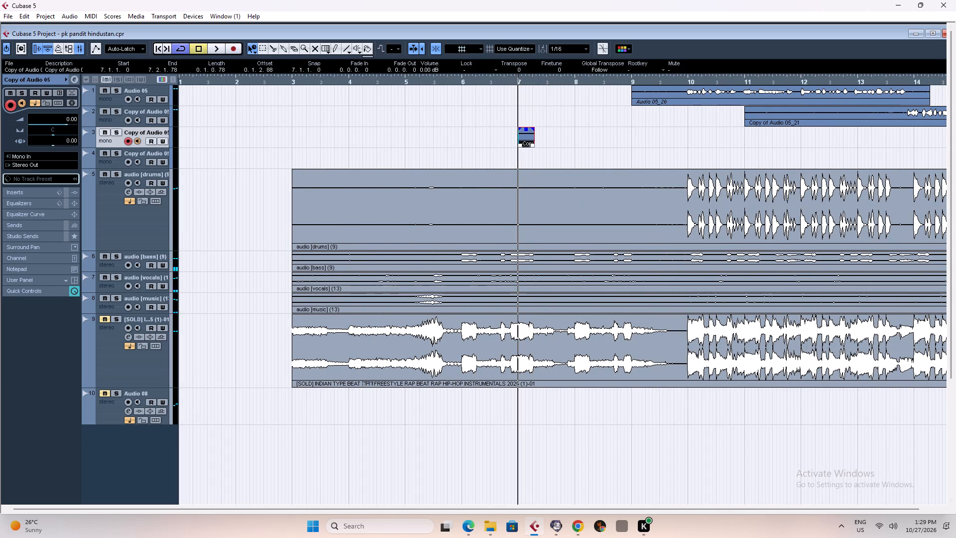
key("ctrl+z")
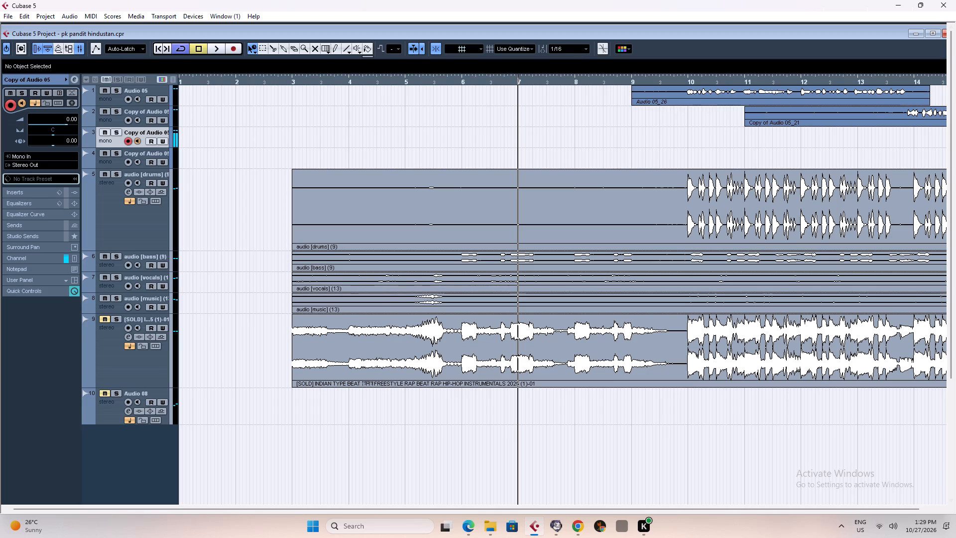
Record a vocal take on track 3 from bar 7 to about bar 14, doubling the opening Audio 05 vocal.
key("asterisk")
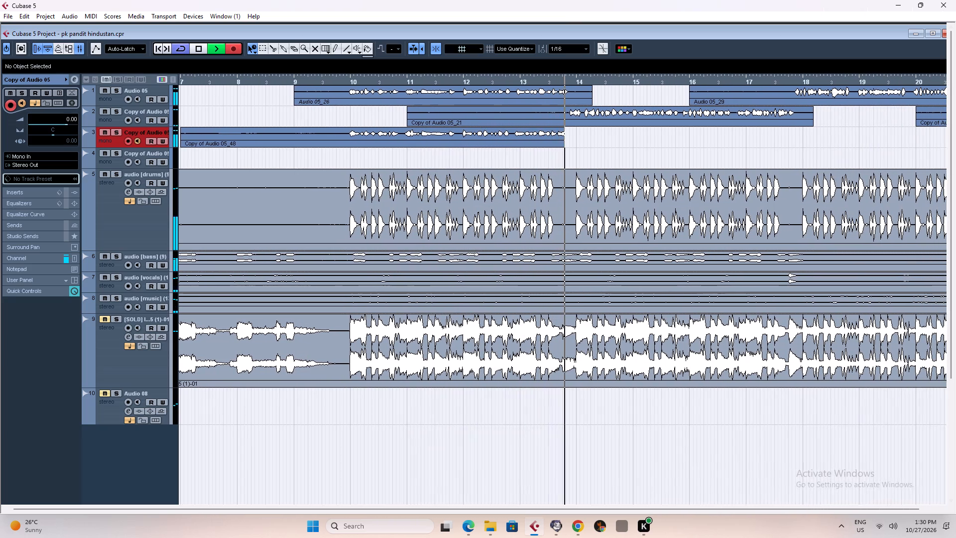
key("space")
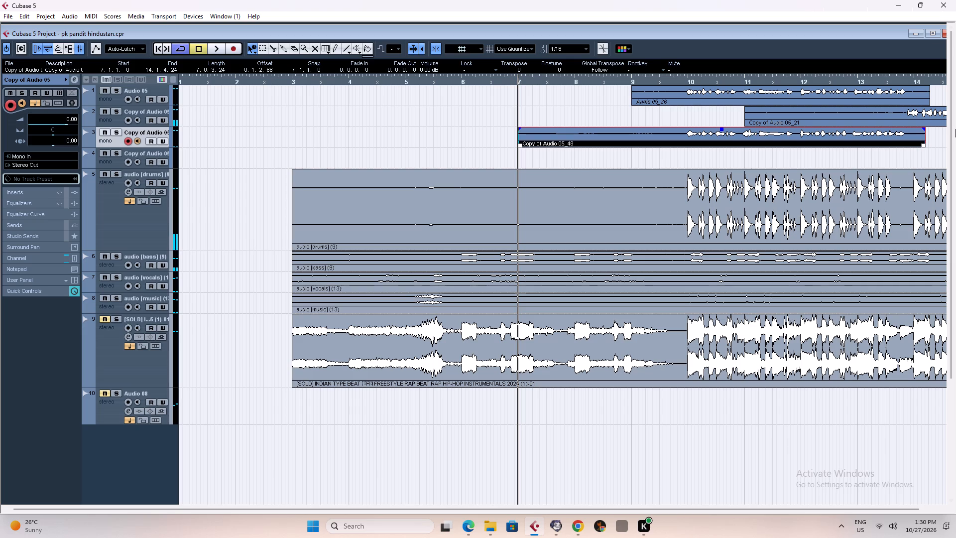
Select the second blank Copy of Audio 05 track, track 4, as the recording target.
left_click(111, 165)
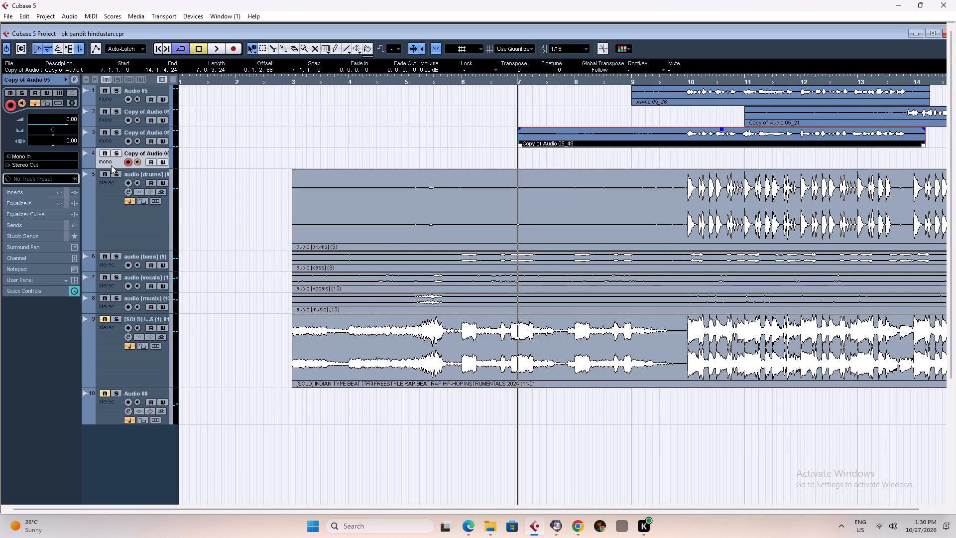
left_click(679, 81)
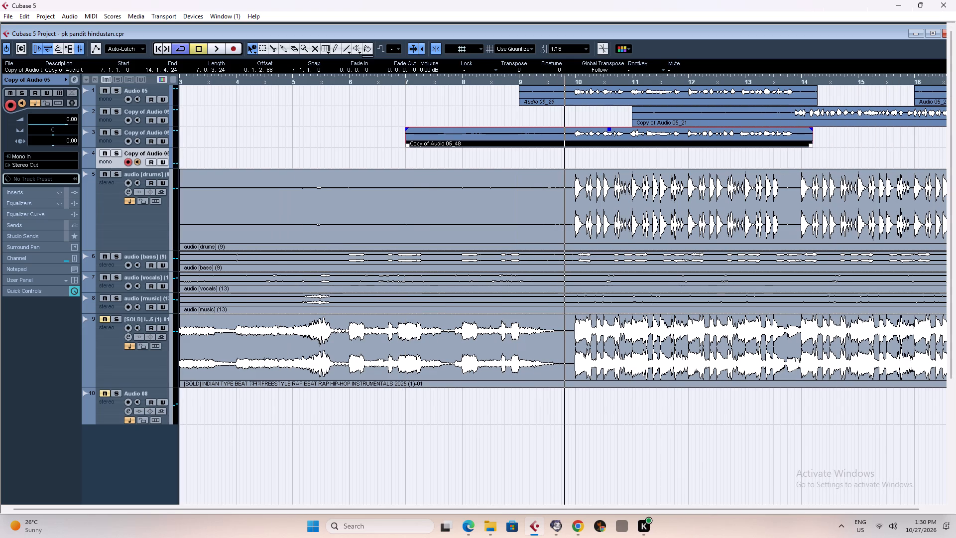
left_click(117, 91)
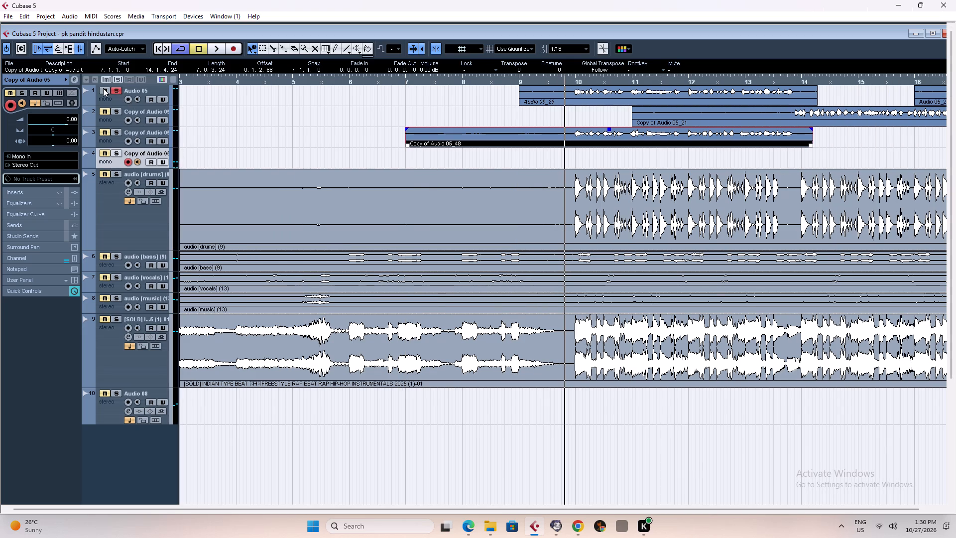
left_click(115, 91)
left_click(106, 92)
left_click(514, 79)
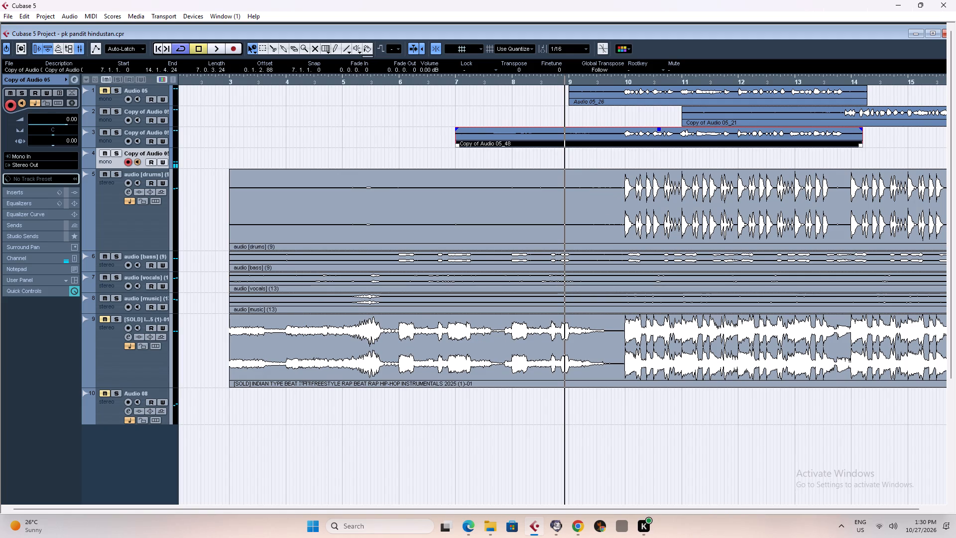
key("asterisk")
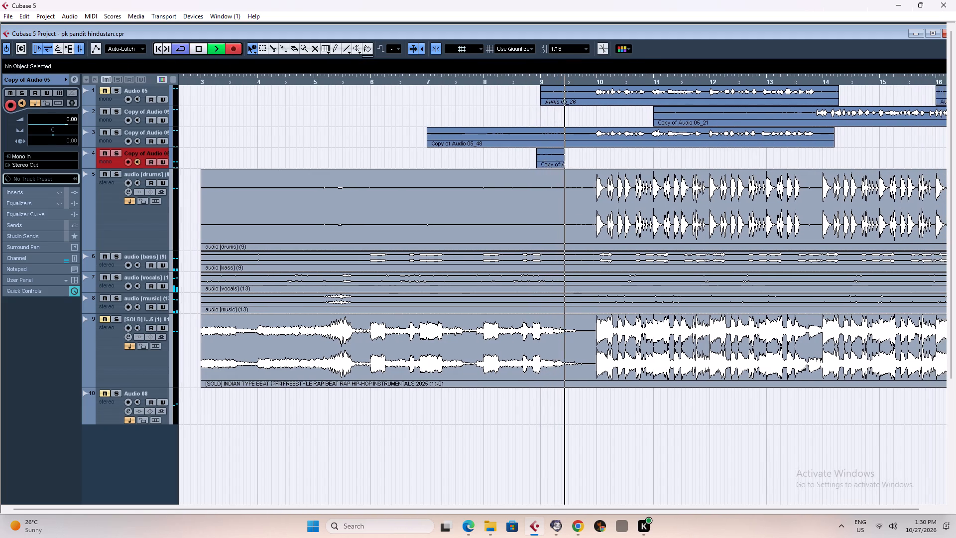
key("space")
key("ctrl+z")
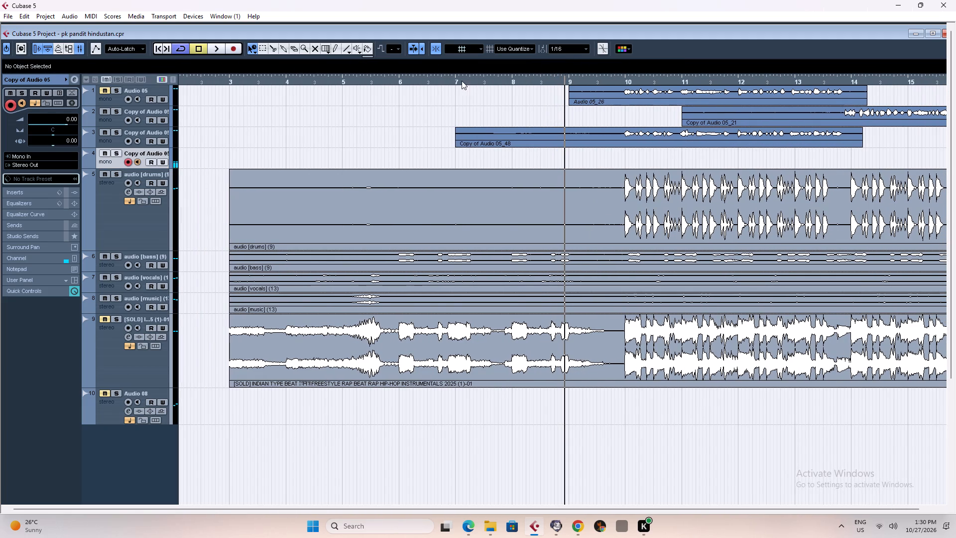
Return the project cursor to bar 7, unmute Audio 05 and mute the new take's track 3.
left_click(454, 80)
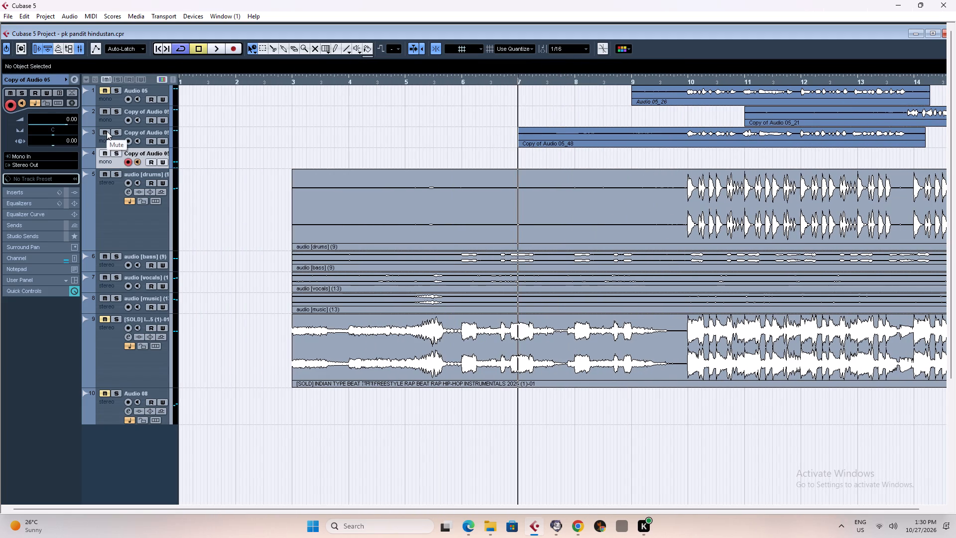
left_click(107, 131)
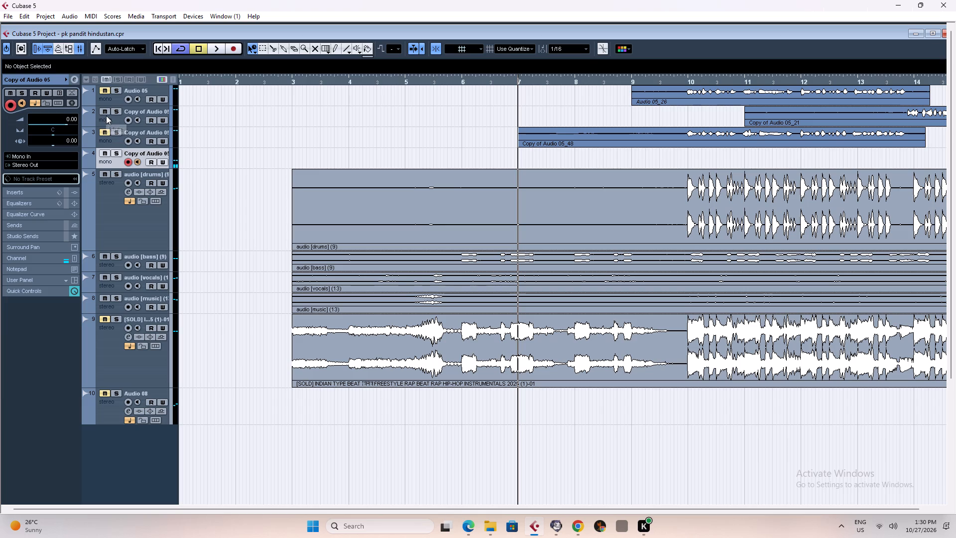
left_click(106, 133)
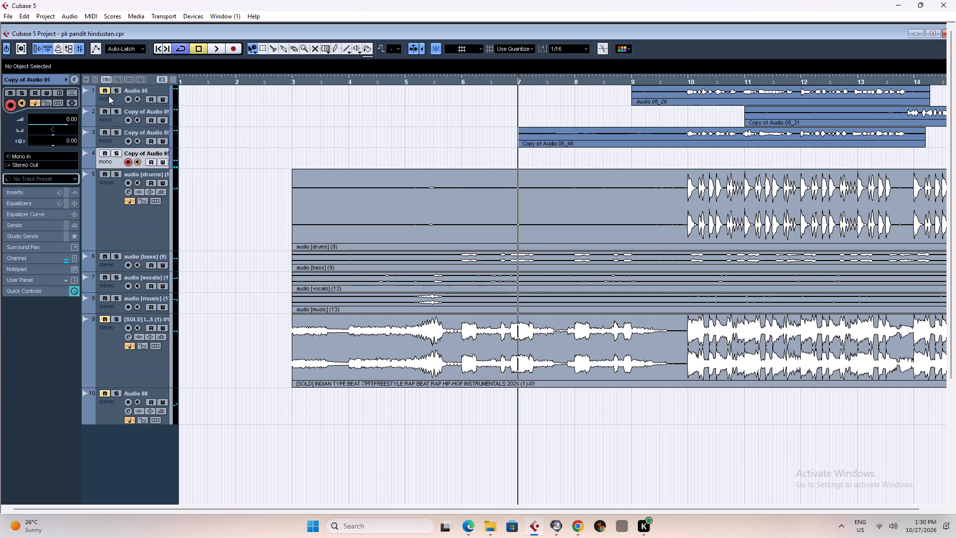
left_click(106, 92)
left_click(102, 134)
Record a vocal take on track 4 from bar 7 to about bar 14, doubling the opening Audio 05 vocal.
key("space")
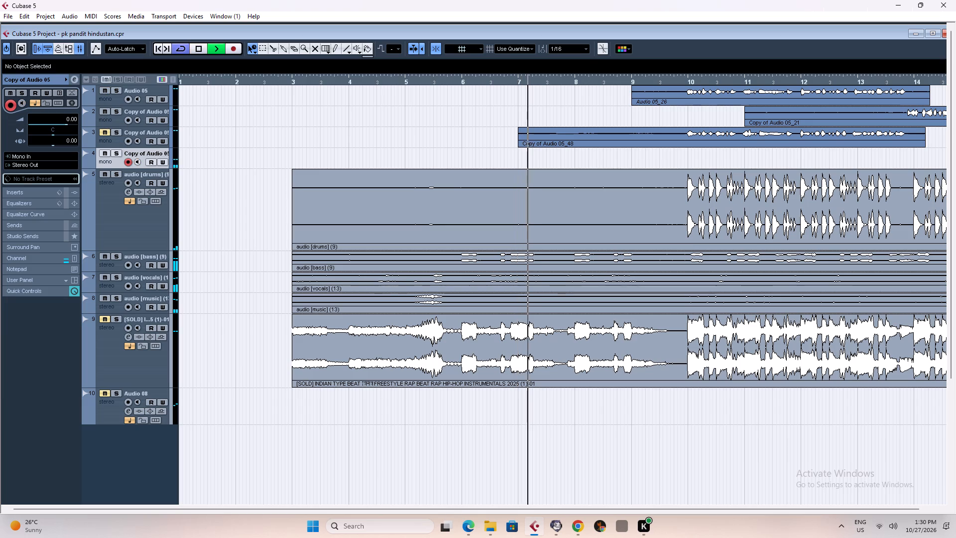
key("space")
key("space")
key("space")
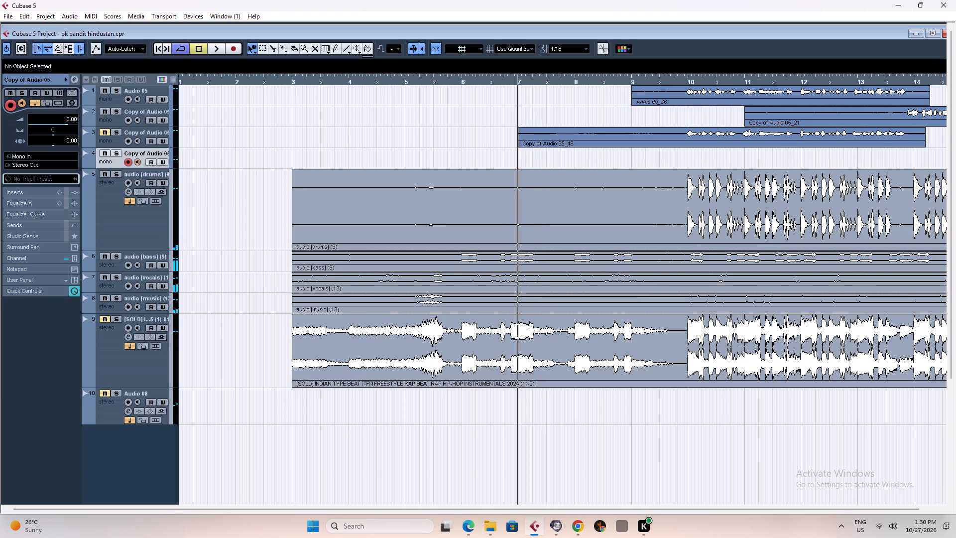
type("*")
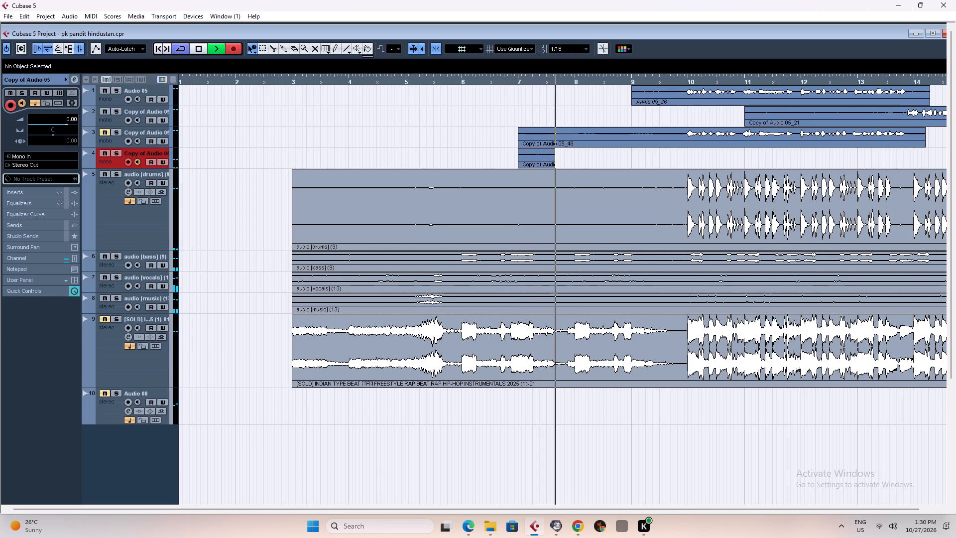
key("h")
key("h")
key("h")
key("h")
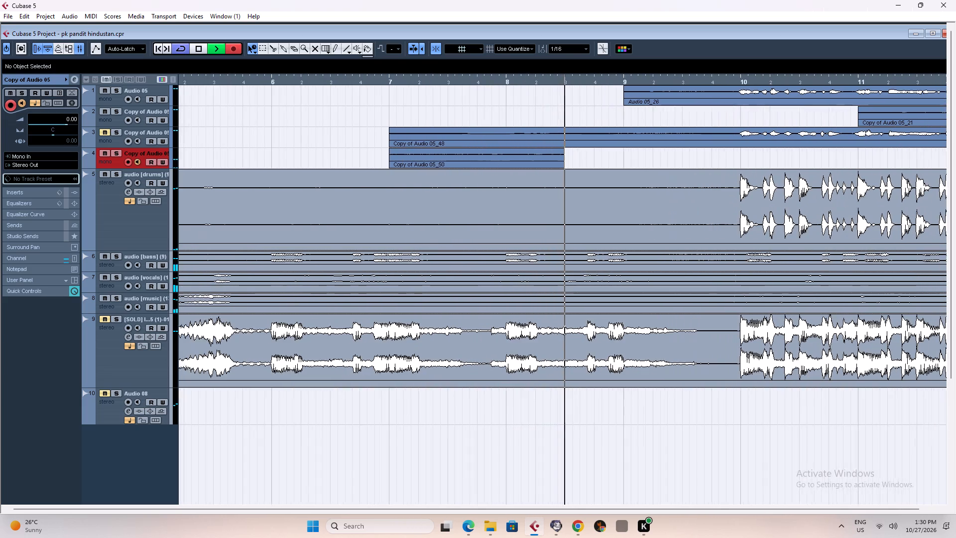
type("hhhhh")
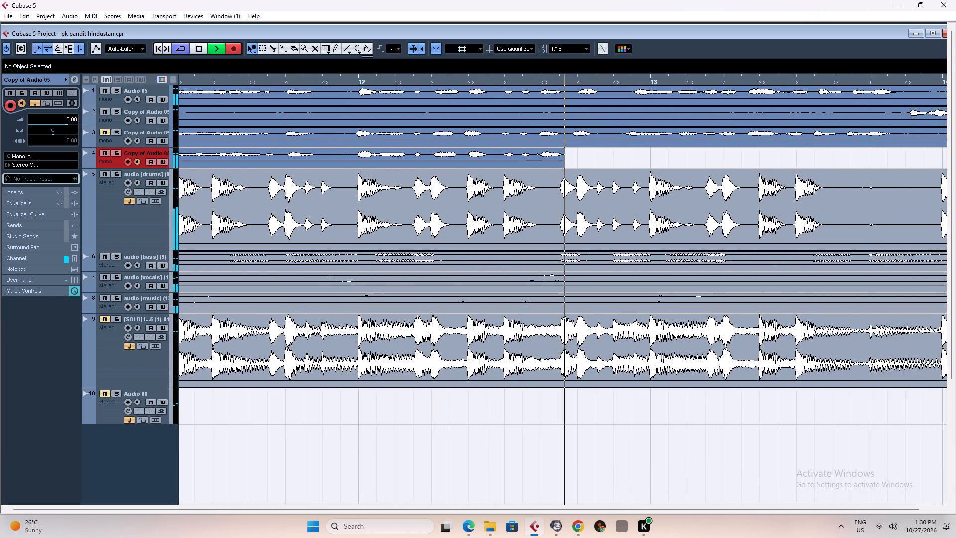
key("g")
key("g")
key("g")
key("g")
key("g")
key("g")
key("g")
key("g")
key("g")
key("g")
key("g")
key("h")
key("h")
key("h")
key("h")
key("h")
key("h")
key("h")
key("h")
key("h")
key("h")
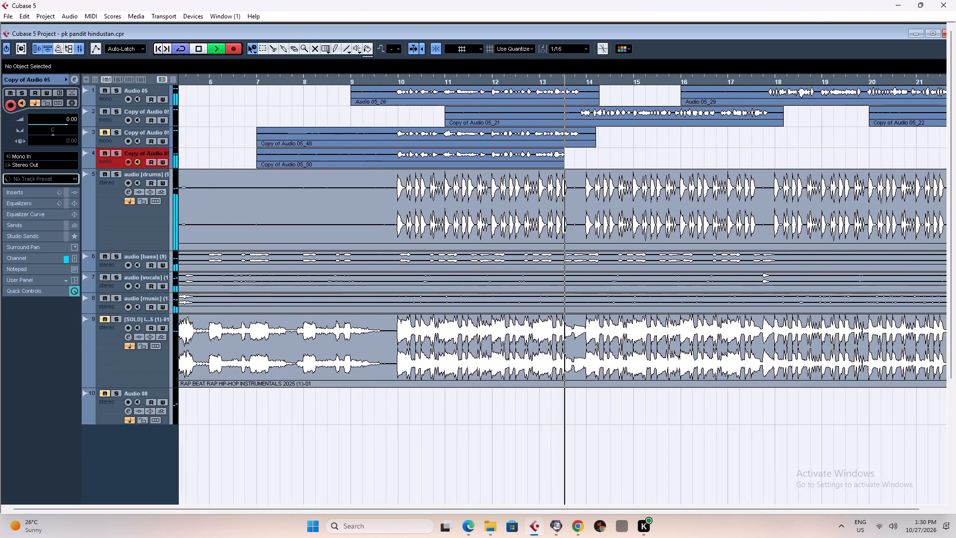
key("space")
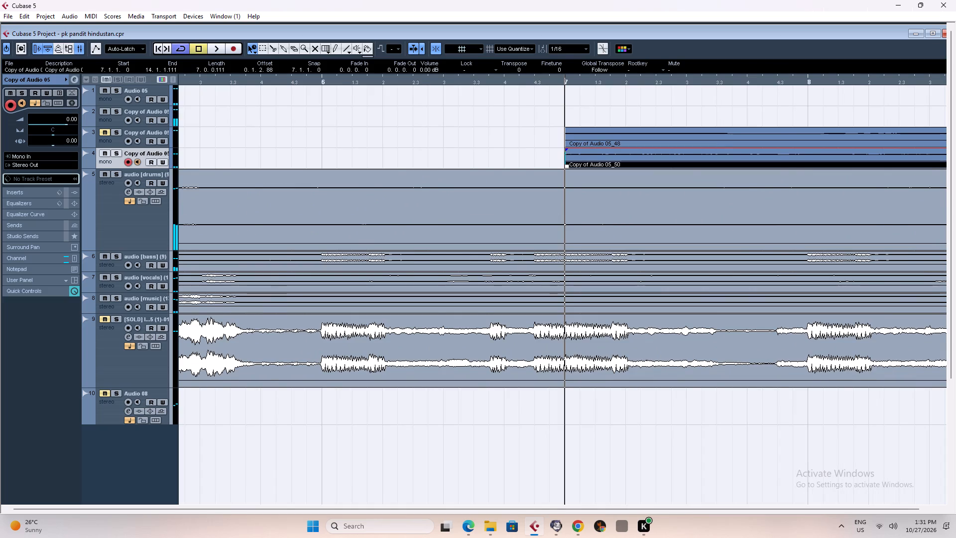
Examine where the new track 4 take ends relative to the other vocal clips around bar 14.
key("g")
key("g")
key("g")
key("g")
key("g")
key("g")
key("g")
key("g")
key("g")
key("g")
key("g")
key("g")
key("g")
key("g")
key("g")
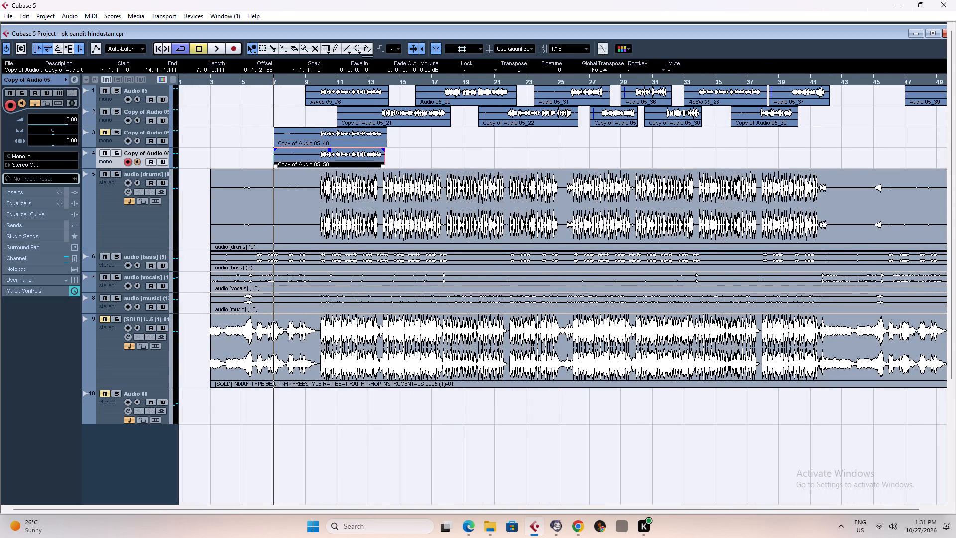
left_click(382, 81)
key("h")
key("h")
key("h")
key("h")
key("h")
key("h")
key("h")
key("h")
key("h")
key("h")
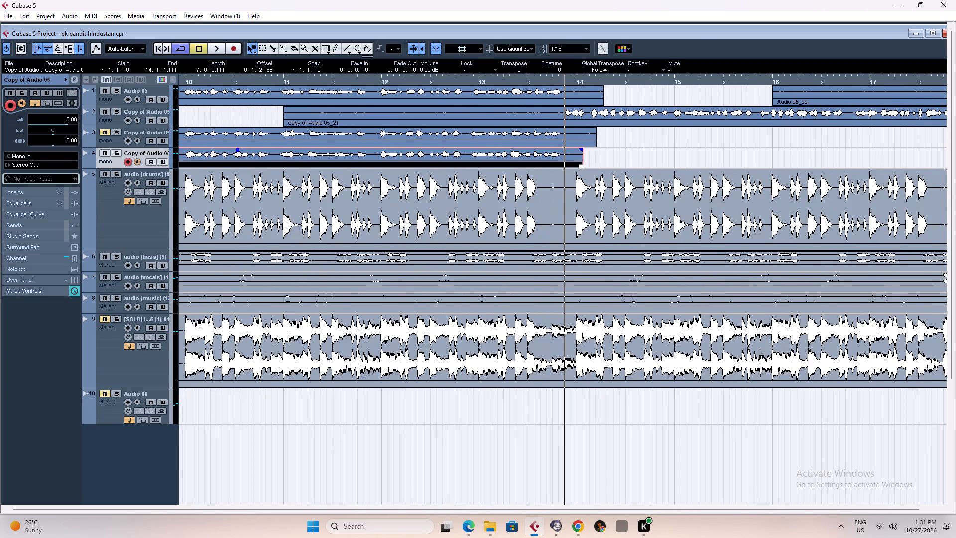
key("g")
key("g")
key("g")
key("g")
key("g")
key("g")
key("g")
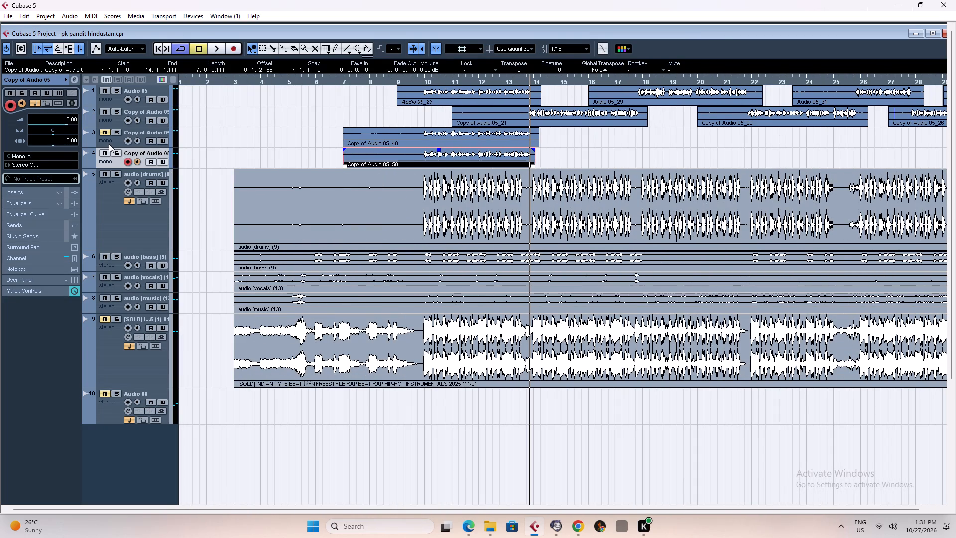
Duplicate vocal track 4 twice to add two further Copy of Audio 05 tracks.
left_click(109, 163)
right_click(109, 163)
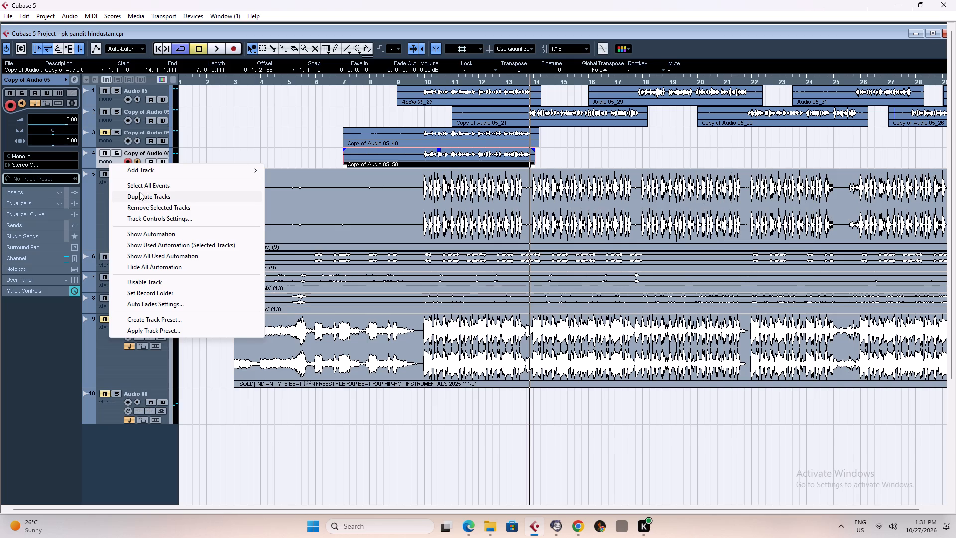
left_click(142, 197)
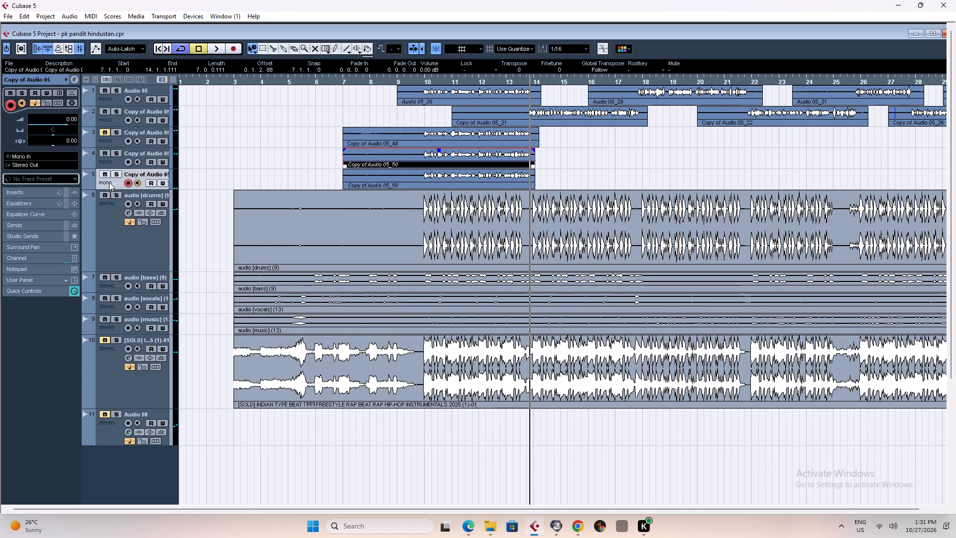
right_click(109, 182)
left_click(136, 213)
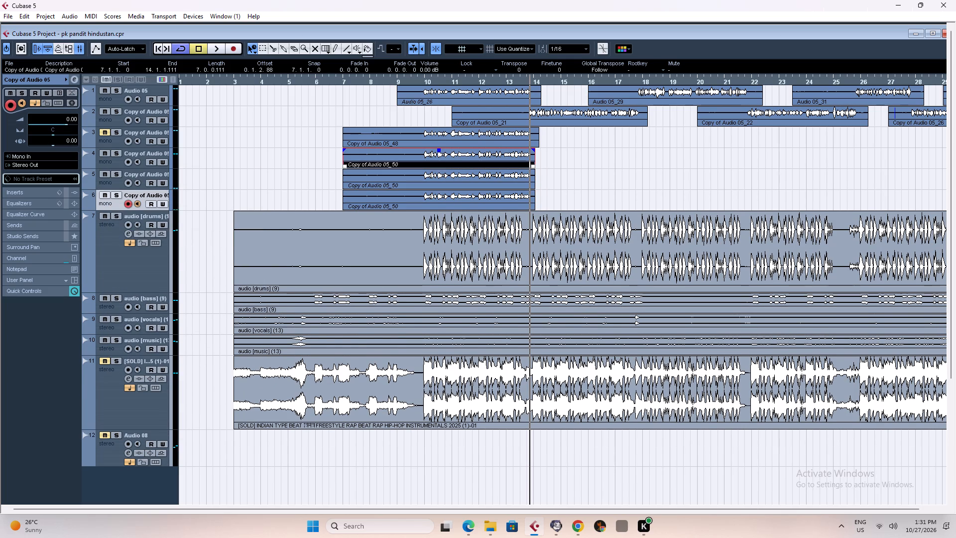
Delete the duplicated vocal clips on tracks 5 and 6 so both tracks are blank.
left_click_drag(330, 176, 530, 202)
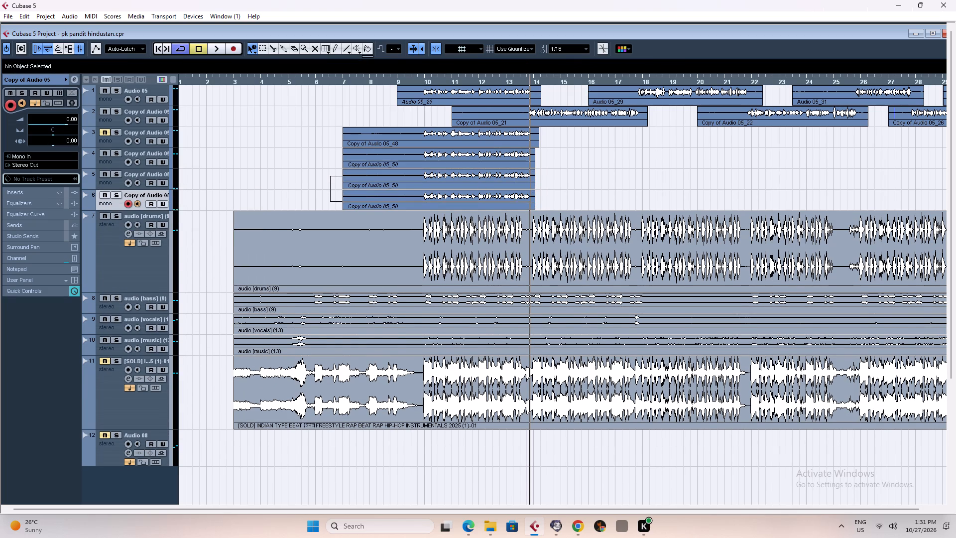
left_click_drag(530, 202, 542, 200)
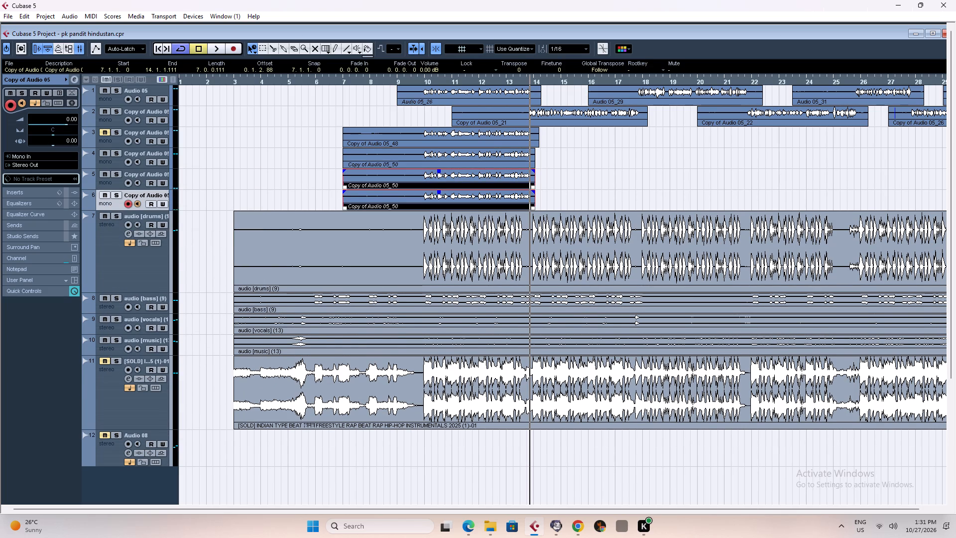
key("Delete")
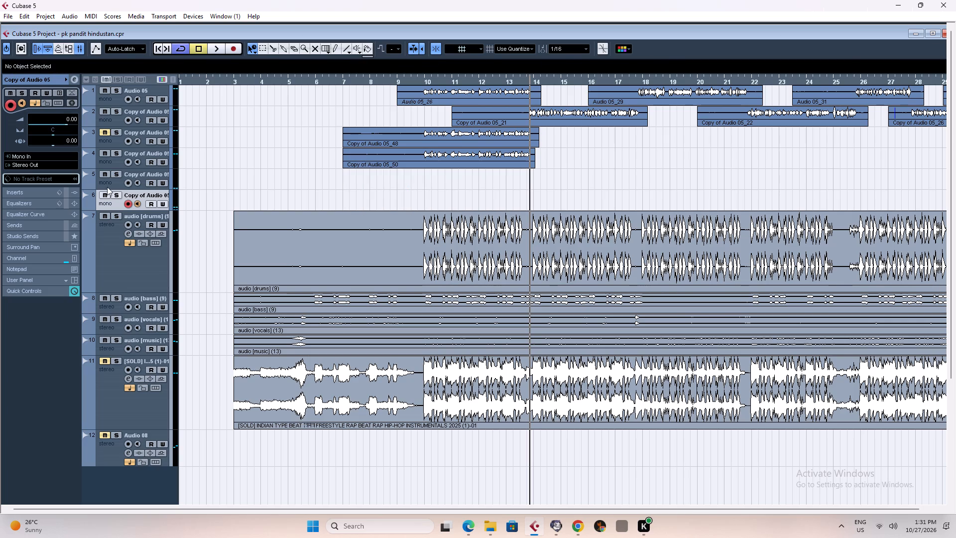
Select blank track 5 as the recording target and mute the take on track 4.
left_click(107, 187)
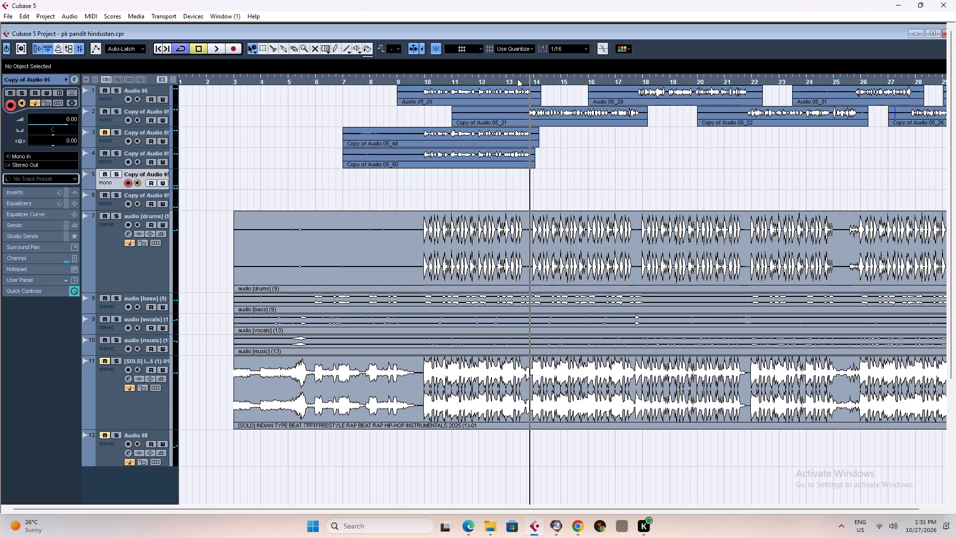
left_click(517, 79)
left_click(105, 152)
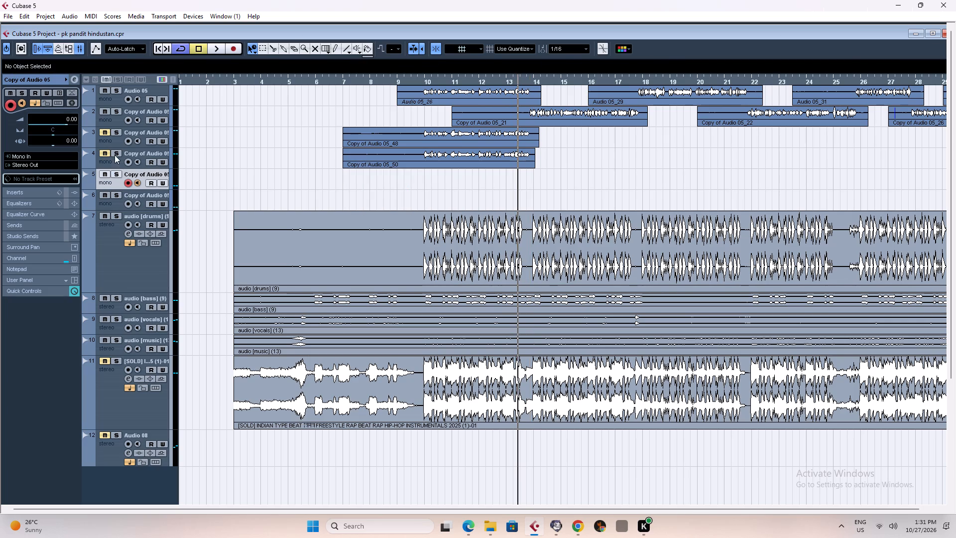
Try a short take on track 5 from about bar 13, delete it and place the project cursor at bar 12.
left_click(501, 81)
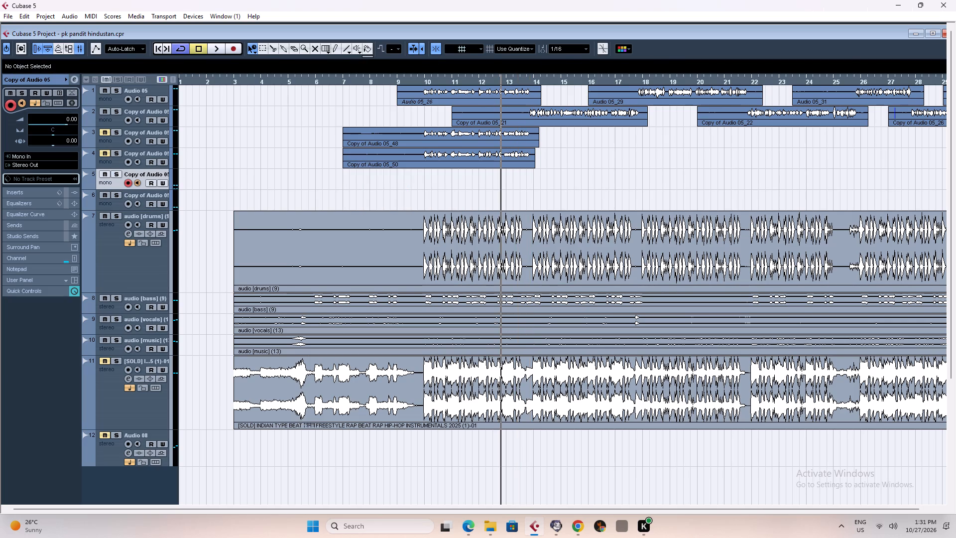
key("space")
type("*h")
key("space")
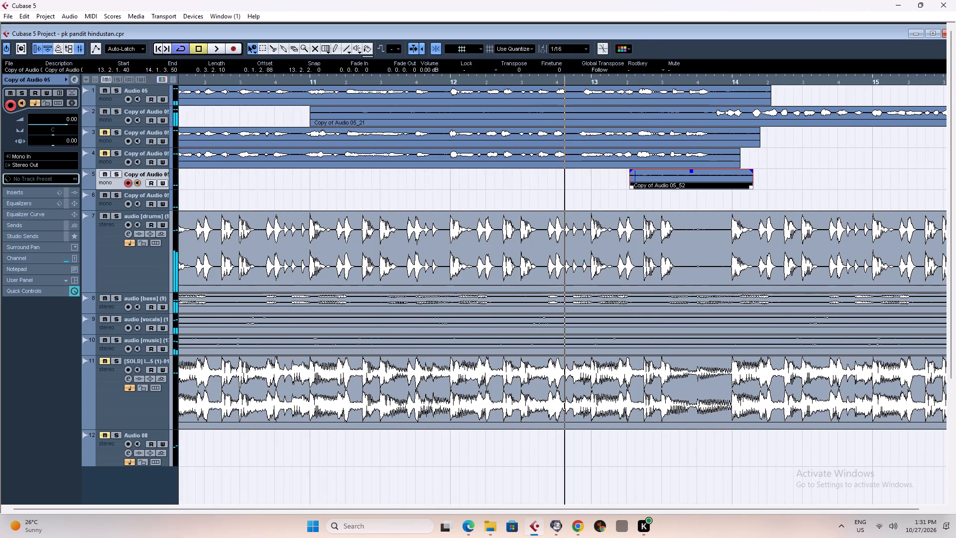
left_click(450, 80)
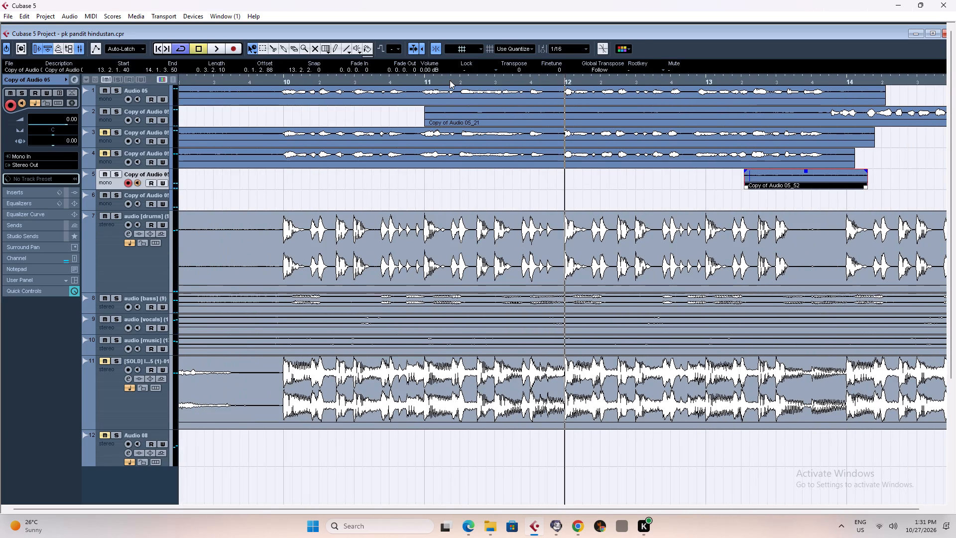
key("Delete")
Record a vocal take on track 5 from bar 12 to about bar 18, doubling the Copy of Audio 05_21 vocal on track 2.
key("asterisk")
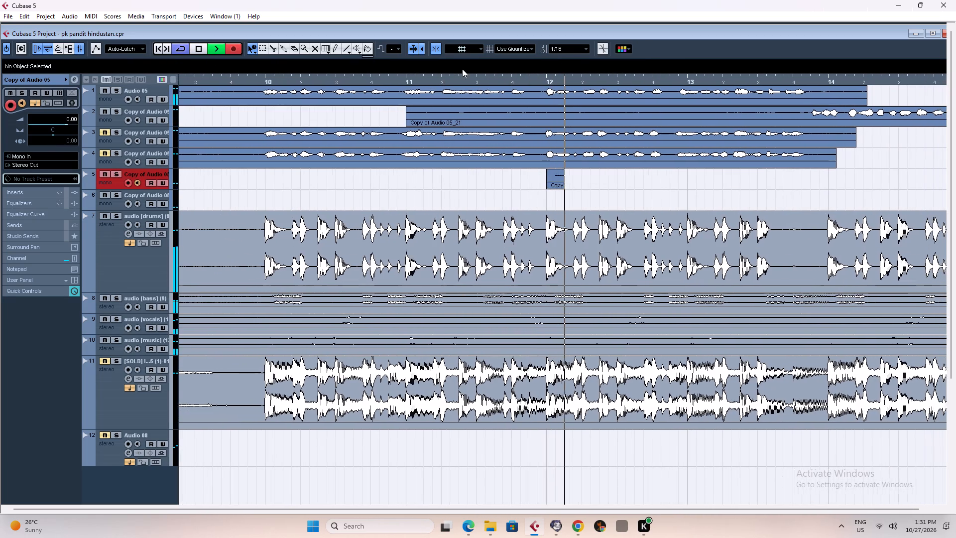
key("g")
key("g")
key("g")
key("g")
key("g")
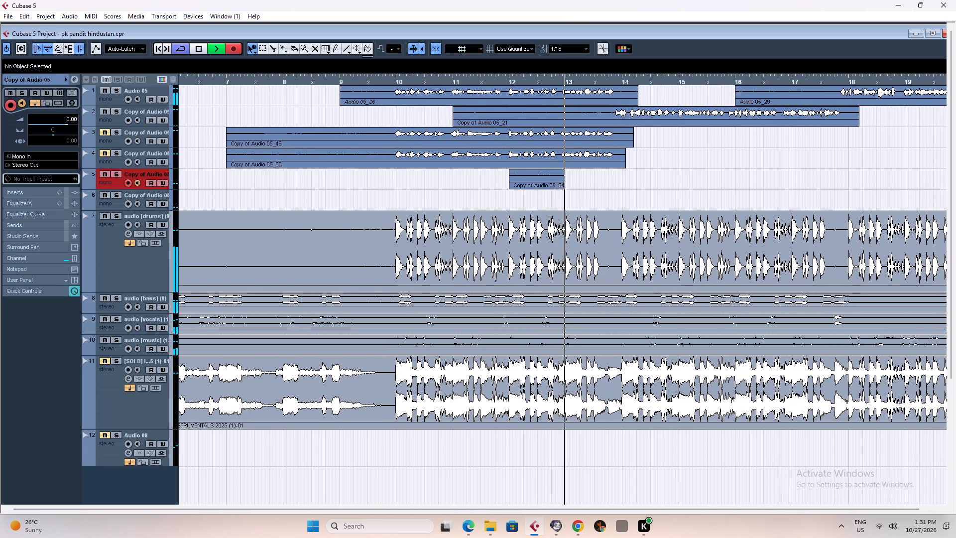
key("h")
key("h")
key("h")
key("h")
key("h")
key("h")
key("h")
key("h")
key("h")
key("h")
key("h")
key("h")
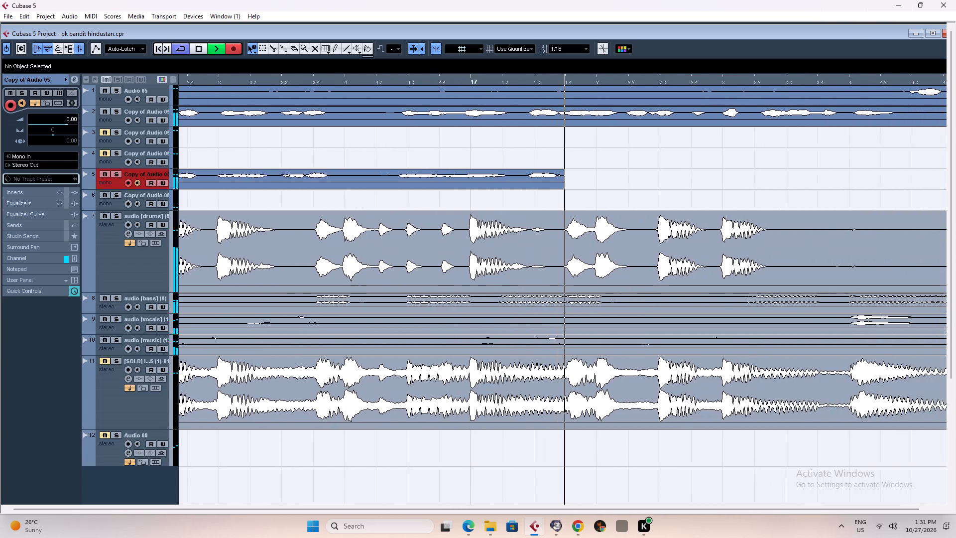
key("space")
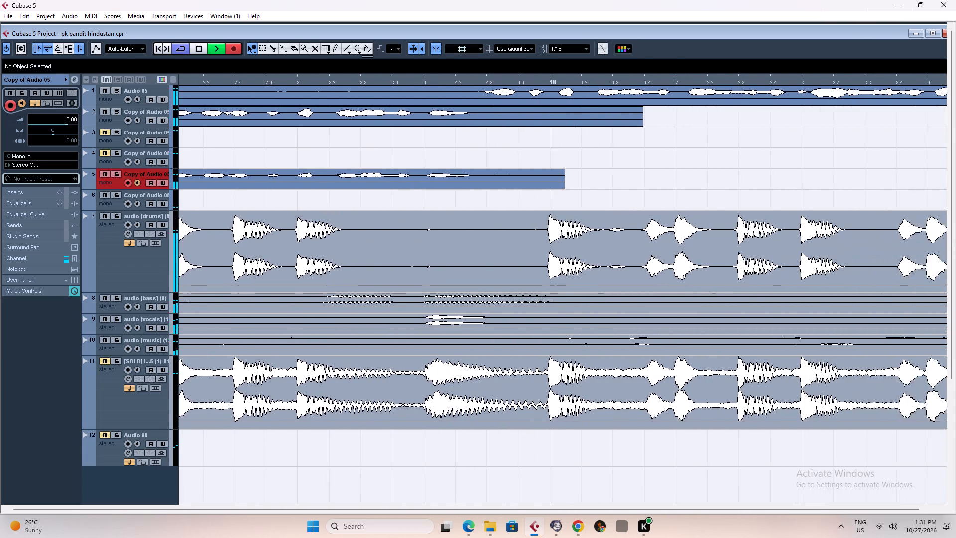
type("g")
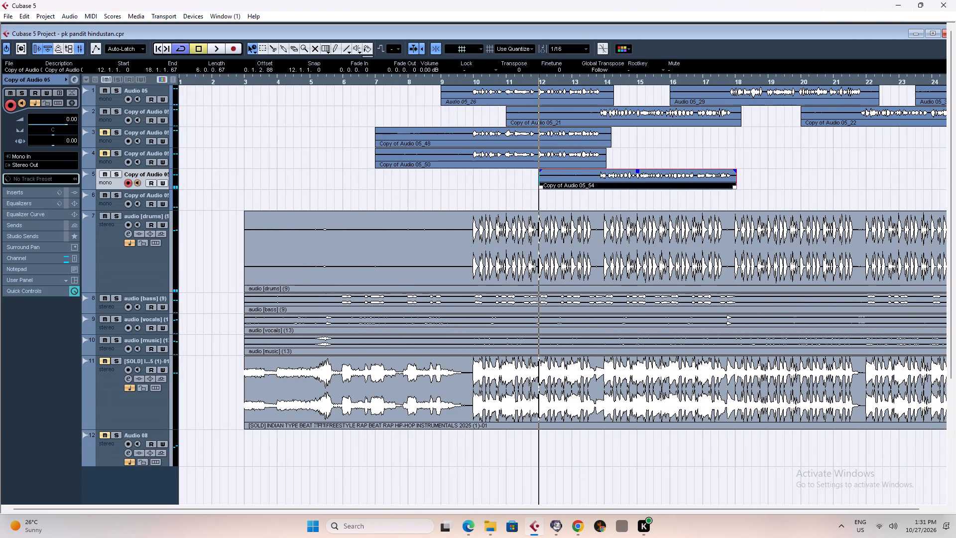
Mute track 5 and record a second double of the track 2 vocal on track 6, from bar 12 to about bar 18.
left_click(106, 209)
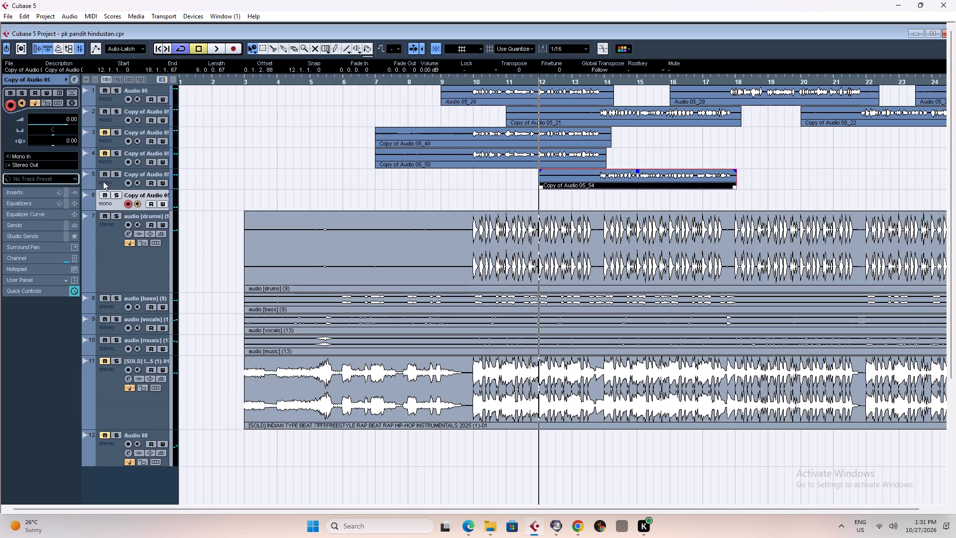
left_click(103, 179)
key("asterisk")
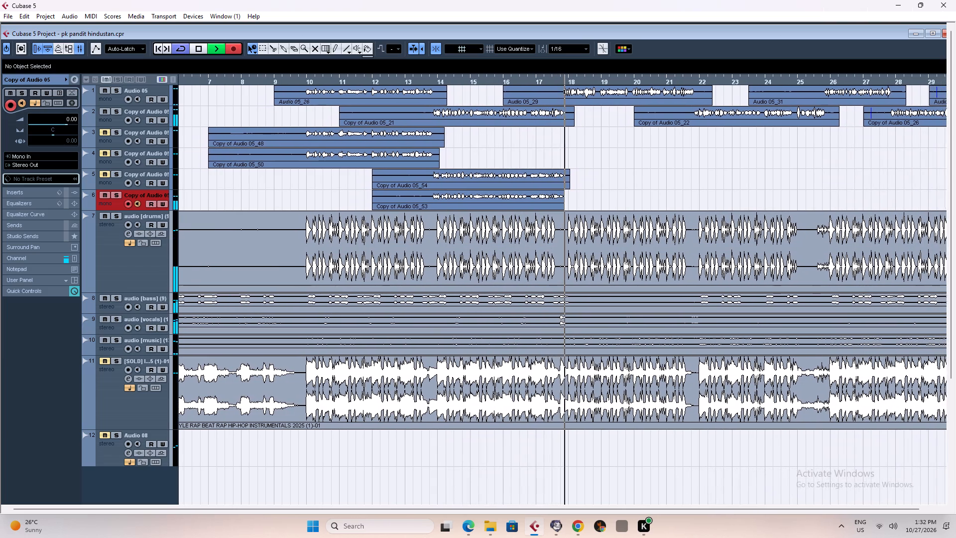
key("space")
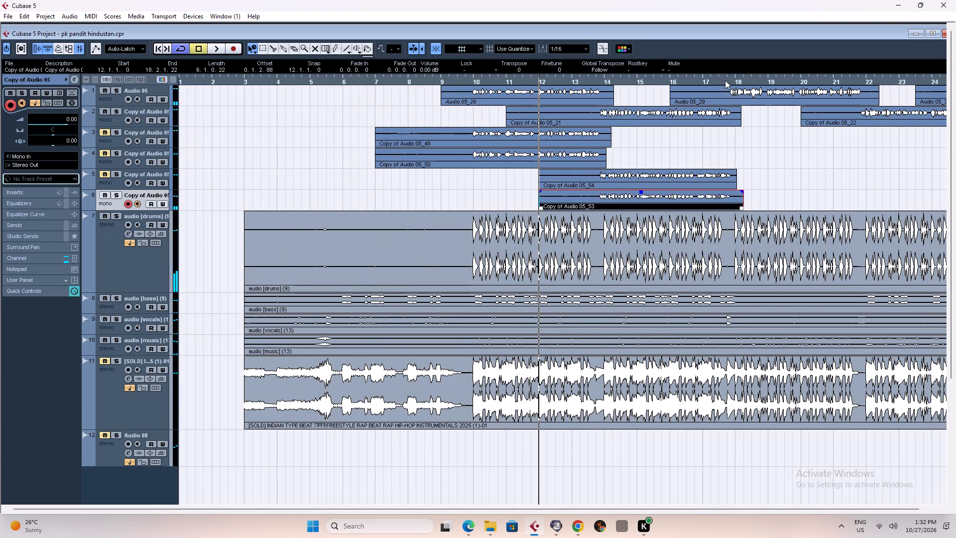
Examine the ends of the track 5 and 6 takes against the track 2 vocal around bar 18.
left_click(725, 80)
key("h")
key("h")
key("h")
key("h")
key("h")
key("h")
key("h")
key("h")
key("h")
key("h")
key("h")
key("h")
key("g")
key("g")
key("g")
key("g")
key("g")
key("g")
key("g")
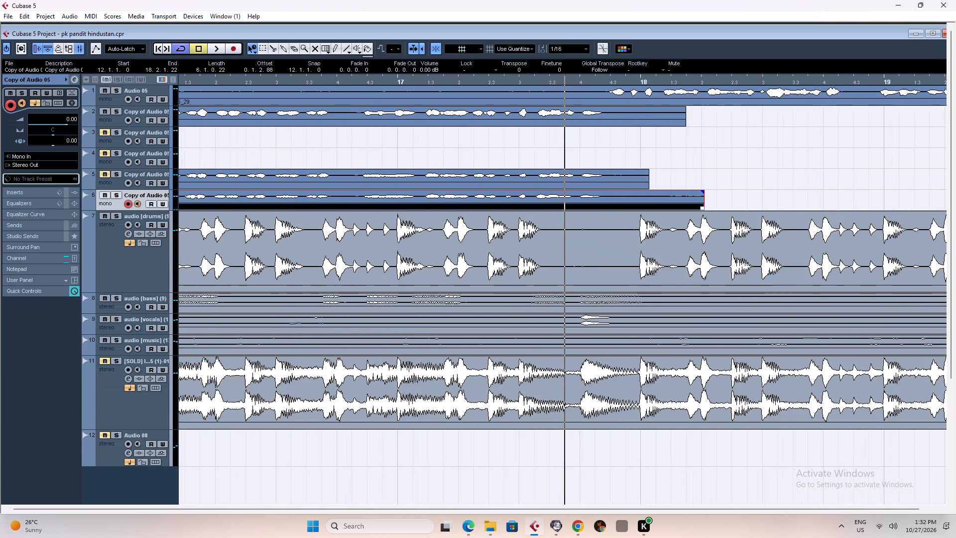
Unmute tracks 3 and 4, mute track 6, and select track 3 as the recording target with the cursor just before bar 16.
left_click(105, 137)
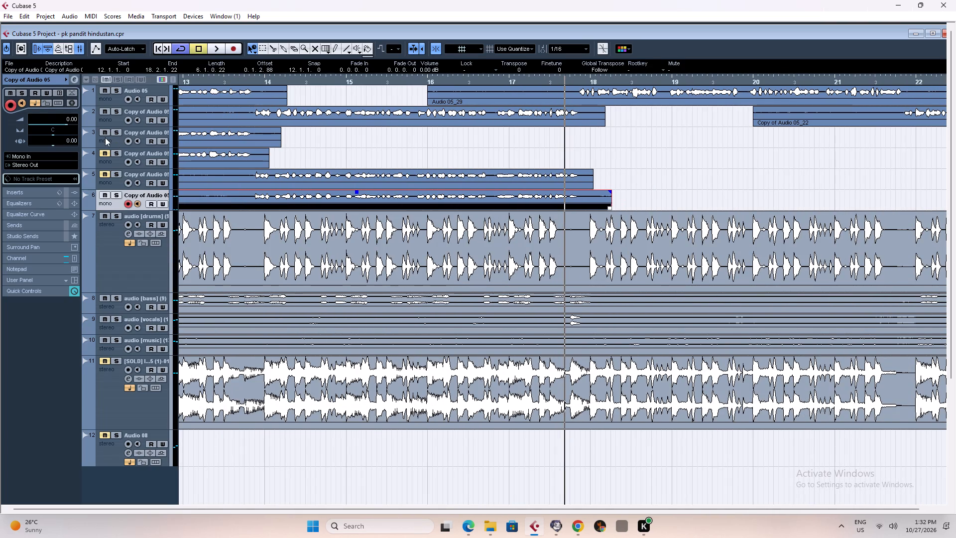
left_click(105, 152)
left_click(105, 143)
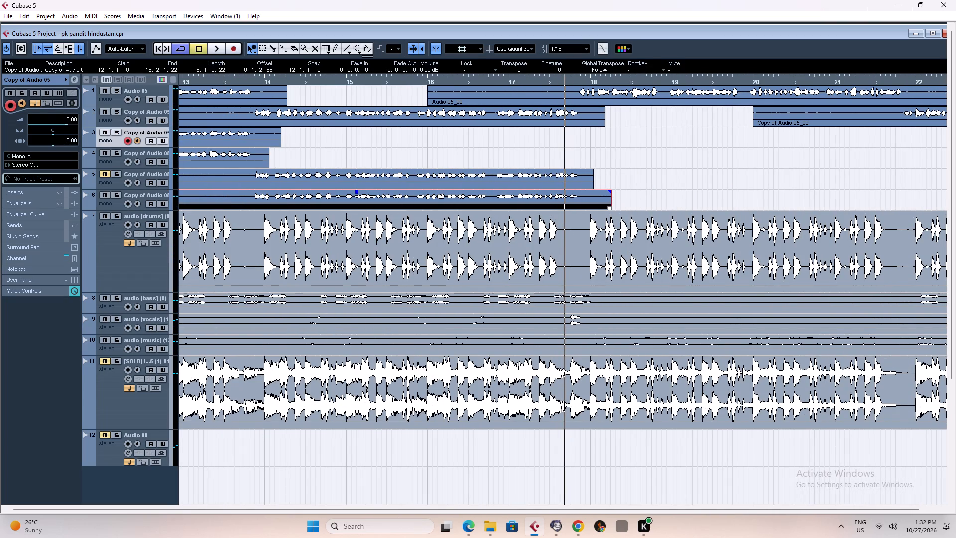
left_click(411, 81)
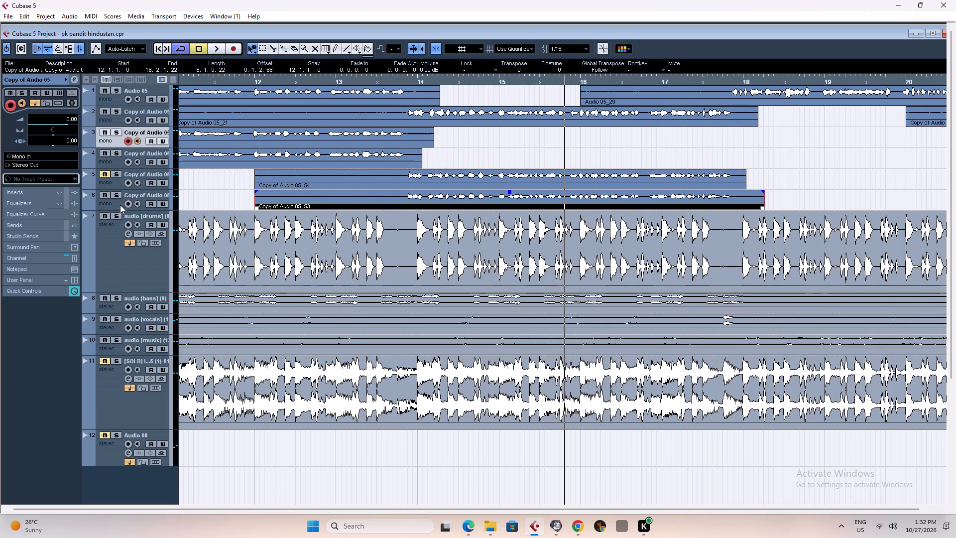
left_click(105, 195)
Record a vocal take on track 3 from just before bar 16 to about bar 22, doubling the Audio 05_29 vocal on track 1.
key("space")
type("*")
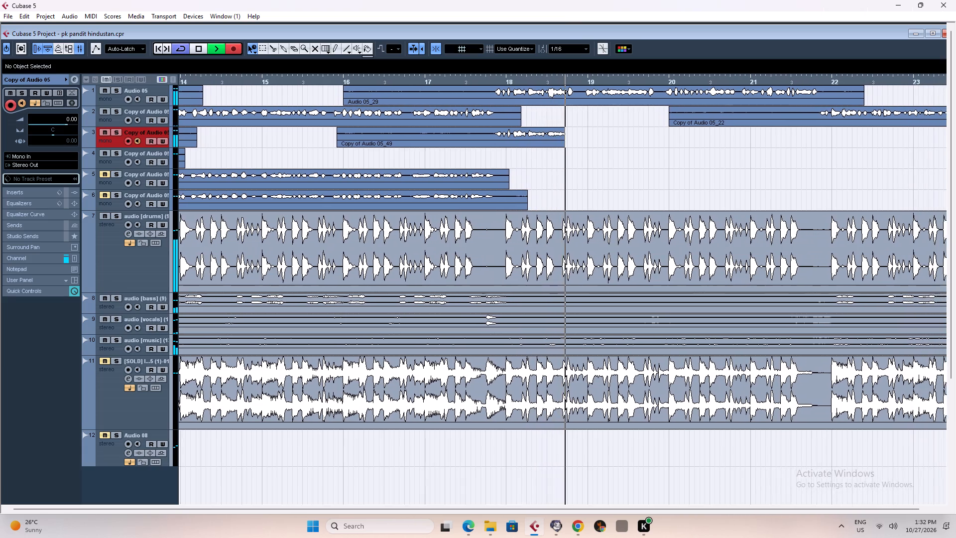
key("h")
key("h")
key("h")
key("h")
key("h")
key("h")
key("h")
key("h")
key("h")
key("h")
key("h")
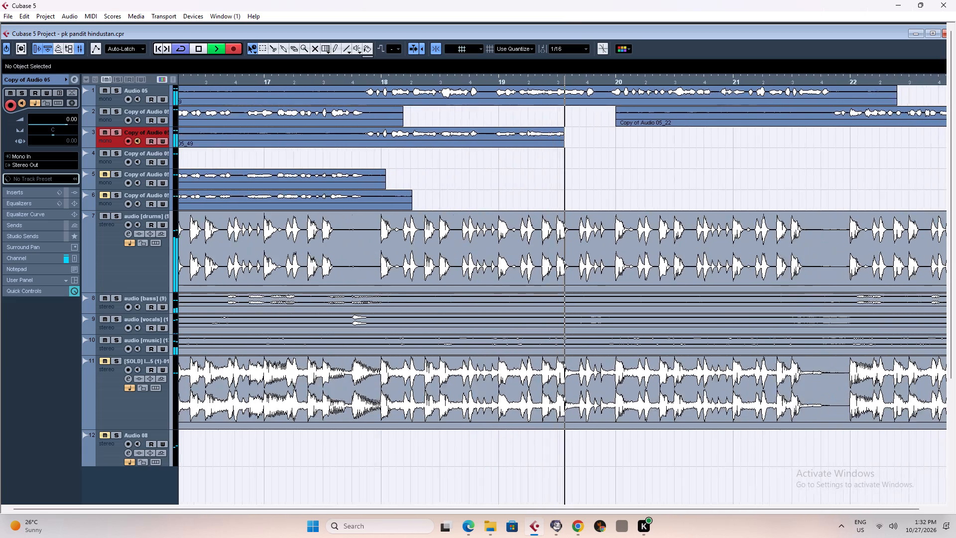
key("g")
key("g")
key("g")
key("g")
key("g")
key("g")
key("g")
key("g")
key("g")
key("g")
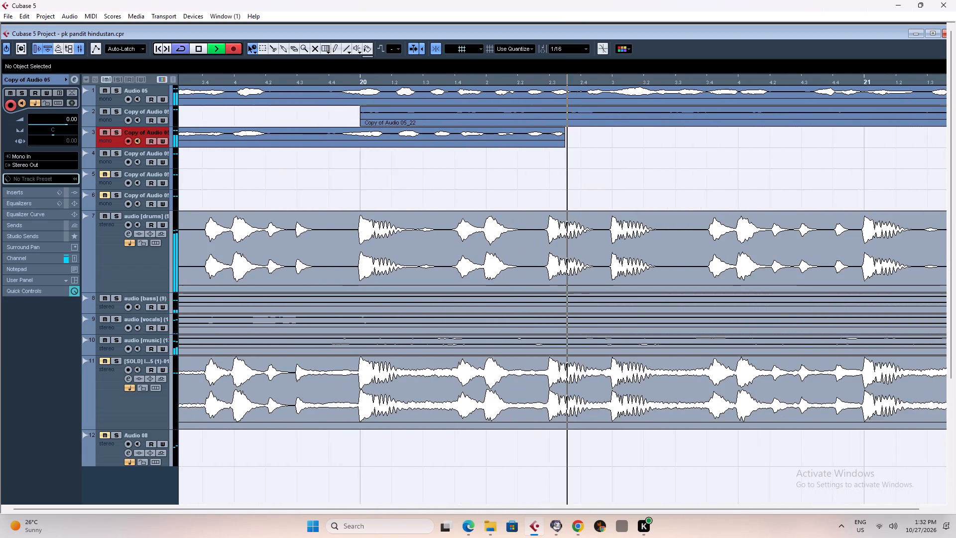
key("g")
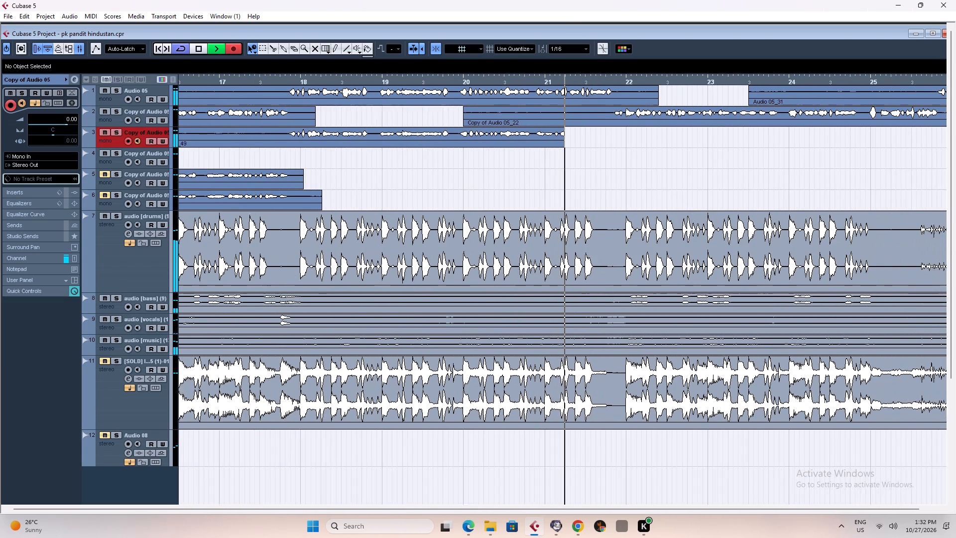
key("g")
key("g")
key("g")
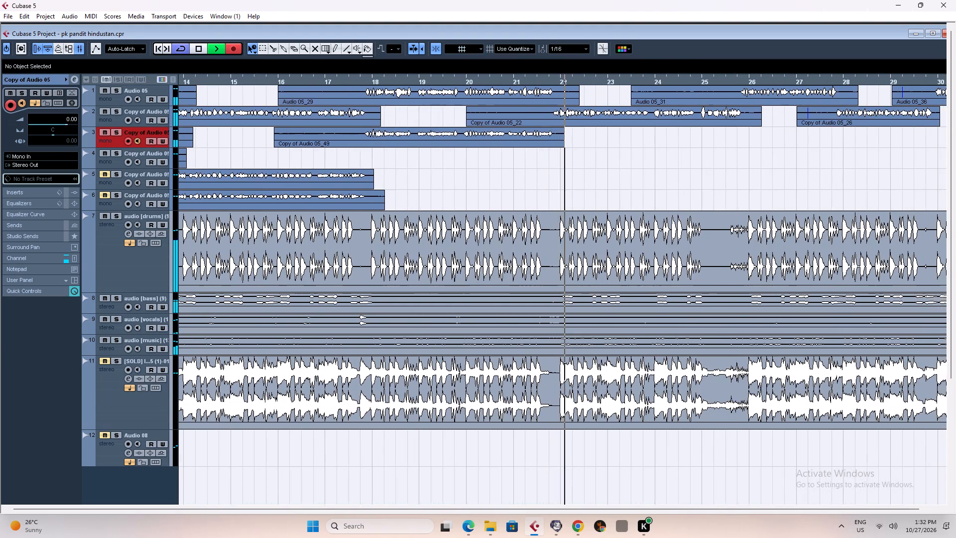
key("space")
Record a second double of Audio 05_29 on track 4 from just before bar 16 to about bar 22, with track 3 muted.
left_click(105, 166)
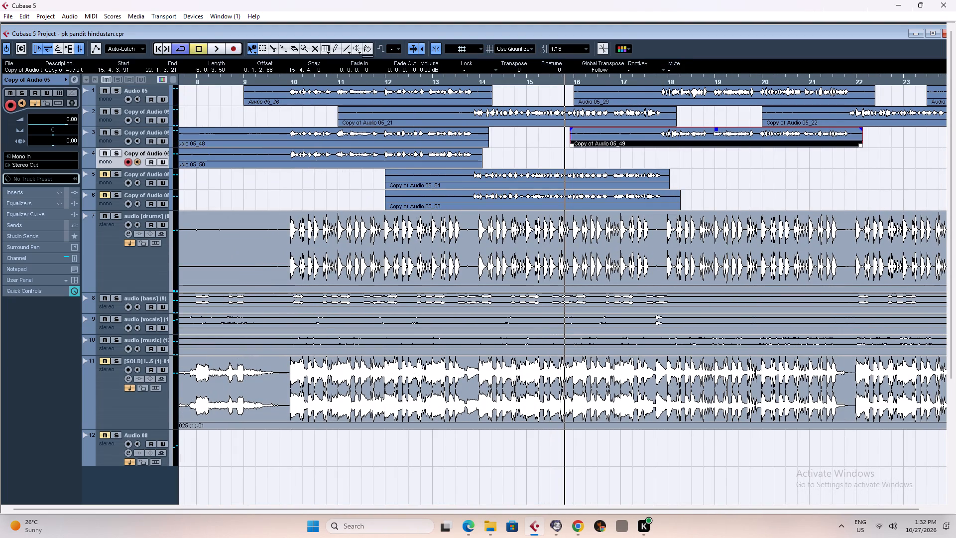
key("asterisk")
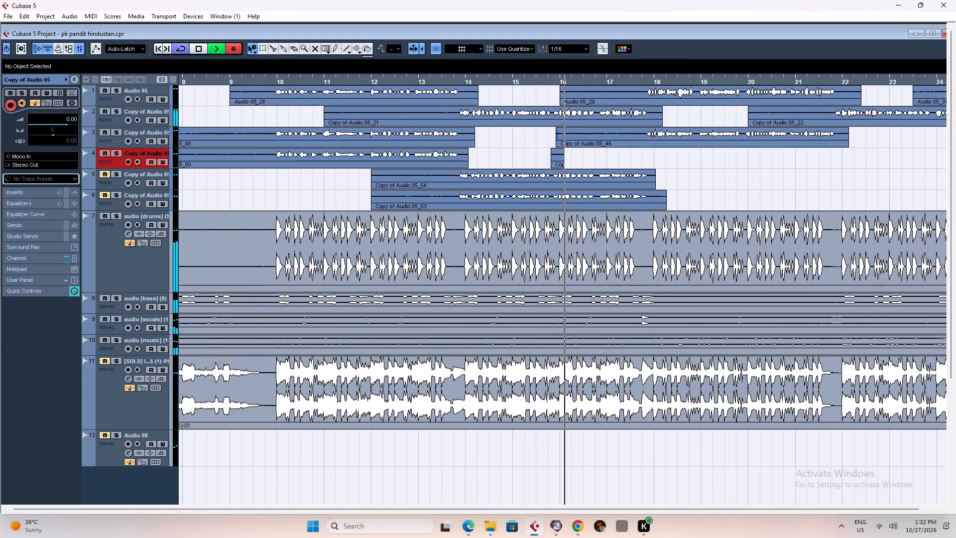
left_click(104, 133)
key("h")
key("h")
key("h")
key("h")
key("h")
key("h")
key("h")
key("h")
key("h")
key("h")
key("h")
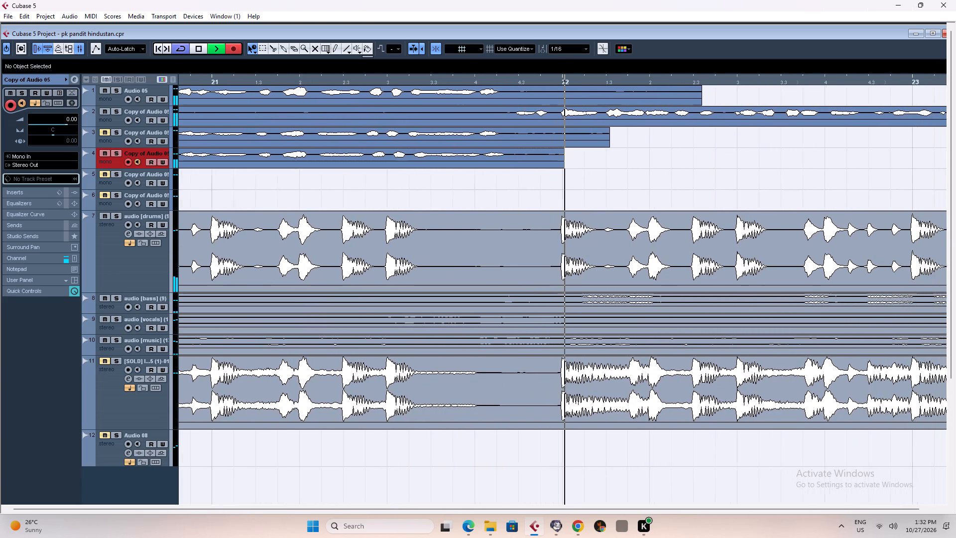
key("space")
Mute track 4, unmute track 5 as the recording target, and place the cursor between bars 21 and 22.
type("g")
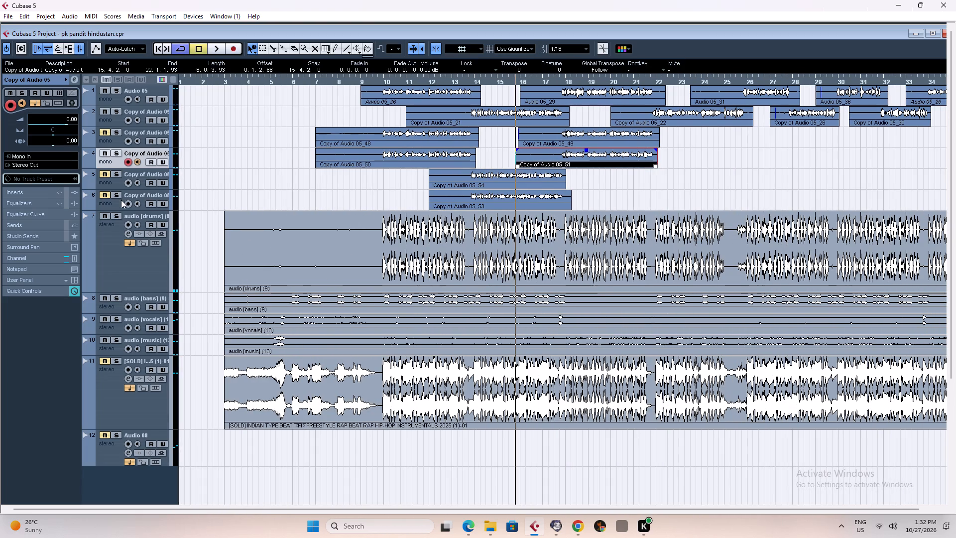
left_click(103, 155)
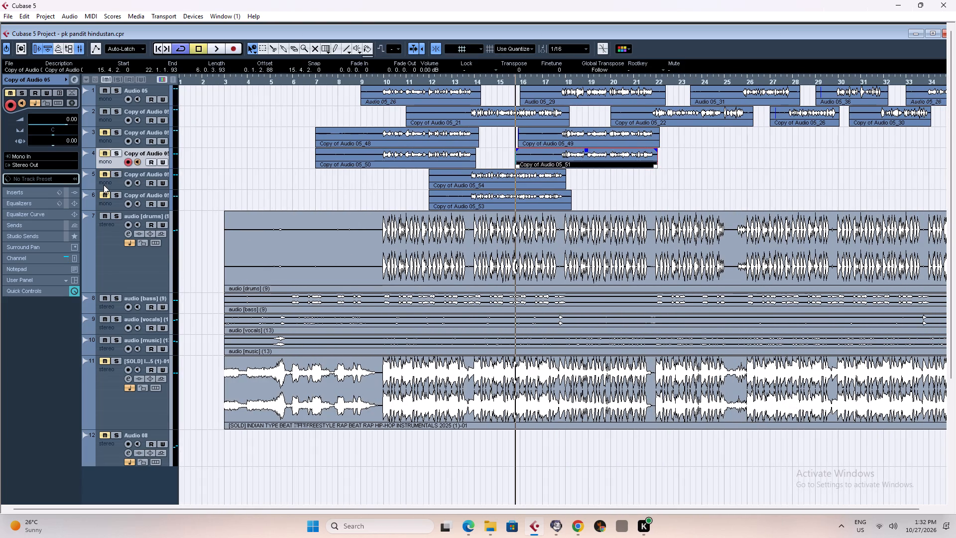
left_click(104, 185)
left_click(604, 77)
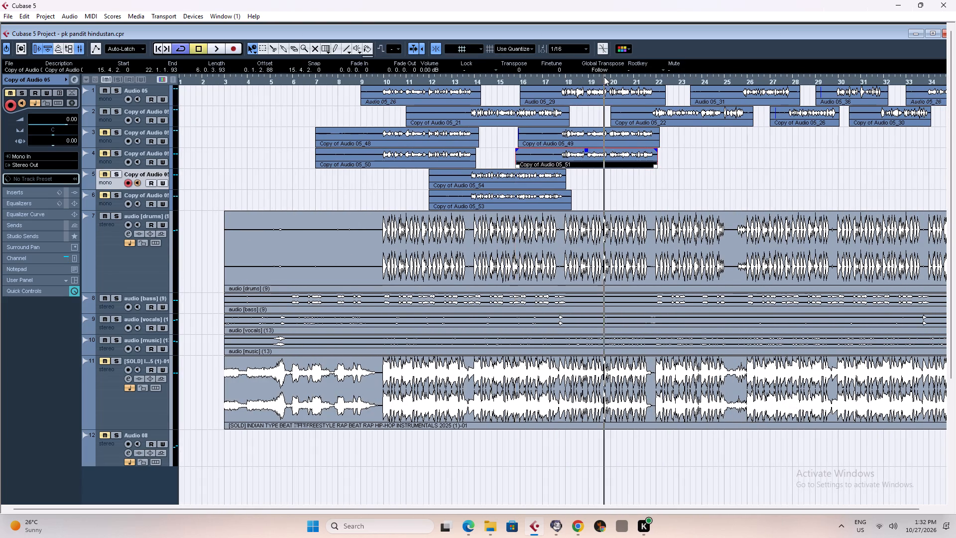
key("h")
key("h")
key("h")
key("h")
key("h")
key("h")
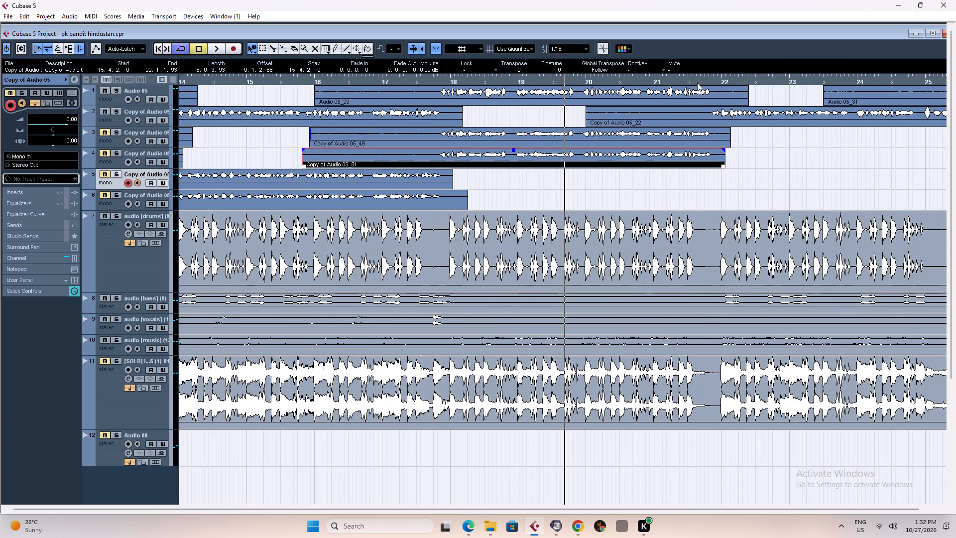
left_click(697, 79)
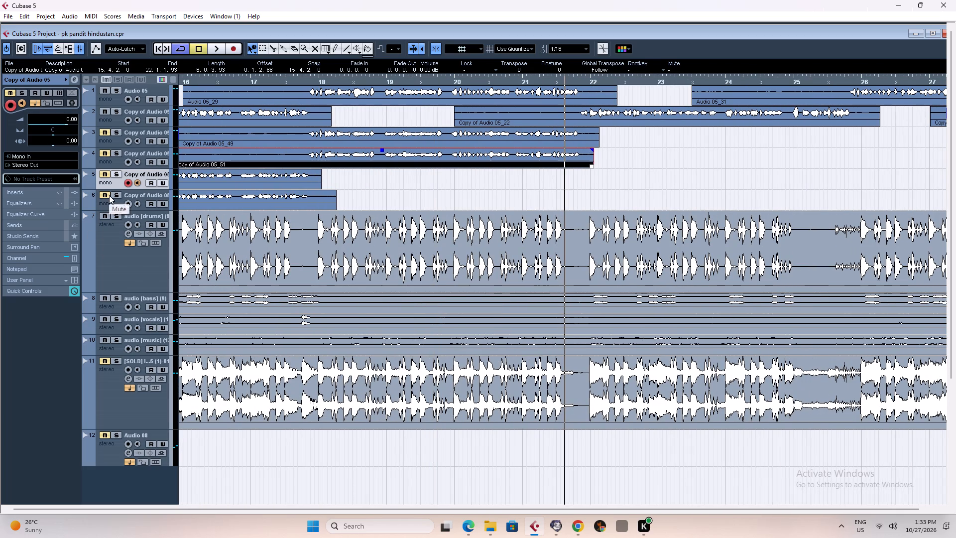
left_click(103, 177)
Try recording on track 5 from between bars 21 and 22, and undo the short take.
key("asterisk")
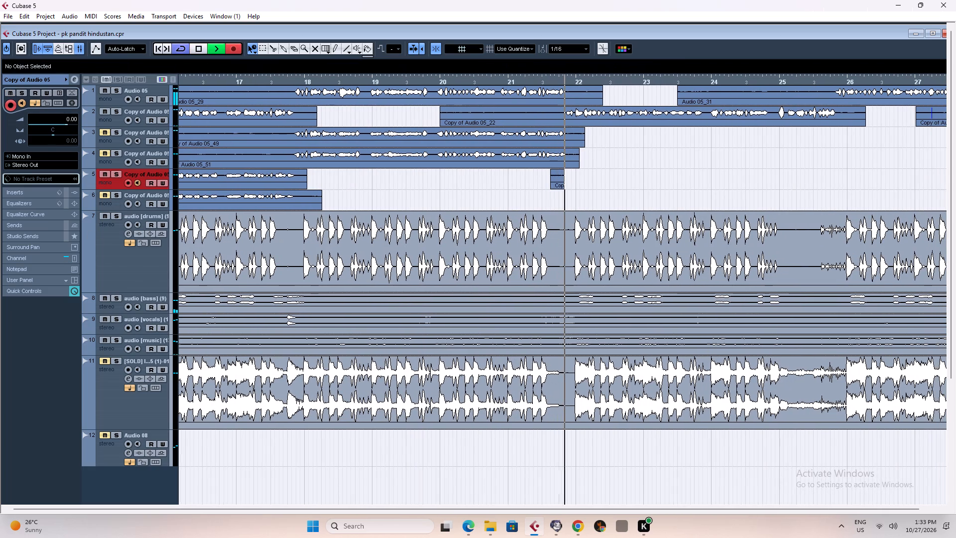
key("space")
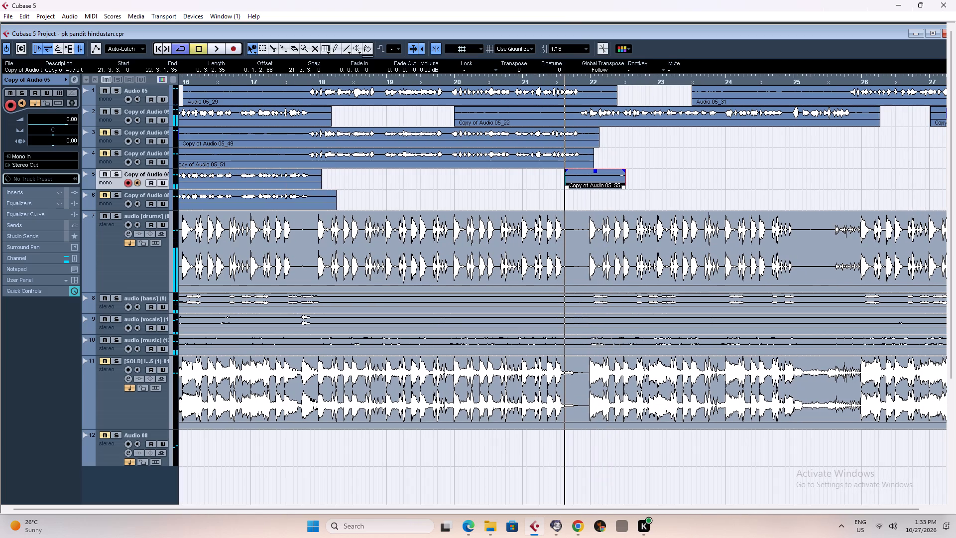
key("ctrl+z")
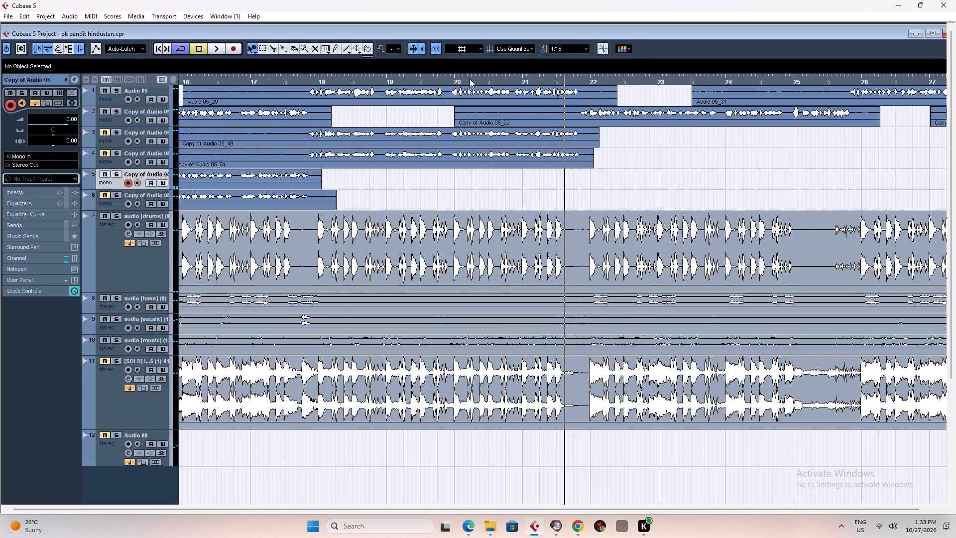
Record a vocal take on track 5 from just before bar 20 to about bar 26, doubling Copy of Audio 05_22 on track 2.
left_click(452, 78)
key("asterisk")
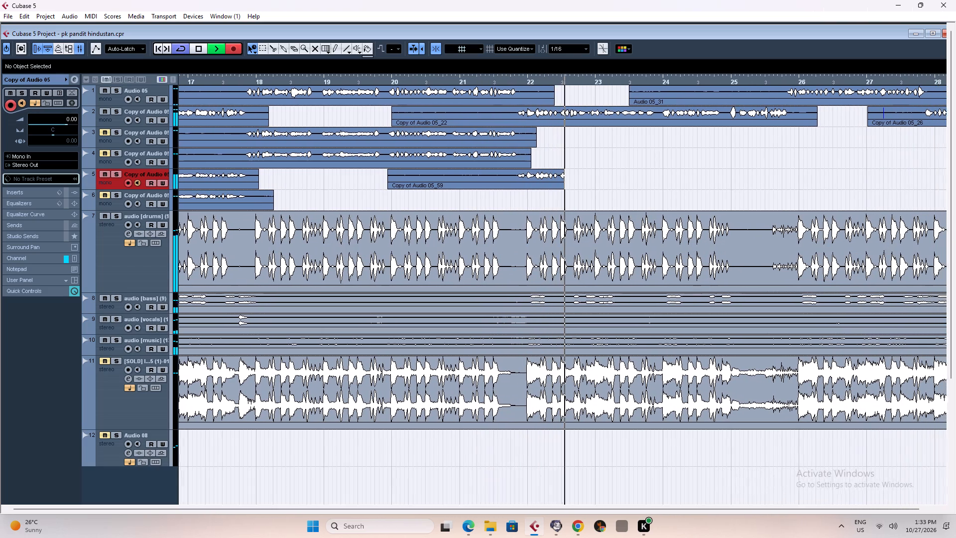
key("h")
key("h")
key("h")
key("h")
key("h")
key("h")
key("h")
key("h")
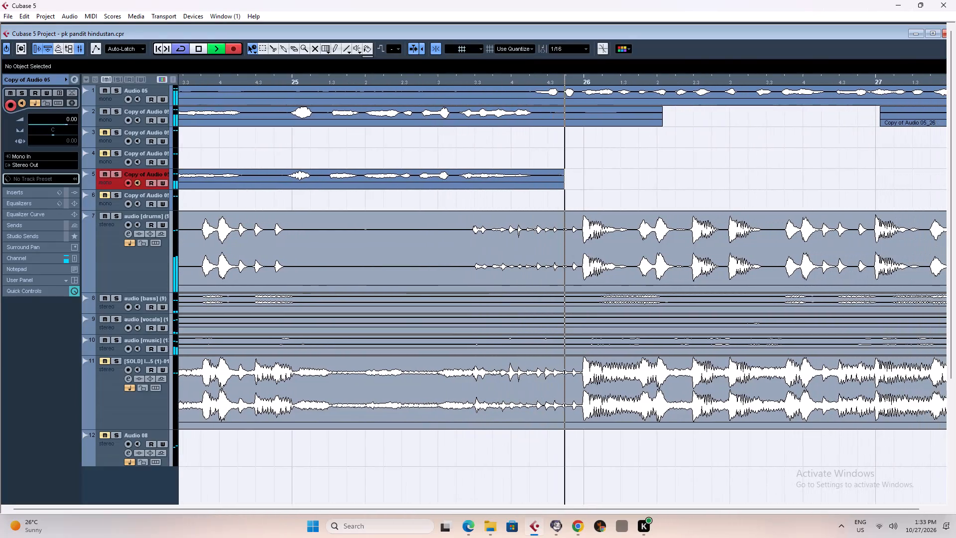
key("space")
Play back the start of the new track 5 take and examine its alignment with the track 2 vocal around bar 22.
key("space")
key("g")
key("g")
key("g")
key("g")
key("g")
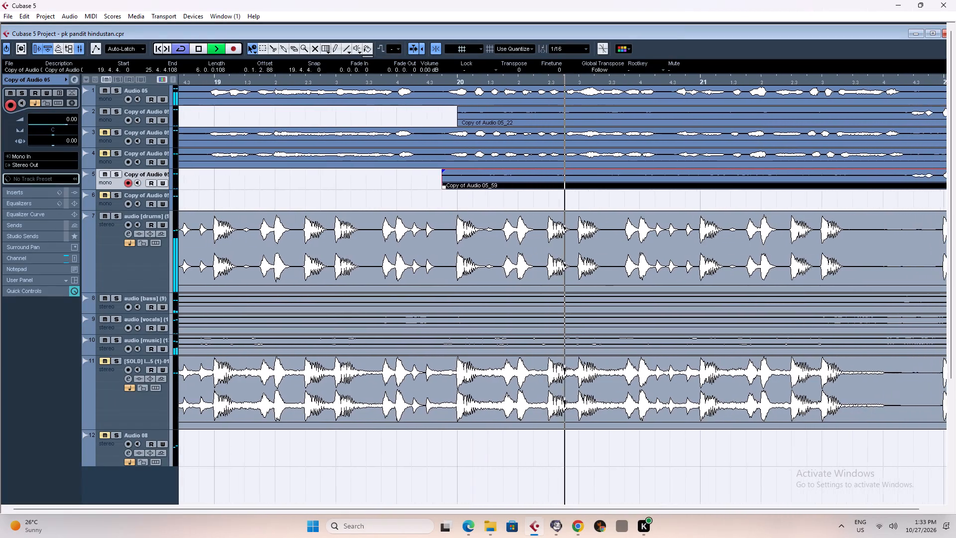
key("space")
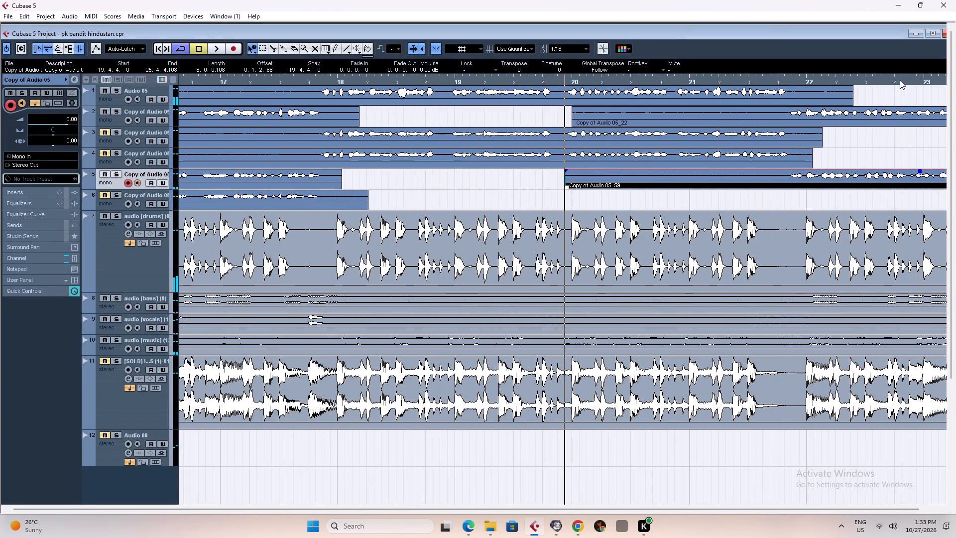
left_click(900, 80)
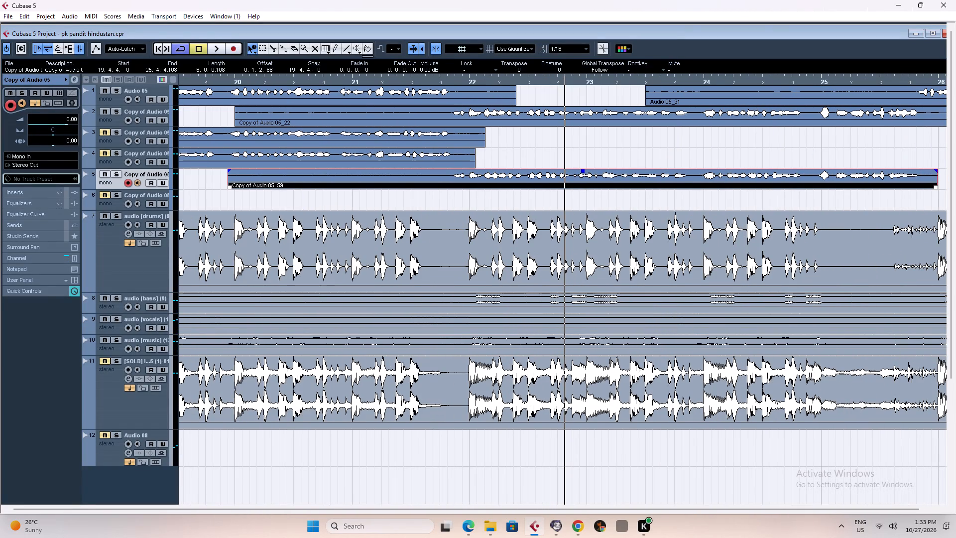
left_click(456, 77)
key("h")
key("h")
key("h")
key("h")
key("h")
key("h")
key("h")
key("h")
key("h")
key("h")
key("h")
key("h")
key("h")
key("h")
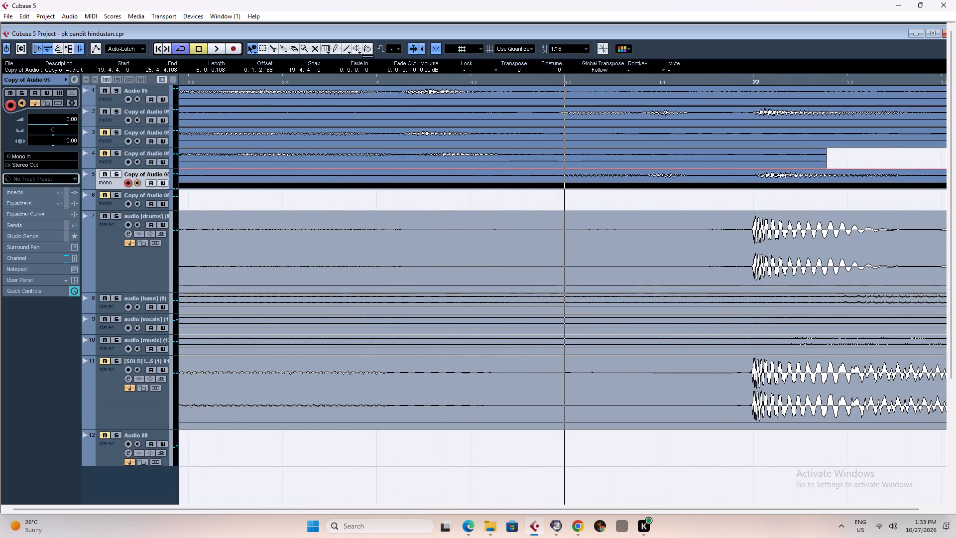
key("g")
key("g")
key("g")
key("g")
key("g")
key("g")
key("g")
key("g")
key("g")
key("g")
key("g")
key("g")
key("g")
key("g")
key("g")
key("g")
key("g")
key("g")
Mute track 5, unmute track 6, and record a second double of Copy of Audio 05_22 there from just before bar 20 to about bar 26.
left_click(105, 178)
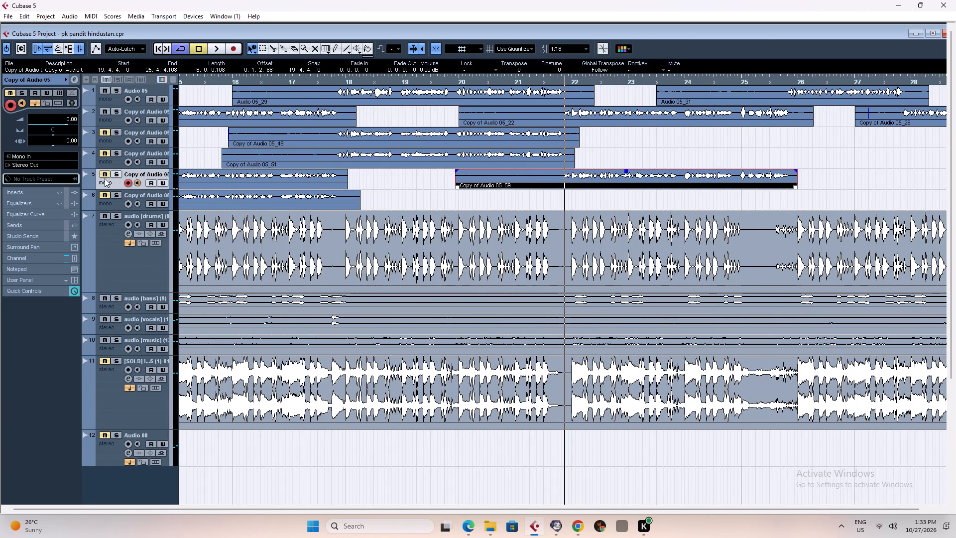
left_click(101, 206)
left_click(101, 197)
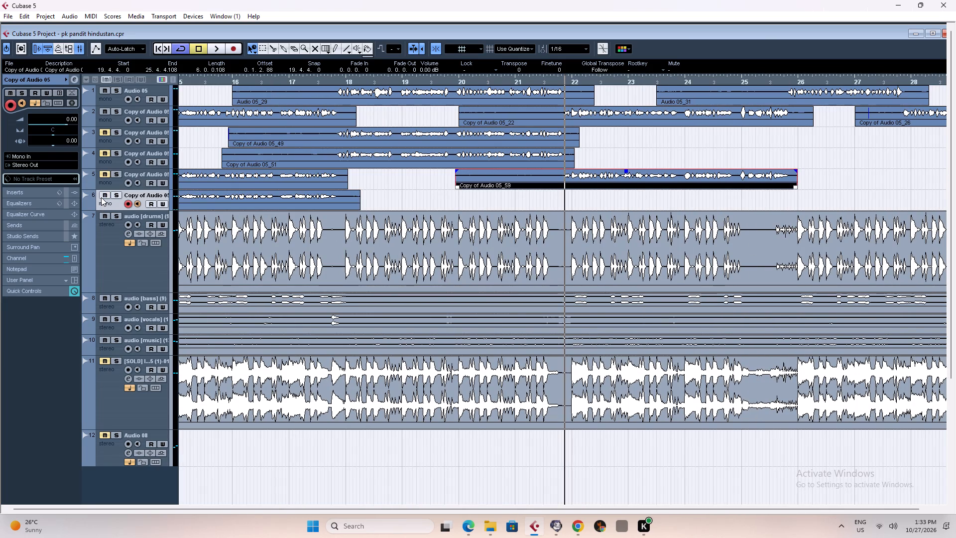
left_click(455, 80)
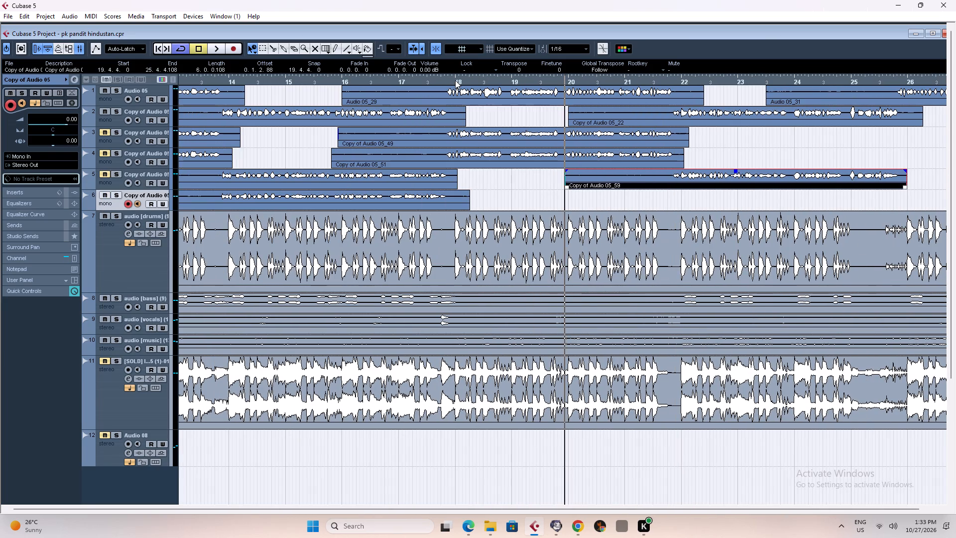
key("asterisk")
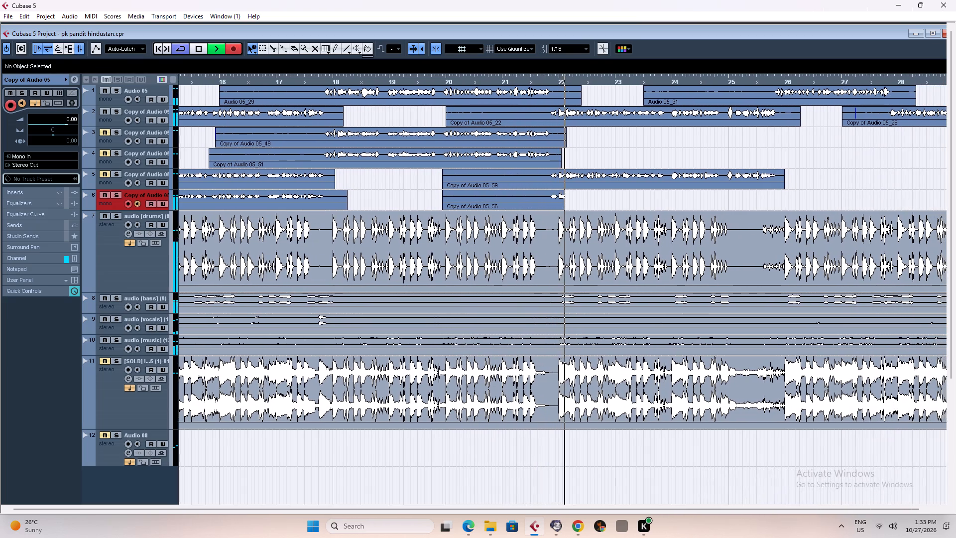
key("h")
key("h")
key("h")
key("h")
key("h")
key("h")
key("h")
key("h")
key("h")
key("h")
key("h")
key("h")
key("h")
key("h")
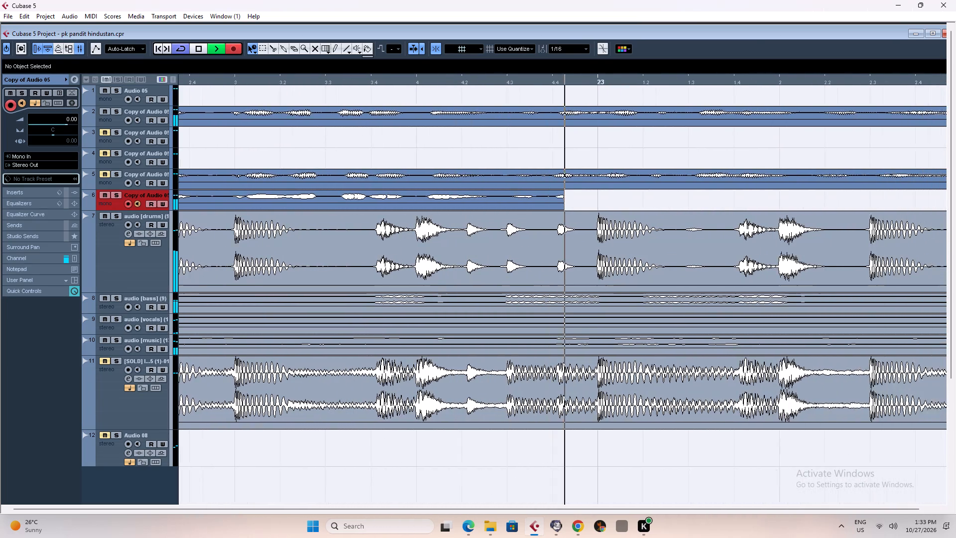
key("g")
key("g")
key("g")
key("g")
key("g")
key("g")
key("g")
key("g")
key("g")
key("g")
key("g")
key("g")
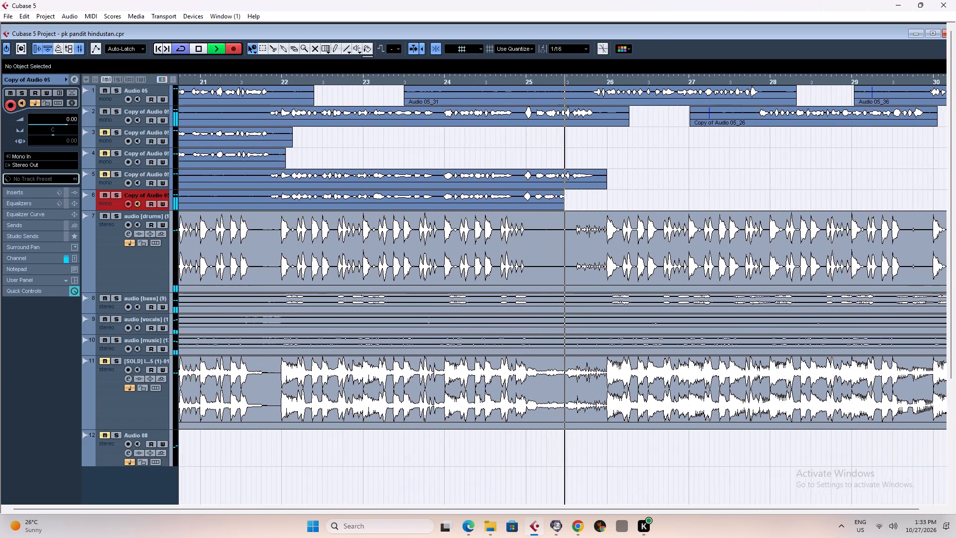
key("space")
Examine the end of the new track 6 take around bars 25 and 26 against the track 2 vocal.
key("g")
key("g")
key("g")
key("g")
key("g")
key("g")
key("g")
key("g")
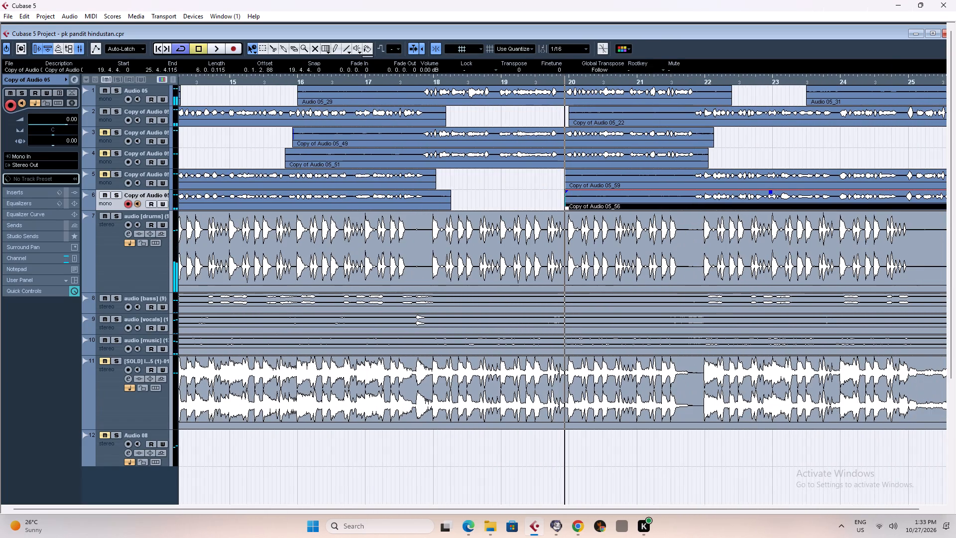
left_click(635, 81)
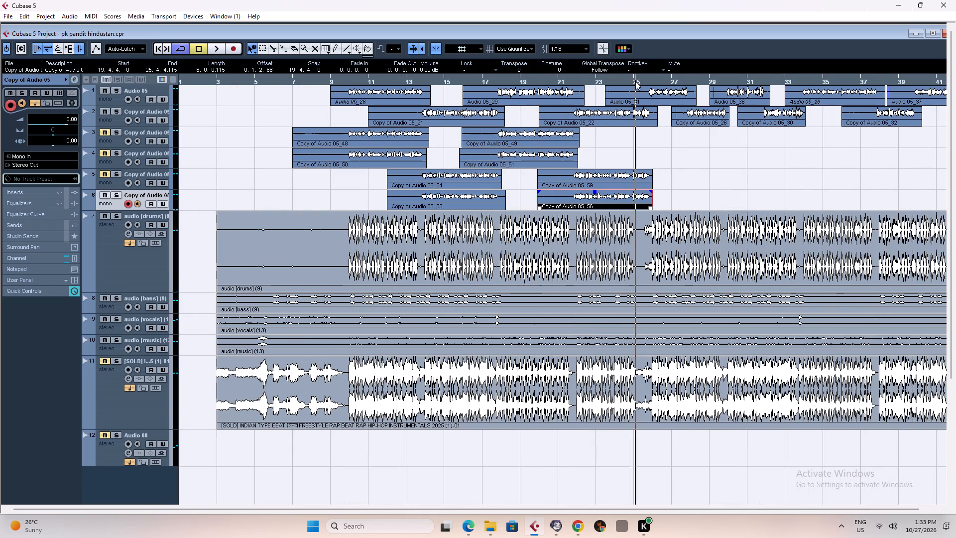
key("h")
key("h")
key("h")
key("h")
key("h")
key("h")
key("h")
key("h")
Mute track 6, and unmute and select track 3 for recording.
left_click(100, 196)
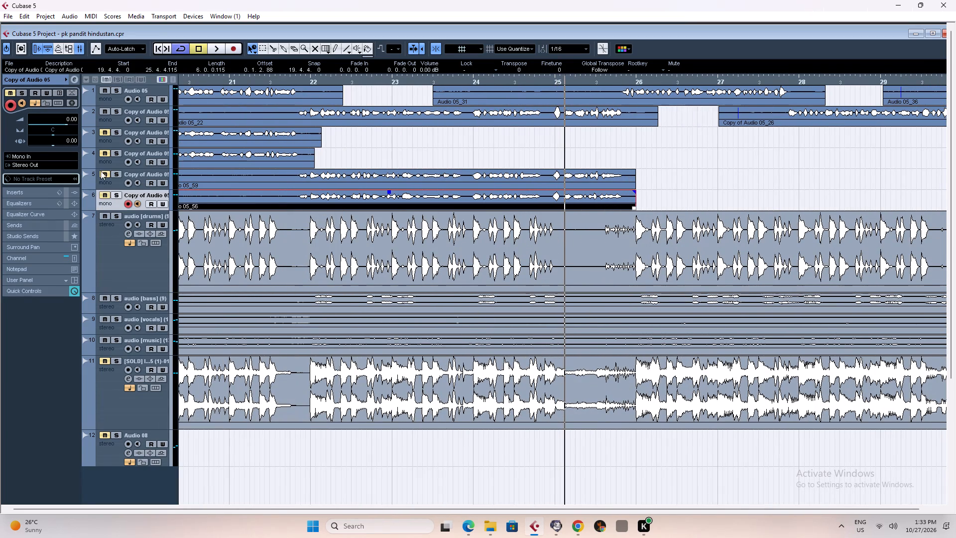
left_click(105, 132)
left_click(107, 143)
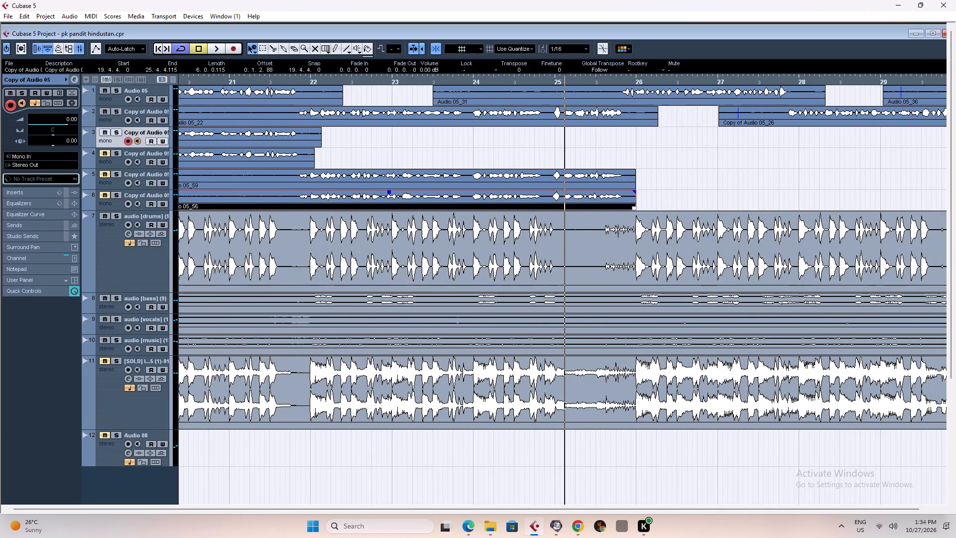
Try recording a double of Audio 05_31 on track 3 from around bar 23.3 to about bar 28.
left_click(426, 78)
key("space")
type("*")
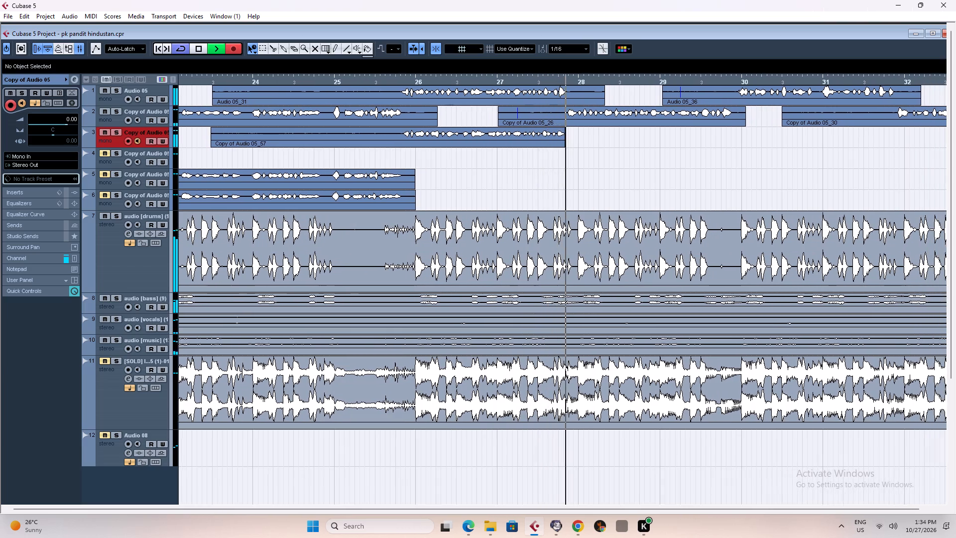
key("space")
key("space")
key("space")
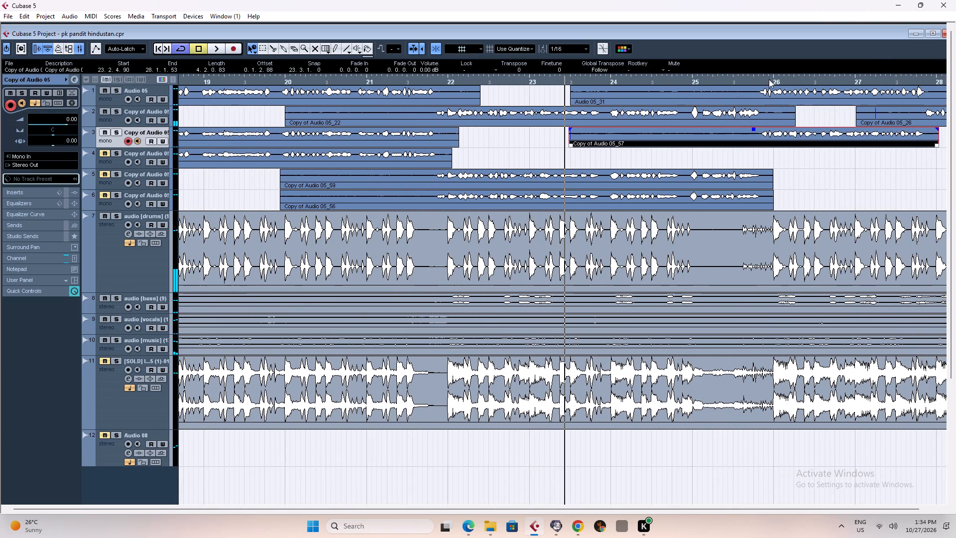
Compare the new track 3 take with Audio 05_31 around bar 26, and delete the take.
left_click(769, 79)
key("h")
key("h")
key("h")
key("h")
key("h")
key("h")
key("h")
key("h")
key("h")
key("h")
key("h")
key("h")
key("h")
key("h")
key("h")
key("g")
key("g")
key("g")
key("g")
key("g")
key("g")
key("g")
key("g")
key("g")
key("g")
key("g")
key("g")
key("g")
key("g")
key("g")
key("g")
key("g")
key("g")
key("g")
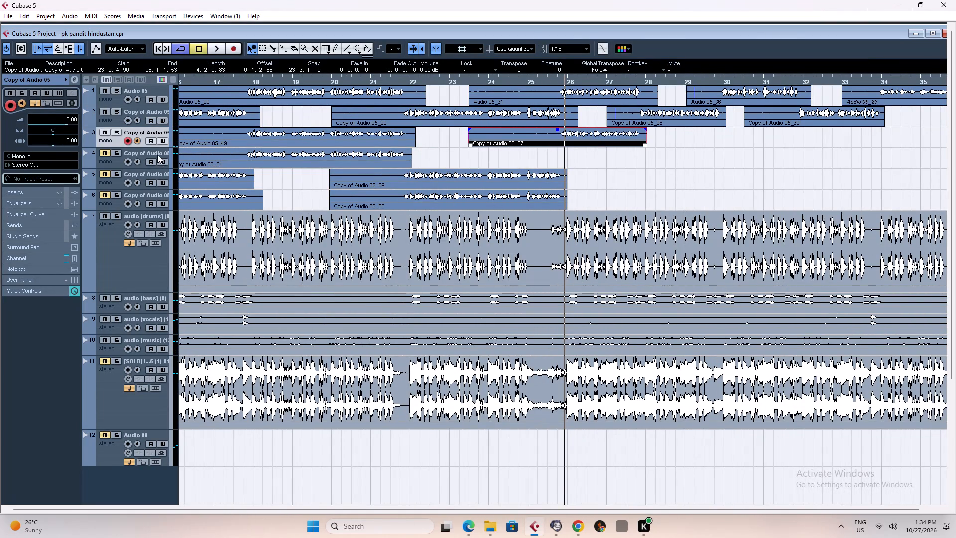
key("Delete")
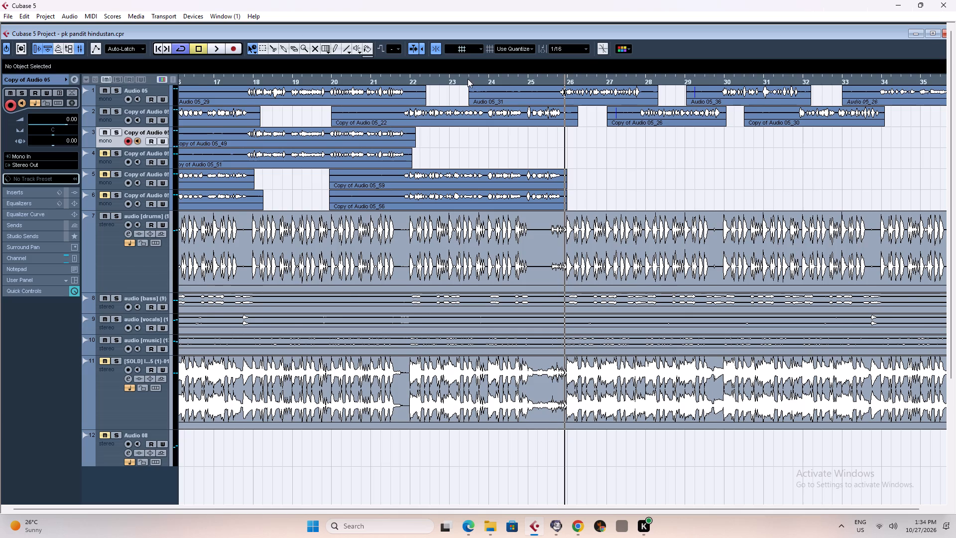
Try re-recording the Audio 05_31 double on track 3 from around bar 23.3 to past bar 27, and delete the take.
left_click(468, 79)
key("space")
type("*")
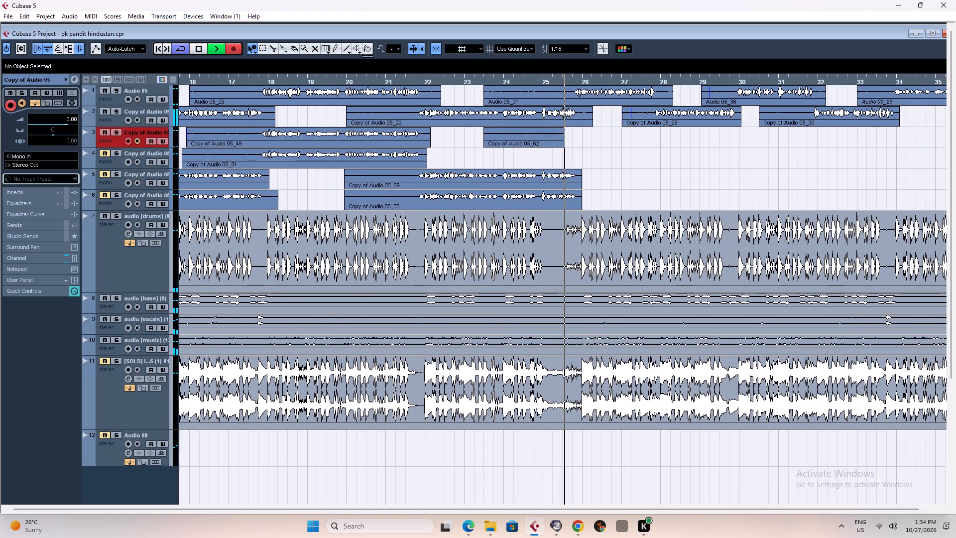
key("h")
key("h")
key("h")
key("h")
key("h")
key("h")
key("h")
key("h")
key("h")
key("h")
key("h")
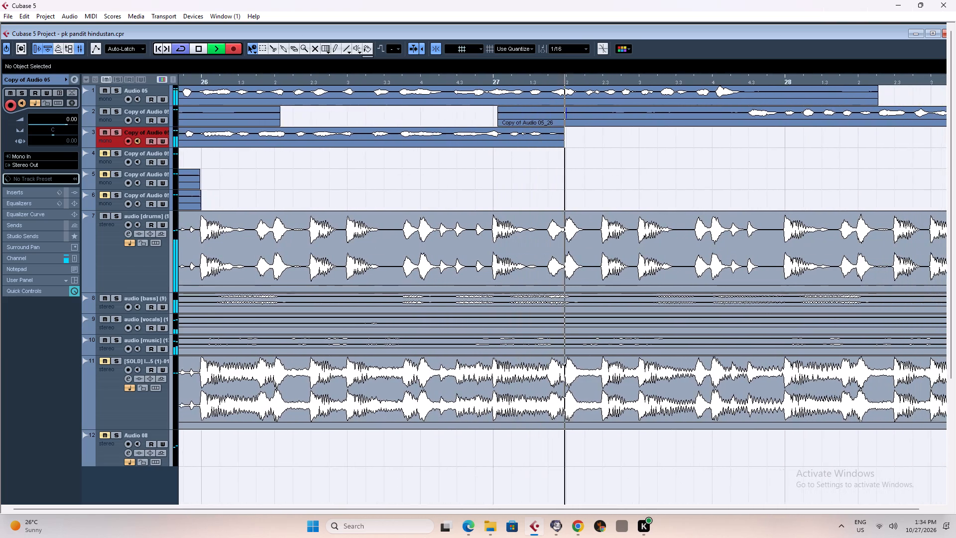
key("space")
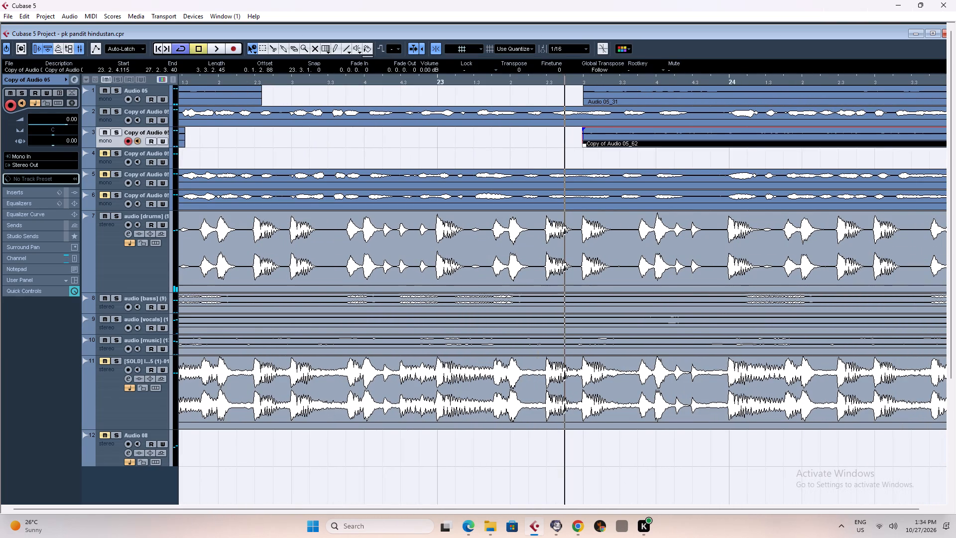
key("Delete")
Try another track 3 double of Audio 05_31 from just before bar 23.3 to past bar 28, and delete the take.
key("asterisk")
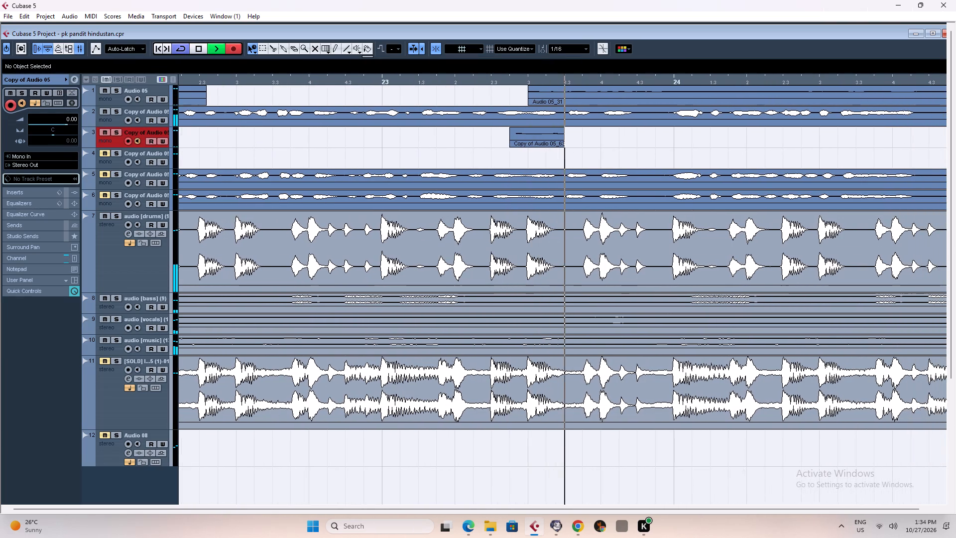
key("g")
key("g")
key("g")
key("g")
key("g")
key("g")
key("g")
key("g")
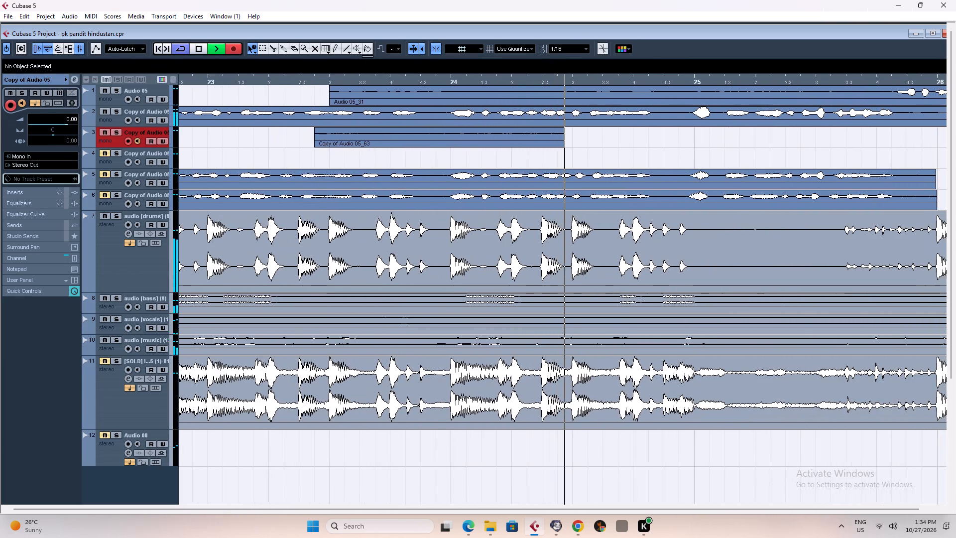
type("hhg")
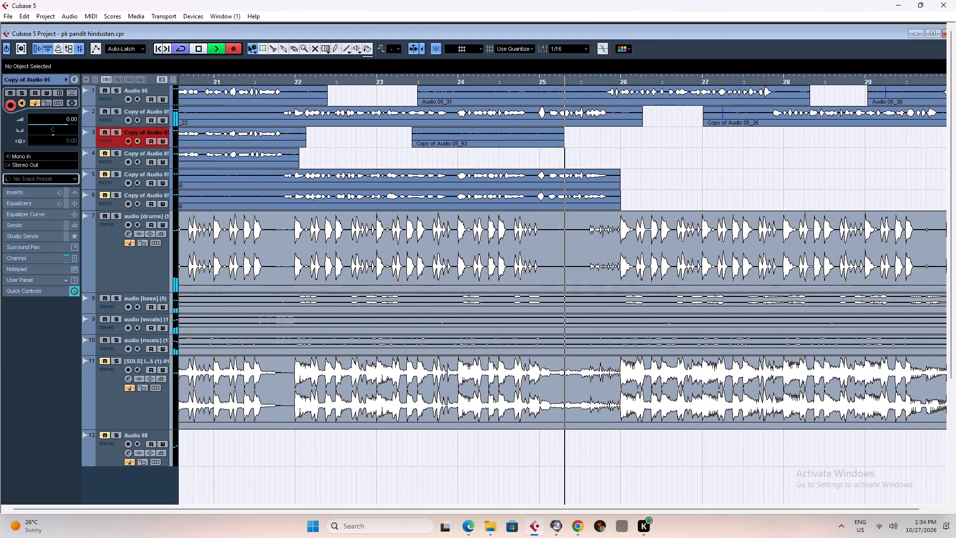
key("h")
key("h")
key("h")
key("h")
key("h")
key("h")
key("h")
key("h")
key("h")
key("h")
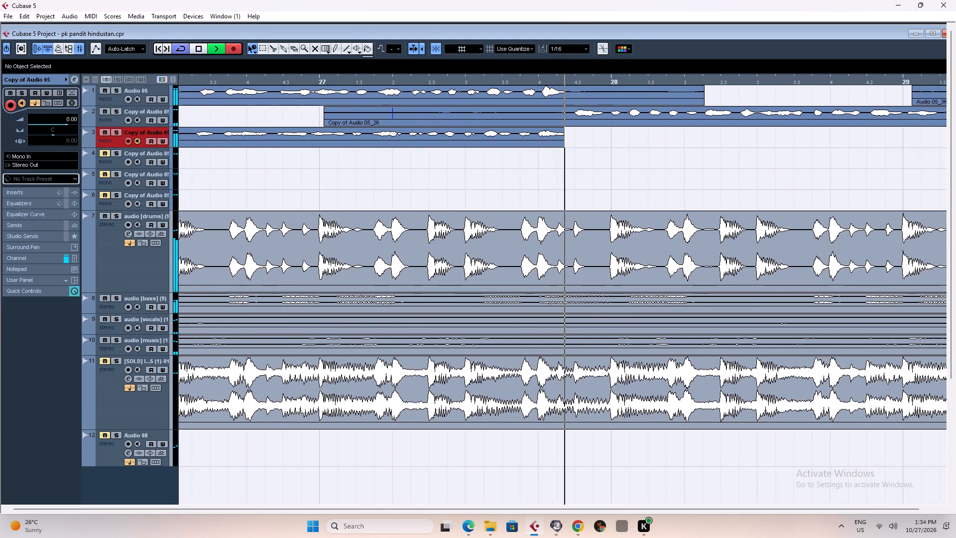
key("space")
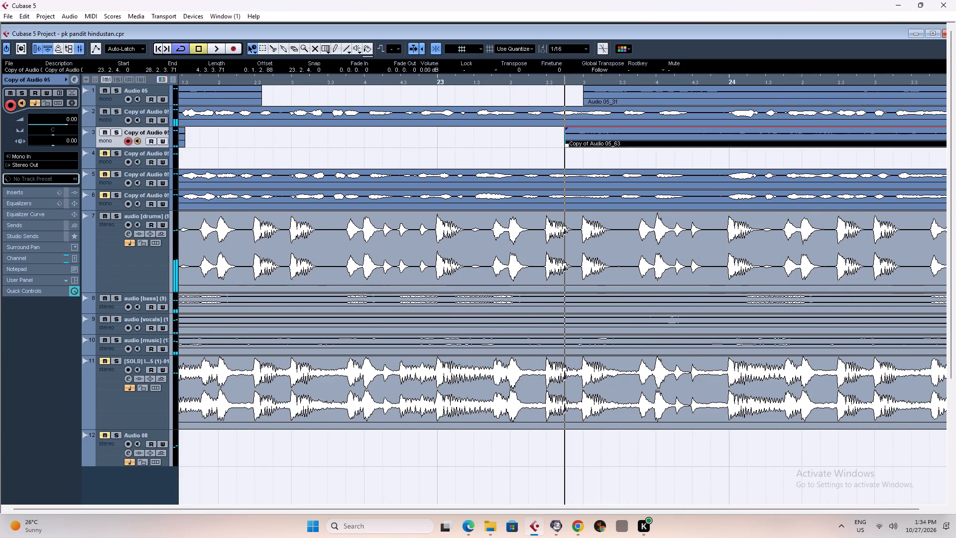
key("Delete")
Record a vocal take on track 3 from just before bar 23.3 to just past bar 30, doubling Audio 05_31.
key("asterisk")
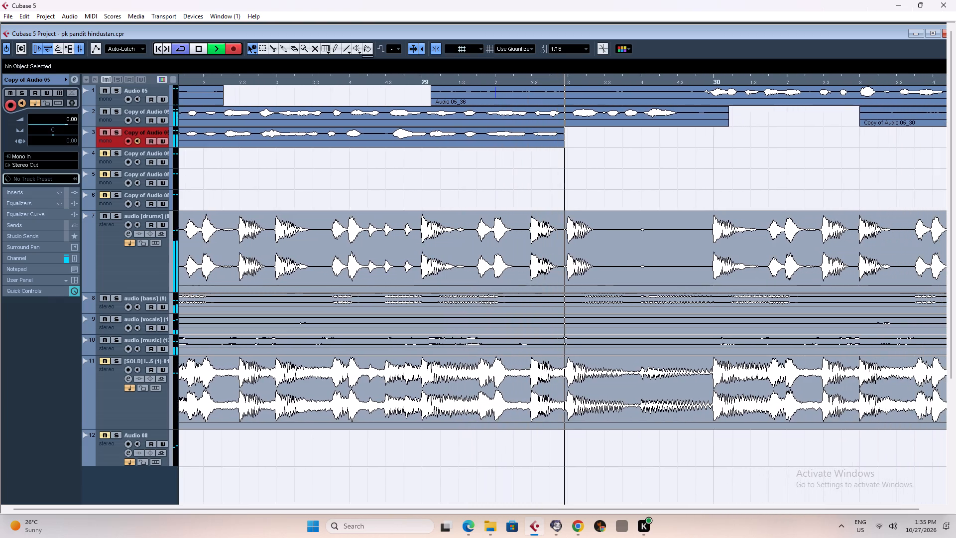
key("space")
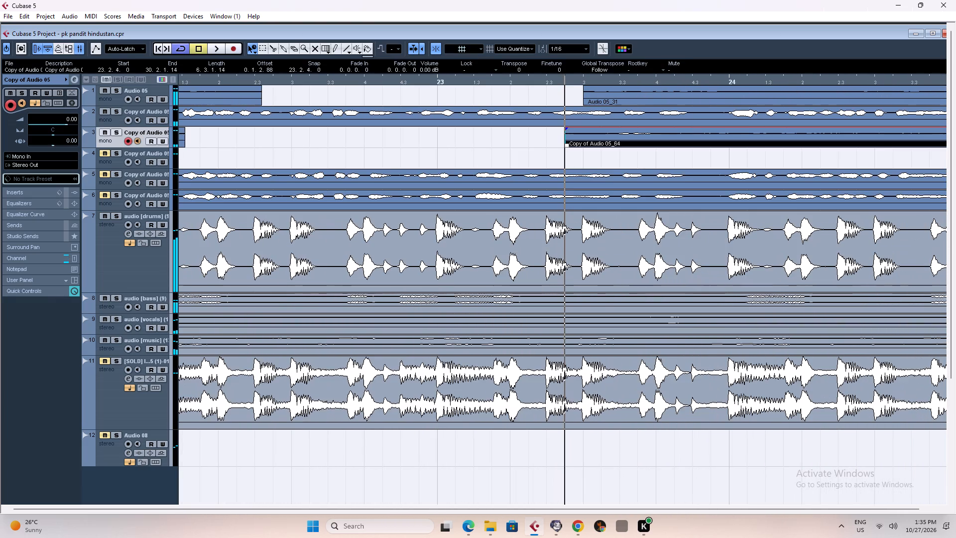
Play back the new track 3 take from about the middle of bar 27 to bar 30.
type("g")
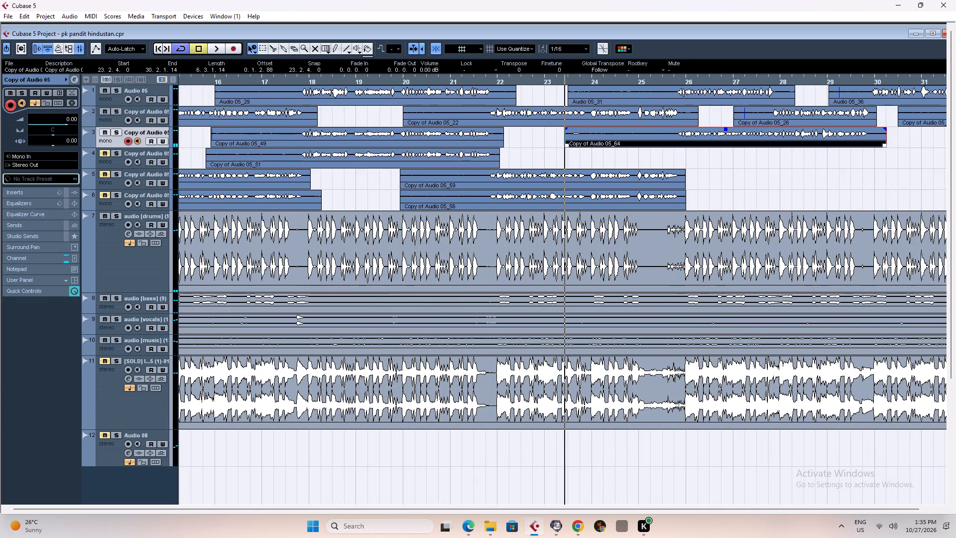
left_click(757, 79)
key("space")
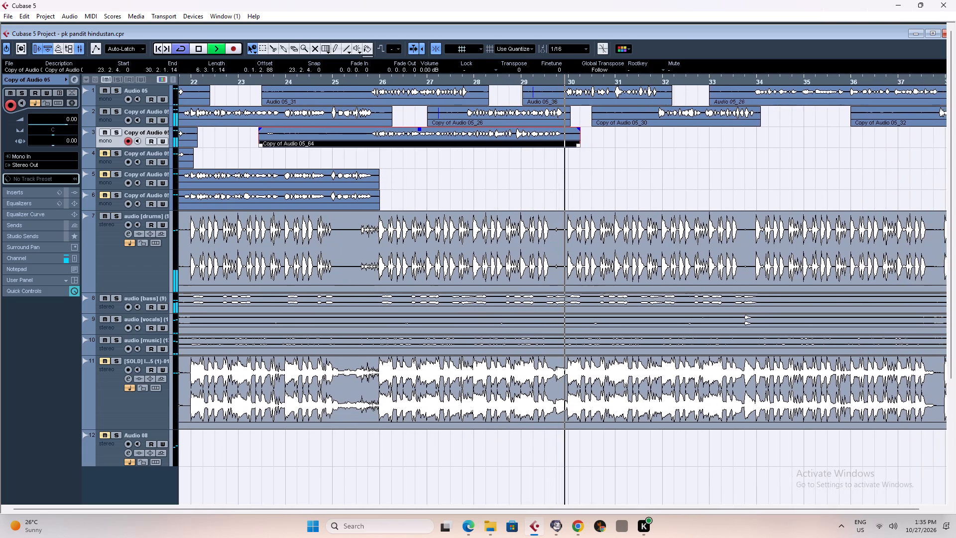
key("space")
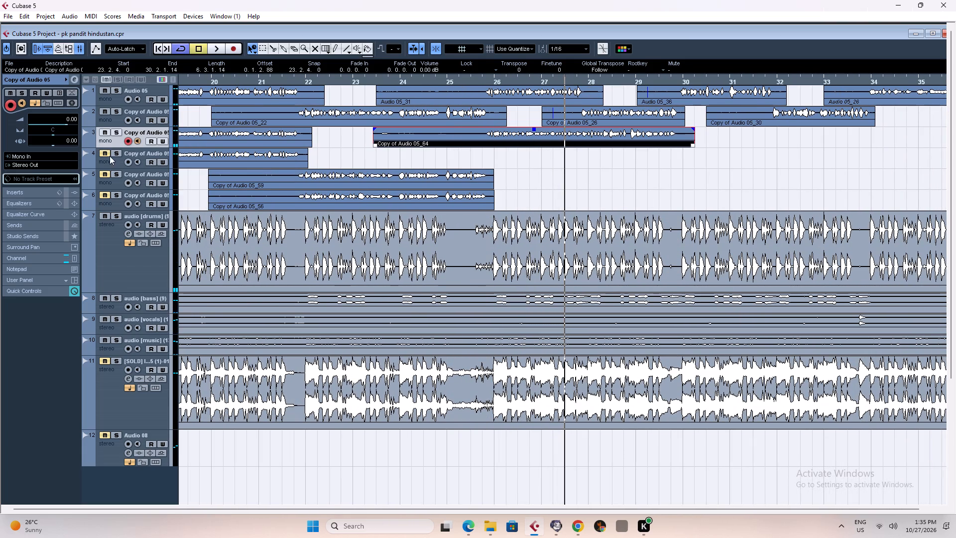
Switch recording to track 4: unmute and arm track 4, and mute track 3.
left_click(106, 157)
left_click(108, 165)
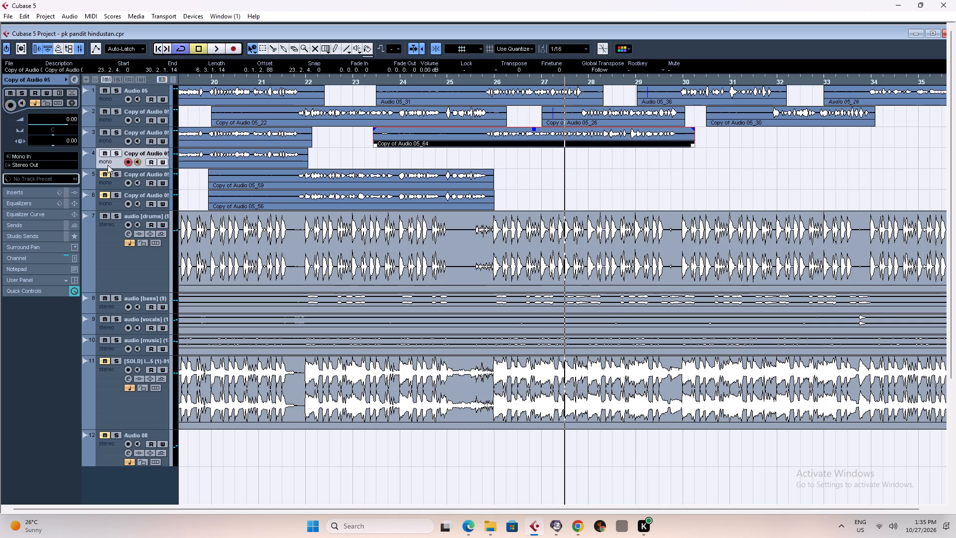
left_click(103, 135)
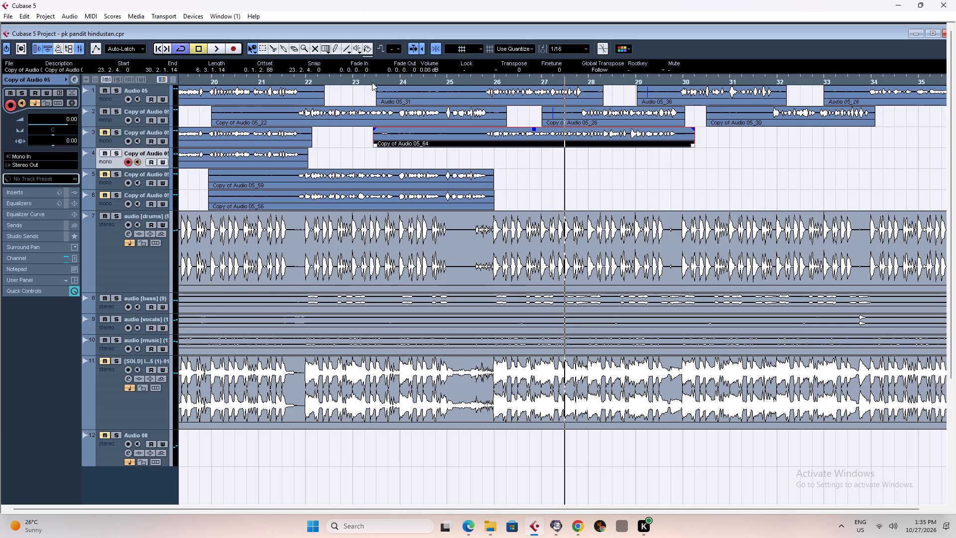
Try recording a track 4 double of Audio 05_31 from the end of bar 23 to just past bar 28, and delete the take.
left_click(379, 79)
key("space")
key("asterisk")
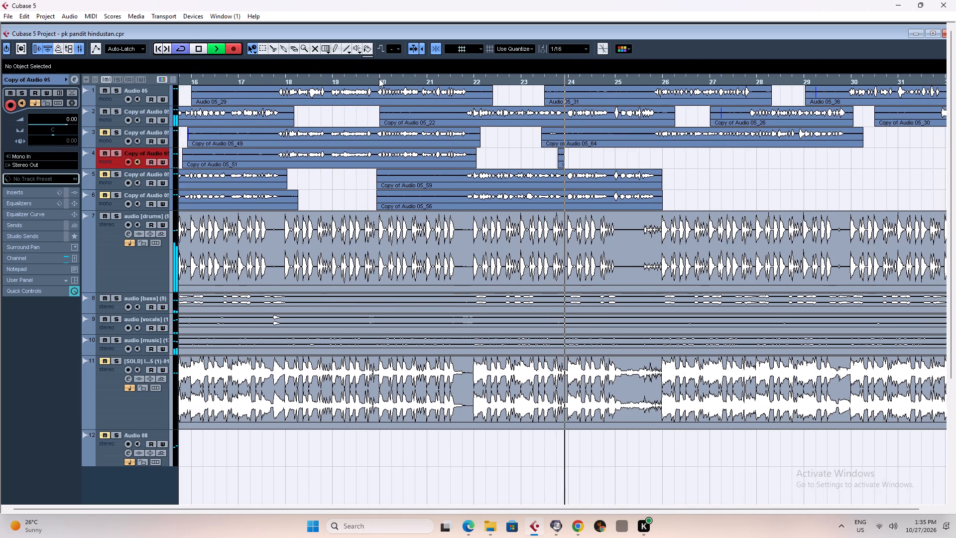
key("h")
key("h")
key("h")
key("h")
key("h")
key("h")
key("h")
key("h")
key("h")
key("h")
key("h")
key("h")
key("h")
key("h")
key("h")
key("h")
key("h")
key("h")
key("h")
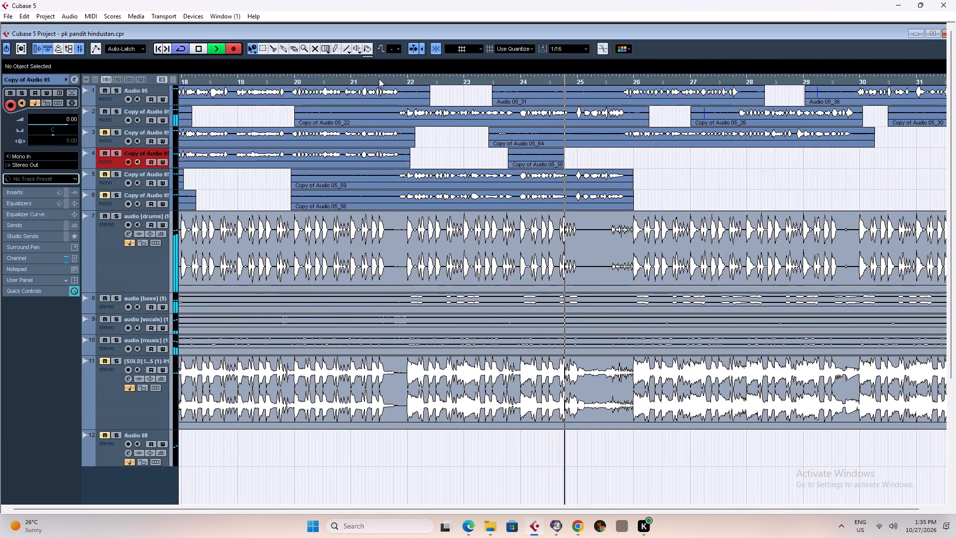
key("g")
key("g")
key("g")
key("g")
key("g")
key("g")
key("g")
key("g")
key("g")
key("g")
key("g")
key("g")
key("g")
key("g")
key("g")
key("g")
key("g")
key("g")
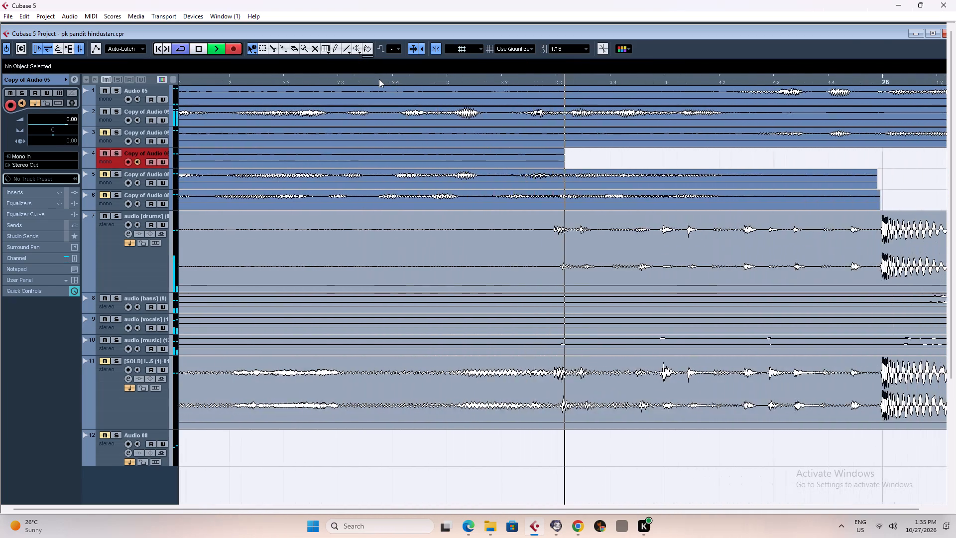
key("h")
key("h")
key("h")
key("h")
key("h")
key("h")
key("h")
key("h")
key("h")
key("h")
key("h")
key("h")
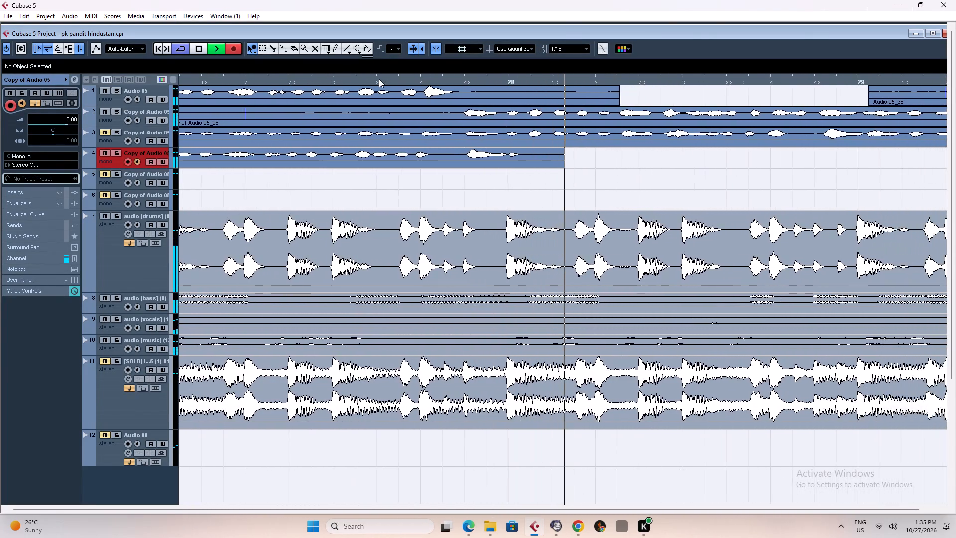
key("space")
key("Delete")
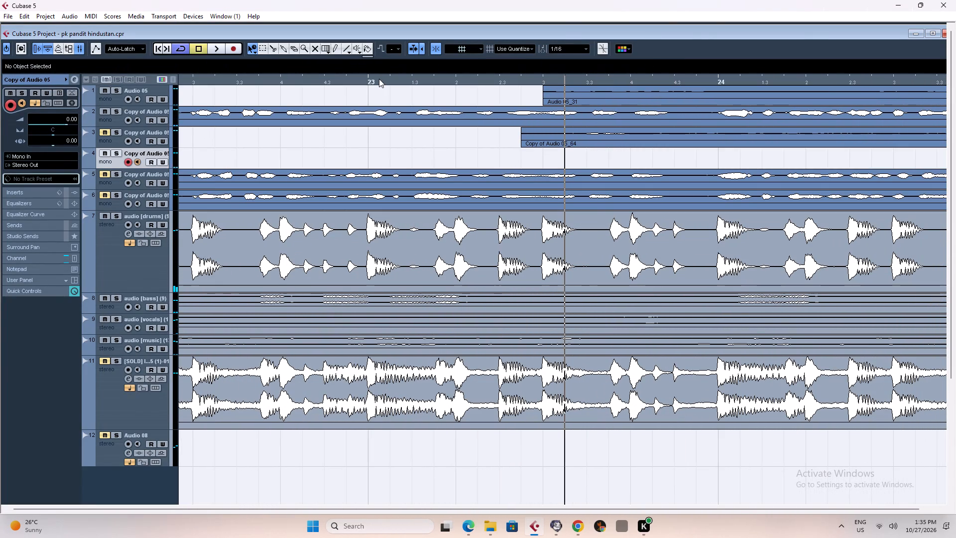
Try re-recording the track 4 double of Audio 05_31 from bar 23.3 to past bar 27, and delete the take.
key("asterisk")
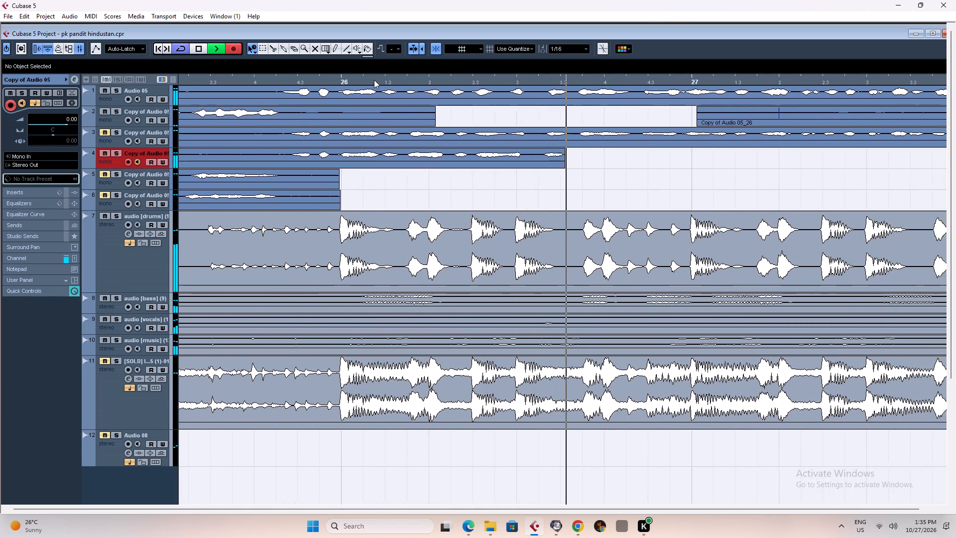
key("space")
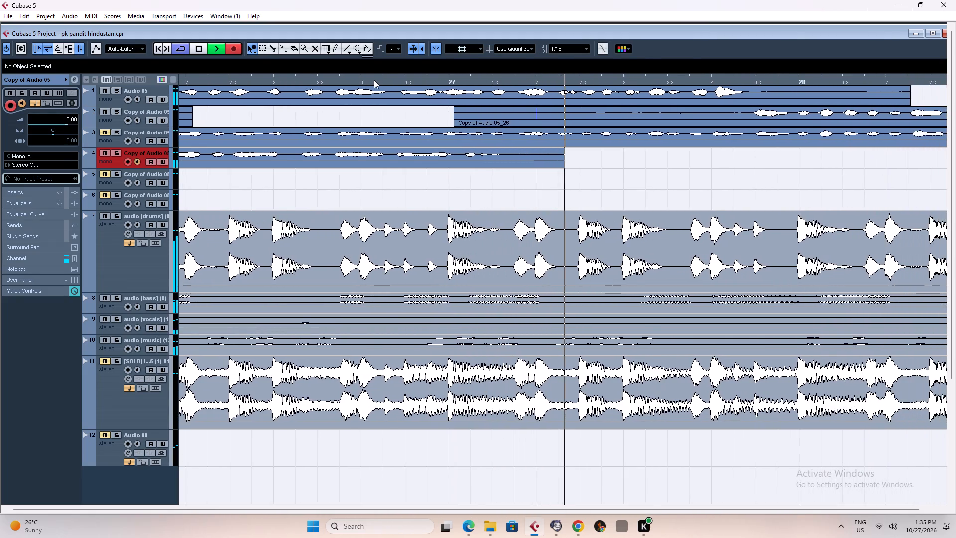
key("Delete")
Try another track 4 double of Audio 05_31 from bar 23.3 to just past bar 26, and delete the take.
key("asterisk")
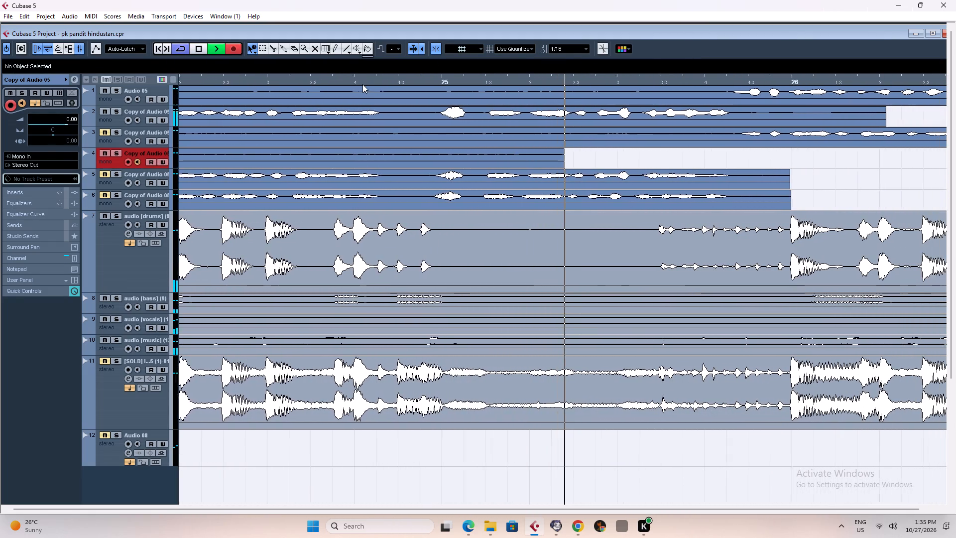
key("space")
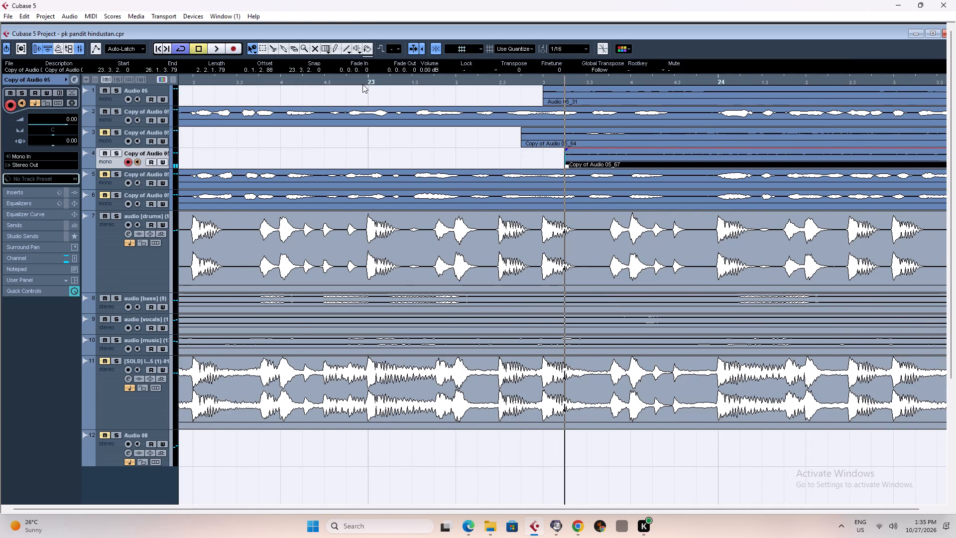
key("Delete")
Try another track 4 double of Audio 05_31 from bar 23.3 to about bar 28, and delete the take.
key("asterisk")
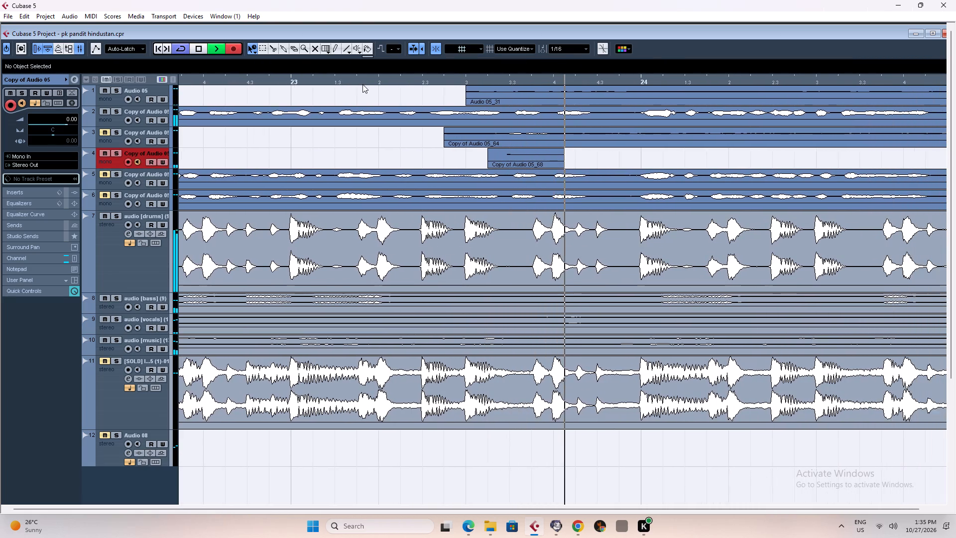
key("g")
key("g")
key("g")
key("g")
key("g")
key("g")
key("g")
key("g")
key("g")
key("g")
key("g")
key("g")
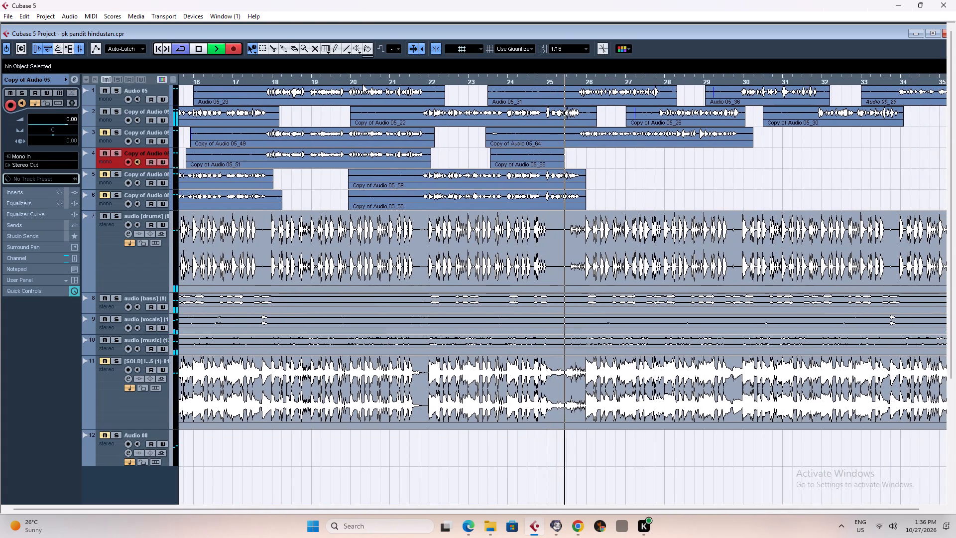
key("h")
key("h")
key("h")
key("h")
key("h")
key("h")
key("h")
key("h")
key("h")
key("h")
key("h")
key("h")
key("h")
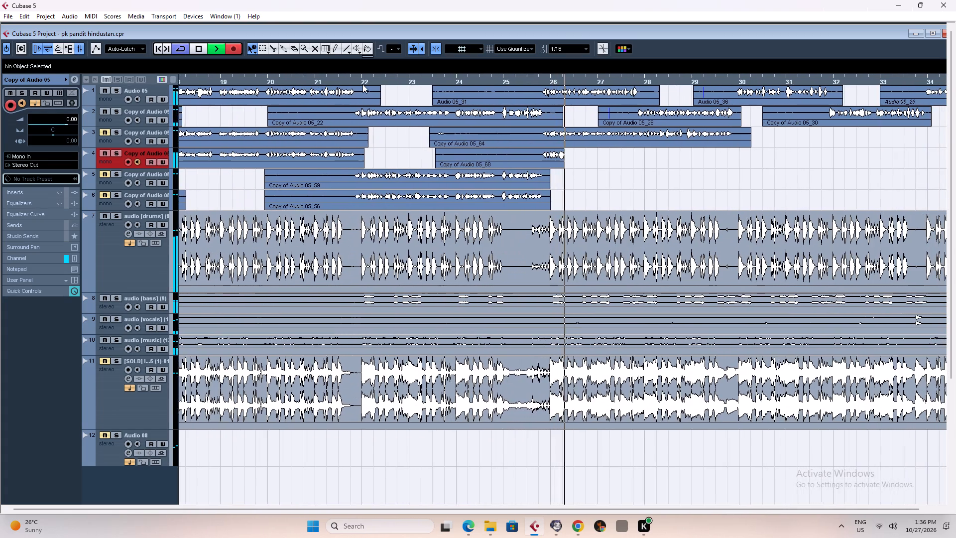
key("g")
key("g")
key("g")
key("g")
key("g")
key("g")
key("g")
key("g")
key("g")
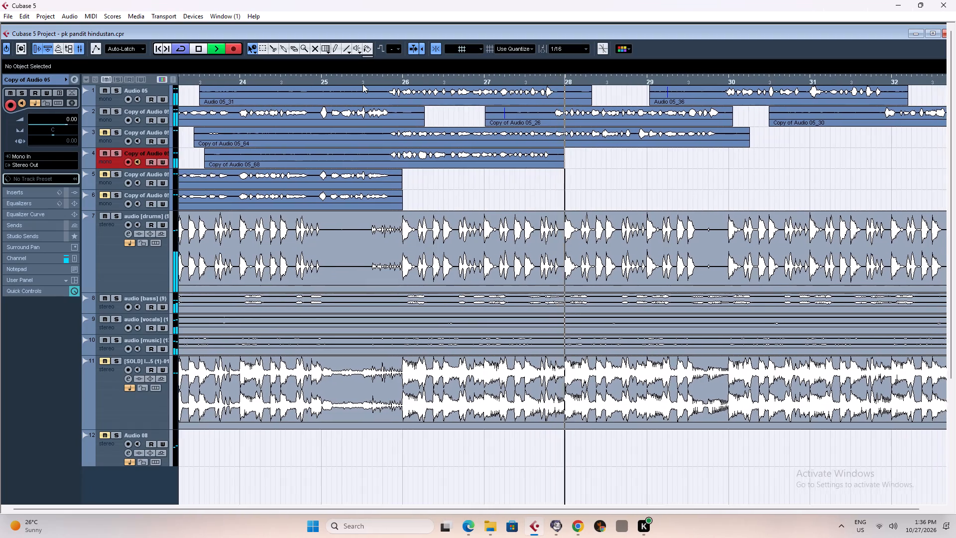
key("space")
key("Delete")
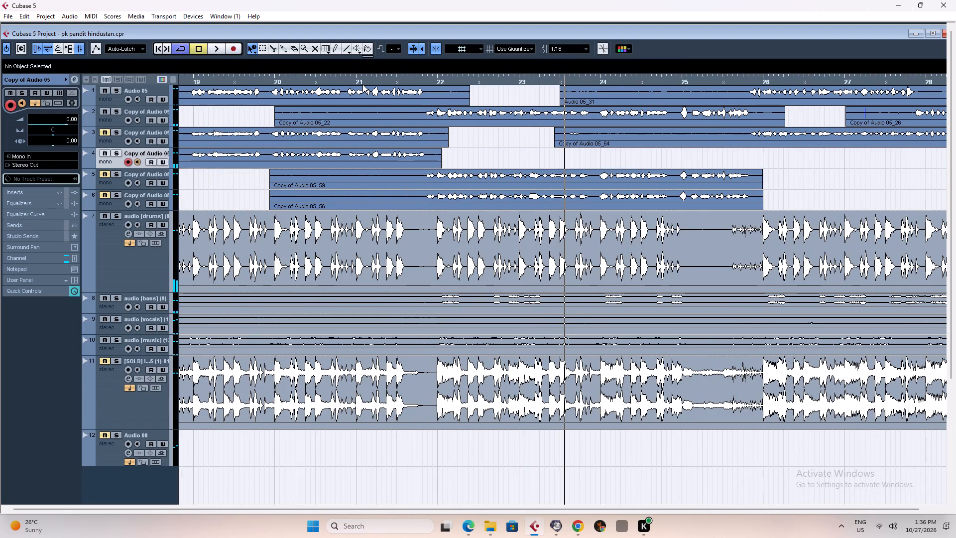
Record a vocal take on track 4 from bar 23.3 to about bar 28.2, doubling Audio 05_31.
key("asterisk")
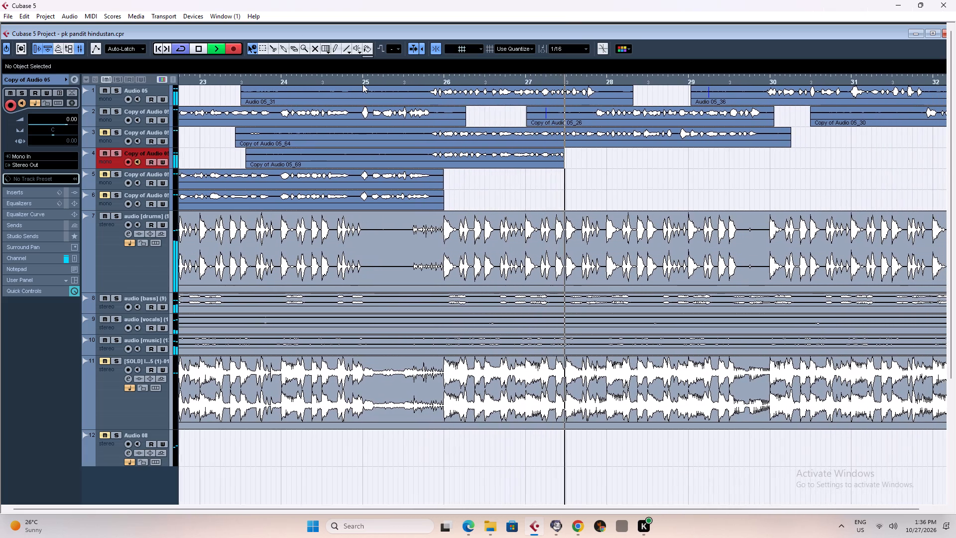
key("space")
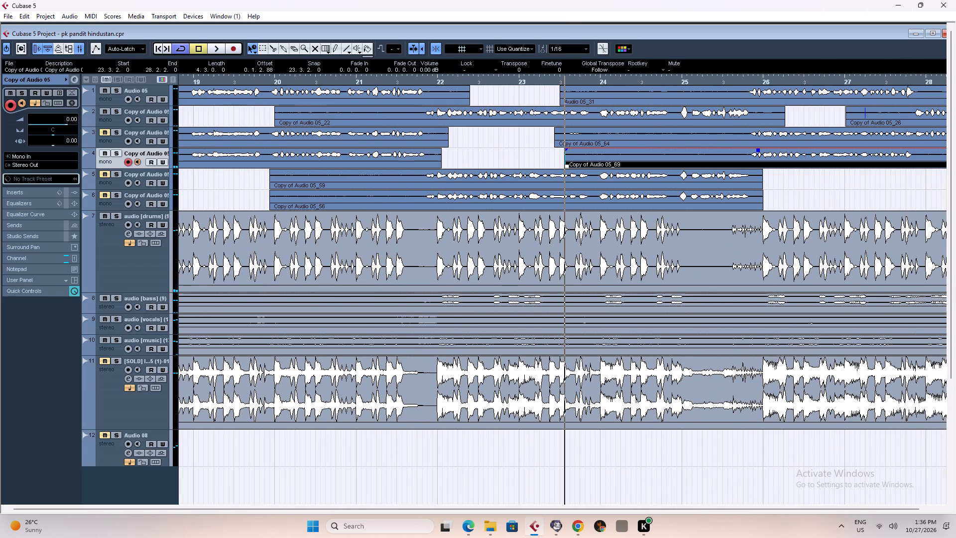
Play back a short stretch of the new track 4 take from about bar 26.2.
left_click(829, 81)
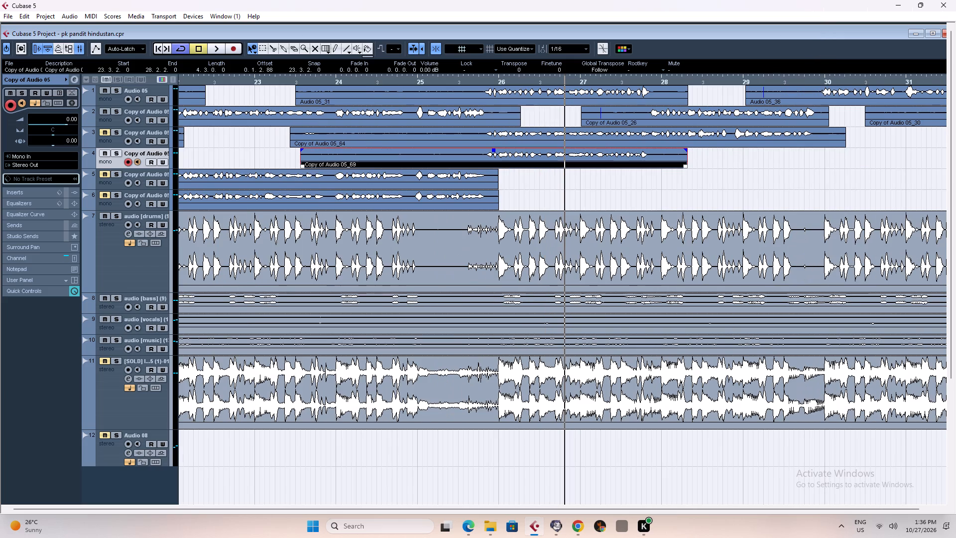
left_click(529, 80)
key("space")
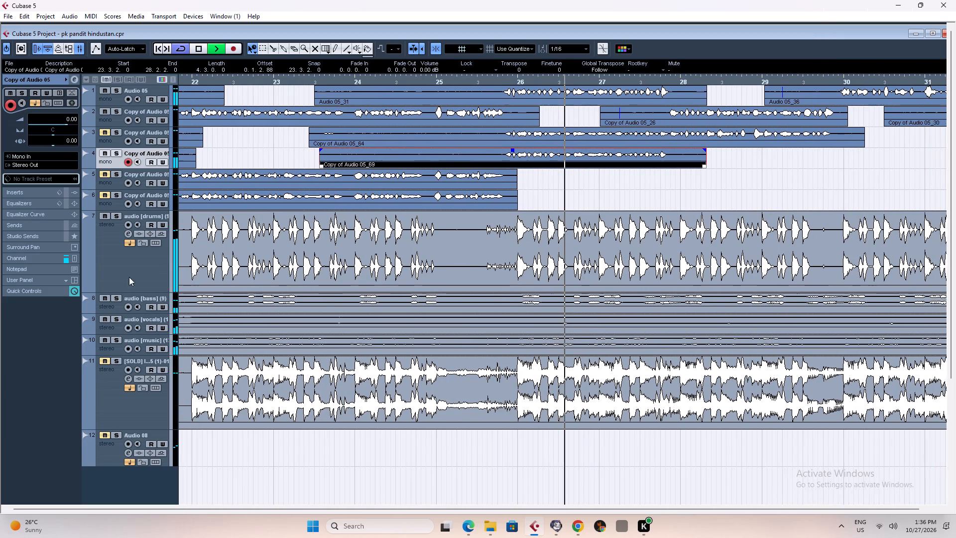
key("space")
Switch recording to track 5 by unmuting and arming it.
left_click(99, 178)
left_click(107, 176)
left_click(107, 187)
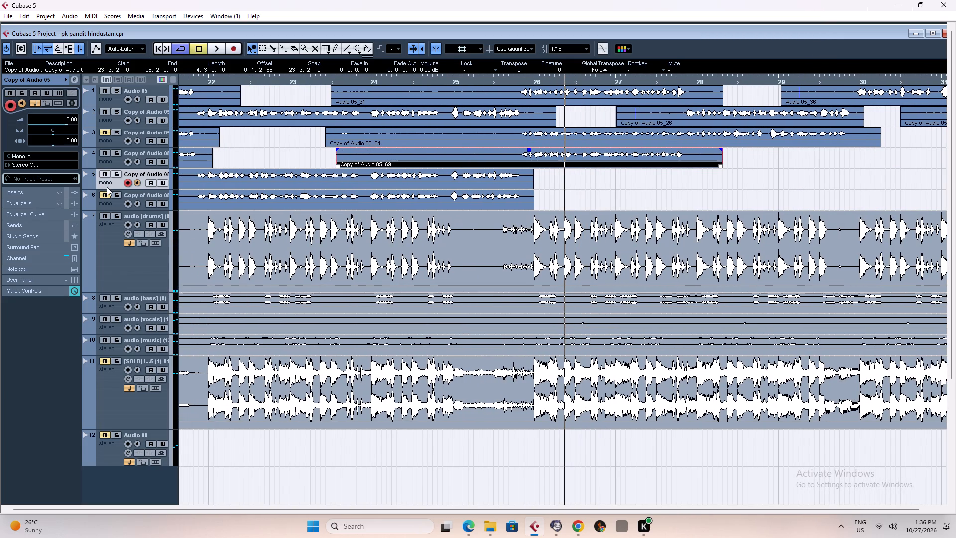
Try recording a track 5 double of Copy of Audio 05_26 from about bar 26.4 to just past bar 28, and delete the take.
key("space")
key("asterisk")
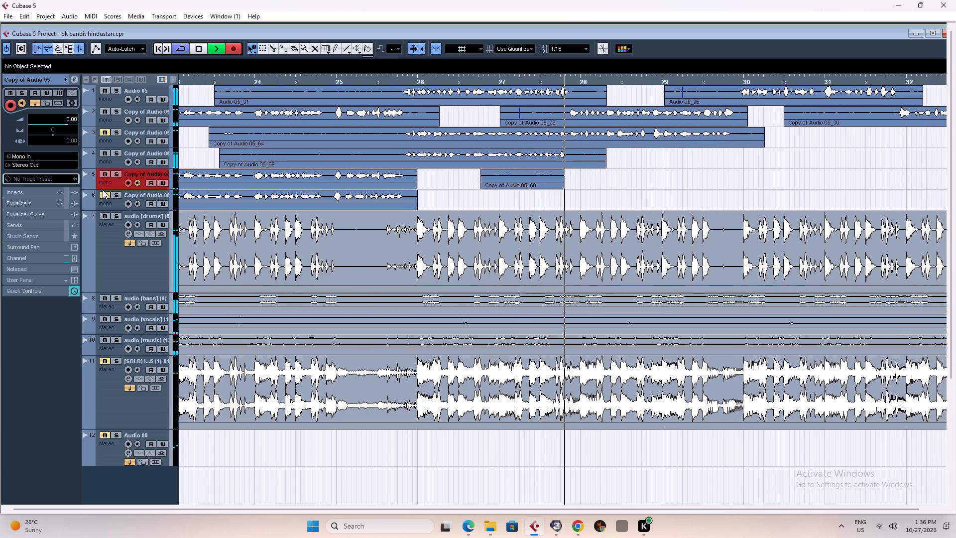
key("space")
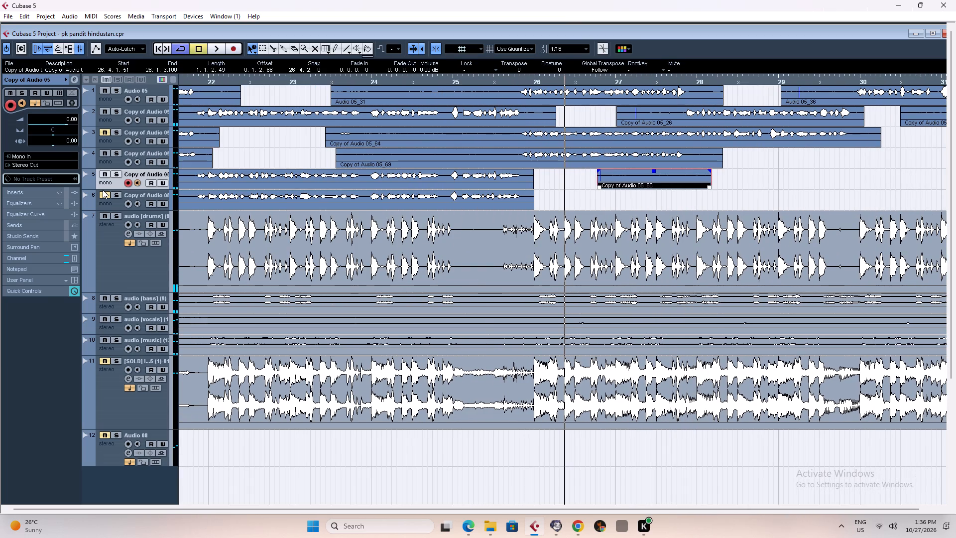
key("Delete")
Record a vocal take on track 5 from about bar 26.2 to bar 30, doubling Copy of Audio 05_26 on track 2.
key("asterisk")
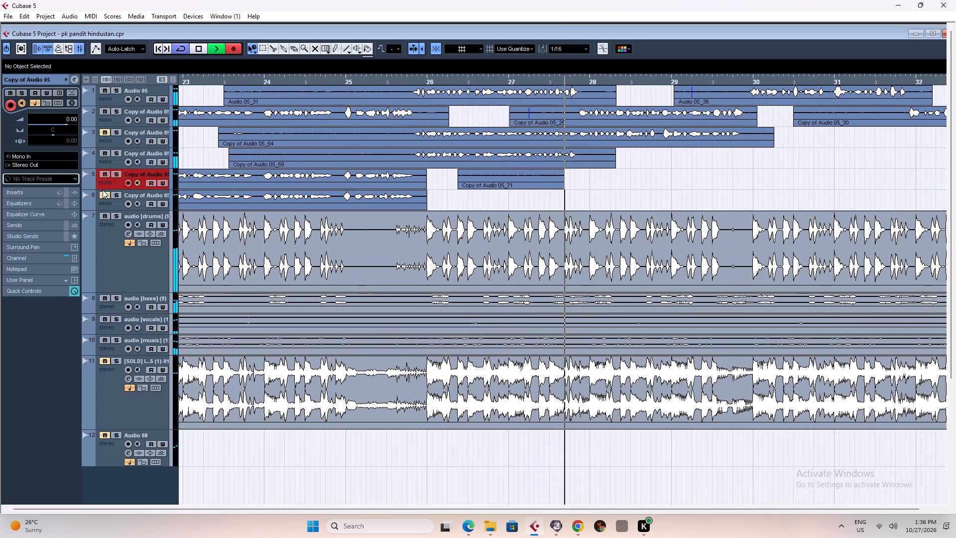
key("h")
key("h")
key("h")
key("h")
key("h")
key("h")
key("h")
key("h")
key("h")
key("h")
key("h")
key("h")
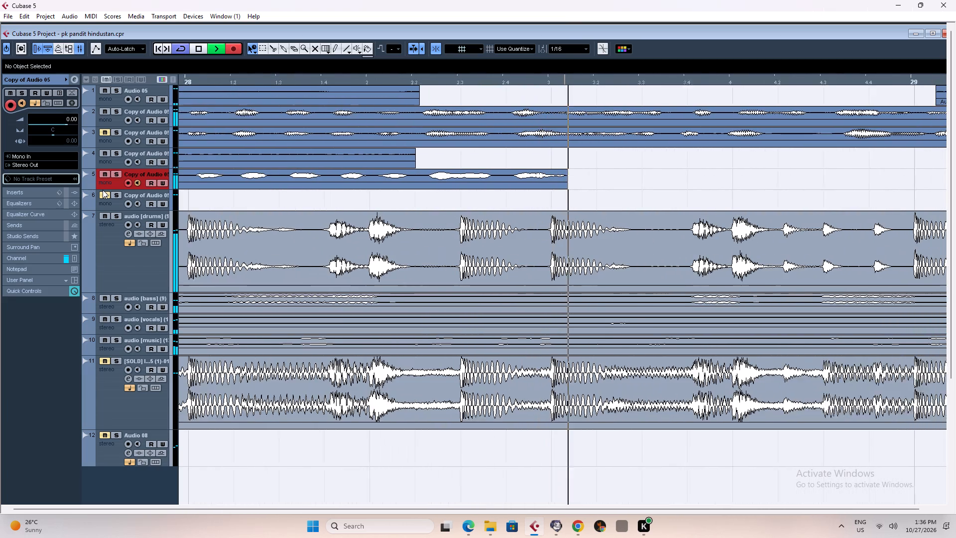
key("g")
key("g")
key("g")
key("g")
key("g")
key("g")
key("g")
key("g")
key("g")
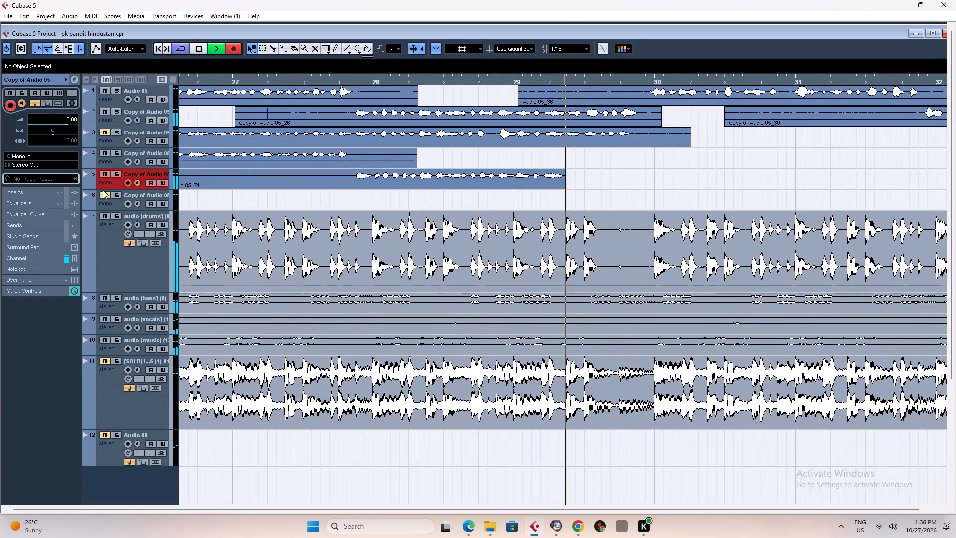
key("space")
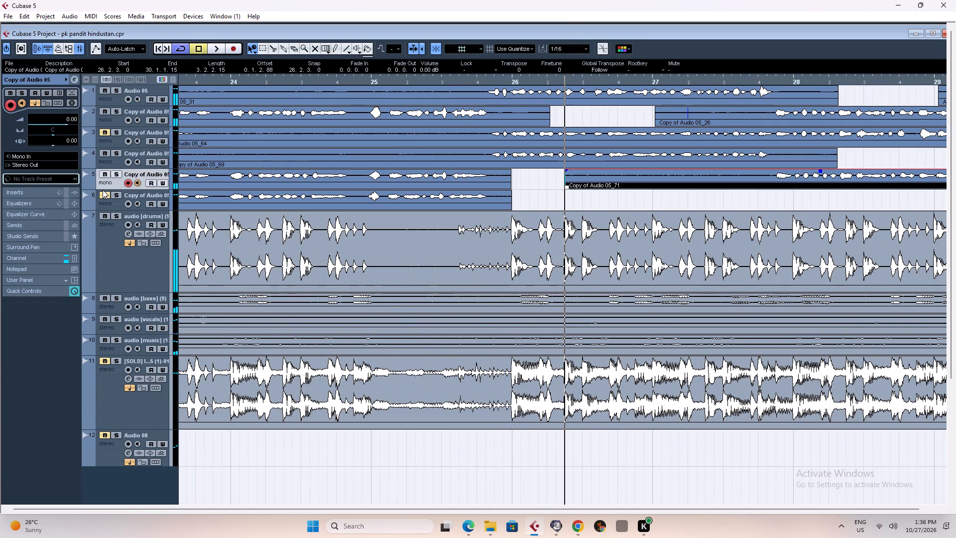
Play back the start of the vocal in the new track 5 take from bar 27.4.3.
left_click(772, 82)
key("space")
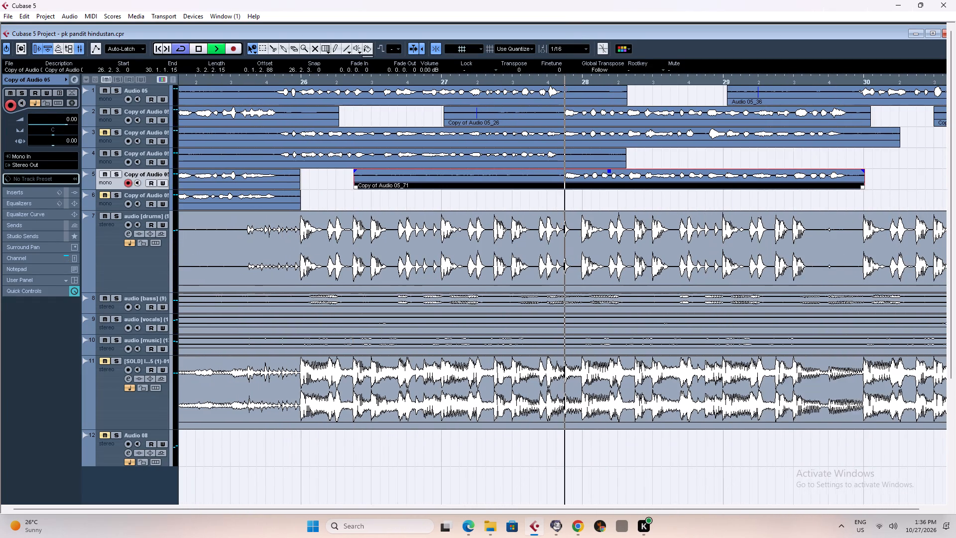
key("space")
Split the new track 5 take at bar 27.4.3, just before the vocal starts, and delete the part before the cut.
key("h")
key("h")
key("h")
key("h")
key("h")
key("h")
key("h")
key("h")
key("h")
key("h")
key("h")
key("h")
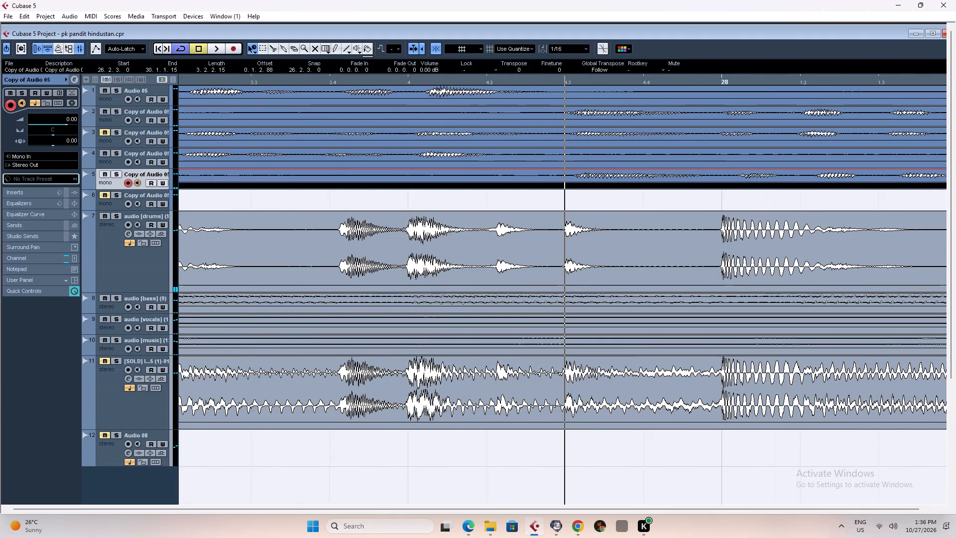
right_click_drag(439, 189, 460, 186)
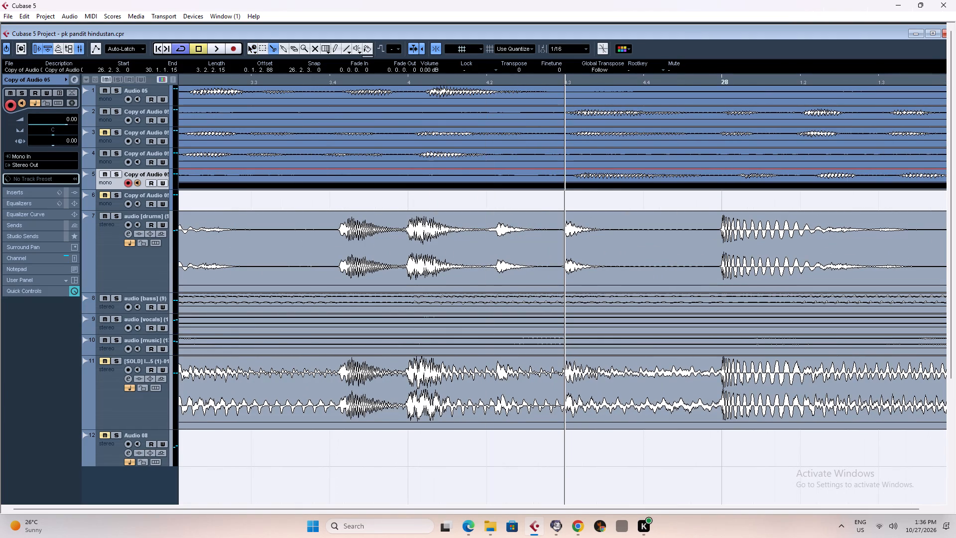
left_click(555, 179)
right_click(529, 180)
left_click(529, 180)
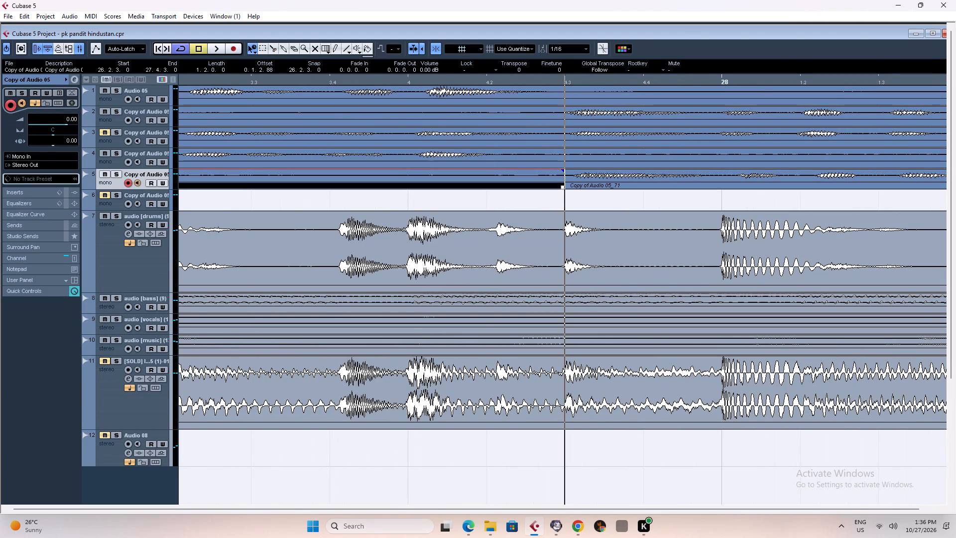
key("Delete")
Split the Copy of Audio 05_69 take on track 4 at bar 27.4.3 and delete the part after the cut.
right_click(542, 148)
right_click_drag(540, 154, 555, 152)
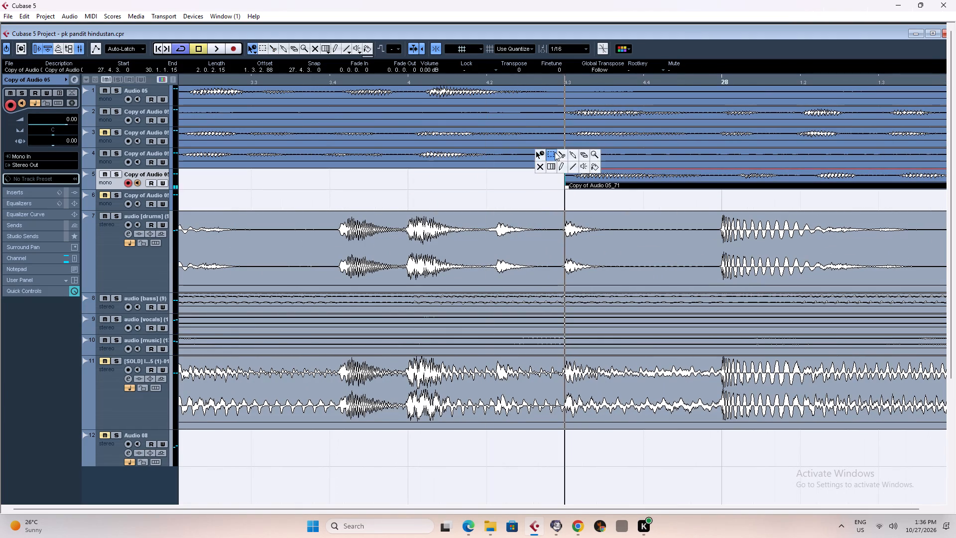
right_click_drag(555, 152, 561, 152)
left_click(562, 158)
right_click(618, 156)
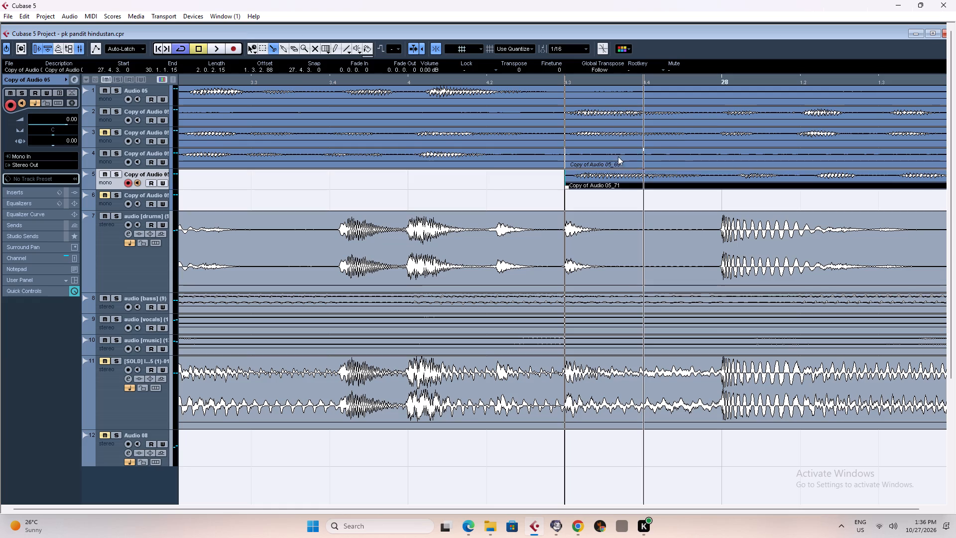
left_click(618, 156)
Move the Copy of Audio 05_71 take from track 5 up to track 4, keeping its start at bar 27.4.3.
key("g")
key("g")
key("g")
key("g")
key("g")
key("g")
key("g")
key("g")
key("g")
key("g")
key("g")
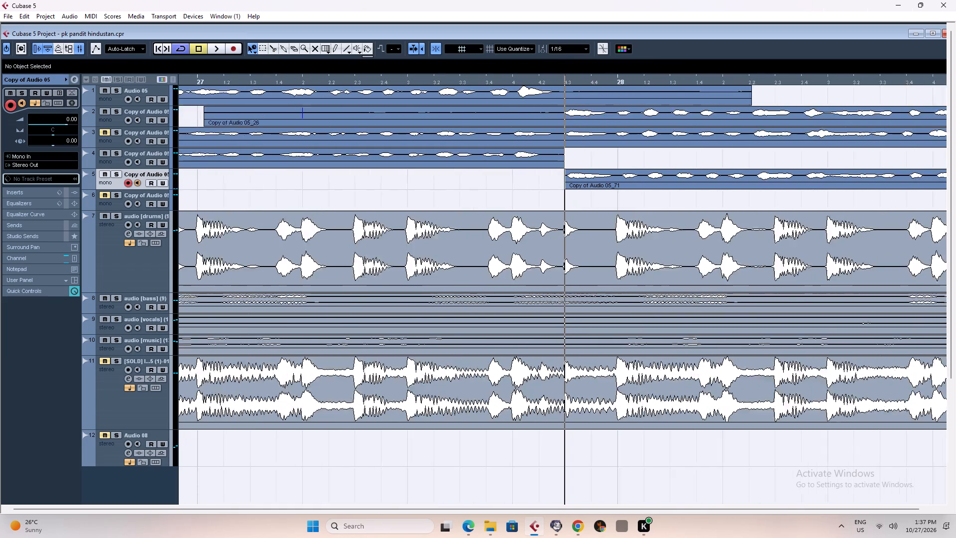
left_click_drag(586, 180, 586, 168)
key("g")
key("g")
key("g")
key("g")
key("g")
key("g")
key("g")
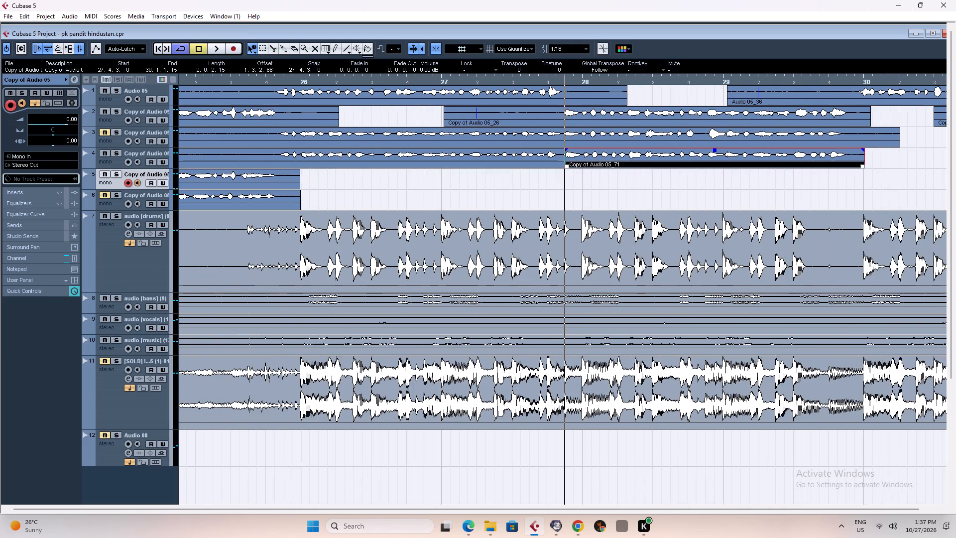
Unmute track 3 and play back the doubled takes on tracks 3 and 4 from bar 26.
left_click(103, 137)
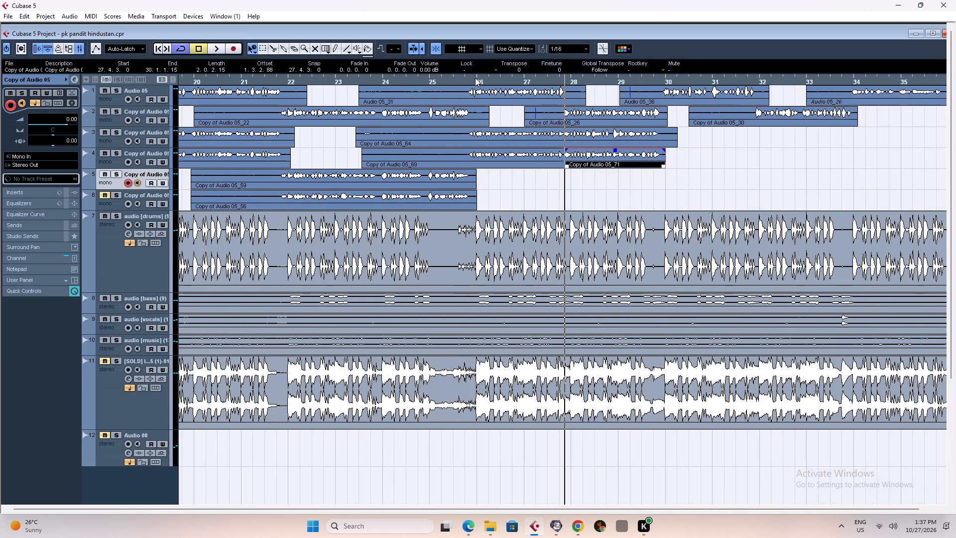
left_click(476, 79)
key("space")
left_click(762, 178)
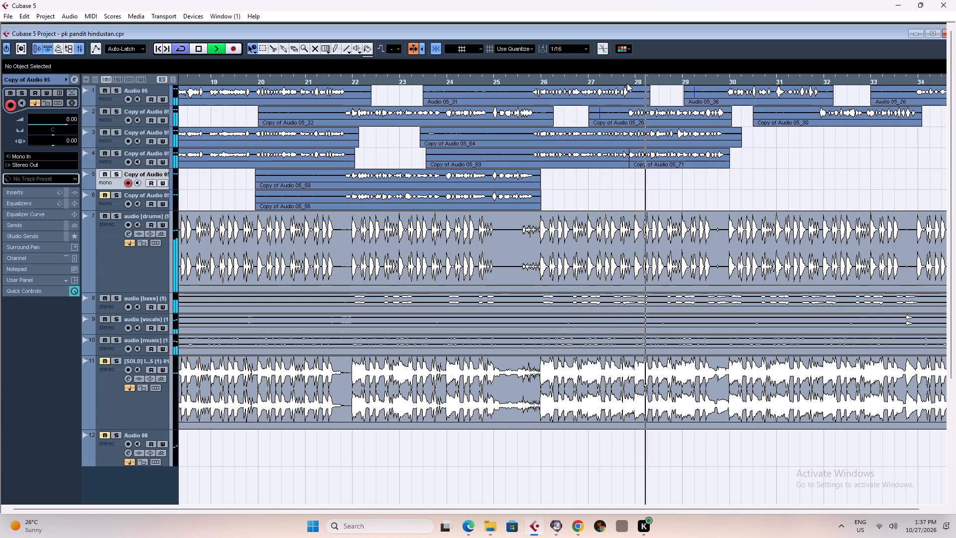
key("space")
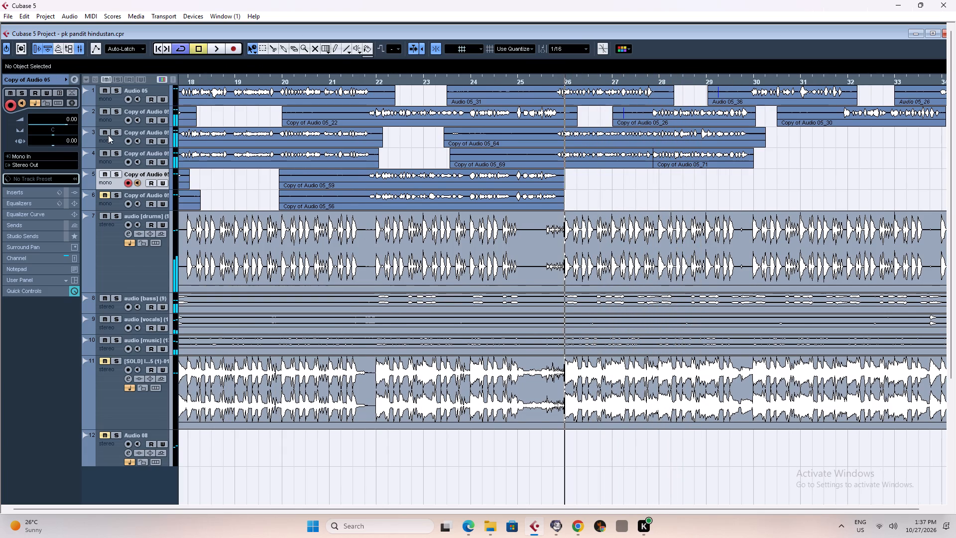
Mute the doubled takes on tracks 3 and 4.
left_click(108, 135)
left_click(107, 146)
left_click(107, 154)
left_click(103, 181)
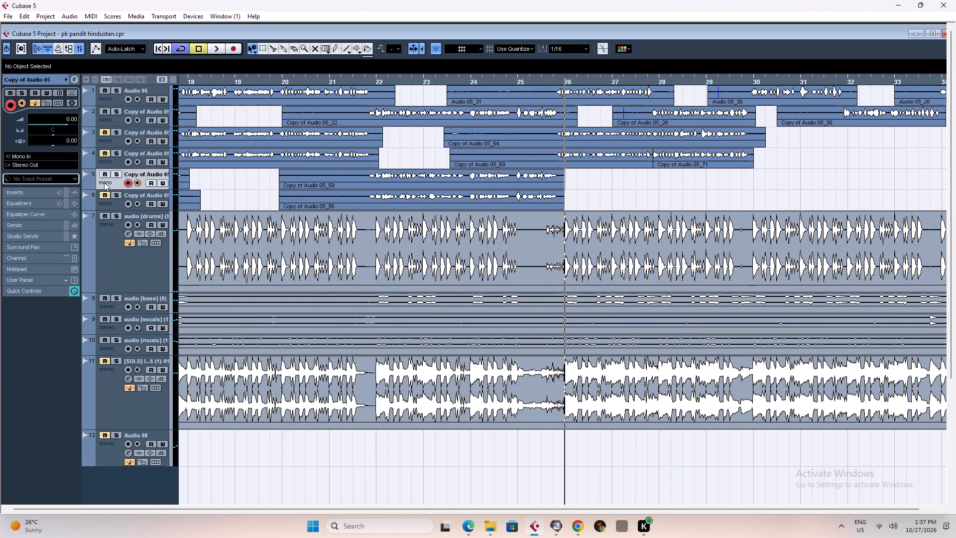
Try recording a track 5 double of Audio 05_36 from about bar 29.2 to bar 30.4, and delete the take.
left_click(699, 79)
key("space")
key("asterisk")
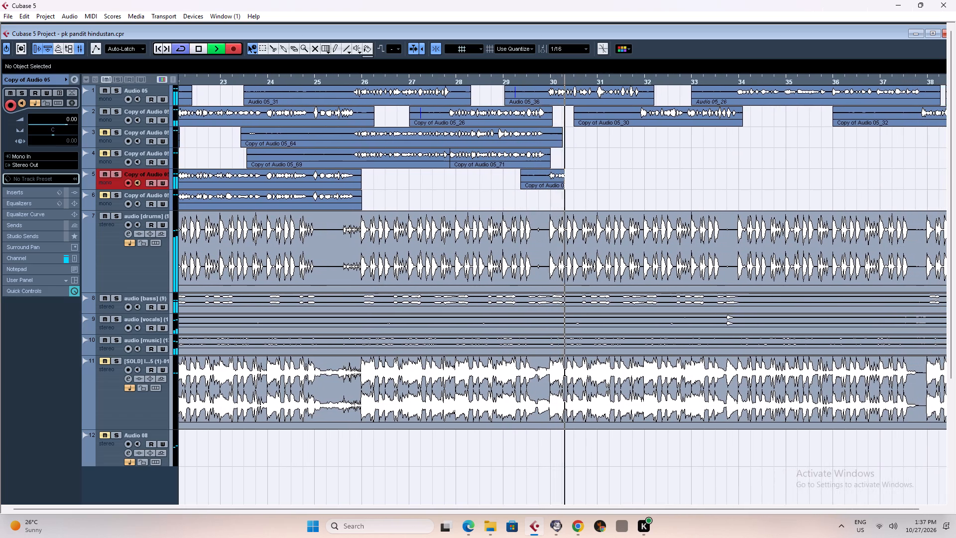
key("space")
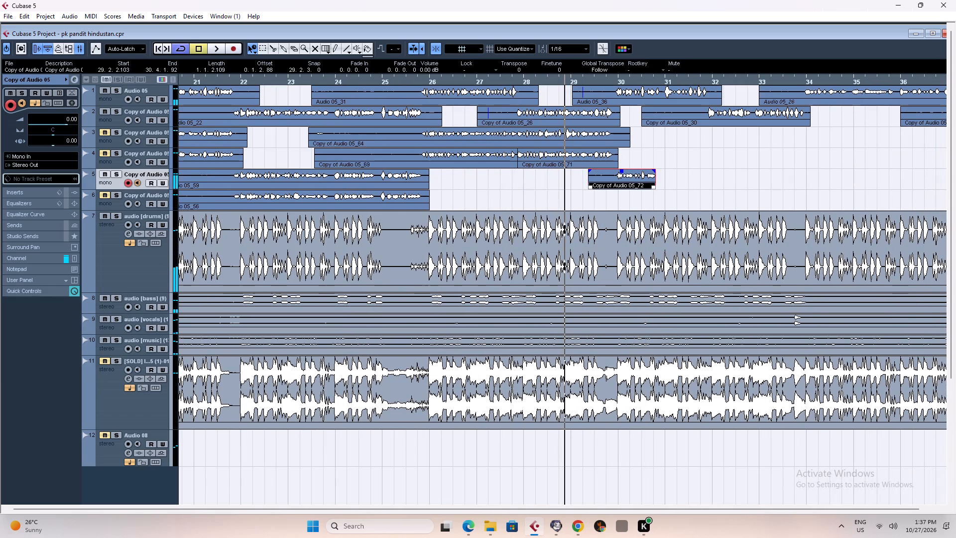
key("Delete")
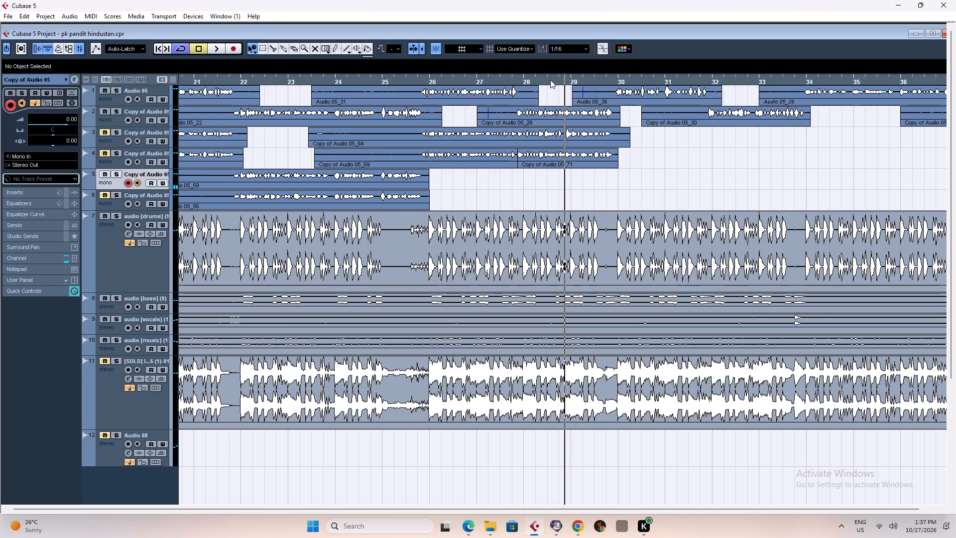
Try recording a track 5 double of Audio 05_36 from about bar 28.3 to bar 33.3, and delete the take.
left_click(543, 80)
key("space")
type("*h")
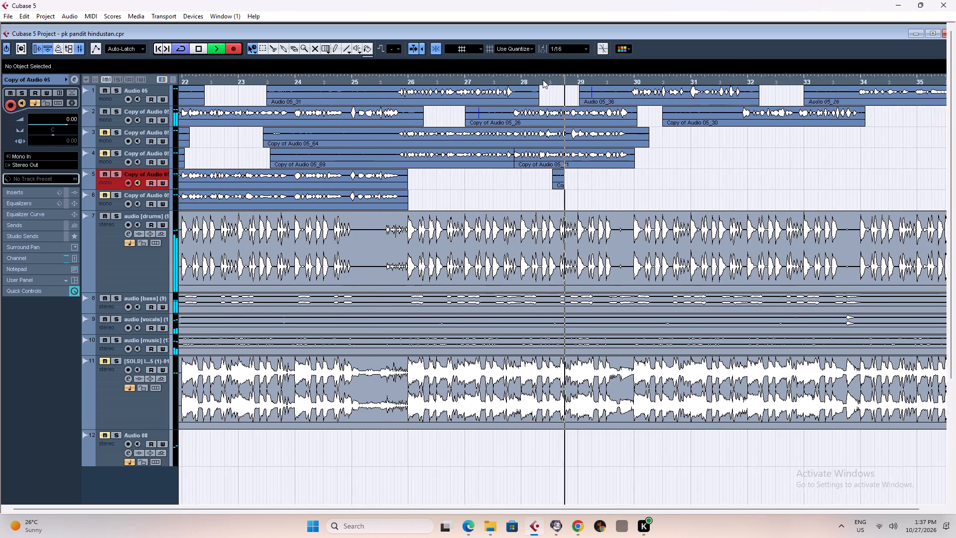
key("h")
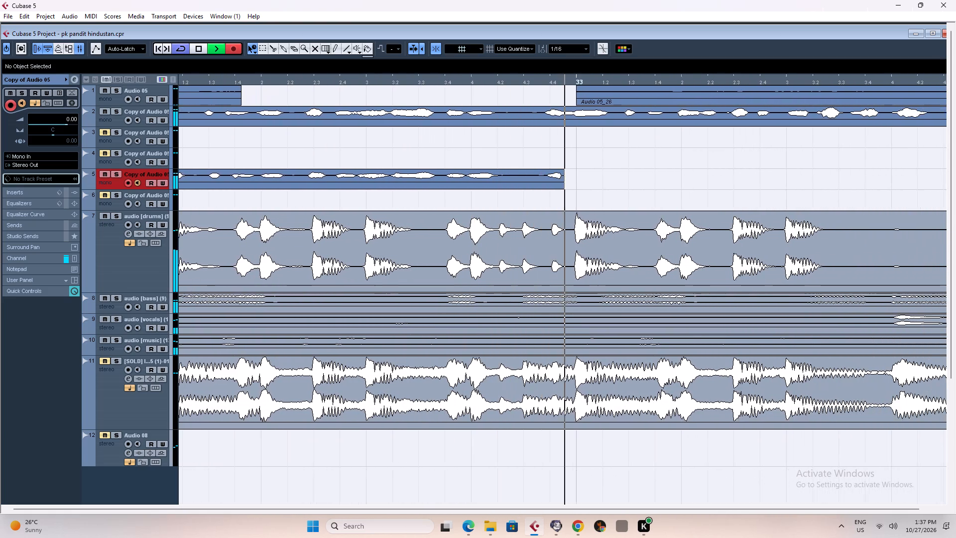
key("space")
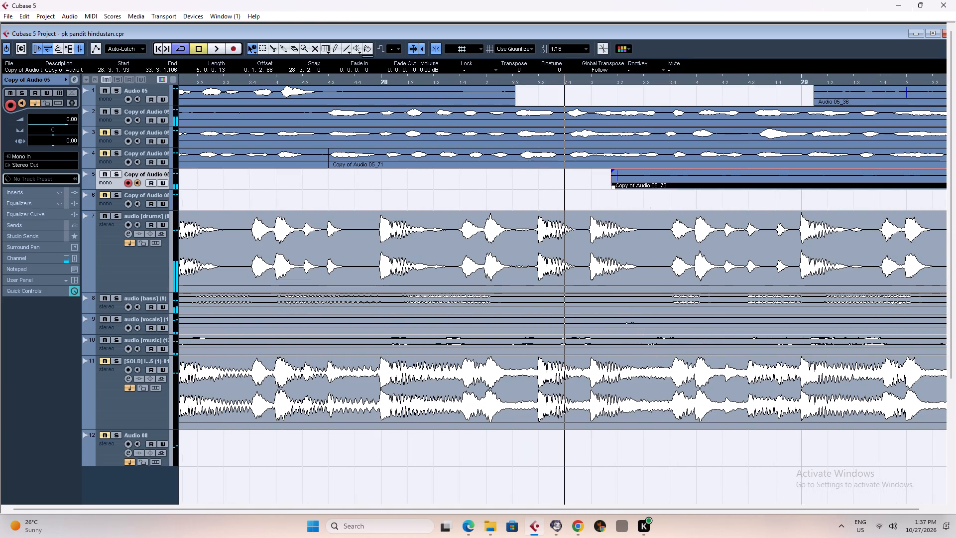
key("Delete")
Record a vocal take on track 5 from bar 28.2.4 to about bar 32.4.4, doubling Audio 05_36 on track 1.
key("asterisk")
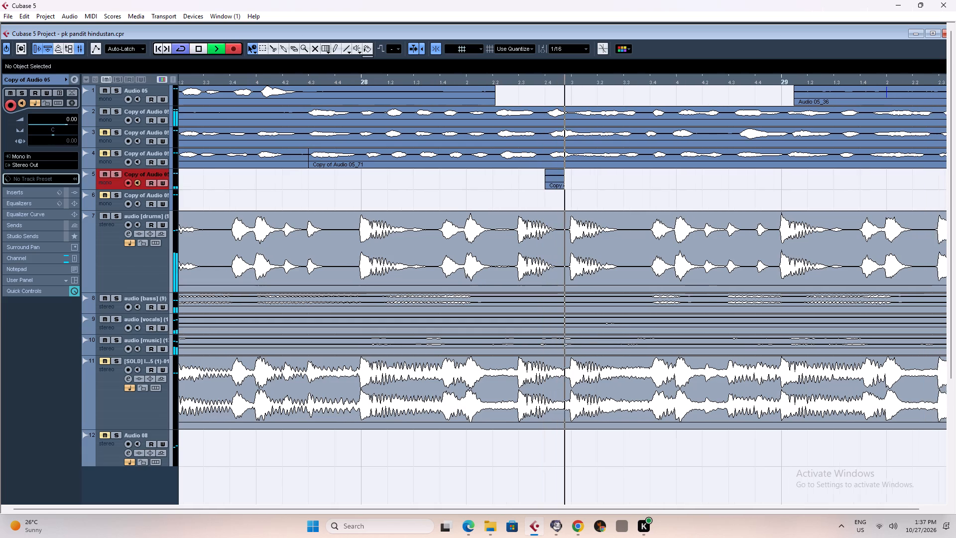
key("g")
key("g")
key("g")
key("g")
key("g")
key("g")
key("g")
key("g")
key("g")
key("g")
key("g")
key("g")
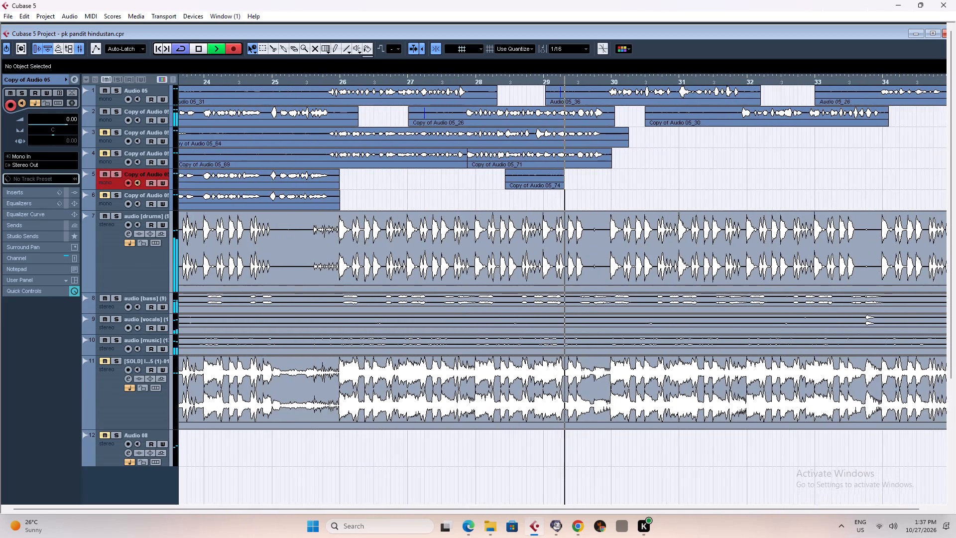
key("h")
key("h")
key("h")
key("h")
key("h")
key("h")
key("h")
key("h")
key("h")
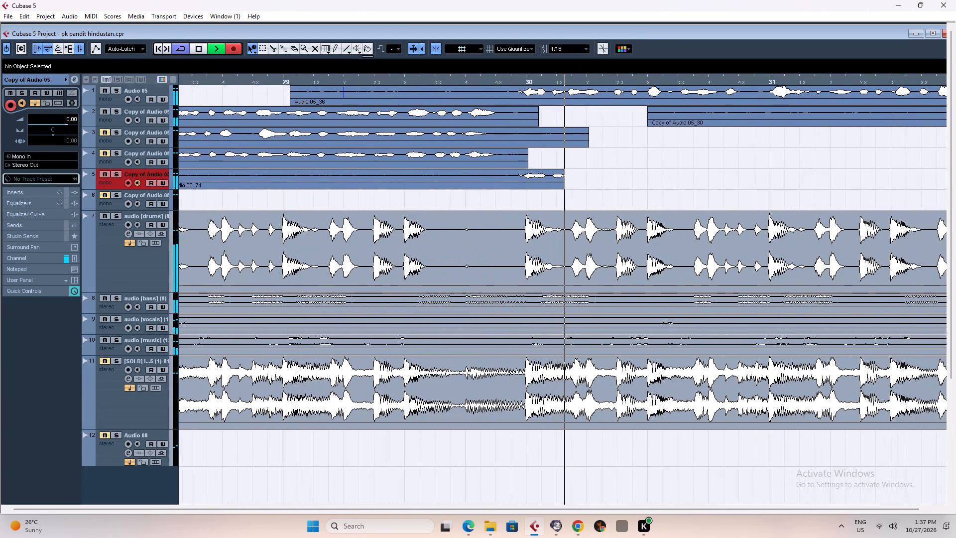
key("h")
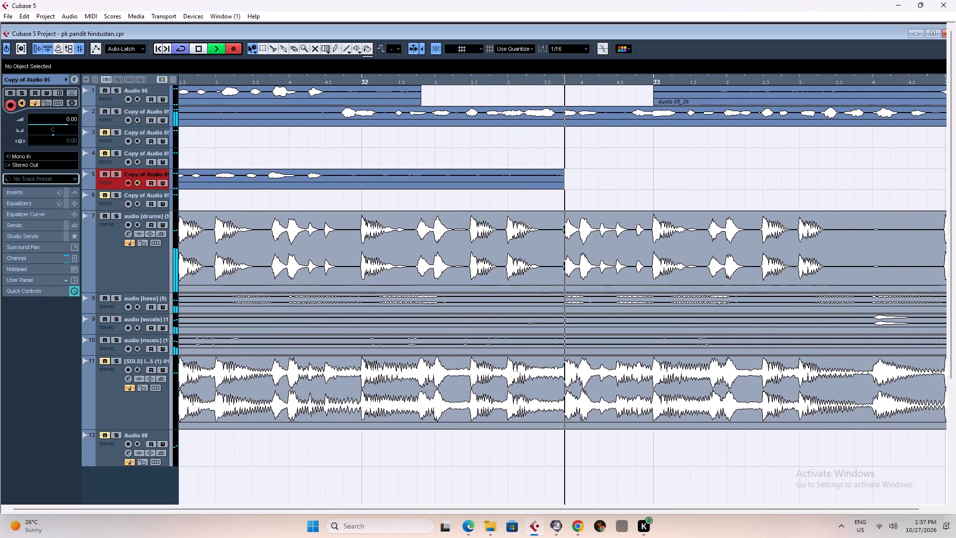
key("space")
key("space")
key("space")
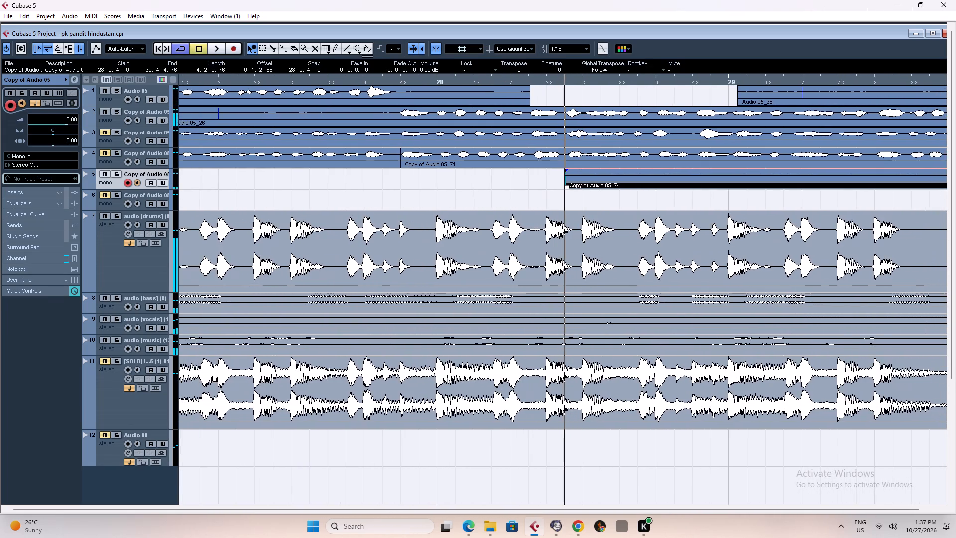
Split the new track 5 take at bar 29.4.3, just before the vocal starts, and delete the part before the cut.
type("g")
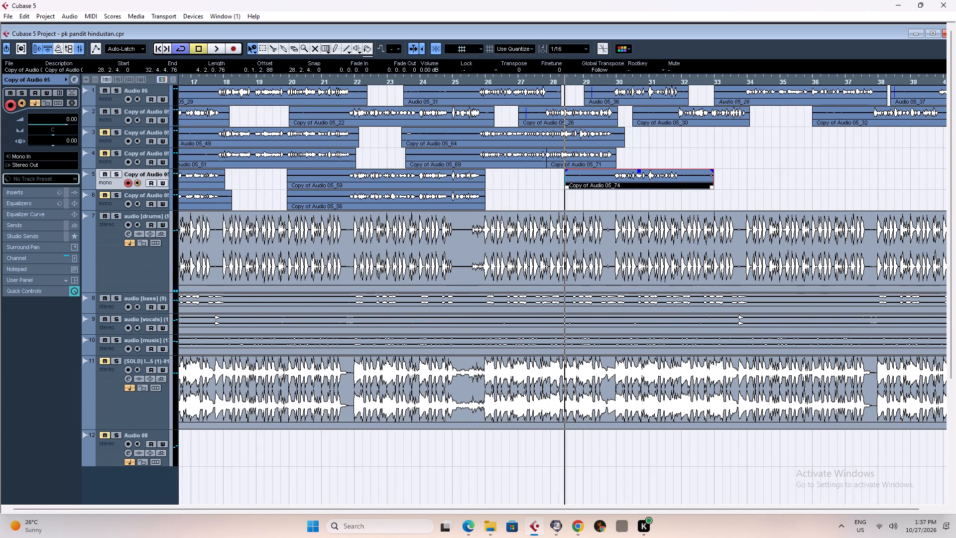
left_click(610, 80)
key("h")
key("h")
key("h")
key("h")
key("h")
key("h")
key("h")
key("h")
key("h")
key("h")
key("h")
key("h")
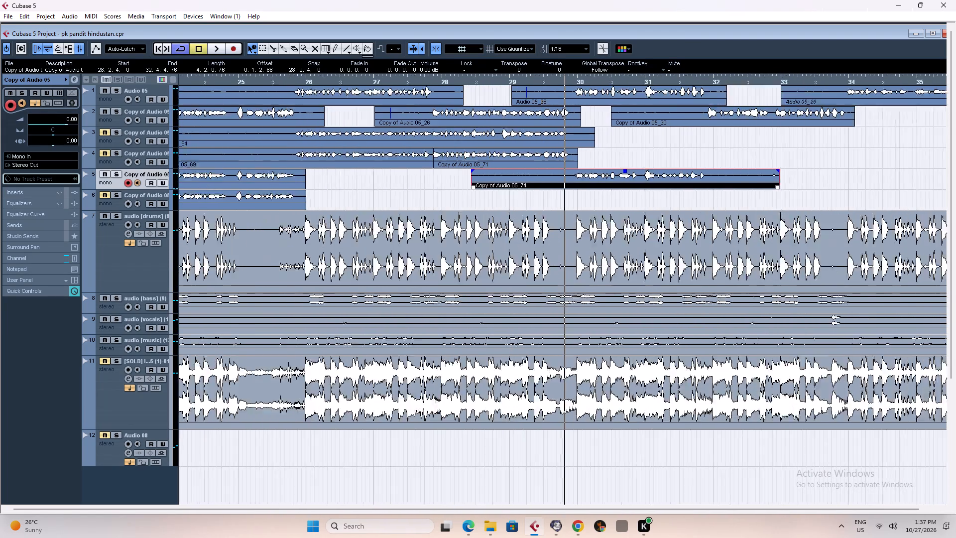
right_click_drag(554, 177, 573, 177)
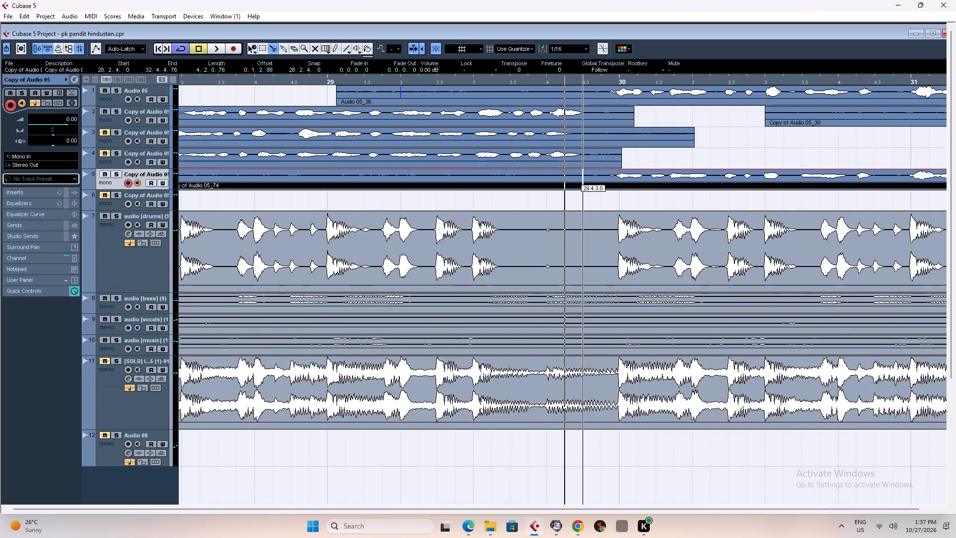
left_click(577, 177)
right_click(562, 178)
left_click(562, 178)
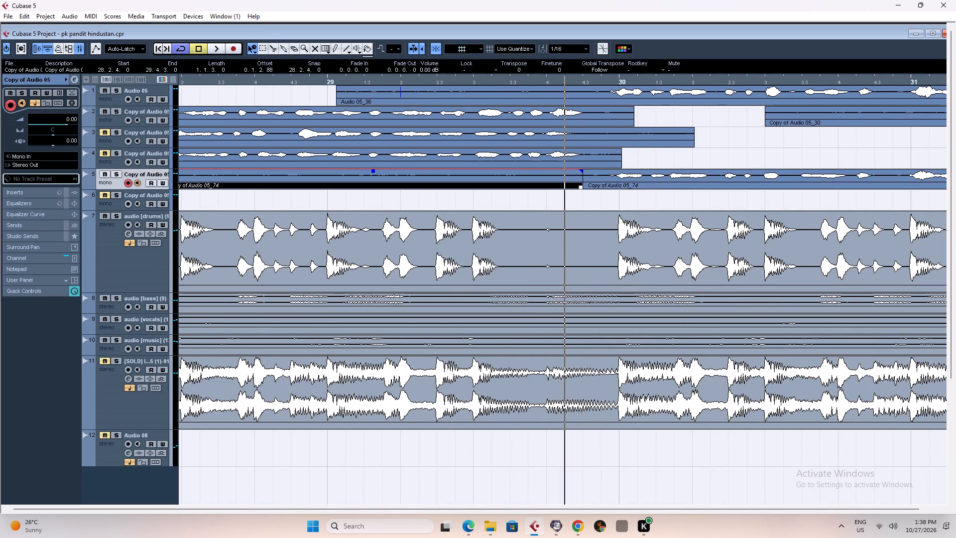
key("Delete")
Select track 6 for recording and unmute it.
left_click(116, 203)
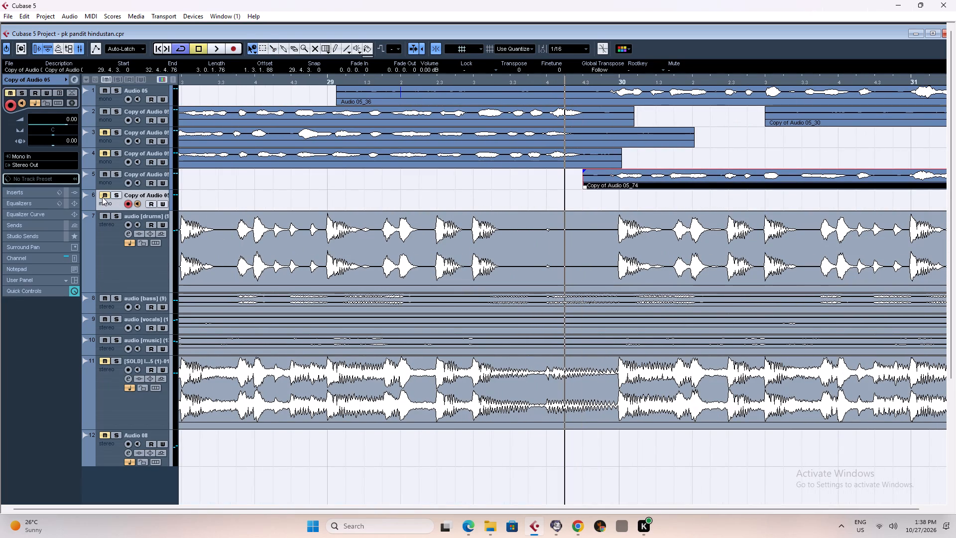
left_click(102, 197)
Mute track 5 while trying a track 6 recording from bar 29.4.2 to just past bar 33.2, and delete the take.
key("asterisk")
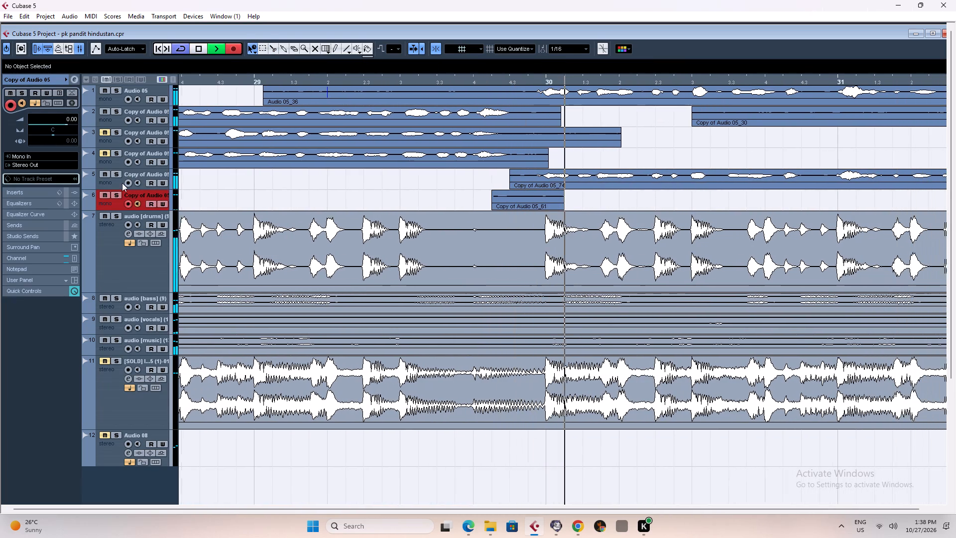
left_click(105, 175)
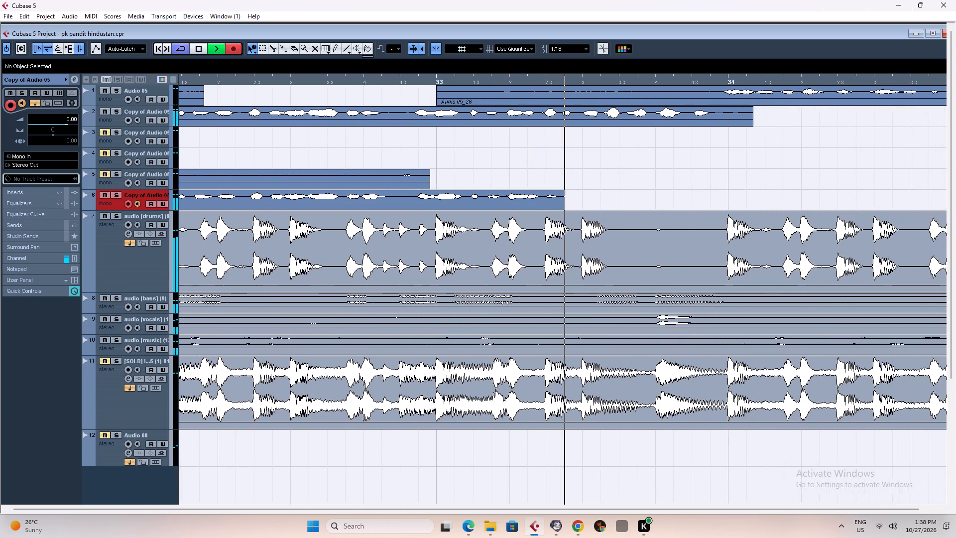
key("space")
key("Delete")
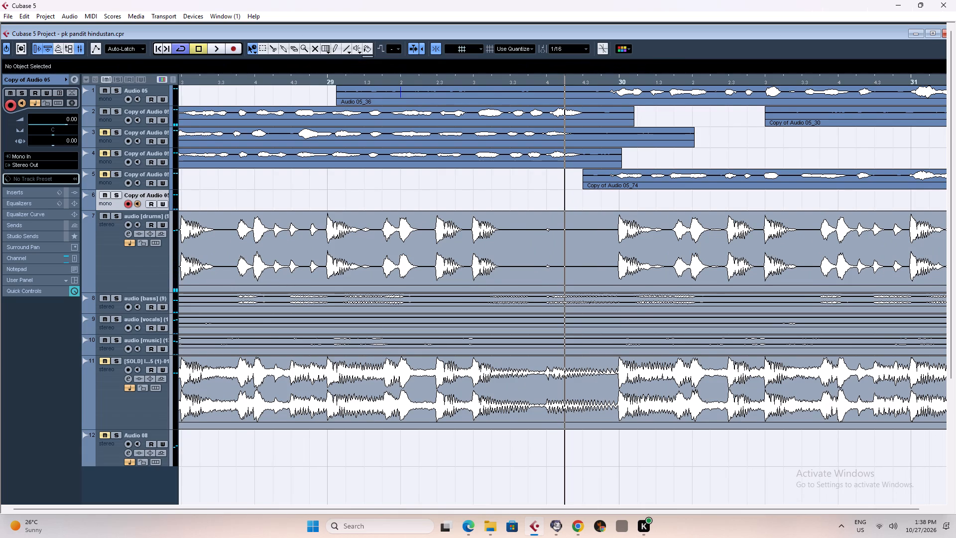
Record a vocal take on track 6 from bar 29.4.2 to about bar 34.1.3, doubling Copy of Audio 05_30 on track 2.
key("asterisk")
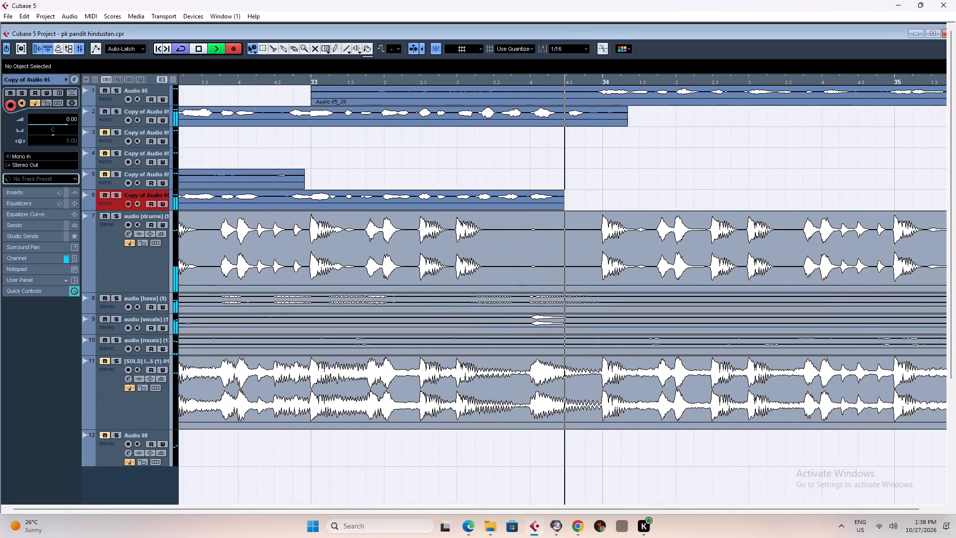
key("space")
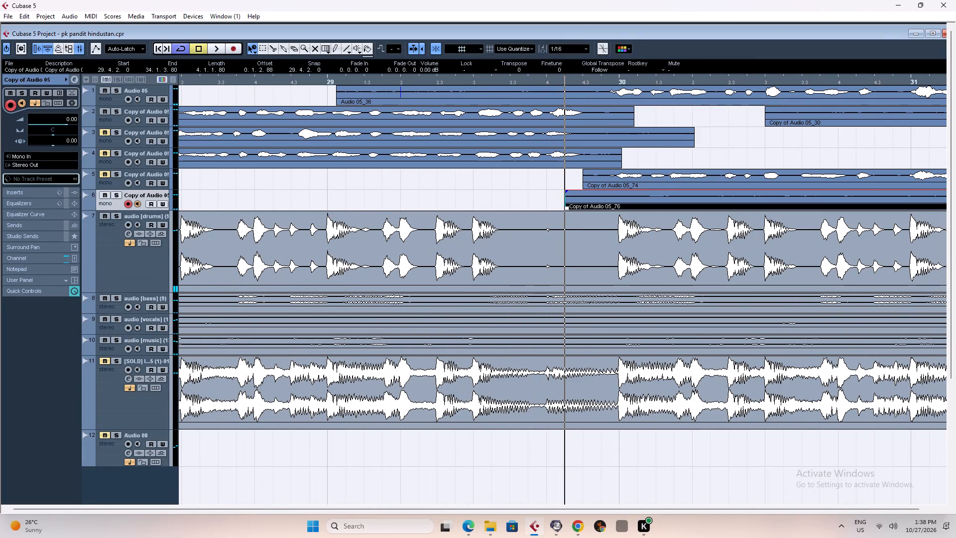
Split the new track 6 take at bar 31.4.3, just before the vocal starts, and delete the part before the cut.
key("g")
key("g")
key("g")
key("g")
key("g")
key("g")
key("g")
key("g")
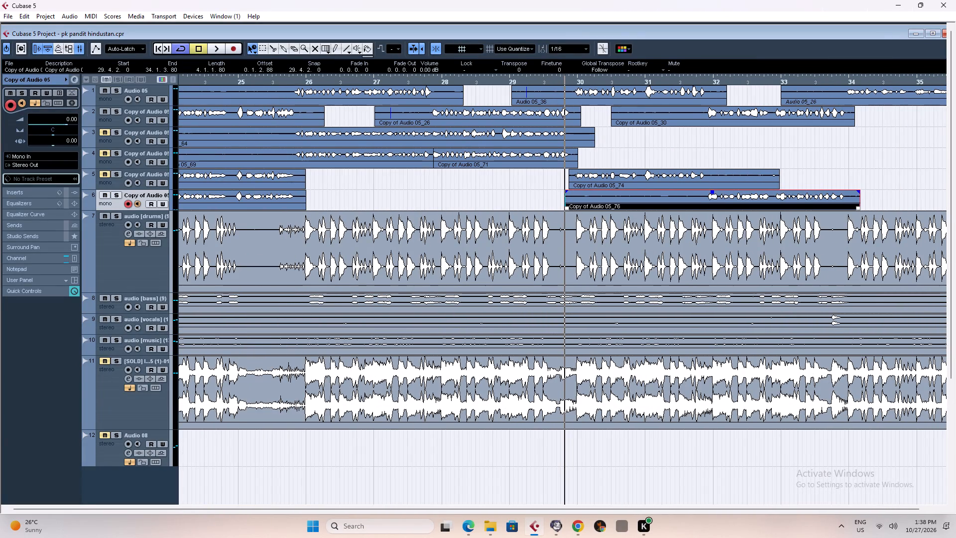
right_click_drag(662, 196, 681, 196)
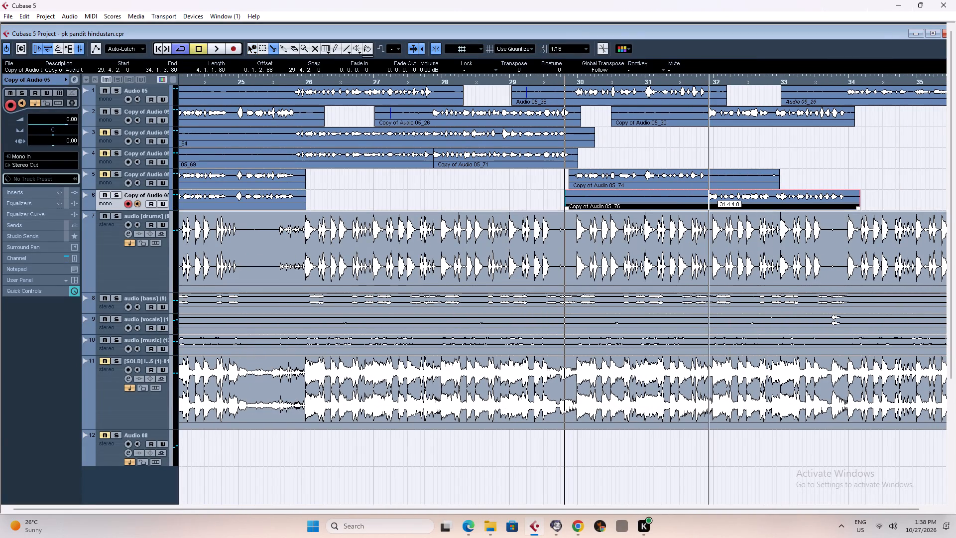
left_click(705, 193)
right_click(682, 196)
left_click(682, 196)
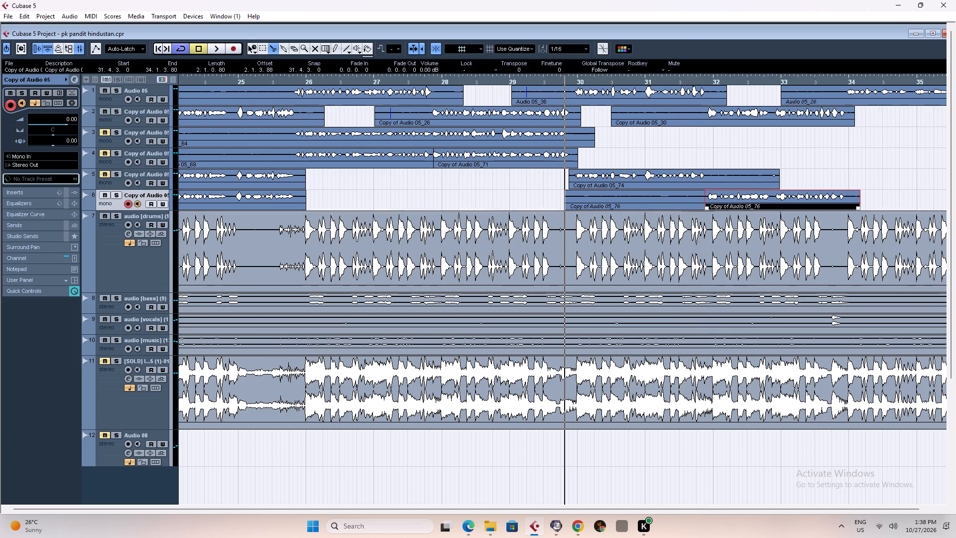
key("Delete")
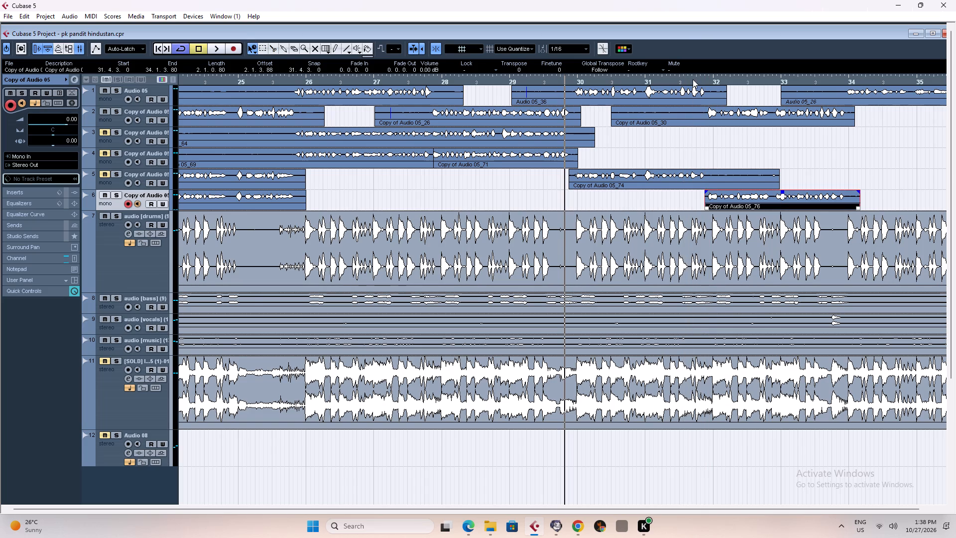
Split the track 5 take Copy of Audio 05_74 at bar 31.4.3, in line with the start of the track 6 take.
left_click(702, 79)
key("h")
key("h")
key("h")
key("h")
key("h")
key("h")
key("h")
key("h")
key("h")
key("h")
key("h")
key("h")
key("h")
key("h")
key("h")
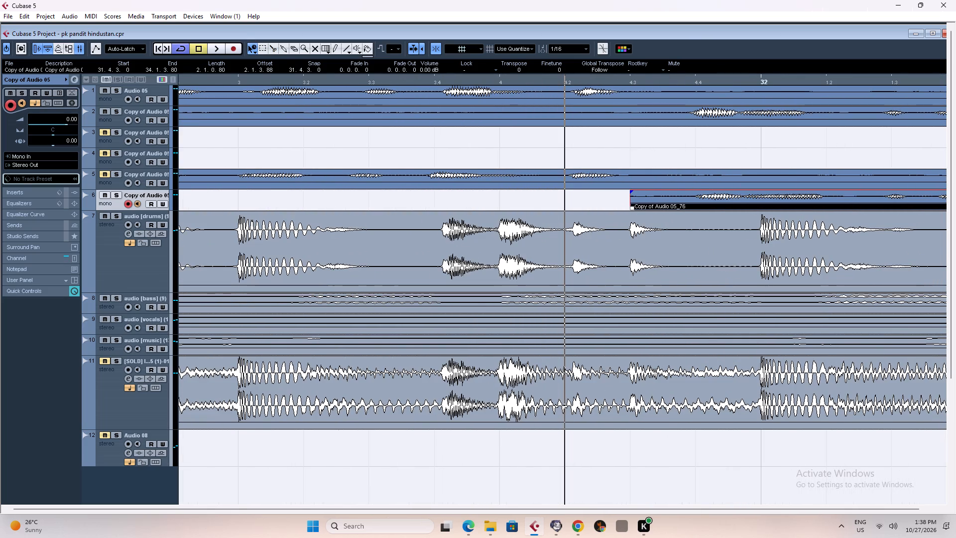
right_click_drag(640, 178, 660, 176)
left_click(639, 178)
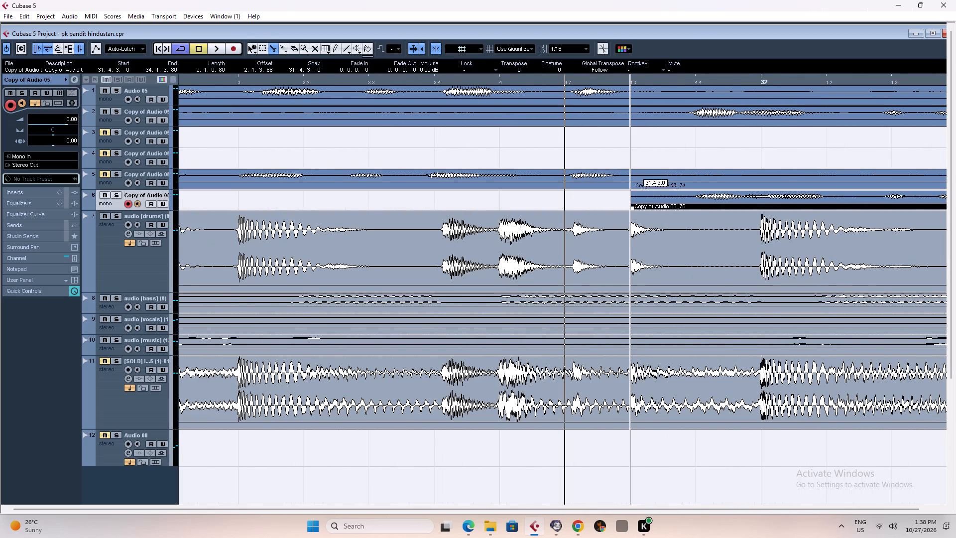
Split Copy of Audio 05_30 on track 2 at bar 31.4.3 and delete the part before the cut.
left_click(631, 111)
right_click(601, 121)
left_click(601, 121)
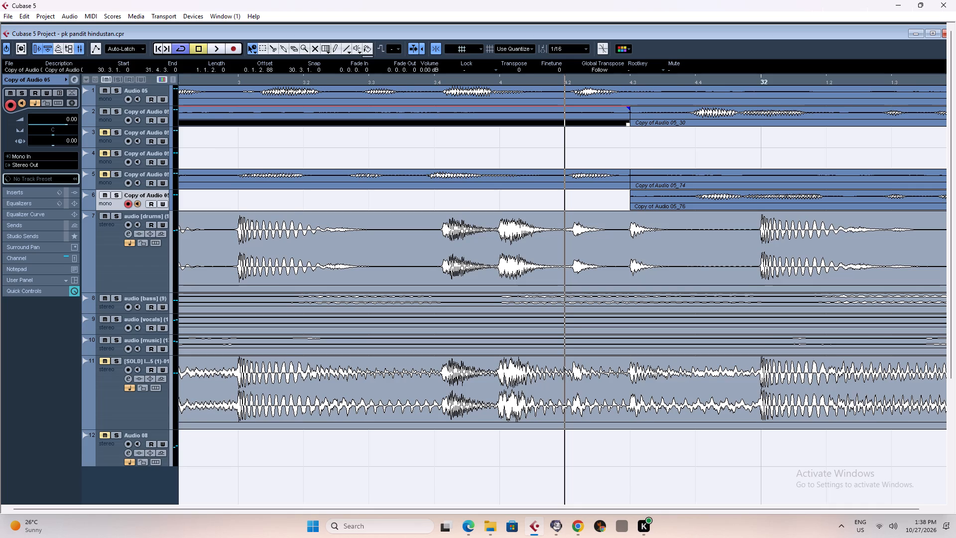
key("g")
key("g")
key("g")
key("g")
key("g")
key("g")
key("g")
key("g")
key("g")
key("g")
key("g")
key("g")
key("Delete")
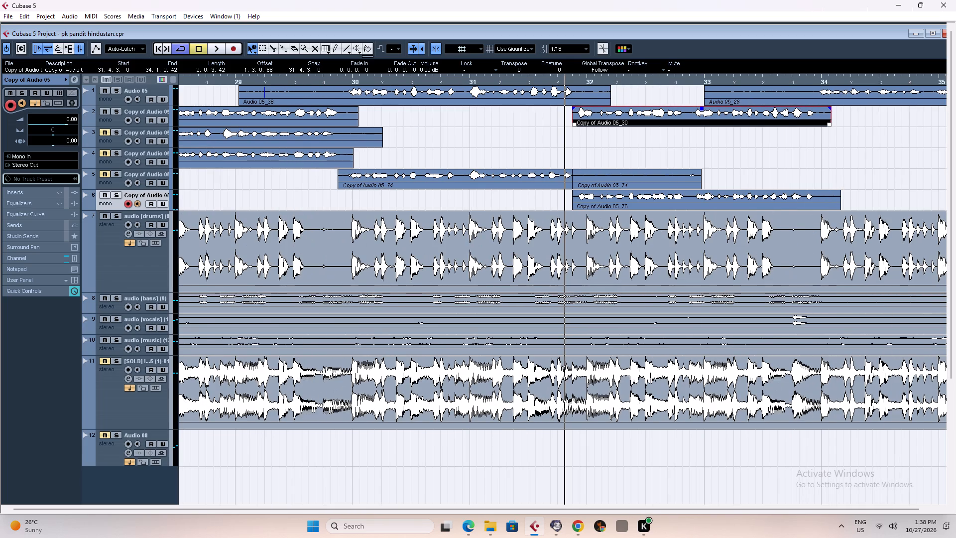
Remove the track 5 take's part after bar 31.4.3 and move Copy of Audio 05_76 from track 6 into its place.
left_click(610, 177)
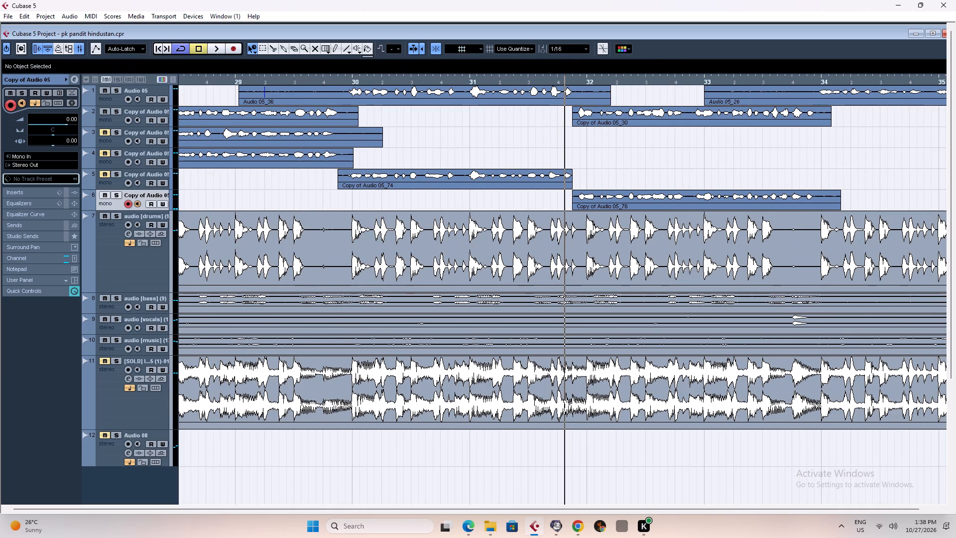
left_click_drag(608, 197, 606, 183)
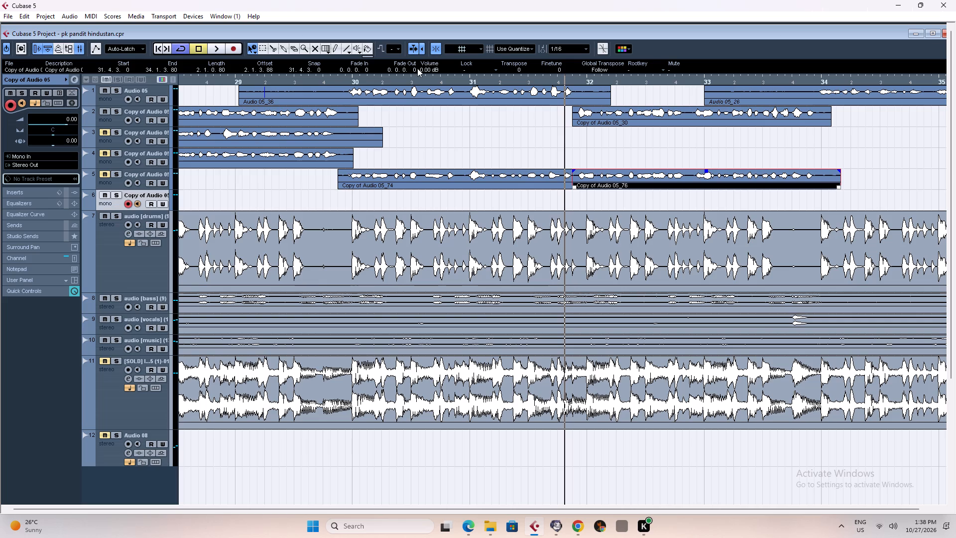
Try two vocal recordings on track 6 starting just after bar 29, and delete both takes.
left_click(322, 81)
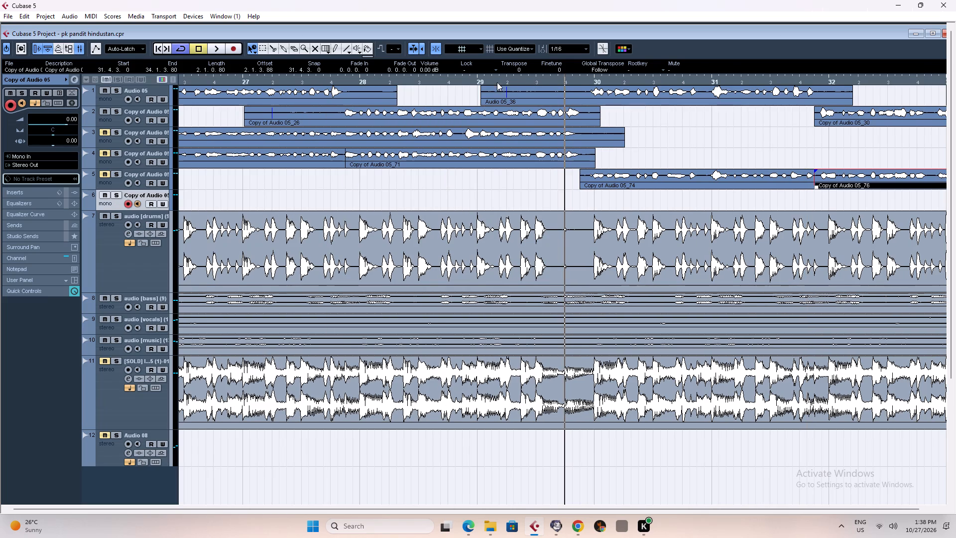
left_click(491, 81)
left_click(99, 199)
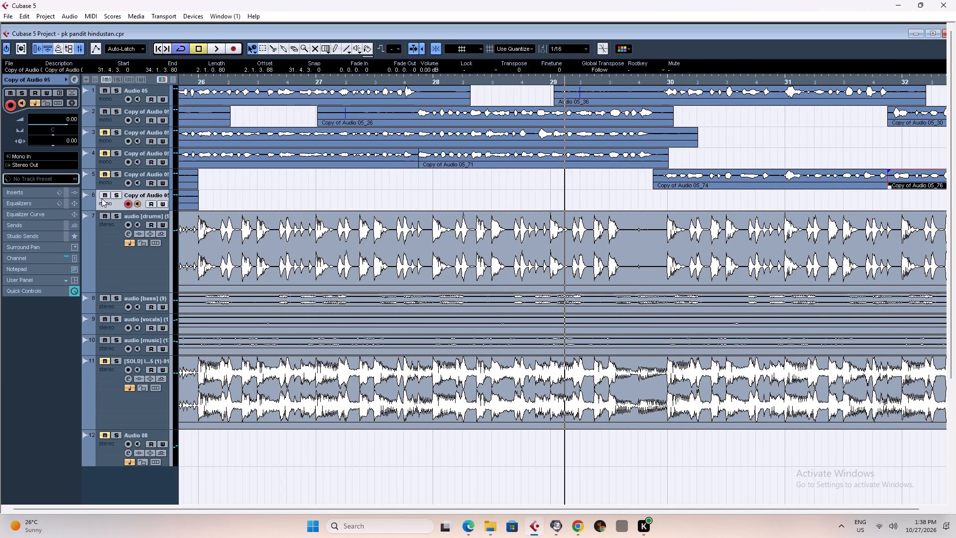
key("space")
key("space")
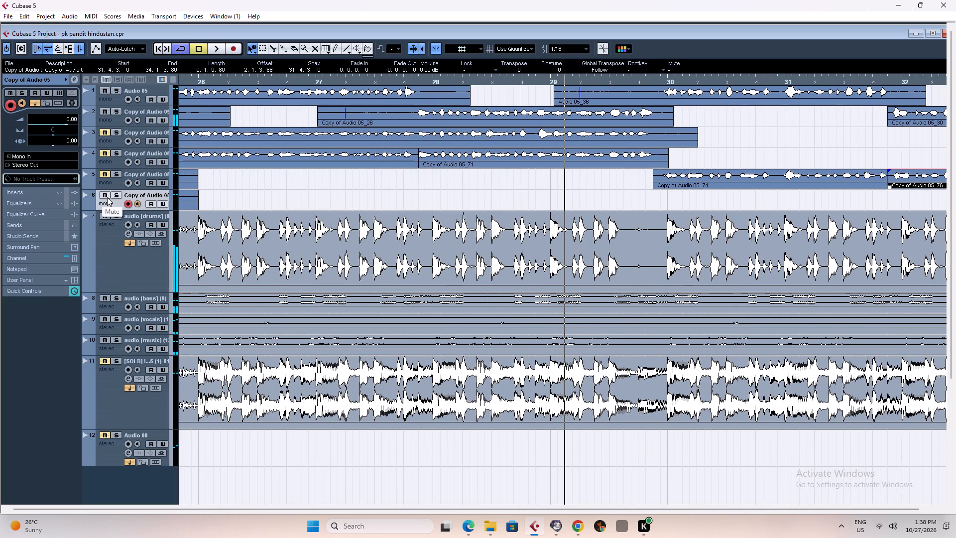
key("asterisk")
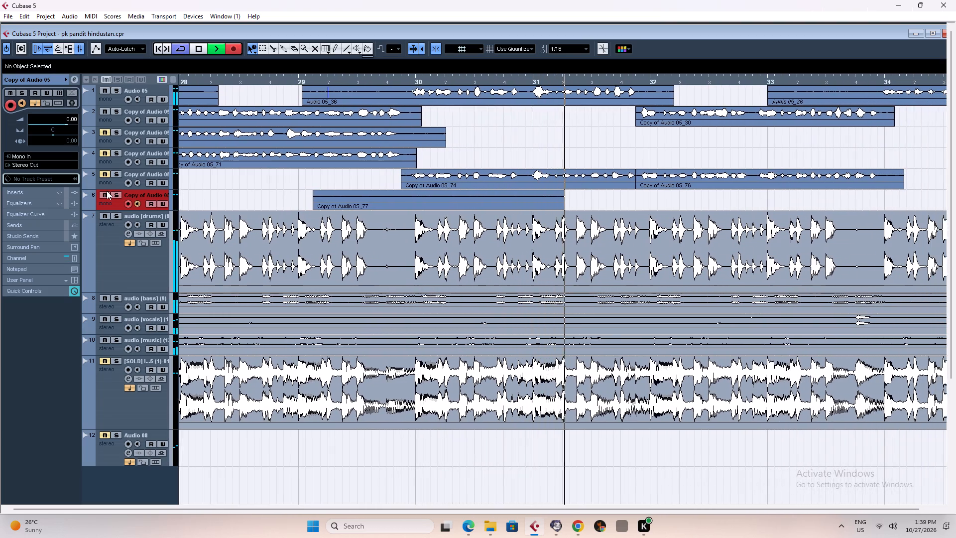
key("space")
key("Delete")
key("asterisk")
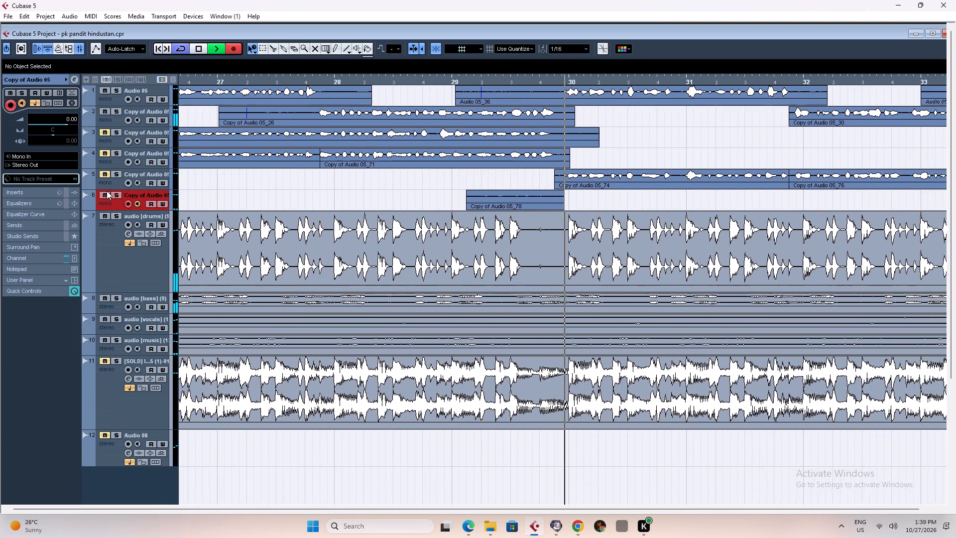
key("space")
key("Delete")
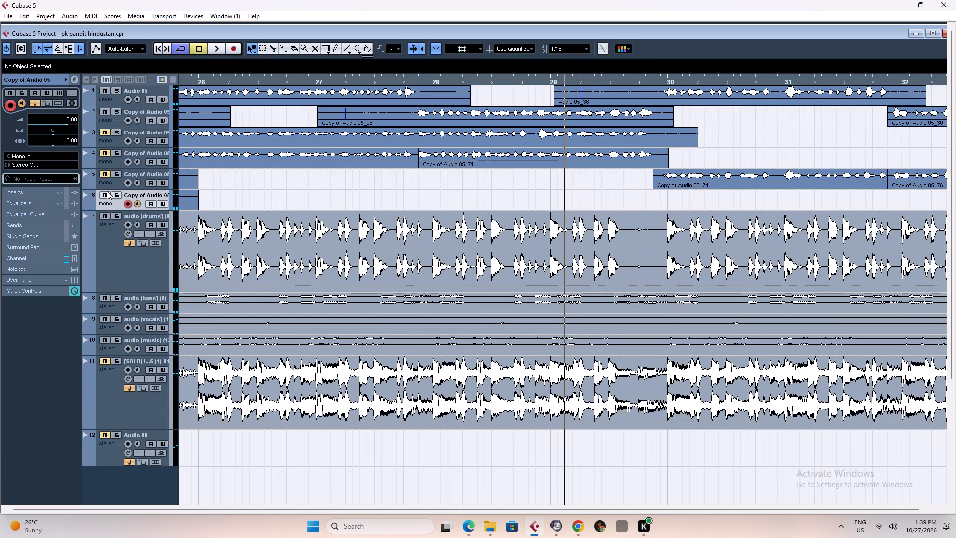
Record a vocal take on track 6 from bar 28.2.4 to about bar 34.1.4, doubling the joined takes on track 5.
left_click(485, 78)
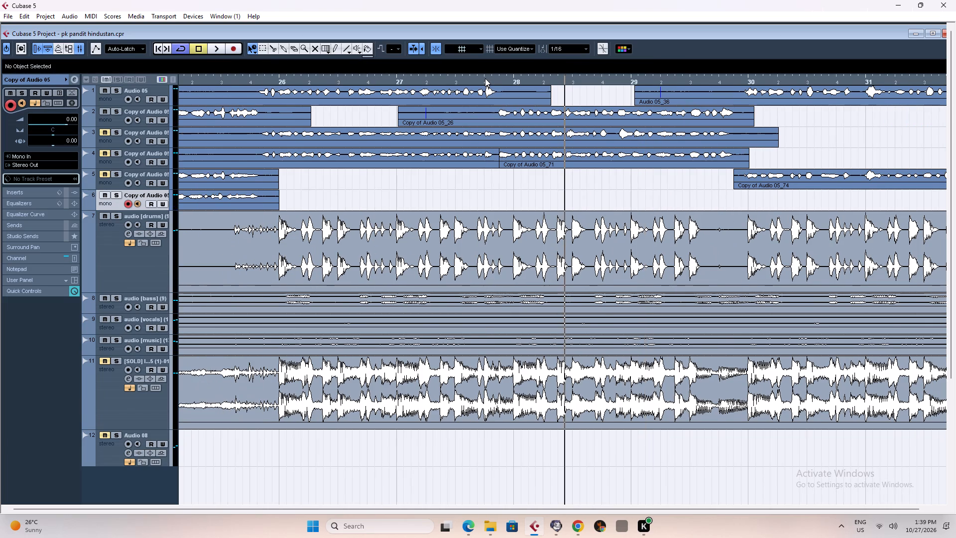
key("asterisk")
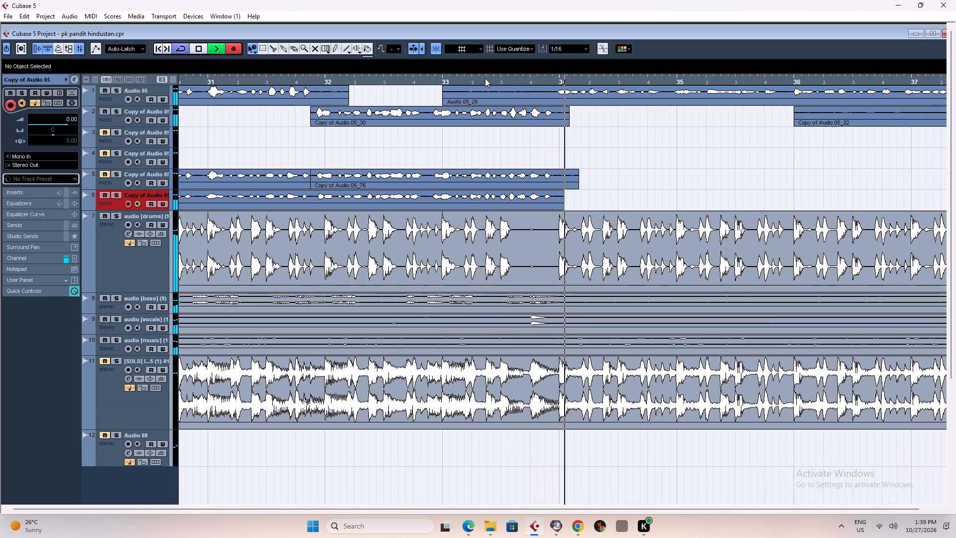
key("space")
Split the new track 6 take at bar 29.4.3, in line with the track 5 take, and delete the part before the cut.
type("g")
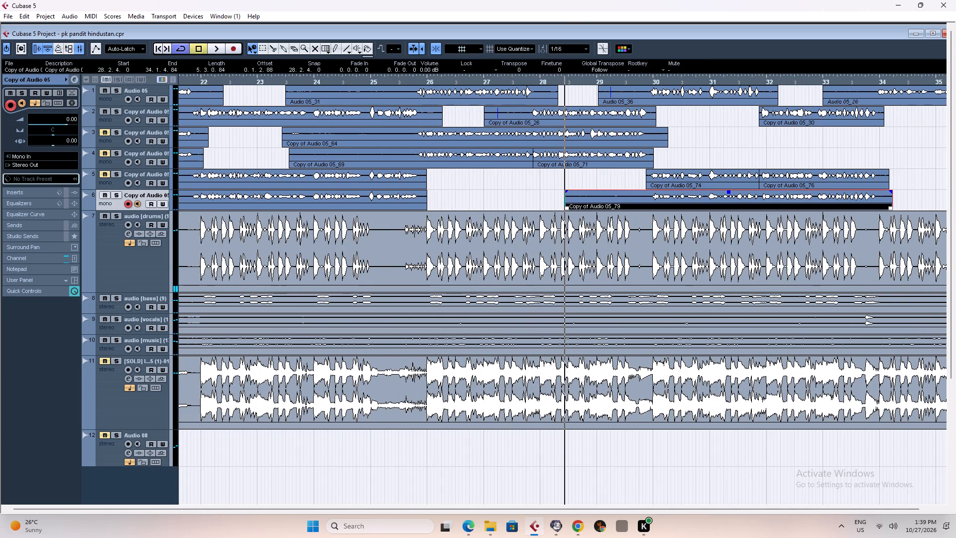
right_click_drag(638, 200, 660, 199)
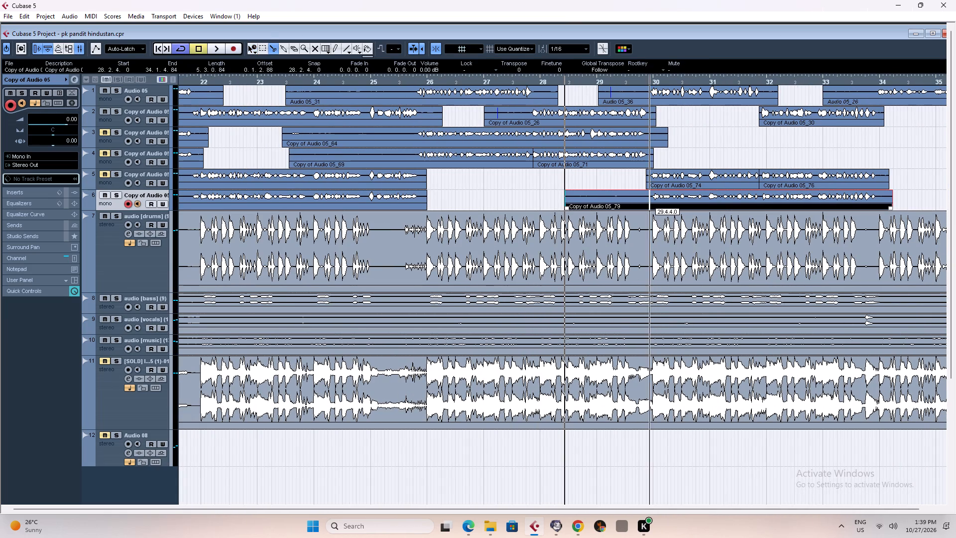
left_click(647, 199)
right_click(635, 199)
left_click(635, 199)
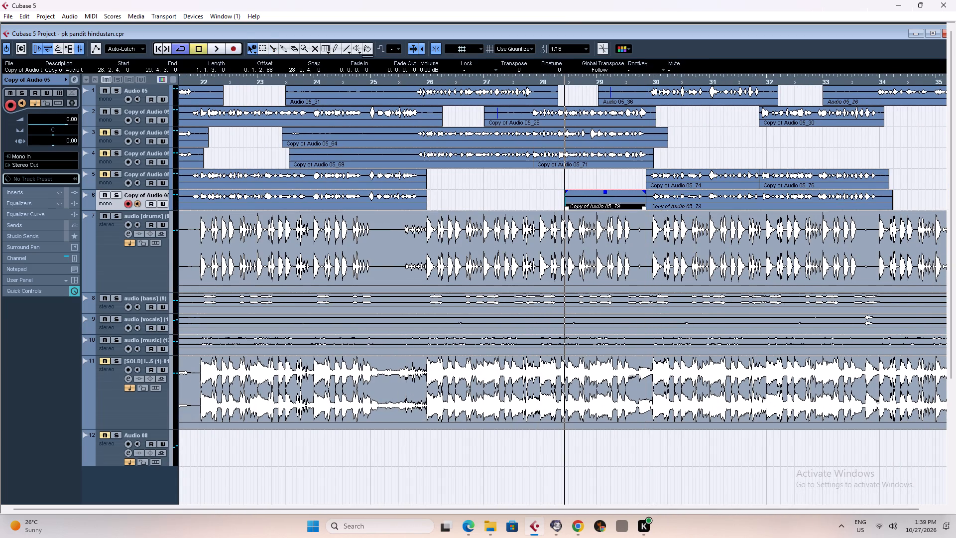
key("Delete")
Play back the doubled takes on tracks 5 and 6 from about bar 31, skipping ahead to their ending around bar 34.
left_click(721, 82)
key("space")
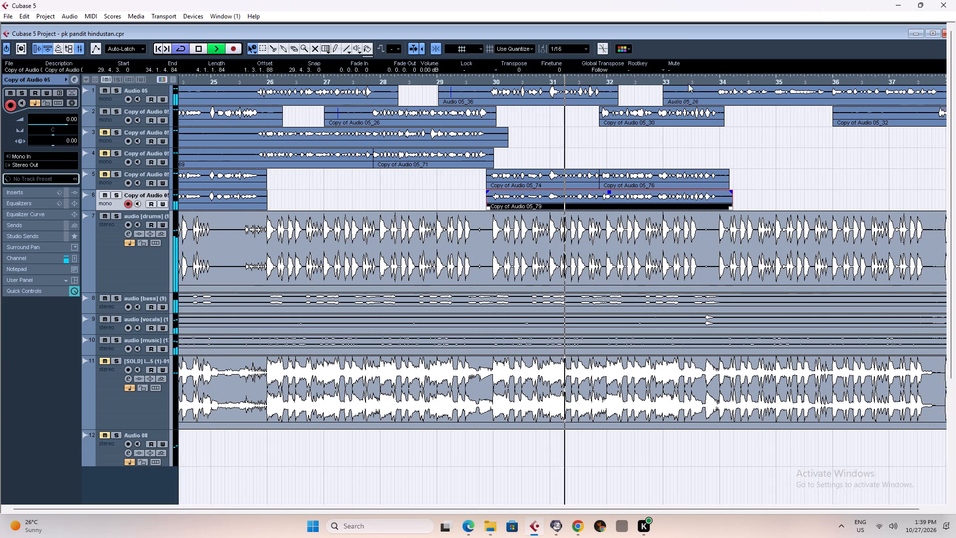
left_click(676, 80)
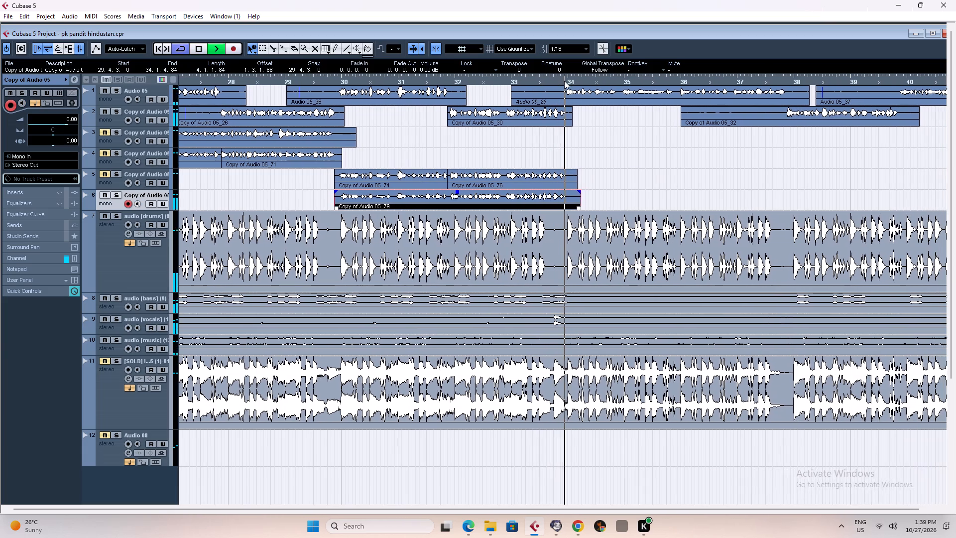
left_click(530, 81)
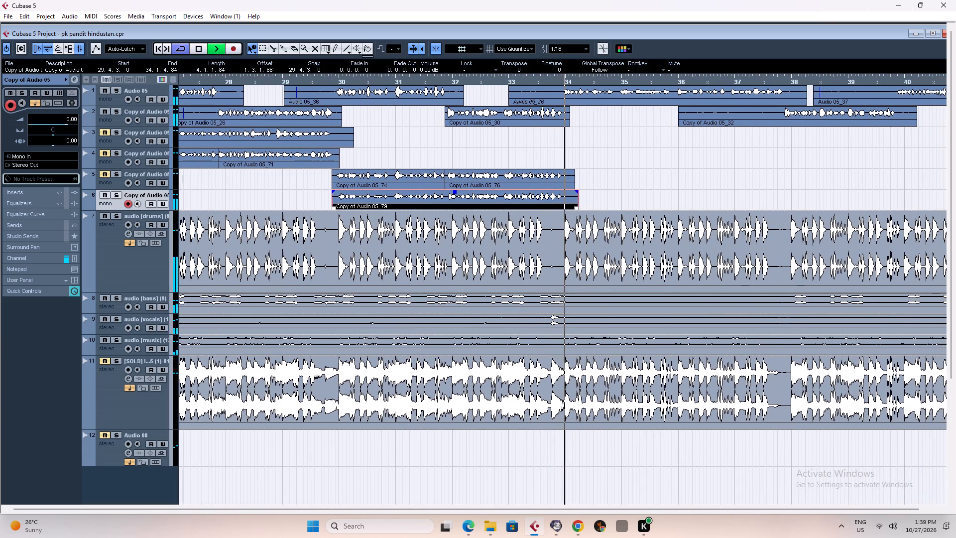
key("space")
Split the first takes on tracks 3 and 4, Copy of Audio 05_48 and 05_50, at bar 9.3.1 and delete the parts before the cut.
key("g")
key("g")
key("g")
key("g")
key("g")
key("g")
key("g")
key("g")
key("g")
key("g")
key("g")
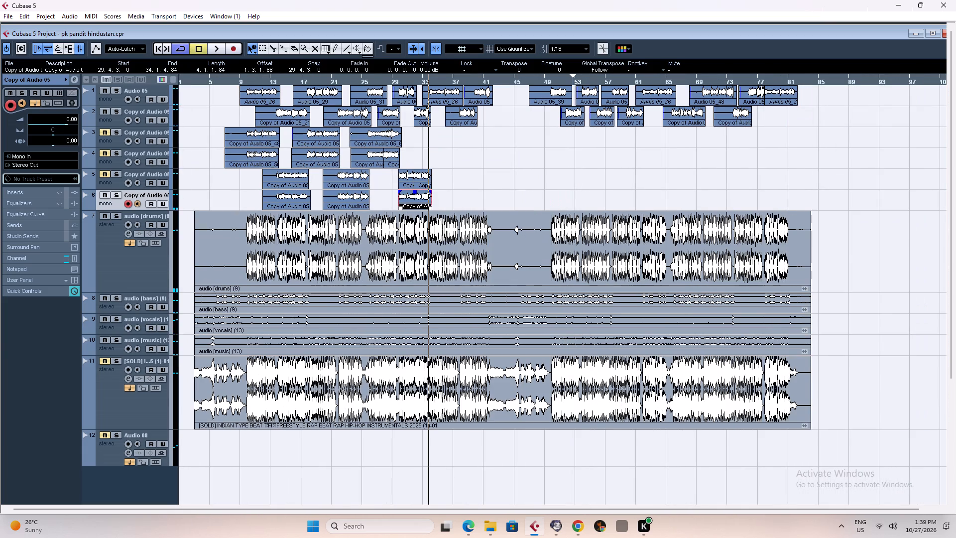
left_click_drag(230, 124, 248, 174)
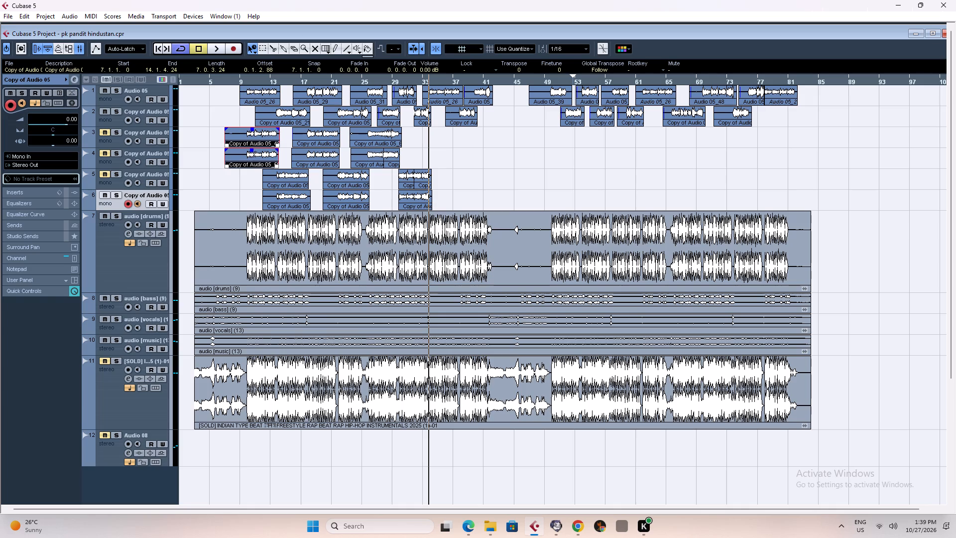
key("h")
key("h")
key("h")
key("h")
key("h")
key("h")
key("h")
key("h")
key("h")
key("h")
key("h")
key("h")
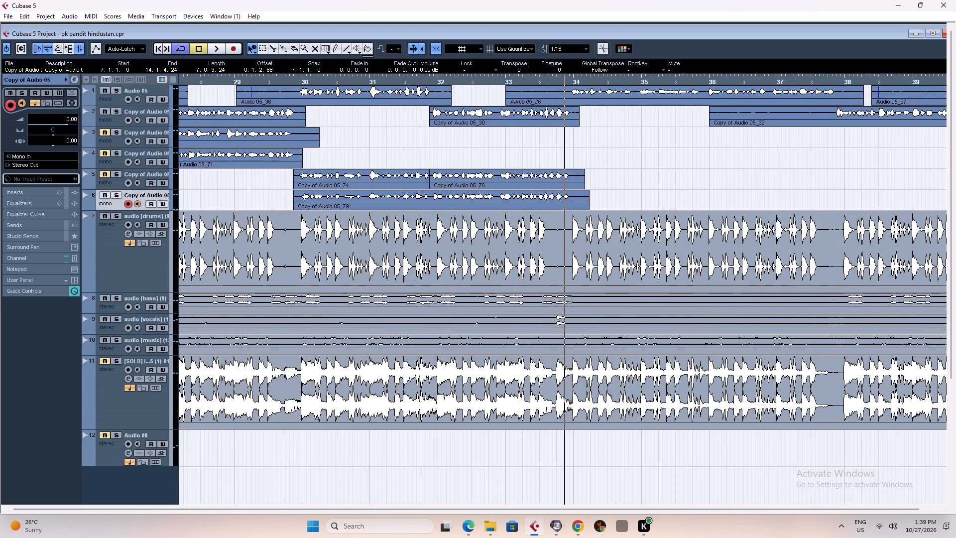
key("g")
key("g")
key("g")
key("g")
key("g")
key("g")
key("g")
key("g")
key("g")
key("g")
key("g")
key("g")
left_click(244, 80)
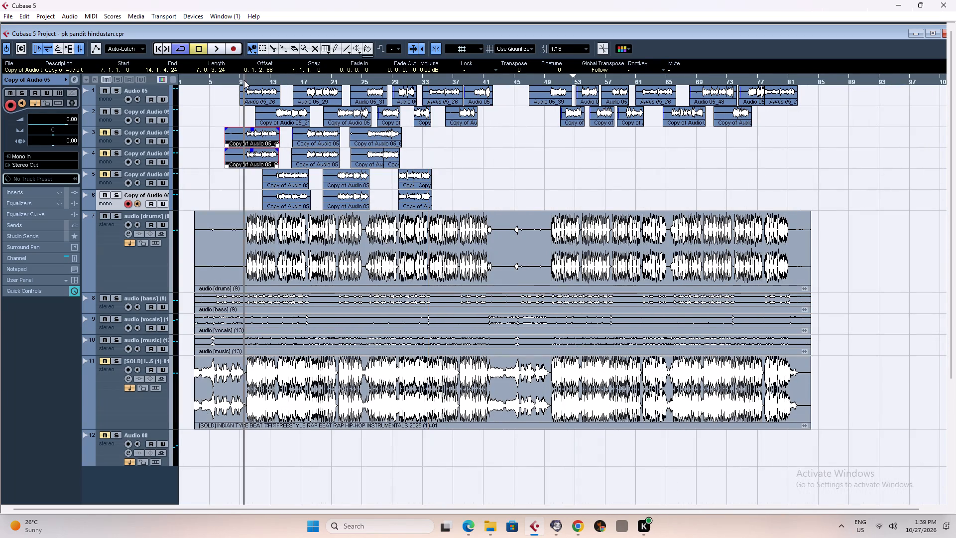
key("h")
key("h")
key("h")
key("h")
key("h")
key("h")
key("h")
key("h")
key("h")
key("h")
key("h")
key("h")
key("h")
key("h")
key("h")
key("h")
key("h")
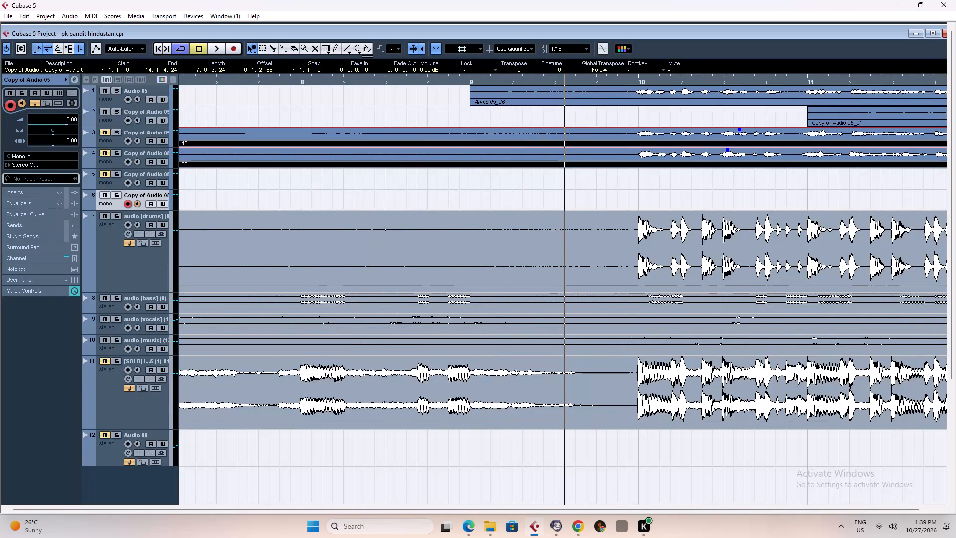
right_click_drag(426, 133, 446, 133)
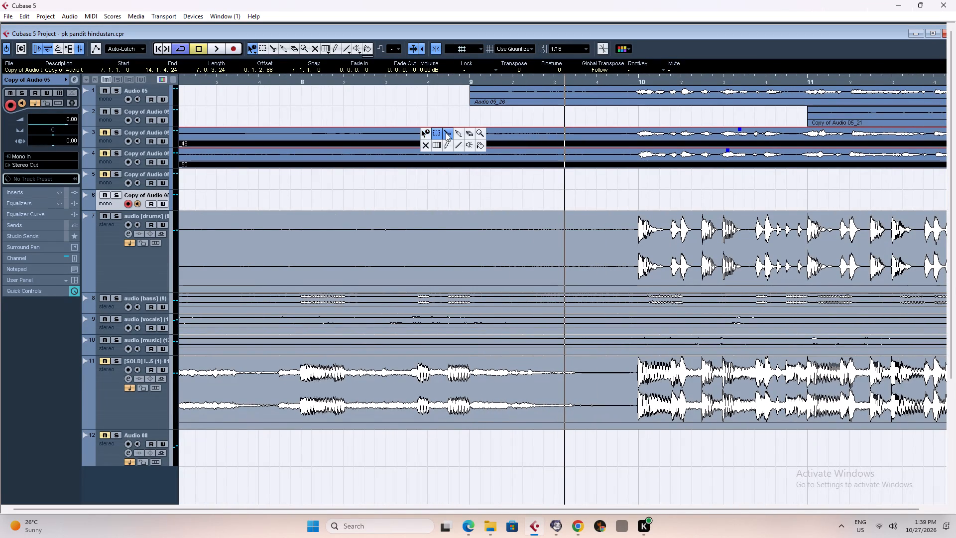
right_click_drag(446, 133, 448, 133)
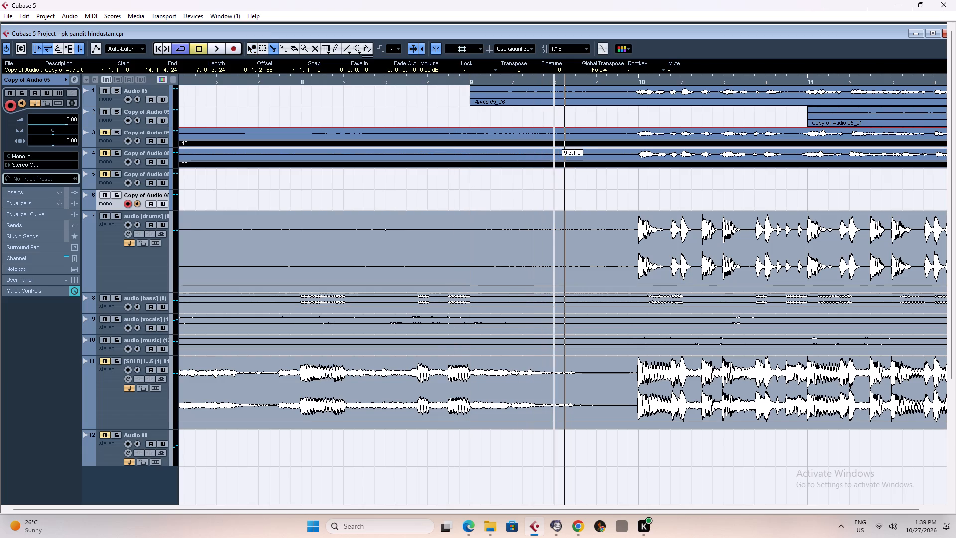
left_click(554, 141)
right_click(471, 132)
left_click_drag(467, 124, 468, 166)
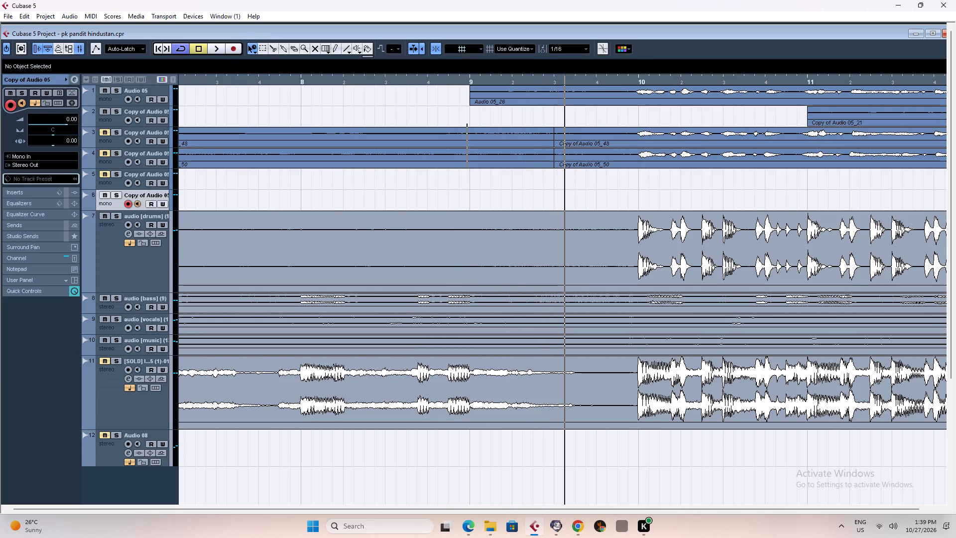
left_click_drag(468, 166, 471, 179)
key("Delete")
Move the two trimmed first takes on tracks 3 and 4 to bar 33.2.3, under the repeated Audio 05_26 section.
key("g")
key("g")
key("g")
key("g")
key("g")
key("g")
key("g")
key("g")
key("g")
key("g")
key("g")
key("g")
key("g")
key("g")
key("g")
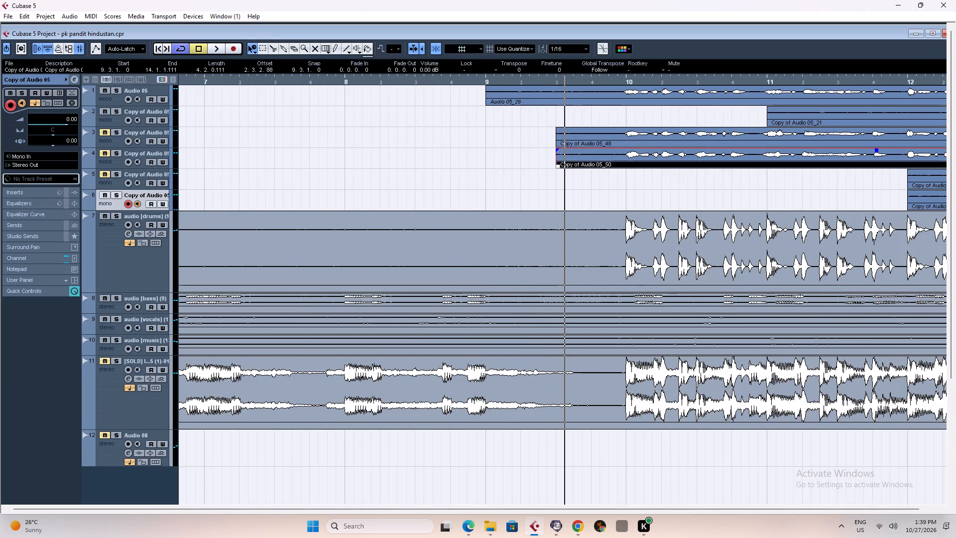
left_click_drag(262, 138, 288, 155)
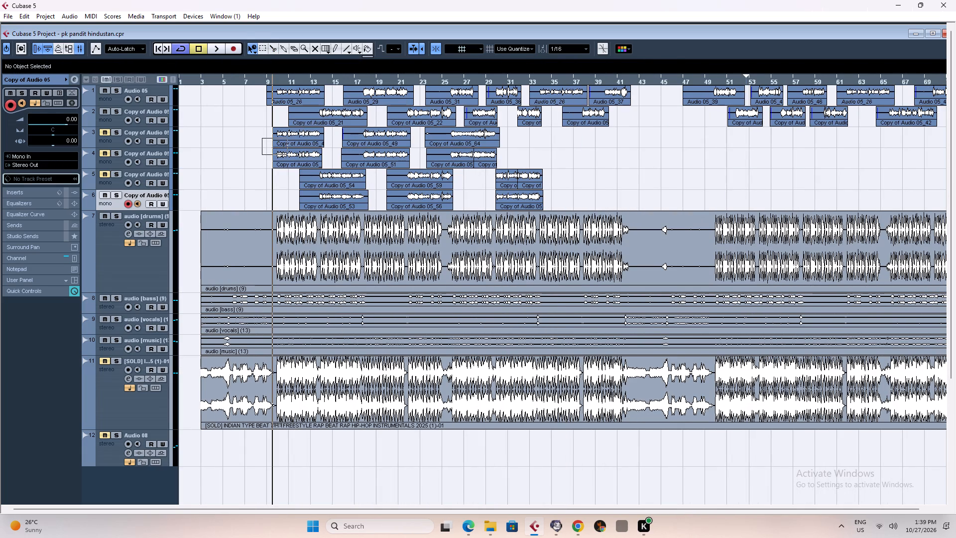
left_click_drag(288, 155, 290, 158)
left_click_drag(283, 139, 314, 139, "ctrl")
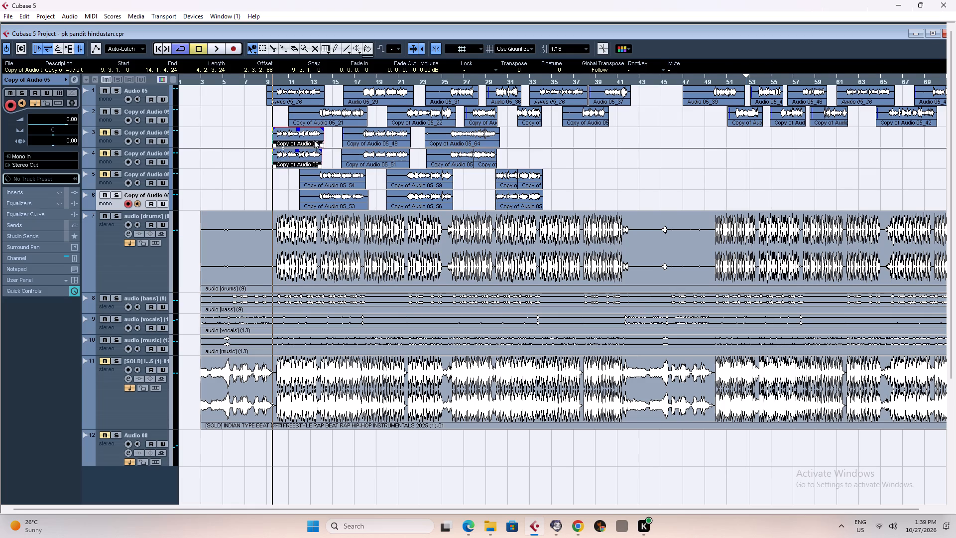
left_click_drag(314, 139, 545, 136, "ctrl")
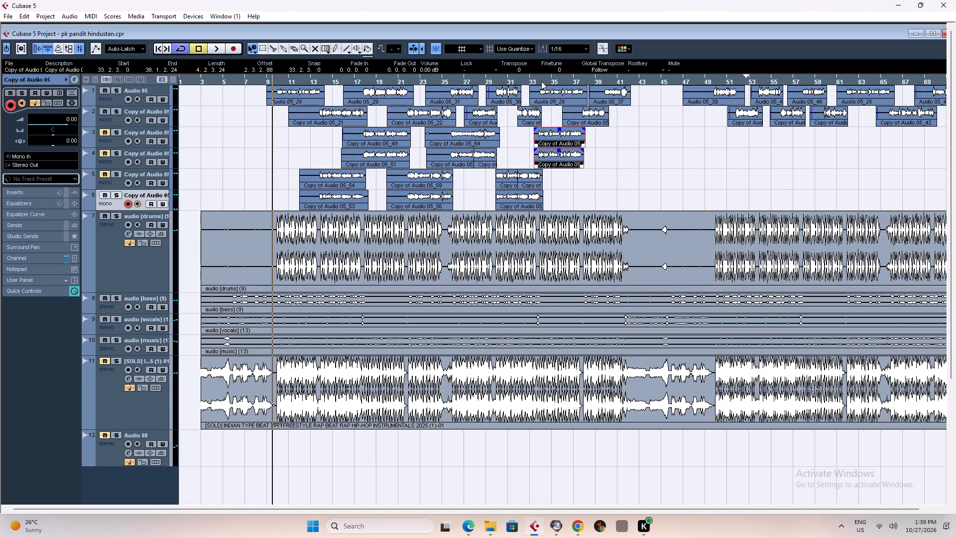
Shift the two trimmed first takes on tracks 3 and 4 slightly later, to start at bar 33.3.1.
left_click(533, 81)
key("h")
key("h")
key("h")
key("h")
key("h")
key("h")
key("h")
key("h")
key("h")
key("h")
key("h")
key("h")
key("h")
key("h")
key("h")
key("h")
key("h")
key("h")
key("h")
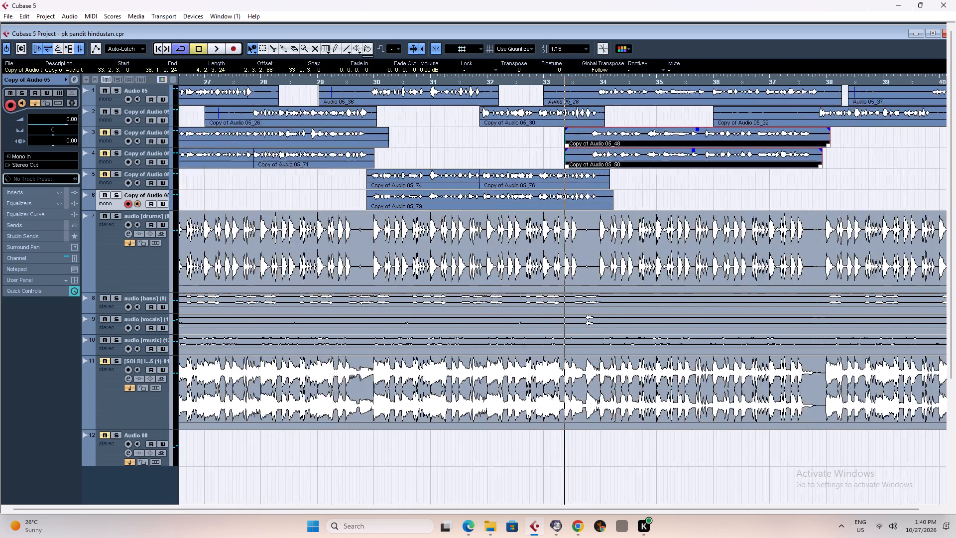
left_click_drag(595, 135, 670, 135)
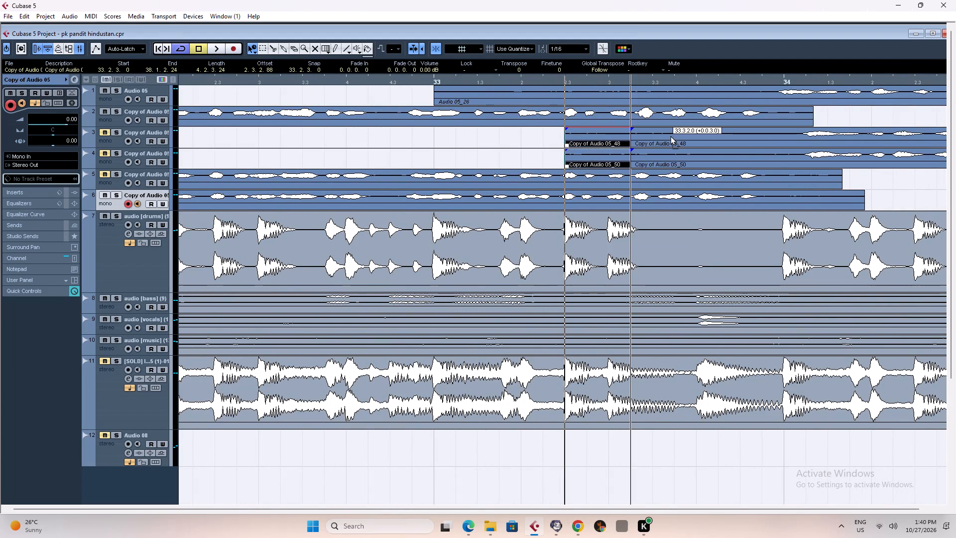
left_click_drag(670, 135, 639, 135)
Place the playhead at bar 36.3.1 and arm track 5 for recording.
key("g")
key("g")
key("g")
key("g")
key("g")
key("g")
key("g")
key("g")
key("g")
key("g")
key("g")
key("g")
key("g")
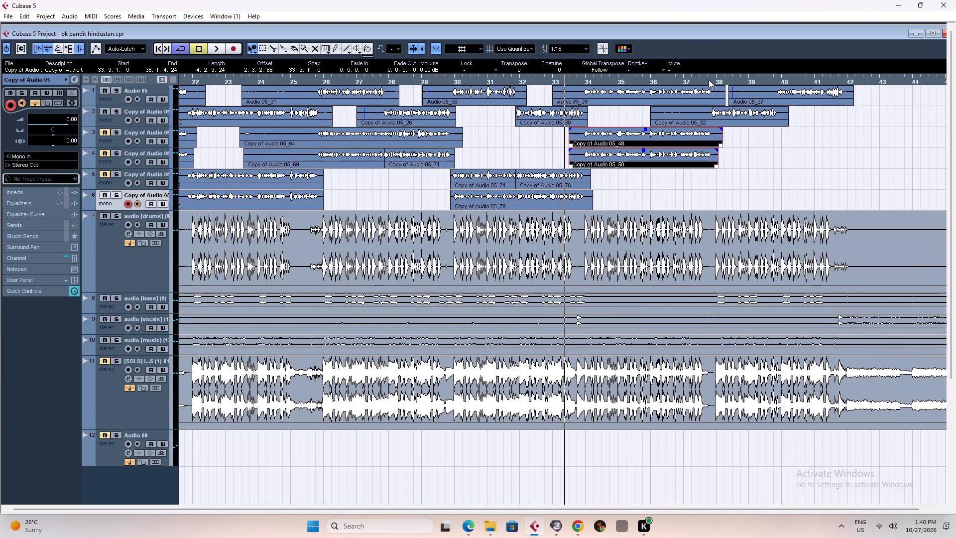
left_click(706, 79)
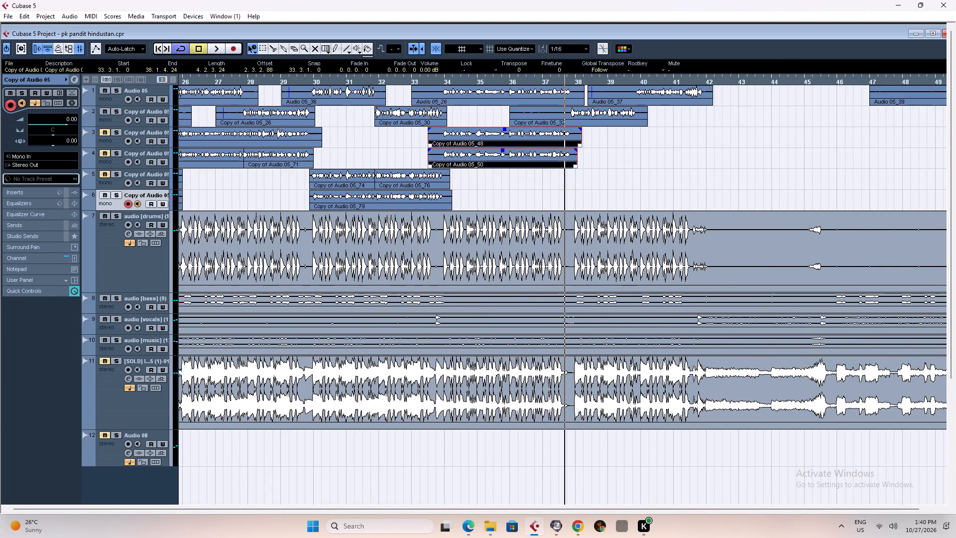
left_click(527, 81)
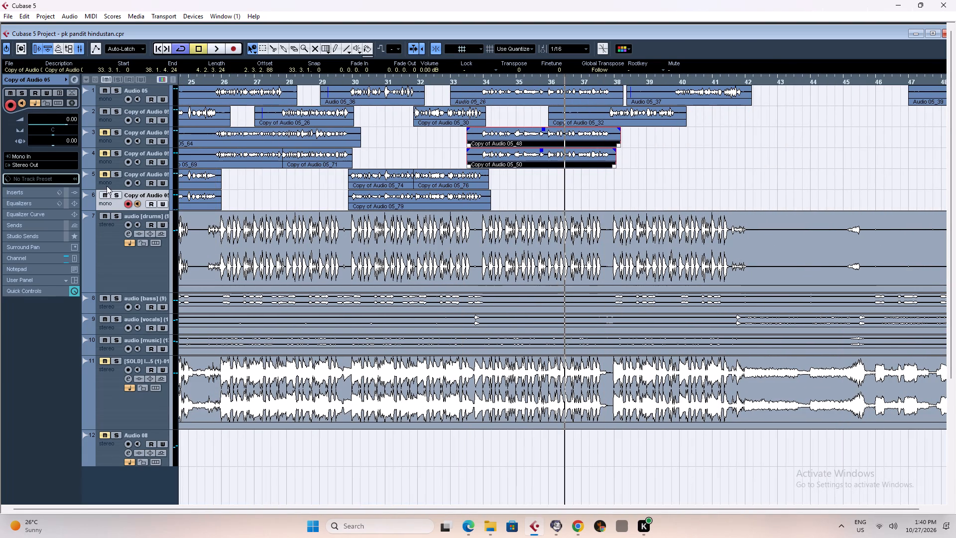
left_click(106, 178)
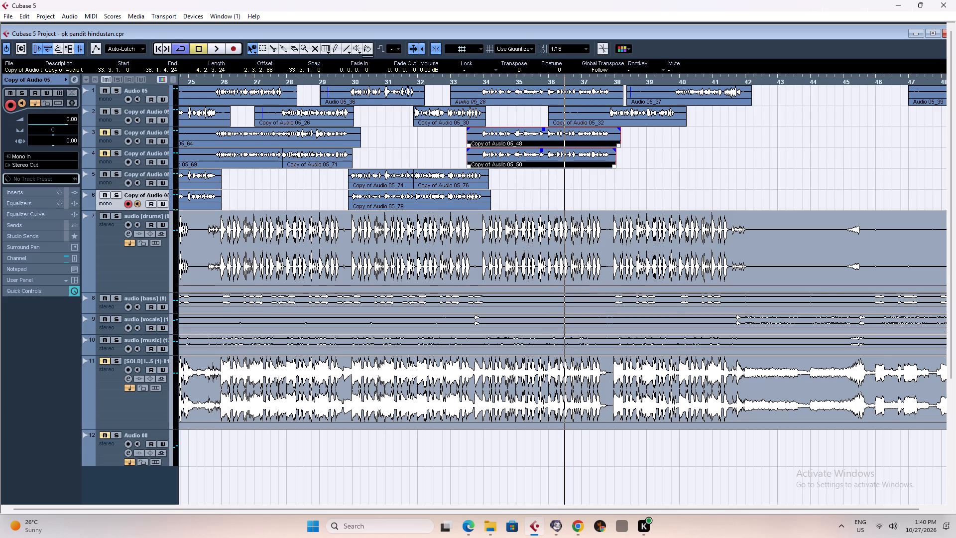
left_click(104, 186)
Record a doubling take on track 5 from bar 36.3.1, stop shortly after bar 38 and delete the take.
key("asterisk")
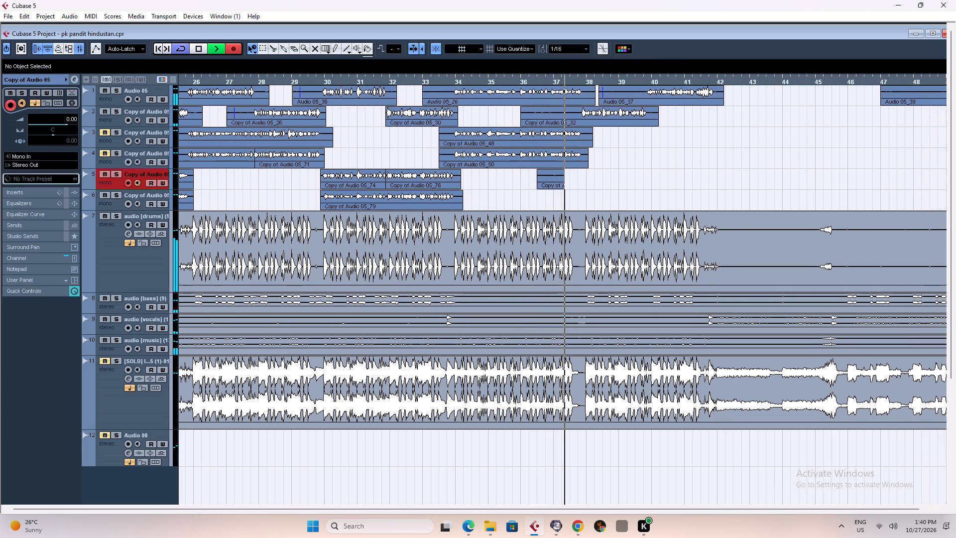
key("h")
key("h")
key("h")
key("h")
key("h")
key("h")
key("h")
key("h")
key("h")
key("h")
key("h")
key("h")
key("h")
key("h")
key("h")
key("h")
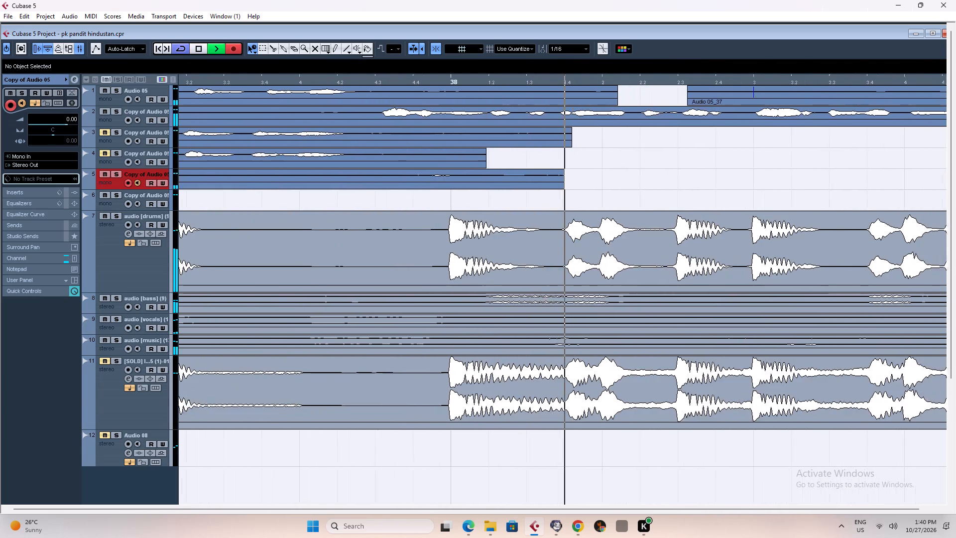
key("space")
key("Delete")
Record the doubling take on track 5 from bar 36.3.1 to about bar 42.4, covering Copy of Audio 05_32 and Audio 05_37.
key("asterisk")
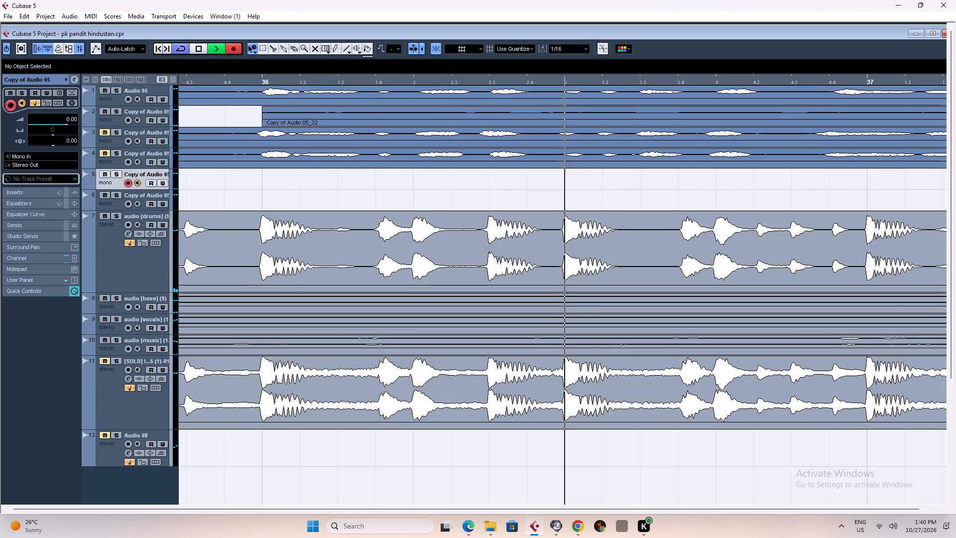
key("g")
key("g")
key("g")
key("g")
key("g")
key("g")
key("g")
key("g")
key("g")
key("g")
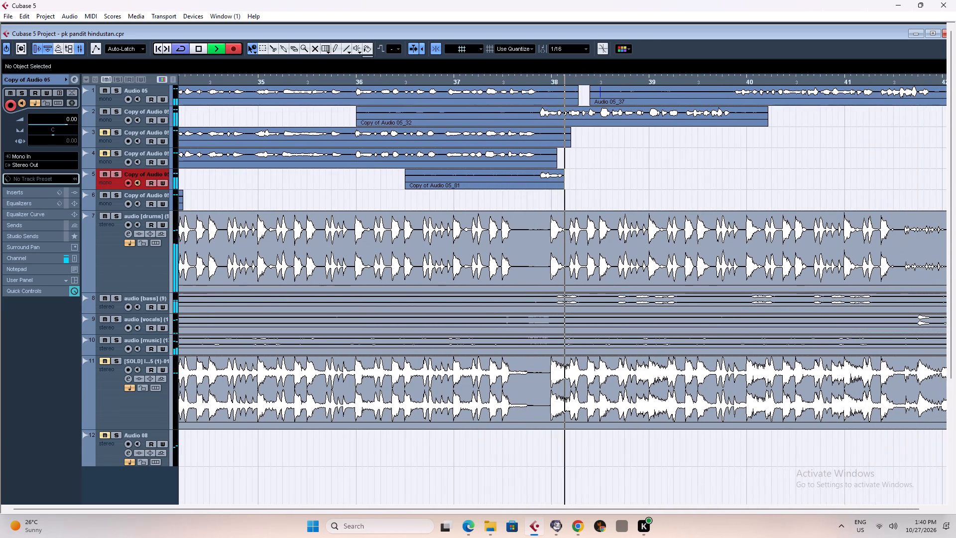
key("h")
key("h")
key("h")
key("h")
key("h")
key("h")
key("h")
key("h")
key("h")
key("h")
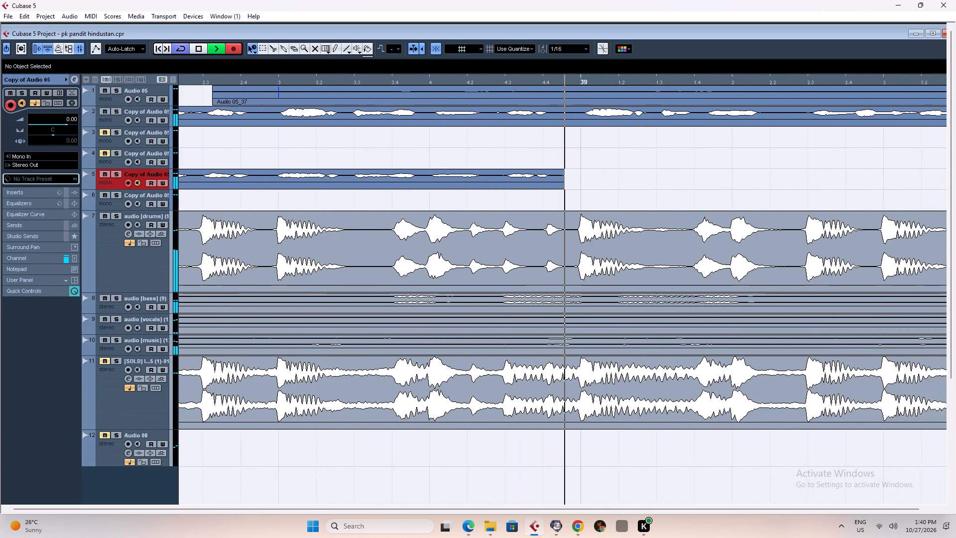
key("g")
key("g")
key("g")
key("g")
key("g")
key("g")
key("g")
key("g")
key("g")
key("g")
key("g")
key("g")
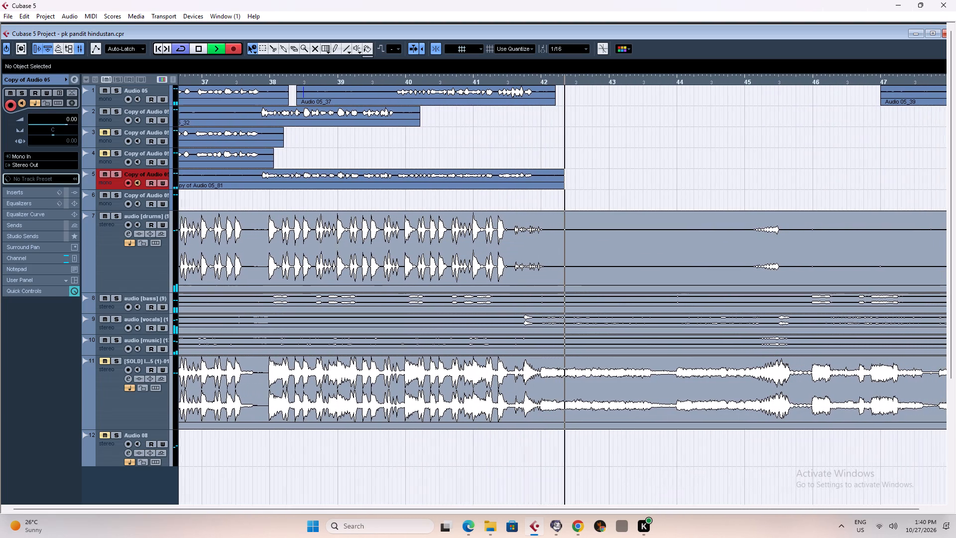
key("space")
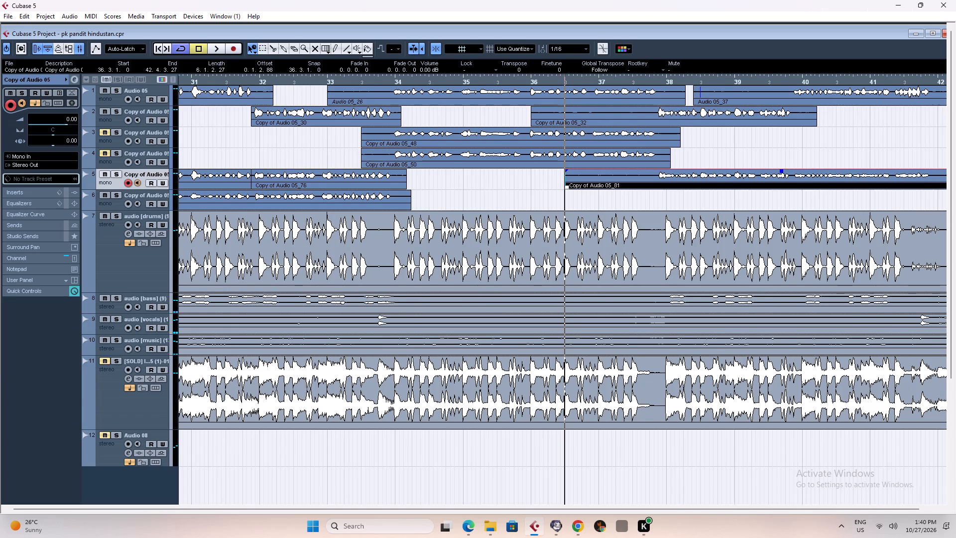
Split the new track 5 take at bar 42.1.1 and delete the part after the cut.
key("g")
key("g")
key("g")
key("g")
key("g")
key("g")
key("g")
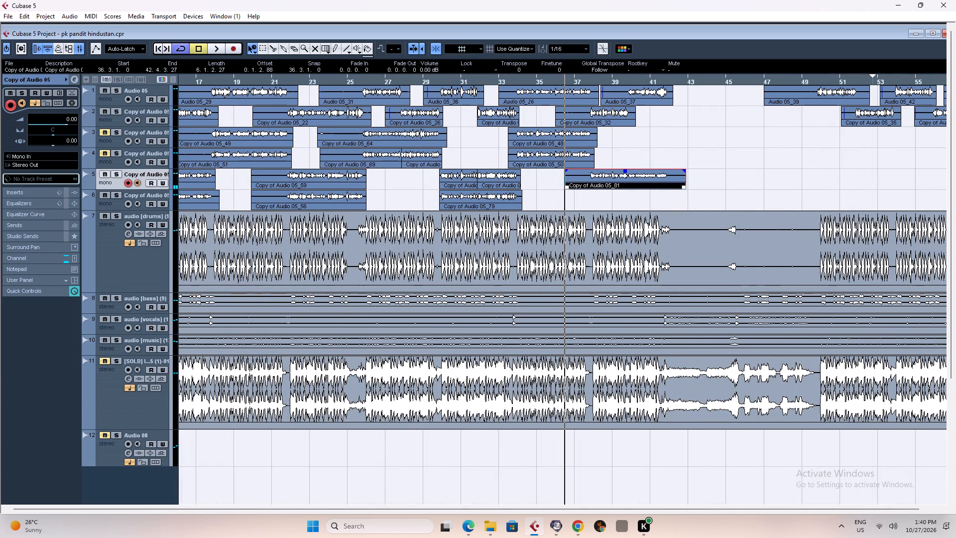
left_click(665, 81)
key("h")
key("h")
key("h")
key("h")
key("h")
key("h")
key("h")
key("h")
key("h")
key("h")
key("h")
key("h")
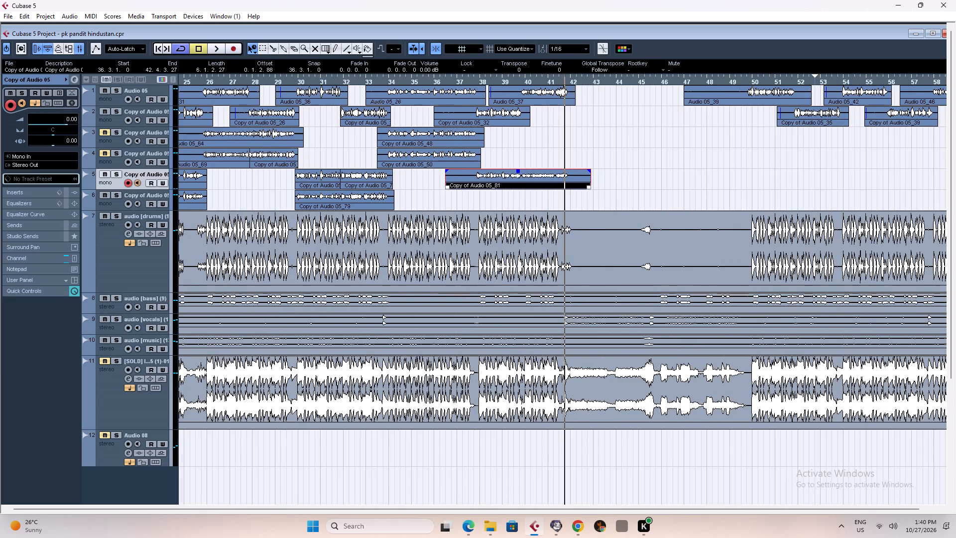
right_click_drag(593, 177, 611, 174)
left_click(611, 174)
right_click(643, 174)
left_click(643, 174)
key("Delete")
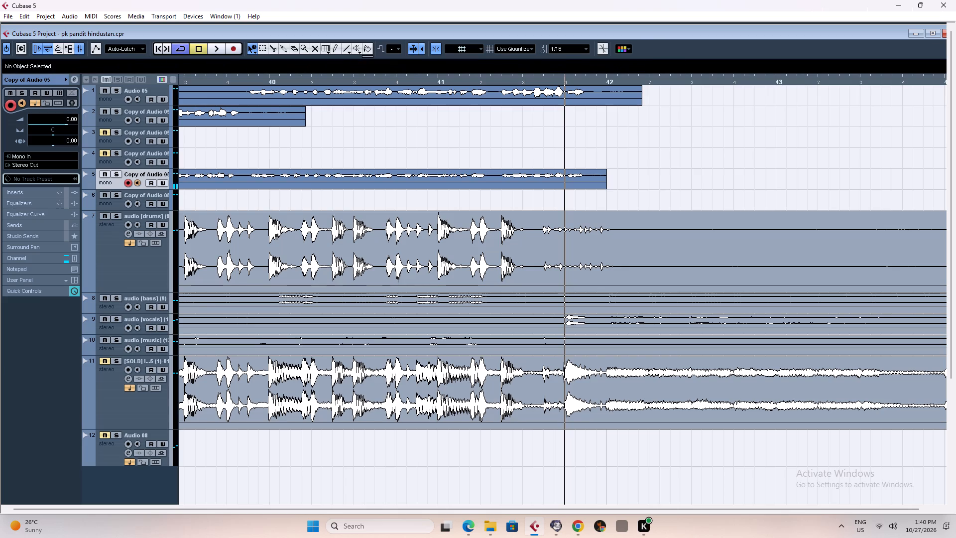
Split the track 5 take Copy of Audio 05_81 at bar 37.4.1 and delete the part before the cut.
key("g")
key("g")
key("g")
key("g")
key("g")
key("g")
key("g")
key("g")
key("g")
key("g")
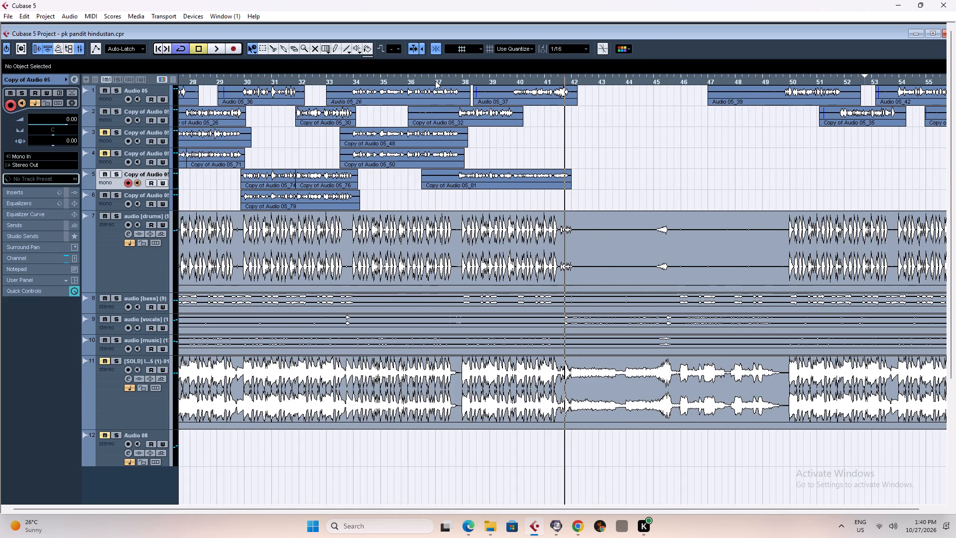
left_click(440, 77)
key("h")
key("h")
key("h")
key("h")
key("h")
key("h")
key("h")
key("h")
key("h")
key("h")
key("h")
key("h")
right_click_drag(597, 176, 624, 172)
left_click(706, 182)
right_click(650, 179)
left_click(650, 179)
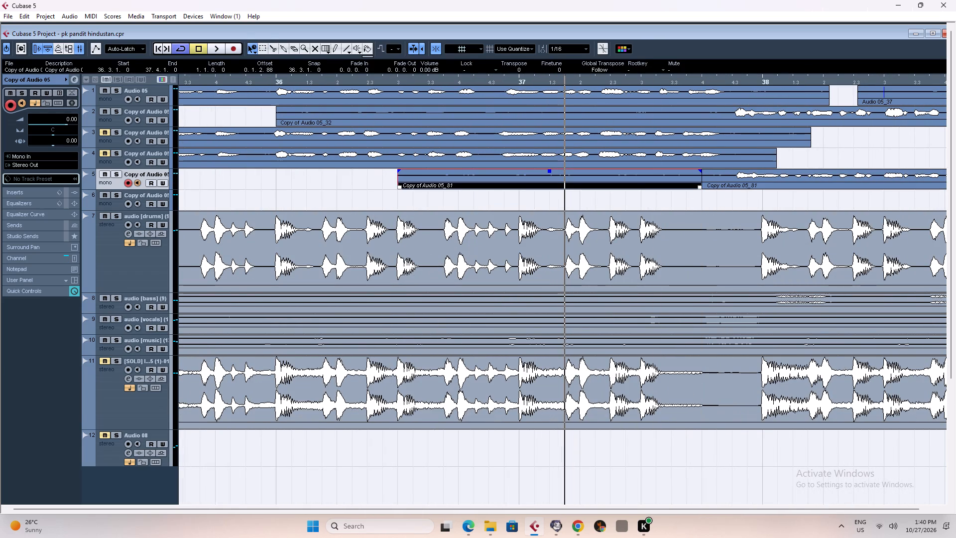
key("Delete")
Split Copy of Audio 05_32 on track 2 at bar 37.4.1, in line with the track 5 take, and delete the part before the cut.
key("g")
key("g")
key("g")
key("g")
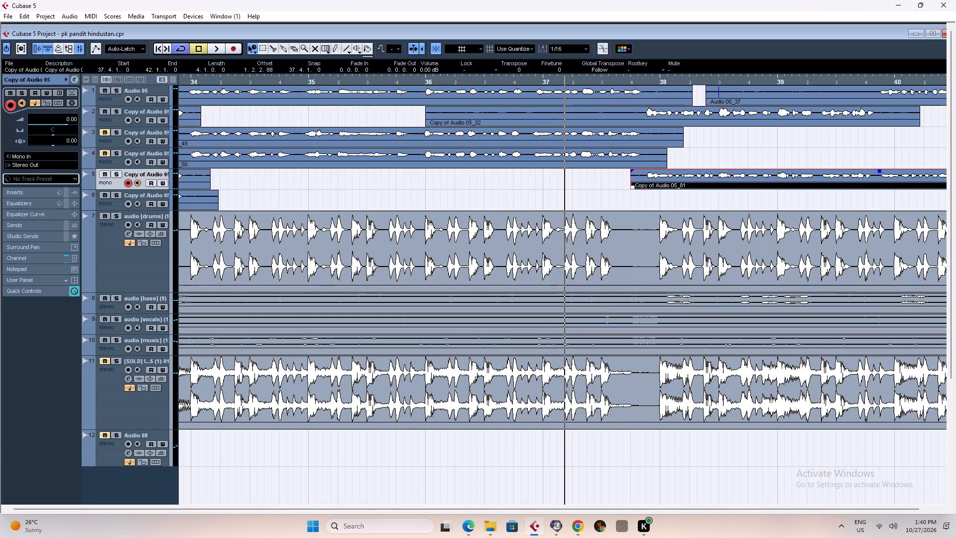
right_click_drag(610, 112, 631, 112)
left_click(633, 112)
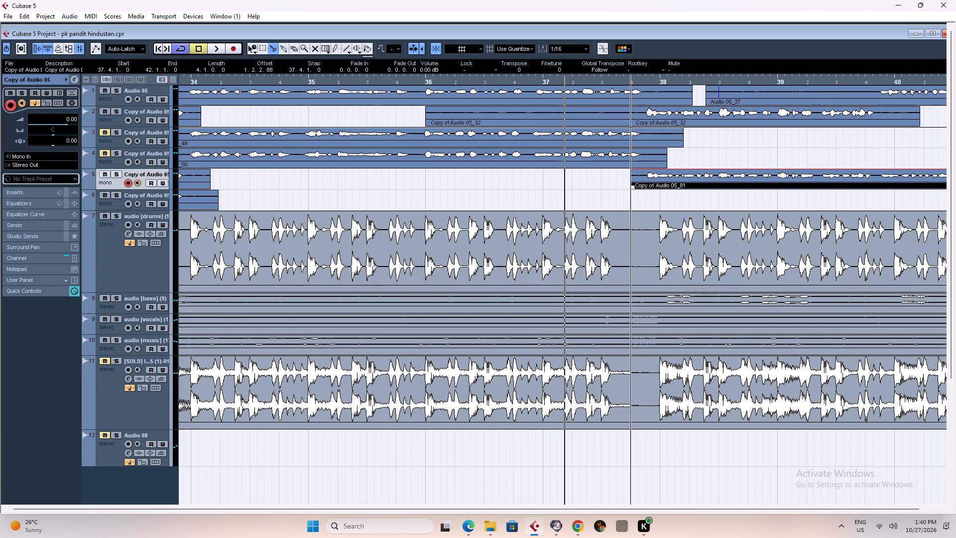
right_click(588, 113)
left_click(588, 113)
key("Delete")
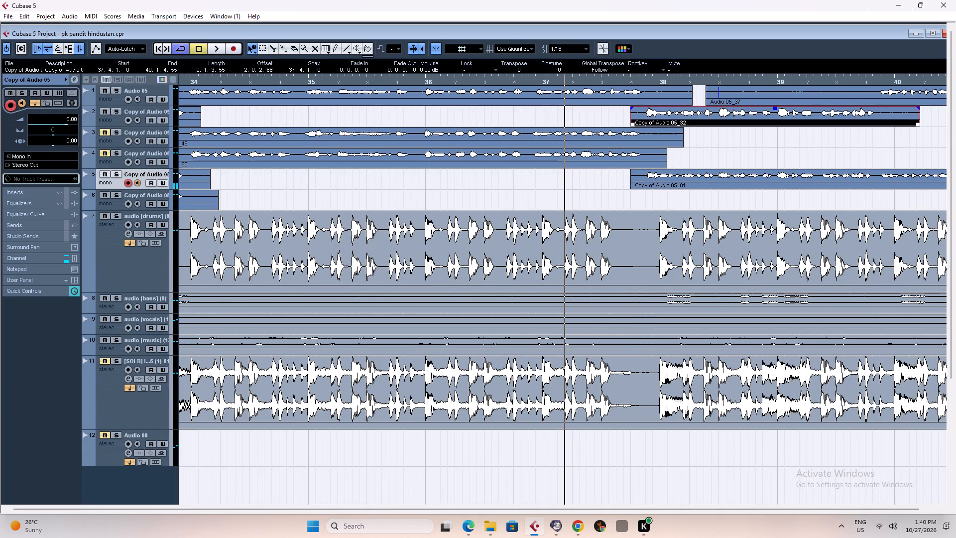
Record a doubling take on track 6 from bar 36.3.3 to about bar 42.1, alongside the track 5 take.
key("g")
key("g")
key("g")
key("g")
key("g")
key("g")
key("g")
key("g")
key("g")
key("g")
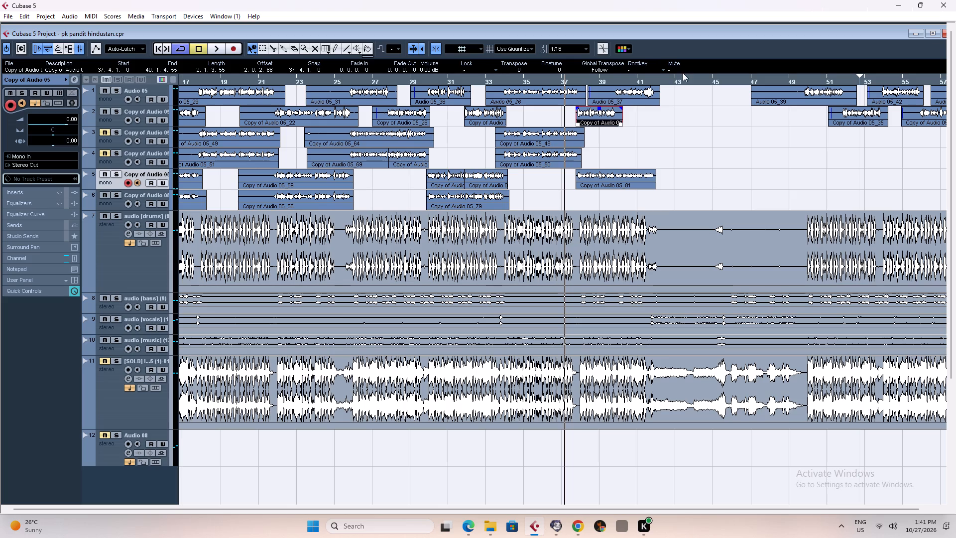
left_click(609, 80)
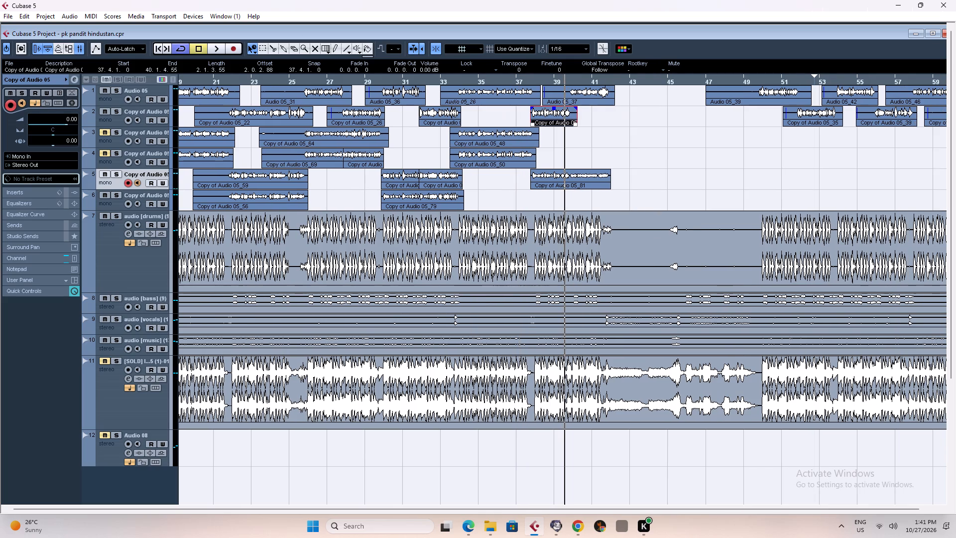
left_click(106, 205)
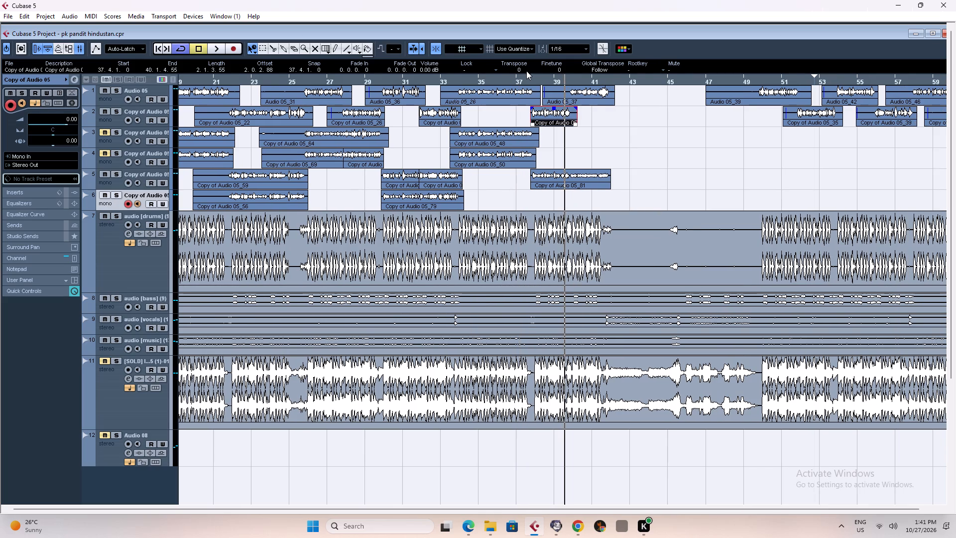
left_click(519, 79)
left_click(554, 78)
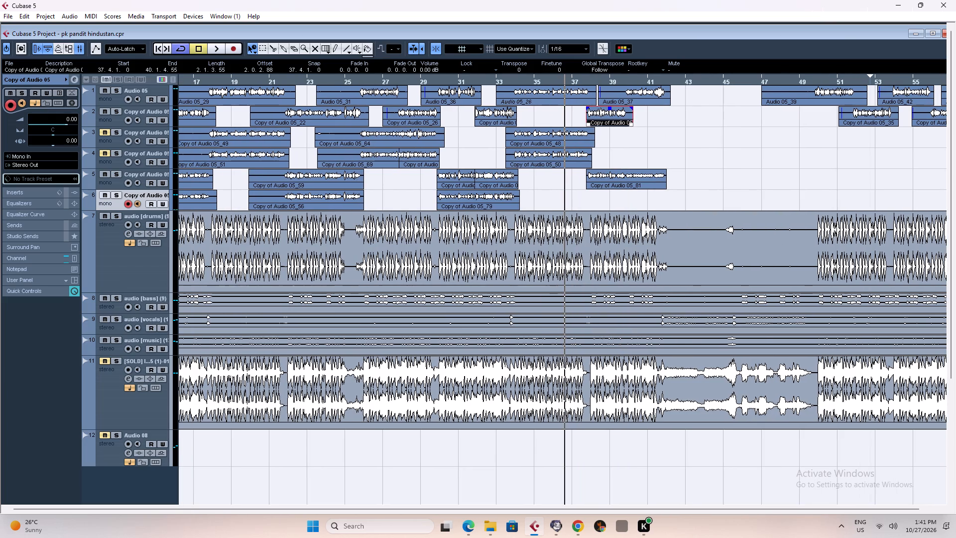
key("asterisk")
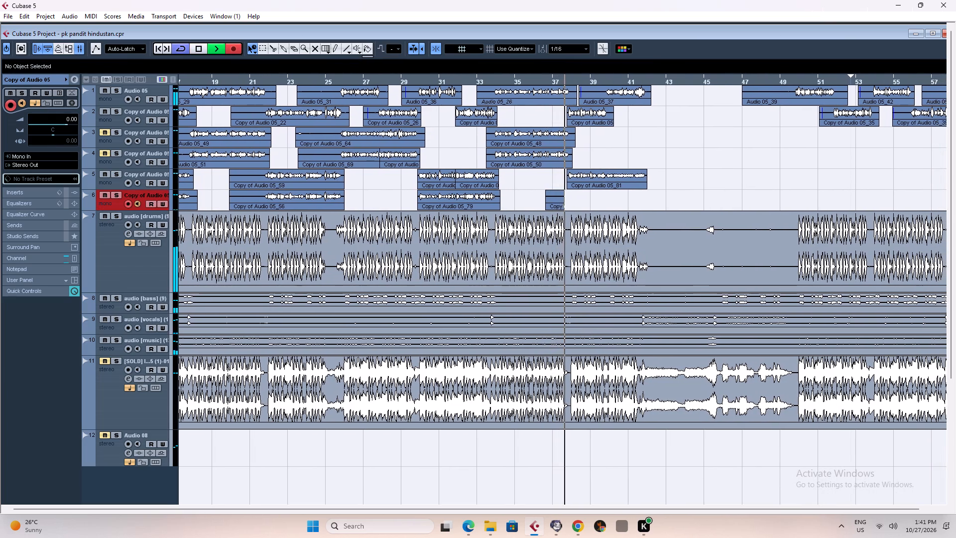
key("h")
key("h")
key("h")
key("h")
key("h")
key("h")
key("h")
key("h")
key("h")
key("h")
key("h")
key("h")
key("h")
key("h")
key("h")
key("h")
key("h")
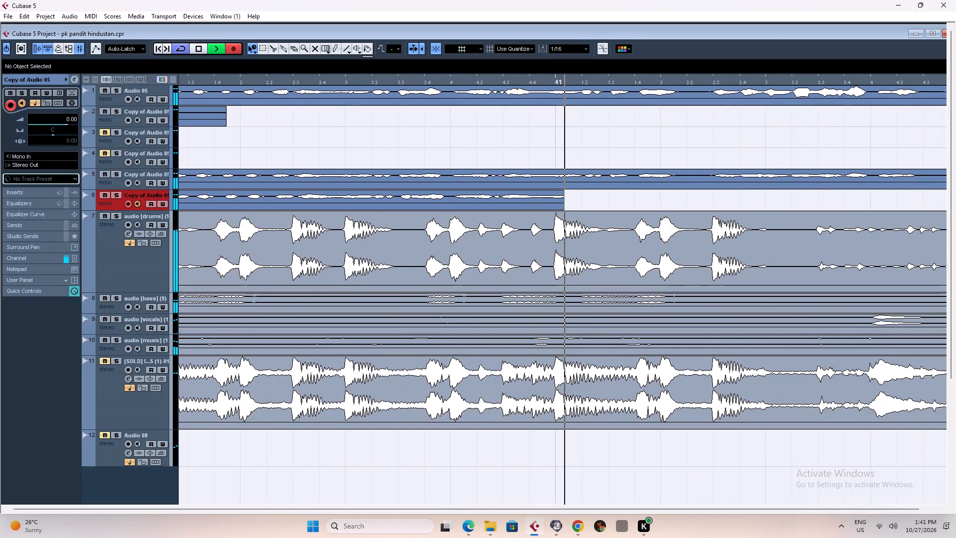
key("g")
key("g")
key("g")
key("g")
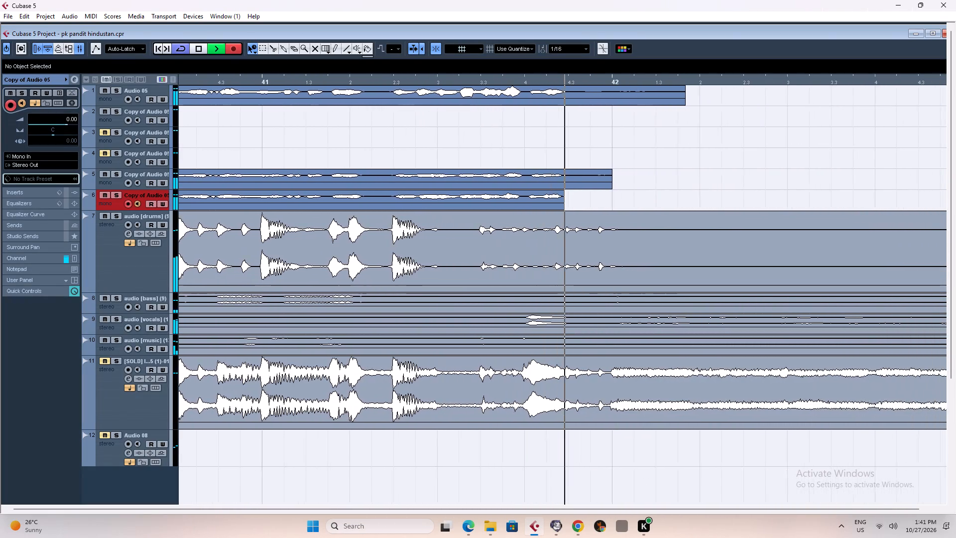
key("space")
type("g")
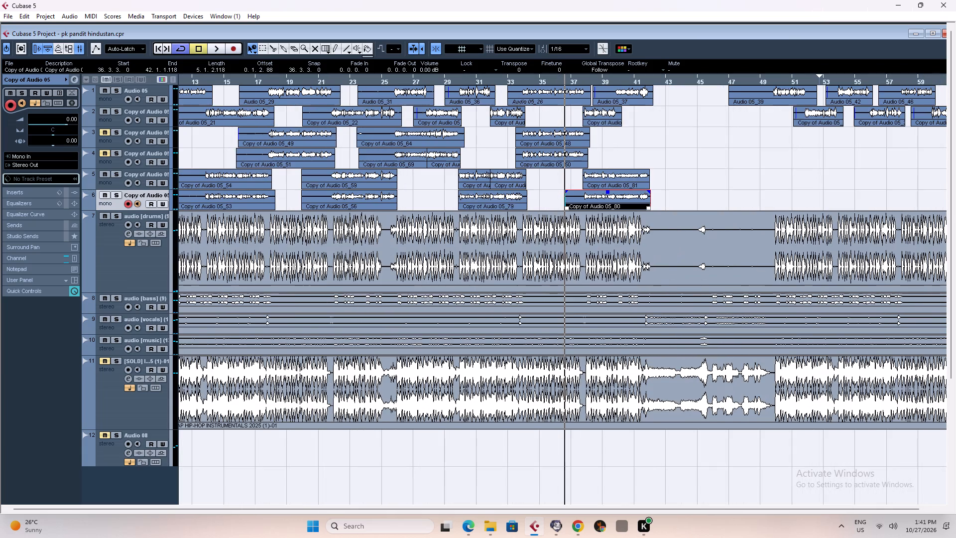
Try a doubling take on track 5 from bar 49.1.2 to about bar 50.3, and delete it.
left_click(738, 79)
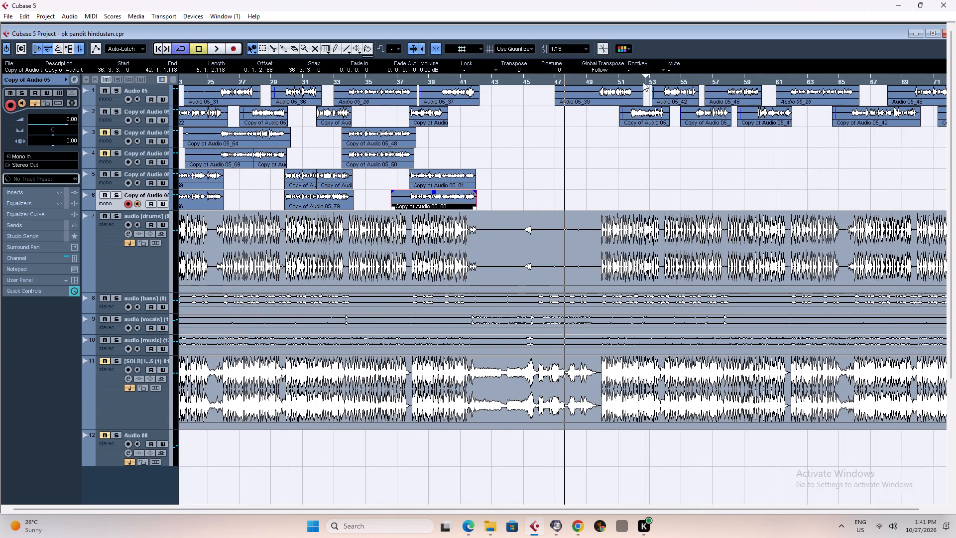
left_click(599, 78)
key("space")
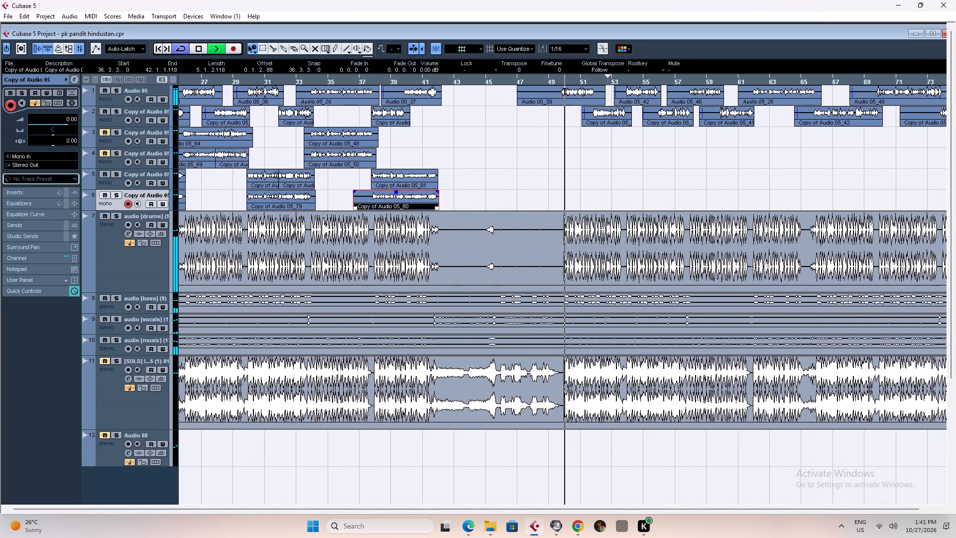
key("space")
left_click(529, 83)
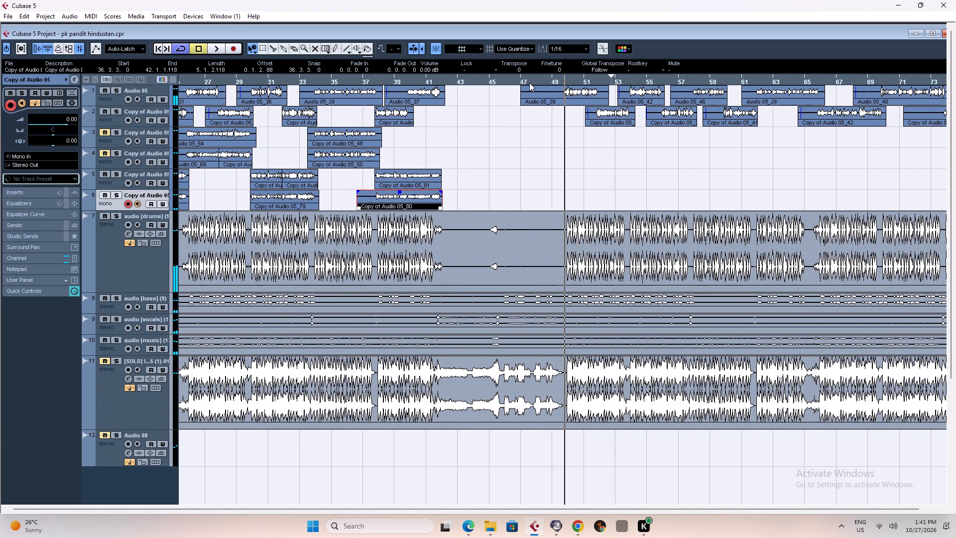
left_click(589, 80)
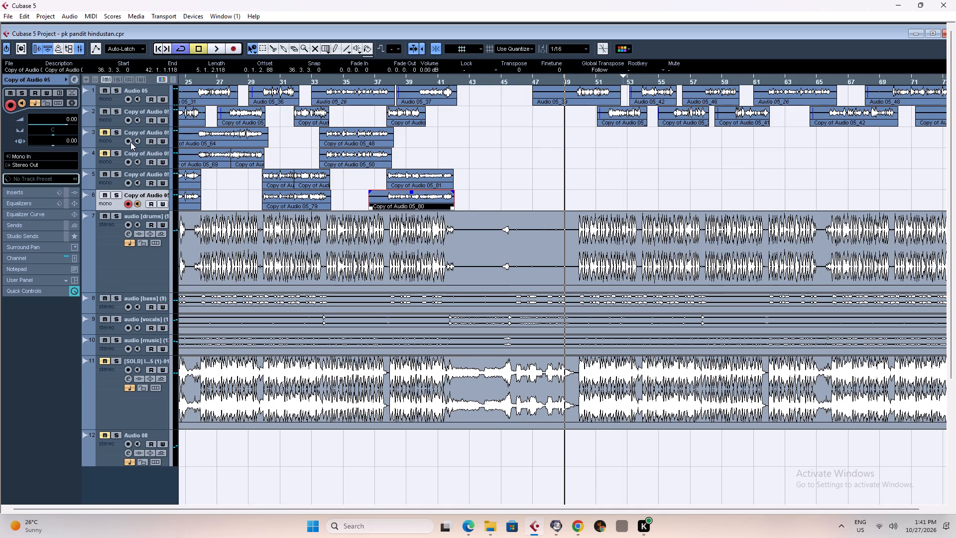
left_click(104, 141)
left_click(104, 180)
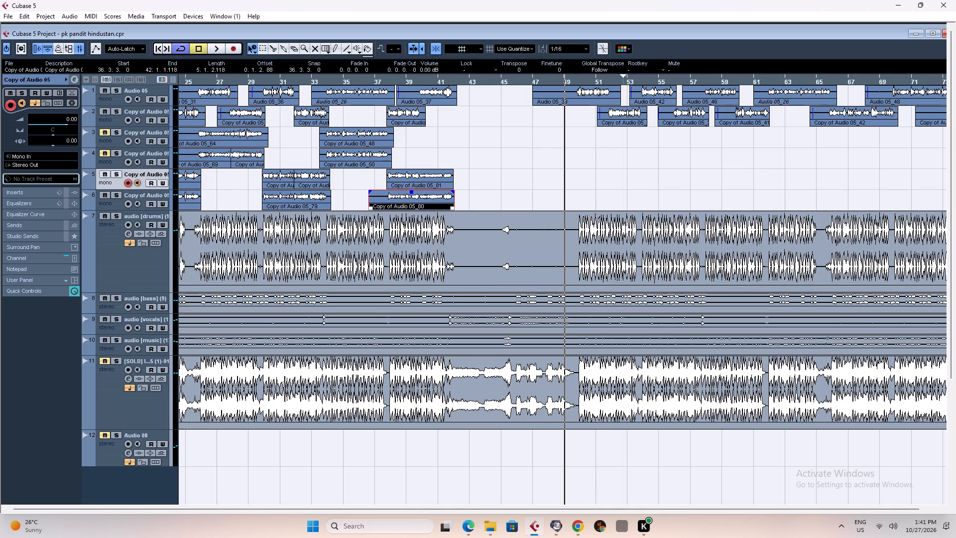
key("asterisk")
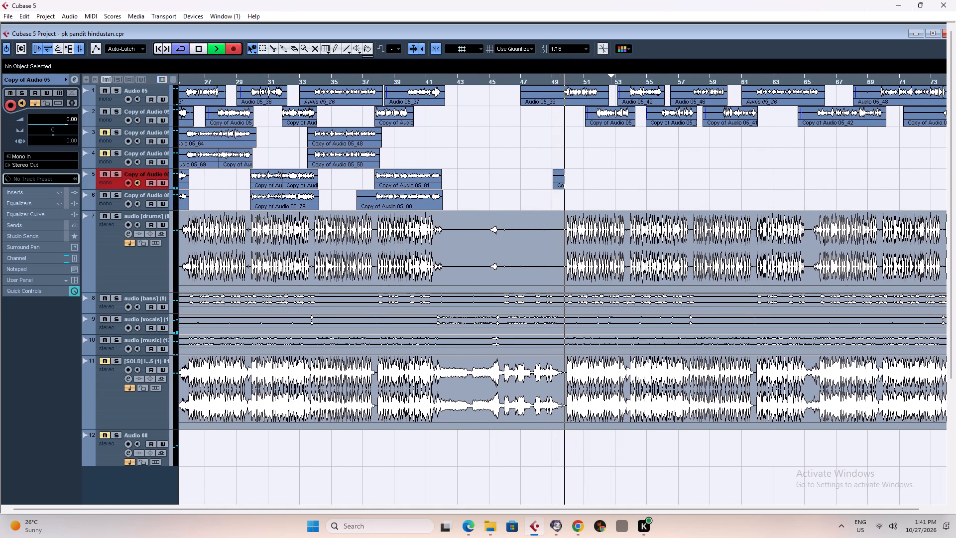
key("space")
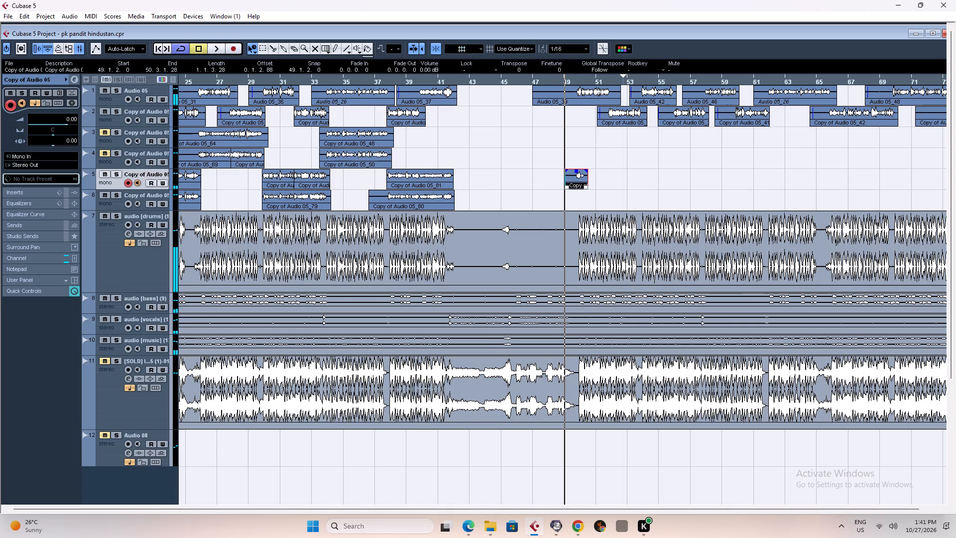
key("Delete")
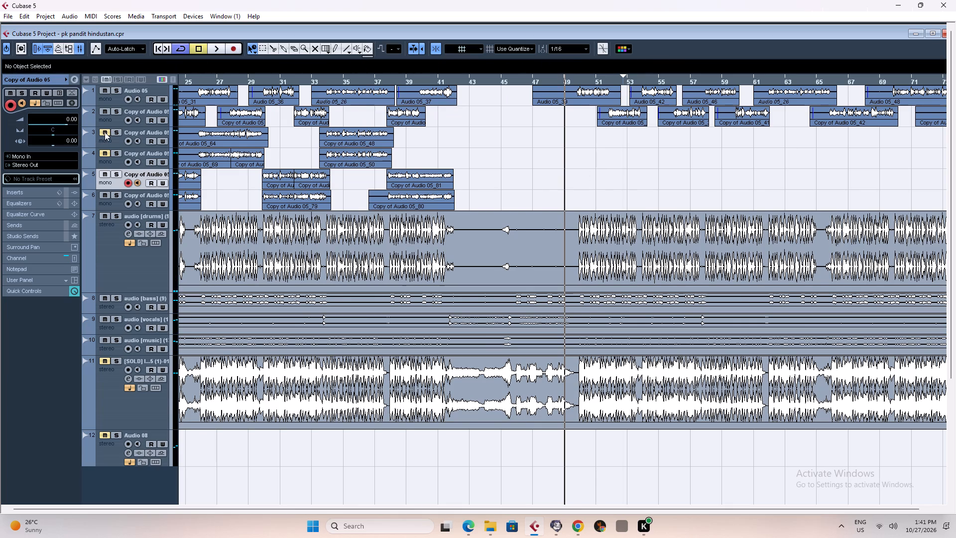
Unmute tracks 3 and 4.
left_click(105, 132)
left_click(107, 152)
Record a doubling take of Audio 05_39 on track 3 from bar 48.1.1 to about bar 52.1.4.
left_click(104, 141)
key("h")
key("h")
key("h")
key("h")
key("h")
key("h")
key("h")
key("h")
key("h")
key("h")
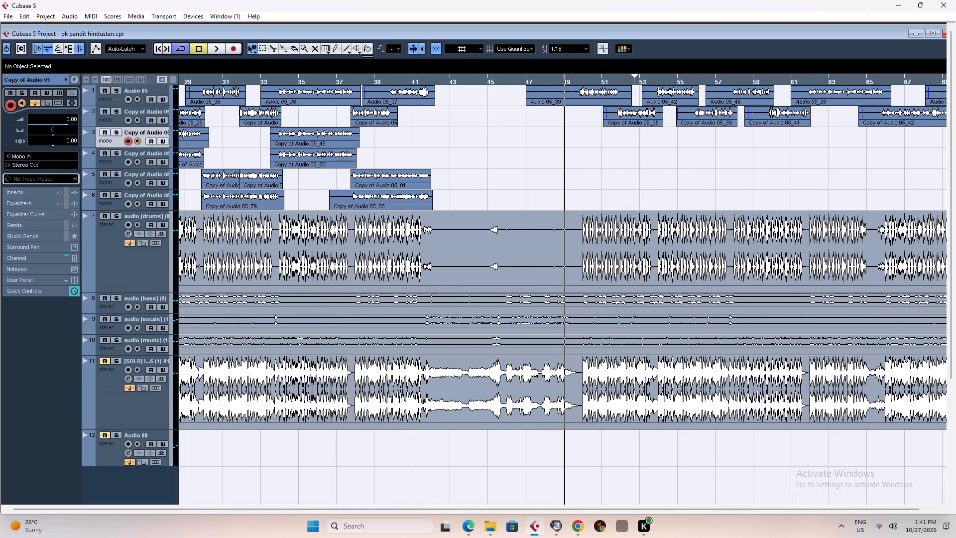
left_click(461, 84)
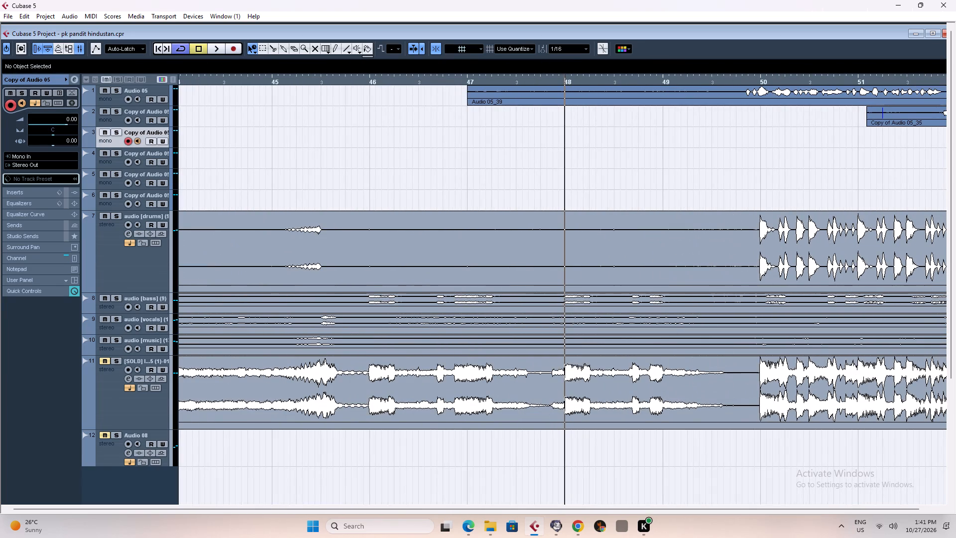
key("asterisk")
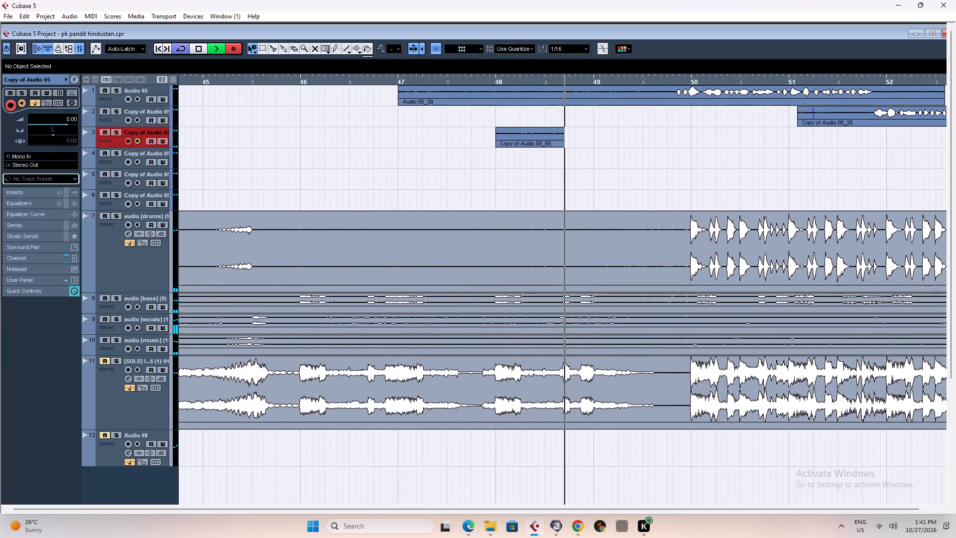
key("h")
key("h")
key("h")
key("h")
key("h")
key("h")
key("h")
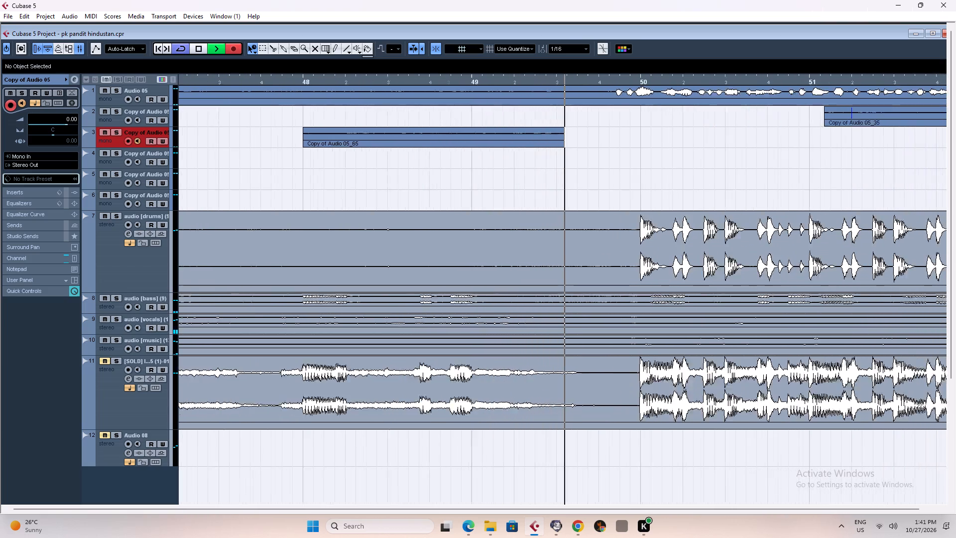
key("g")
key("g")
key("g")
key("g")
key("g")
key("g")
key("g")
key("g")
key("g")
key("g")
key("g")
key("g")
key("g")
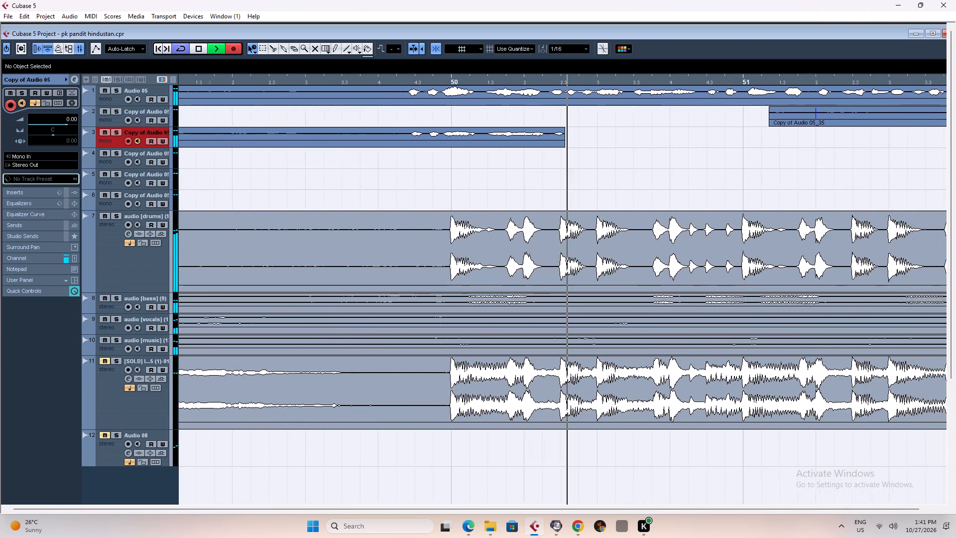
key("h")
key("h")
key("h")
key("h")
key("h")
key("h")
key("h")
key("h")
key("h")
key("h")
key("h")
key("h")
key("h")
key("h")
key("h")
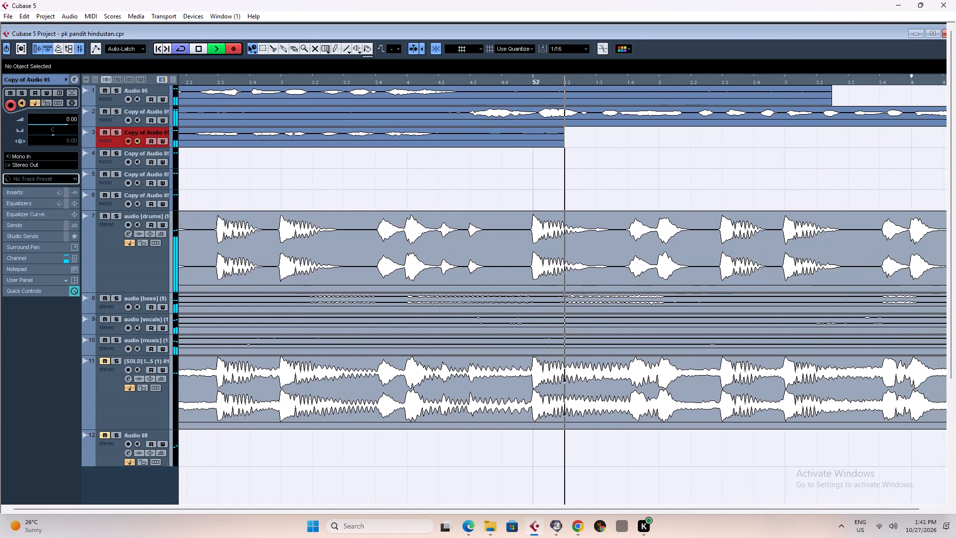
key("space")
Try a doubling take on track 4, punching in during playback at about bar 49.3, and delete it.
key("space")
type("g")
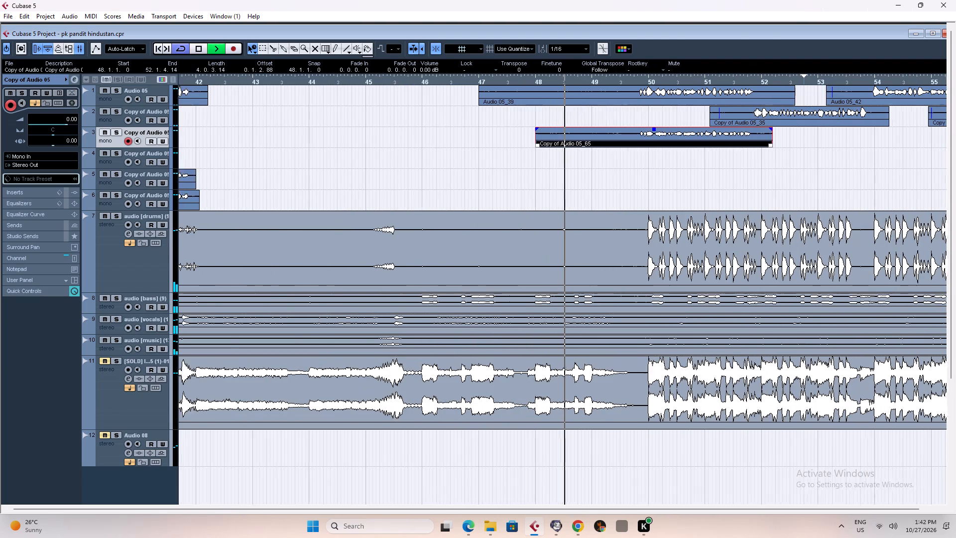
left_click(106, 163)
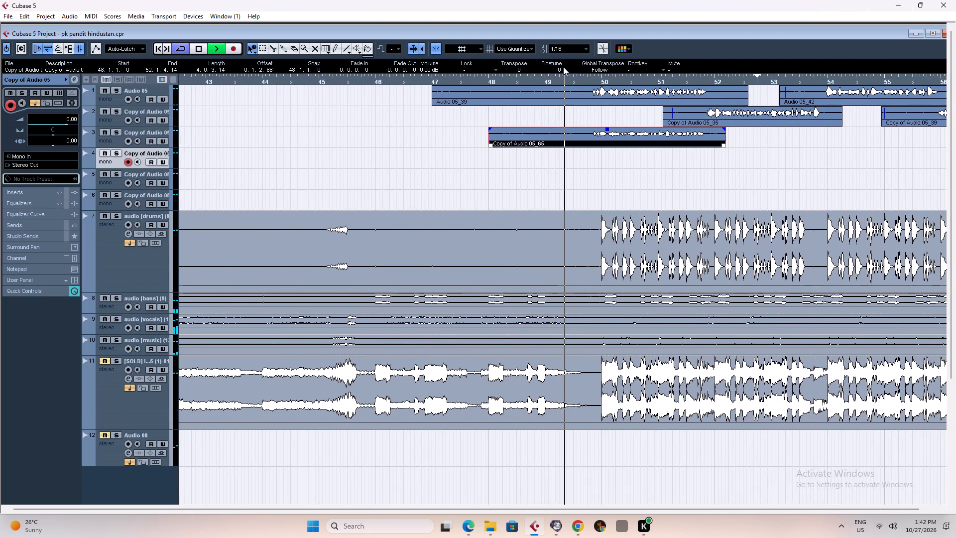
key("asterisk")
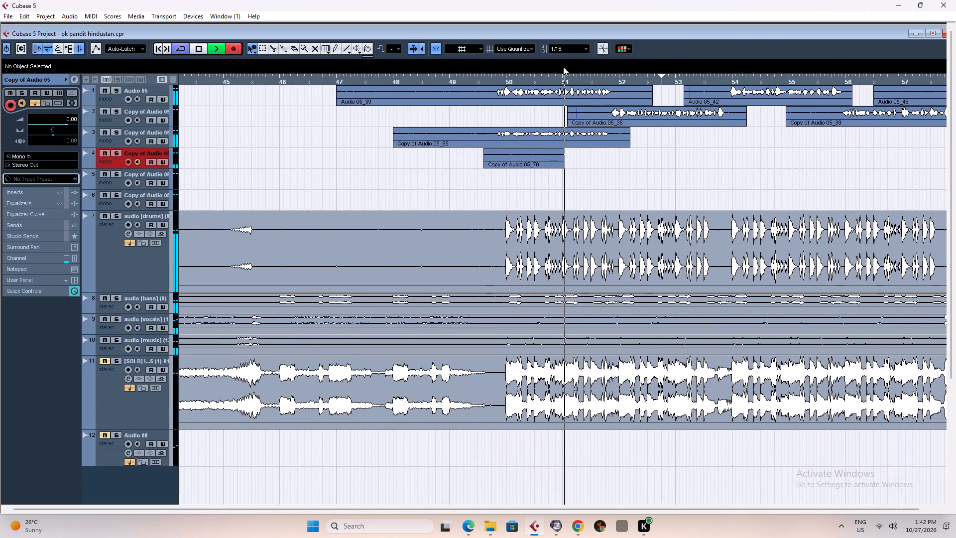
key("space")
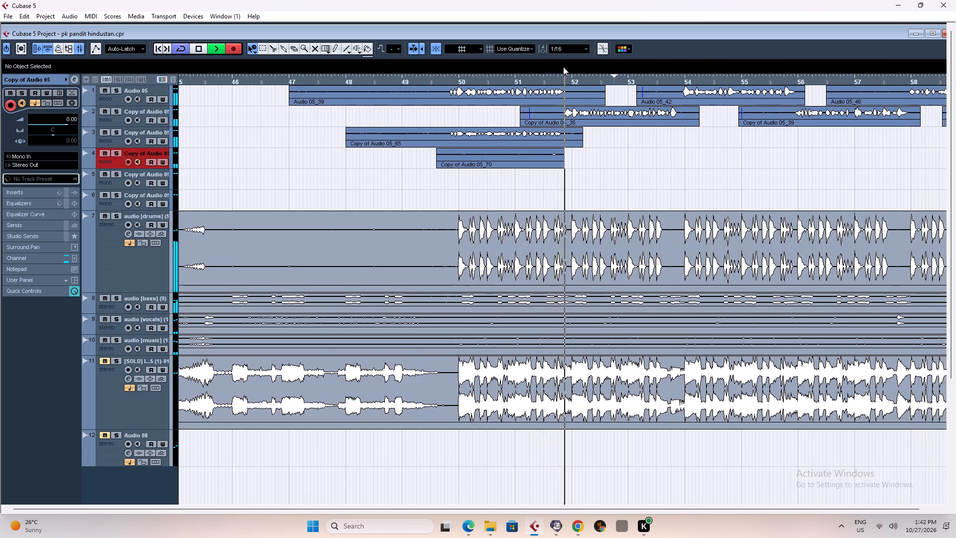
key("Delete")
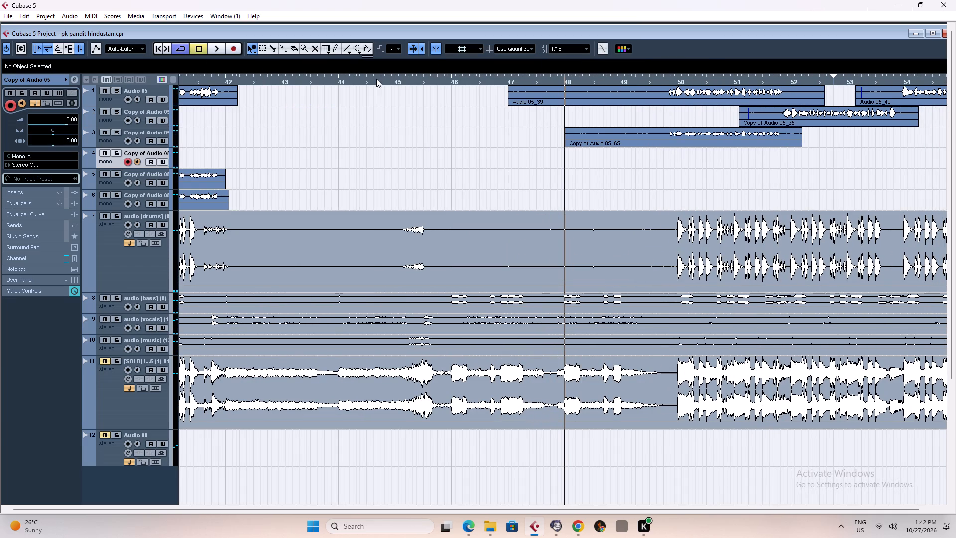
Try a doubling take on track 5 from bar 48.1.1, muting track 3 while recording, and delete the take.
left_click(104, 184)
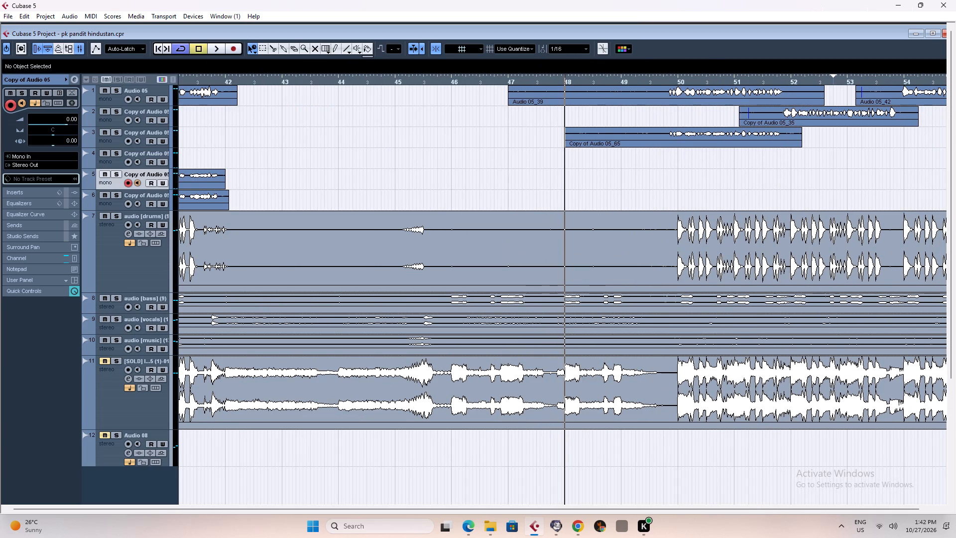
key("asterisk")
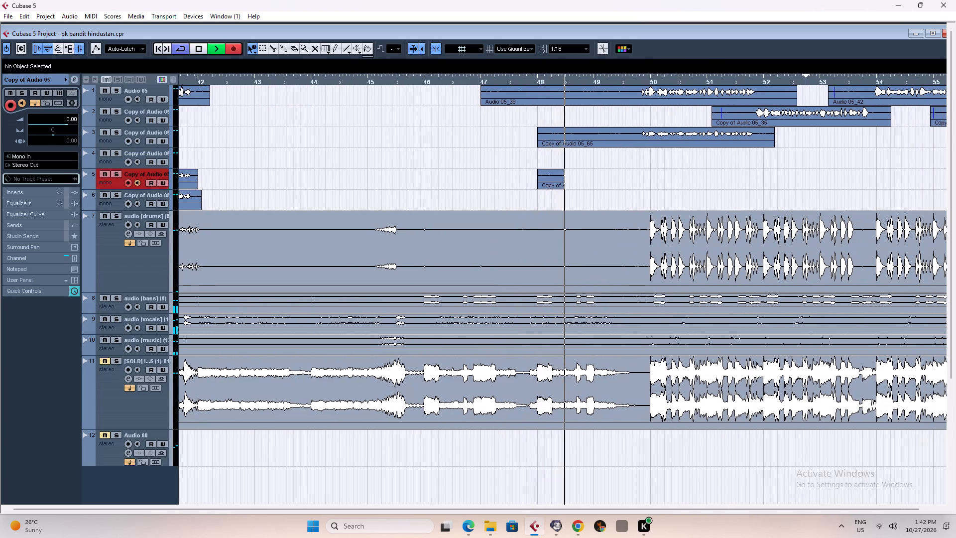
key("h")
key("h")
key("h")
key("h")
key("h")
key("h")
key("h")
key("h")
key("h")
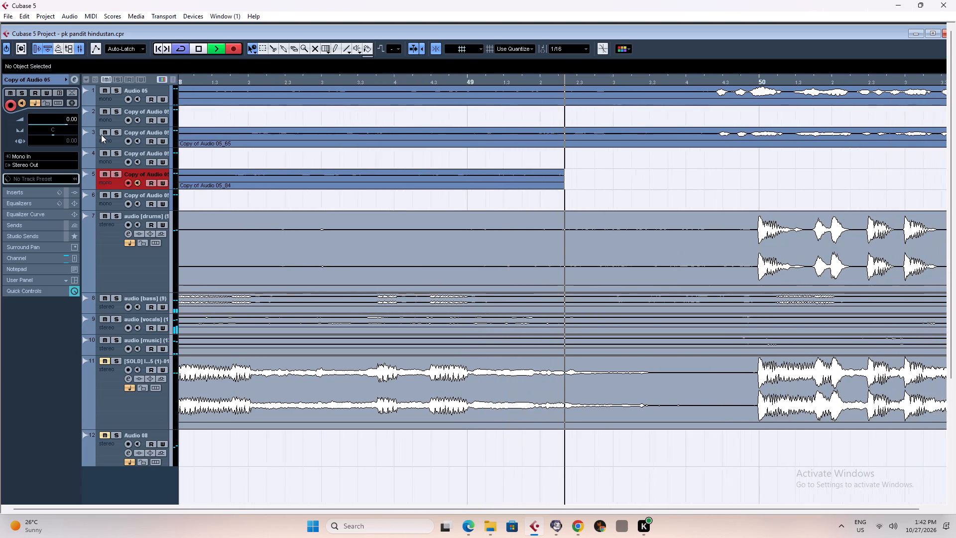
left_click(103, 134)
key("g")
key("g")
key("g")
key("g")
key("g")
key("g")
key("g")
key("h")
key("h")
key("h")
key("h")
key("h")
key("h")
key("h")
key("h")
key("h")
key("h")
key("h")
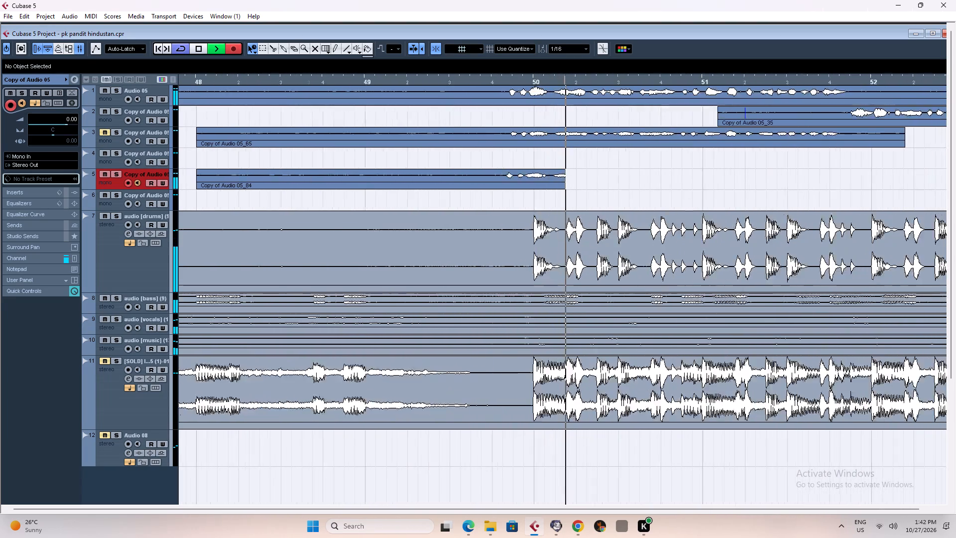
key("space")
key("Delete")
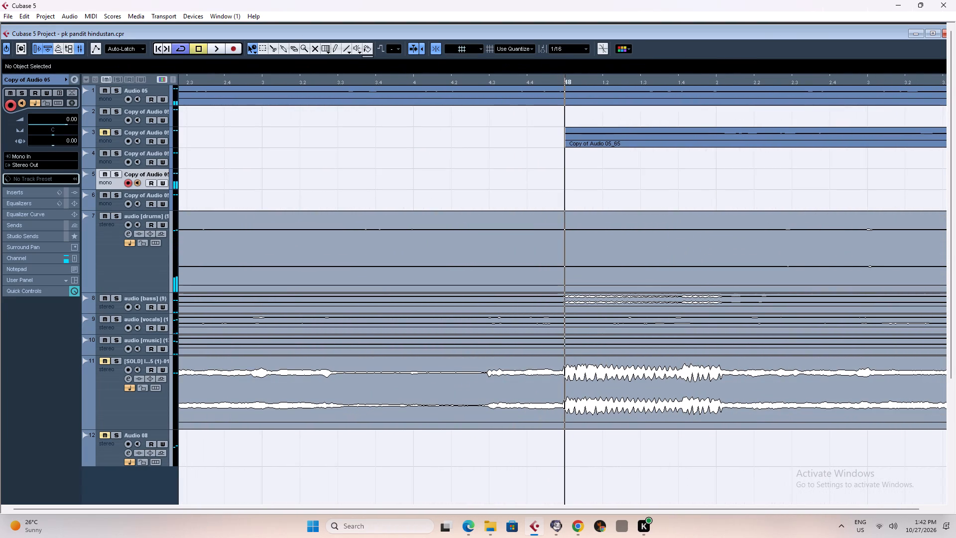
Record a doubling take of Audio 05_39 on track 5 from bar 48.1.1 to about bar 52.1, and play it back.
key("asterisk")
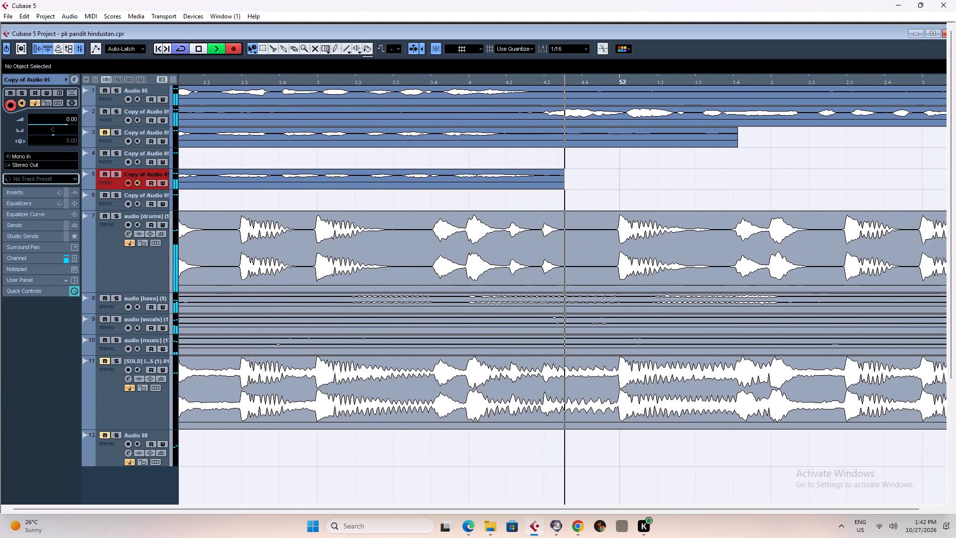
key("space")
key("space")
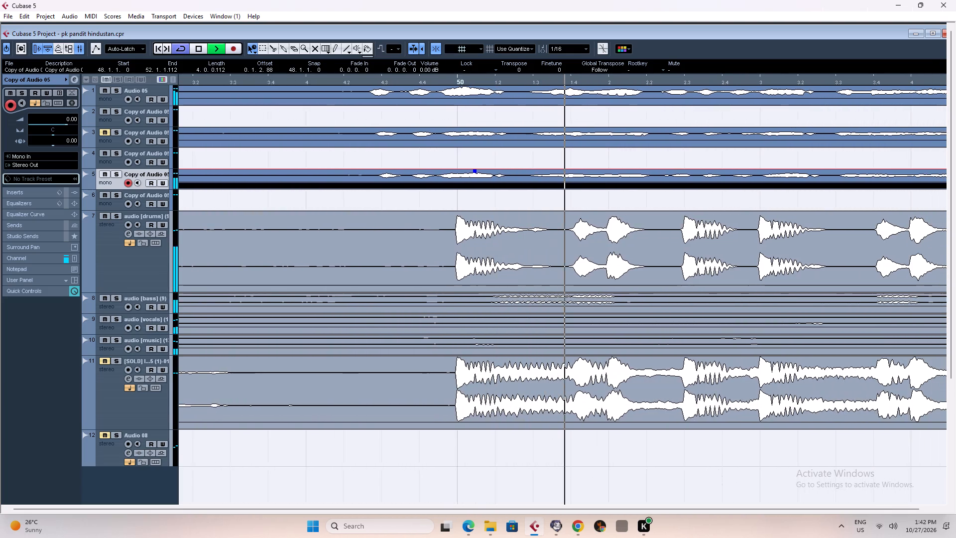
key("space")
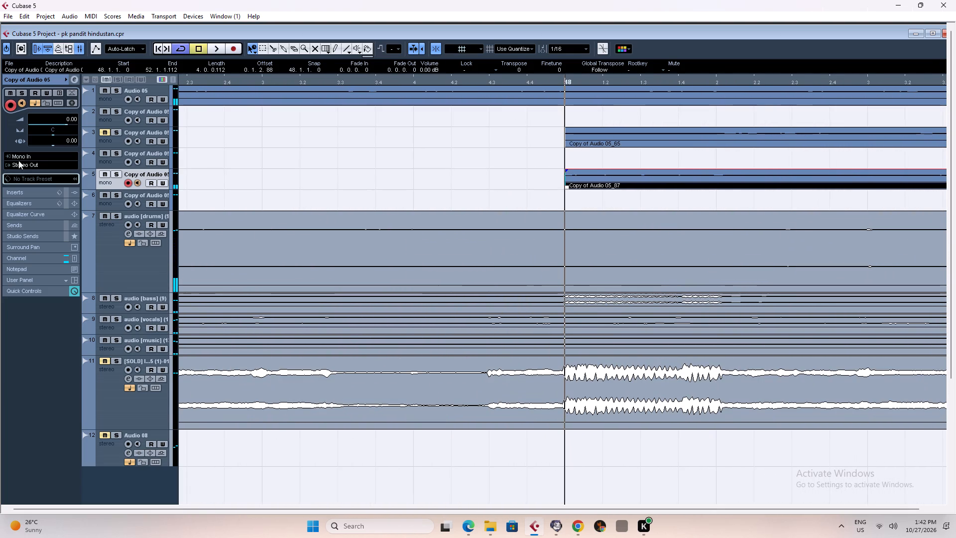
Record a doubling take of Copy of Audio 05_35 on track 4, punching in during playback at bar 49.4.4 and stopping at about bar 54.1.
left_click(108, 161)
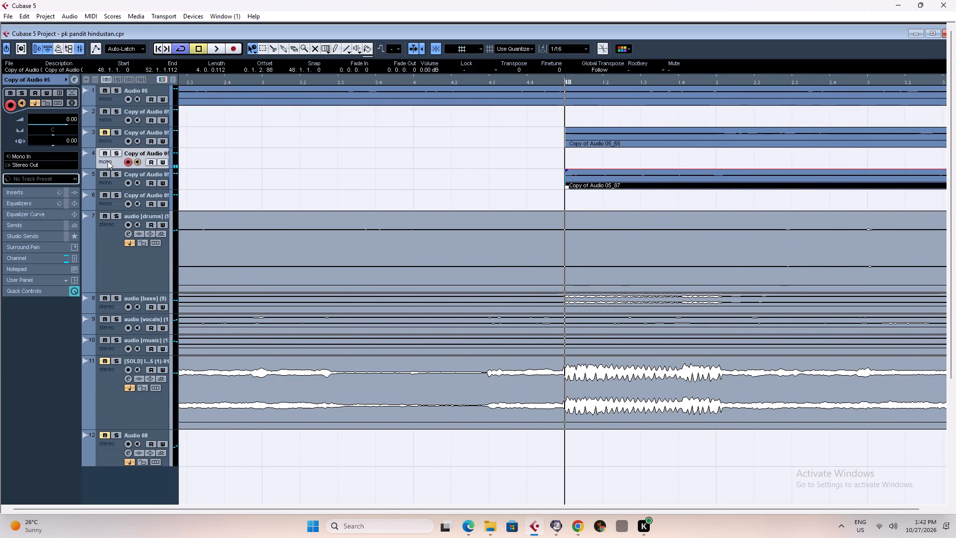
key("g")
key("g")
key("g")
key("g")
key("g")
key("g")
key("g")
key("g")
key("g")
key("g")
key("g")
key("g")
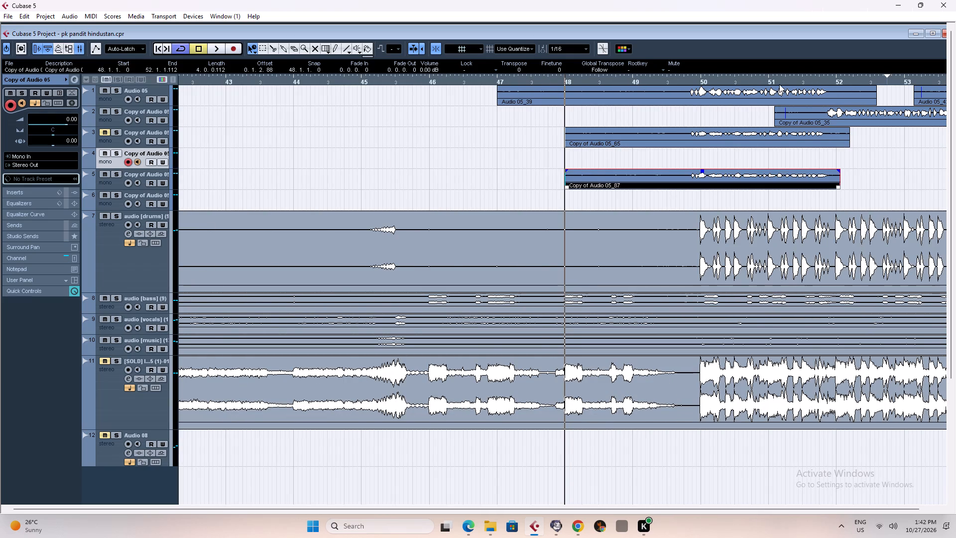
left_click(792, 79)
left_click(513, 85)
key("space")
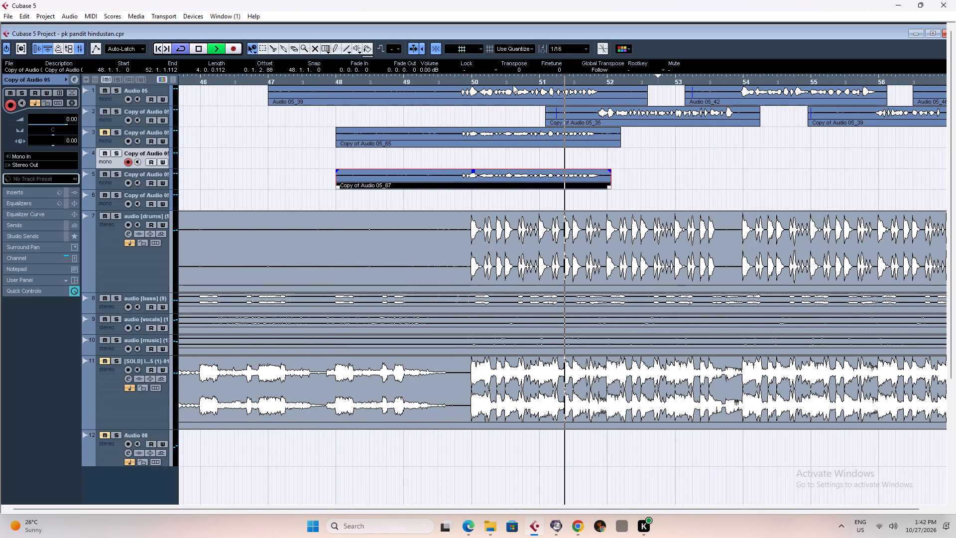
left_click(513, 82)
key("space")
left_click(504, 83)
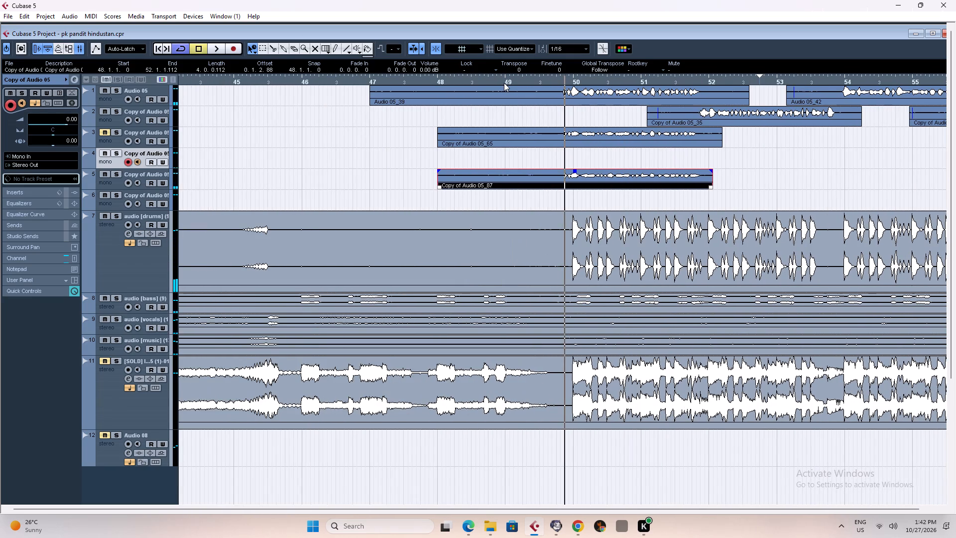
key("space")
type("*")
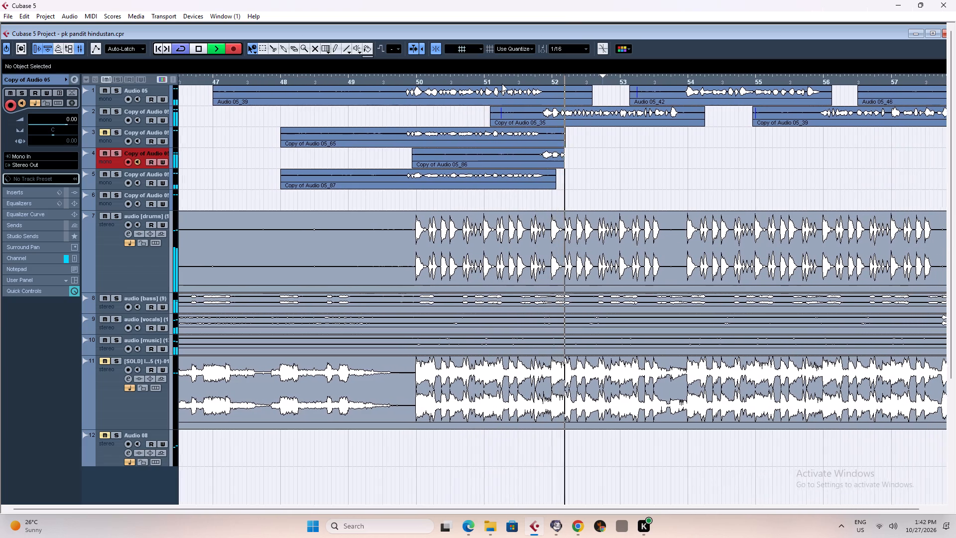
key("h")
key("h")
key("h")
key("h")
key("h")
key("h")
key("h")
key("h")
key("h")
key("h")
key("h")
key("g")
key("g")
key("g")
key("g")
key("g")
key("g")
key("g")
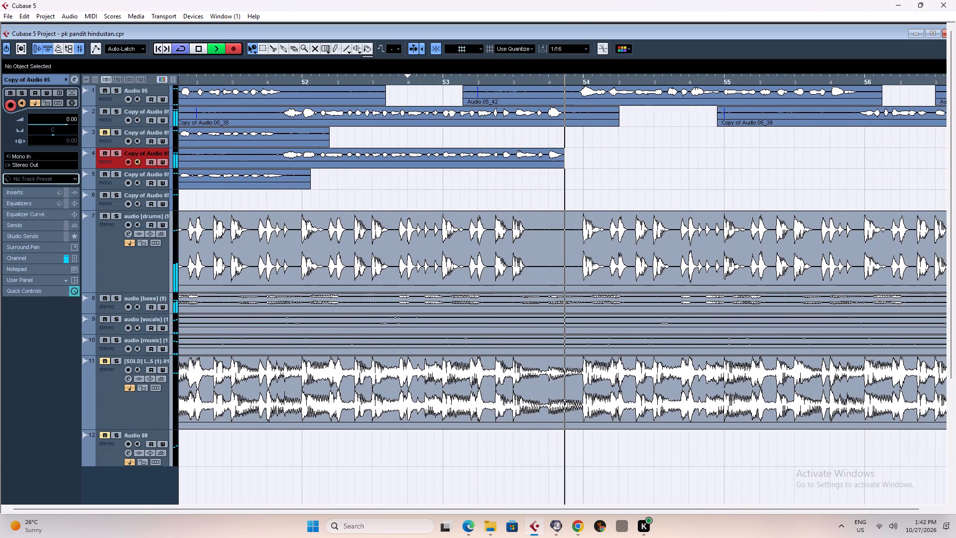
key("space")
Play back the new track 4 take against the track 2 vocal, checking the section around bars 50 to 54.
key("space")
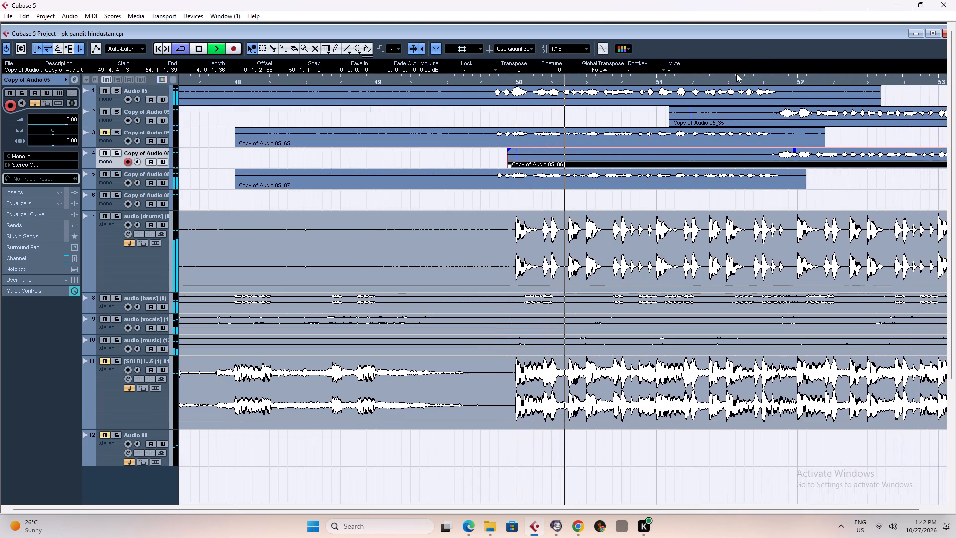
left_click(714, 79)
key("h")
key("h")
key("h")
key("h")
key("h")
key("h")
key("h")
key("h")
key("h")
key("h")
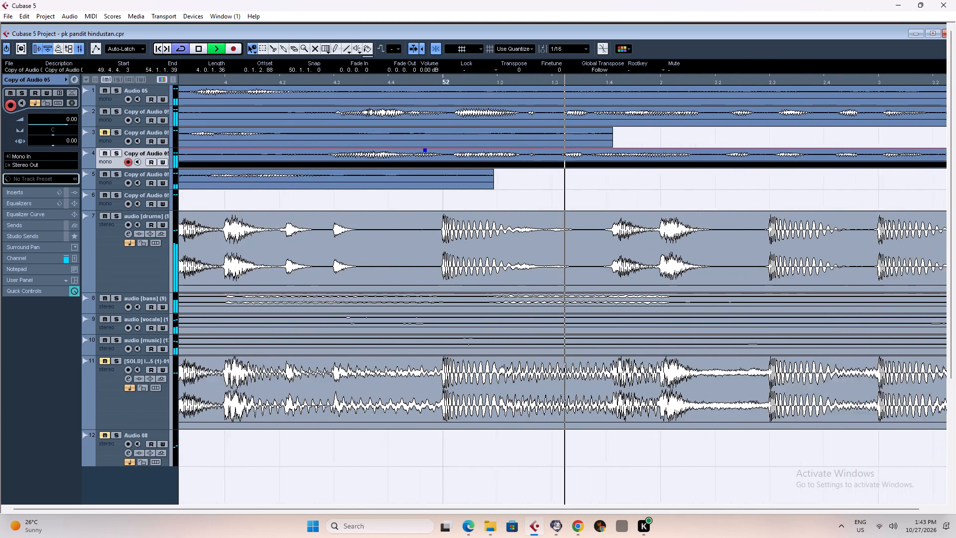
key("g")
key("g")
key("g")
key("g")
key("g")
key("g")
key("g")
key("g")
key("g")
key("g")
key("g")
key("g")
key("g")
key("g")
key("g")
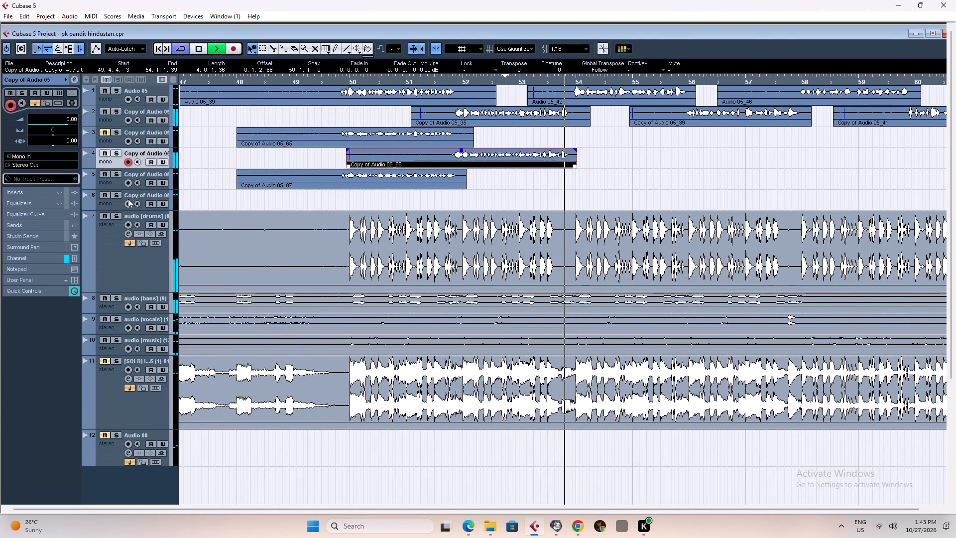
key("space")
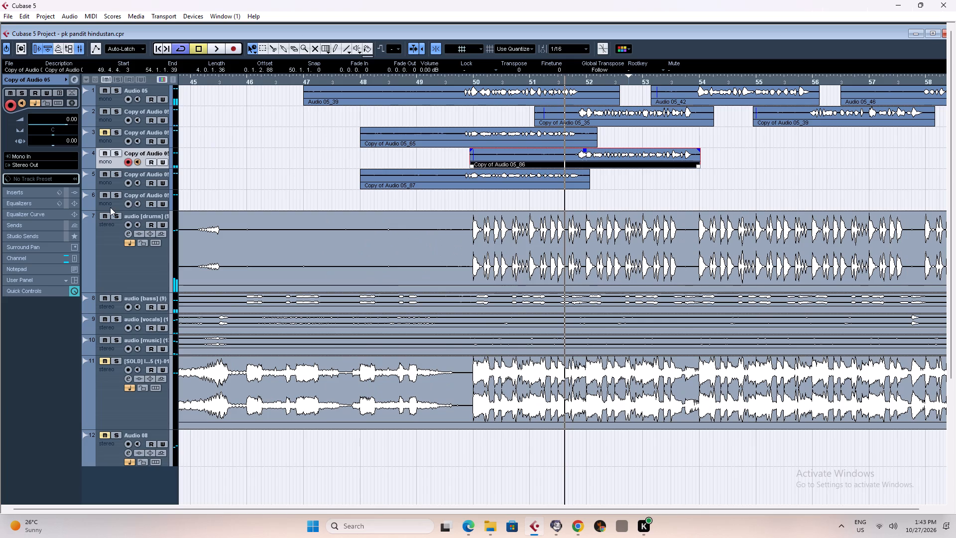
Record a second doubling take of Copy of Audio 05_35 on track 6 from bar 50.4.4 to about bar 54.2.1.
left_click(110, 207)
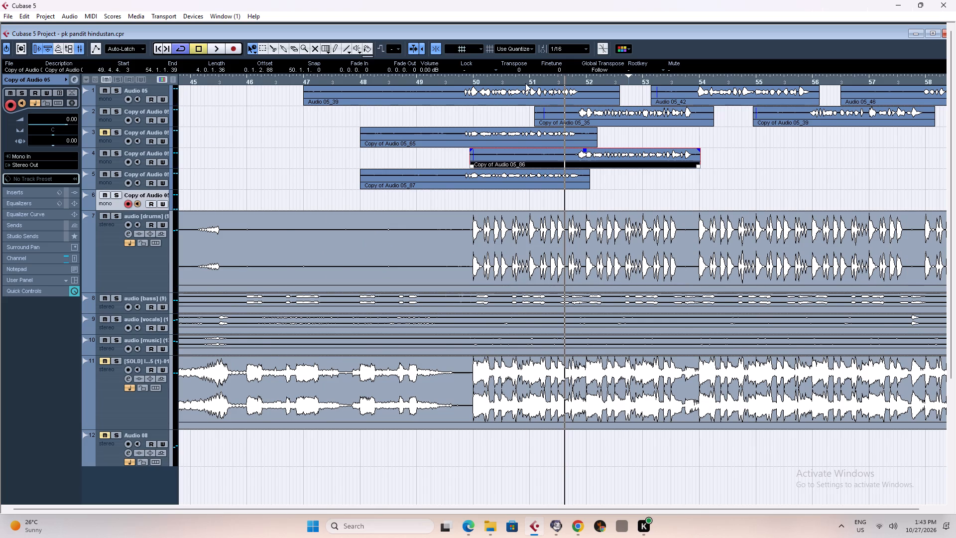
left_click(525, 83)
key("asterisk")
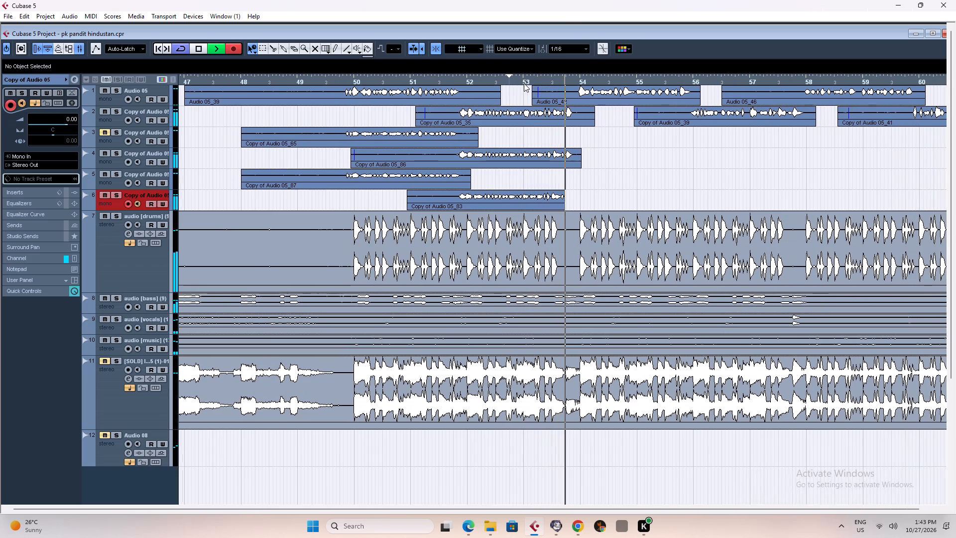
key("space")
Play back the new track 6 take with the other vocal tracks through to about bar 54.
key("space")
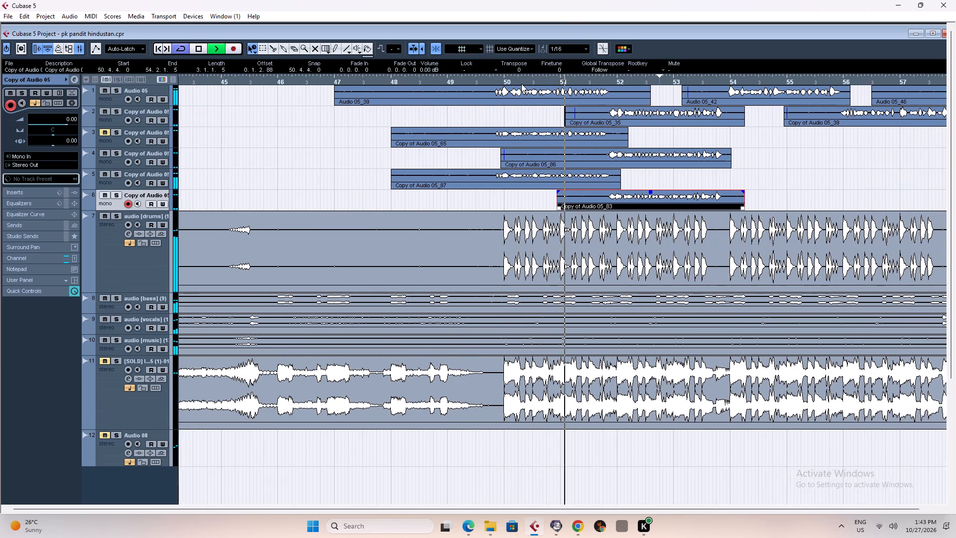
key("h")
key("h")
key("h")
key("h")
key("h")
key("h")
key("h")
key("h")
key("h")
key("h")
key("h")
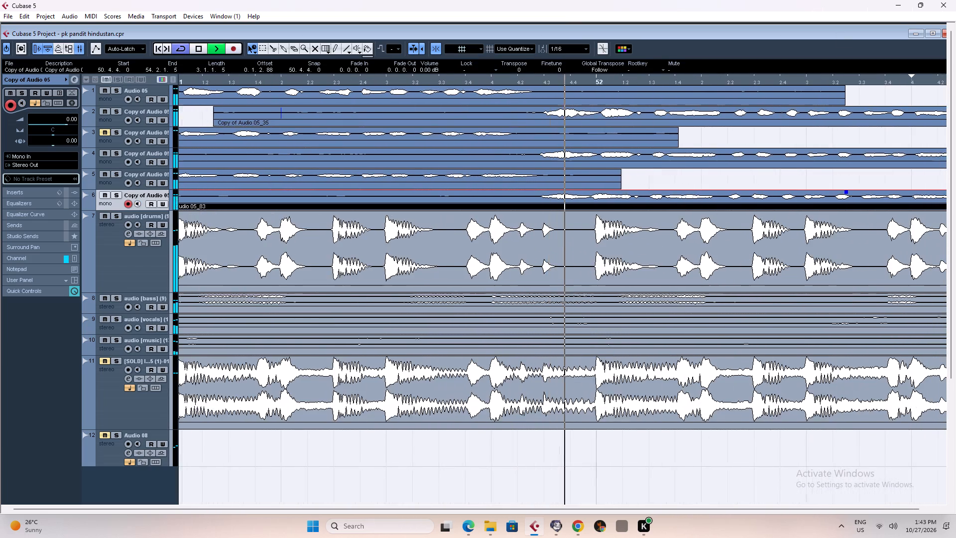
key("g")
key("g")
key("g")
key("g")
key("g")
key("g")
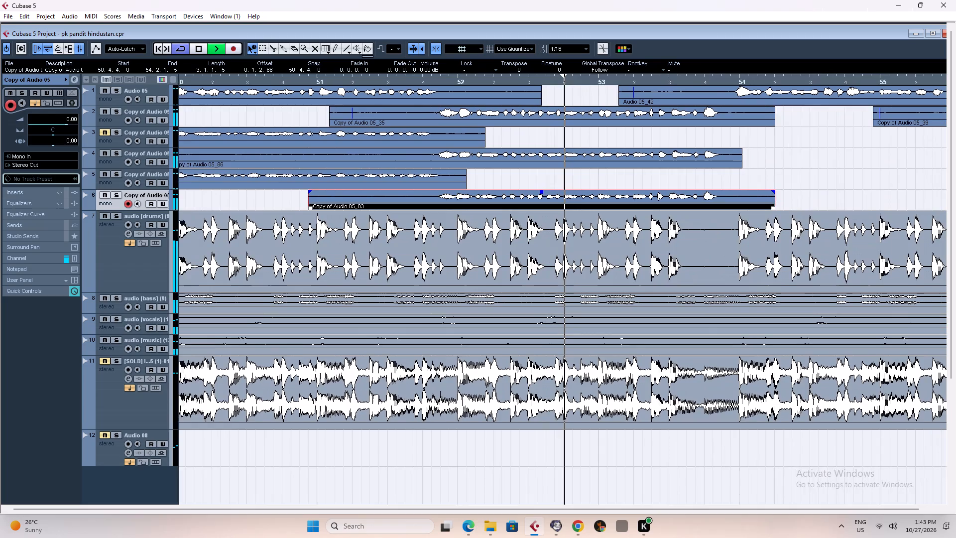
type("gh")
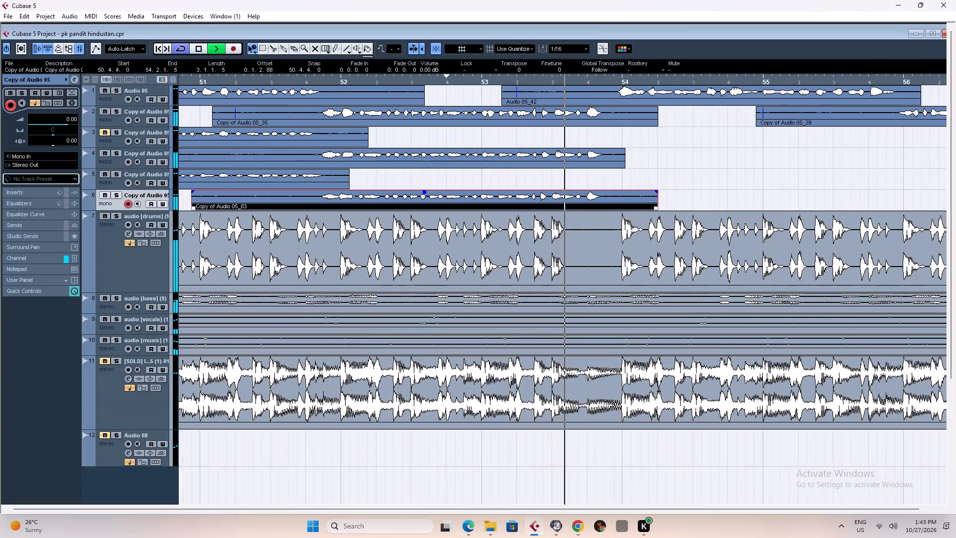
key("space")
type("g")
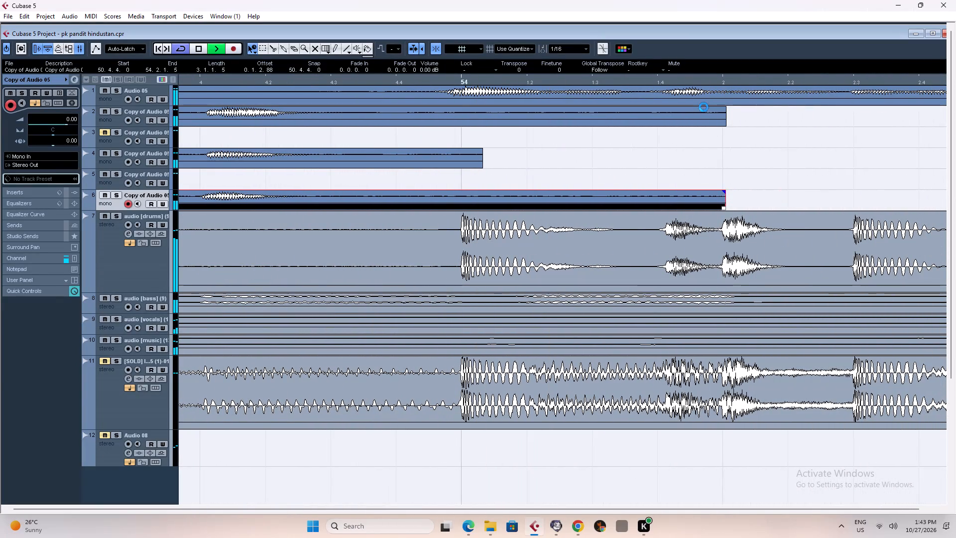
key("g")
key("g")
key("g")
key("g")
key("g")
key("g")
key("g")
key("g")
key("g")
key("g")
key("g")
key("g")
key("g")
key("g")
key("g")
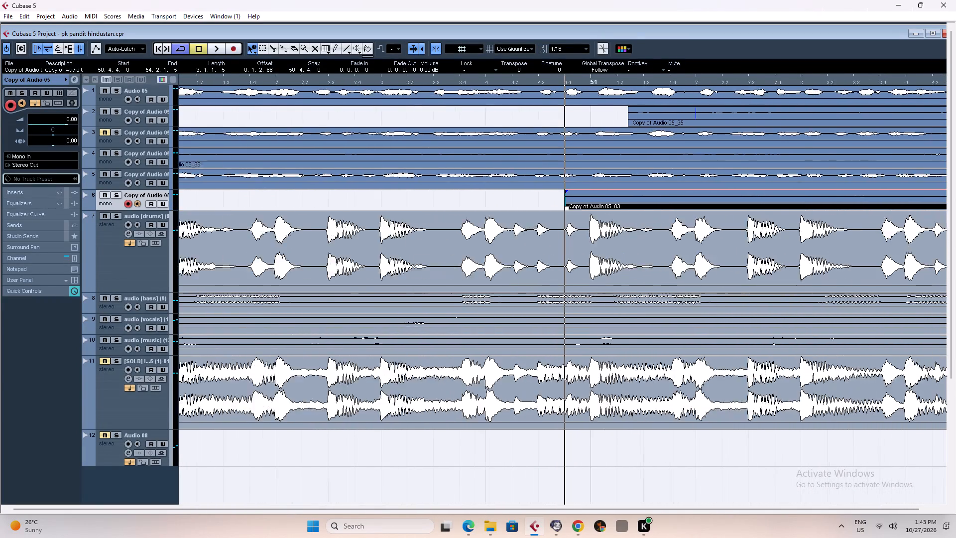
key("g")
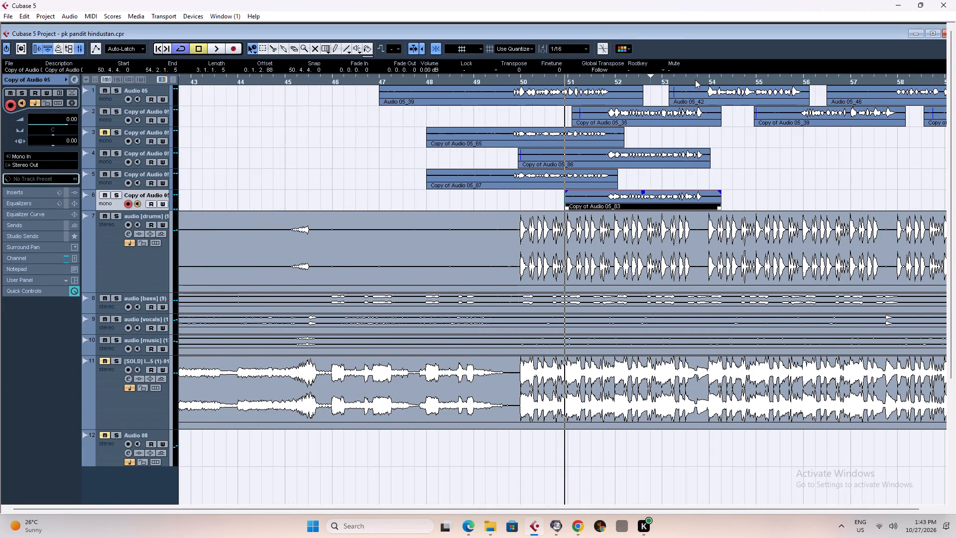
Move the playhead to about bar 52.3, then select and unmute track 3.
left_click(690, 76)
left_click(690, 78)
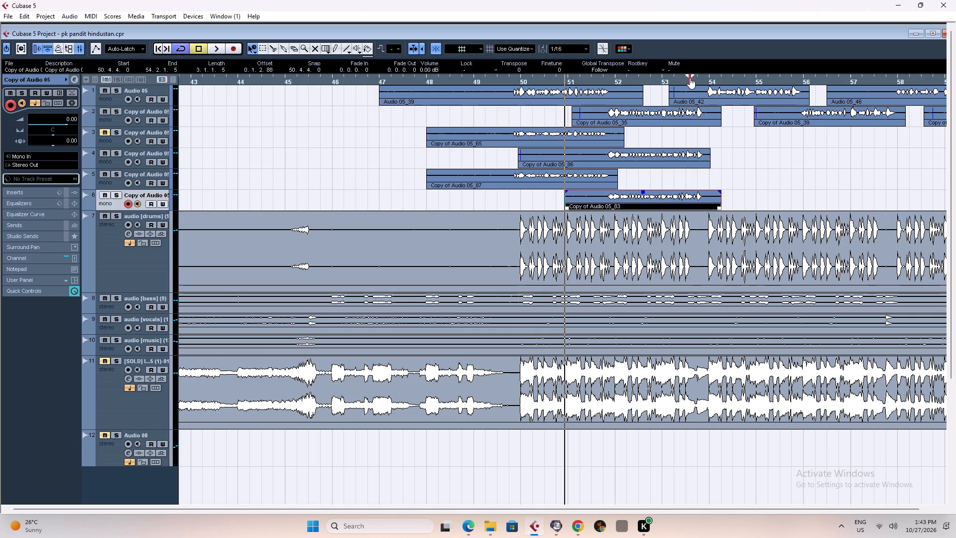
left_click(647, 79)
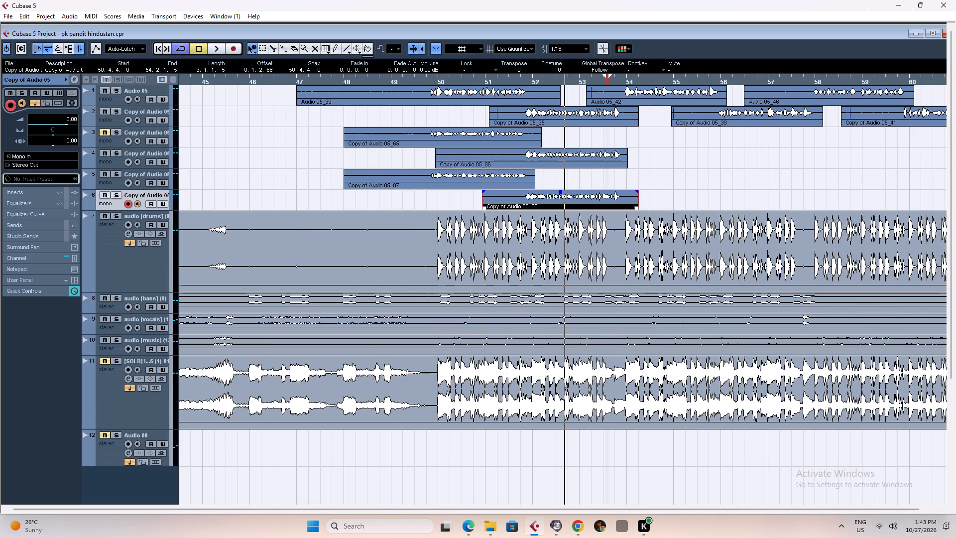
left_click(112, 144)
left_click(102, 135)
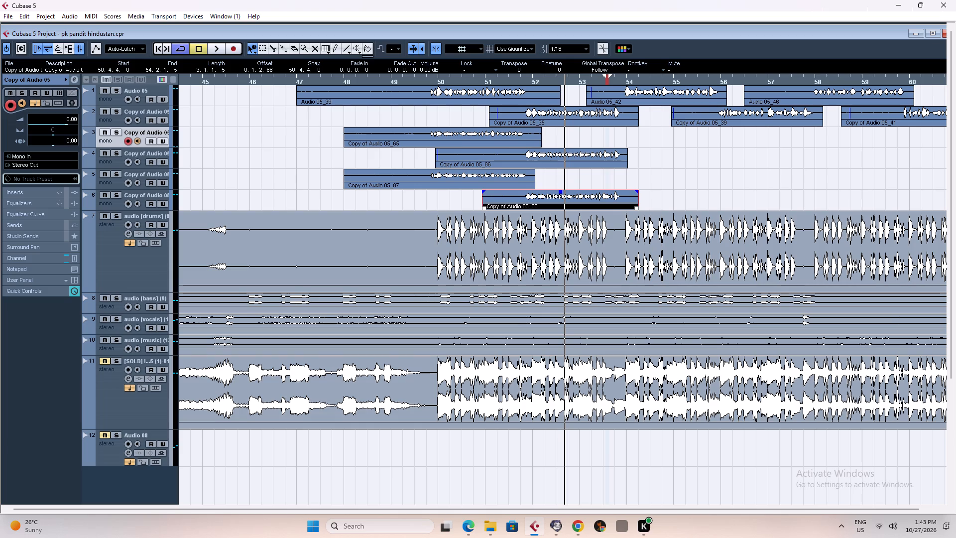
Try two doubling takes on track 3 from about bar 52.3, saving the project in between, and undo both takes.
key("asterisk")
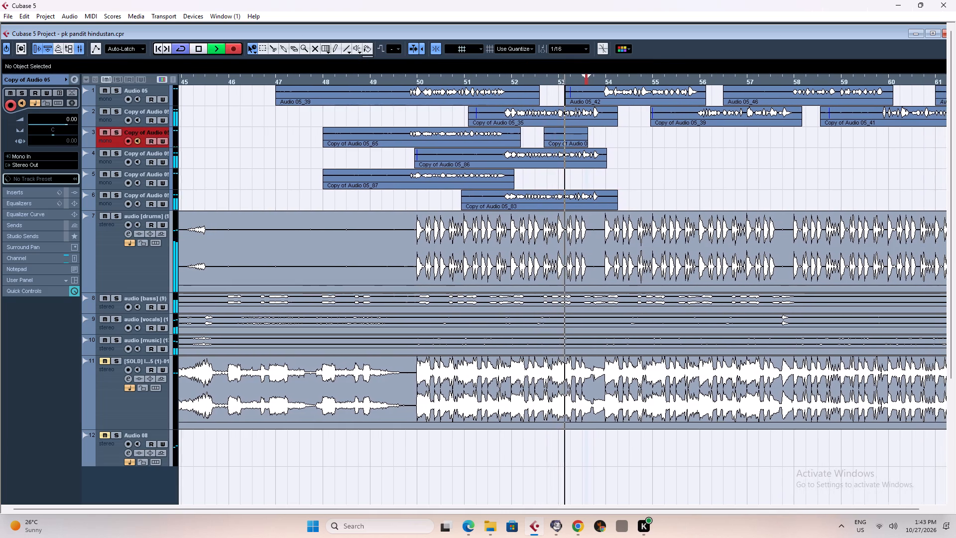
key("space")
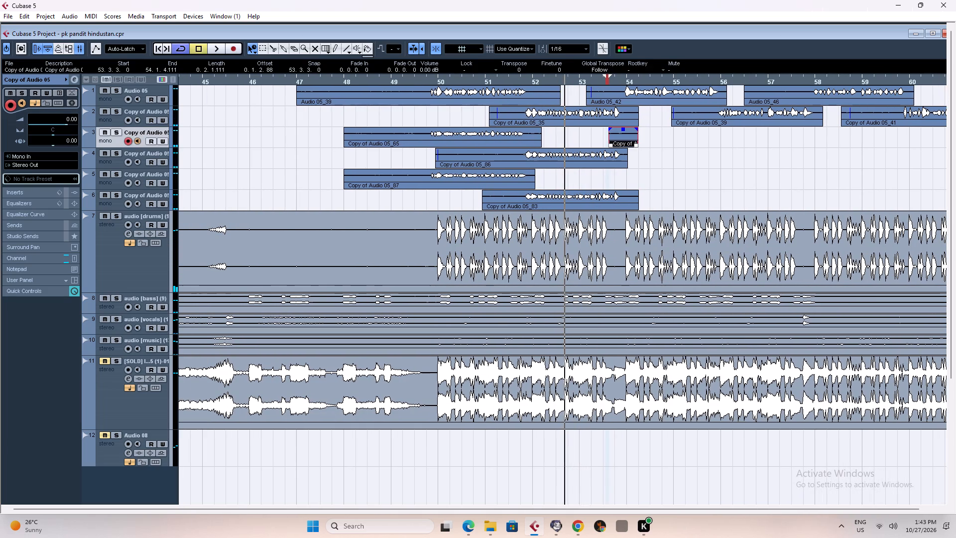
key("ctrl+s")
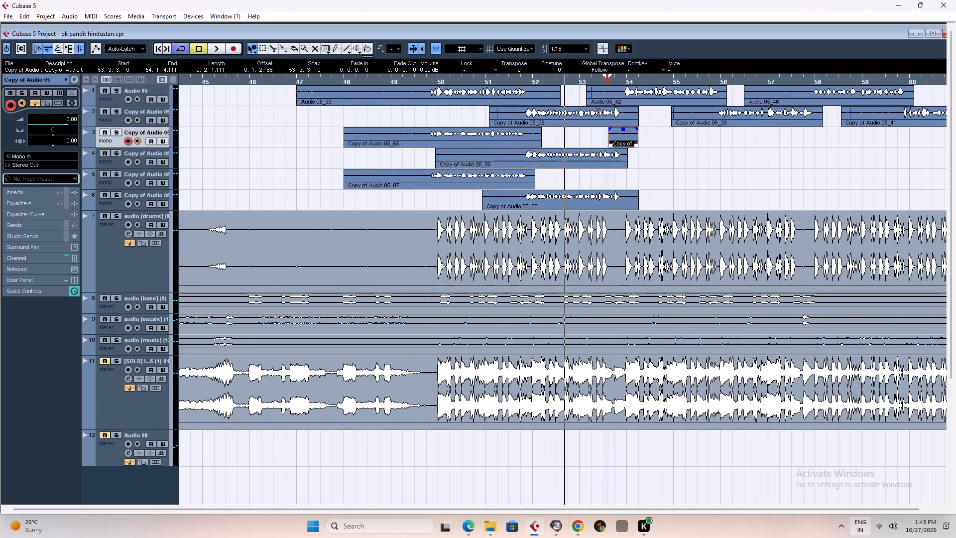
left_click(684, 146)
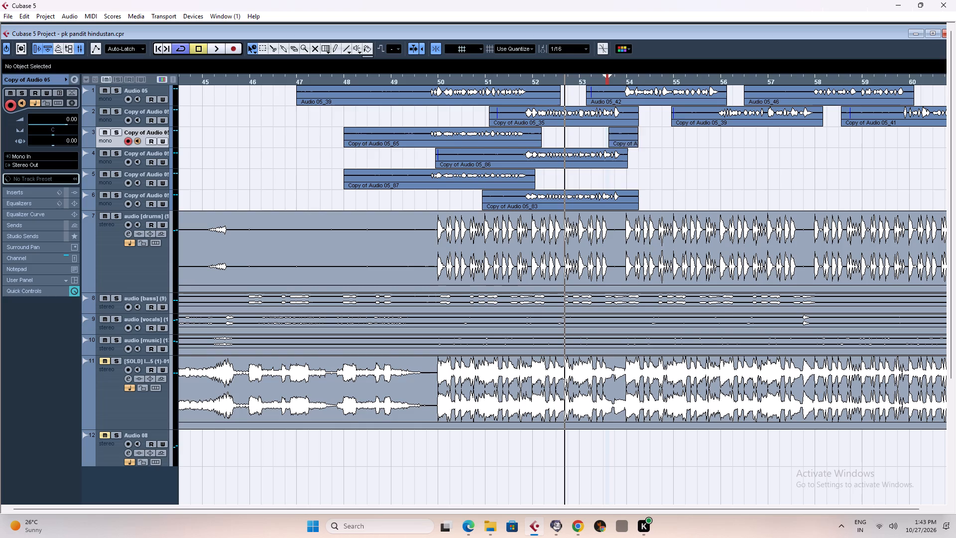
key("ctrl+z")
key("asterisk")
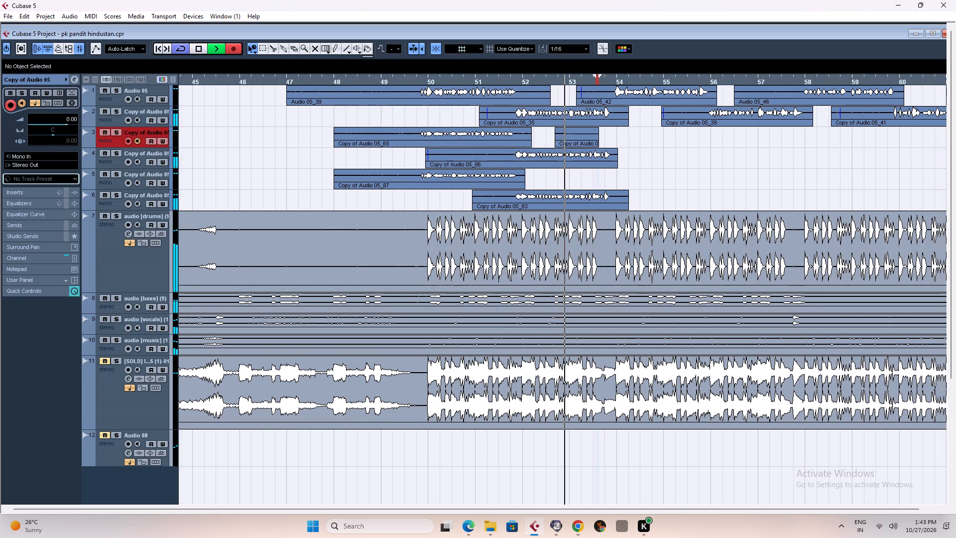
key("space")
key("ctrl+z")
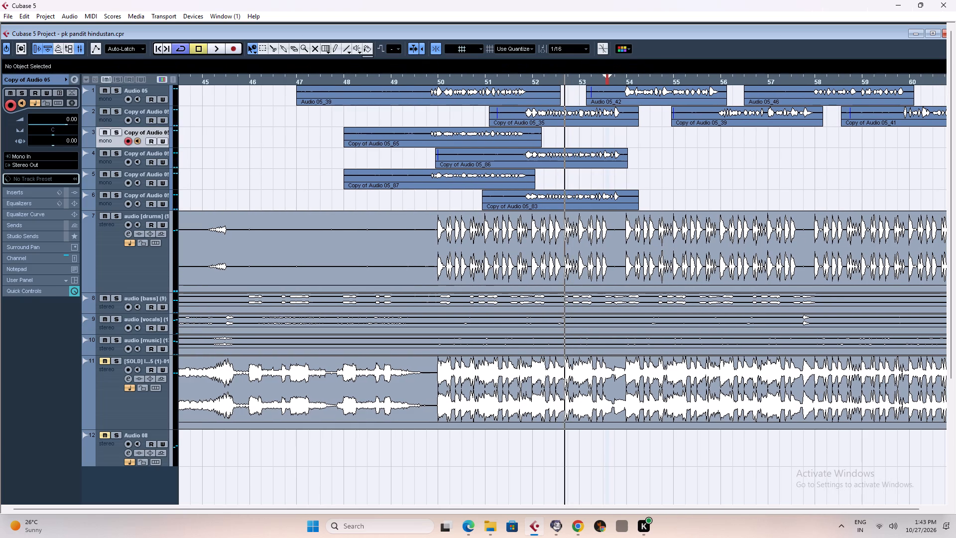
Record a take on track 3 doubling Audio 05_42 and Copy of Audio 05_39, punching in at bar 53.1.1 and stopping at about bar 58.1.
left_click(509, 75)
left_click(602, 81)
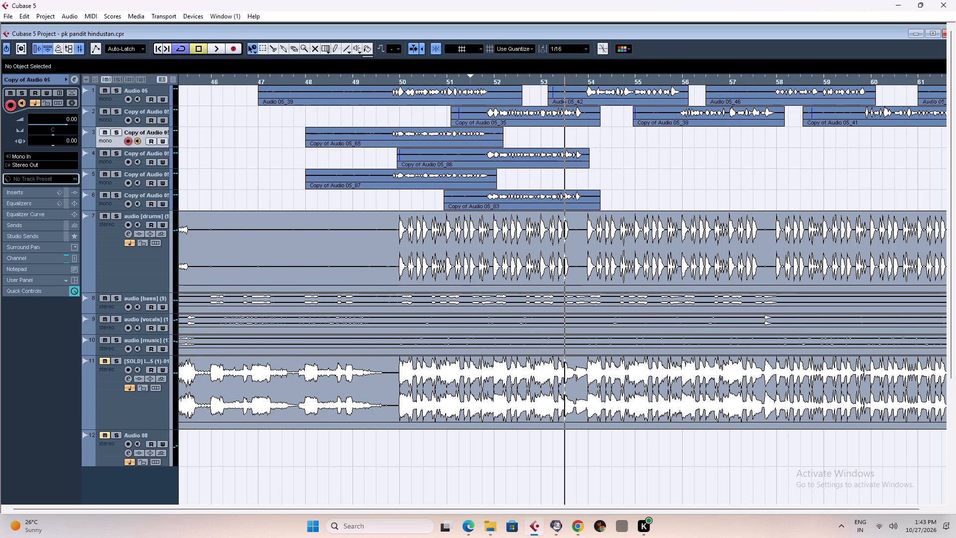
left_click(527, 78)
key("space")
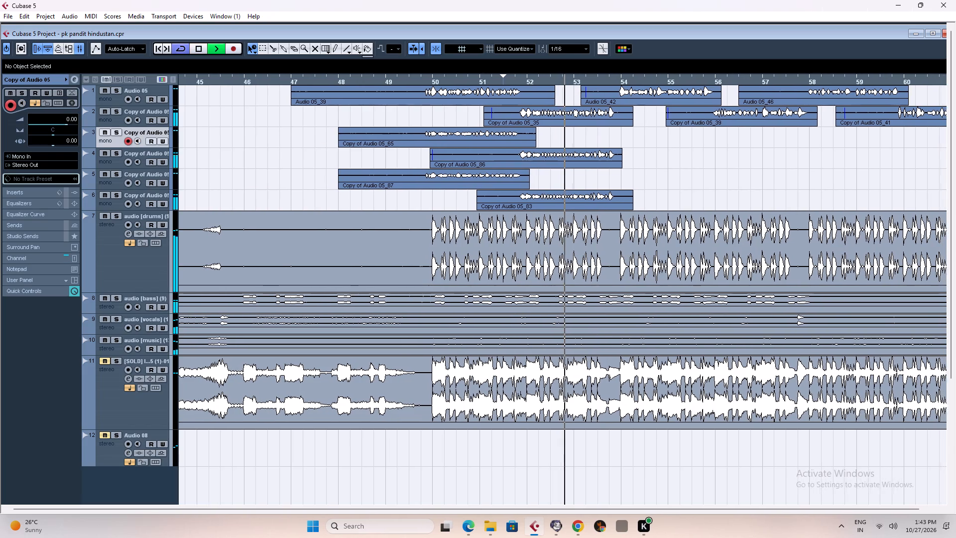
key("asterisk")
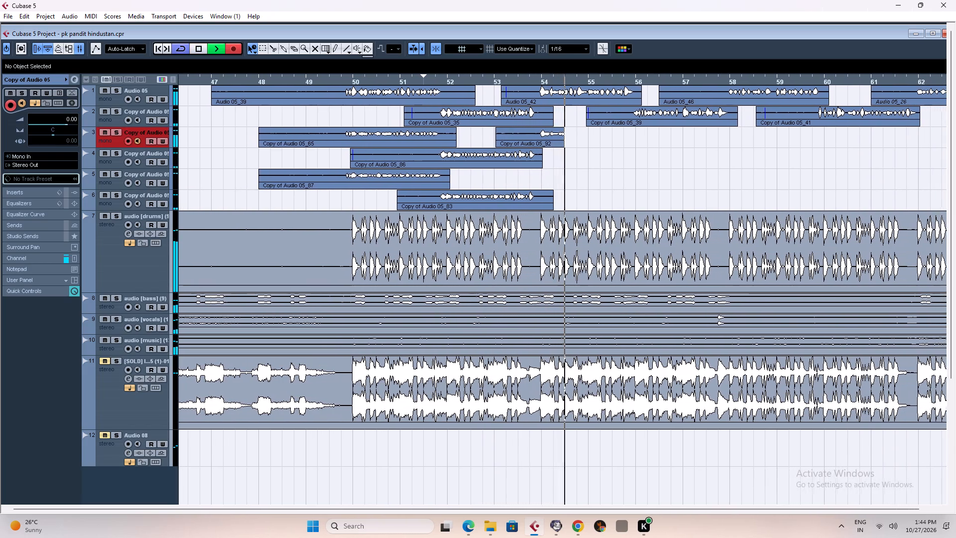
key("h")
key("h")
key("h")
key("h")
key("h")
key("h")
key("h")
key("h")
key("h")
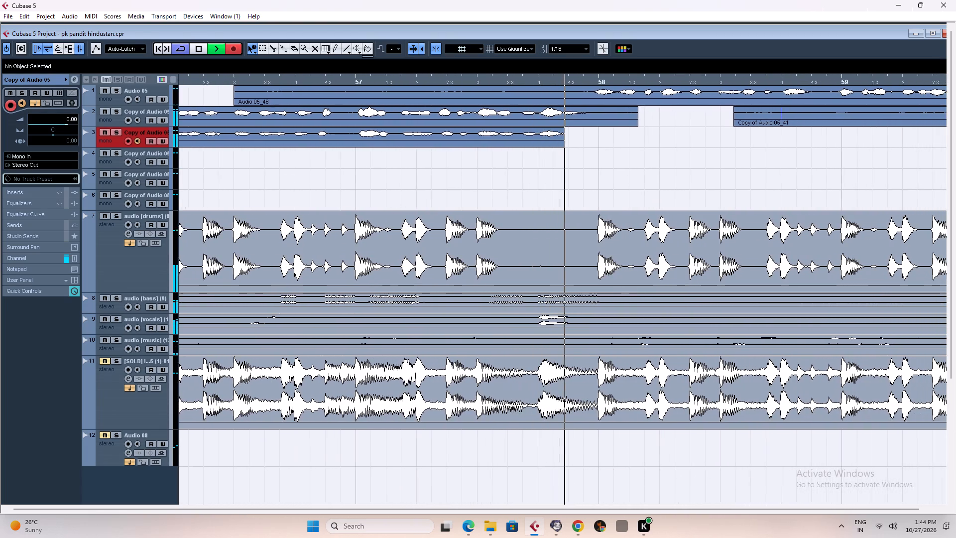
key("space")
type("g")
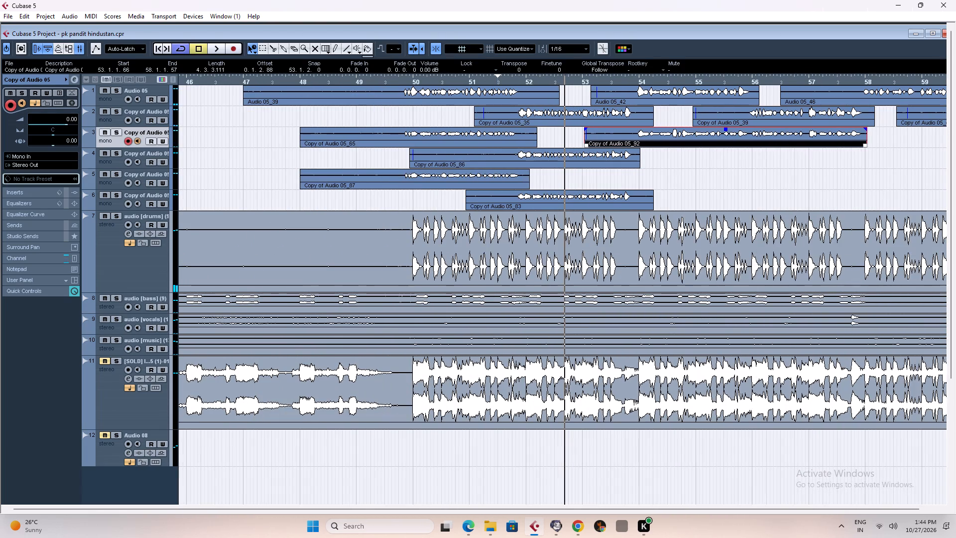
Record a take on track 5 doubling Audio 05_42 and Copy of Audio 05_39 from bar 53.2.1 to about bar 58.1, muting track 3 before stopping.
left_click(110, 184)
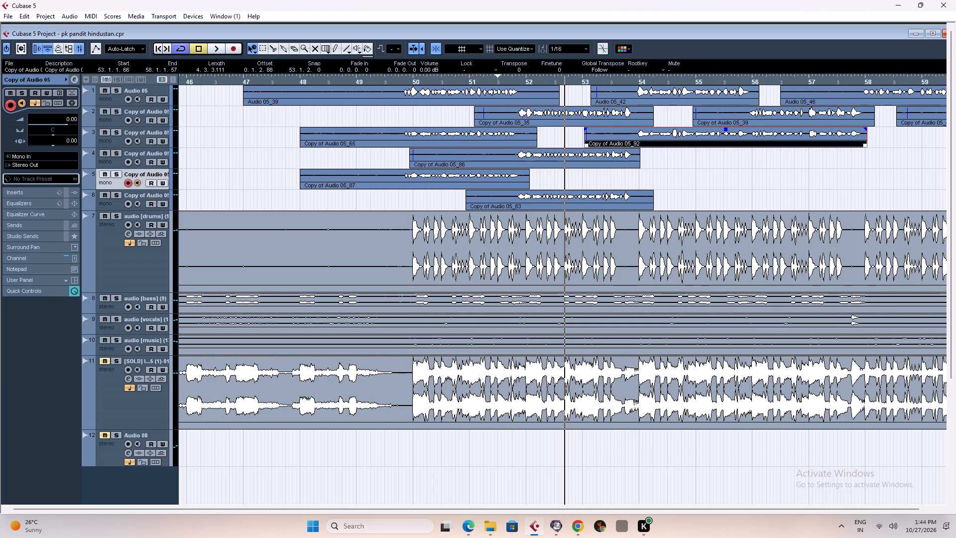
key("h")
key("h")
key("h")
key("h")
key("h")
key("space")
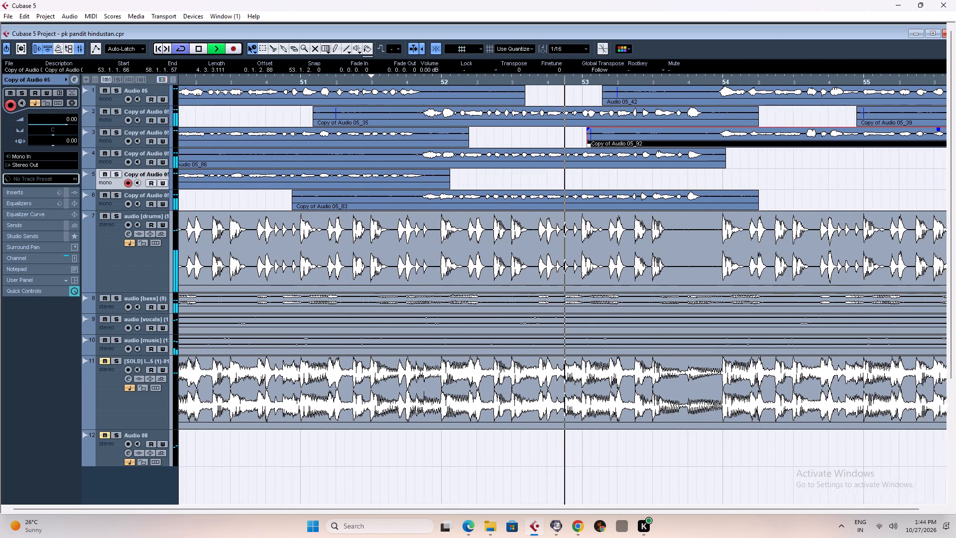
key("asterisk")
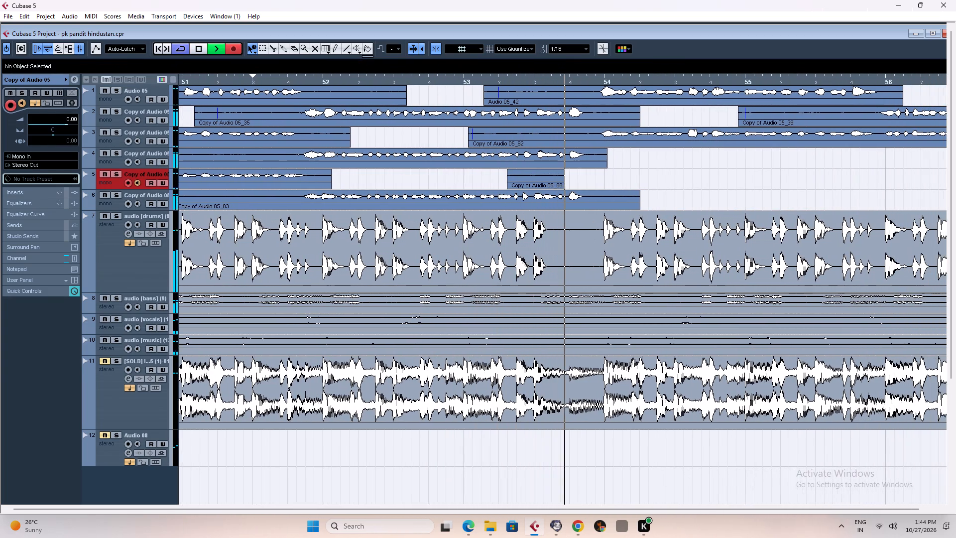
left_click(106, 132)
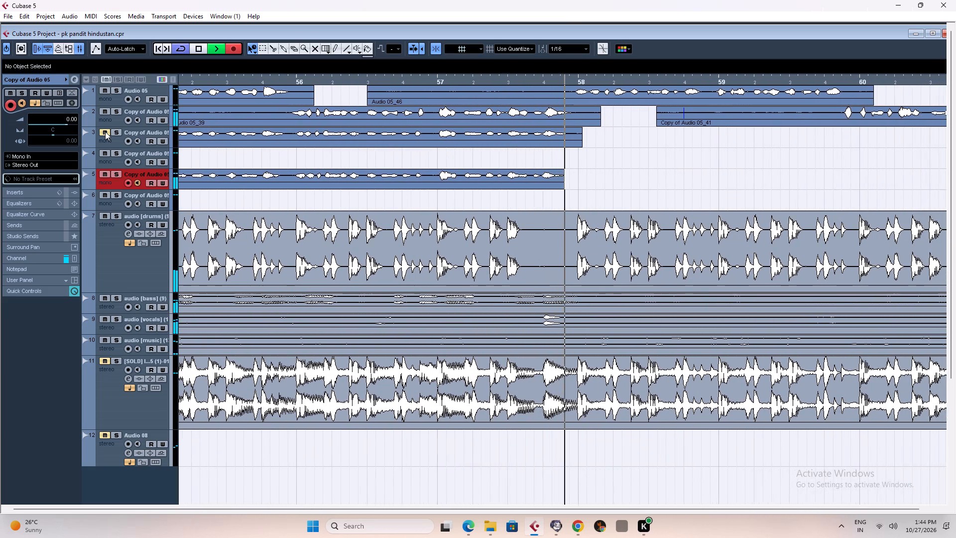
key("space")
type("g")
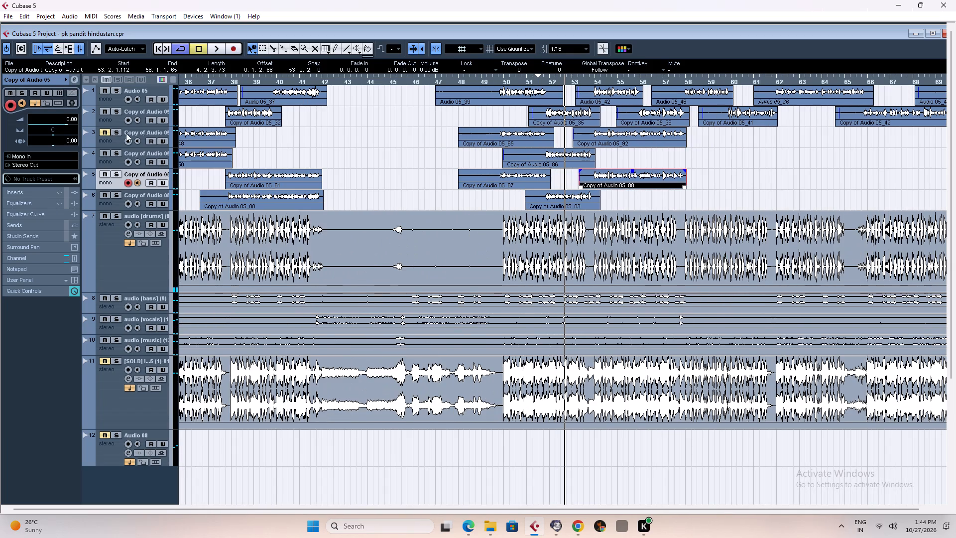
Play back the section from about bar 57.2 to about bar 58.3 to check where the next phrase begins.
left_click(671, 78)
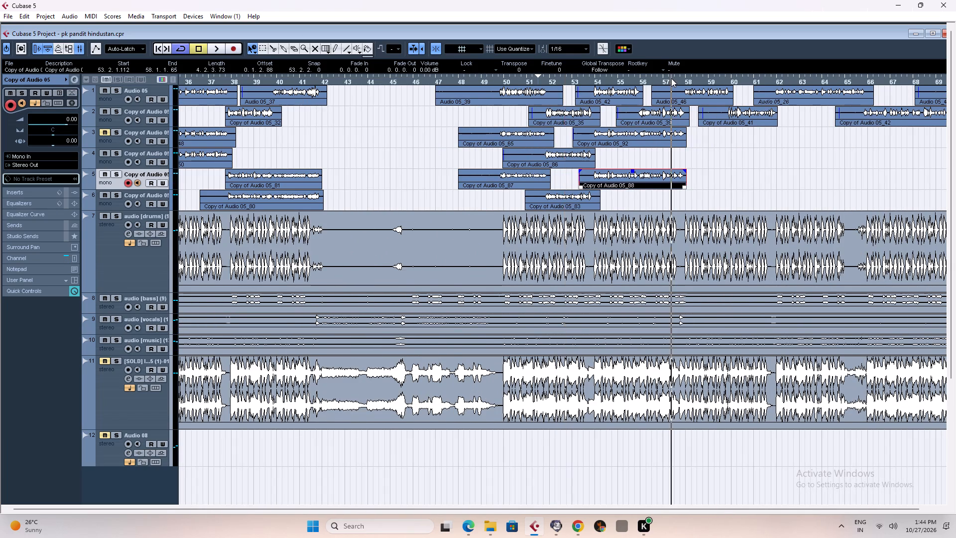
key("space")
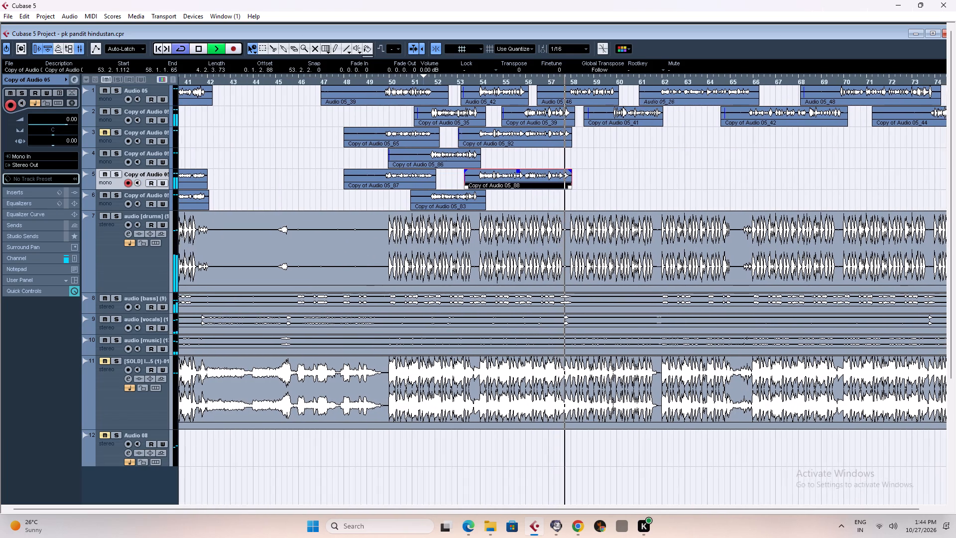
key("h")
key("h")
key("h")
key("h")
key("h")
key("h")
key("h")
key("h")
key("h")
key("h")
key("h")
key("h")
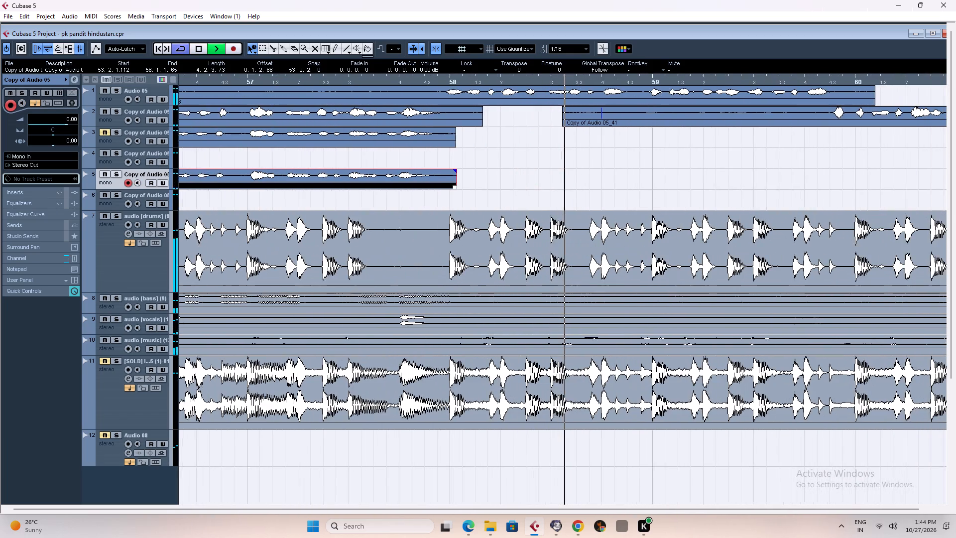
key("space")
Record a take on track 4 doubling Audio 05_46, punching in at bar 56.3.4 and stopping at about bar 60.1.
left_click(113, 165)
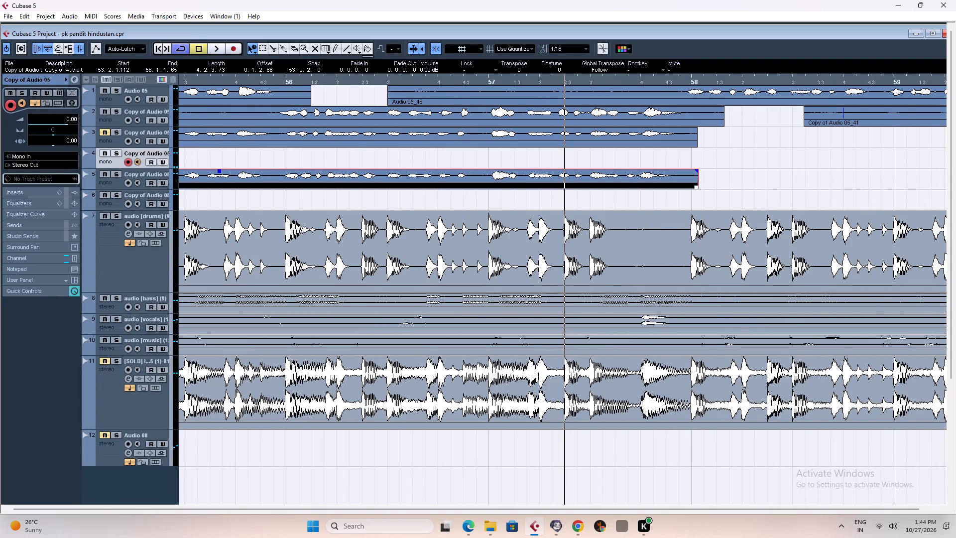
left_click(396, 80)
key("space")
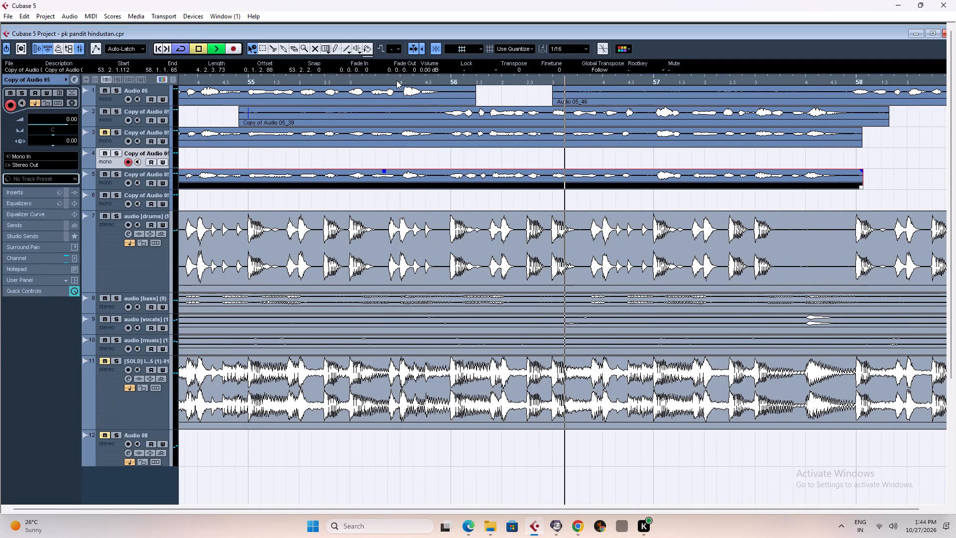
type("*")
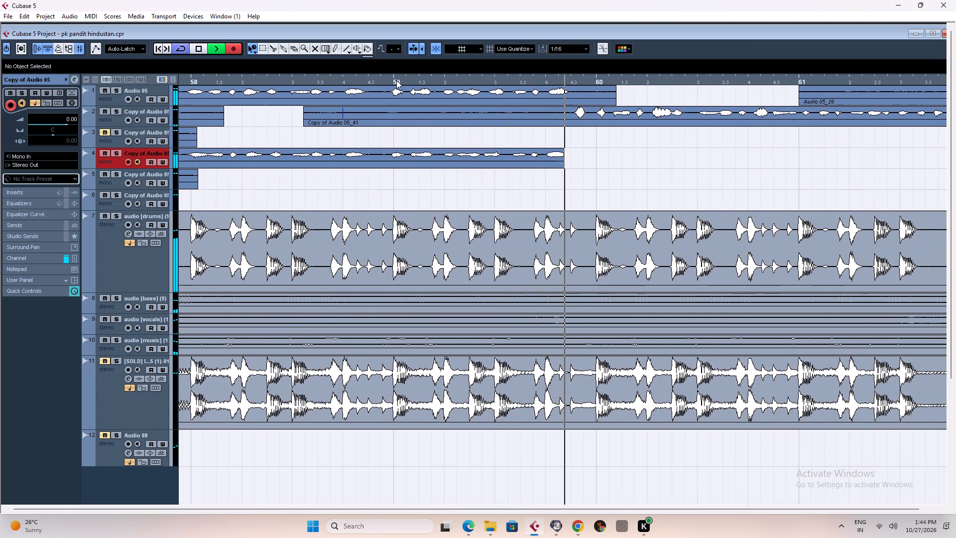
key("space")
type("g")
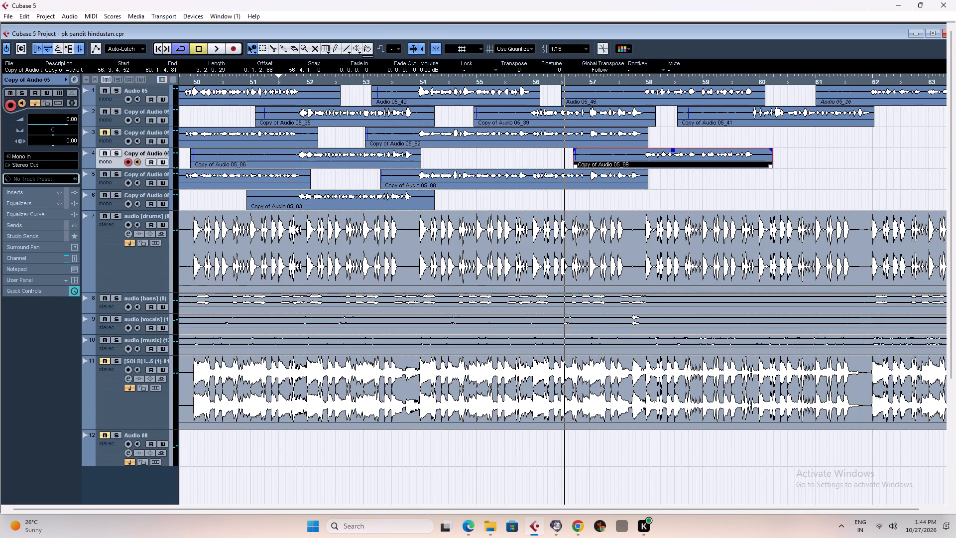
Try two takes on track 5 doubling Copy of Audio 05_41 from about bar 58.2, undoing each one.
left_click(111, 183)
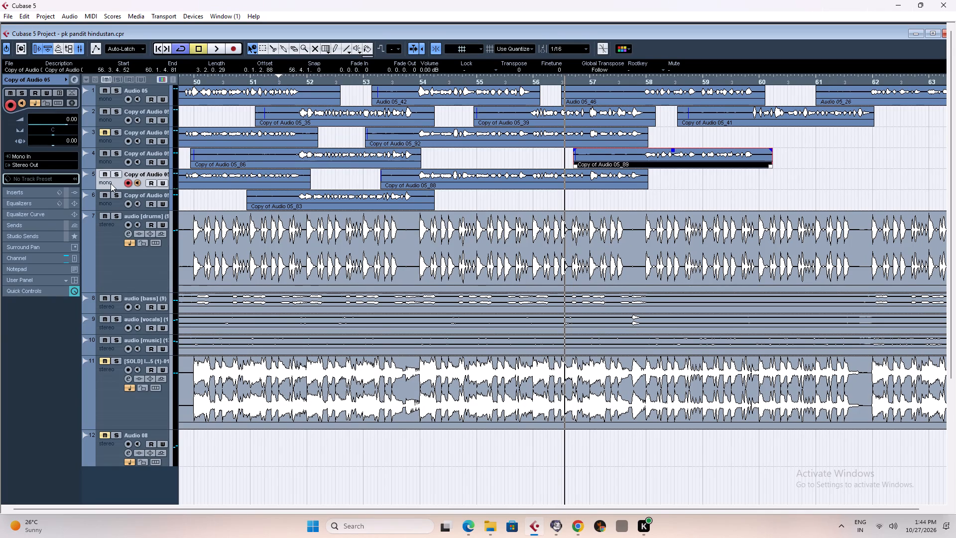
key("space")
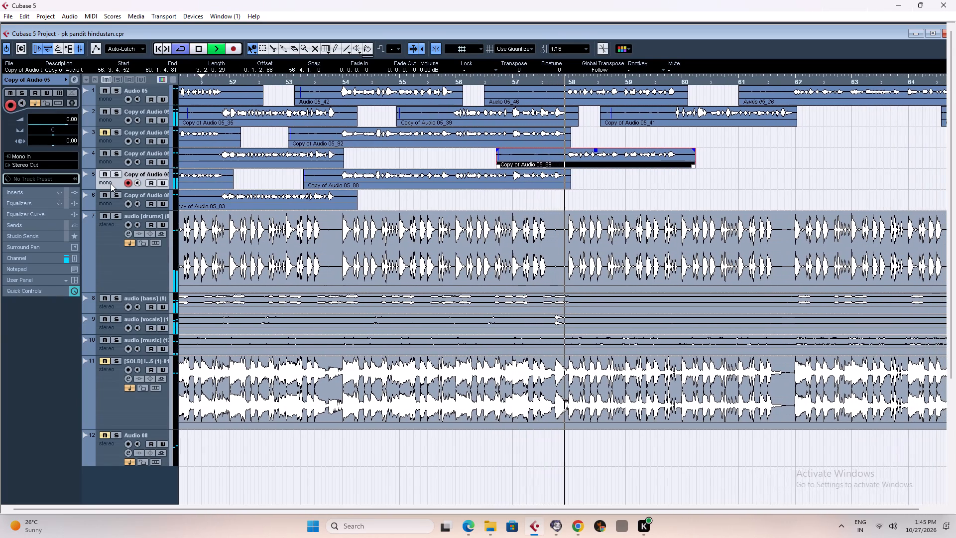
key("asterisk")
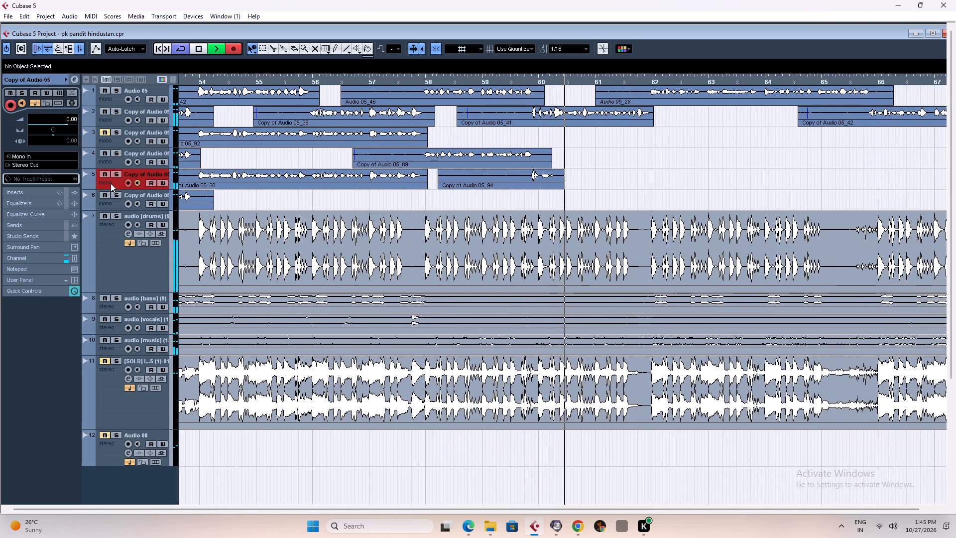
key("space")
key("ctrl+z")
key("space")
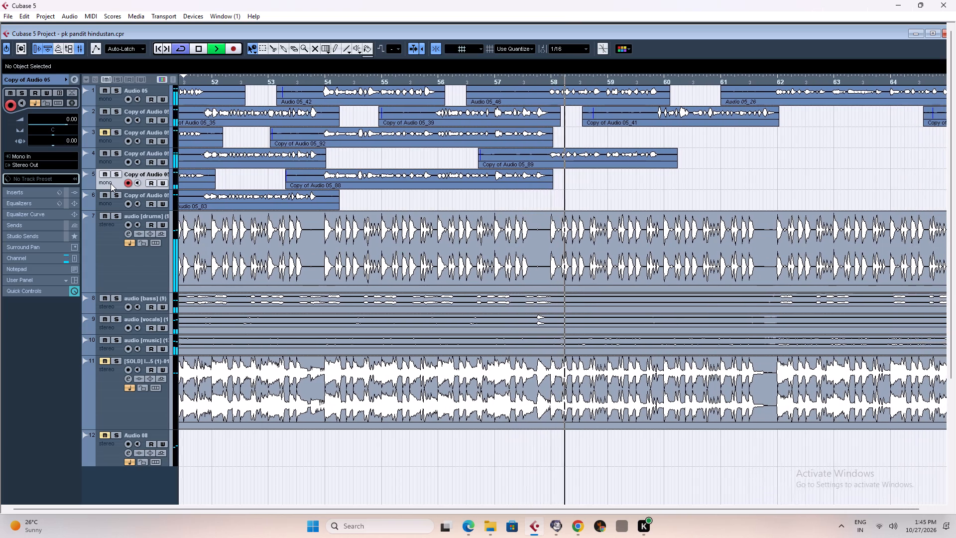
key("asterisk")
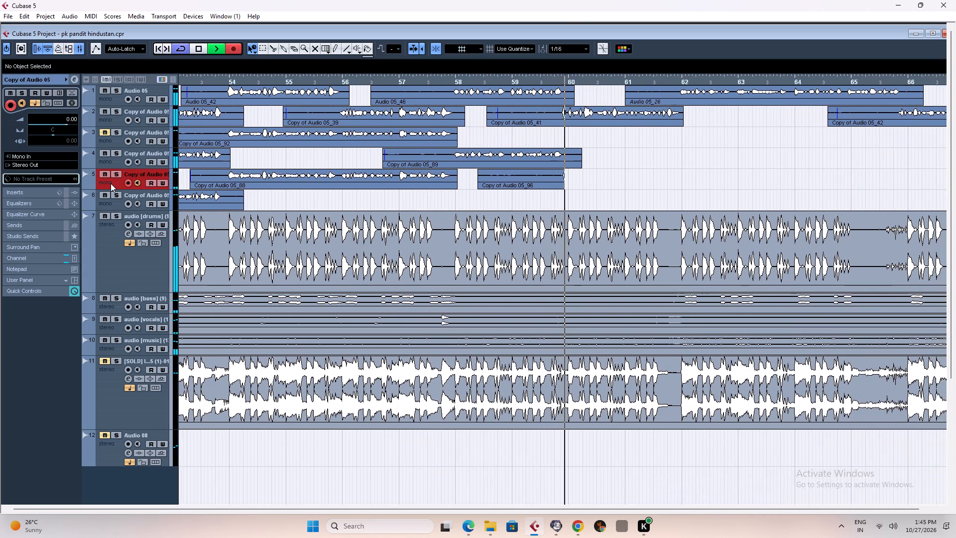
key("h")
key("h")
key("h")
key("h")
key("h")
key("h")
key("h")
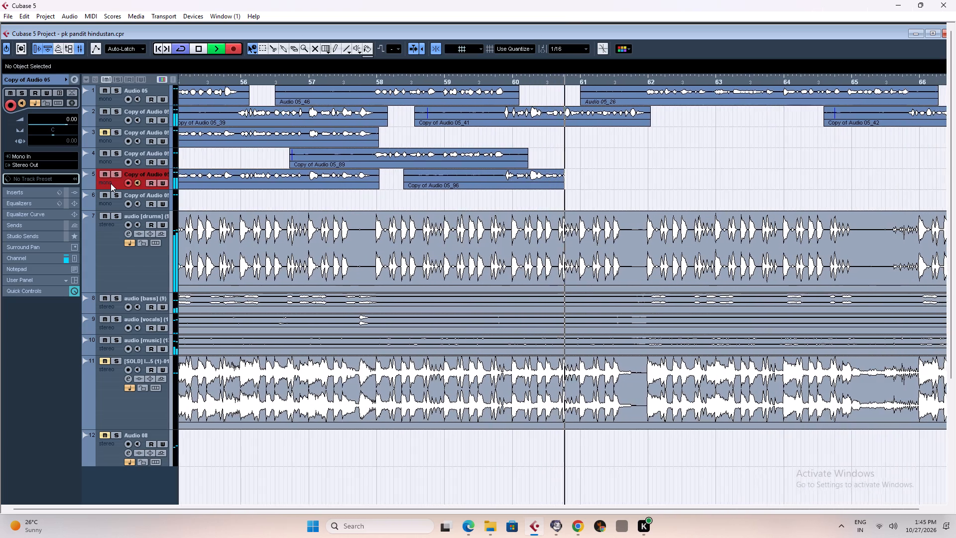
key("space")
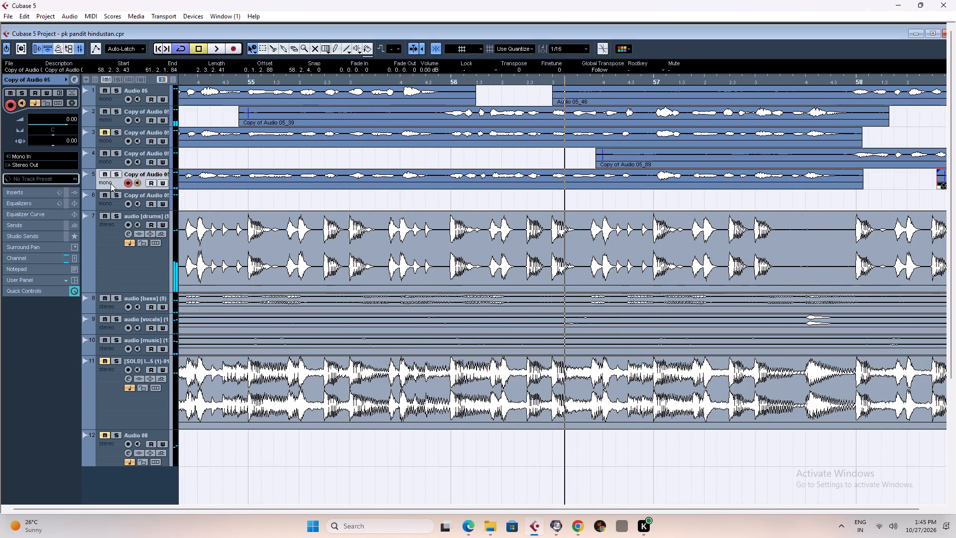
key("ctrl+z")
Record a take on track 5 doubling Copy of Audio 05_41, punching in at bar 58.2.1 and stopping at about bar 62.3.
key("space")
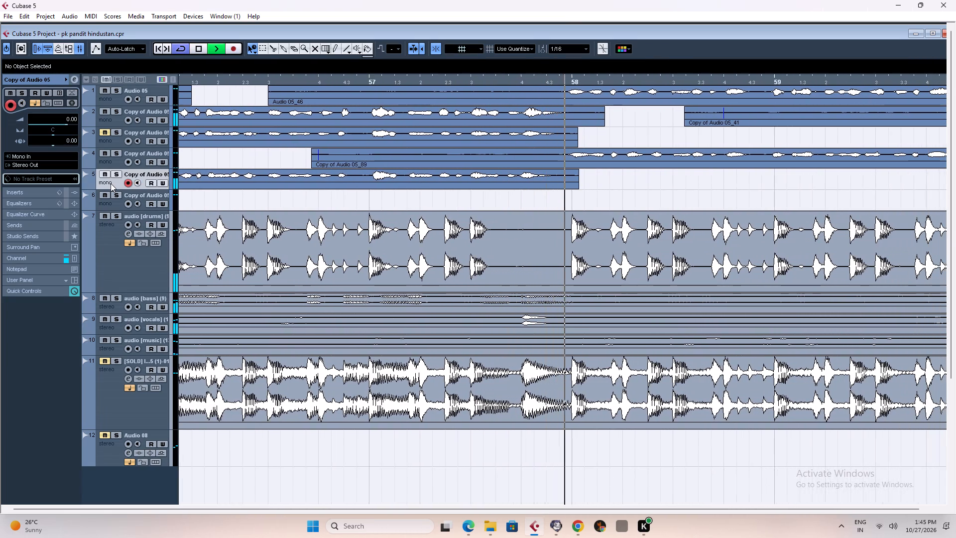
key("asterisk")
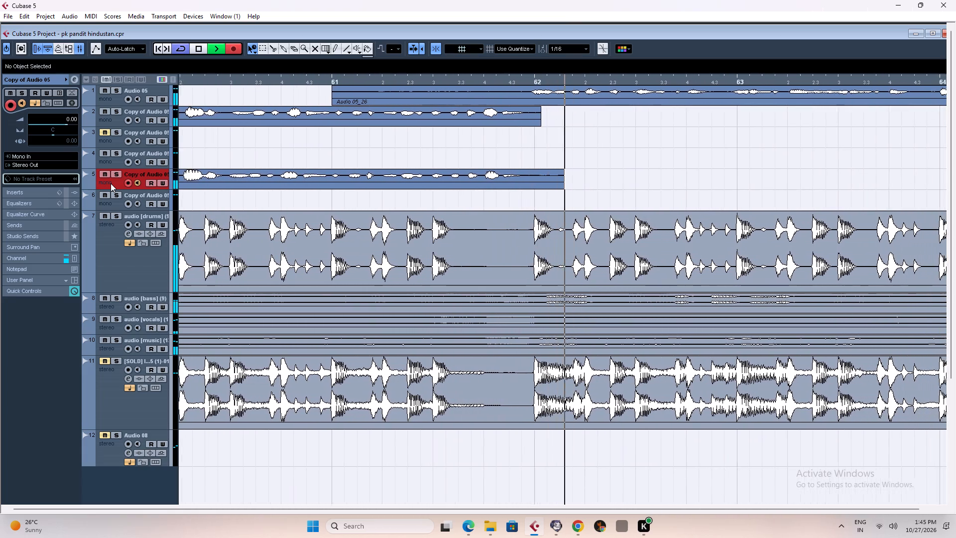
key("space")
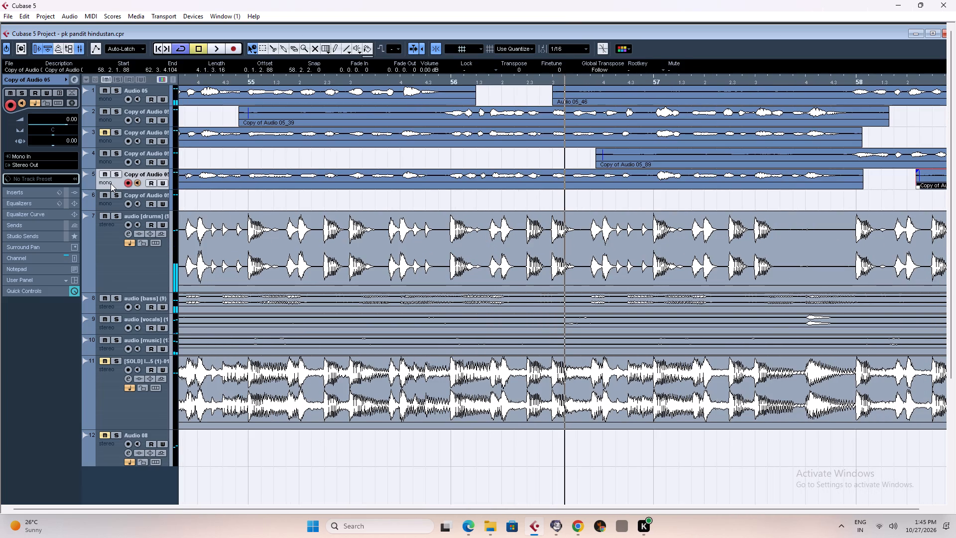
Record another double of Copy of Audio 05_41 on track 6, punching in at bar 58.3.2 and stopping at about bar 62.1.
left_click(885, 83)
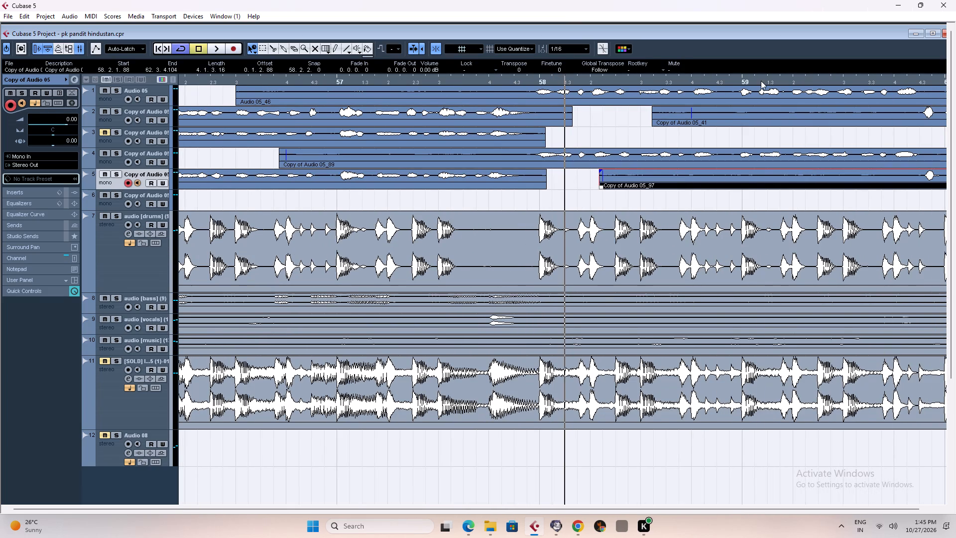
left_click(761, 81)
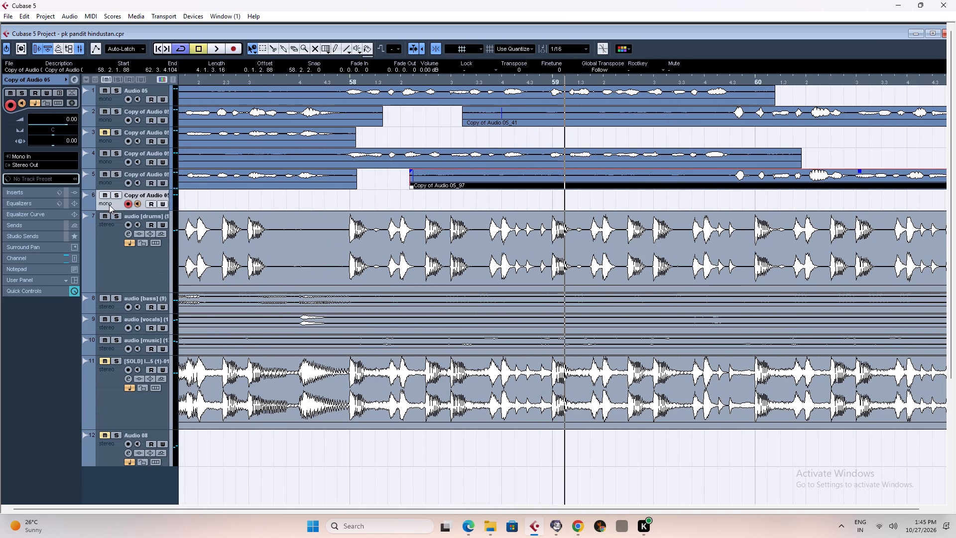
left_click(109, 205)
left_click(408, 82)
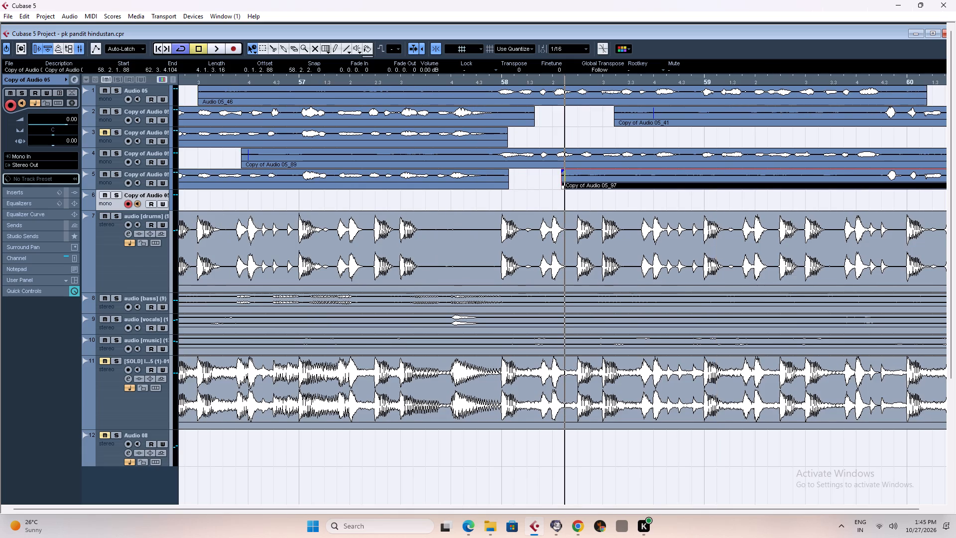
key("space")
key("asterisk")
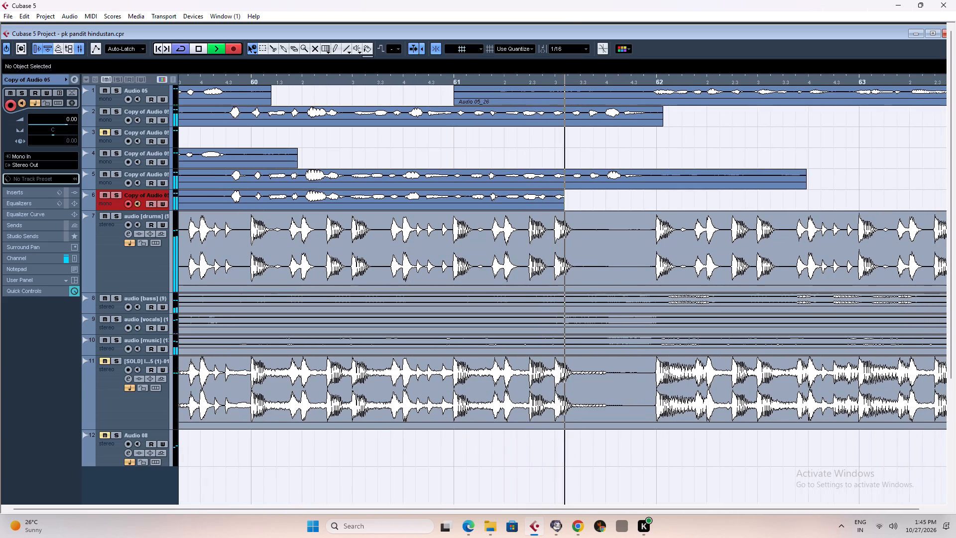
key("space")
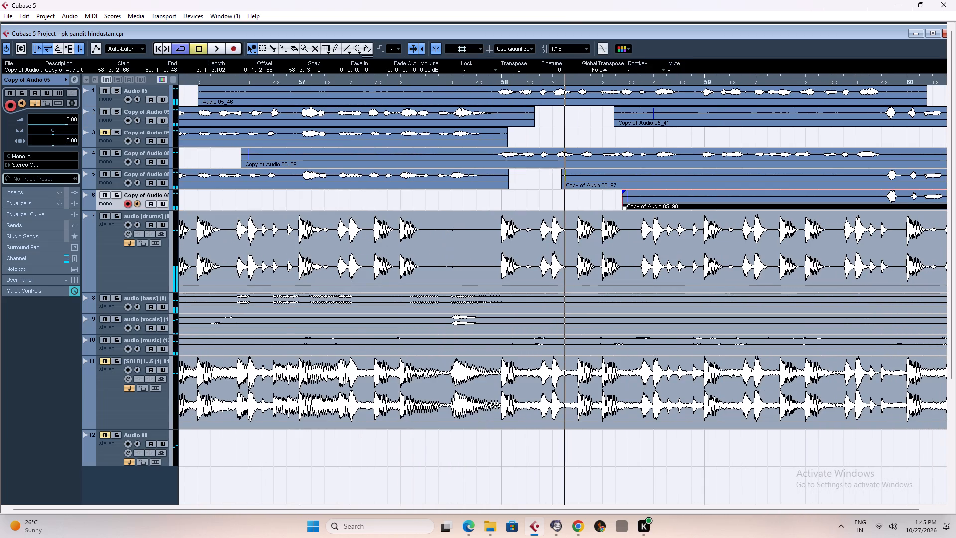
Play back the doubled vocal tracks from about bar 49.
left_click(823, 79)
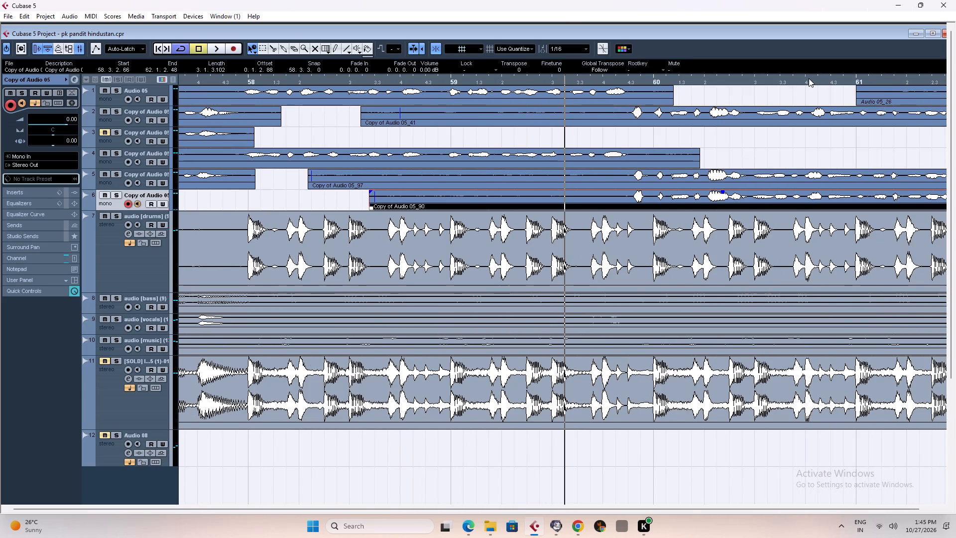
left_click(809, 78)
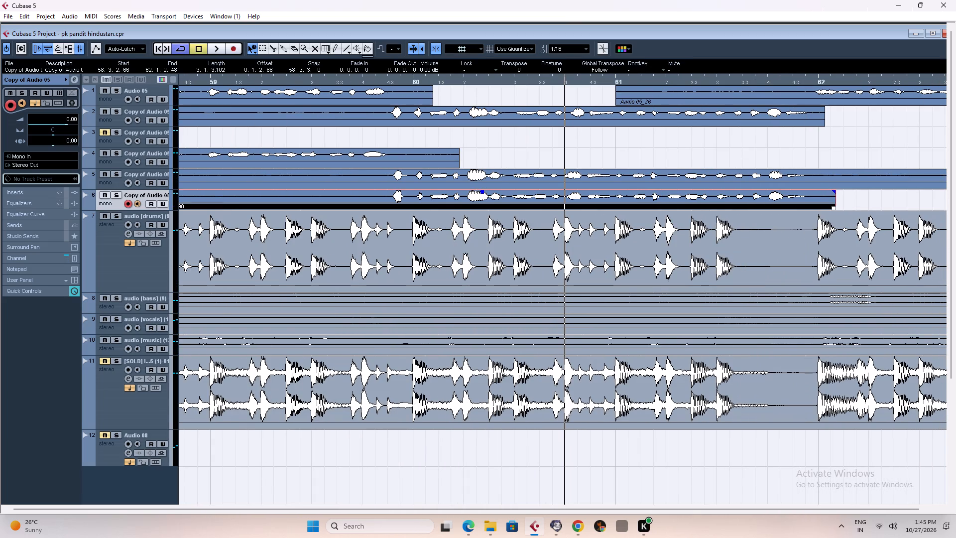
key("g")
key("g")
key("g")
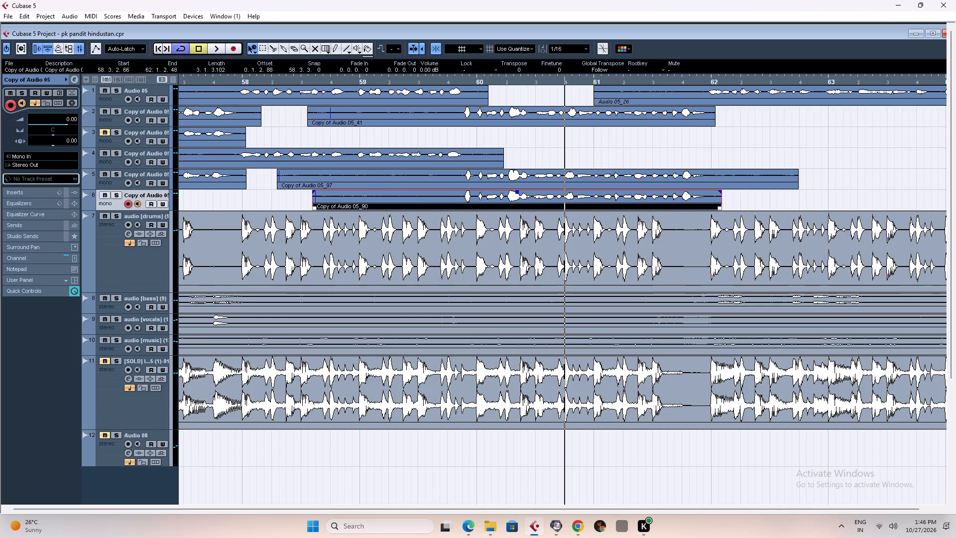
key("g")
key("g")
key("g")
key("g")
key("g")
key("g")
key("g")
key("g")
key("g")
key("g")
key("g")
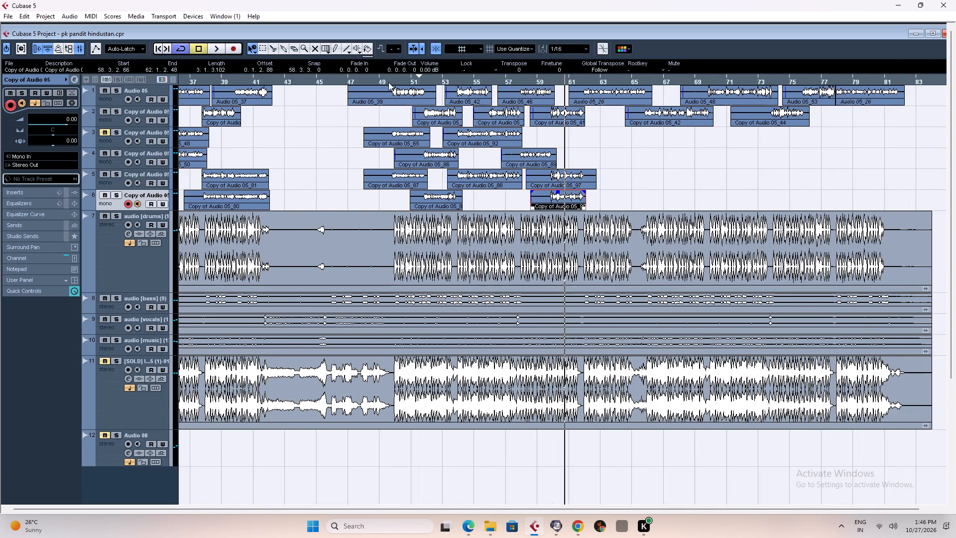
left_click(388, 81)
key("space")
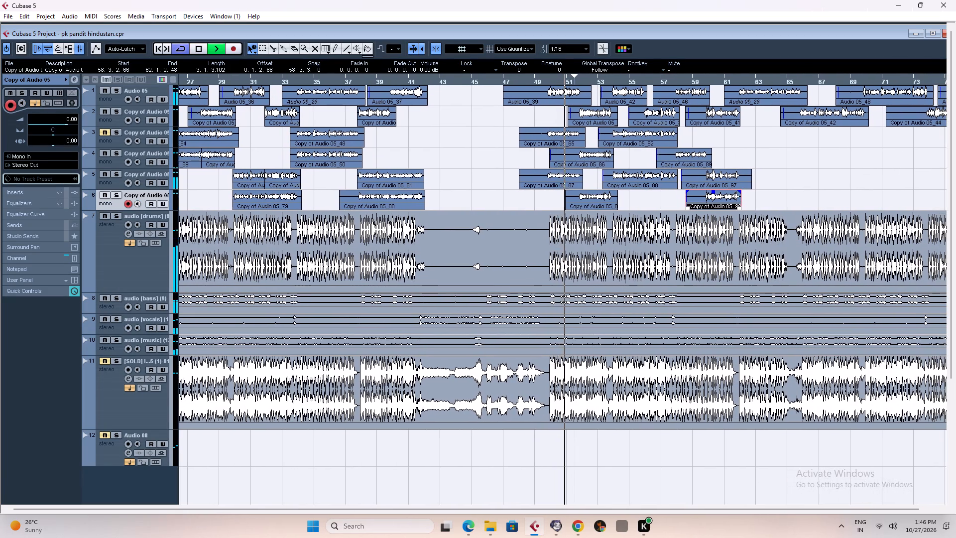
key("g")
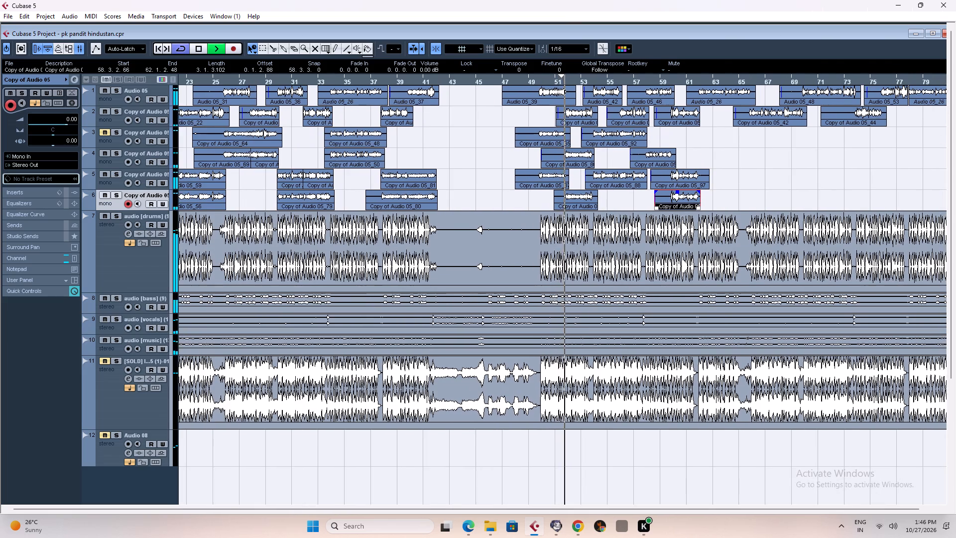
Play back the earlier vocal section from about bar 33, then stop and examine the takes there.
left_click(320, 80)
key("h")
key("h")
key("h")
key("h")
key("h")
key("h")
key("h")
key("h")
key("h")
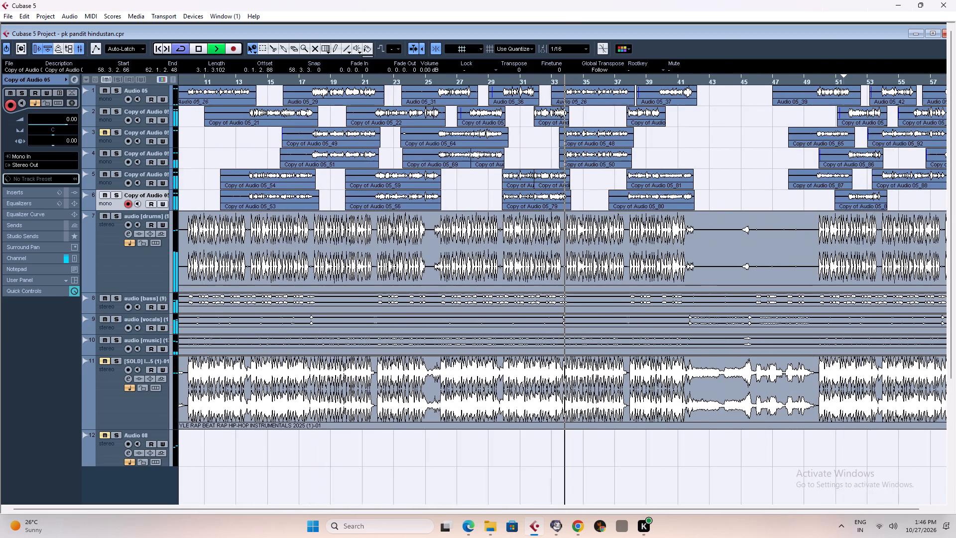
key("space")
key("g")
key("g")
key("g")
key("g")
key("g")
key("g")
key("g")
key("g")
key("g")
key("g")
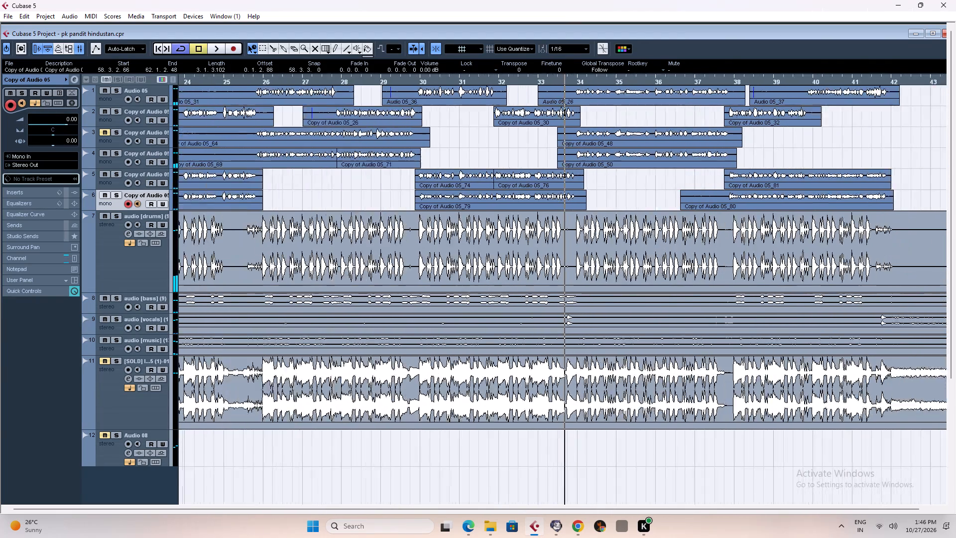
Copy the Copy of Audio 05_48 and 05_50 events on tracks 3 and 4 from bar 33 to bar 61.1.4.
left_click_drag(550, 123, 558, 167)
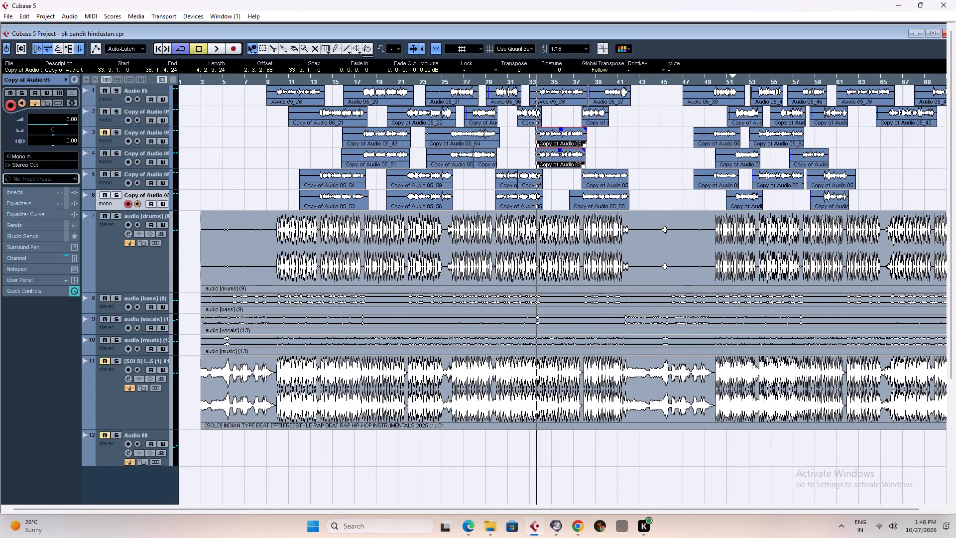
left_click_drag(556, 134, 661, 133, "alt")
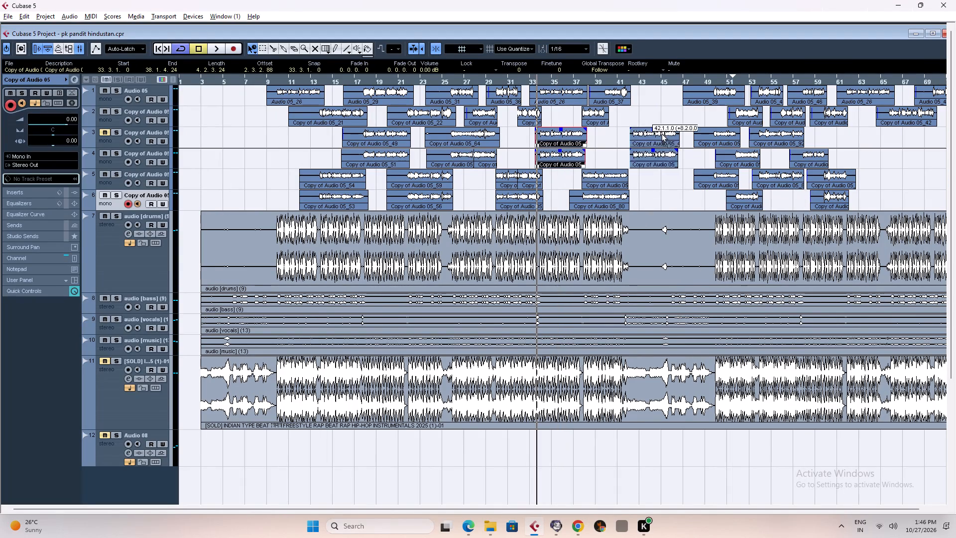
left_click_drag(661, 133, 860, 129, "alt")
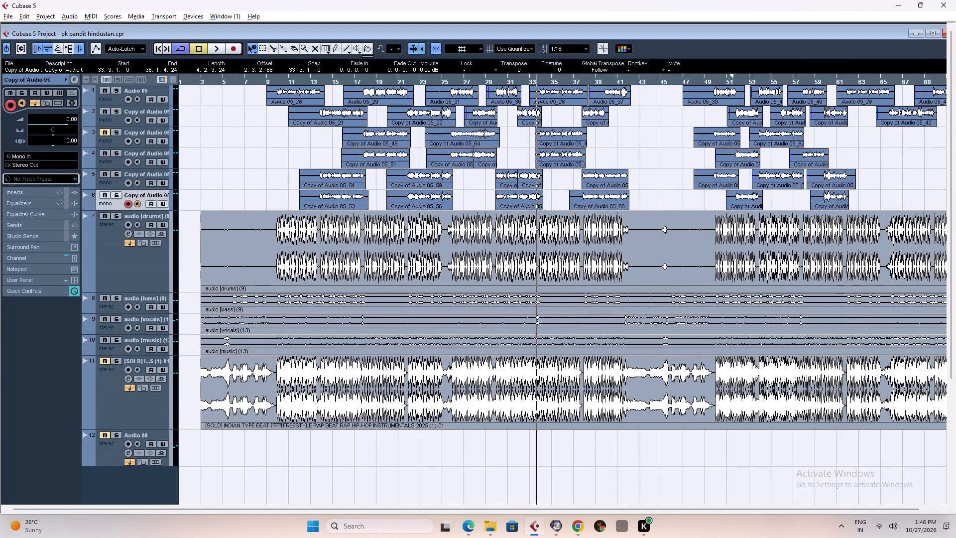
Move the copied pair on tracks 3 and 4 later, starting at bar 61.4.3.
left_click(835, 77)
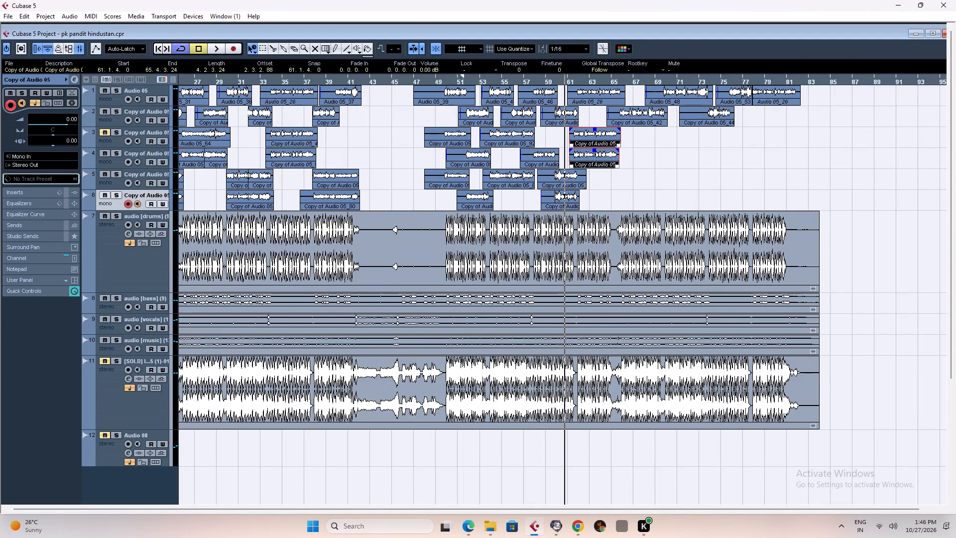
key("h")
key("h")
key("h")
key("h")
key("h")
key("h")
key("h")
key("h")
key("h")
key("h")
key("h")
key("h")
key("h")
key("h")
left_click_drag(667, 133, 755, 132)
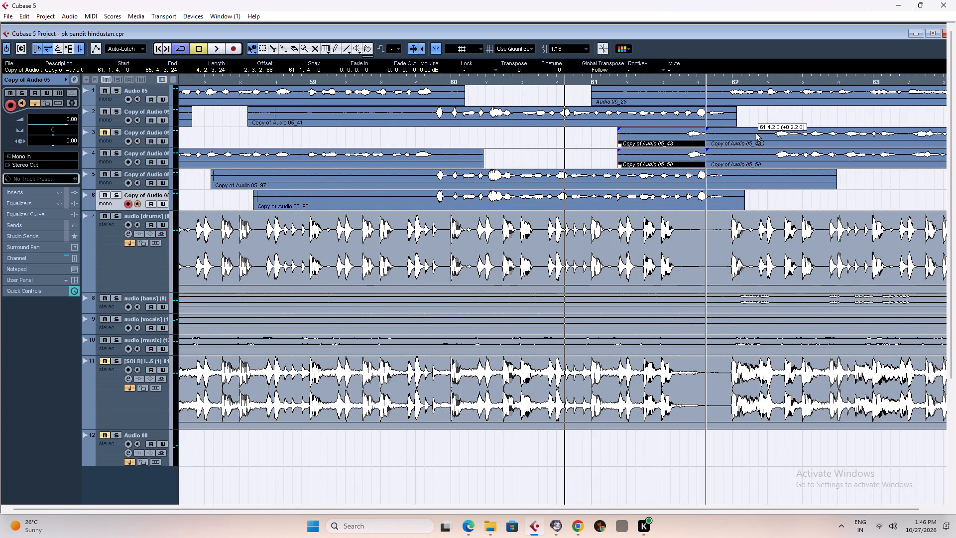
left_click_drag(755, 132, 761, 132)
Move the copied pair on tracks 3 and 4 to start at bar 61.3.1, checking against Audio 05_26 on track 1.
key("h")
key("h")
key("h")
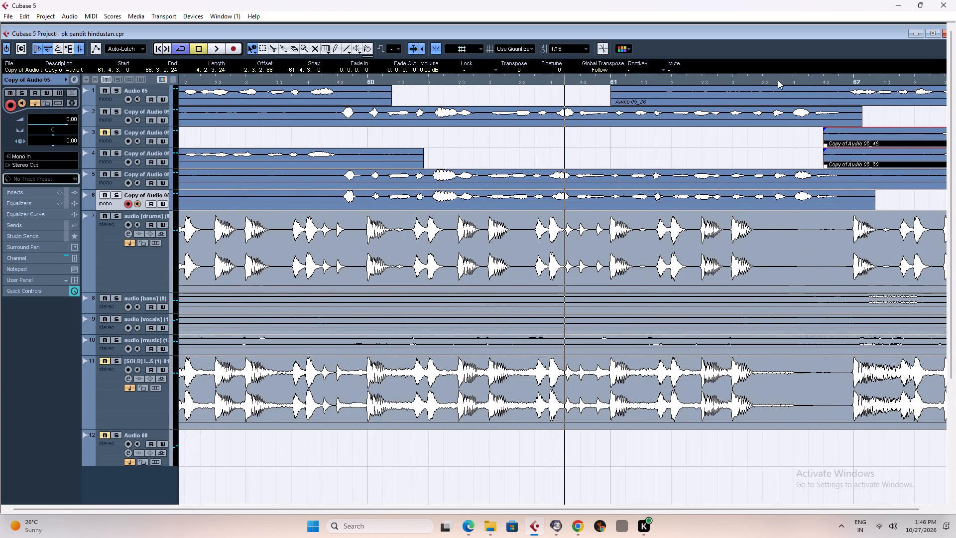
left_click(794, 76)
left_click(793, 79)
key("h")
key("h")
key("h")
key("h")
key("h")
key("h")
key("h")
key("h")
key("h")
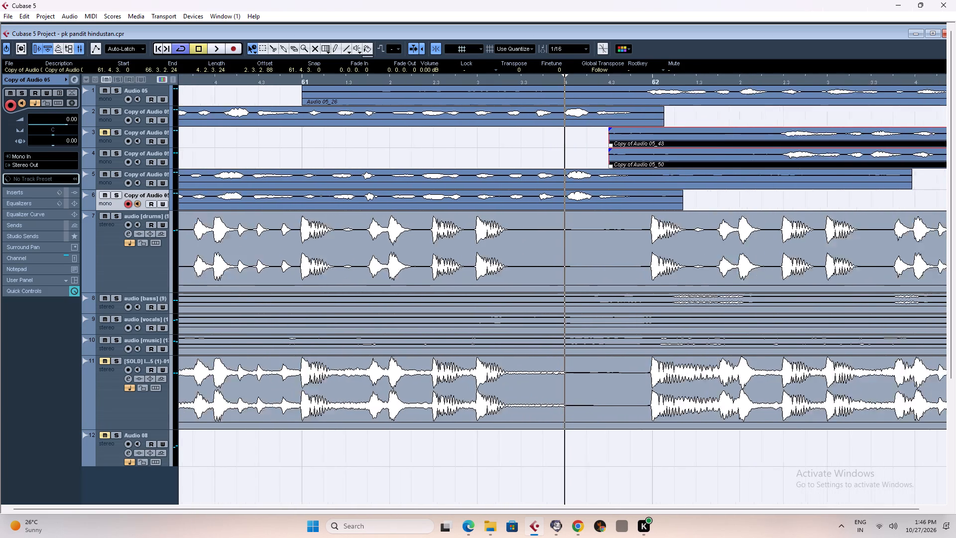
key("g")
key("g")
key("g")
key("g")
key("g")
key("g")
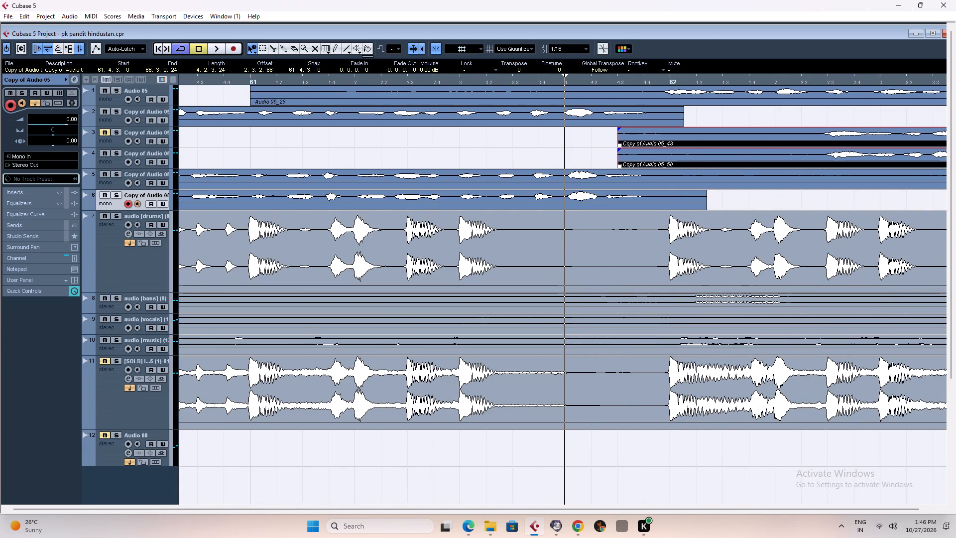
left_click_drag(652, 136, 491, 135)
Play back the copied takes from about bar 61.4, jump to about bar 65.3, and stop.
key("g")
key("g")
key("g")
key("g")
key("g")
key("g")
key("g")
key("g")
key("g")
key("g")
key("g")
key("g")
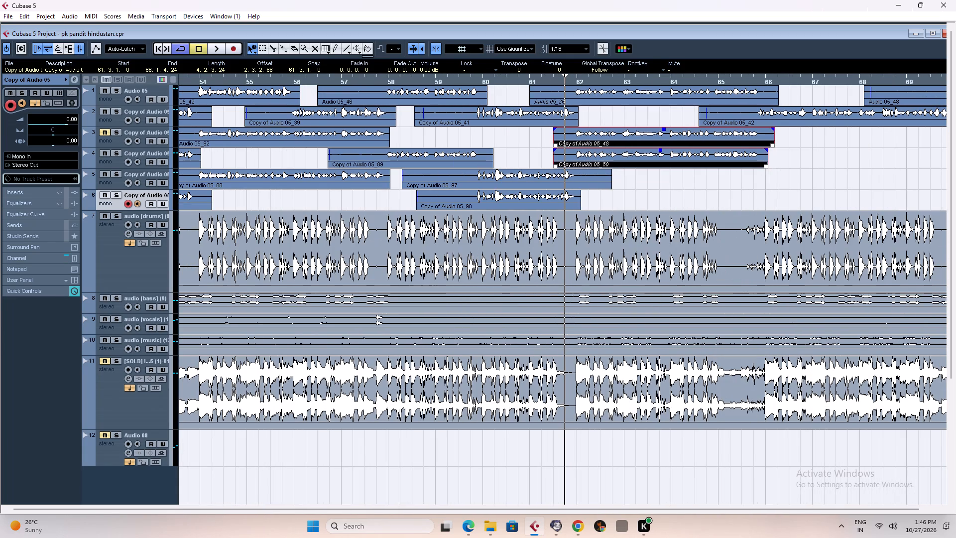
key("space")
left_click(731, 79)
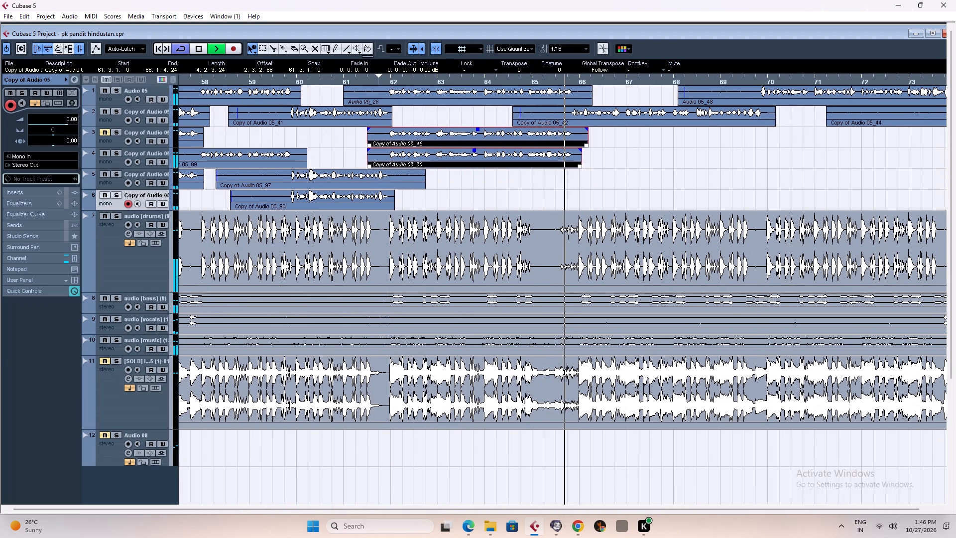
key("space")
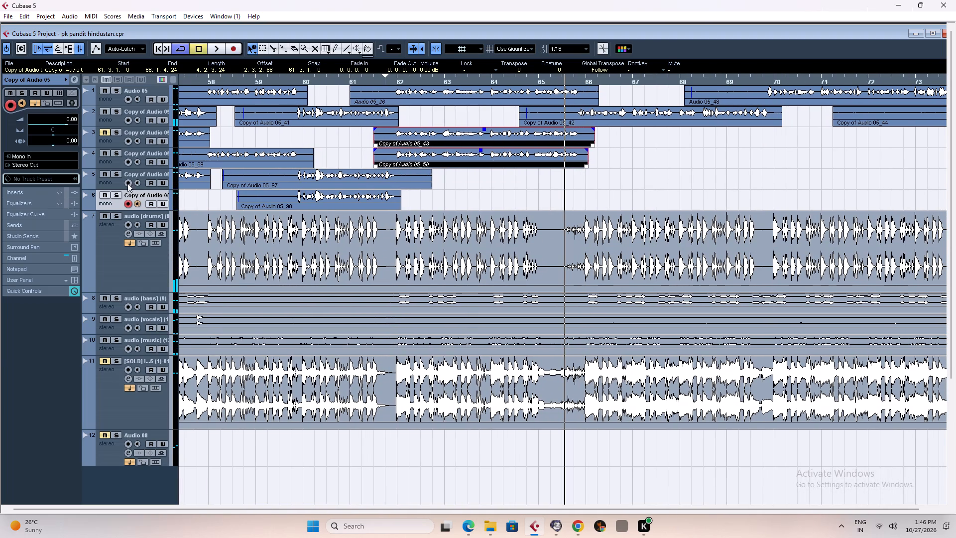
Record a long take on track 5 doubling the track 1 and 2 vocals, punching in at bar 64.3.1 and stopping at about bar 78.1.
left_click(110, 183)
left_click(614, 179)
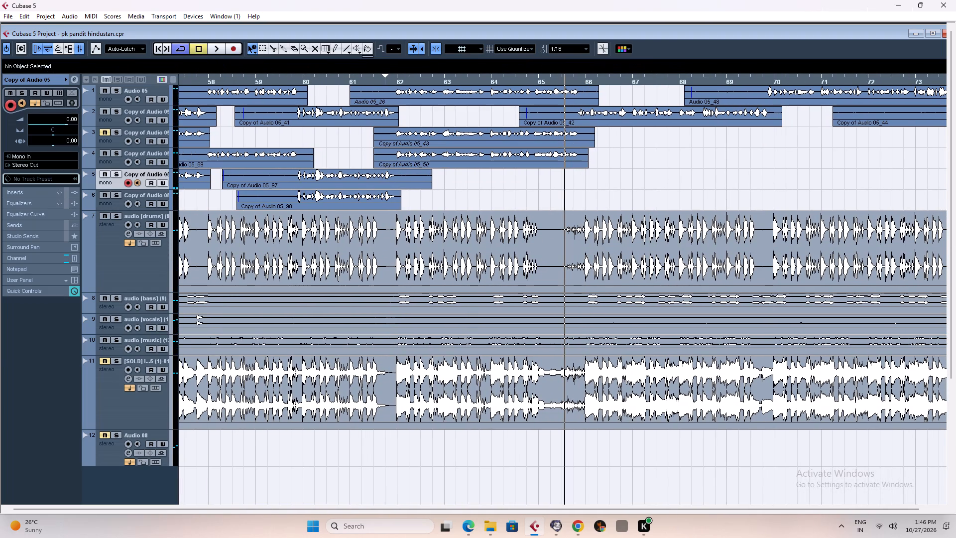
key("g")
key("g")
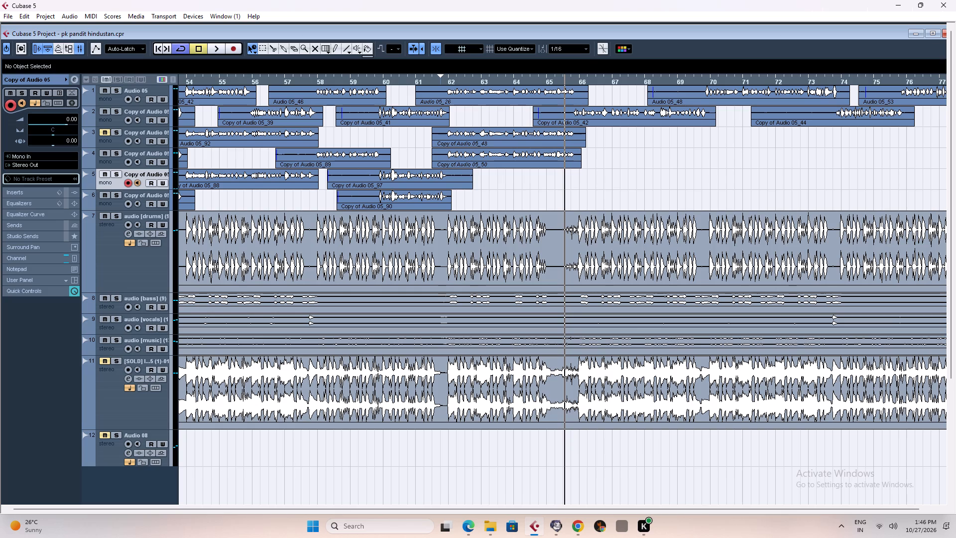
left_click(521, 78)
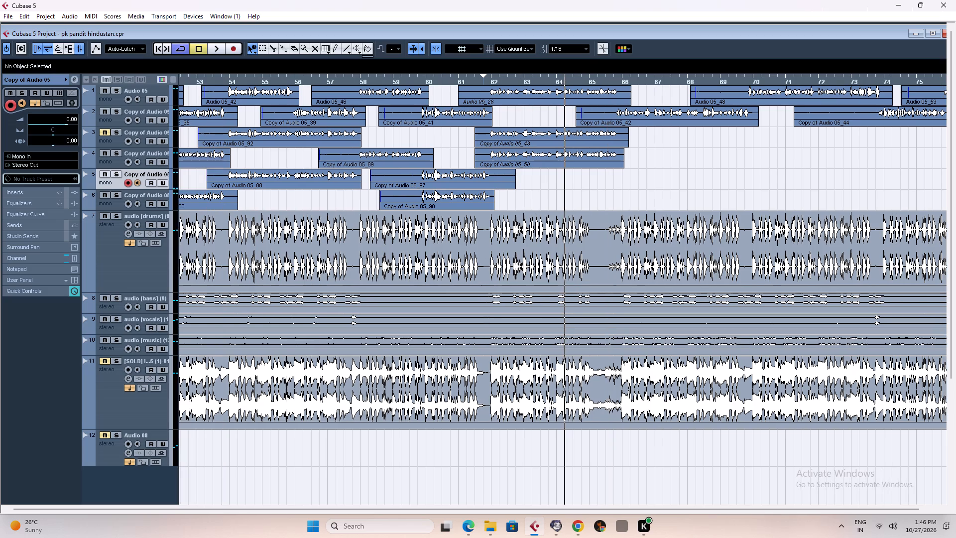
key("space")
key("asterisk")
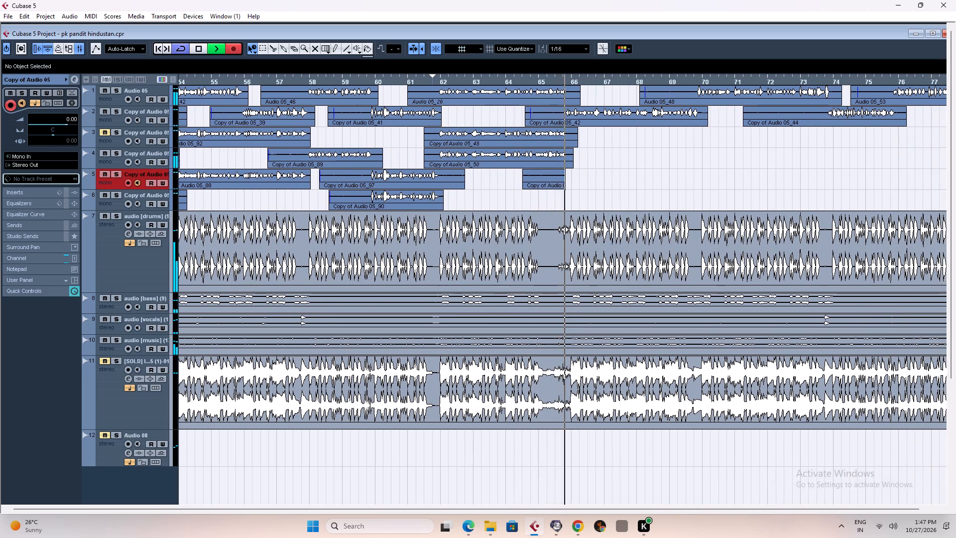
key("h")
key("h")
key("h")
key("h")
key("h")
key("h")
key("h")
key("h")
key("h")
key("h")
key("h")
key("h")
key("h")
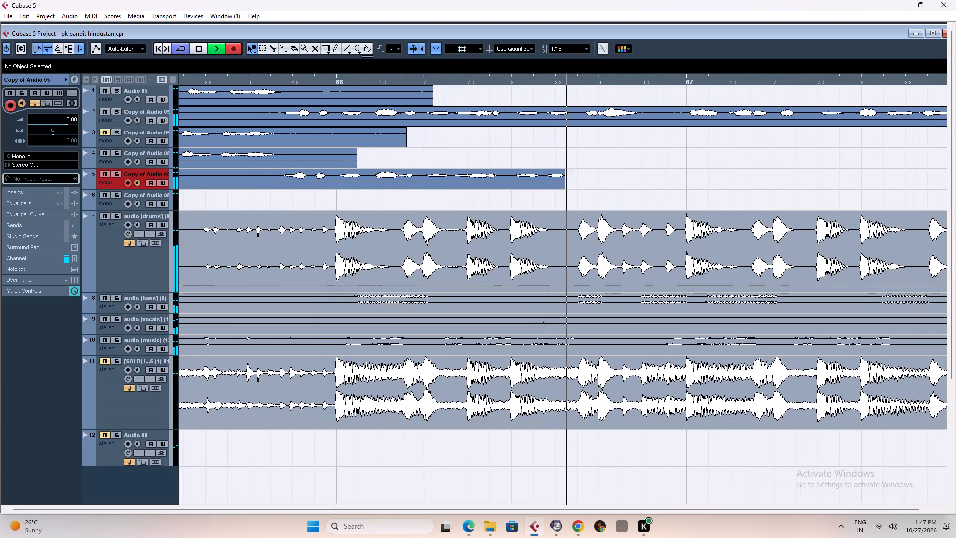
key("g")
key("g")
key("g")
key("g")
key("g")
key("g")
key("g")
key("g")
key("g")
key("g")
key("g")
key("g")
key("g")
key("g")
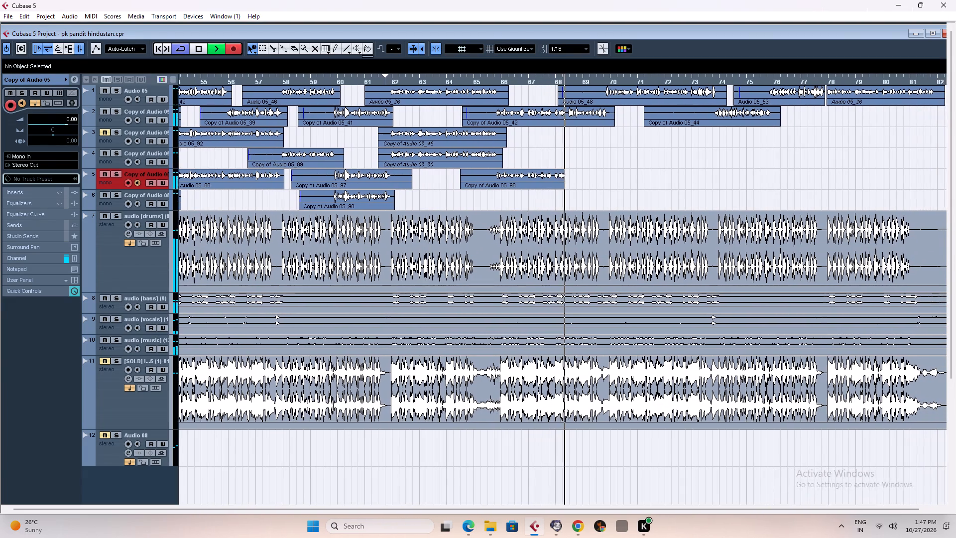
key("h")
key("h")
key("h")
key("h")
key("h")
key("h")
key("h")
key("h")
key("h")
key("h")
key("h")
key("h")
key("h")
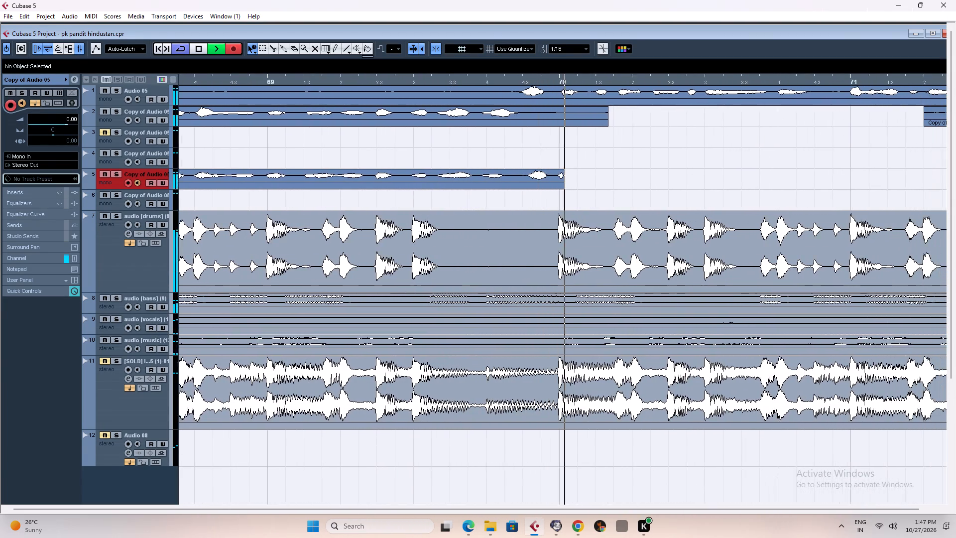
key("g")
key("g")
key("g")
key("g")
key("g")
key("g")
key("g")
key("g")
key("g")
key("g")
key("h")
key("h")
key("h")
key("h")
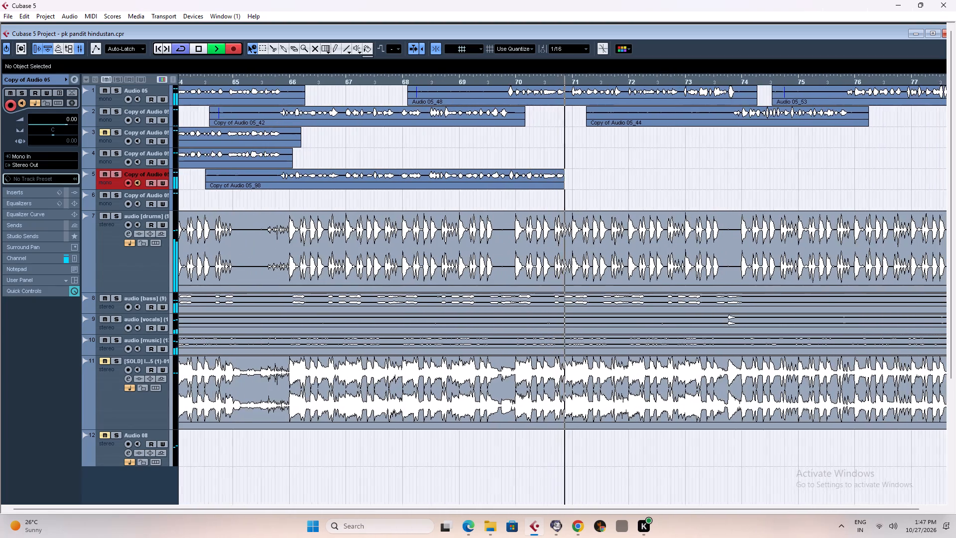
key("h")
key("h")
key("h")
key("h")
key("h")
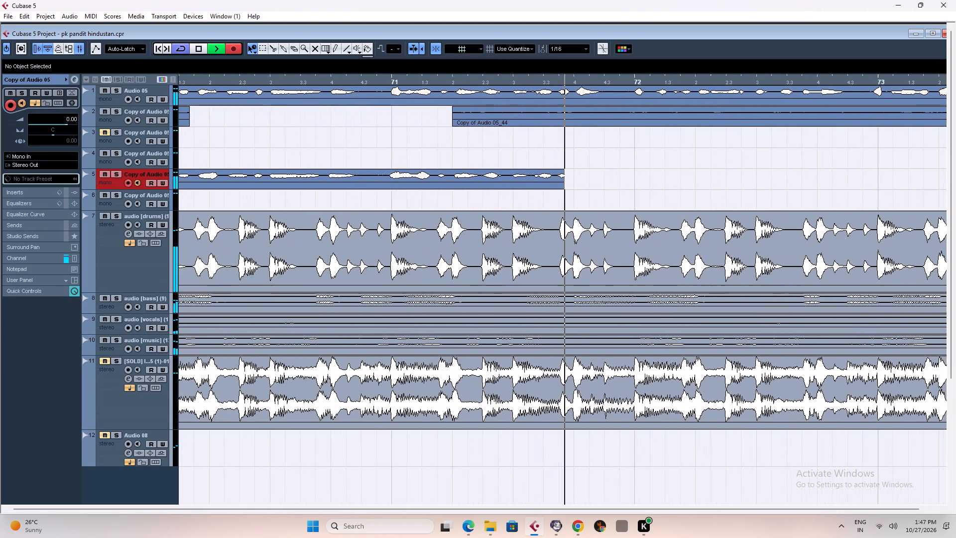
key("g")
key("g")
key("g")
key("g")
key("g")
key("g")
key("g")
key("g")
key("g")
key("g")
key("g")
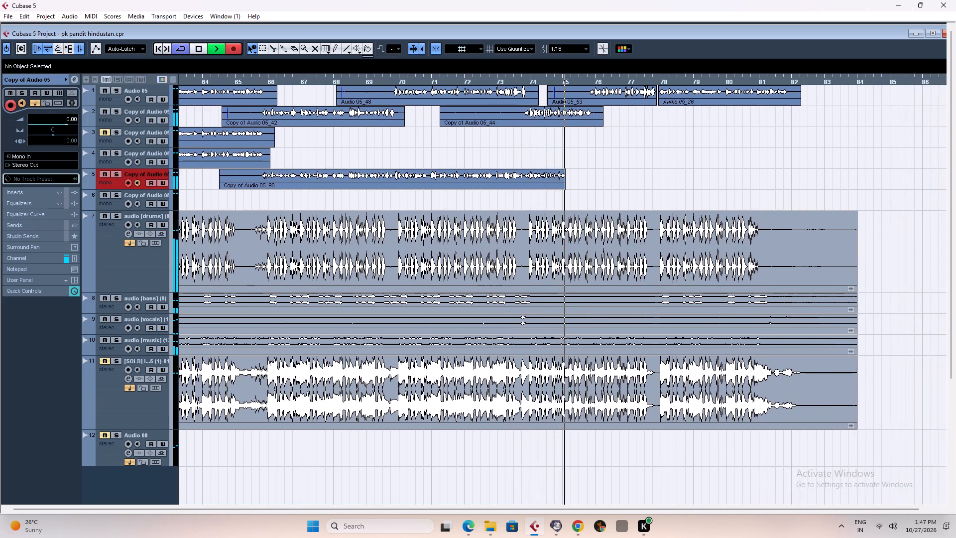
key("h")
key("h")
key("h")
key("h")
key("h")
key("h")
key("h")
key("h")
key("h")
key("h")
key("h")
key("h")
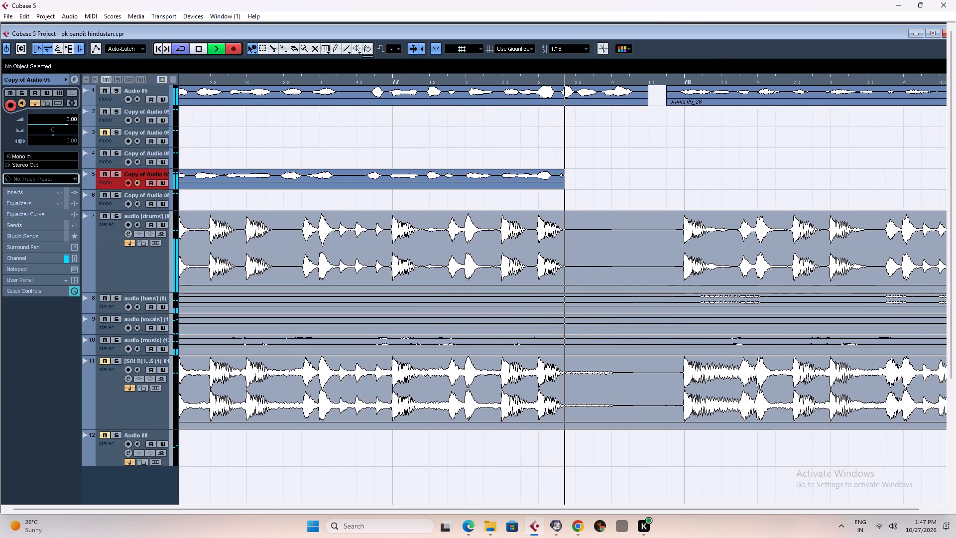
key("space")
Record a long doubling take on track 6 from bar 64.2.1 to about bar 78.3, muting track 5 while recording.
type("g")
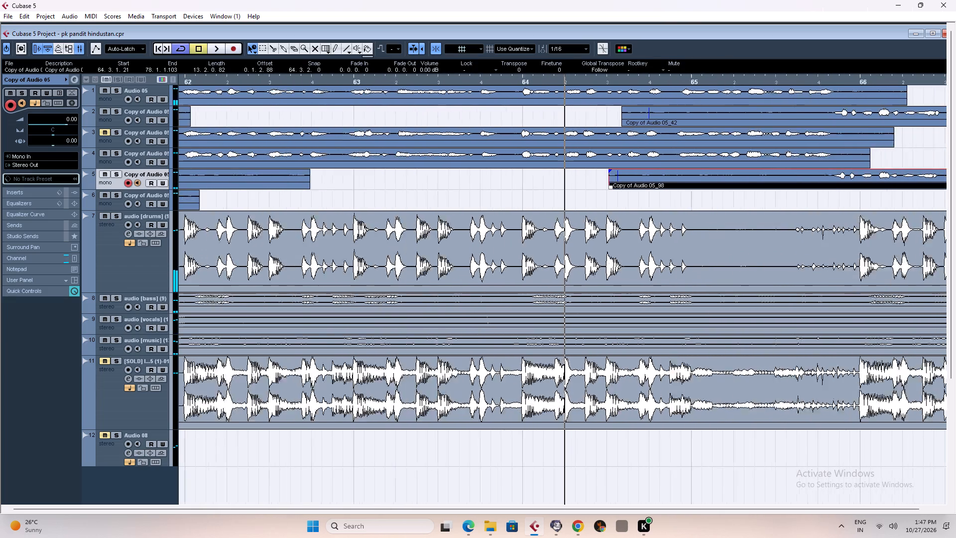
left_click(107, 206)
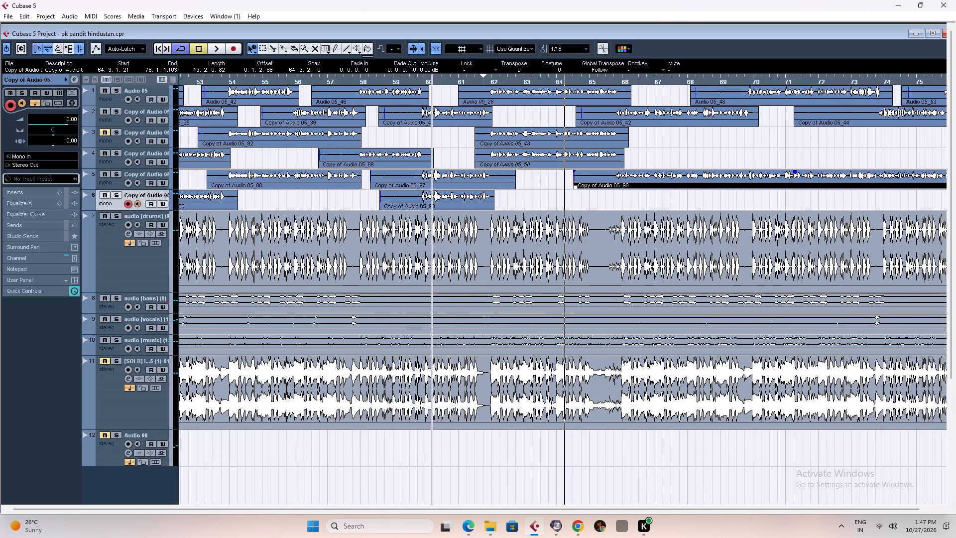
key("asterisk")
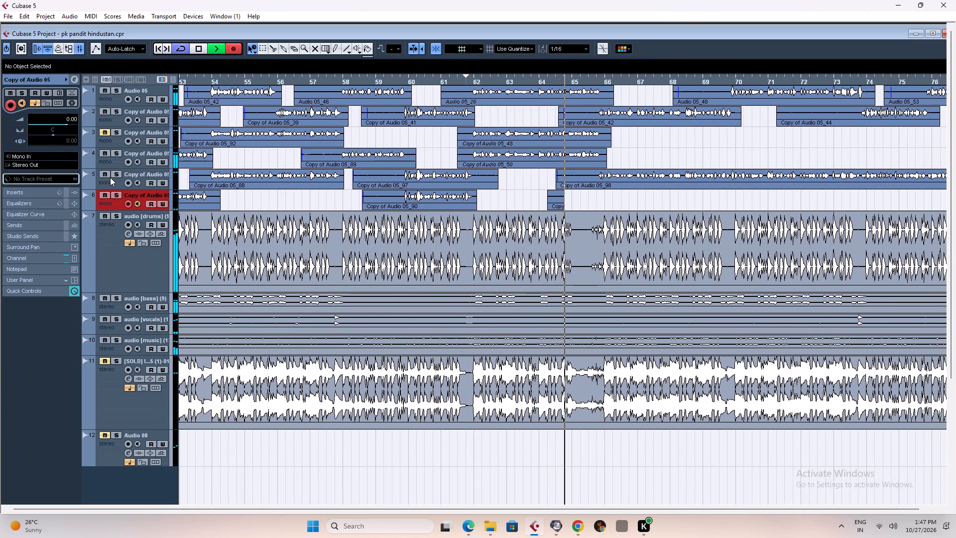
left_click(108, 177)
key("h")
key("h")
key("h")
key("h")
key("h")
key("h")
key("h")
key("h")
key("h")
key("h")
key("h")
key("h")
key("h")
key("h")
key("h")
key("h")
key("h")
key("h")
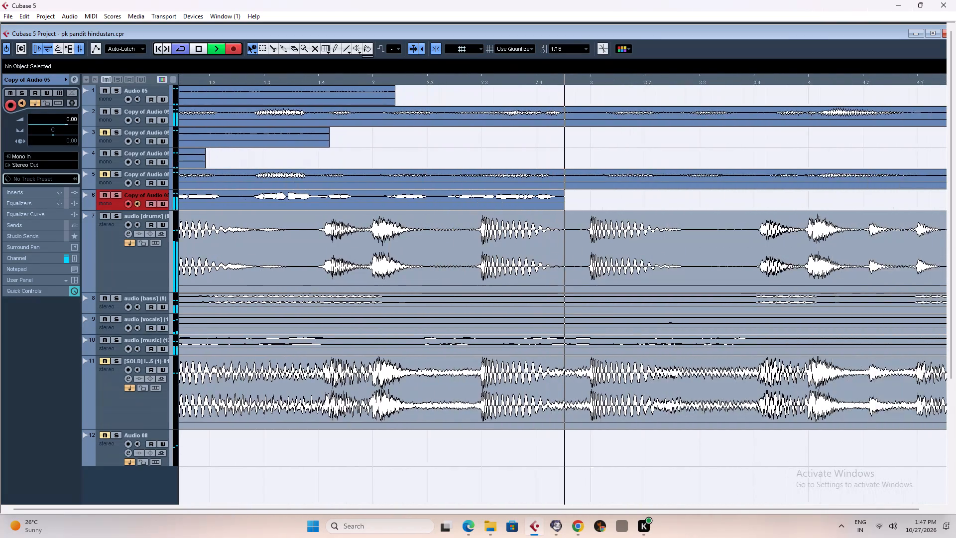
key("g")
key("g")
key("g")
key("g")
key("g")
key("g")
key("g")
key("g")
key("g")
key("g")
key("g")
key("g")
key("g")
key("g")
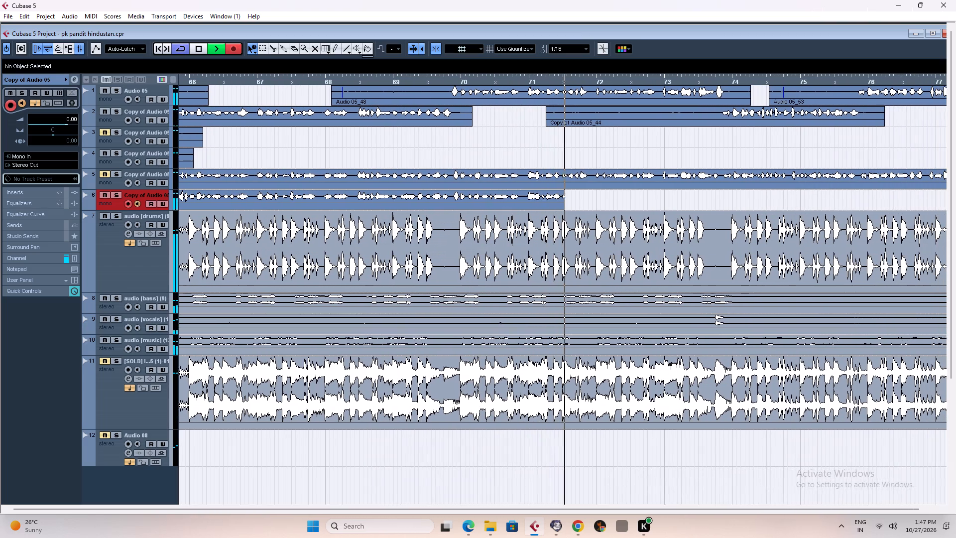
key("h")
key("h")
key("h")
key("h")
key("h")
key("h")
key("h")
key("h")
key("h")
key("h")
key("h")
key("h")
key("h")
key("h")
key("h")
key("h")
key("h")
key("h")
key("h")
key("h")
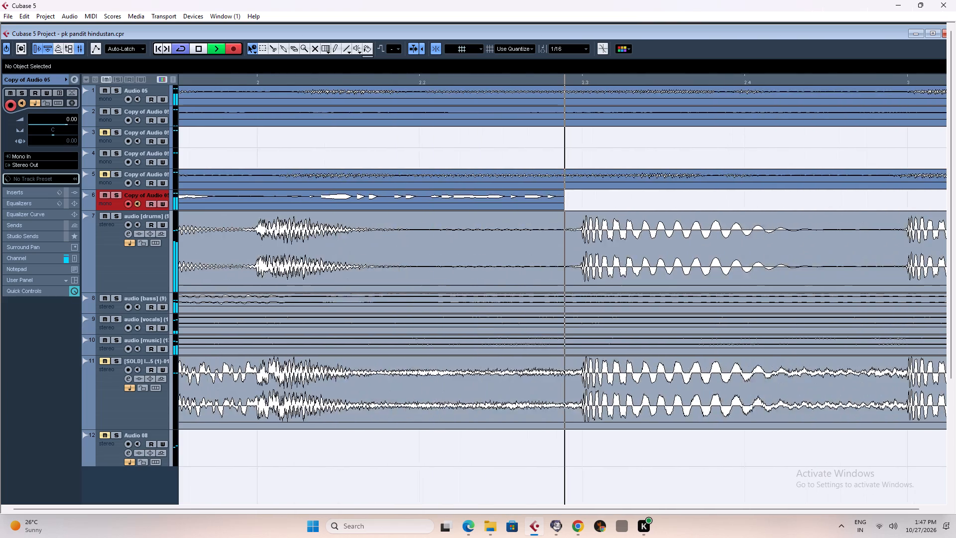
key("g")
key("g")
key("g")
key("g")
key("g")
key("g")
key("g")
key("g")
key("g")
key("g")
key("g")
key("g")
key("g")
key("g")
key("g")
key("g")
key("g")
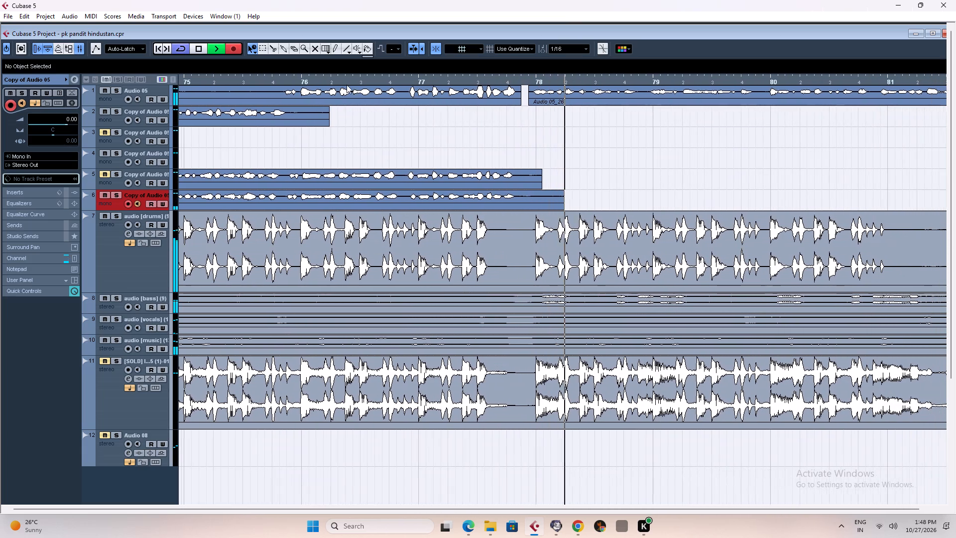
left_click(331, 80)
key("space")
Examine the takes on tracks 5 and 6 between about bars 66 and 78 against the vocals on tracks 1 and 2.
left_click(794, 78)
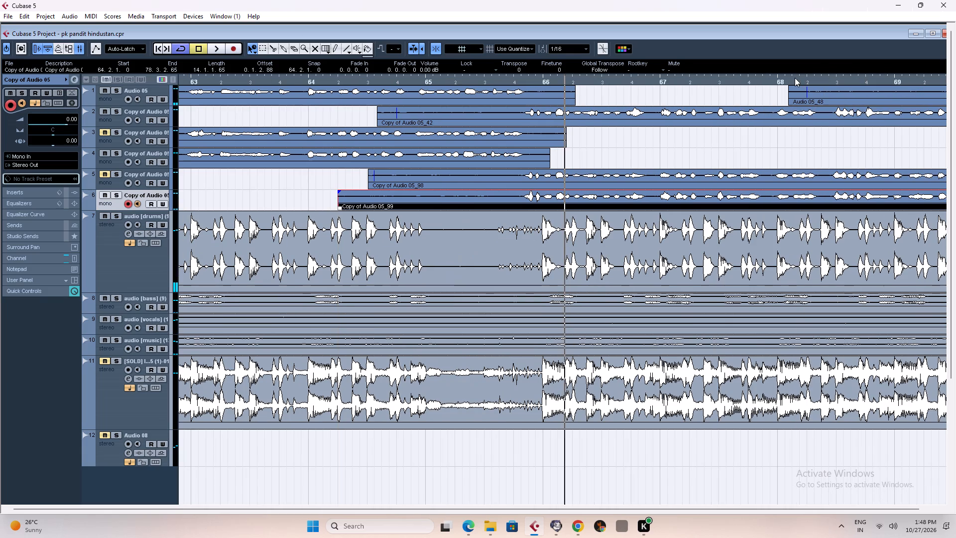
left_click(787, 74)
left_click(793, 77)
left_click(693, 81)
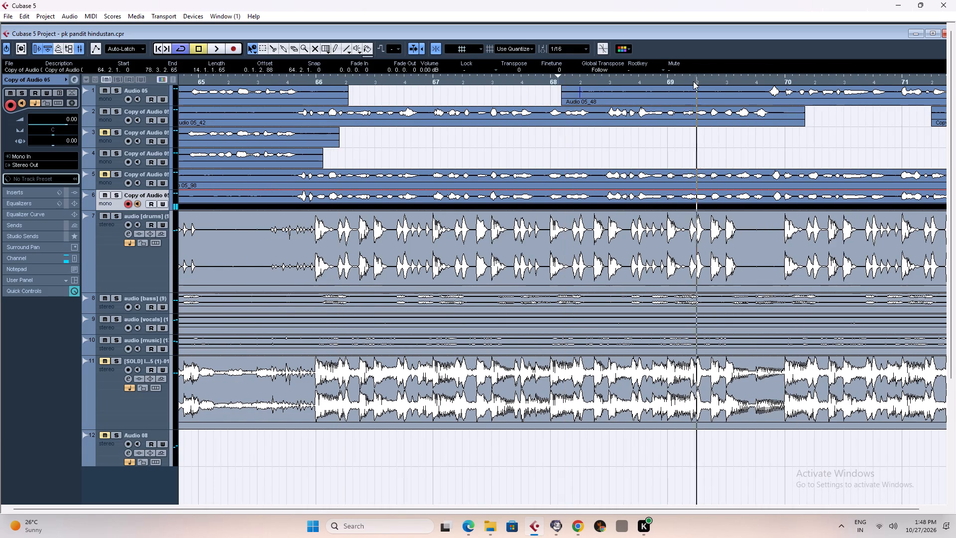
left_click(643, 81)
left_click(613, 81)
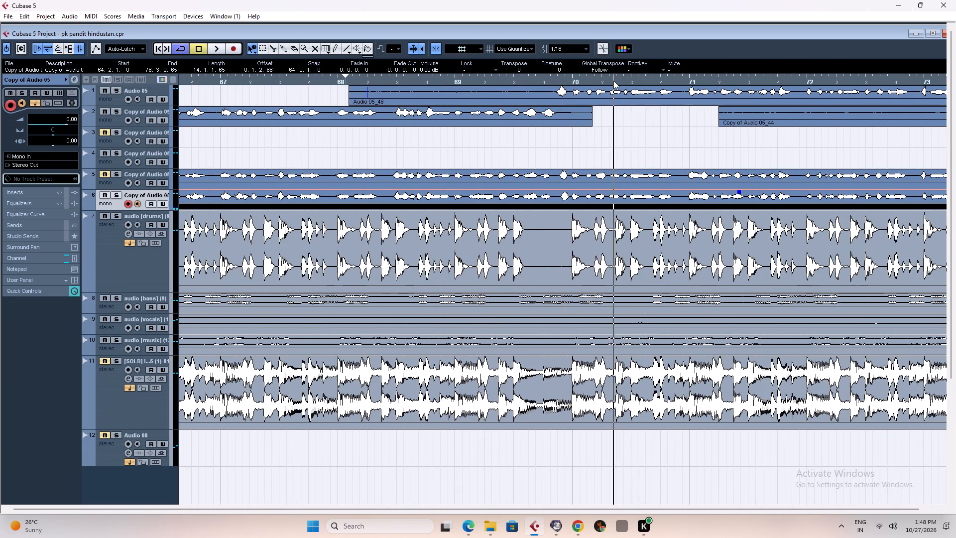
left_click(645, 80)
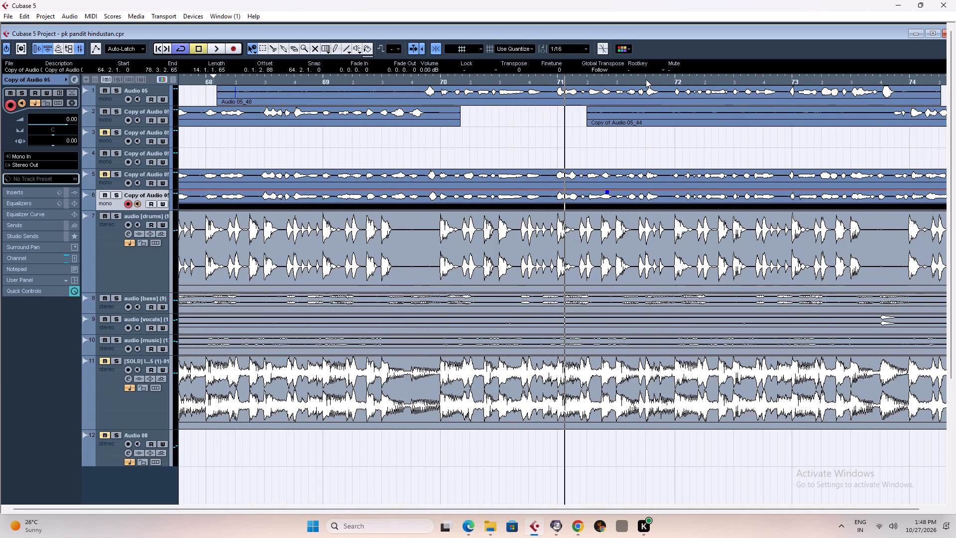
left_click(661, 79)
left_click(665, 79)
left_click(673, 79)
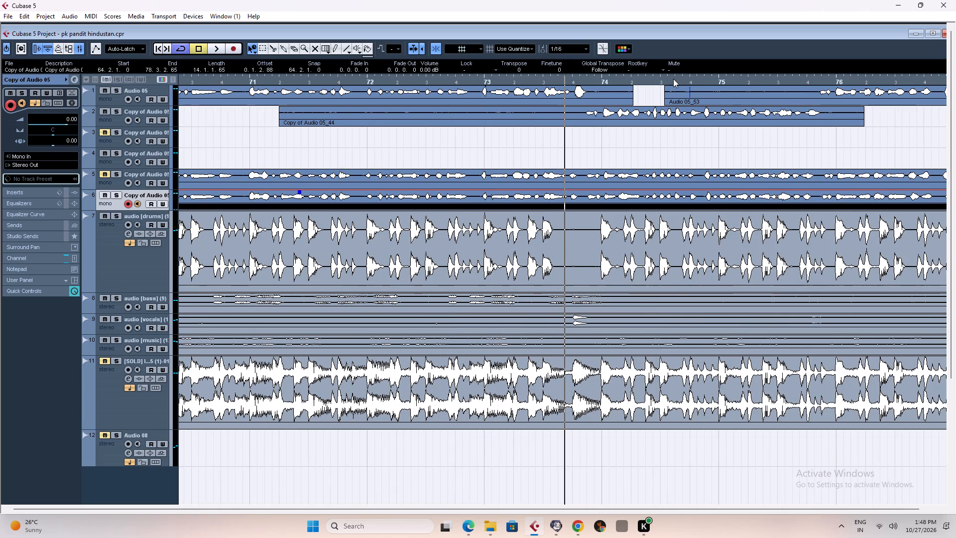
left_click(673, 79)
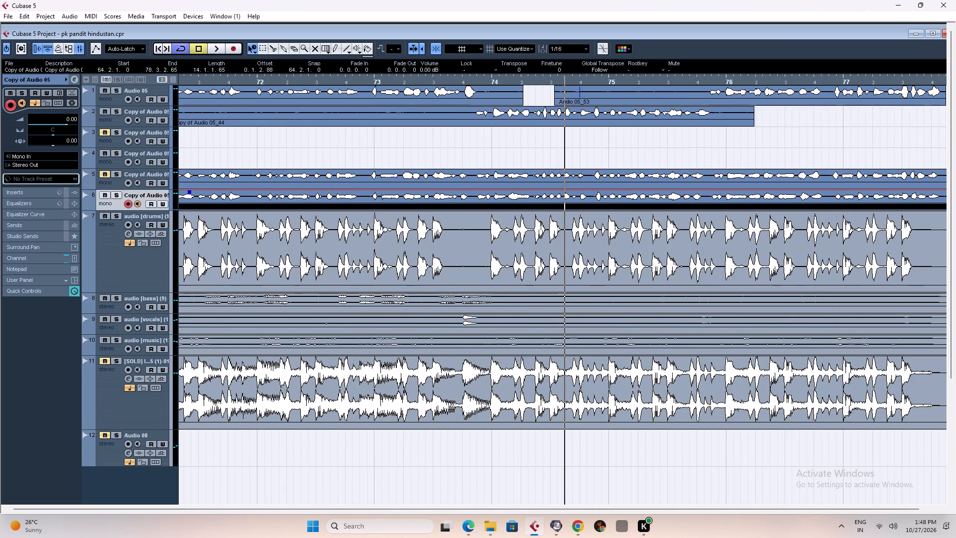
left_click(684, 76)
left_click(695, 78)
left_click(699, 77)
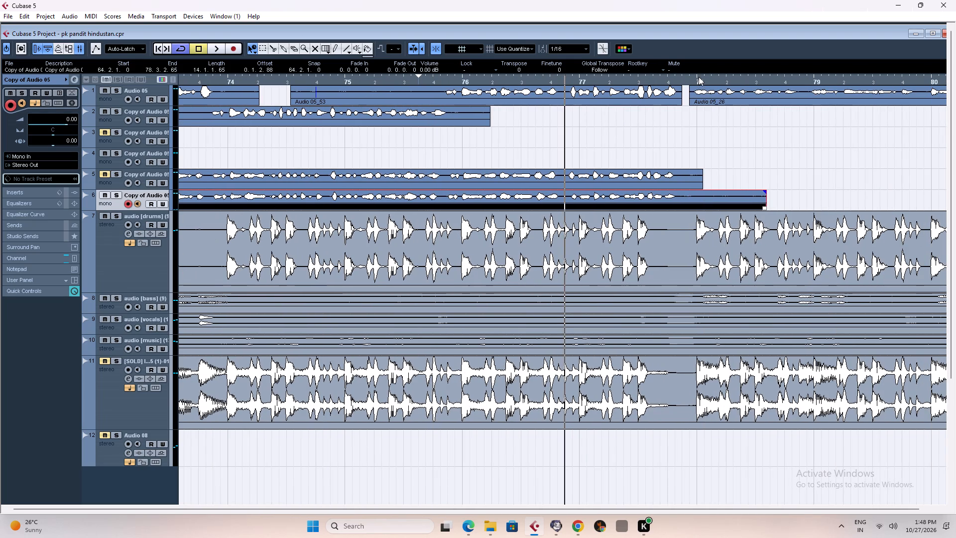
key("h")
key("h")
key("h")
key("h")
key("h")
key("h")
key("h")
key("h")
key("h")
key("h")
key("h")
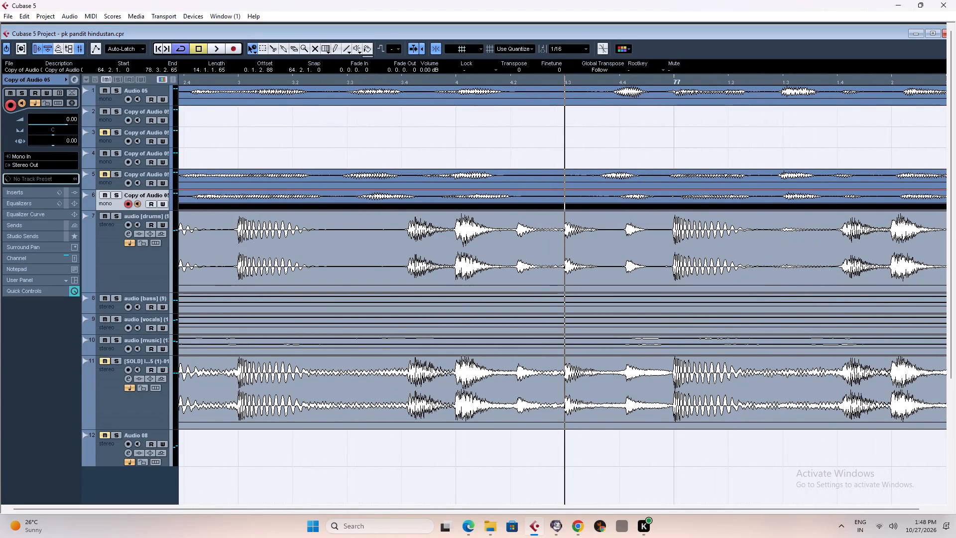
type("gggggg")
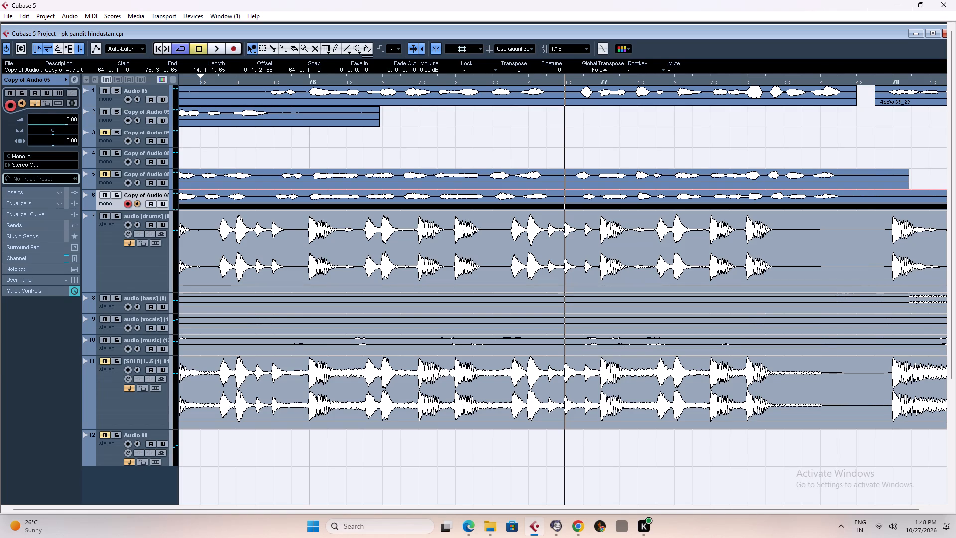
Split the long takes on tracks 5 and 6 at bar 75.4.3 and delete the portions after the cut.
left_click(277, 82)
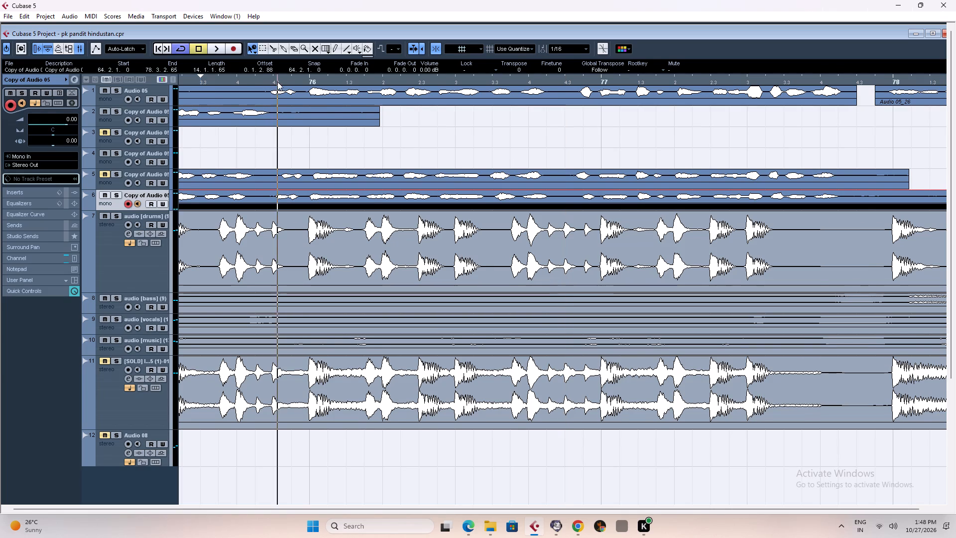
key("h")
key("h")
key("h")
key("h")
key("h")
key("h")
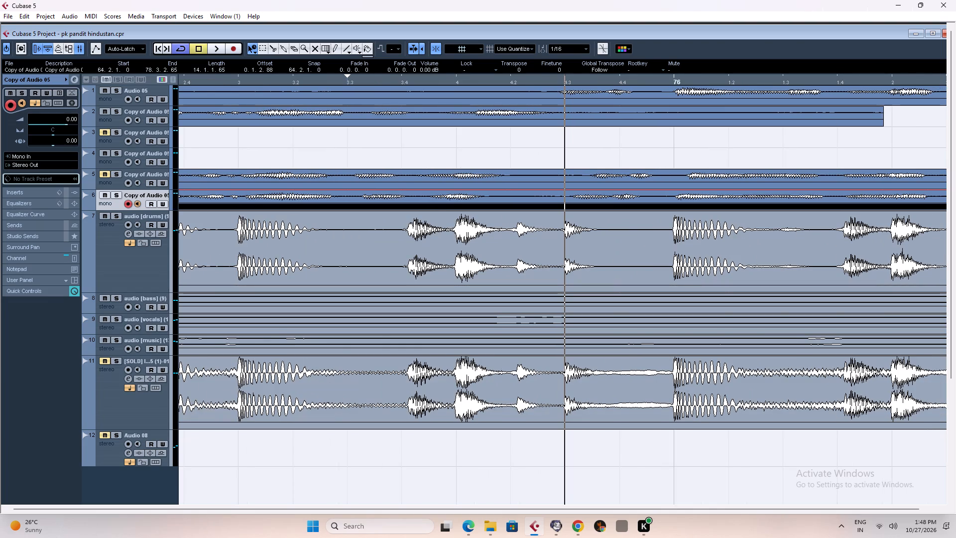
key("g")
key("g")
key("g")
key("g")
key("g")
key("g")
key("g")
key("g")
key("g")
key("g")
key("g")
key("g")
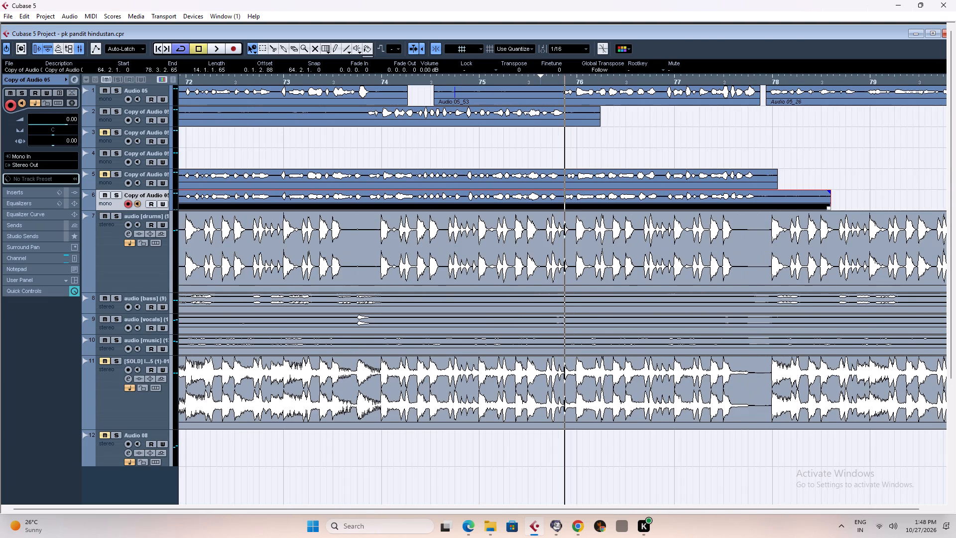
left_click(468, 77)
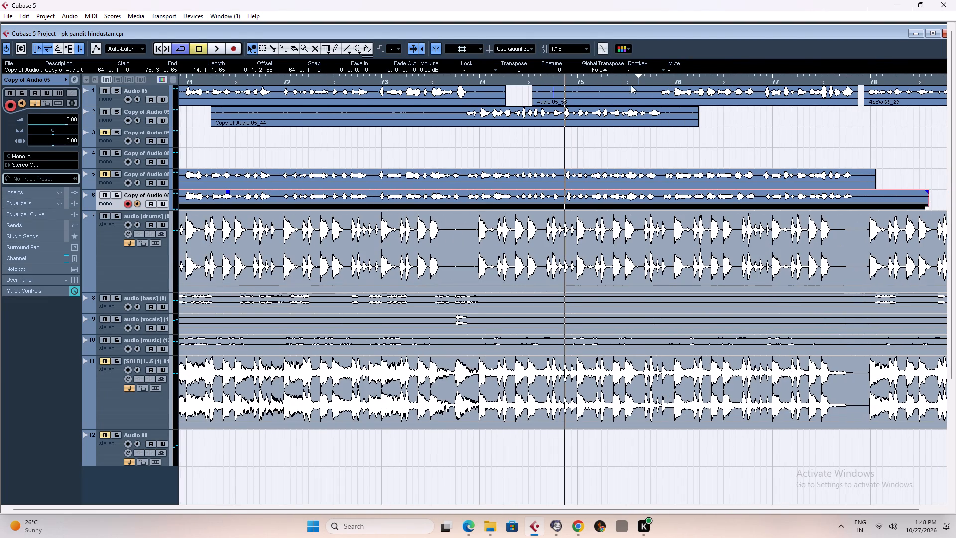
left_click(659, 78)
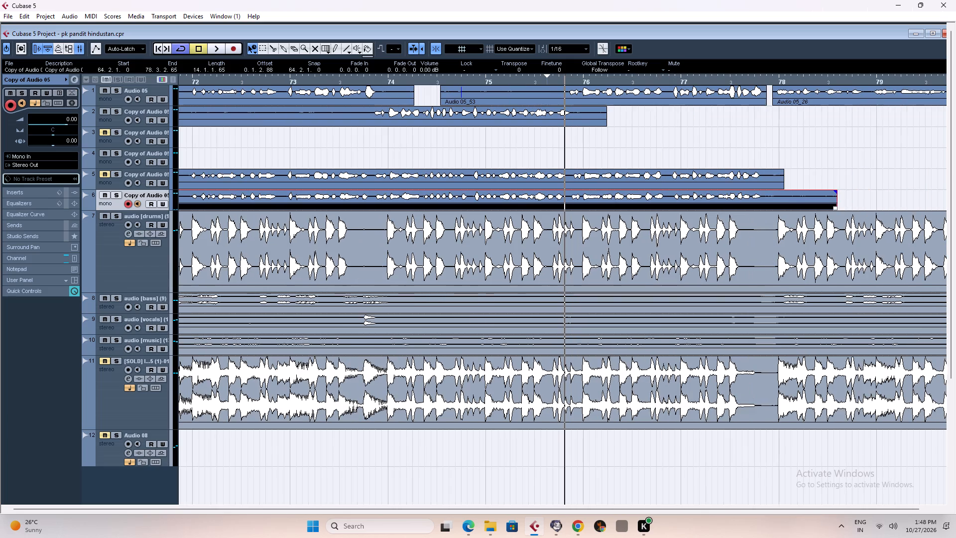
key("h")
key("h")
key("h")
key("h")
key("h")
key("h")
key("h")
key("h")
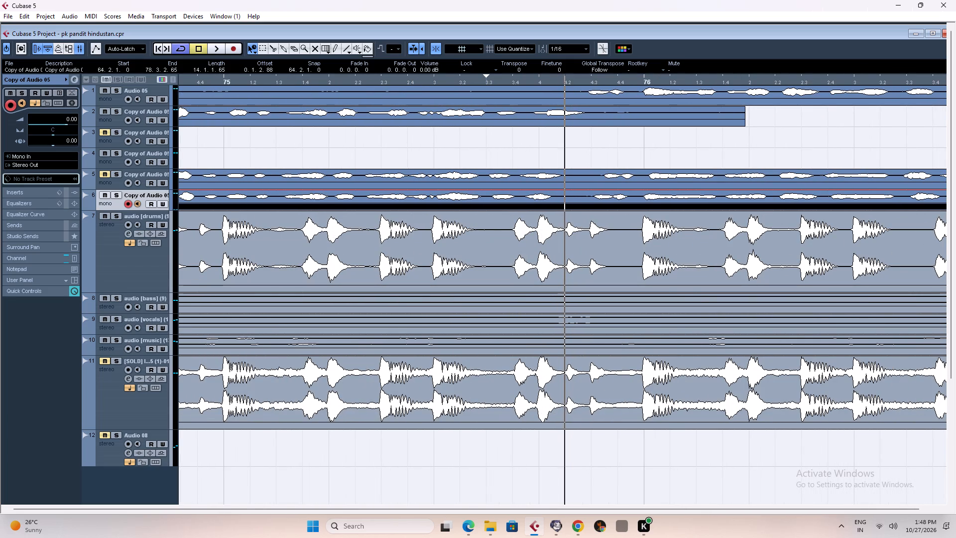
left_click_drag(595, 163, 611, 205)
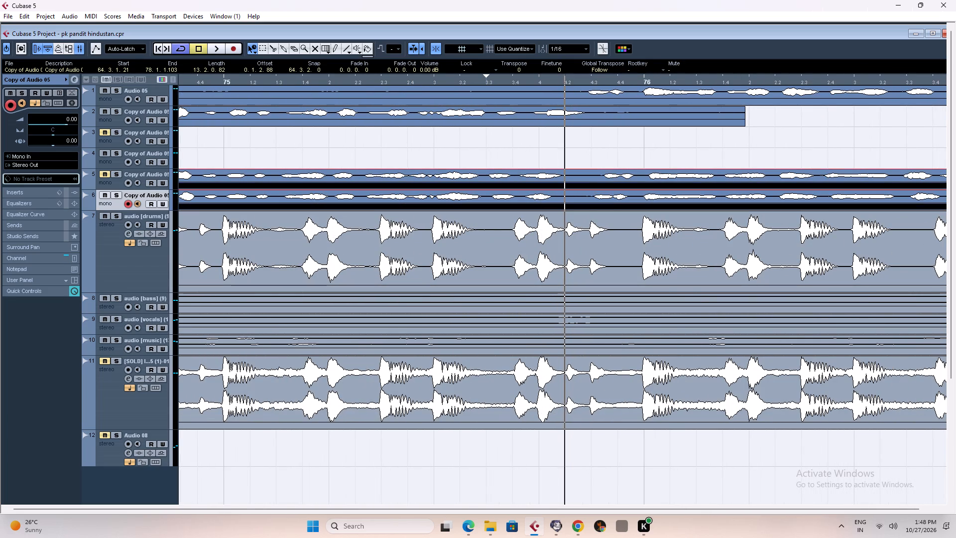
right_click_drag(585, 174, 605, 174)
left_click(597, 179)
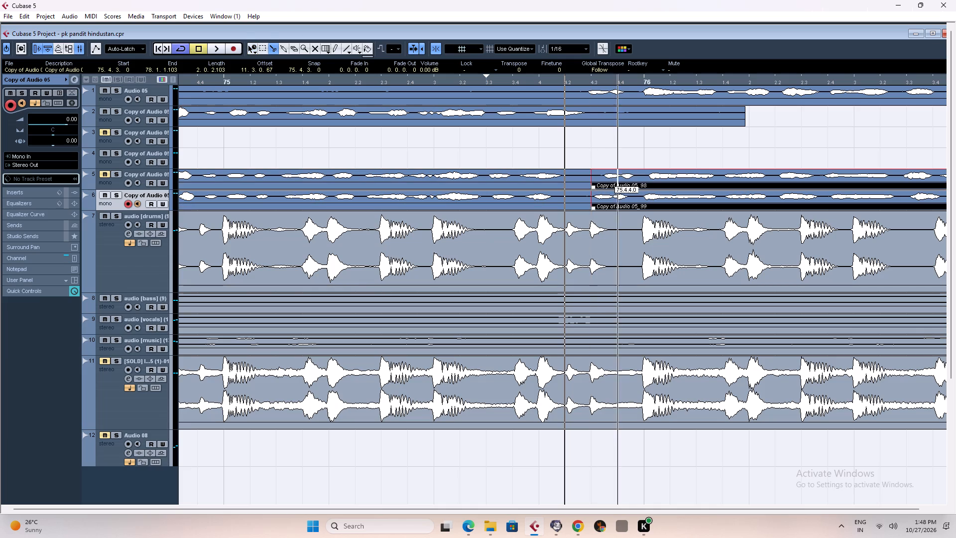
right_click(608, 178)
left_click_drag(621, 159, 624, 210)
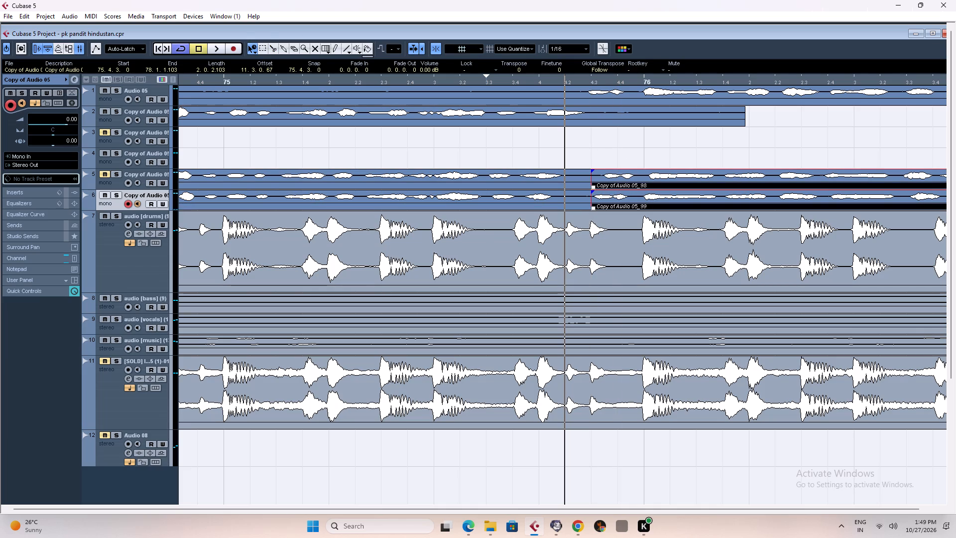
key("Delete")
key("g")
key("g")
key("g")
key("g")
key("g")
key("g")
key("g")
key("g")
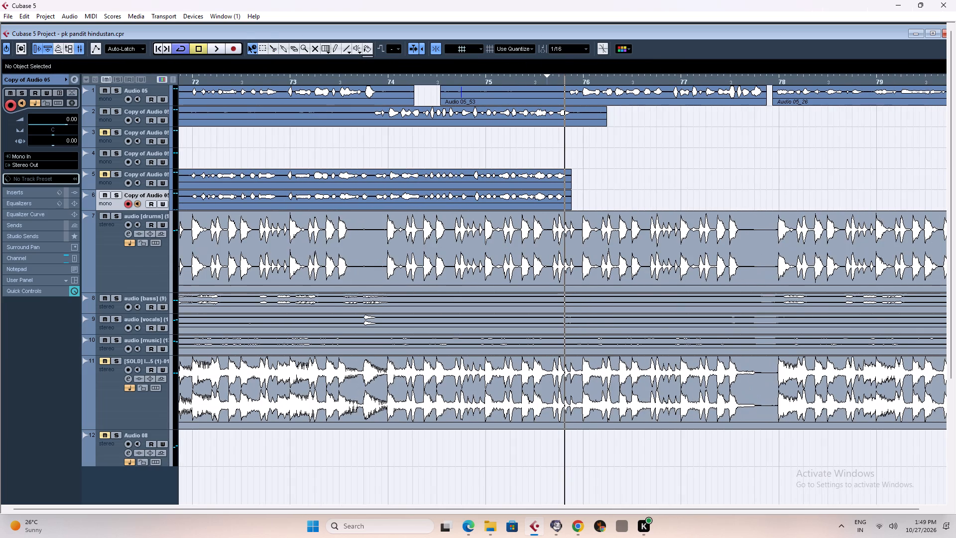
Play back the vocals from about bar 75.4 to bar 77.2 and stop.
key("space")
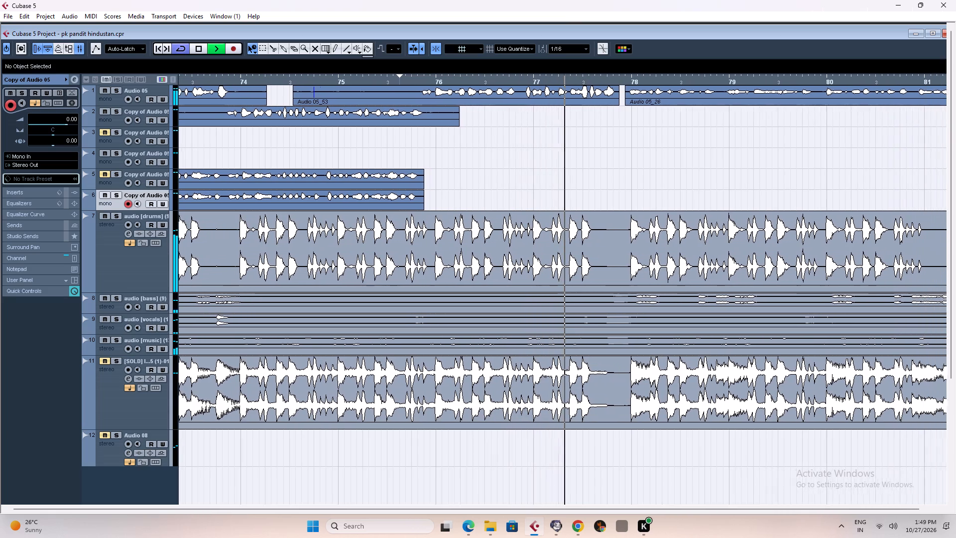
left_click(109, 160)
key("space")
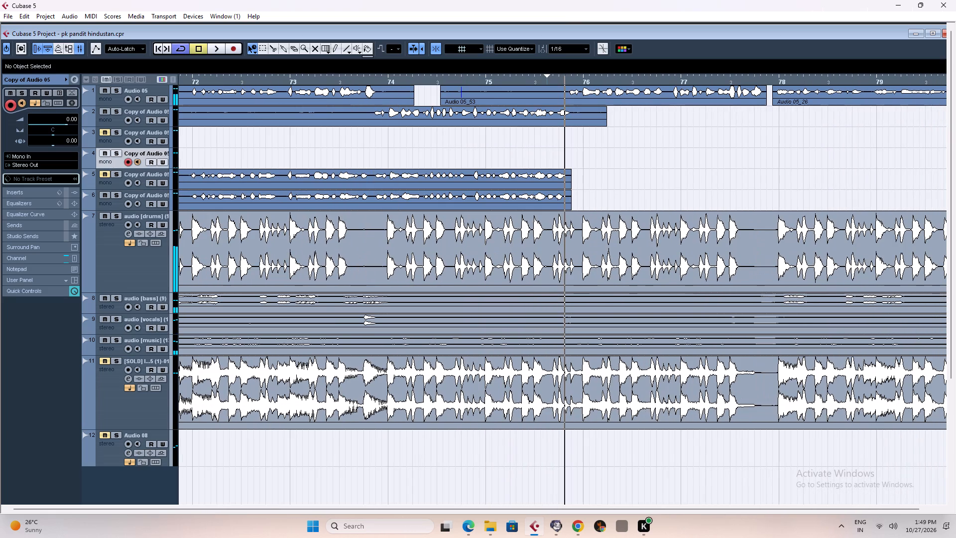
Unmute tracks 3 and 5 and record a take on track 3 from bar 74.4.2 to about bar 78.1, doubling Audio 05_53.
left_click(106, 135)
left_click(109, 142)
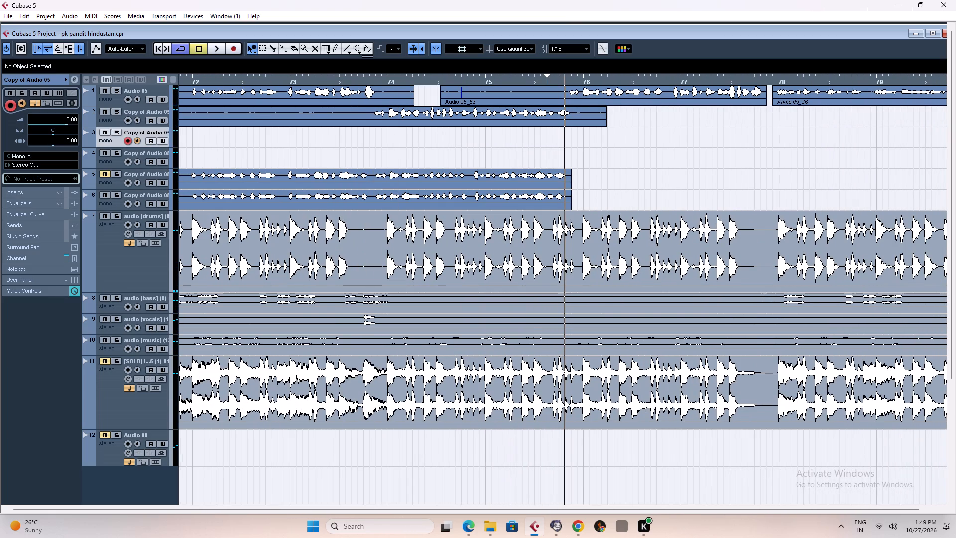
left_click(467, 79)
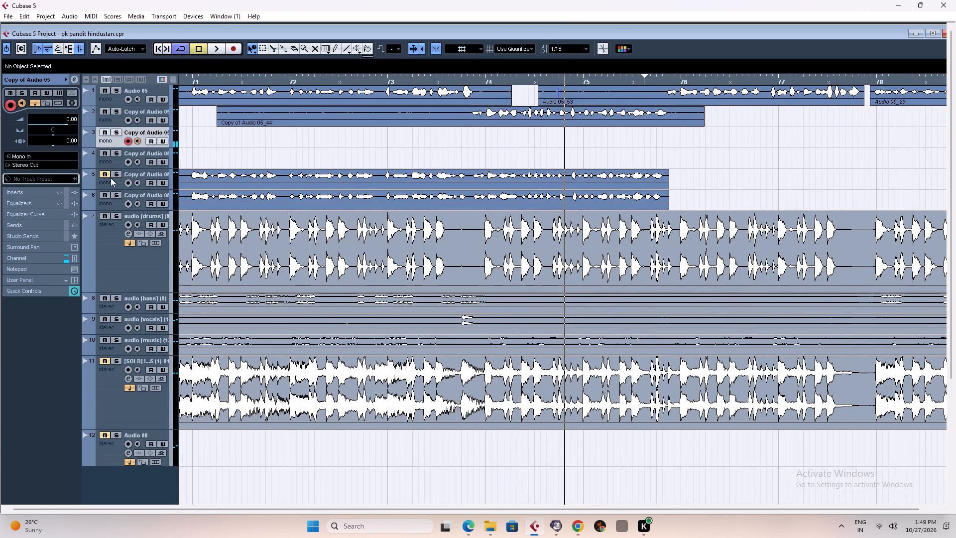
left_click(106, 175)
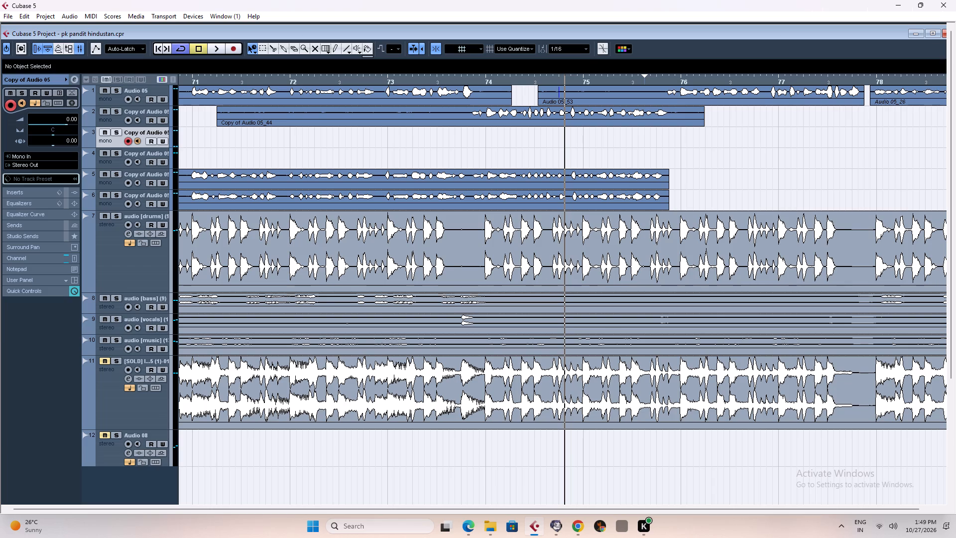
key("asterisk")
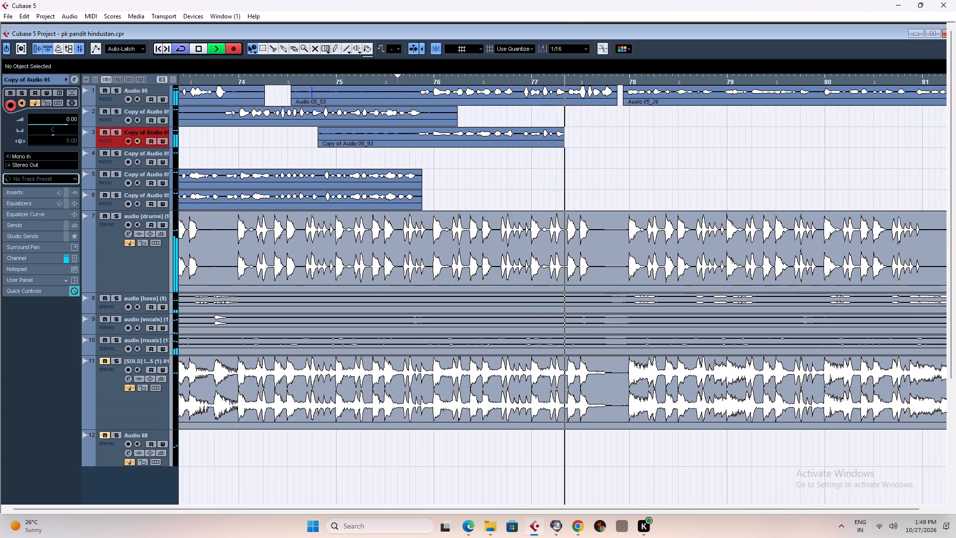
key("space")
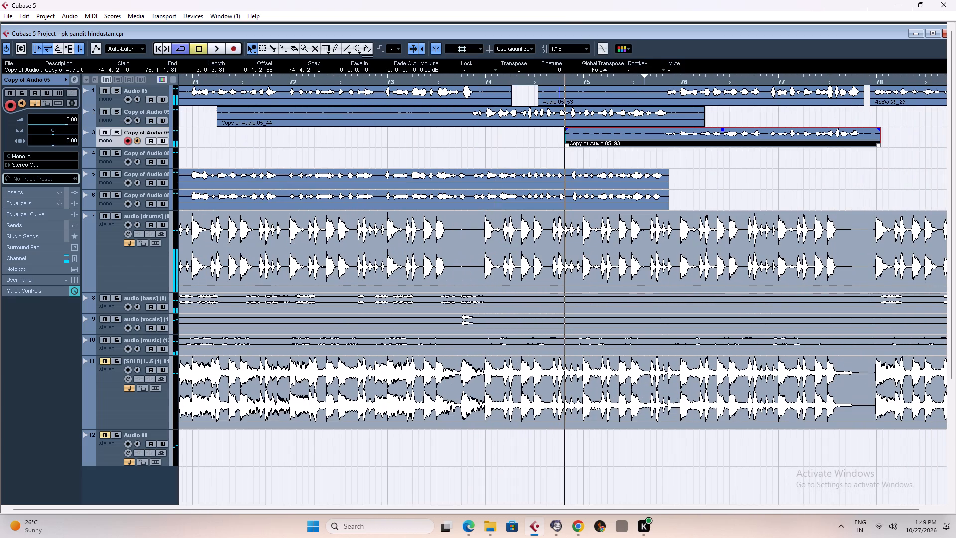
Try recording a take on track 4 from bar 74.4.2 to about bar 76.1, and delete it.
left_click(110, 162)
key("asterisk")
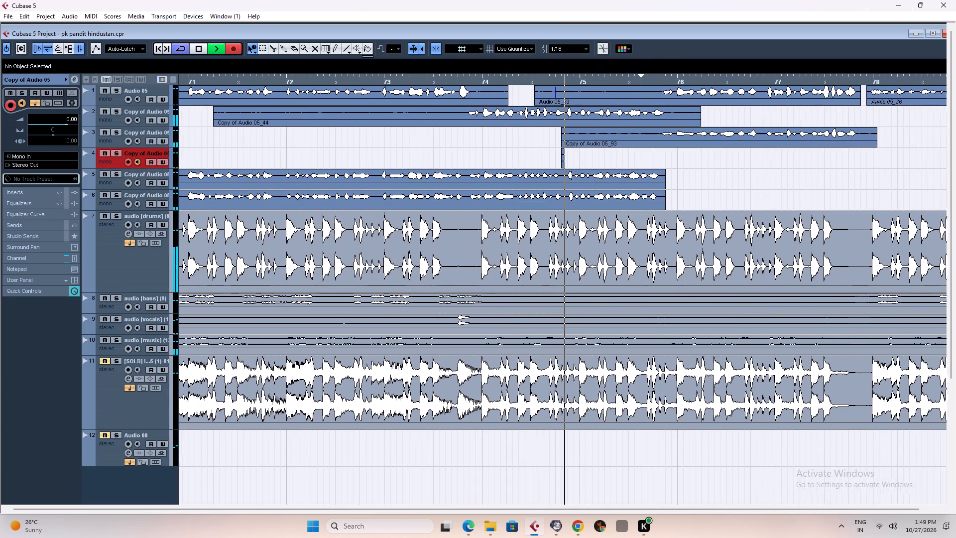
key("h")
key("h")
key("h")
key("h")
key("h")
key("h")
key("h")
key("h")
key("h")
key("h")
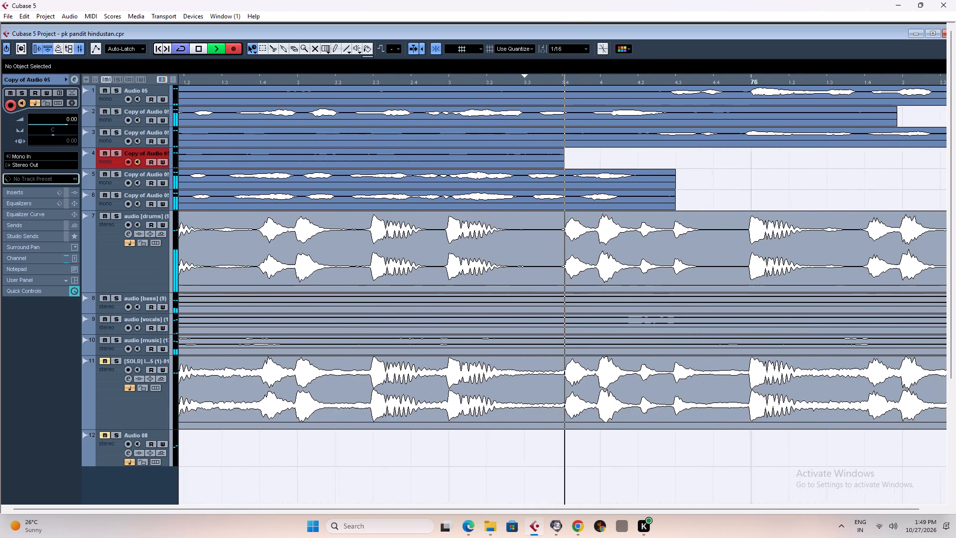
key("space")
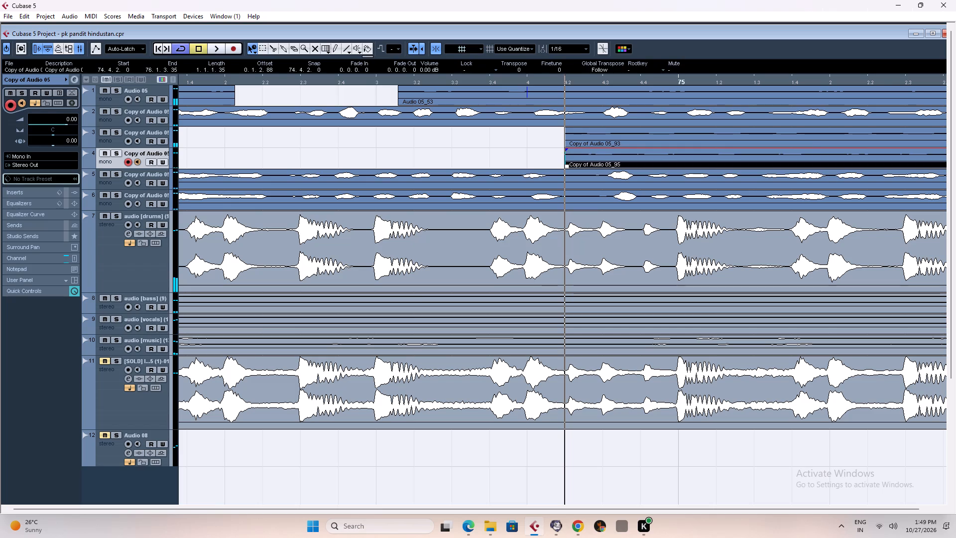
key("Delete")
Record a take on track 4 from bar 74.4.2 to about bar 77.4, doubling Audio 05_53 alongside the track 3 take.
key("asterisk")
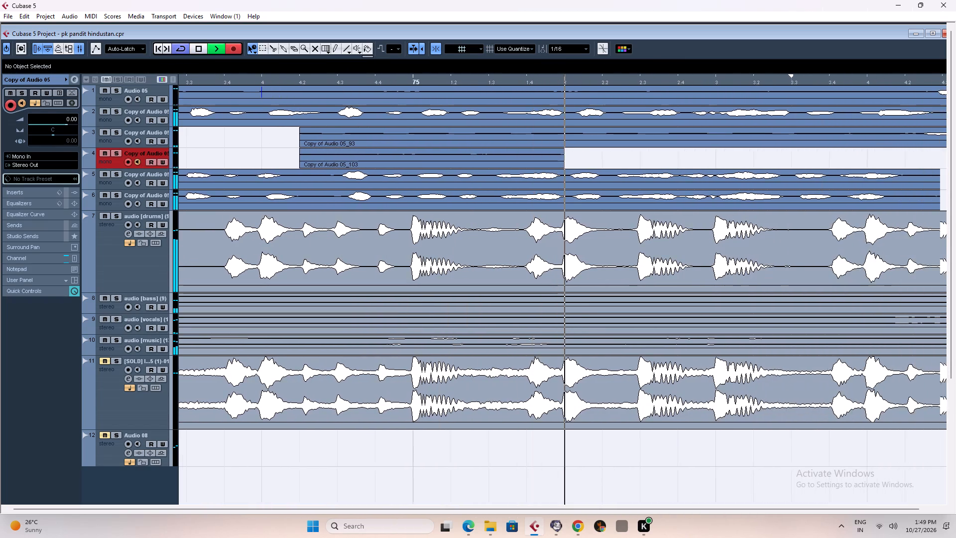
key("g")
key("g")
key("g")
key("g")
key("g")
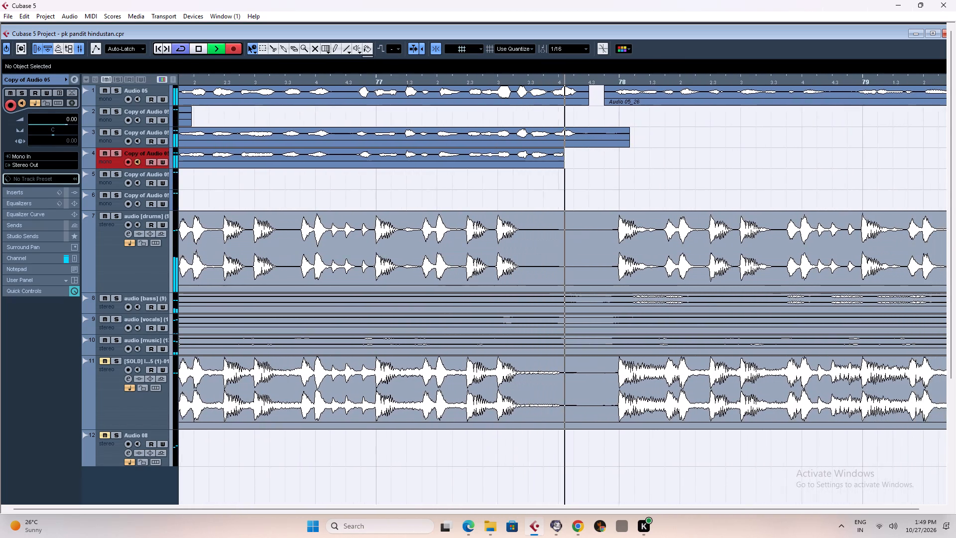
key("space")
Play back the full arrangement from about bar 7, just before the first vocals, to review the layered takes.
key("g")
type("ggggg")
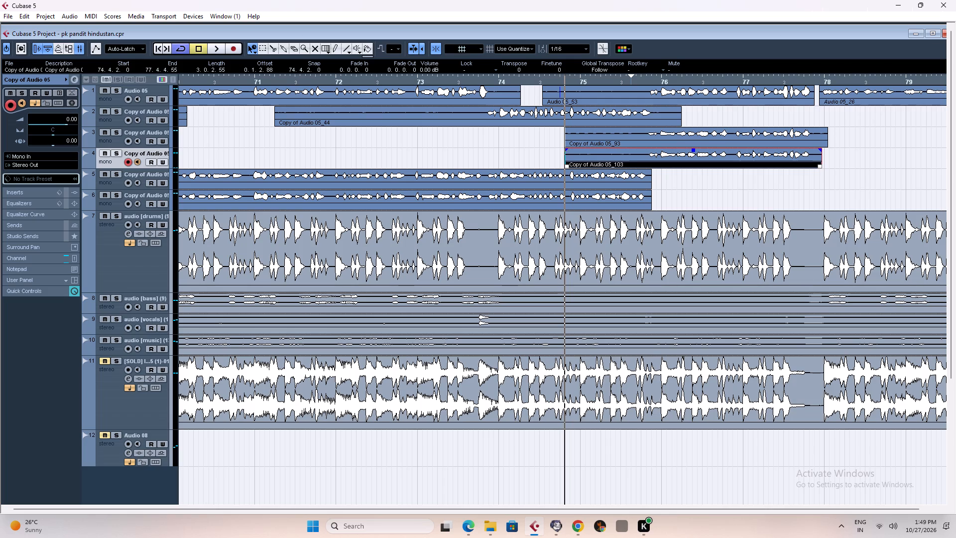
key("h")
key("h")
key("h")
key("h")
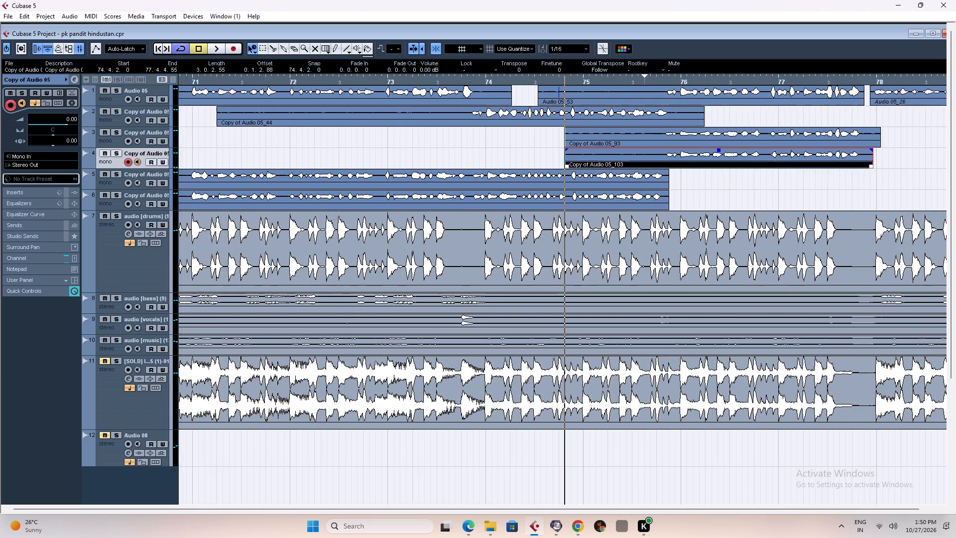
key("g")
key("g")
key("g")
key("g")
key("g")
key("g")
key("g")
key("g")
key("g")
key("g")
key("g")
key("g")
key("g")
key("g")
key("g")
key("g")
key("g")
key("g")
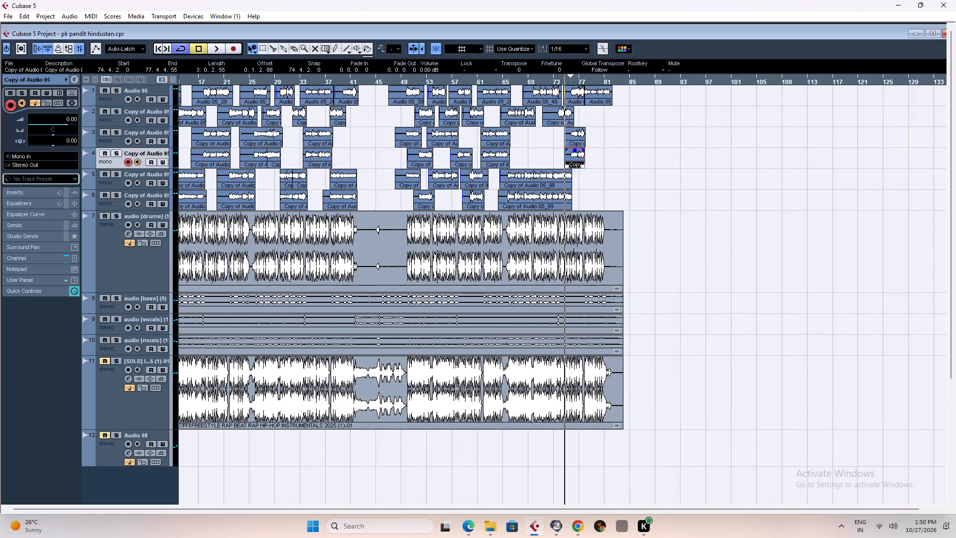
key("g")
left_click(210, 81)
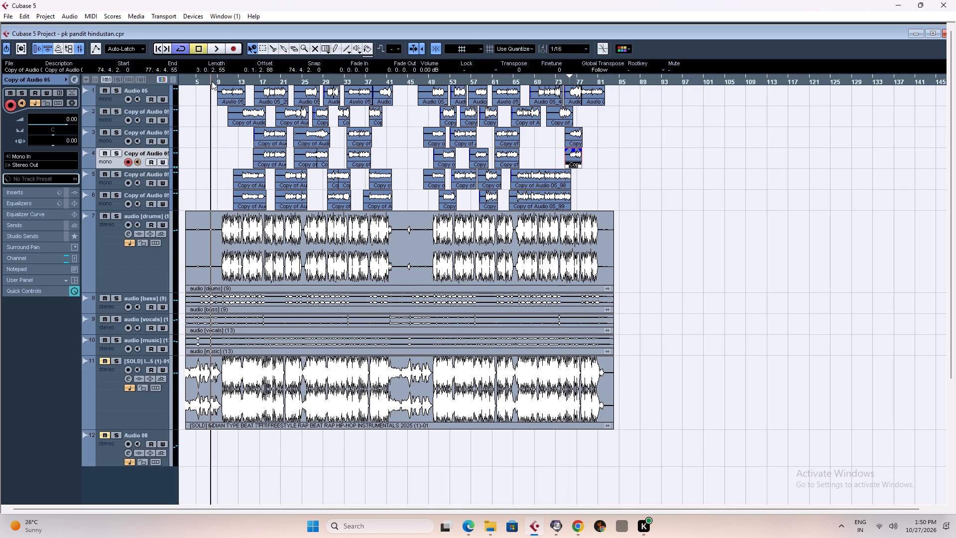
left_click(783, 210)
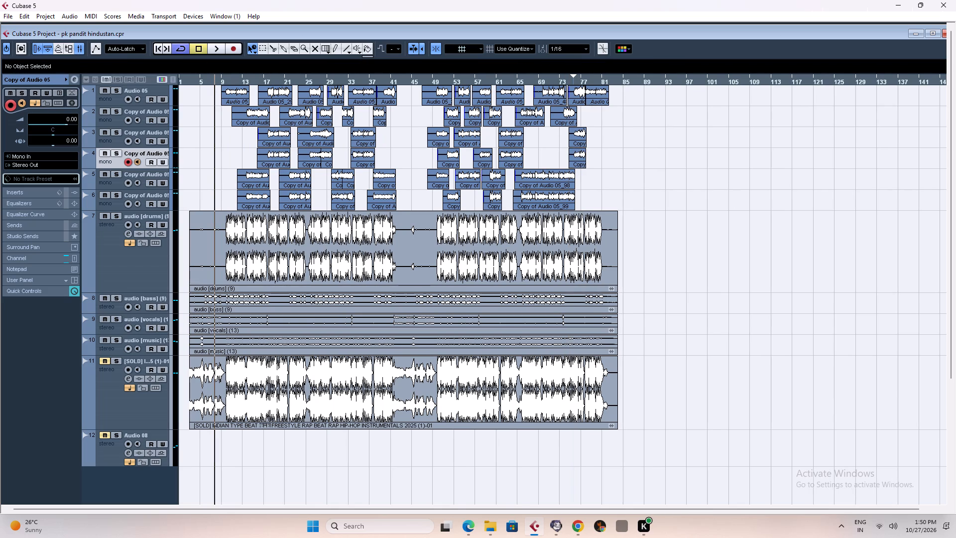
key("space")
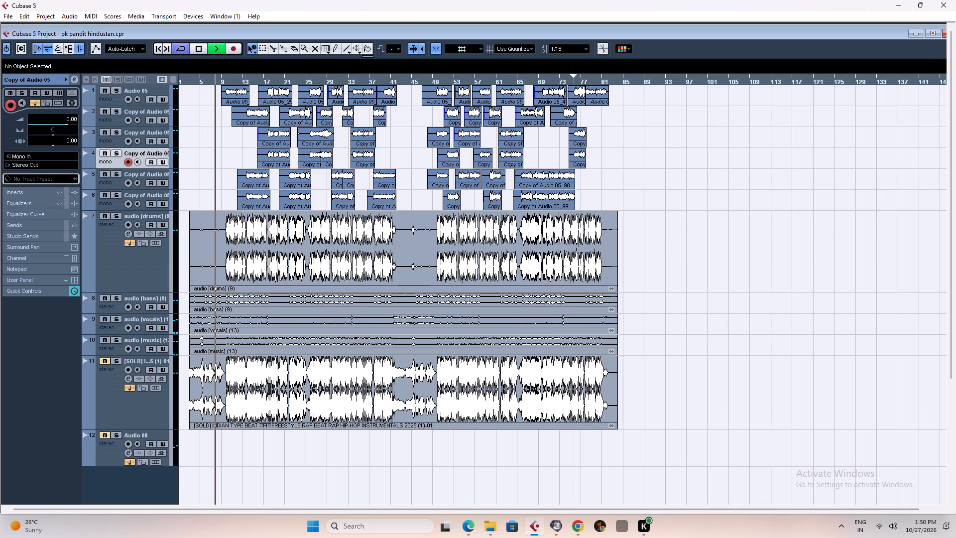
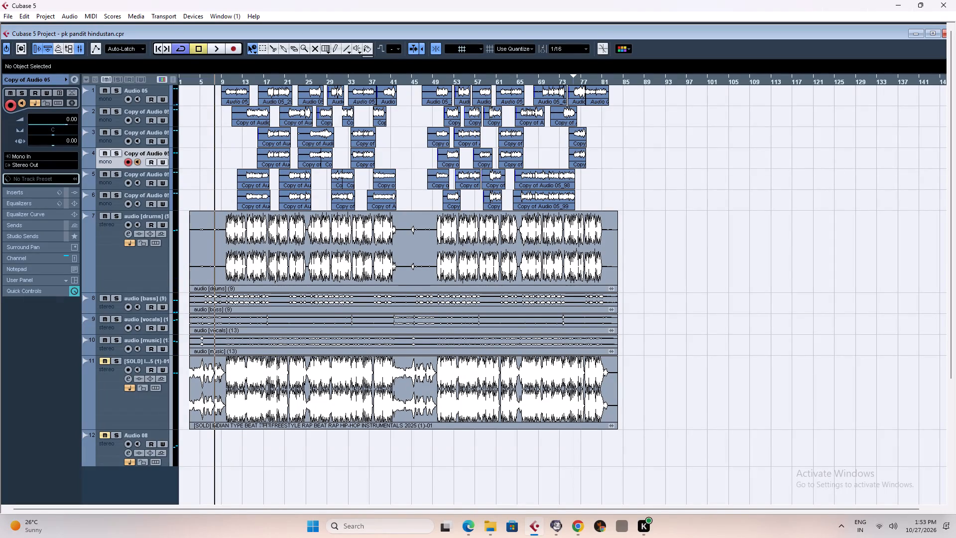
Split the Audio 05_26 clip on the first track at 9.4.3 and delete the silent part before the cut.
left_click(230, 82)
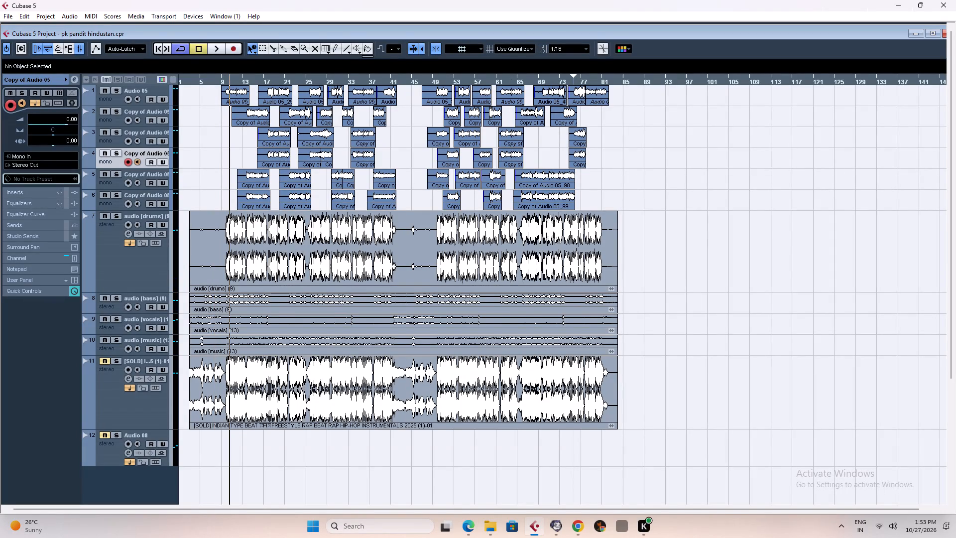
key("h")
key("h")
key("h")
key("h")
key("h")
key("h")
key("h")
key("h")
key("h")
key("h")
key("h")
key("h")
key("h")
key("h")
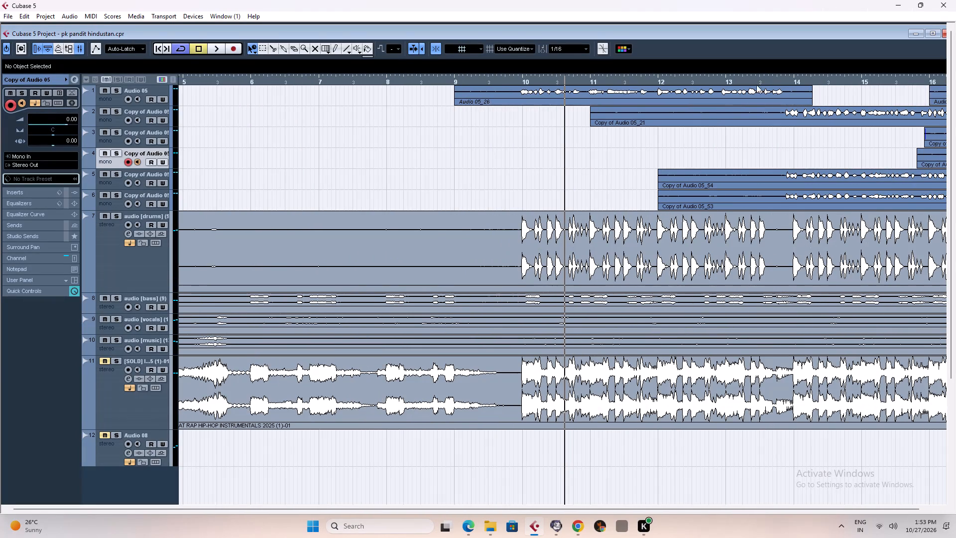
key("g")
key("g")
key("g")
key("g")
key("g")
key("g")
key("g")
key("g")
key("g")
key("g")
key("g")
key("g")
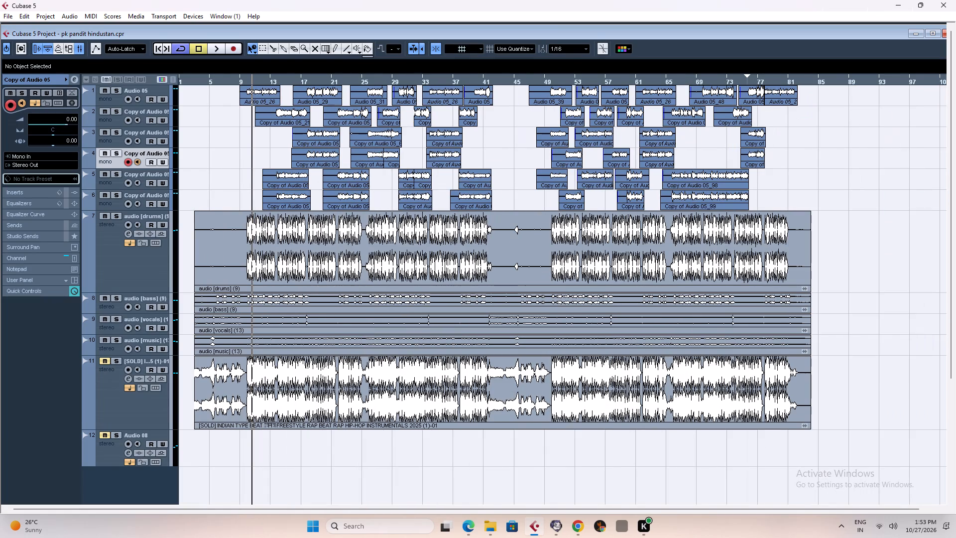
left_click(244, 83)
key("h")
key("h")
key("h")
key("h")
key("h")
key("h")
key("h")
key("h")
key("h")
key("h")
key("h")
key("h")
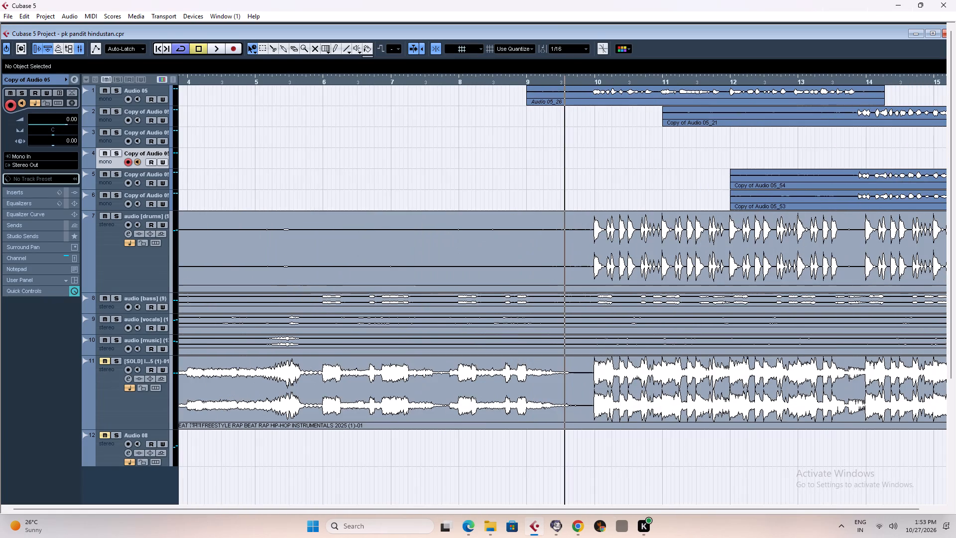
key("h")
key("h")
key("h")
key("h")
key("h")
key("h")
key("h")
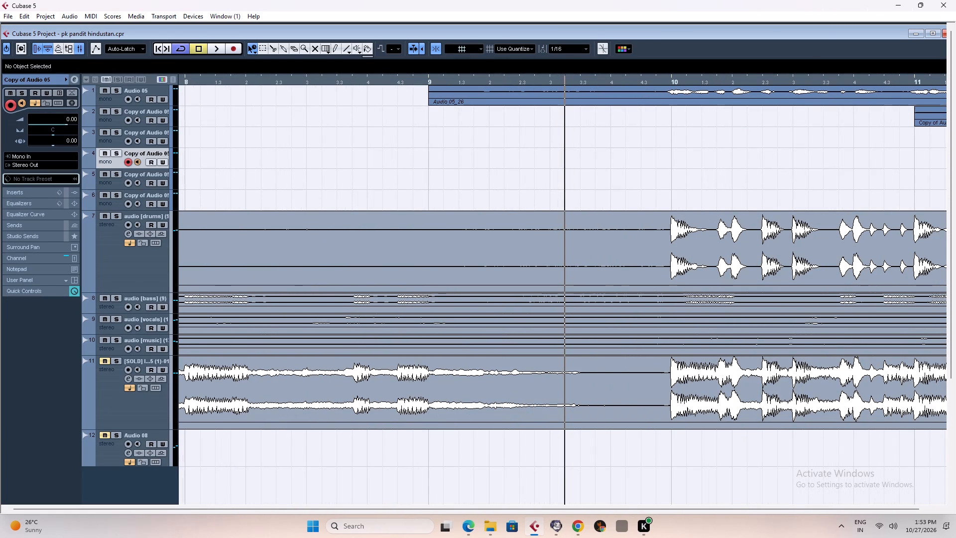
right_click_drag(603, 90, 622, 90)
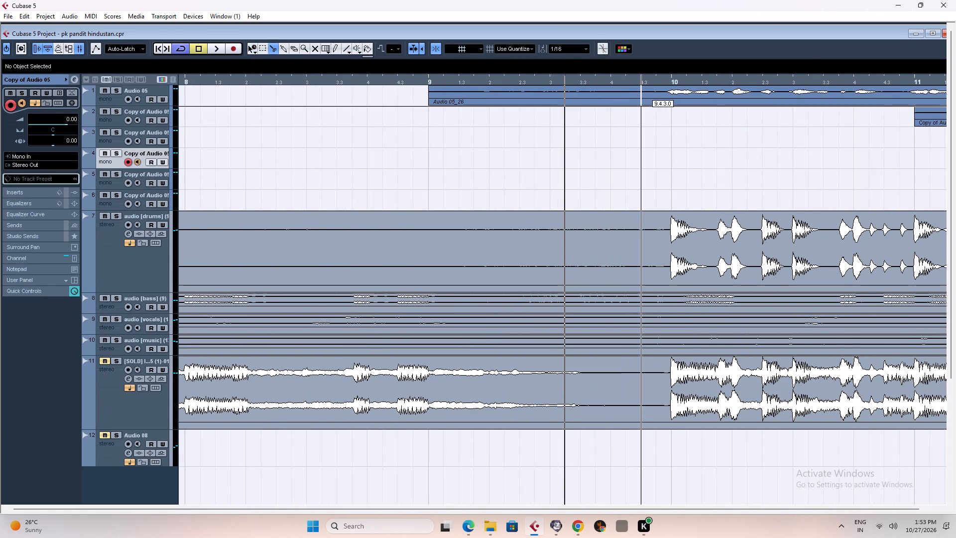
left_click(645, 92)
right_click(609, 97)
left_click(609, 97)
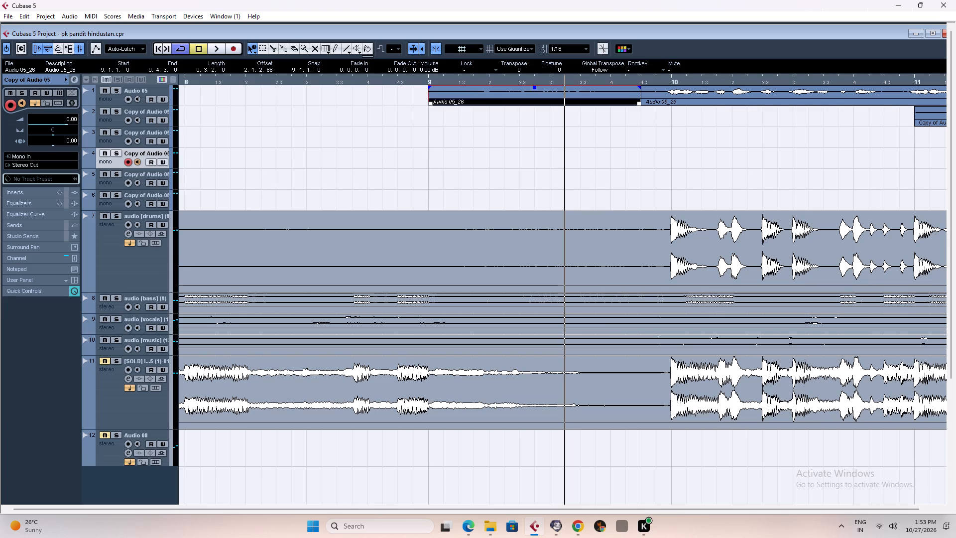
key("Delete")
Split the Audio 05_26 clip on the first track at 13.4.3 and delete the part after the cut.
key("g")
key("g")
key("g")
key("g")
key("g")
key("g")
key("g")
key("g")
key("g")
key("g")
key("g")
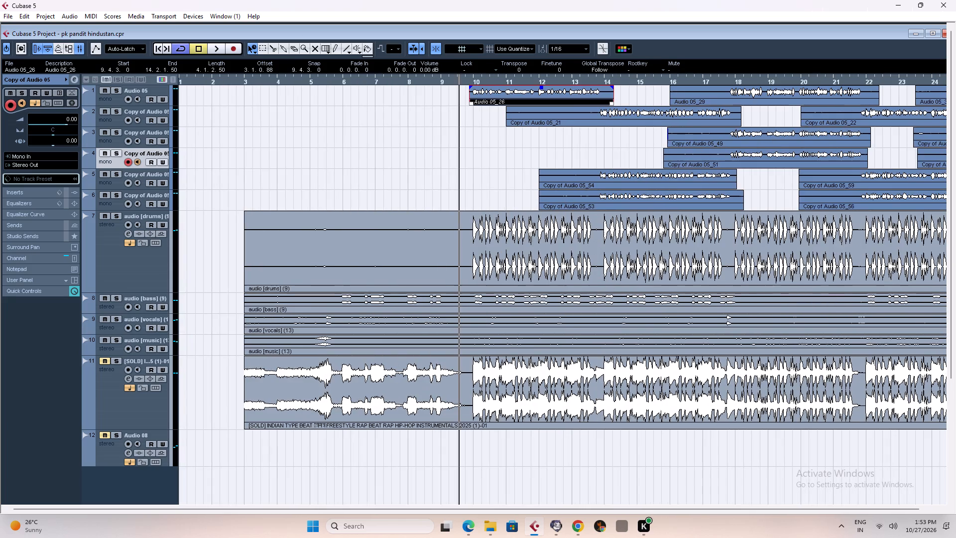
left_click(600, 78)
key("h")
key("h")
key("h")
key("h")
key("h")
key("h")
key("h")
key("h")
key("h")
key("h")
key("h")
key("h")
key("h")
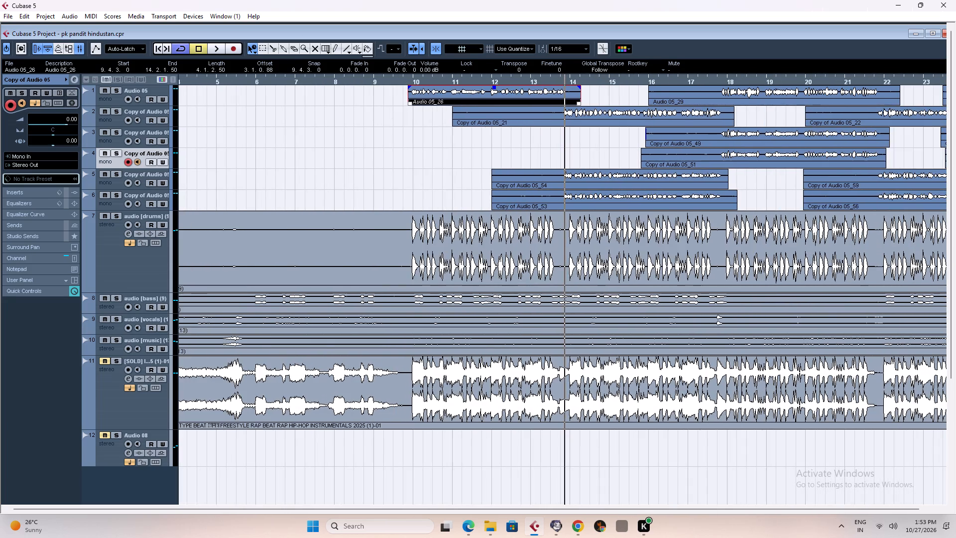
right_click_drag(568, 92, 587, 92)
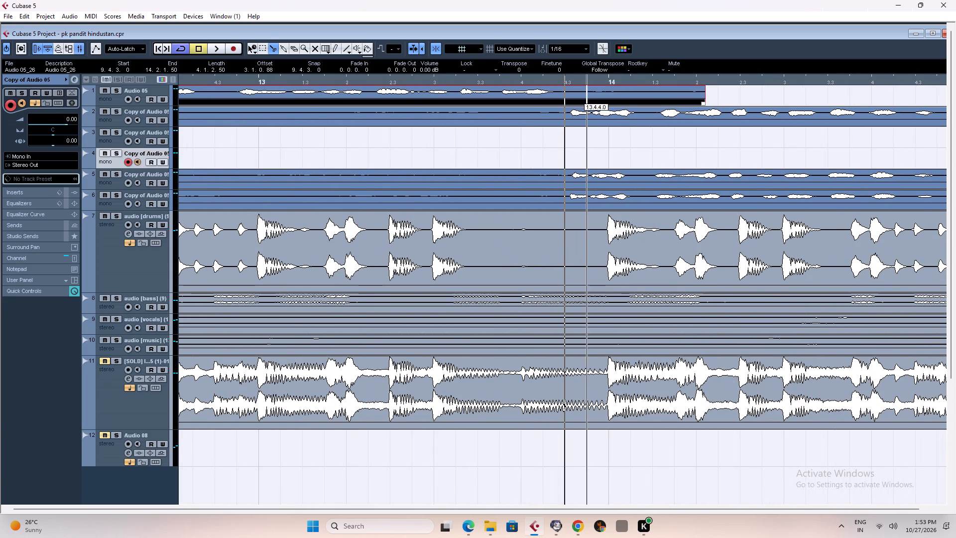
left_click(567, 96)
right_click(584, 94)
left_click(584, 94)
key("Delete")
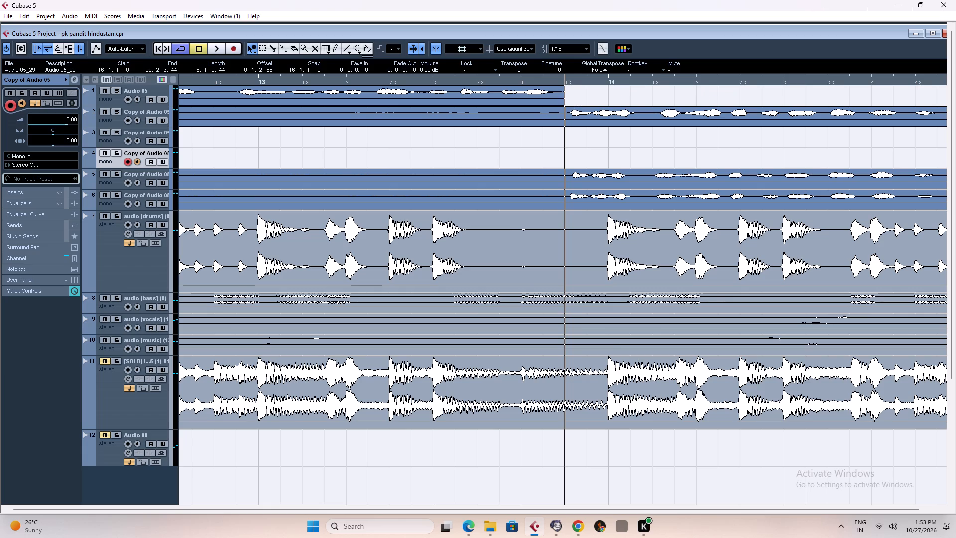
Solo the first two vocal tracks and play back the passage just before bar 14.
key("g")
key("g")
key("g")
key("g")
key("g")
key("g")
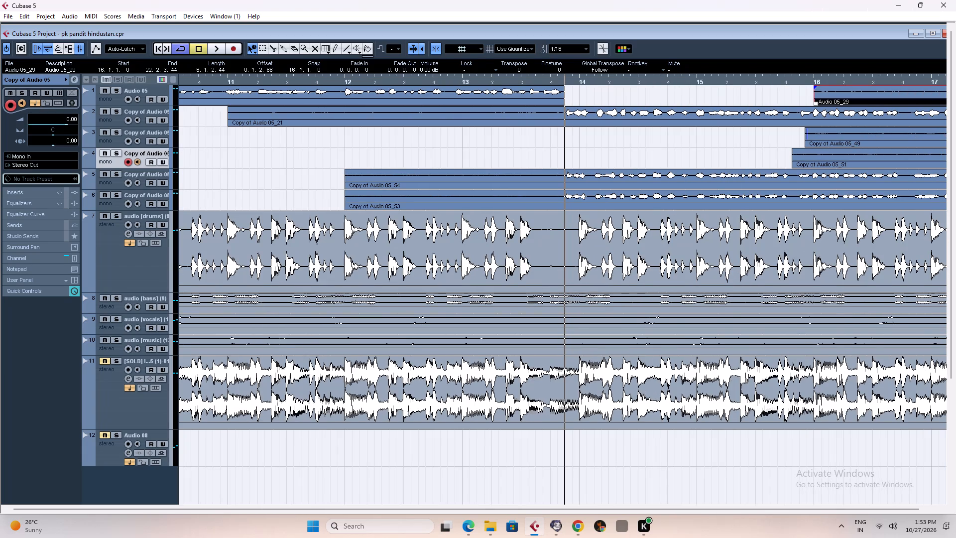
left_click(536, 81)
left_click(116, 94)
key("space")
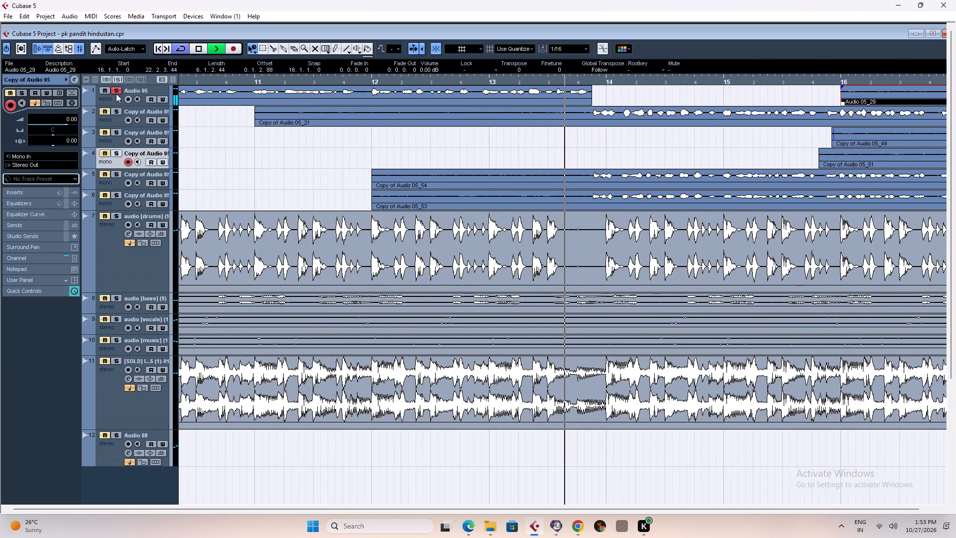
key("space")
key("space")
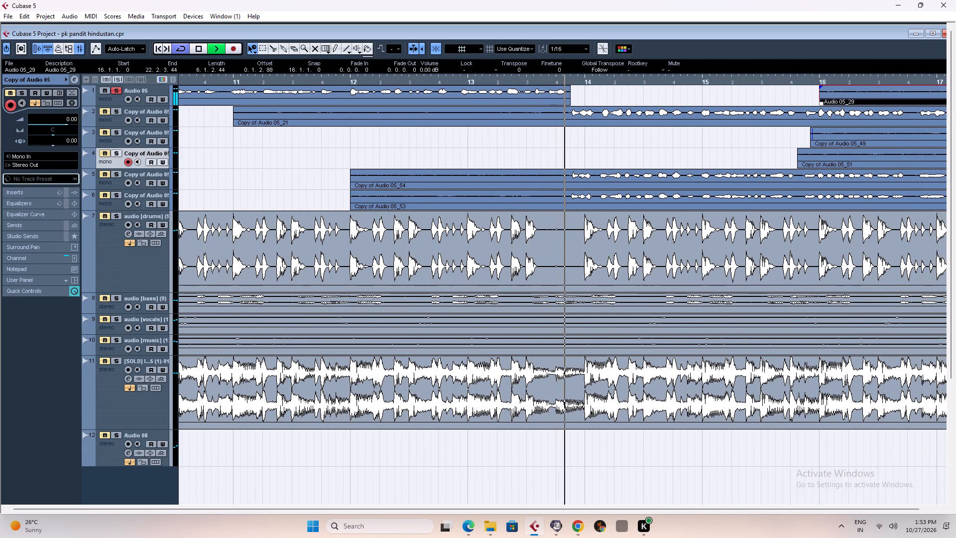
key("space")
left_click(114, 113)
key("space")
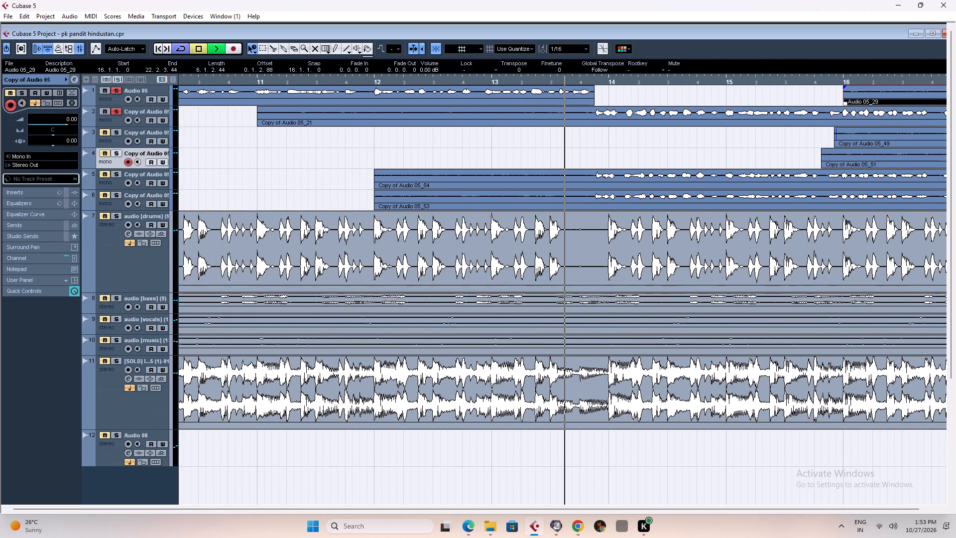
key("space")
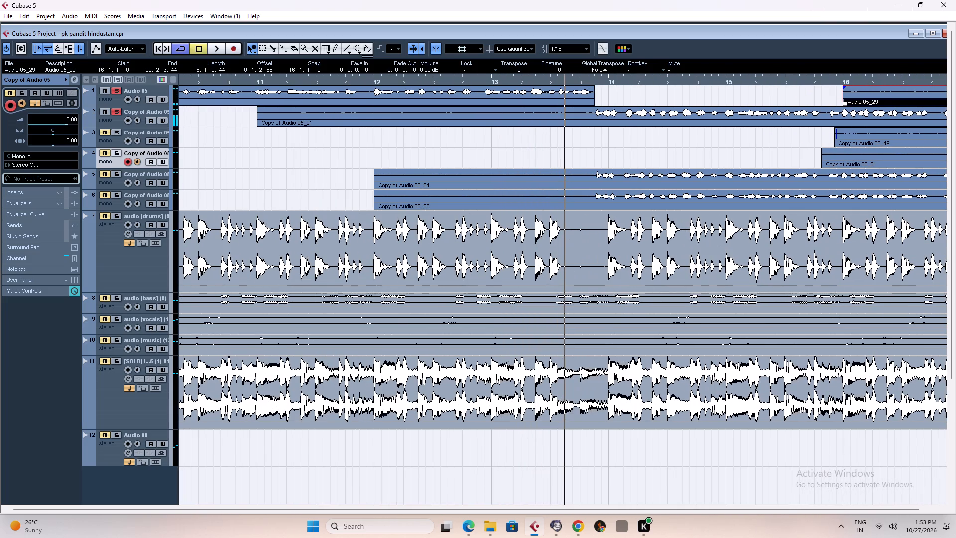
Split the Copy of Audio 05_21 clip on the second track at 13.4.3 and delete the part before the cut.
right_click_drag(569, 116, 589, 114)
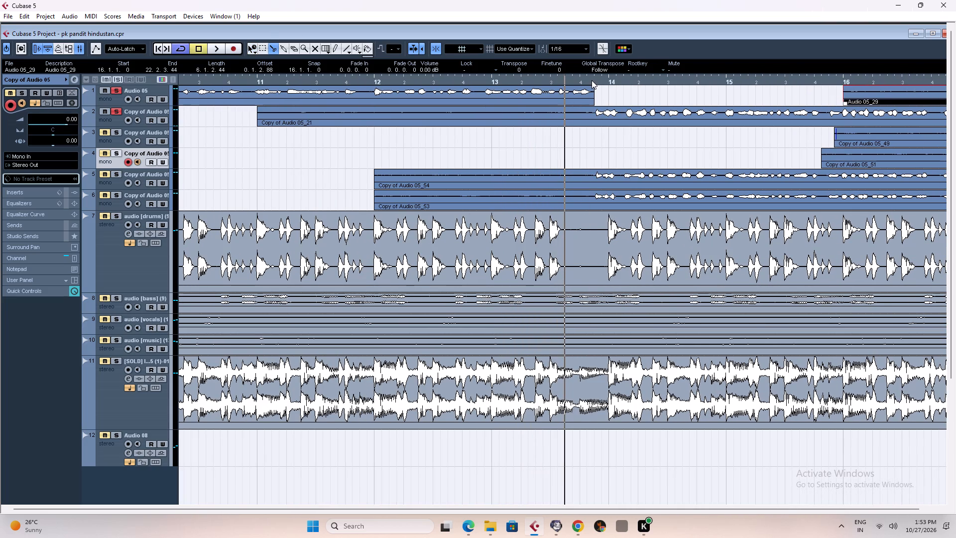
left_click(593, 80)
key("h")
key("h")
key("h")
key("h")
key("h")
key("h")
key("h")
key("h")
key("h")
key("h")
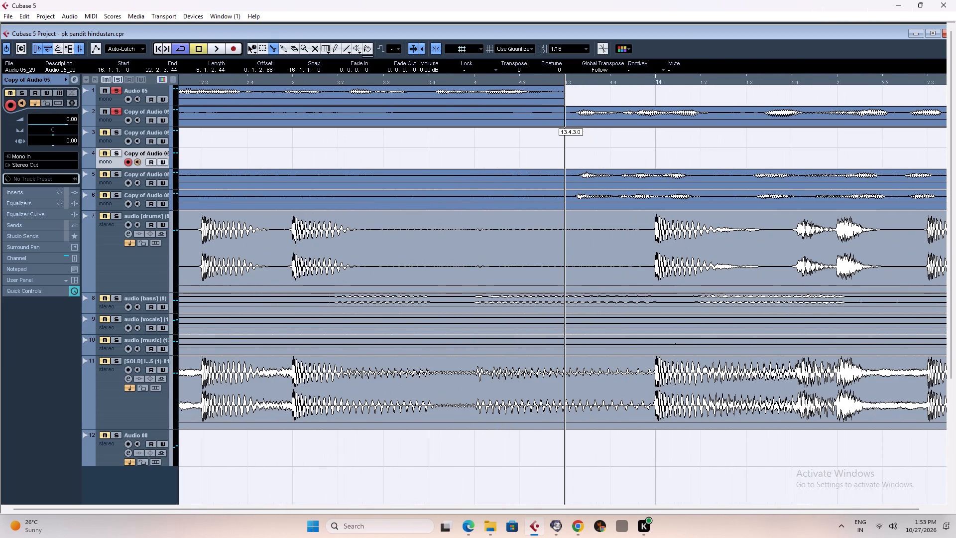
left_click(546, 83)
left_click(560, 117)
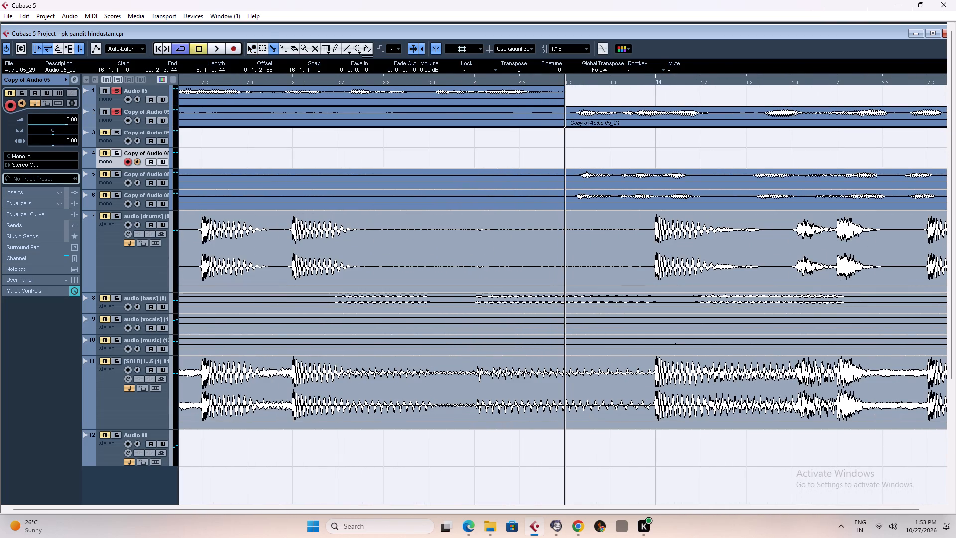
right_click(505, 120)
left_click(505, 120)
key("Delete")
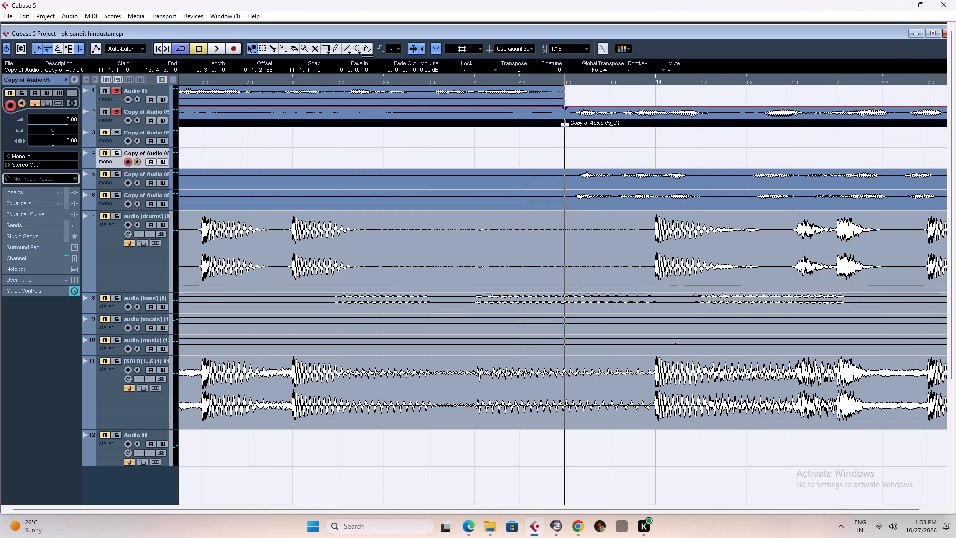
Play back the soloed tracks across the transition between the first two vocal clips around bar 14.
key("g")
key("g")
key("g")
key("g")
key("g")
key("g")
key("g")
key("g")
key("g")
key("g")
key("g")
key("g")
key("g")
key("space")
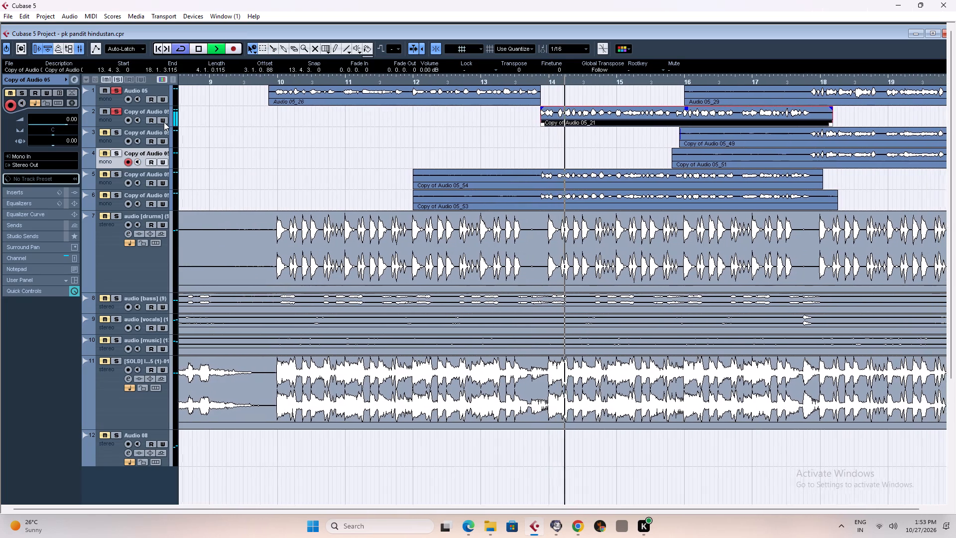
key("space")
key("space")
left_click(526, 80)
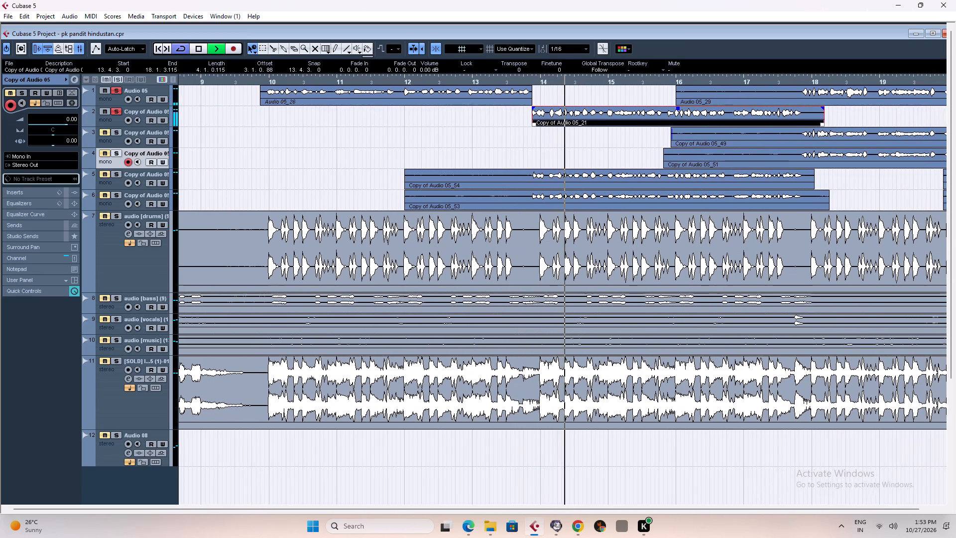
Split the Audio 05_29 clip on the first track at 17.4.2 and delete the silent part before the cut.
left_click(732, 77)
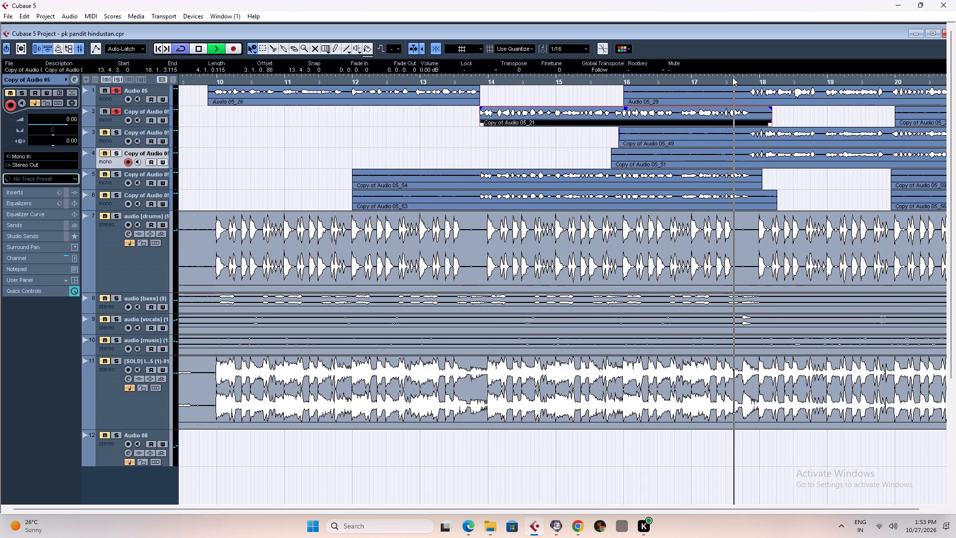
key("space")
key("h")
key("h")
key("h")
key("h")
key("h")
key("h")
key("h")
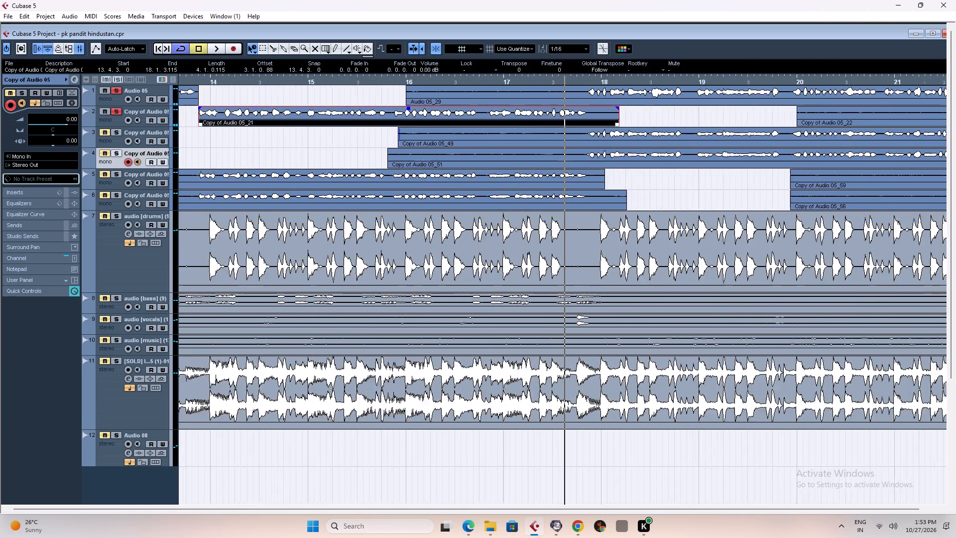
right_click_drag(591, 95, 610, 95)
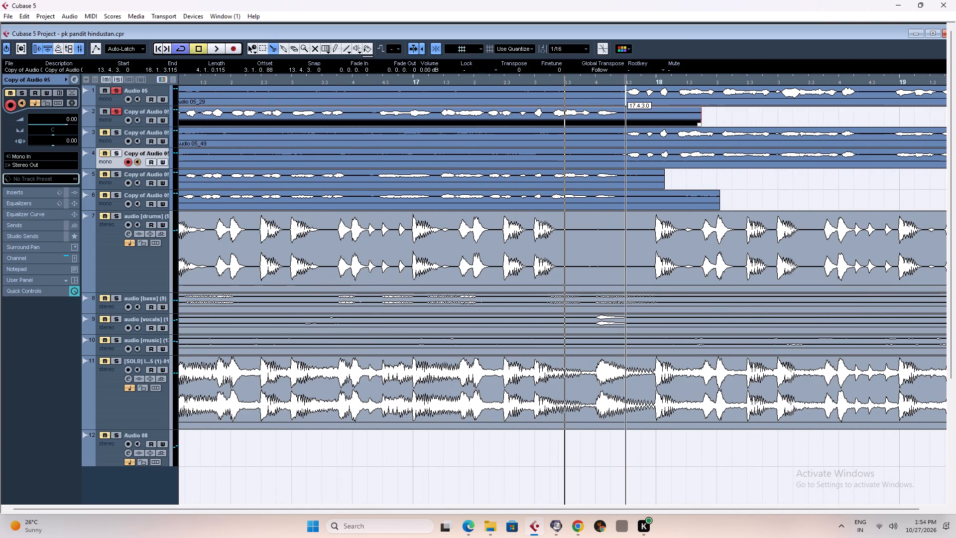
left_click(613, 94)
right_click(593, 94)
left_click(593, 94)
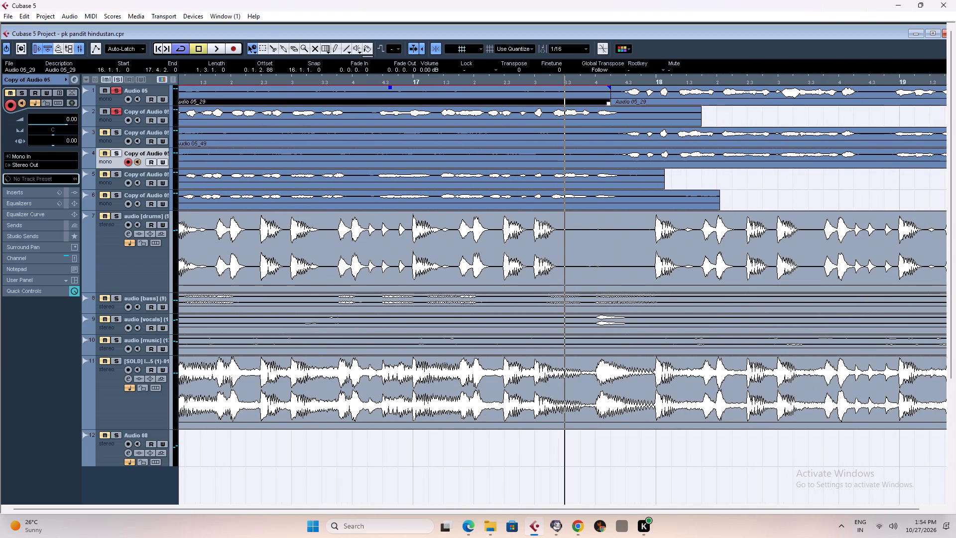
key("Delete")
Split the Copy of Audio 05_21 clip on the second track at 17.4.3 and delete the part after the cut.
left_click(619, 83)
left_click_drag(584, 116, 606, 115)
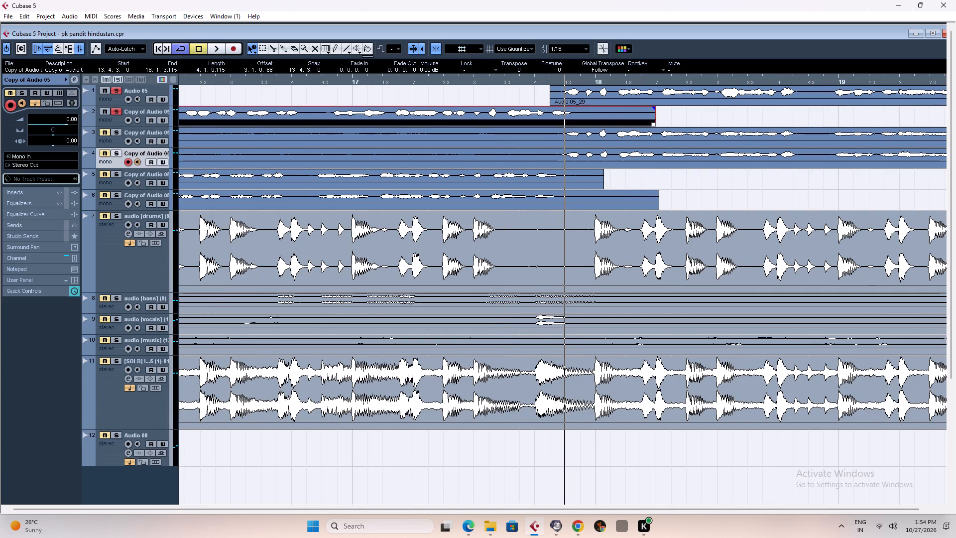
key("ctrl+z")
right_click_drag(596, 109, 618, 107)
left_click(564, 112)
right_click(586, 112)
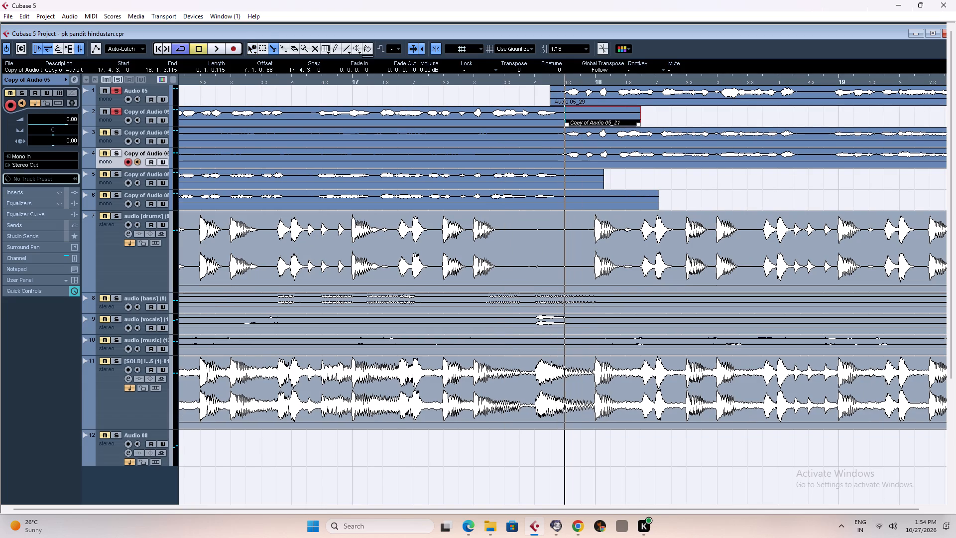
key("Delete")
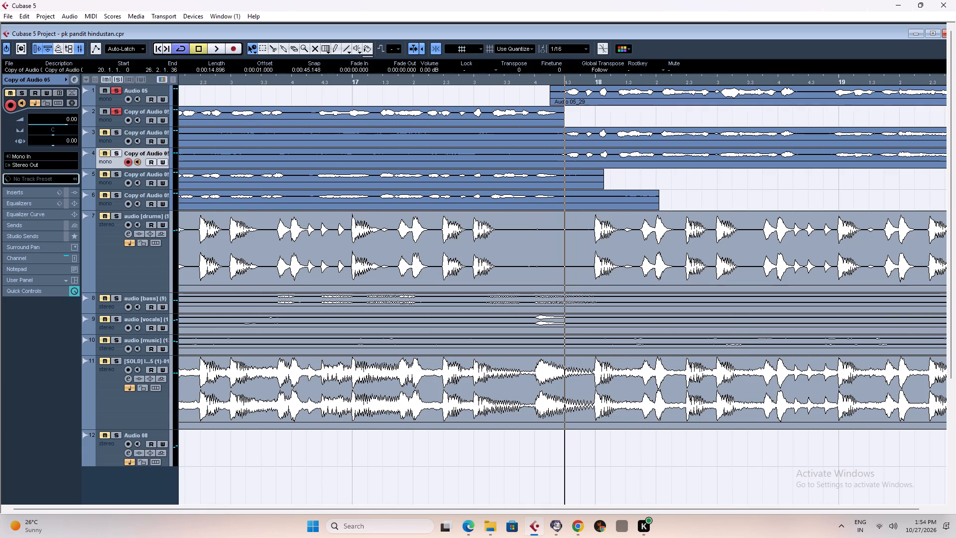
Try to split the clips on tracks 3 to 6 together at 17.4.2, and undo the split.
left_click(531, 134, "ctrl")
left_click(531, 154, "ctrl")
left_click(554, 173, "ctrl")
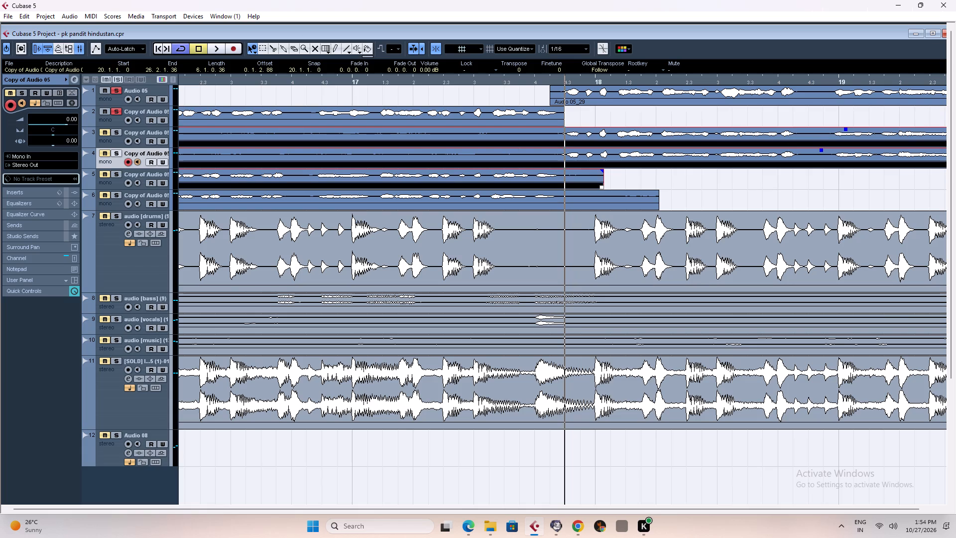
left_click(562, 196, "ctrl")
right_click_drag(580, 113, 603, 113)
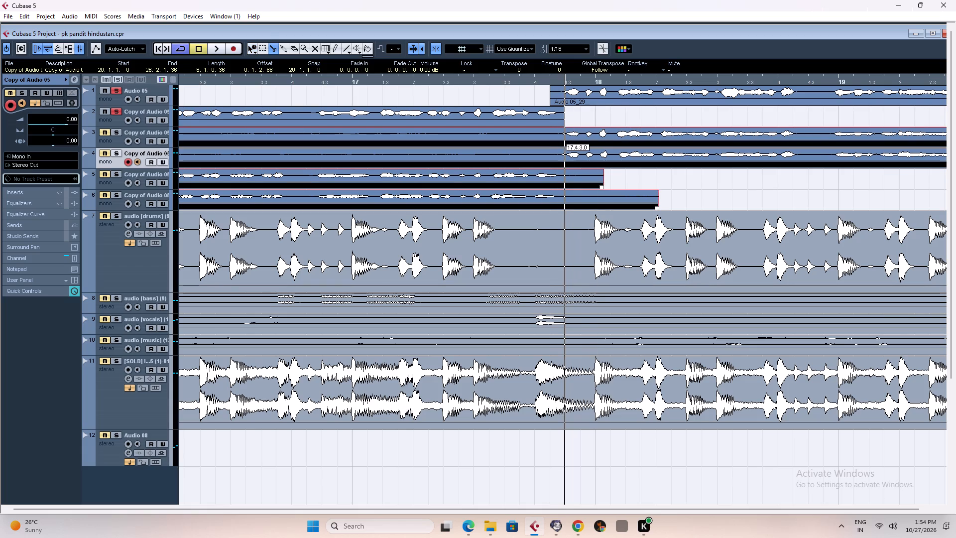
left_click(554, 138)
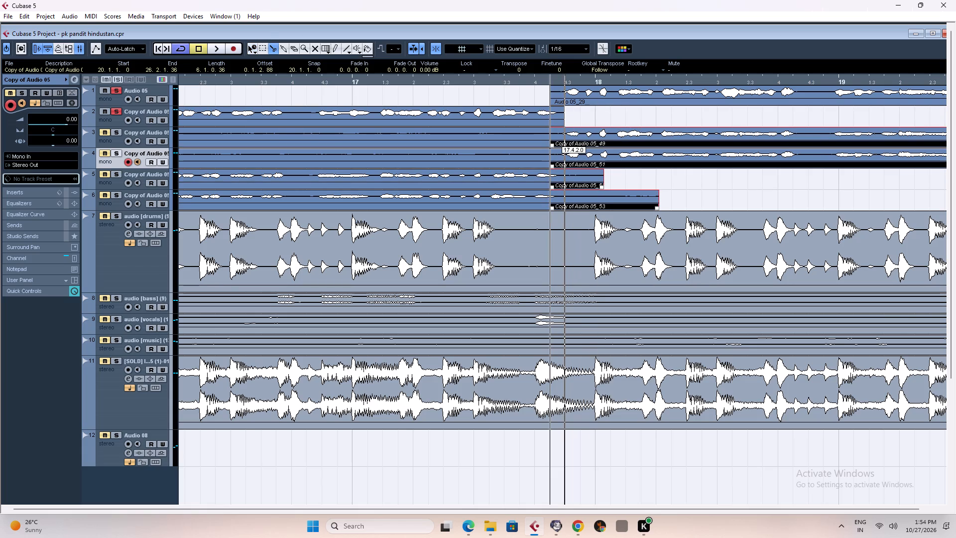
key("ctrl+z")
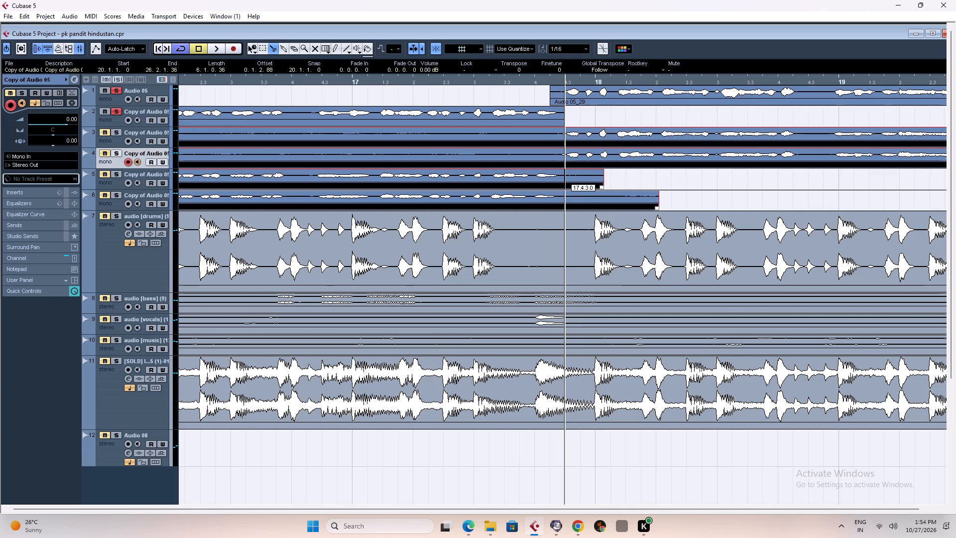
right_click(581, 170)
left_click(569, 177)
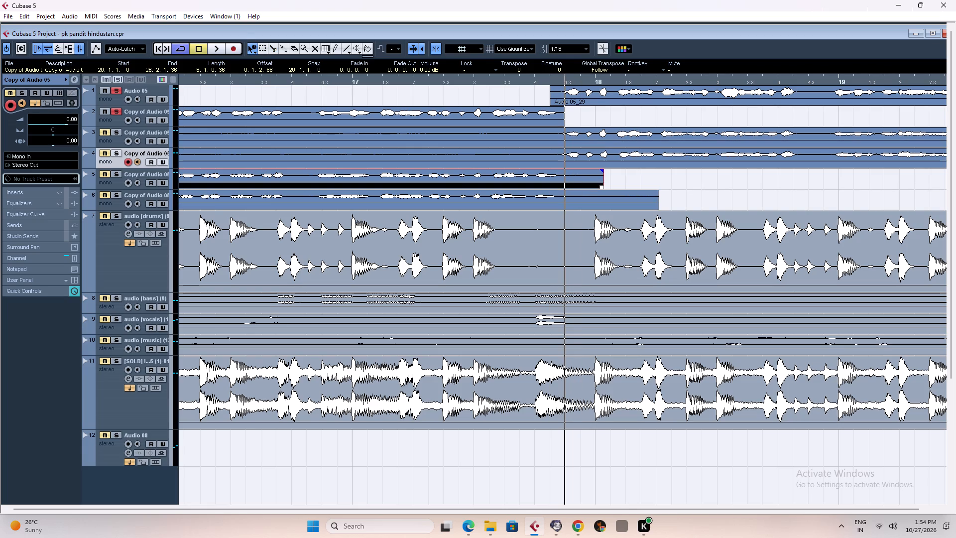
Split the Copy of Audio 05_49 and 05_51 clips on tracks 3 and 4 at 17.4.2 and delete the parts before the cut.
left_click(543, 139)
left_click(544, 156, "ctrl")
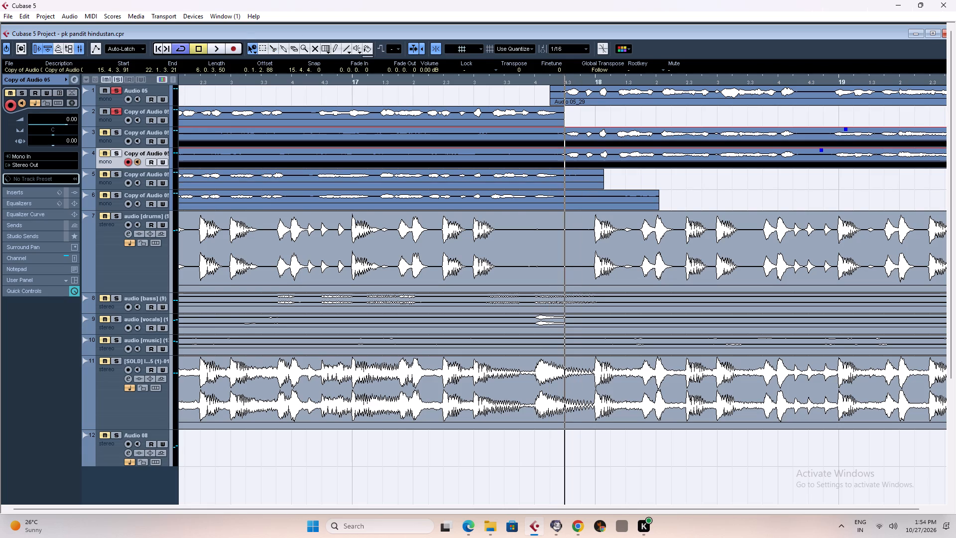
right_click_drag(533, 134, 553, 134)
left_click(548, 138)
right_click(525, 140)
left_click(525, 140)
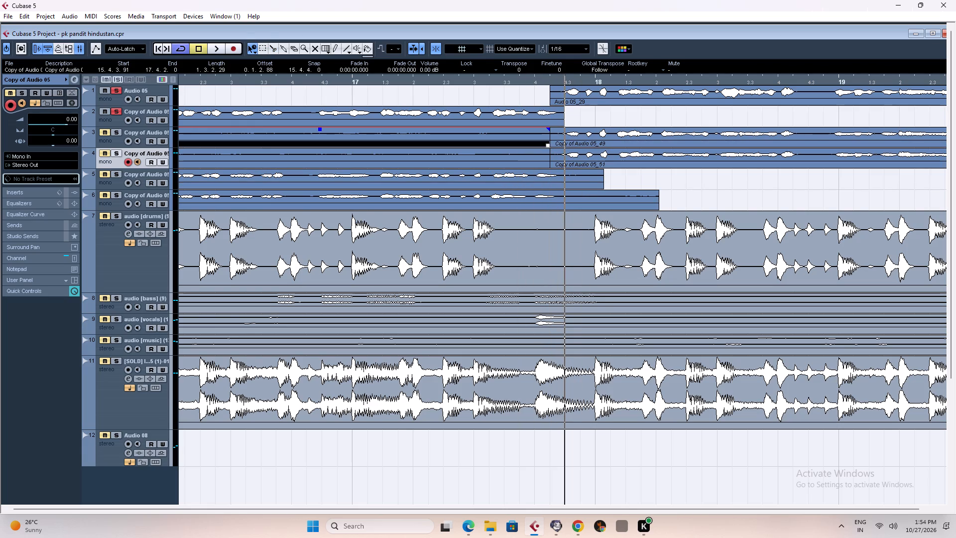
key("g")
key("g")
key("g")
key("g")
key("g")
key("g")
key("g")
key("g")
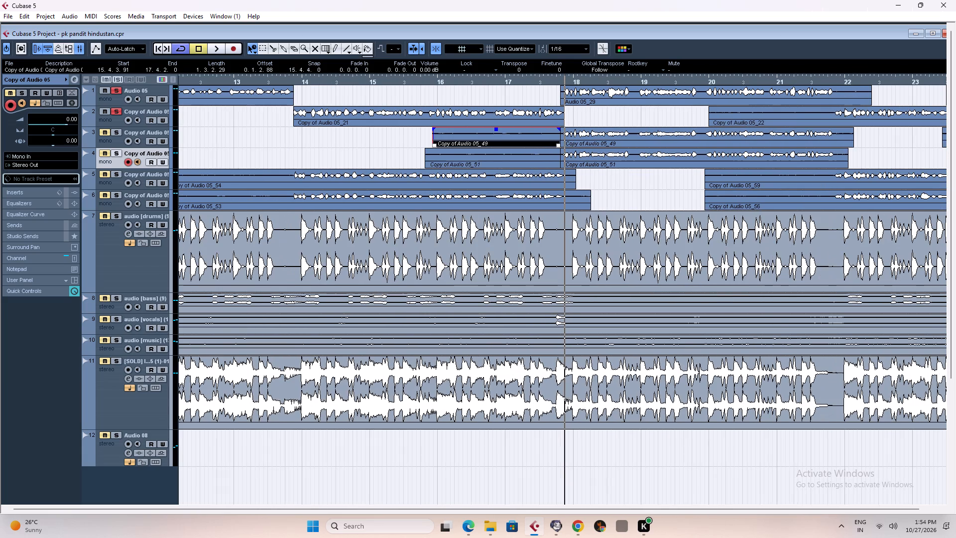
key("Delete")
key("Down")
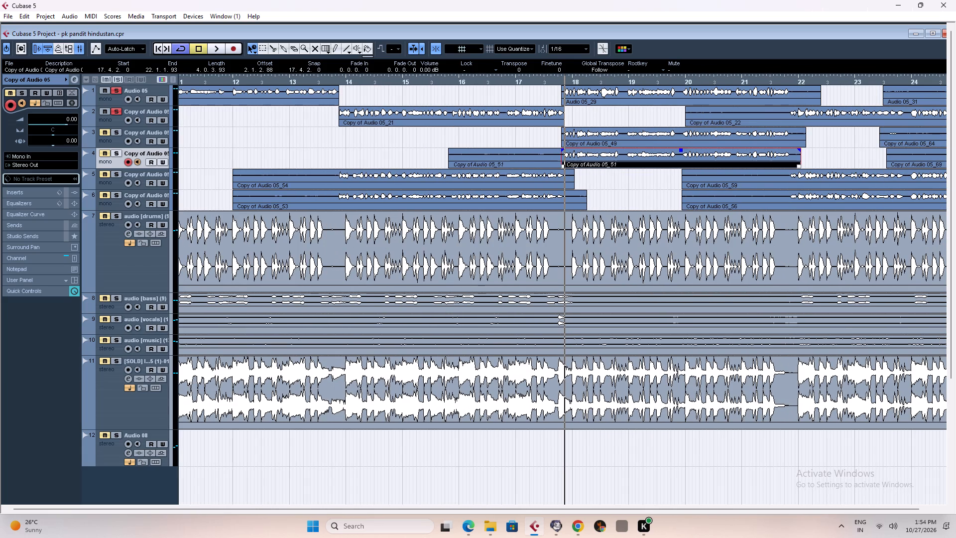
key("Left")
key("Delete")
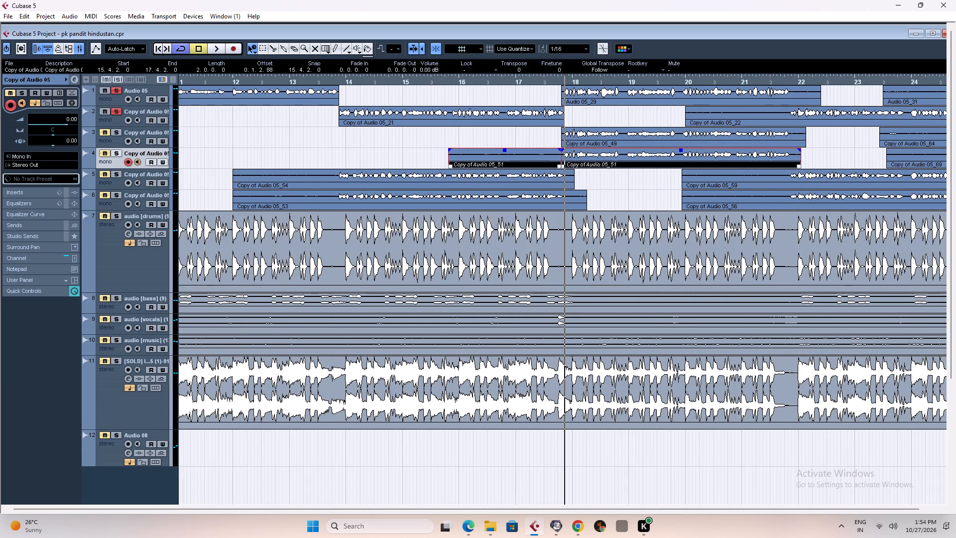
Split the Copy of Audio 05_54 and 05_53 clips on tracks 5 and 6 at 17.4.3 and delete the parts after the cut.
key("h")
key("h")
key("h")
key("h")
key("h")
key("h")
key("h")
key("h")
key("h")
key("h")
key("h")
key("h")
right_click_drag(558, 180, 569, 179)
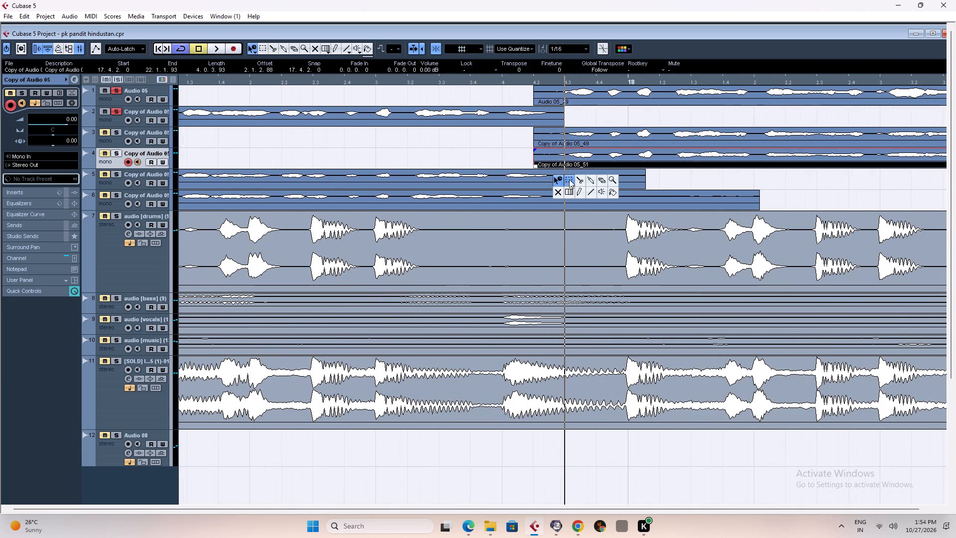
right_click_drag(569, 179, 578, 179)
left_click_drag(661, 173, 582, 208)
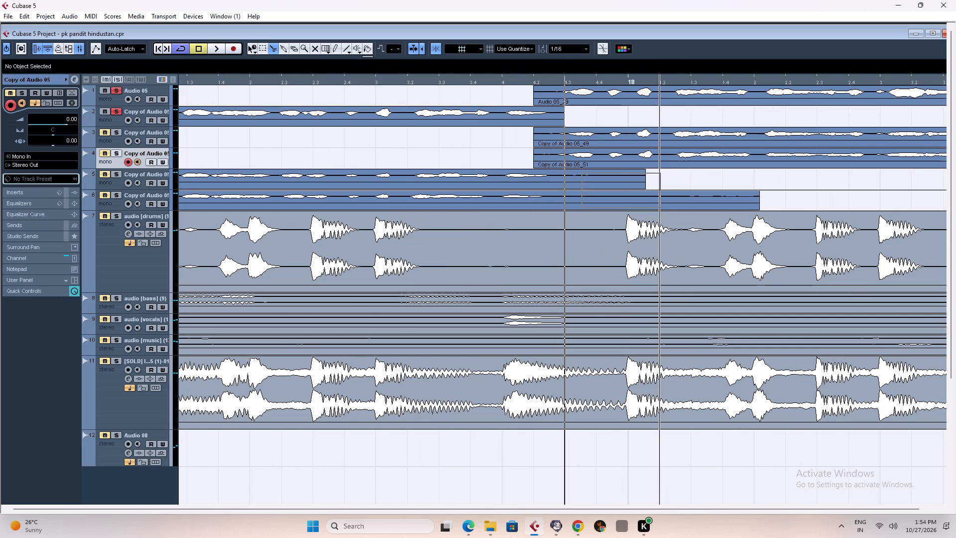
left_click_drag(582, 208, 583, 201)
left_click(565, 186)
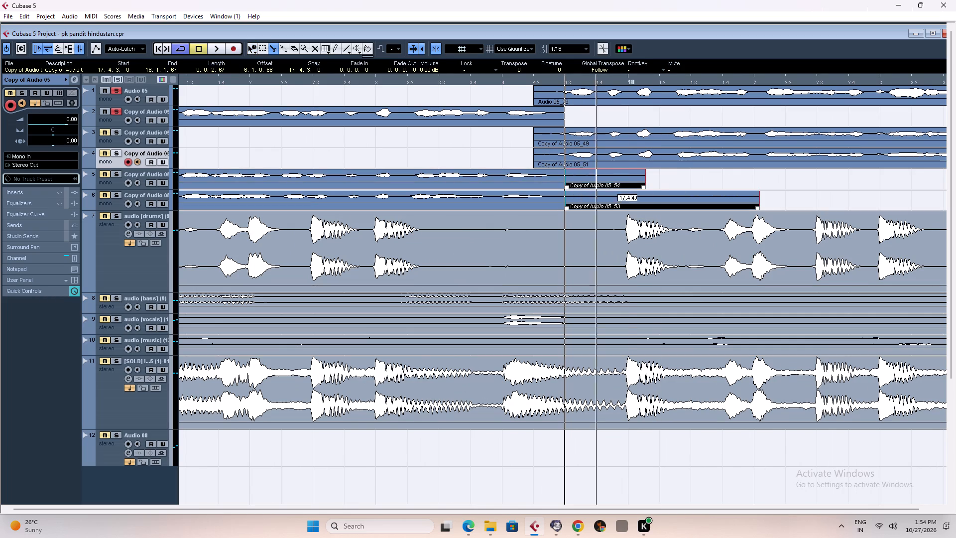
right_click(621, 186)
key("Delete")
Split the Audio 05_29, Copy of Audio 05_49 and Copy of Audio 05_51 clips on tracks 1, 3 and 4 at 21.4.3.
key("g")
key("g")
key("g")
key("g")
key("g")
key("g")
key("g")
key("g")
key("g")
key("g")
key("g")
key("g")
key("g")
key("g")
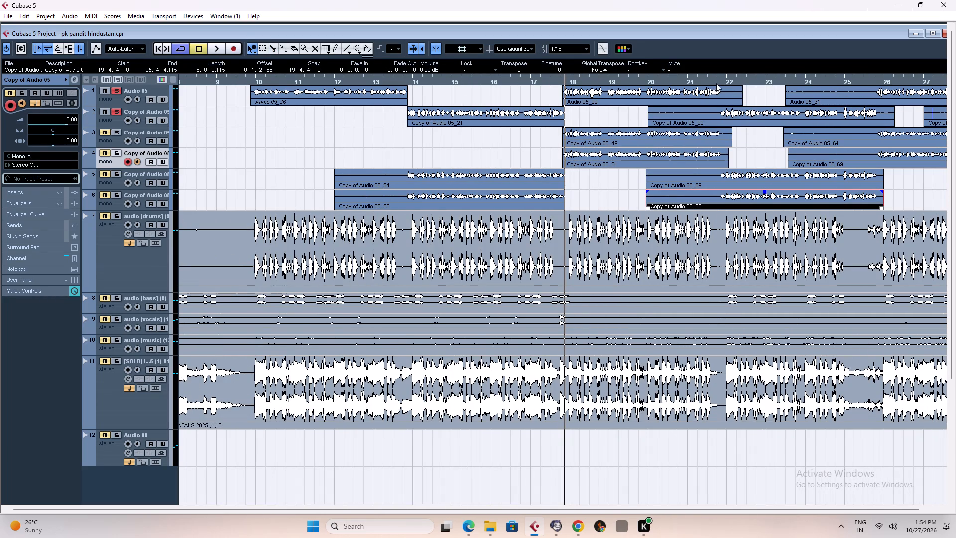
left_click(718, 80)
key("h")
key("h")
key("h")
key("h")
key("h")
key("h")
key("h")
key("h")
key("h")
key("h")
key("h")
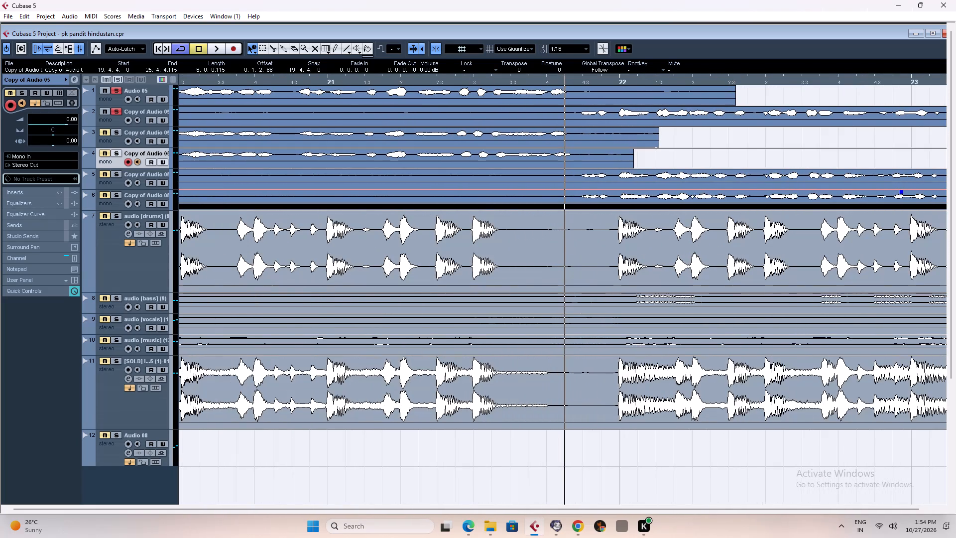
right_click_drag(604, 89, 626, 88)
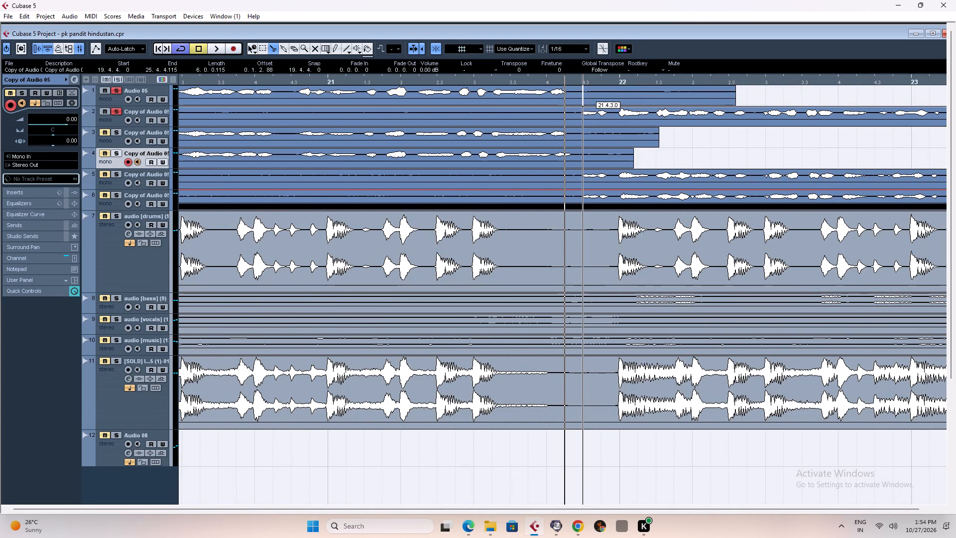
left_click(579, 94)
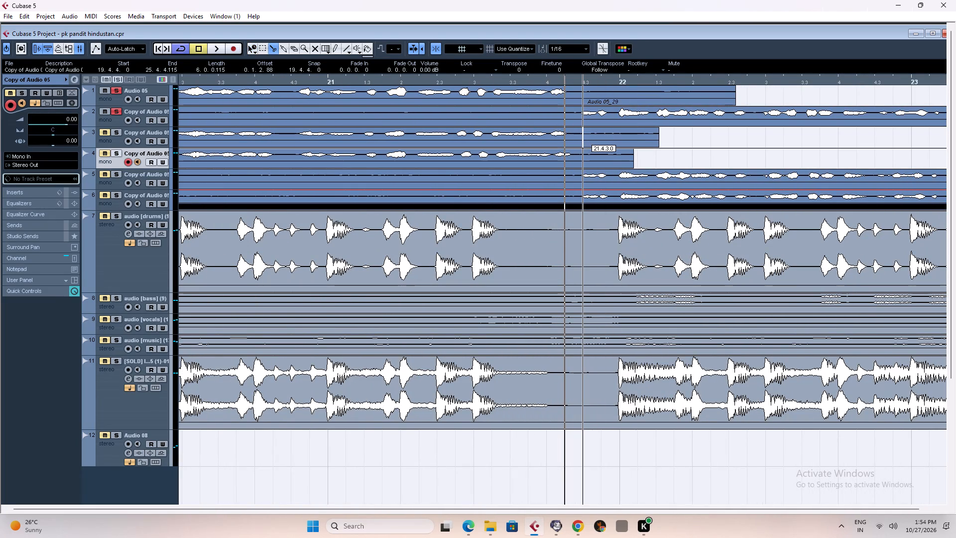
left_click(586, 136)
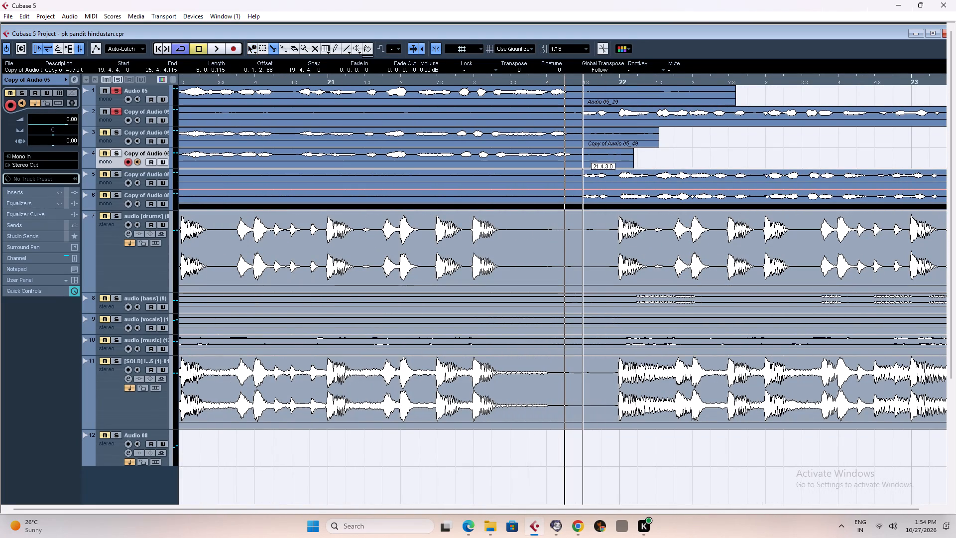
left_click(584, 154)
Split the Copy of Audio 05_22, 05_59 and 05_56 clips on tracks 2, 5 and 6 at 21.4.2.
left_click(564, 110)
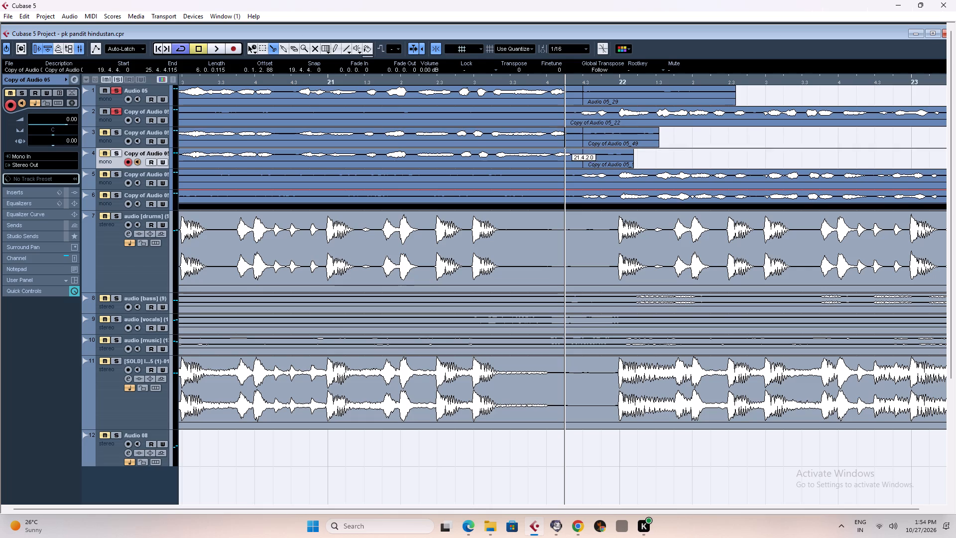
left_click(565, 176)
left_click(565, 196)
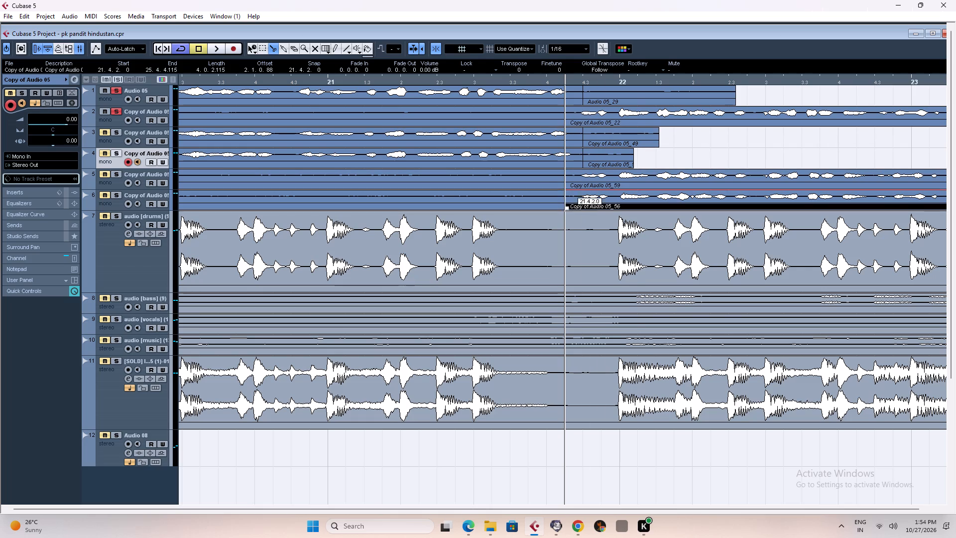
Around bar 22, delete the parts after the cuts on tracks 1, 3 and 4 and before the cuts on tracks 2, 5 and 6.
right_click(660, 143)
left_click(641, 95)
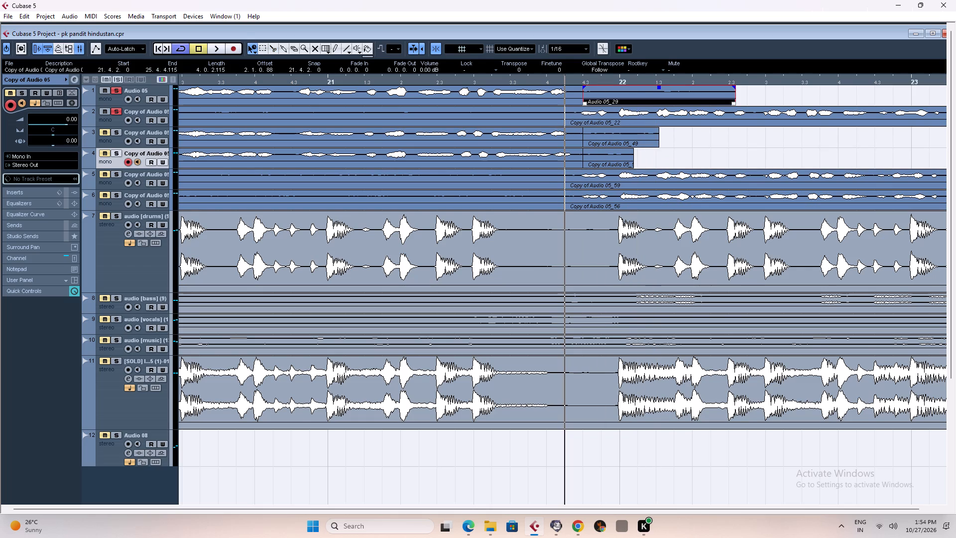
key("Delete")
key("Left")
key("g")
key("g")
key("g")
key("g")
key("g")
key("g")
key("g")
key("g")
key("g")
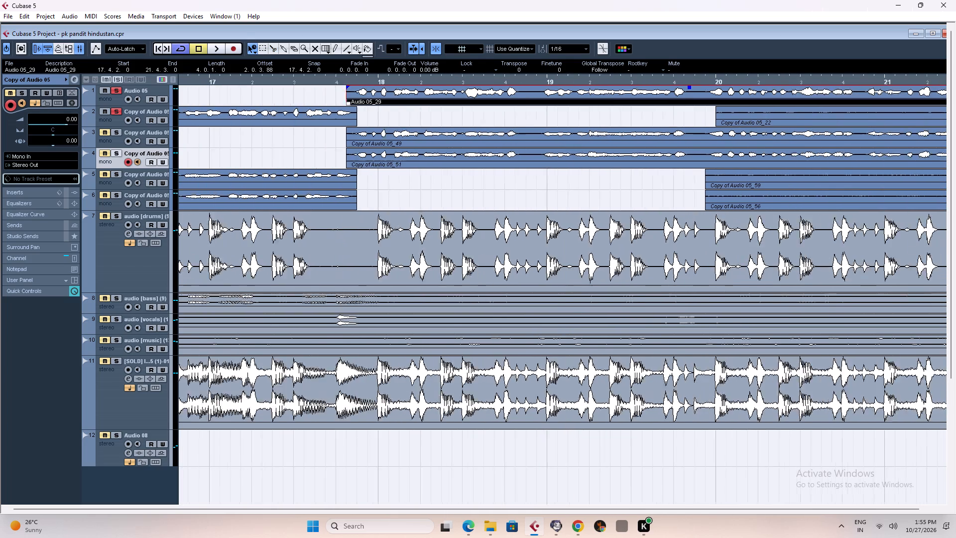
left_click(540, 115)
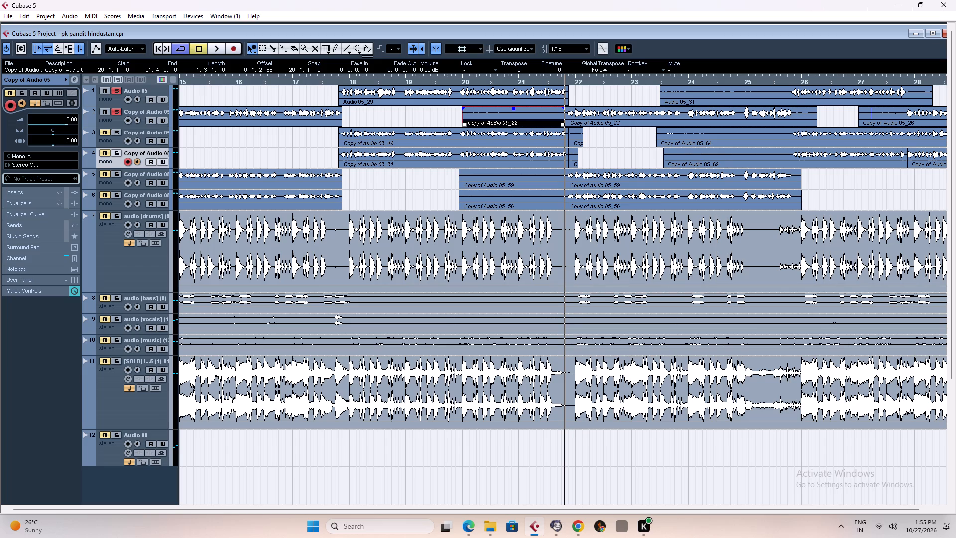
key("Delete")
left_click(522, 179)
key("Delete")
left_click(574, 160)
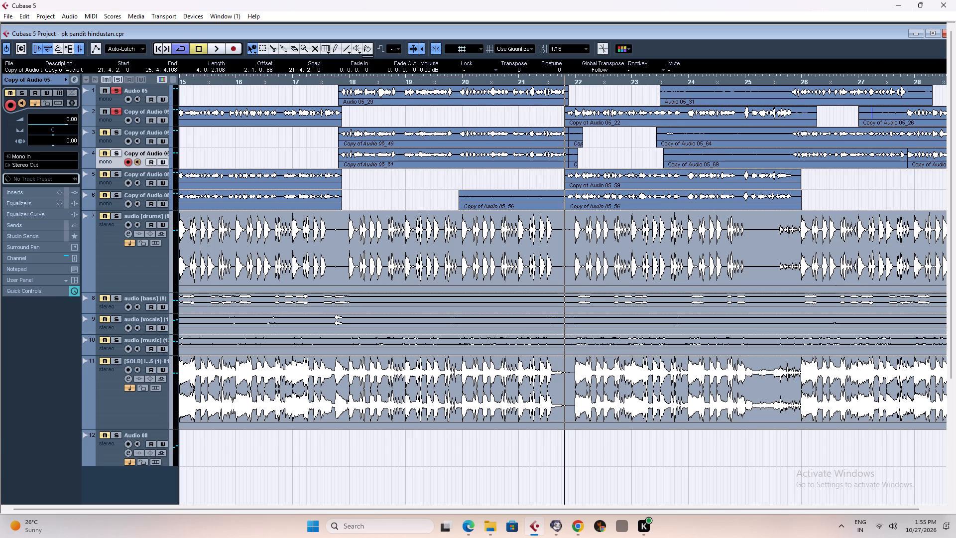
key("Delete")
left_click(576, 140)
key("Delete")
left_click(540, 200)
key("Delete")
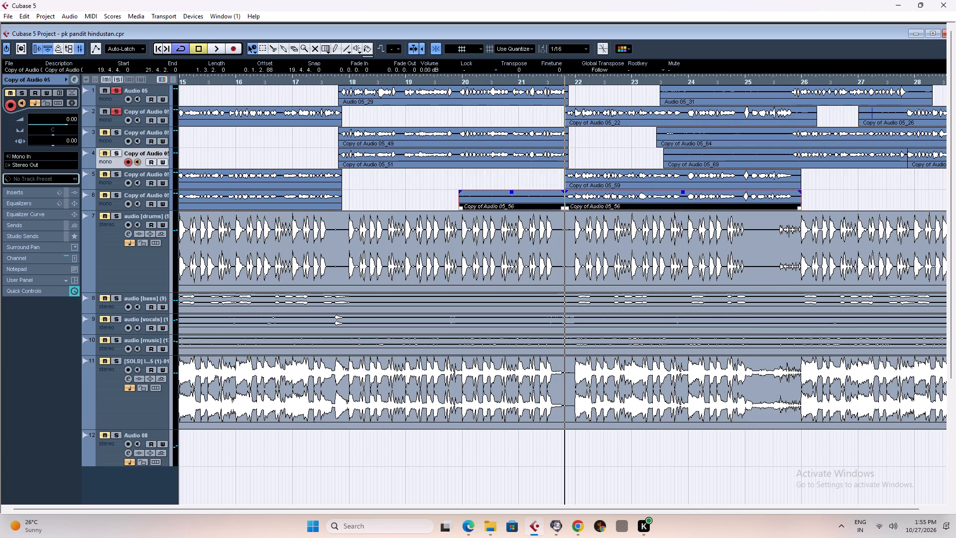
Split the Audio 05_31, Copy of Audio 05_64 and Copy of Audio 05_69 clips on tracks 1, 3 and 4 at 25.4.1.
left_click(672, 80)
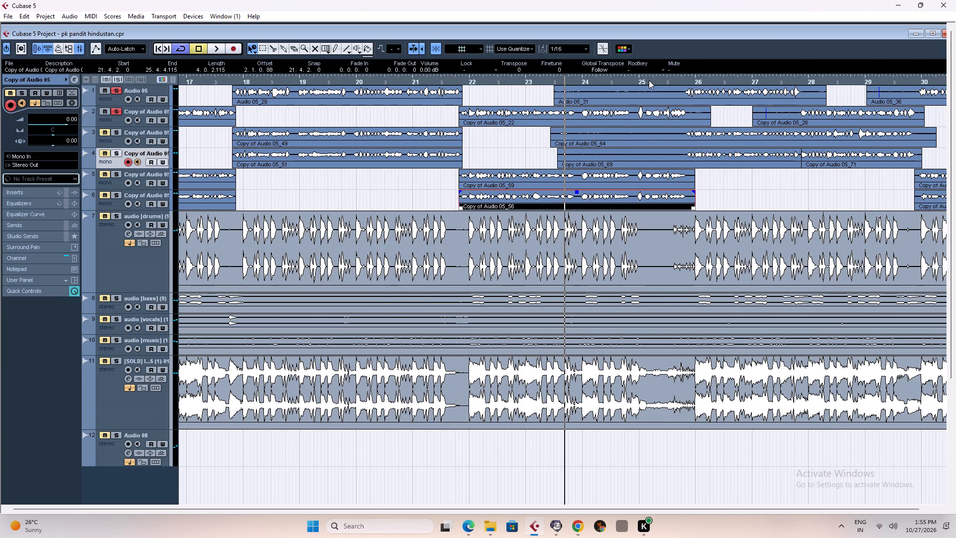
left_click(649, 79)
left_click(584, 79)
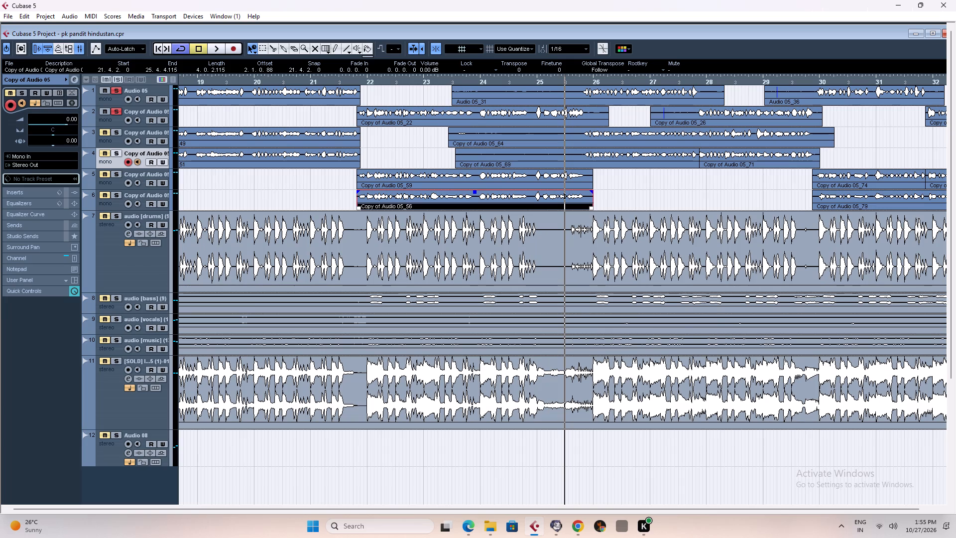
right_click_drag(478, 99, 501, 96)
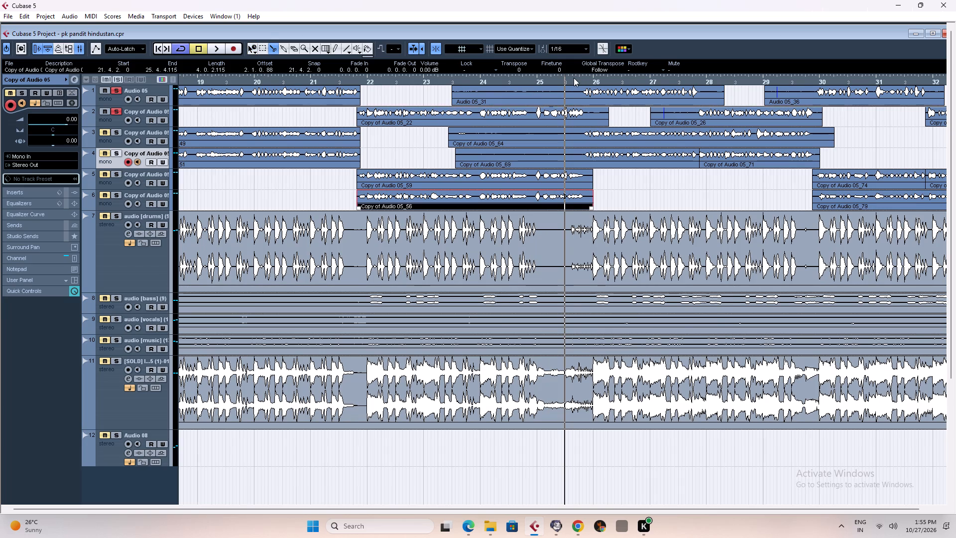
left_click(574, 78)
key("h")
key("h")
key("h")
key("h")
key("h")
key("h")
key("h")
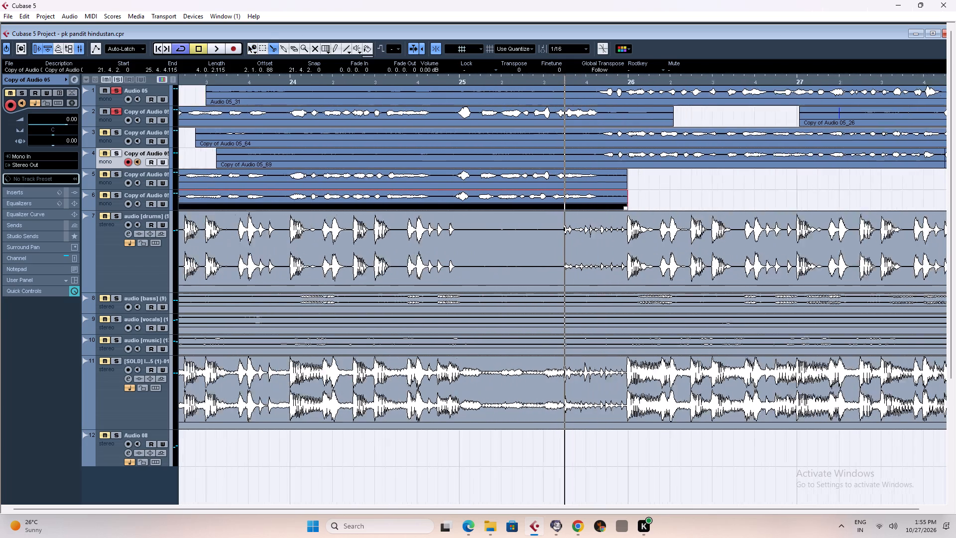
left_click(594, 91)
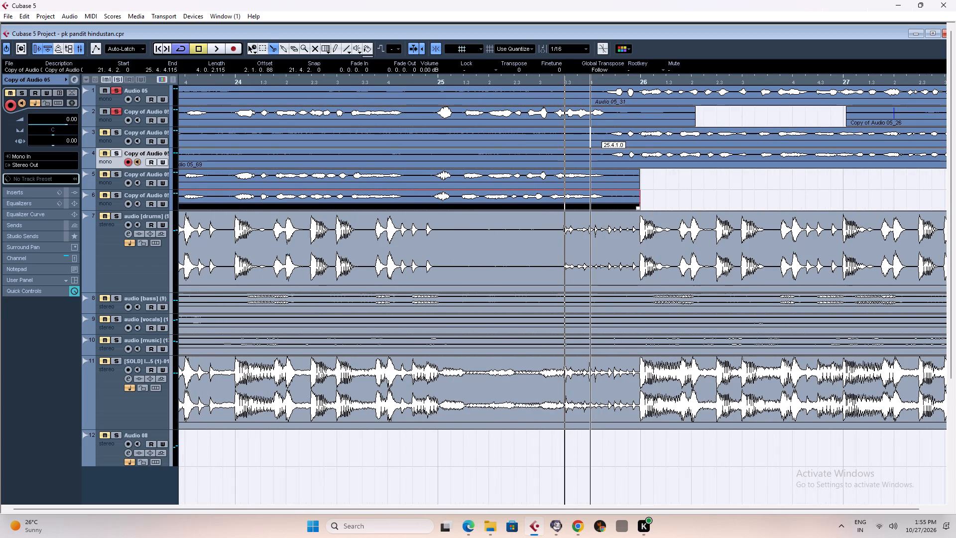
left_click(594, 134)
left_click(595, 156)
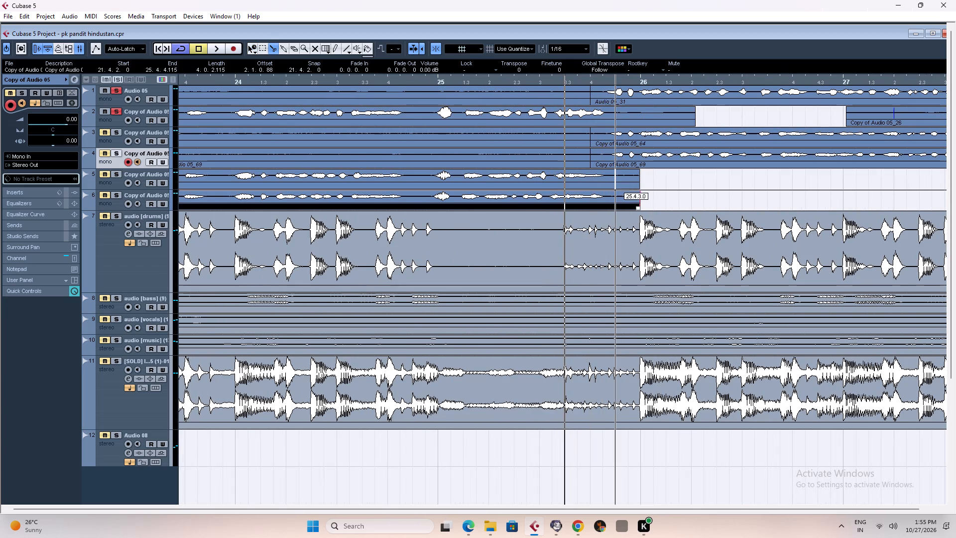
Split the Copy of Audio 05_59, 05_56 and 05_22 clips on tracks 5, 6 and 2 at 25.4.3.
left_click(616, 182)
left_click(616, 195)
right_click(640, 183)
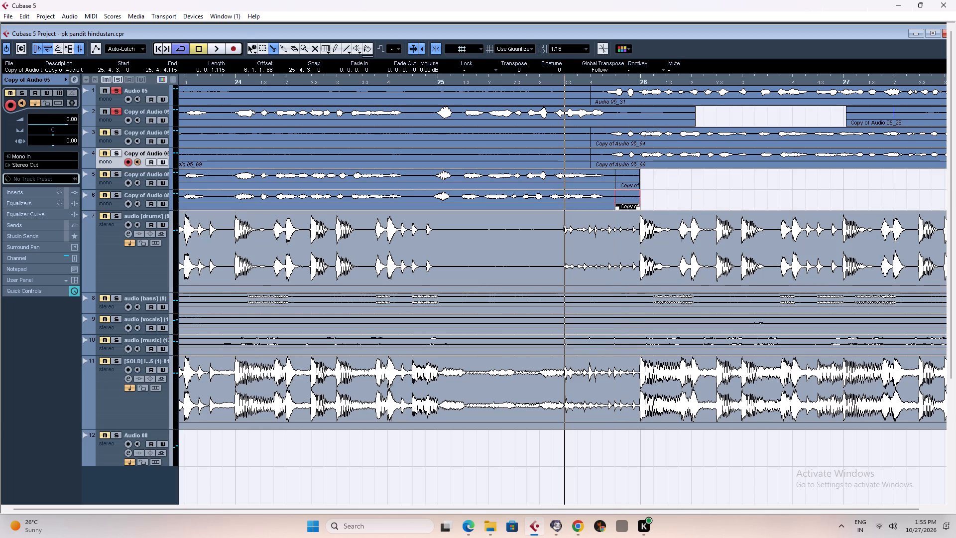
right_click_drag(605, 116, 627, 115)
left_click(617, 117)
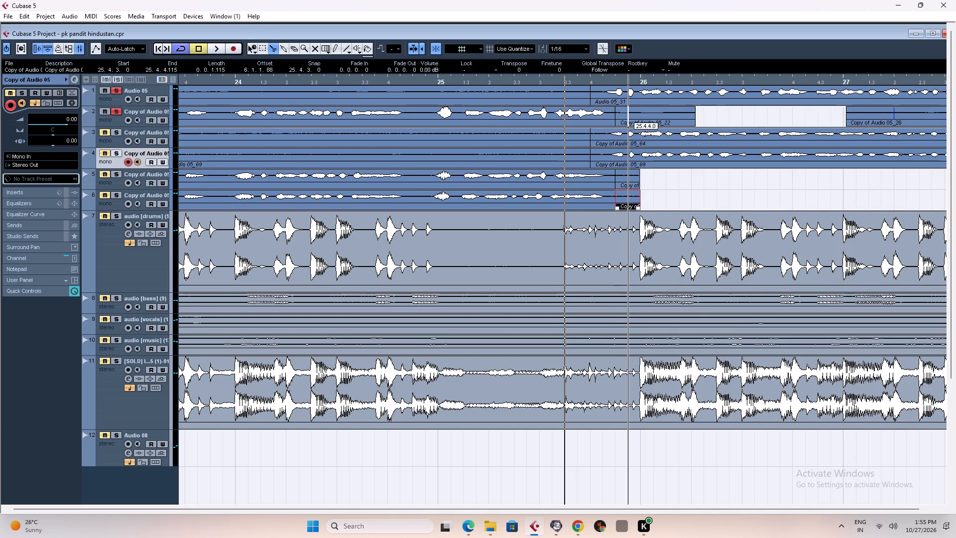
Around bar 25.4, delete the parts before the cuts on tracks 1, 3 and 4 and after the cuts on tracks 2, 5 and 6.
right_click(629, 114)
left_click(561, 94)
type("ggg")
key("Delete")
left_click(615, 115)
key("Delete")
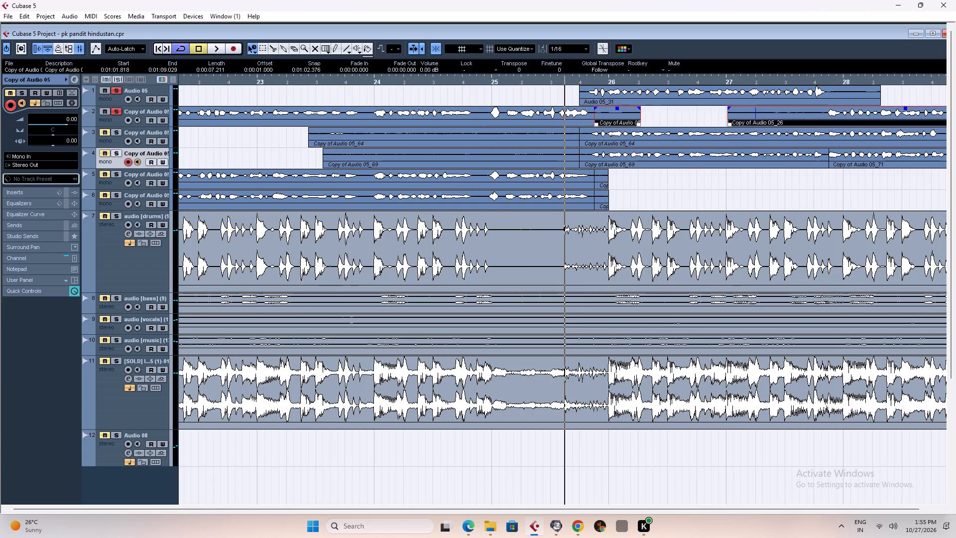
left_click(561, 139)
key("Delete")
left_click(557, 154)
key("Delete")
left_click(599, 179)
key("Delete")
left_click(602, 198)
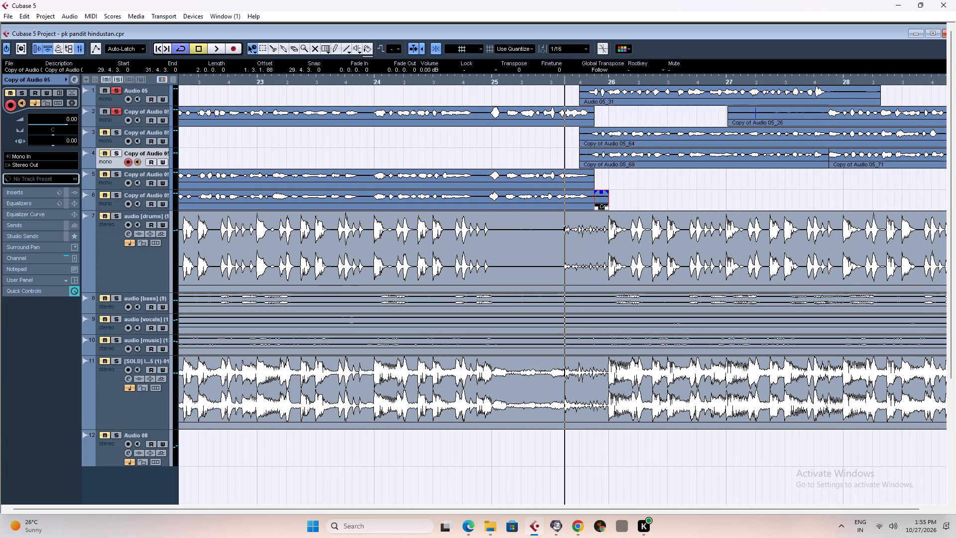
key("Delete")
Split the Copy of Audio 05_26 clip on track 2 at 27.4.2 and delete the part before the cut.
right_click_drag(783, 113, 802, 112)
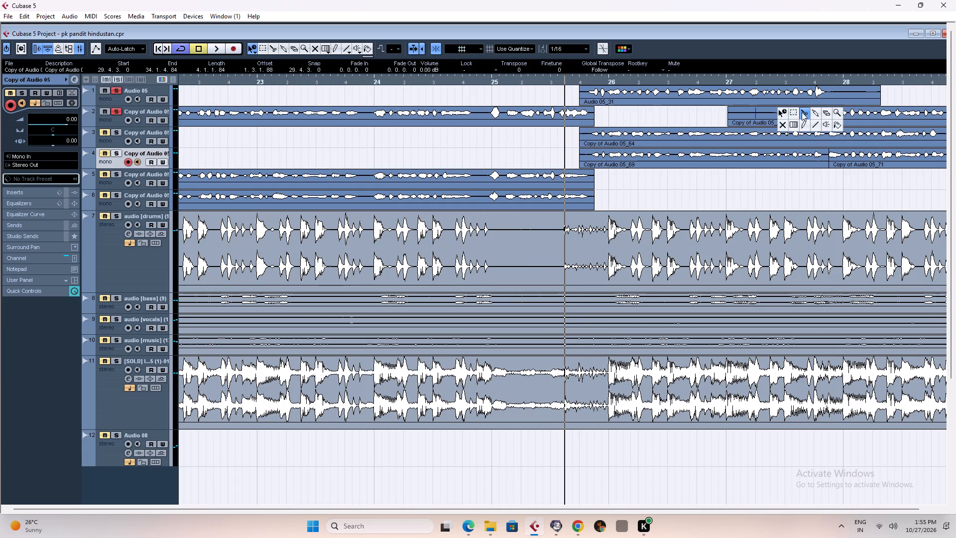
right_click_drag(802, 112, 806, 112)
left_click(822, 113)
right_click(804, 113)
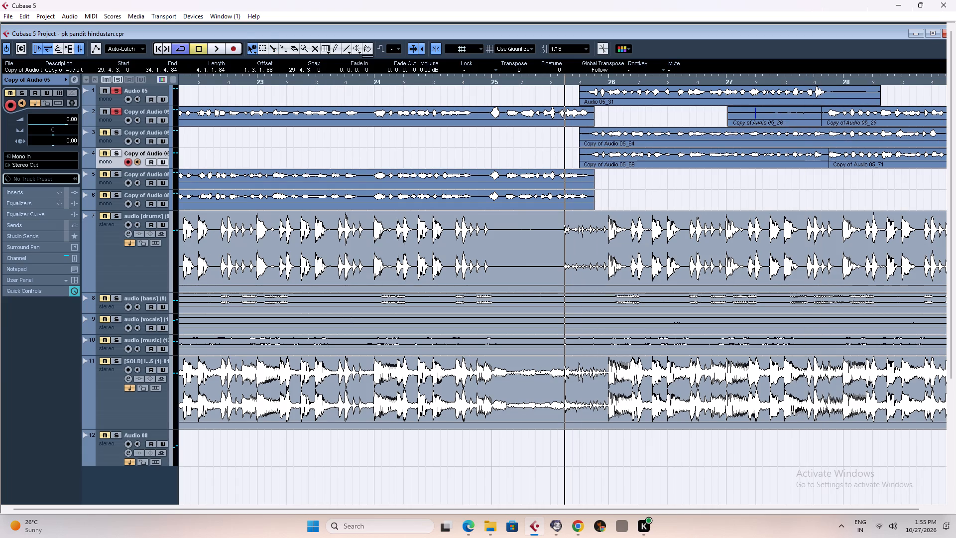
left_click(804, 113)
key("Delete")
Split the Audio 05_31 clip on track 1 at 27.4.4 and delete the part after the cut.
type("ggg")
left_click(712, 79)
key("h")
key("h")
key("h")
key("h")
key("h")
key("h")
key("h")
key("h")
key("h")
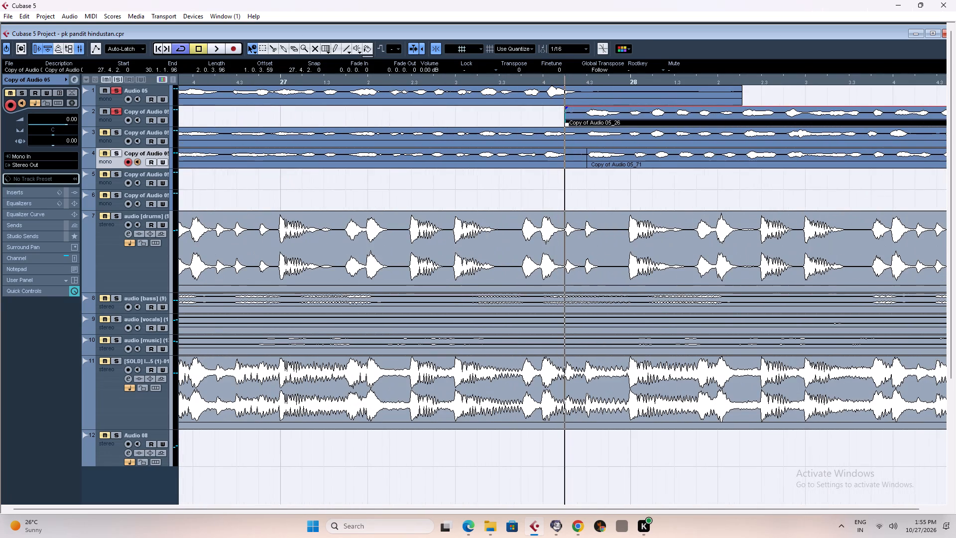
right_click_drag(609, 91, 631, 91)
left_click(604, 95)
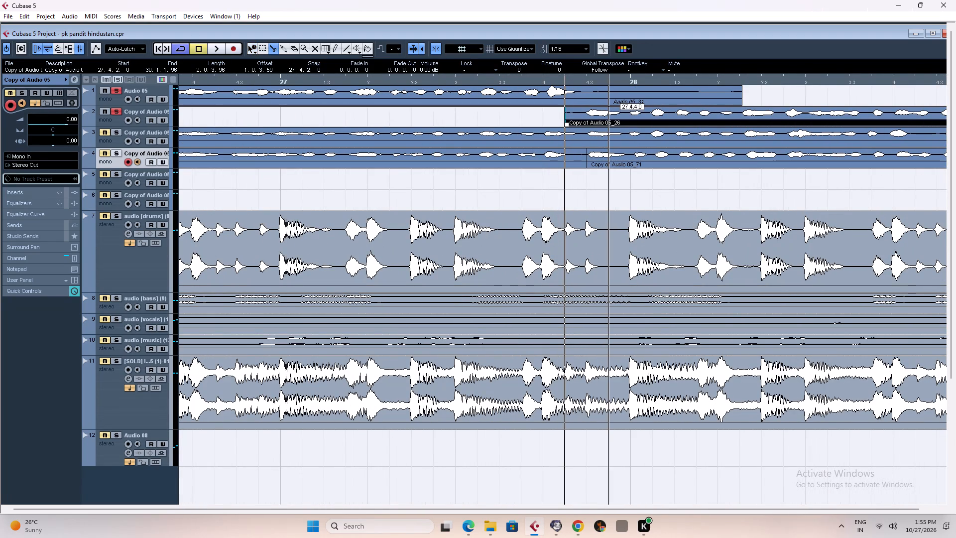
right_click(638, 95)
left_click(638, 95)
key("Delete")
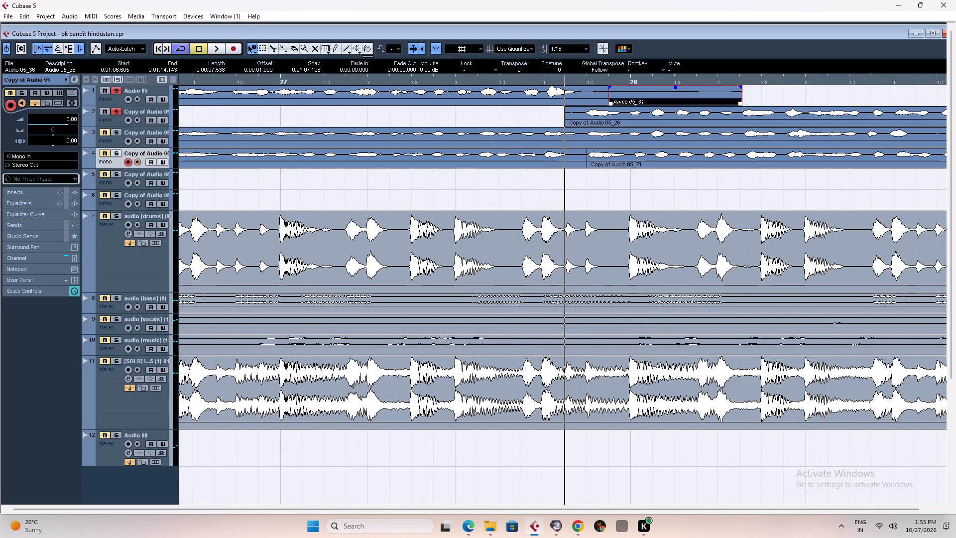
Split the Audio 05_31 clip on track 1 at 27.4.3 and delete the short piece after the cut.
right_click_drag(594, 97, 618, 96)
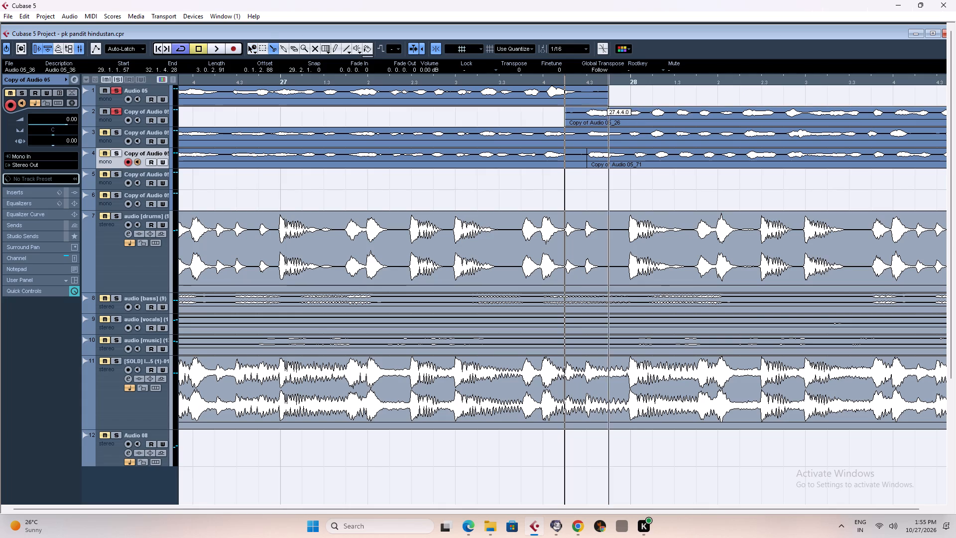
left_click(590, 98)
right_click(599, 96)
left_click(599, 96)
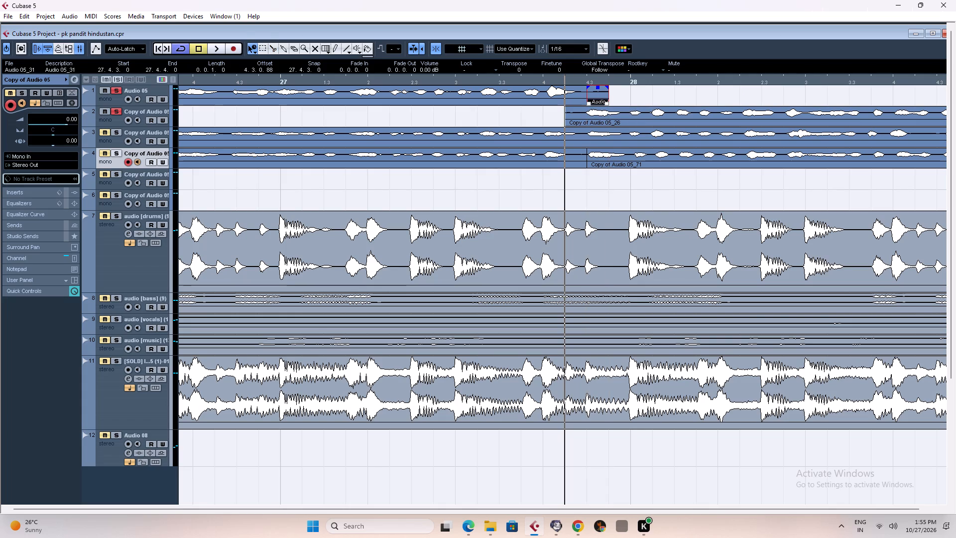
Split the Audio 05_36 clip on track 1 at 29.4.4 and delete the part before the cut.
key("g")
key("g")
key("g")
key("g")
key("g")
key("g")
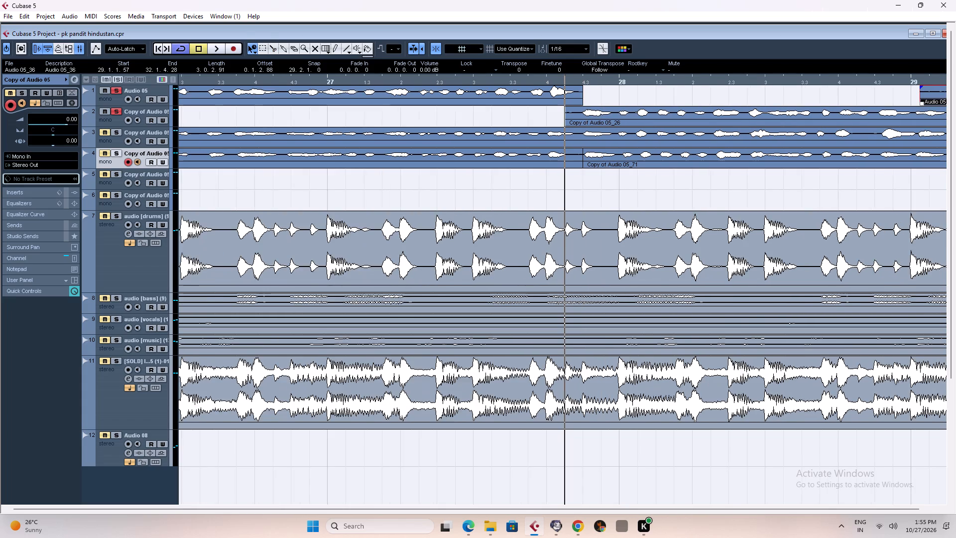
left_click(805, 76)
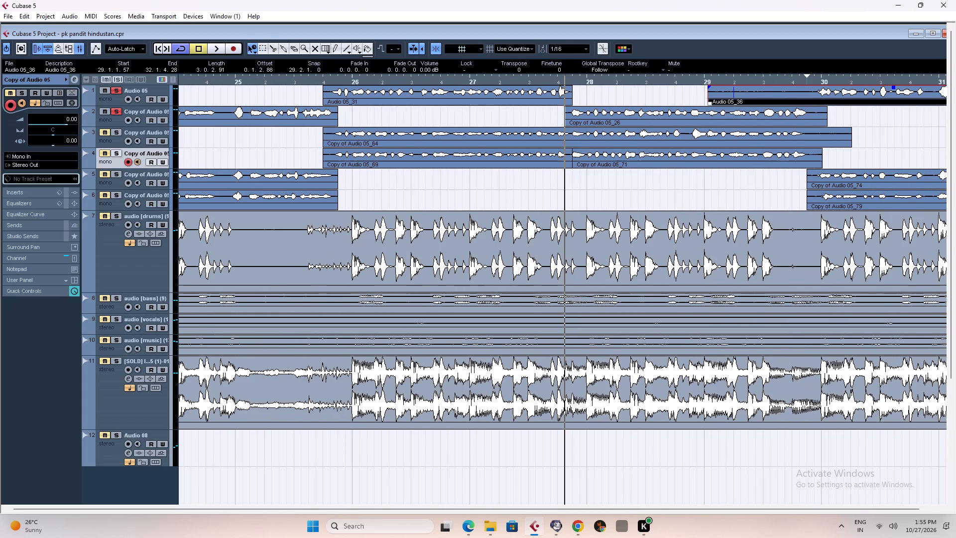
left_click(805, 80)
key("h")
key("h")
key("h")
key("h")
key("h")
key("h")
key("h")
key("h")
right_click_drag(587, 96, 604, 96)
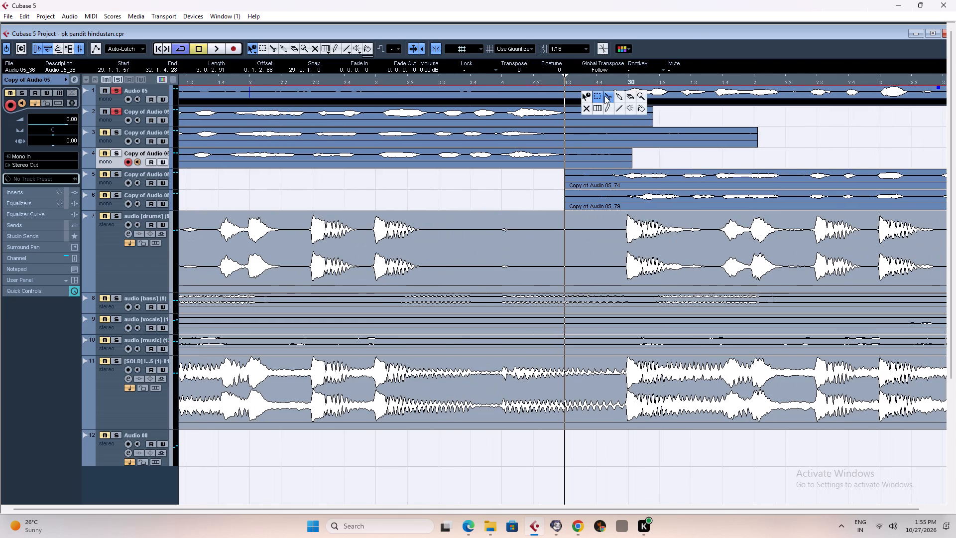
right_click_drag(604, 96, 606, 96)
left_click(599, 93)
right_click(571, 95)
left_click(571, 95)
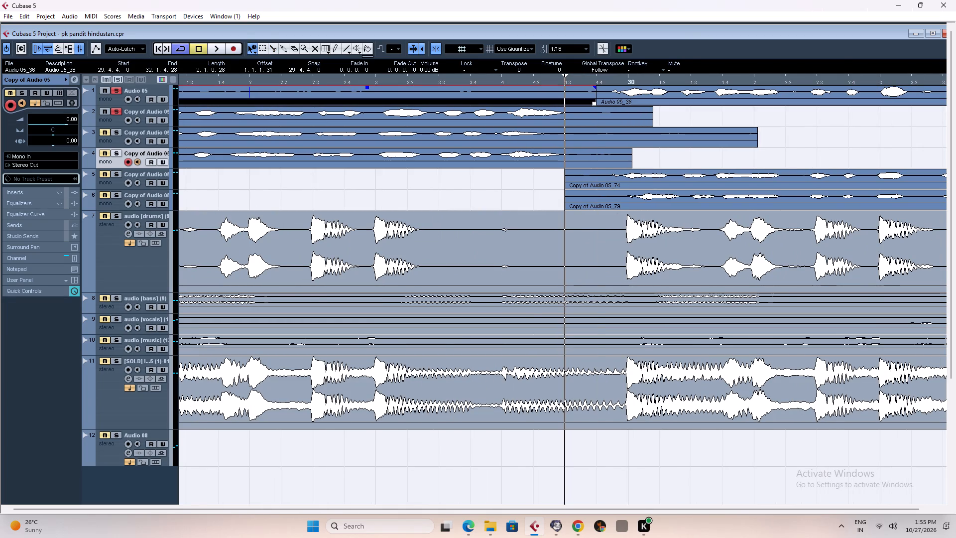
key("Delete")
Split the vocal clips on tracks 2, 3 and 4 at 29.4.4.
right_click_drag(581, 113, 595, 112)
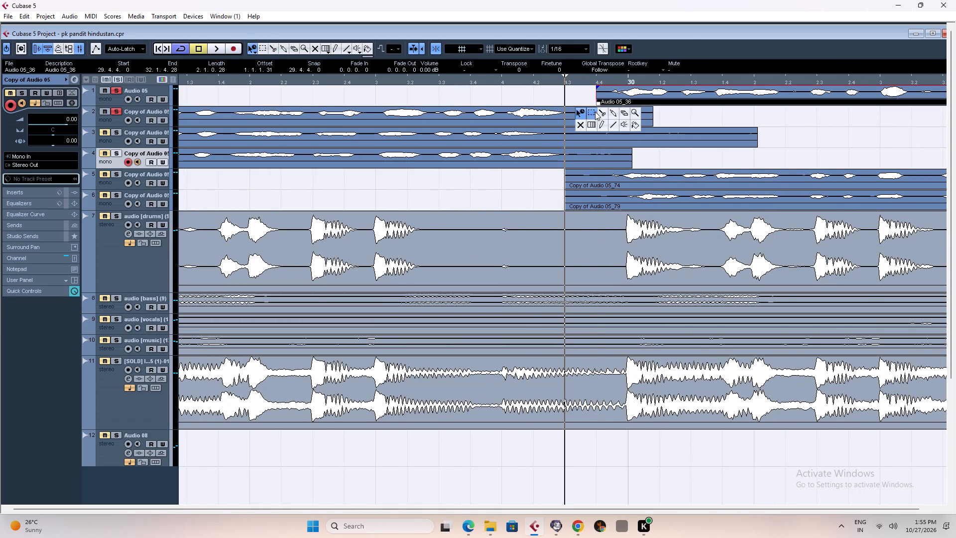
right_click_drag(595, 112, 599, 111)
left_click(594, 113)
left_click(595, 132)
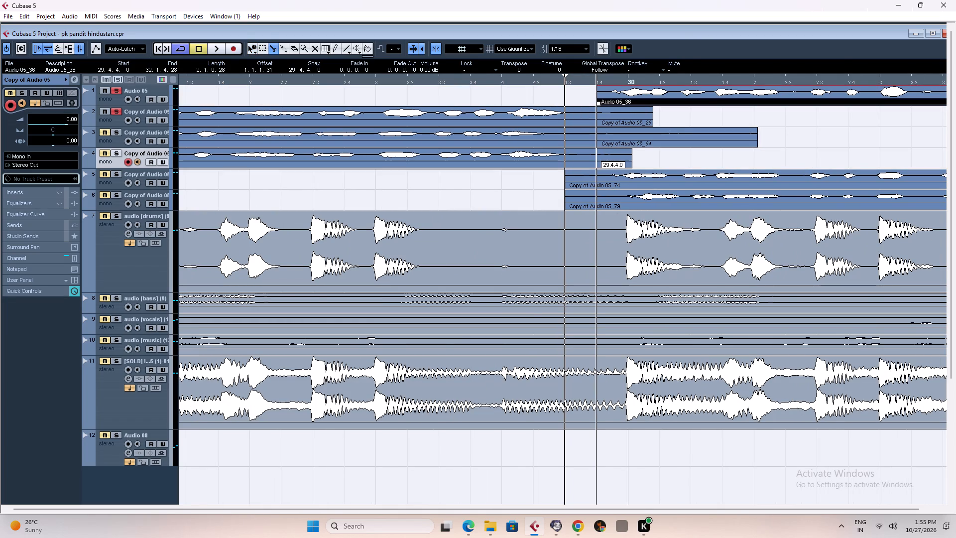
left_click(594, 154)
Delete the leftover parts after the 29.4.4 cuts on tracks 2, 3 and 4.
right_click(624, 132)
left_click(624, 124)
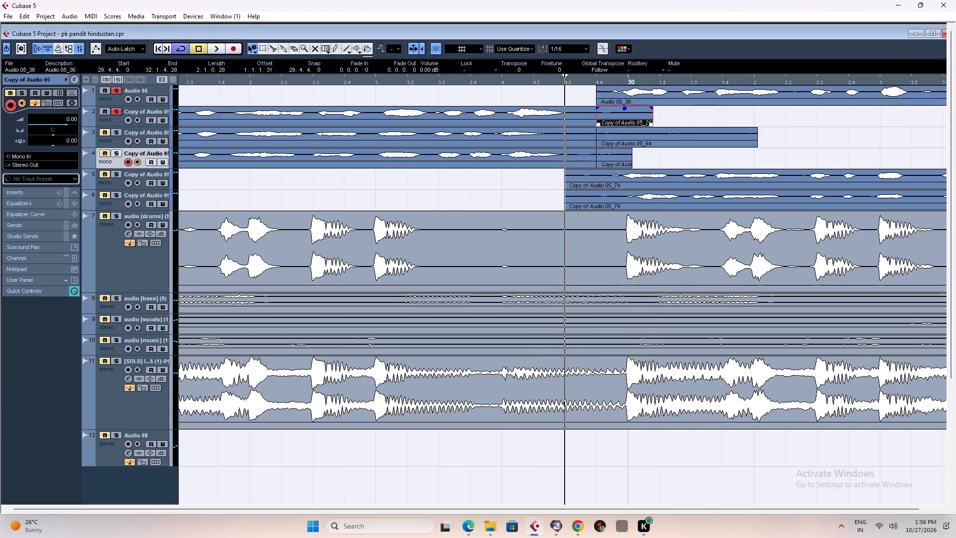
key("Down")
key("g")
key("g")
key("g")
key("g")
key("g")
key("g")
key("g")
key("g")
key("g")
key("g")
key("g")
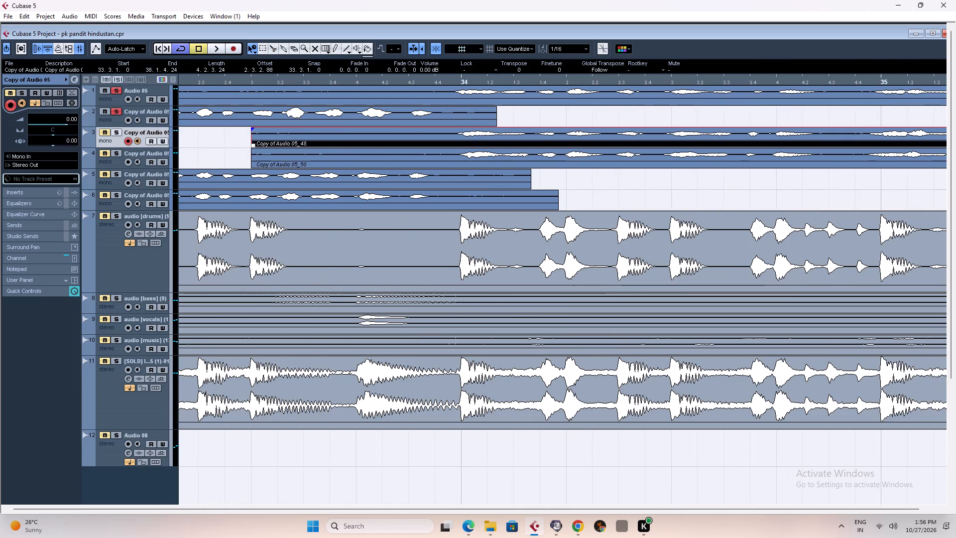
left_click(572, 78)
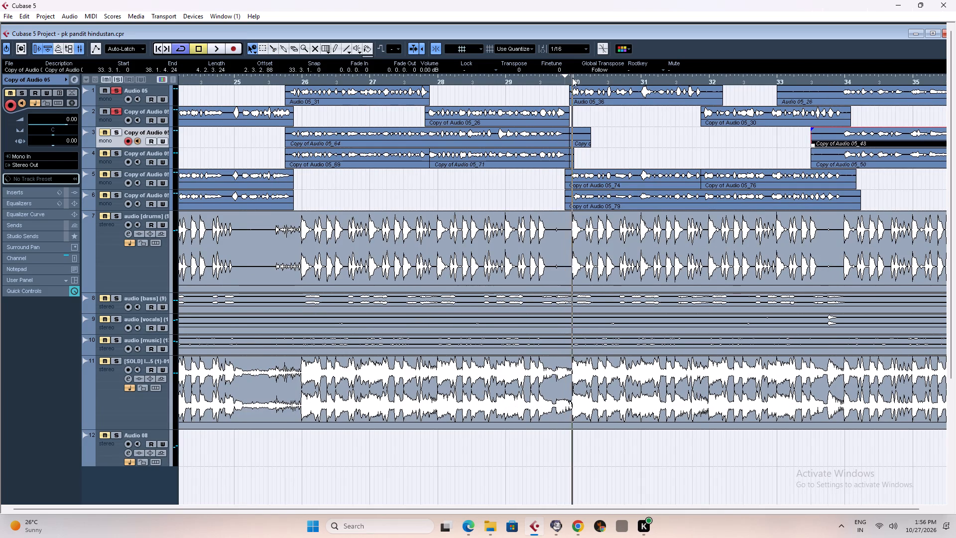
left_click_drag(571, 119, 571, 149)
key("Delete")
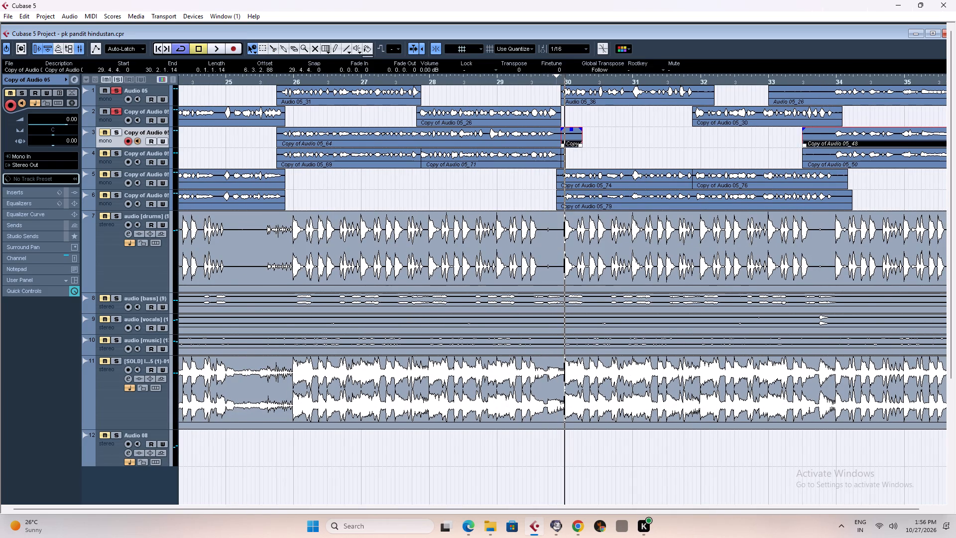
key("h")
key("h")
key("h")
key("h")
key("h")
key("h")
key("h")
key("h")
key("h")
key("h")
key("h")
key("h")
key("h")
left_click(542, 155)
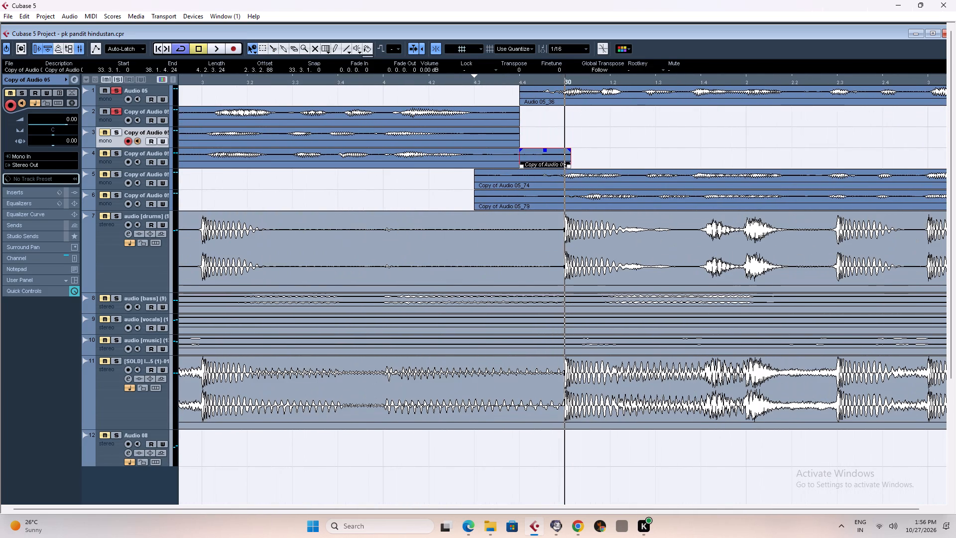
key("Delete")
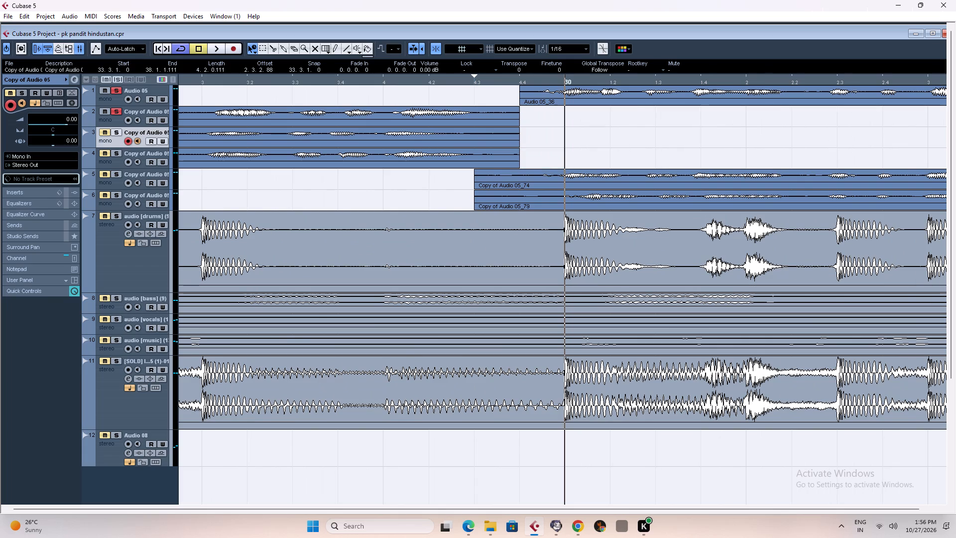
Split the Copy of Audio 05_74 and 05_79 clips on tracks 5 and 6 at 29.4.4 and delete the parts before the cuts.
right_click_drag(516, 179, 539, 179)
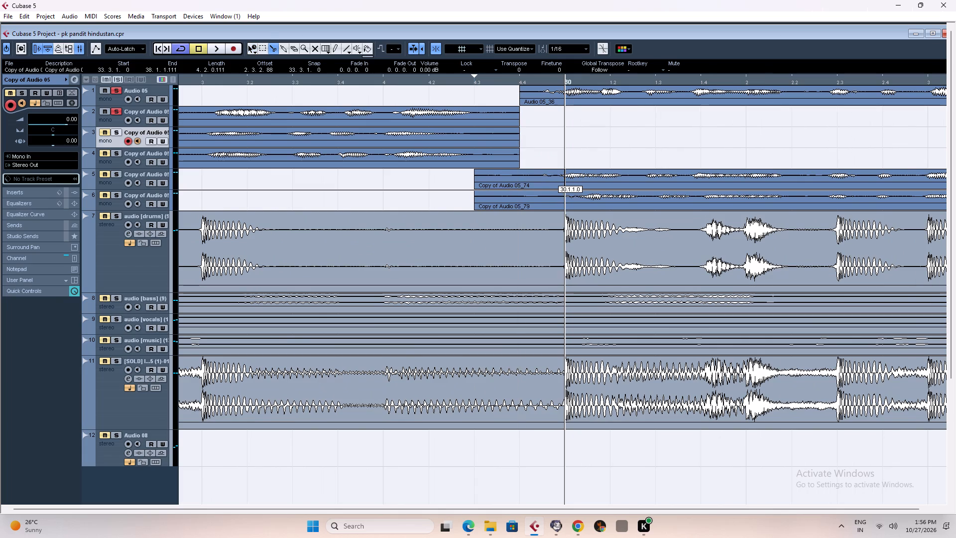
left_click(527, 179)
left_click(521, 197)
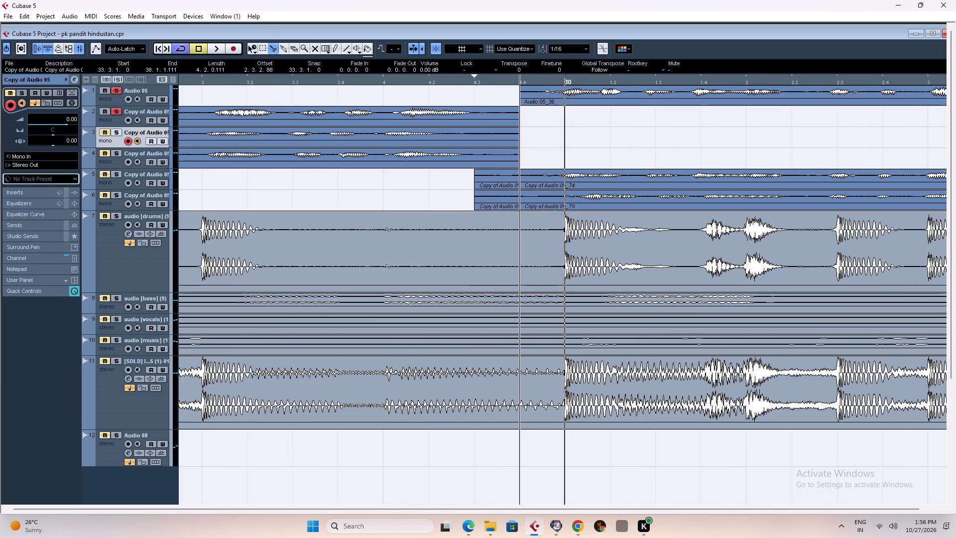
right_click(479, 187)
left_click_drag(461, 181, 503, 202)
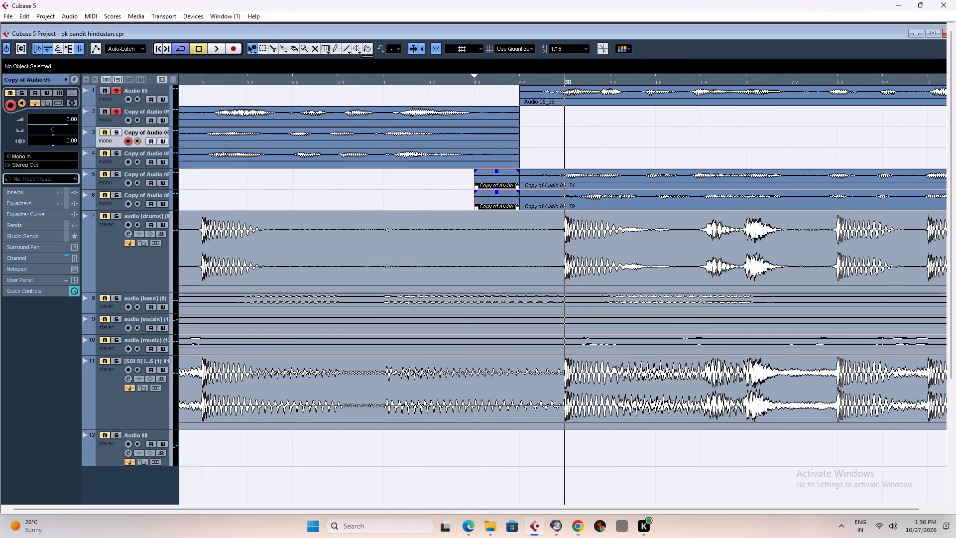
Split the Audio 05_36 clip on track 1 at 32.1.1 and delete the part after the cut.
key("g")
key("g")
key("g")
key("g")
key("g")
key("g")
key("g")
key("g")
key("g")
key("g")
key("g")
key("g")
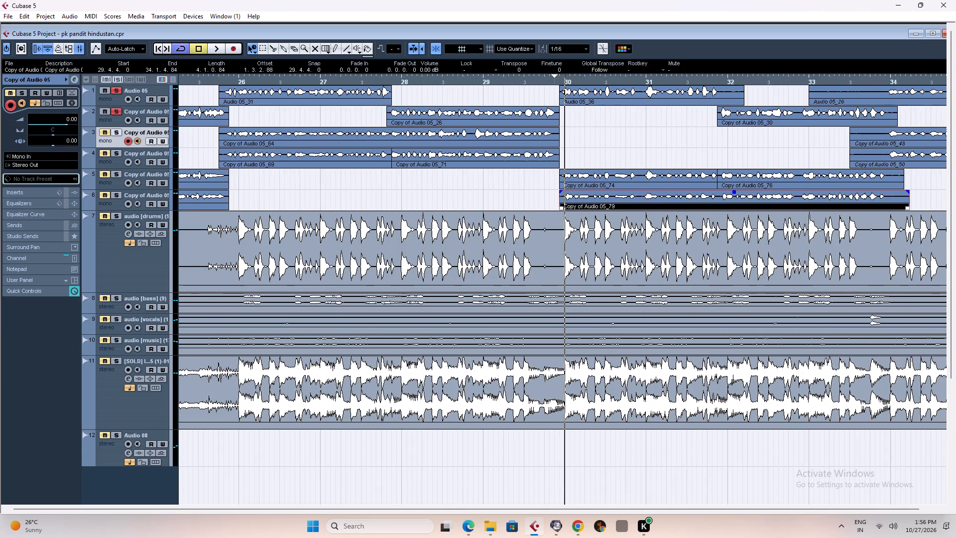
left_click(630, 79)
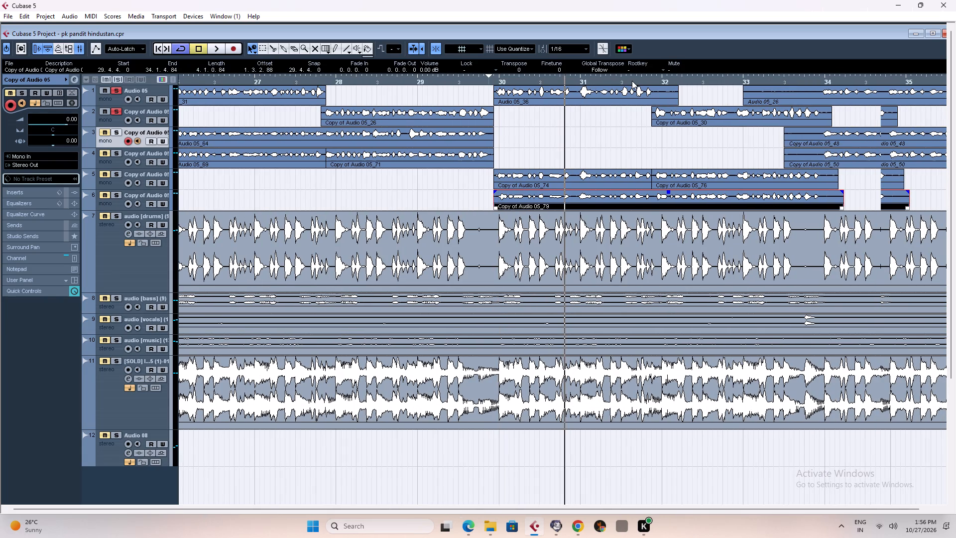
left_click(646, 75)
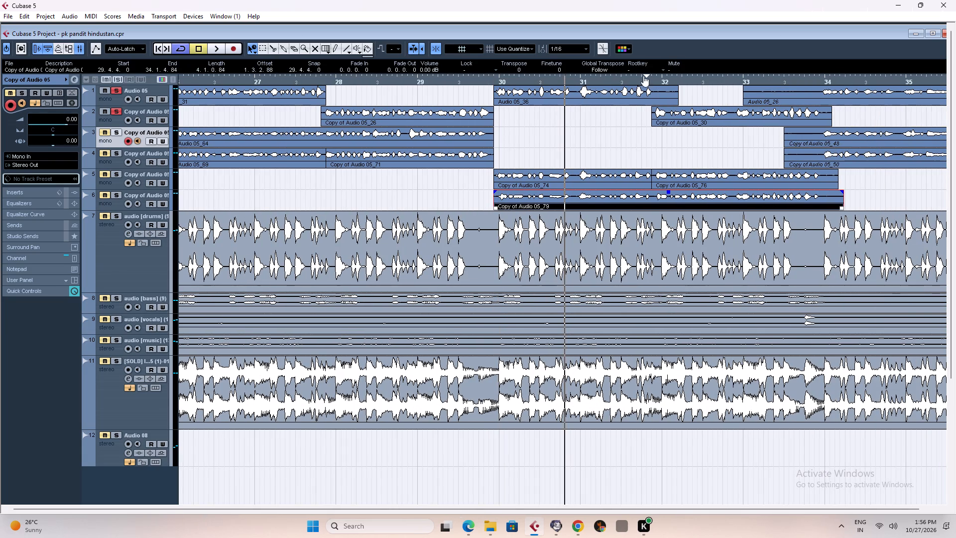
key("h")
key("h")
key("h")
key("h")
key("h")
key("h")
key("h")
key("g")
key("g")
key("g")
key("g")
key("g")
key("g")
key("g")
key("g")
key("g")
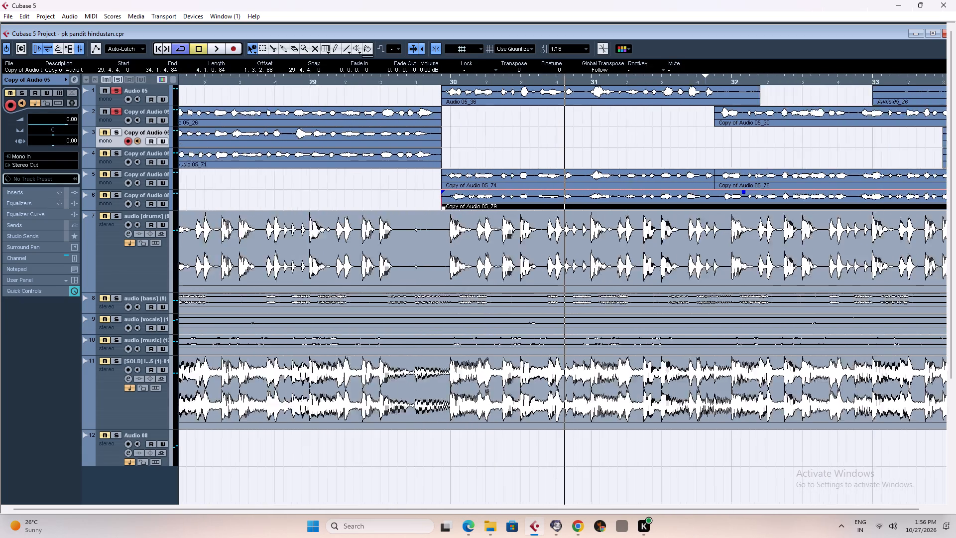
left_click(623, 80)
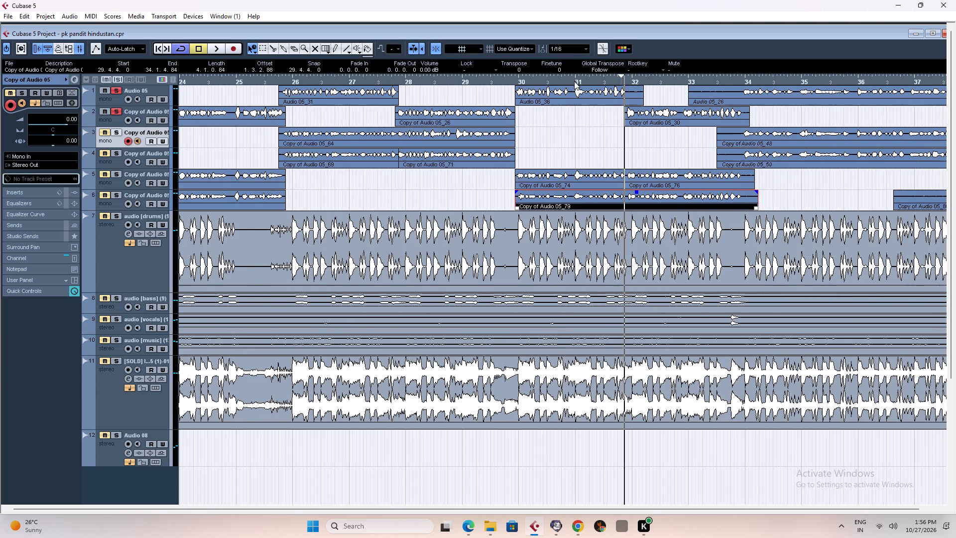
key("h")
key("h")
key("h")
key("h")
key("h")
key("h")
key("h")
key("h")
key("h")
key("h")
key("h")
key("g")
key("g")
key("g")
key("g")
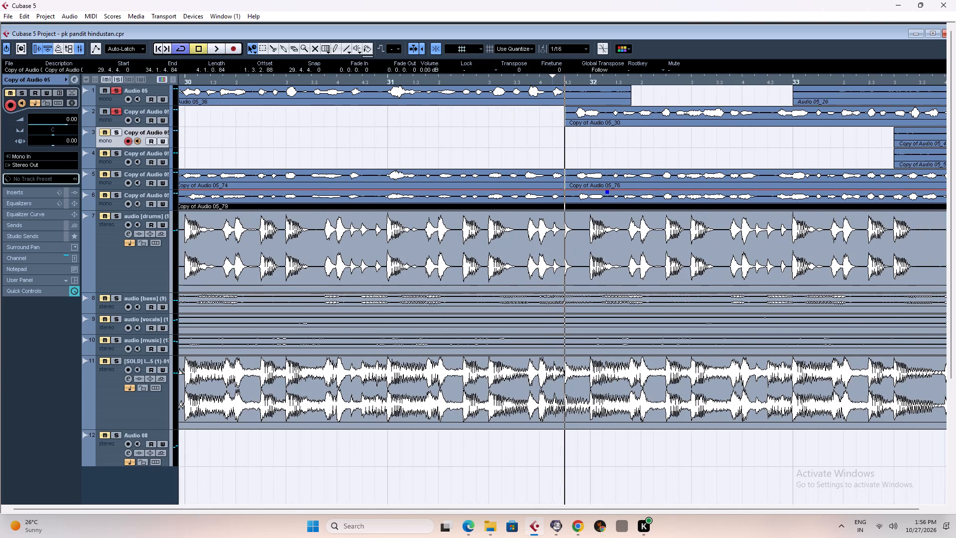
right_click_drag(568, 92, 589, 93)
left_click(592, 93)
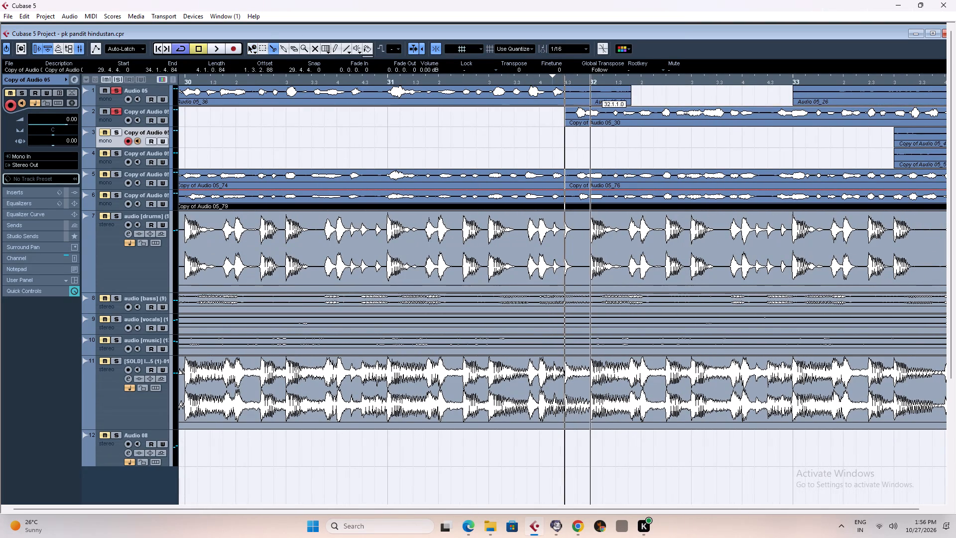
right_click(596, 93)
left_click(596, 93)
key("Delete")
key("g")
key("g")
key("g")
key("g")
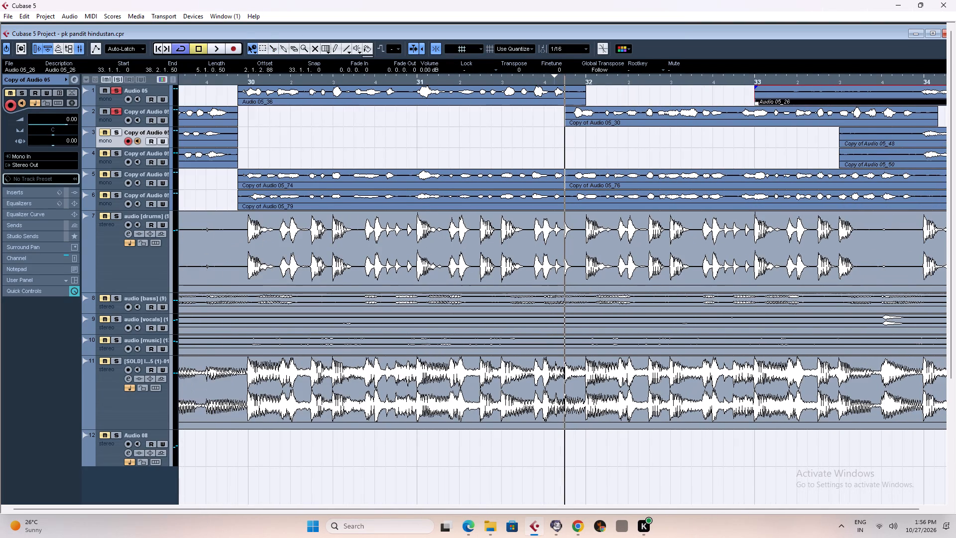
Split the Audio 05_36 clip on track 1 at 31.4.4 and delete the short part after the cut.
key("h")
key("h")
key("h")
key("h")
key("h")
key("h")
key("h")
key("h")
key("h")
key("h")
key("h")
key("h")
key("h")
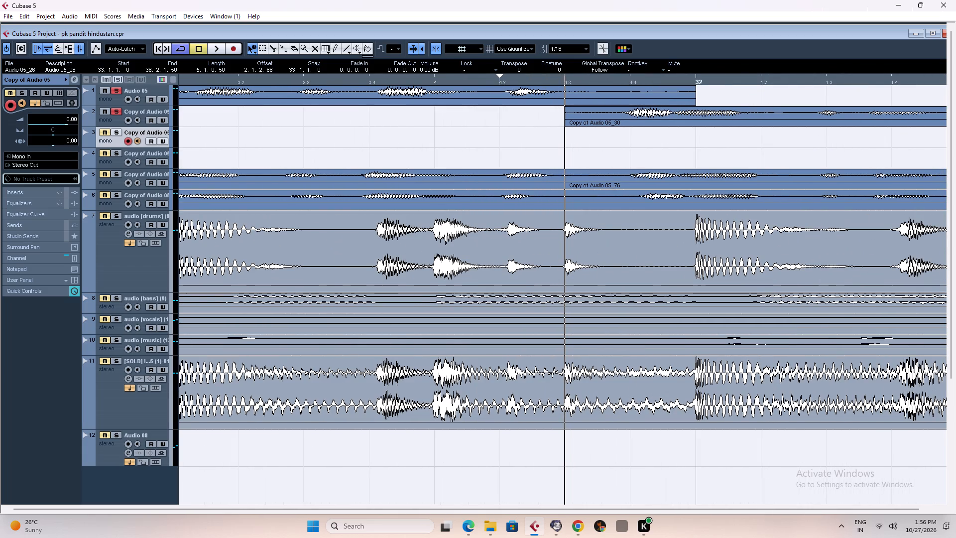
right_click_drag(576, 91, 596, 91)
left_click(623, 90)
right_click(649, 88)
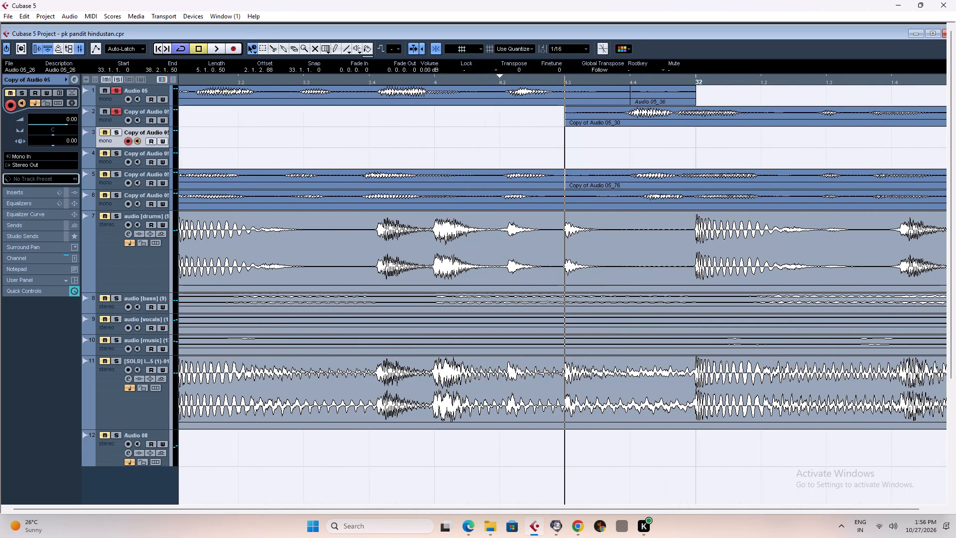
left_click(654, 95)
key("Delete")
Split the Audio 05_26 clip on track 1 at 33.4.4 and delete the part before the cut.
key("g")
key("g")
key("g")
key("g")
key("g")
key("g")
key("g")
key("g")
key("g")
key("g")
key("g")
key("g")
key("g")
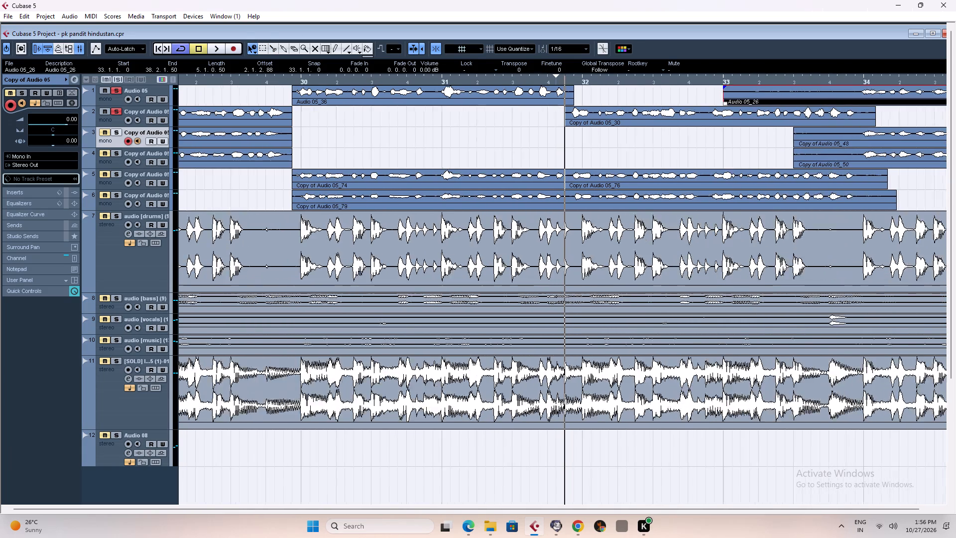
left_click(752, 77)
key("h")
key("h")
key("h")
key("h")
key("h")
key("h")
key("h")
key("h")
key("h")
key("h")
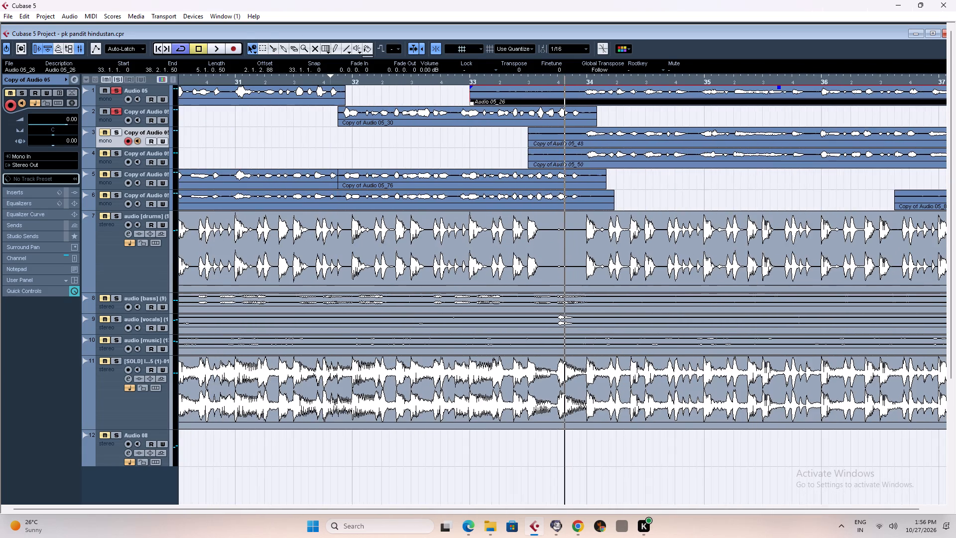
right_click_drag(578, 92, 602, 92)
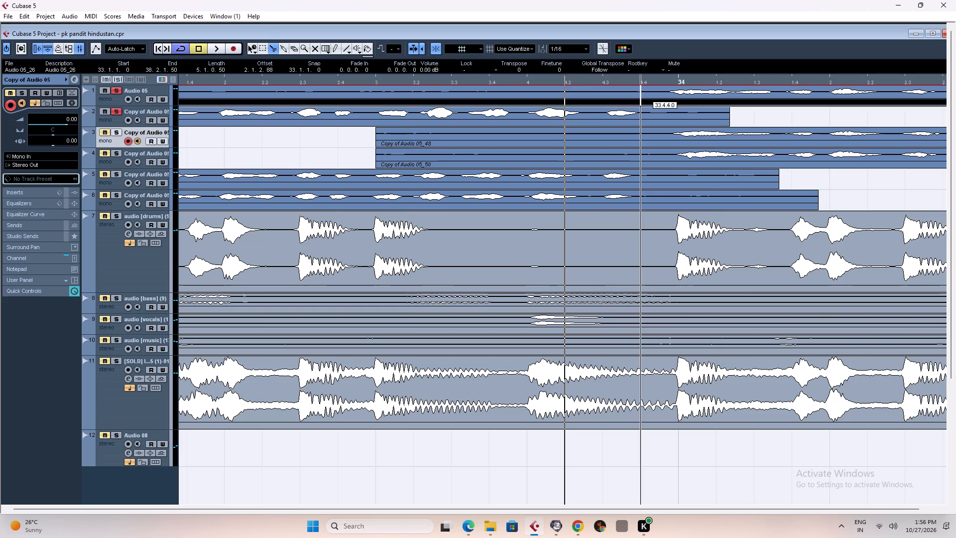
left_click(646, 93)
right_click(606, 93)
left_click(606, 93)
key("Delete")
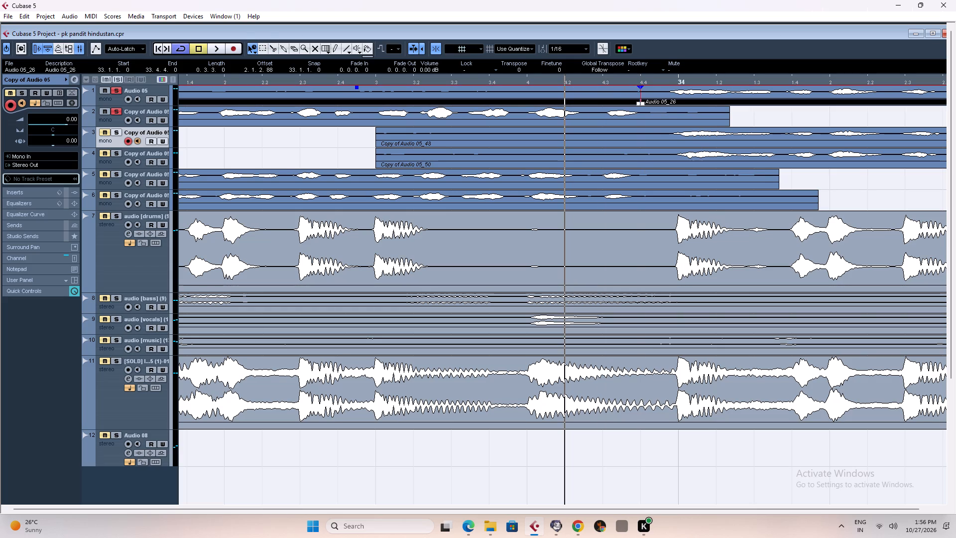
Split the Copy of Audio 05_30 clip on track 2 at 34.1.1 and delete the part after the cut.
right_click_drag(659, 111, 679, 112)
left_click(682, 113)
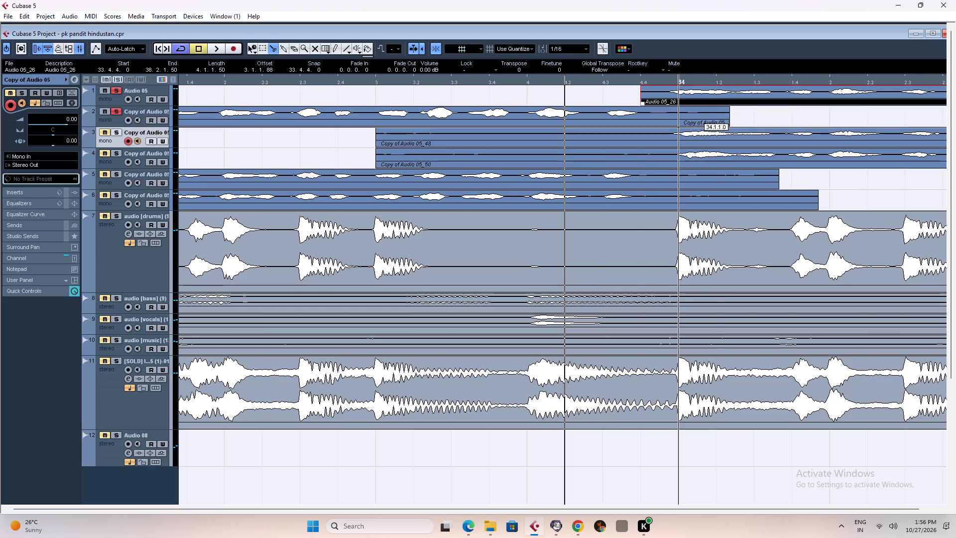
right_click(700, 116)
left_click(700, 116)
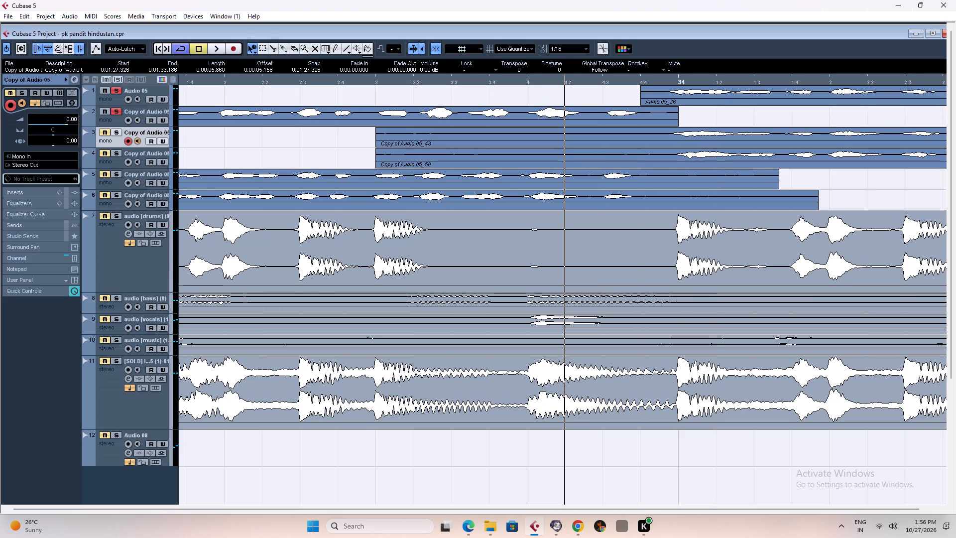
Split the Copy of Audio 05_48 and 05_50 clips on tracks 3 and 4 at 33.4.4 and delete the parts before the cuts.
left_click(650, 135)
right_click_drag(650, 135, 672, 136)
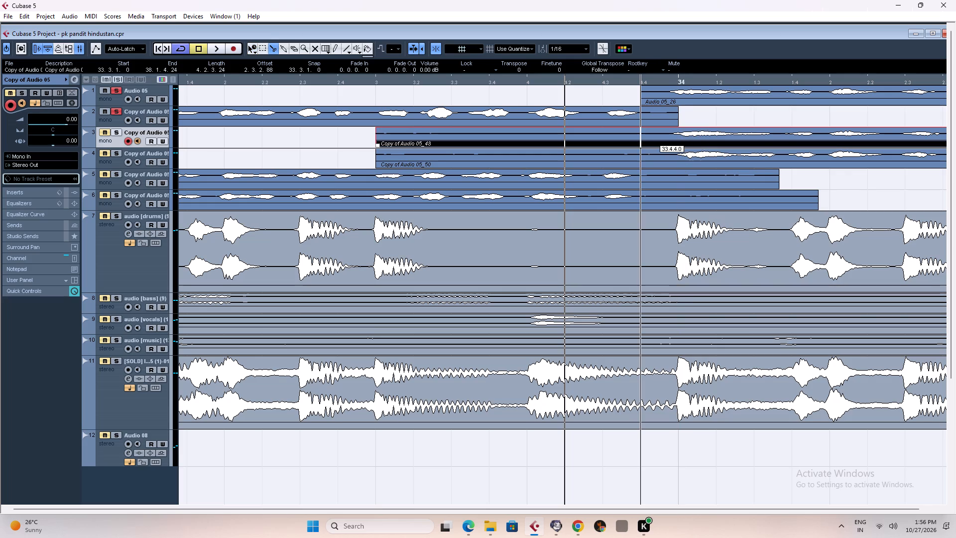
left_click(644, 138)
left_click(646, 156)
right_click(588, 141)
left_click(587, 139)
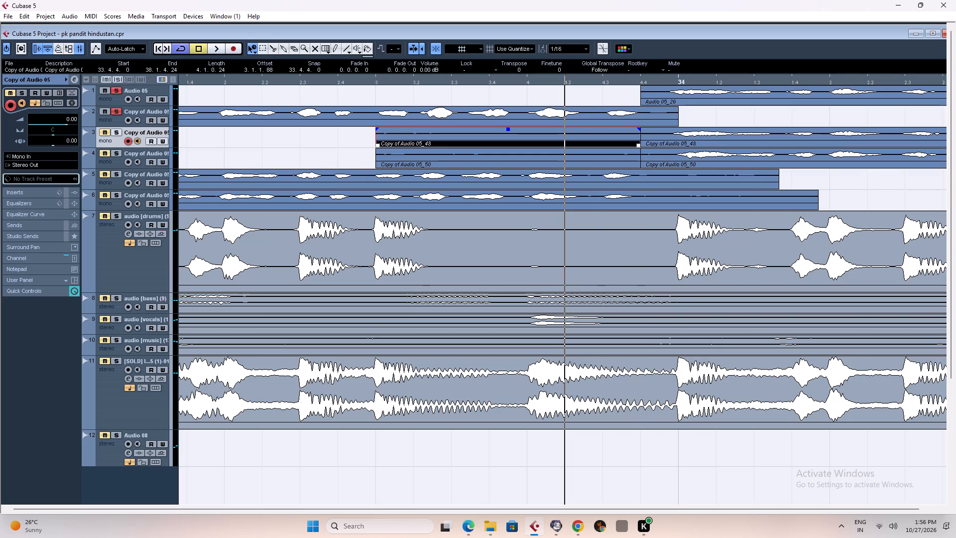
left_click(585, 161)
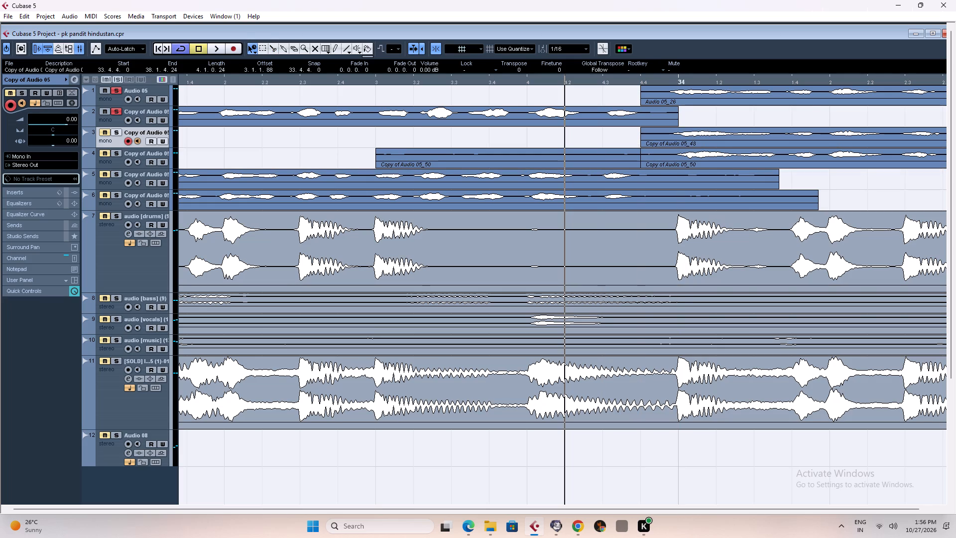
key("Delete")
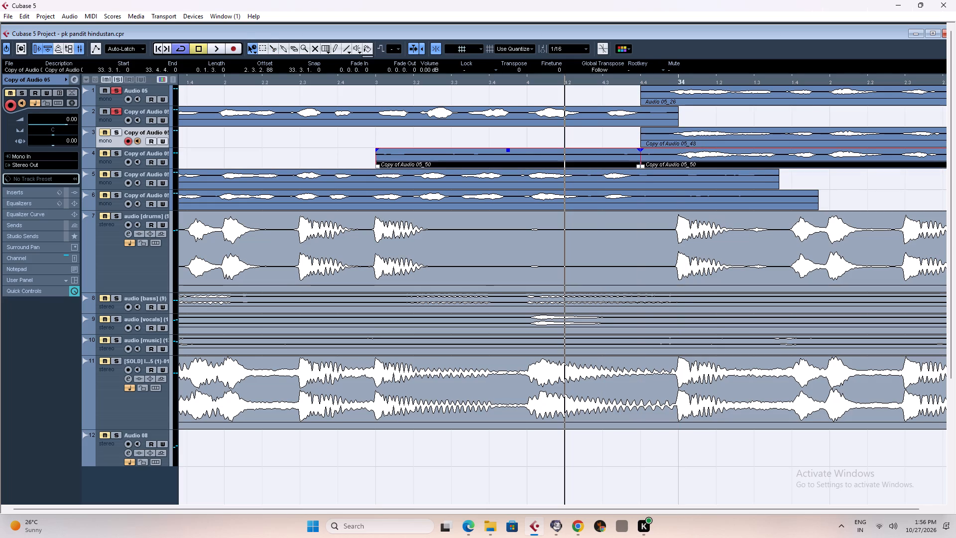
Split the Copy of Audio 05_76 and 05_79 clips on tracks 5 and 6 at 33.4.4 and delete the parts after the cuts.
right_click_drag(638, 175, 656, 175)
left_click(643, 178)
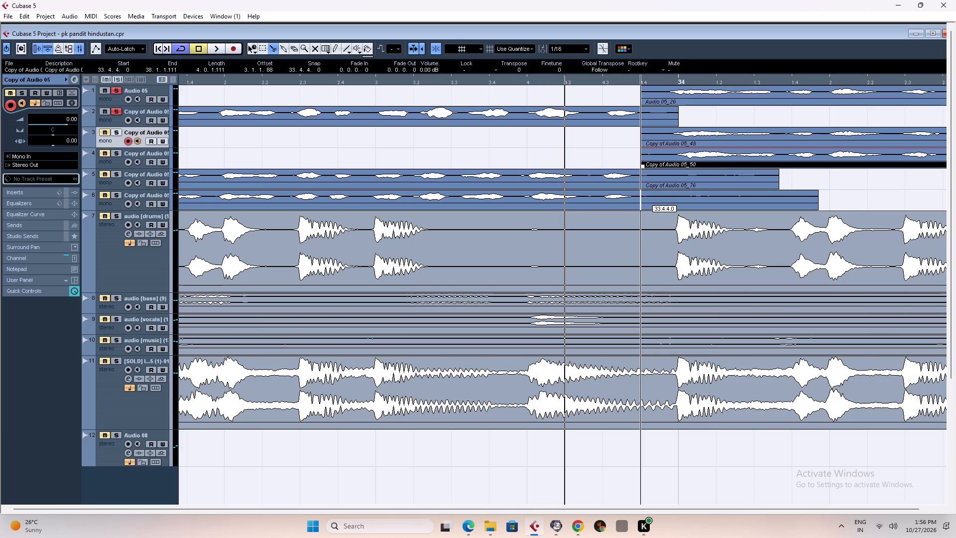
left_click(643, 200)
right_click(678, 184)
left_click(697, 175)
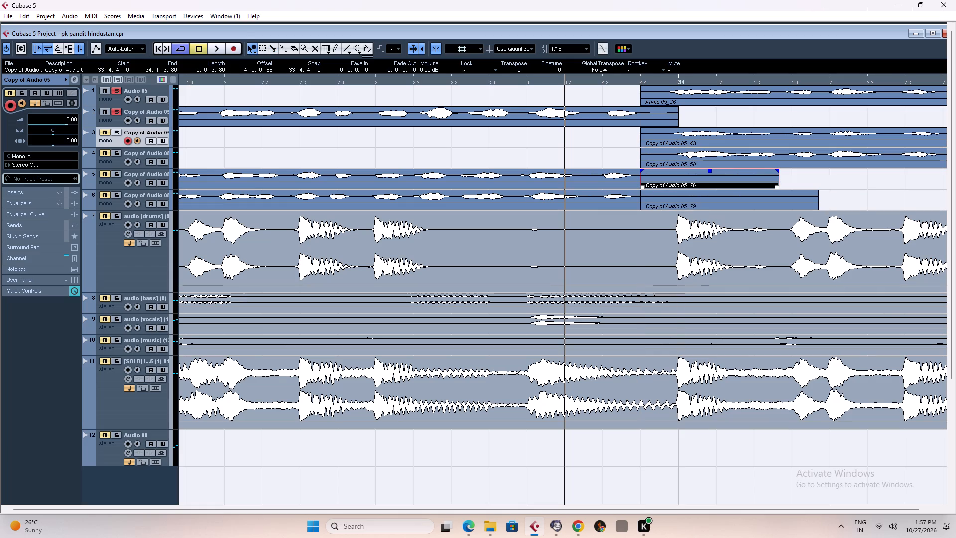
left_click(694, 200)
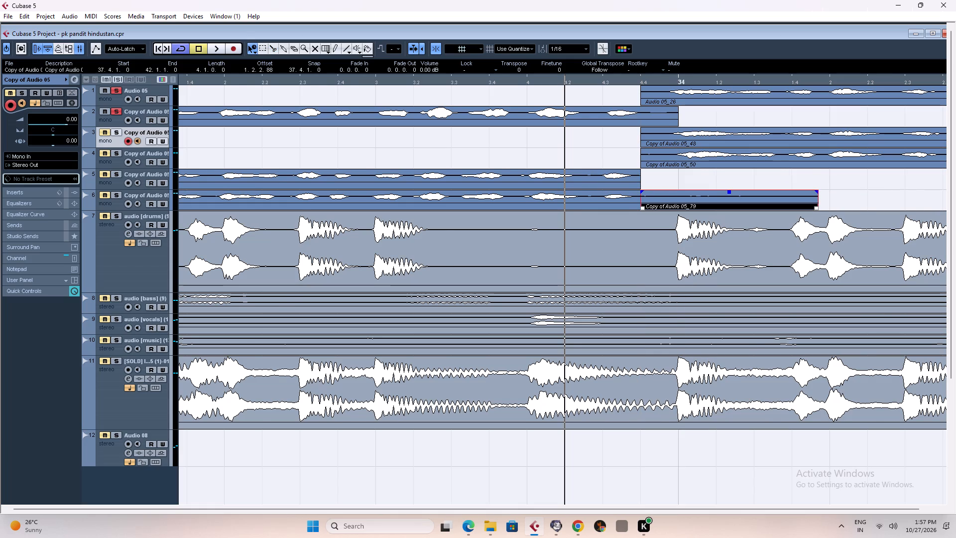
key("Delete")
Split Audio 05_26 and Copy of Audio 05_32 at 37.4.3, deleting the part after the cut on track 1 and before it on track 2.
key("g")
key("g")
key("g")
key("g")
key("g")
key("g")
key("g")
key("g")
key("g")
key("g")
key("g")
key("g")
key("g")
key("g")
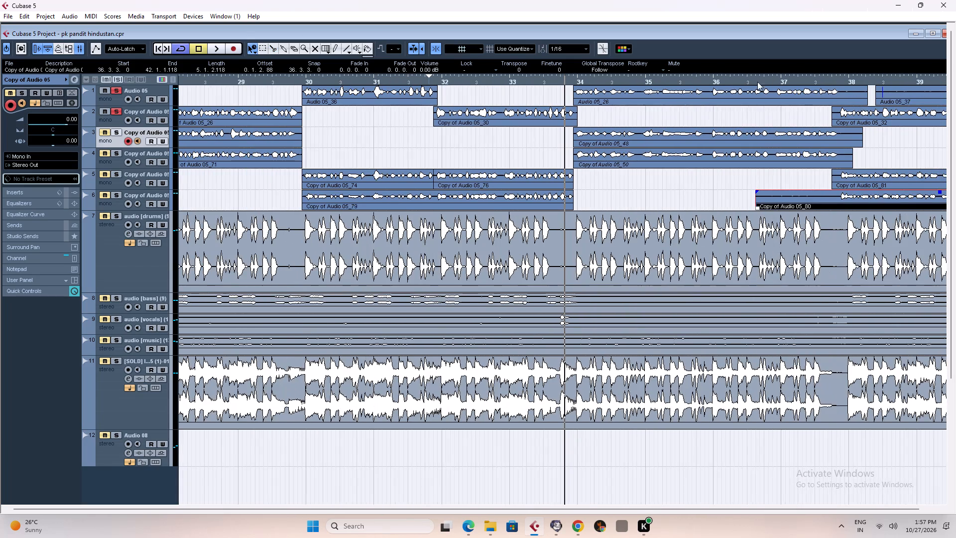
left_click(718, 78)
key("h")
key("h")
key("h")
key("h")
key("h")
key("h")
key("h")
key("h")
key("h")
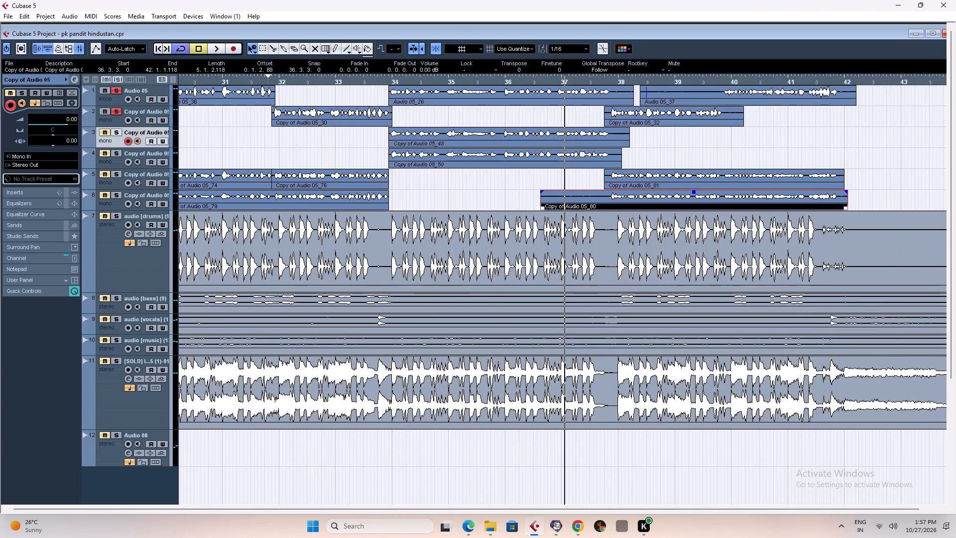
left_click(760, 79)
key("h")
key("h")
key("h")
key("h")
key("h")
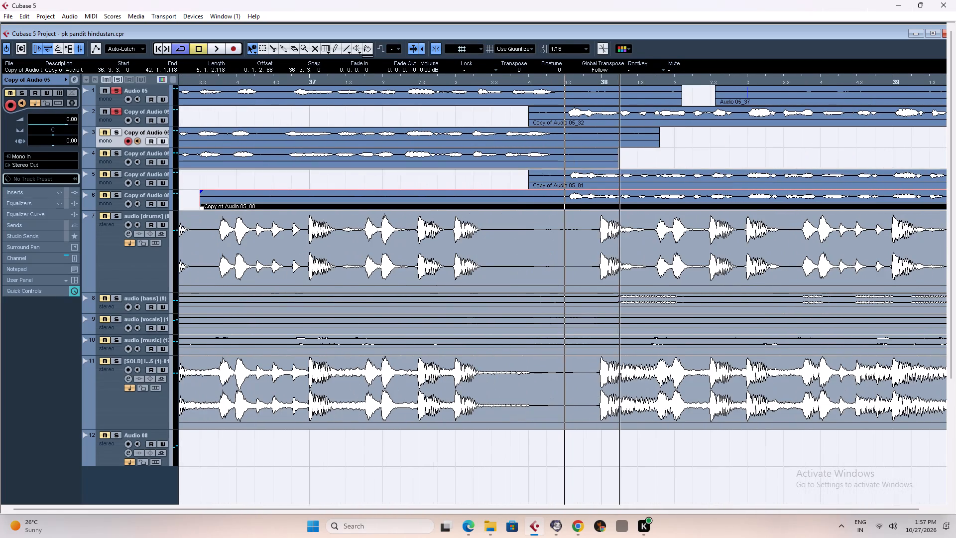
key("h")
right_click_drag(537, 114, 555, 114)
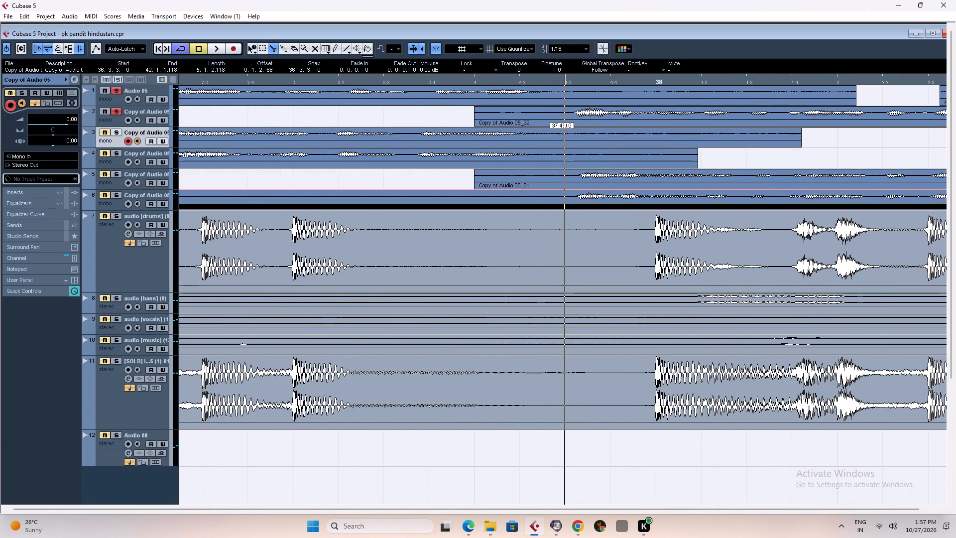
left_click(566, 115)
left_click(567, 94)
right_click(581, 93)
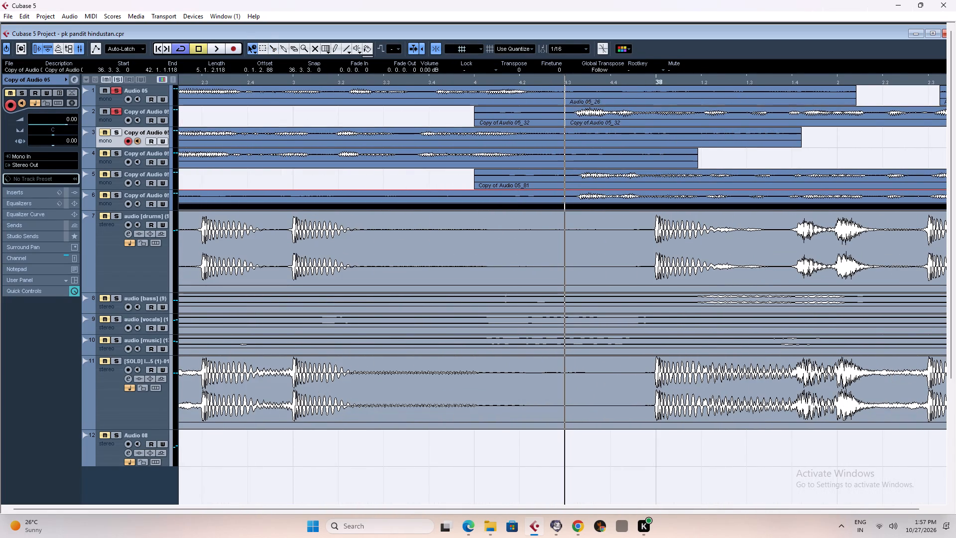
left_click(581, 93)
key("Delete")
left_click(532, 117)
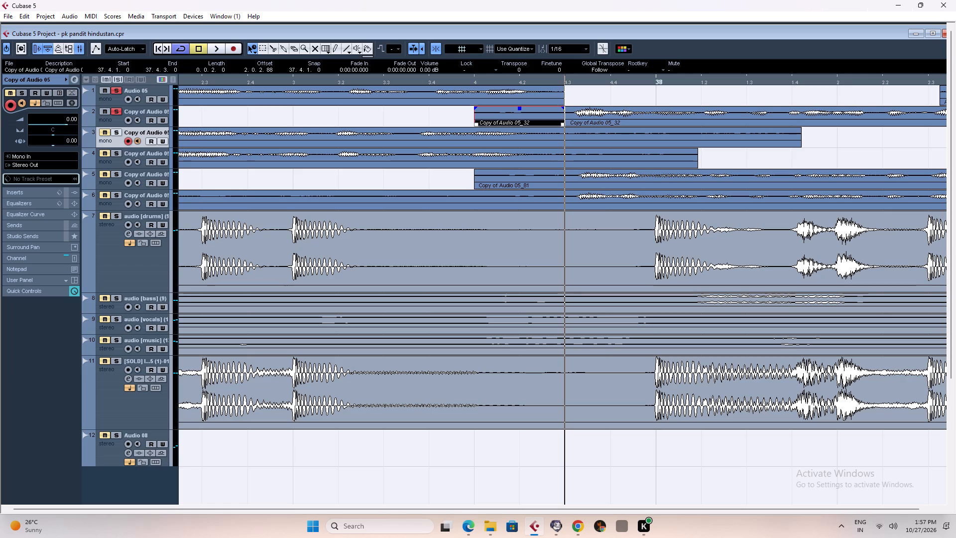
key("Delete")
Split the vocal clips on tracks 3, 4, 5 and 6 at 37.4.3.
right_click_drag(551, 135, 562, 135)
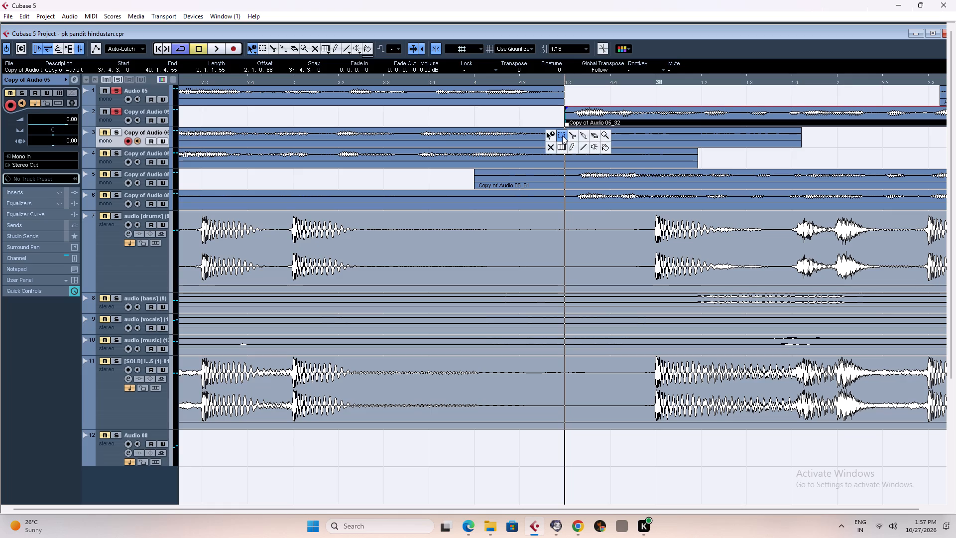
right_click_drag(562, 135, 576, 134)
left_click(569, 134)
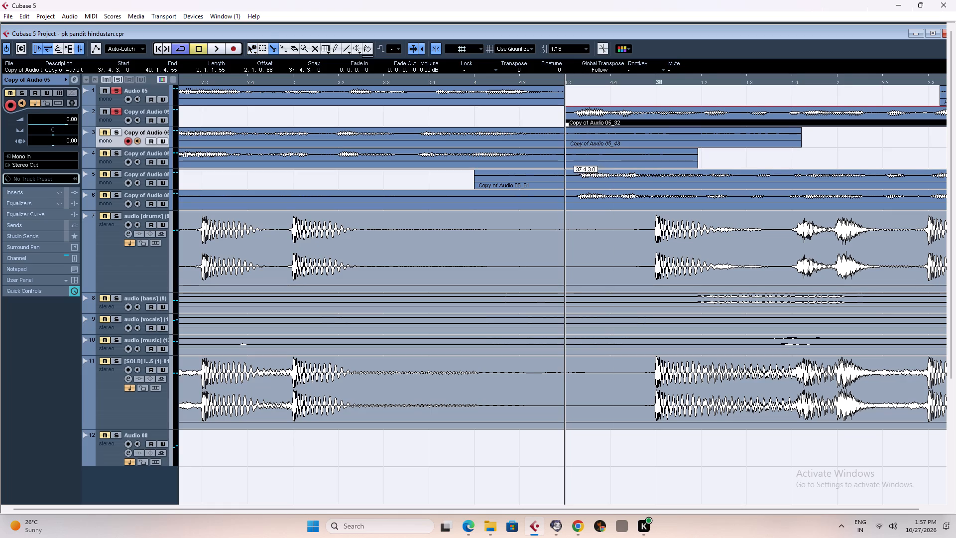
left_click(565, 157)
left_click(565, 174)
left_click(564, 197)
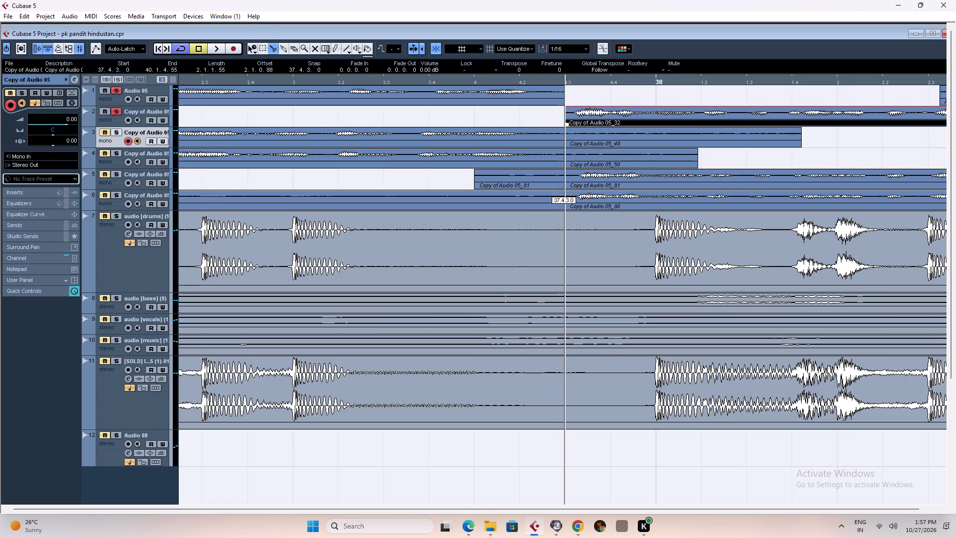
Delete the parts before the 37.4.3 cuts on tracks 5 and 6 and the parts after them on tracks 3 and 4.
right_click(541, 182)
left_click(541, 182)
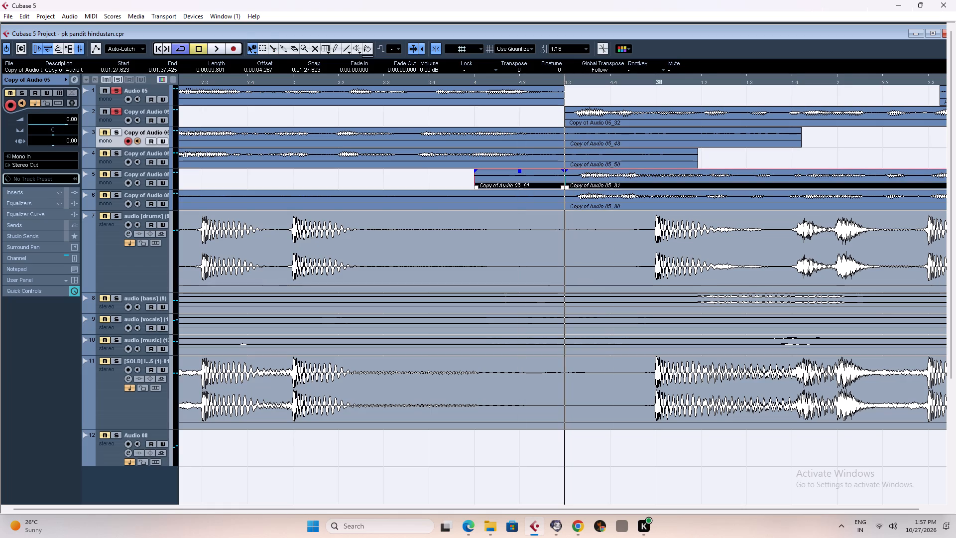
left_click(541, 200)
key("Delete")
key("g")
key("g")
key("g")
key("g")
key("g")
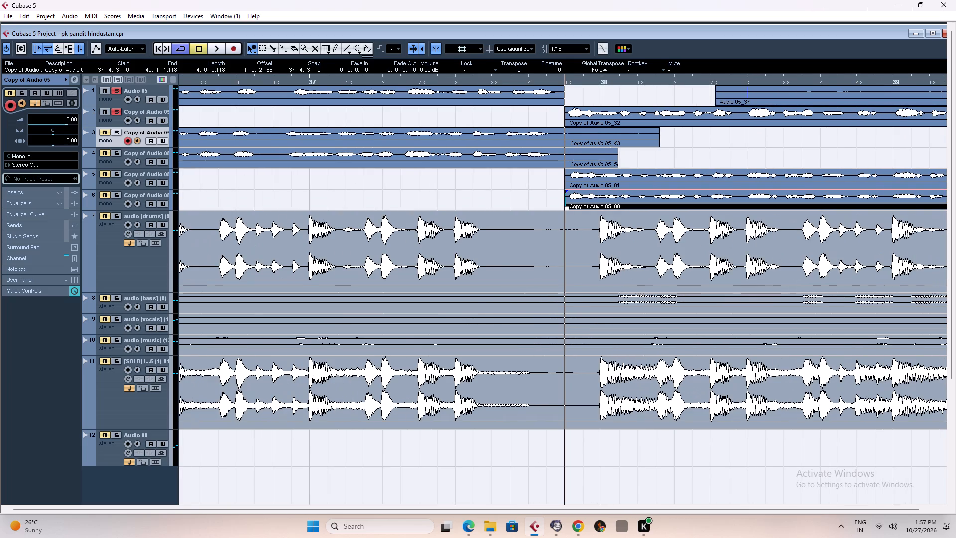
left_click(594, 135)
key("Delete")
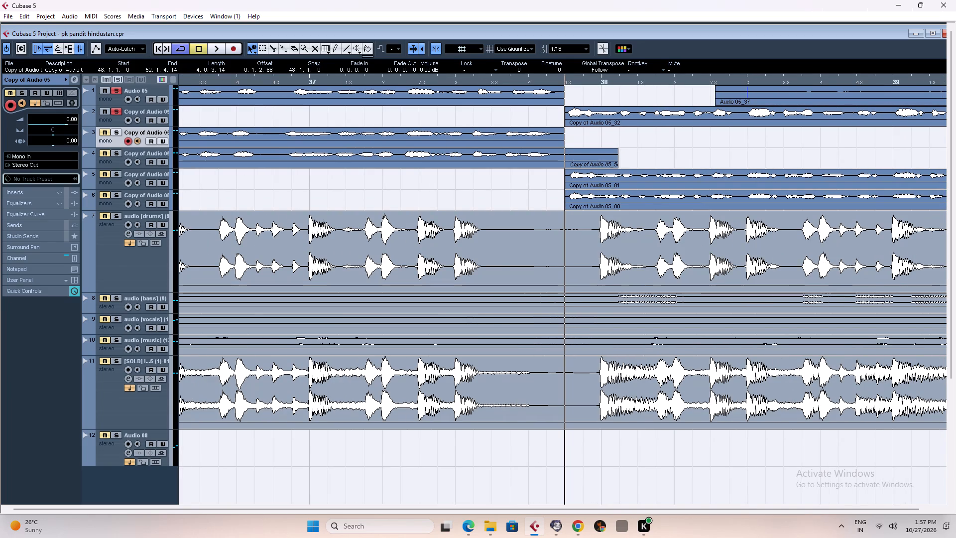
left_click(603, 150)
key("Delete")
Split Audio 05_37 on track 1 at 39.4.3 and delete the part before the cut.
key("g")
key("g")
key("g")
key("g")
key("g")
key("g")
key("g")
key("g")
key("g")
key("g")
key("g")
key("g")
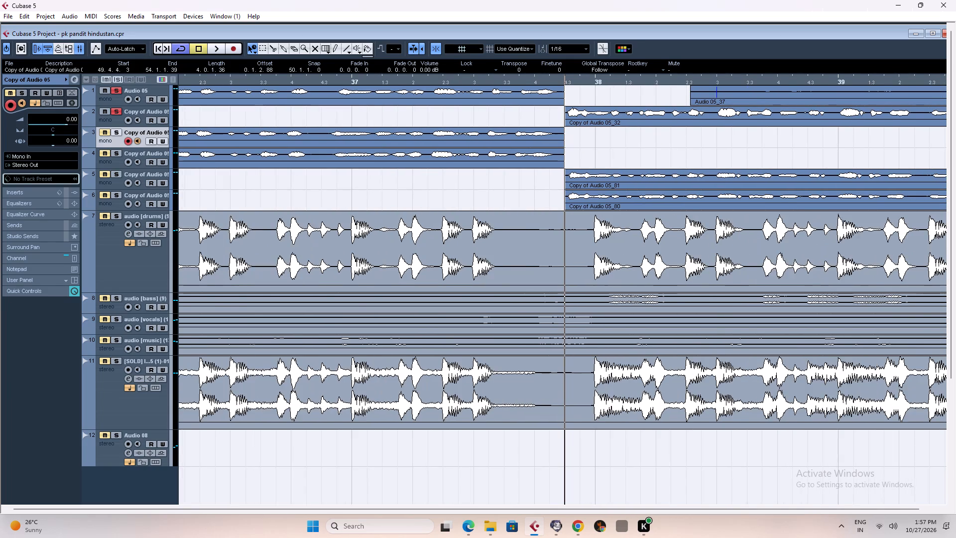
left_click(628, 81)
key("h")
key("h")
key("h")
key("h")
key("h")
key("h")
key("h")
key("h")
key("h")
key("h")
key("h")
key("h")
key("h")
key("h")
key("h")
key("h")
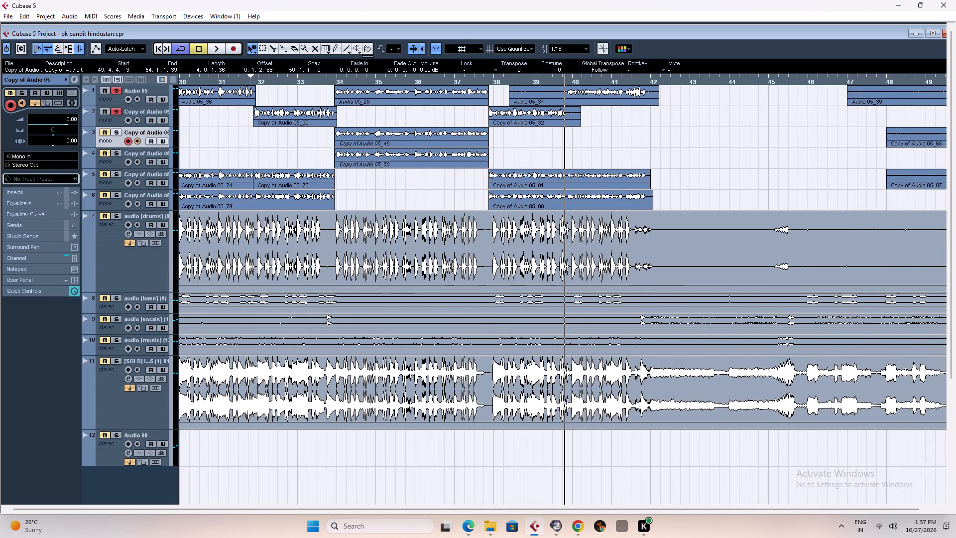
right_click_drag(565, 95, 585, 92)
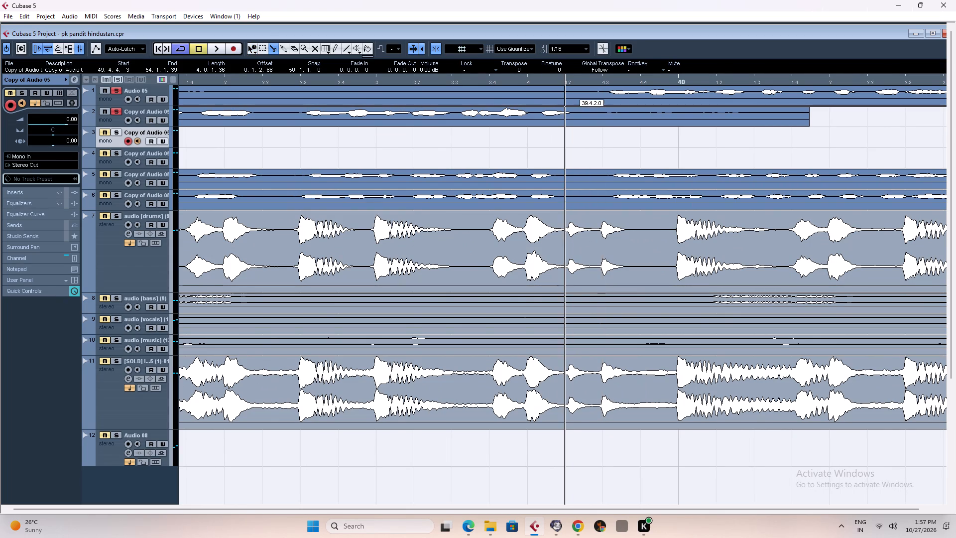
left_click(593, 92)
right_click(564, 97)
left_click(564, 97)
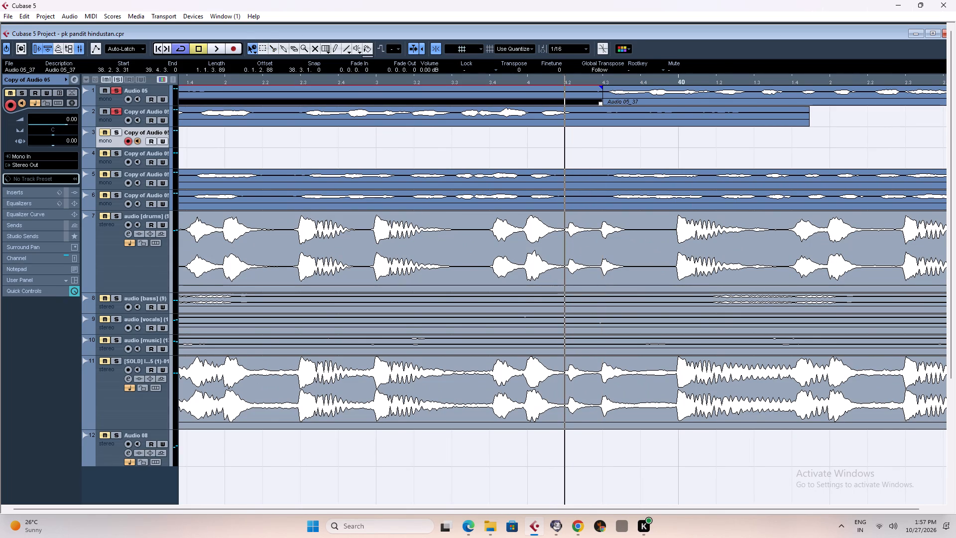
key("Delete")
Split Copy of Audio 05_32 on track 2 at 39.4.3 and delete the part after the cut.
right_click_drag(589, 114, 613, 114)
left_click(606, 116)
right_click(616, 116)
left_click(616, 116)
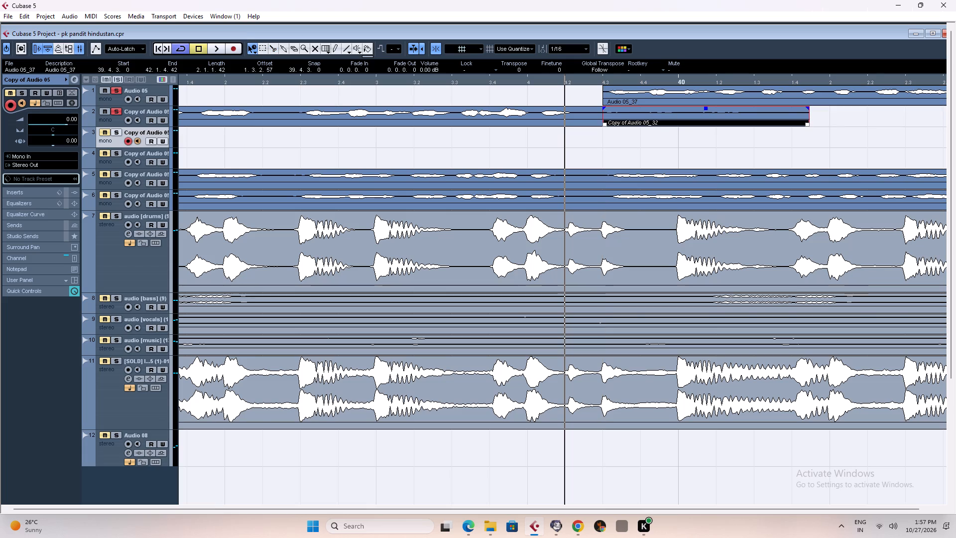
Split the Copy of Audio 05_81 and 05_80 clips on tracks 5 and 6 at 41.4.4 and delete the parts after the cuts.
key("g")
key("g")
key("g")
key("g")
key("g")
key("g")
key("g")
key("g")
key("g")
key("g")
key("g")
key("g")
key("g")
key("g")
key("g")
key("g")
key("g")
key("g")
key("g")
key("g")
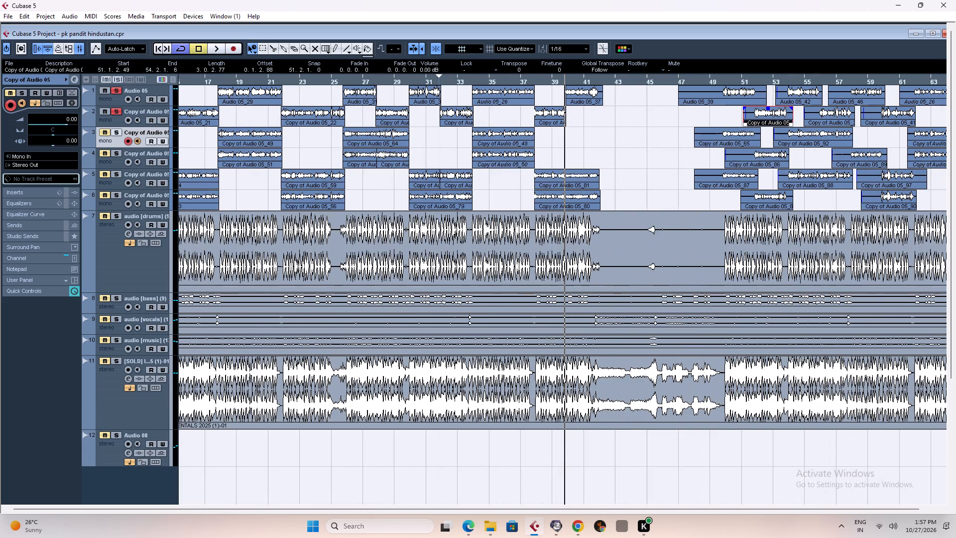
left_click(591, 80)
key("h")
key("h")
key("h")
key("h")
key("h")
key("h")
key("h")
key("h")
key("h")
key("h")
key("h")
key("h")
key("h")
key("h")
key("h")
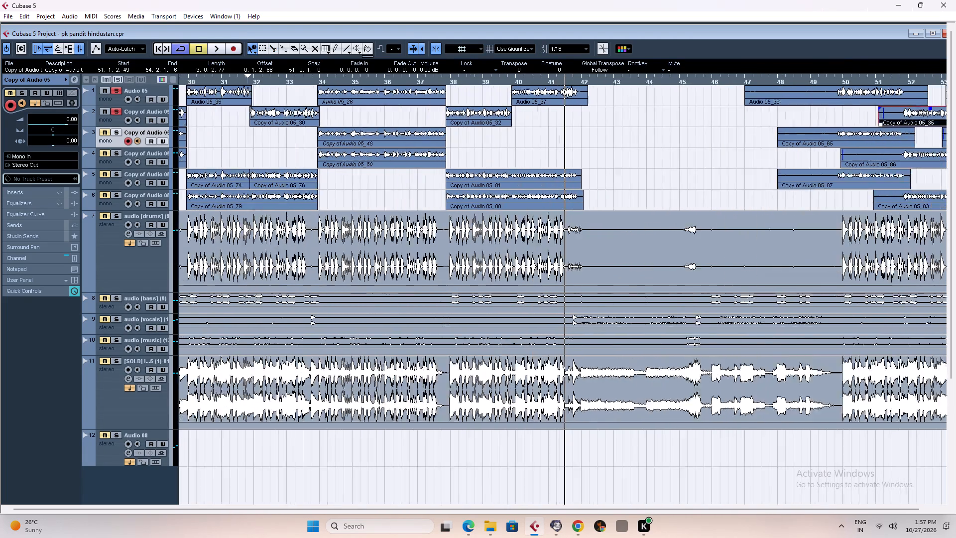
right_click_drag(667, 177, 687, 175)
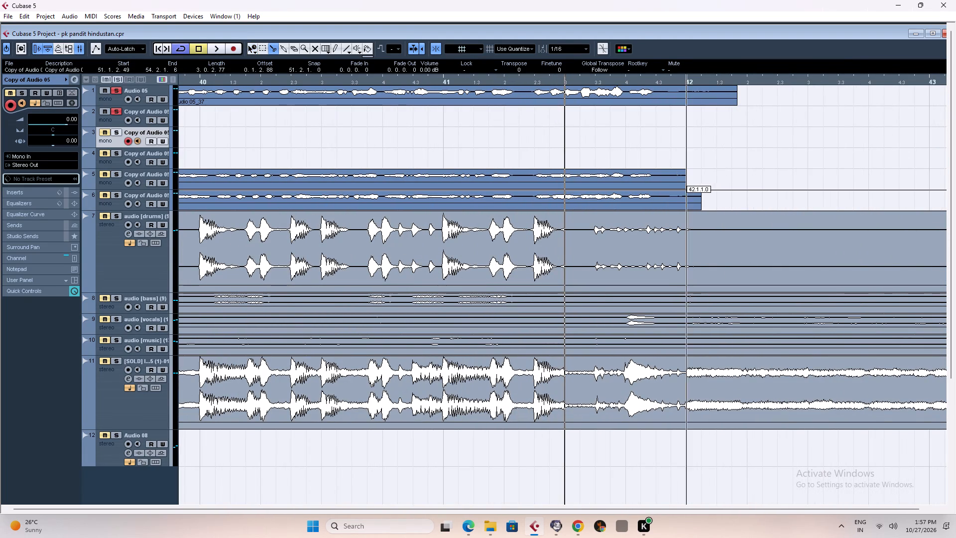
left_click(668, 179)
left_click(668, 199)
right_click(703, 189)
left_click_drag(710, 165, 704, 169)
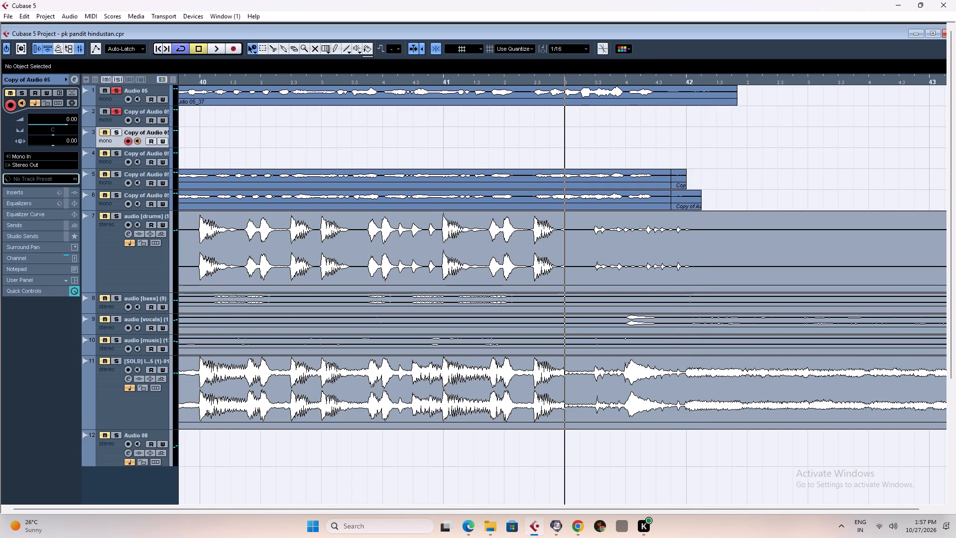
left_click_drag(704, 169, 684, 211)
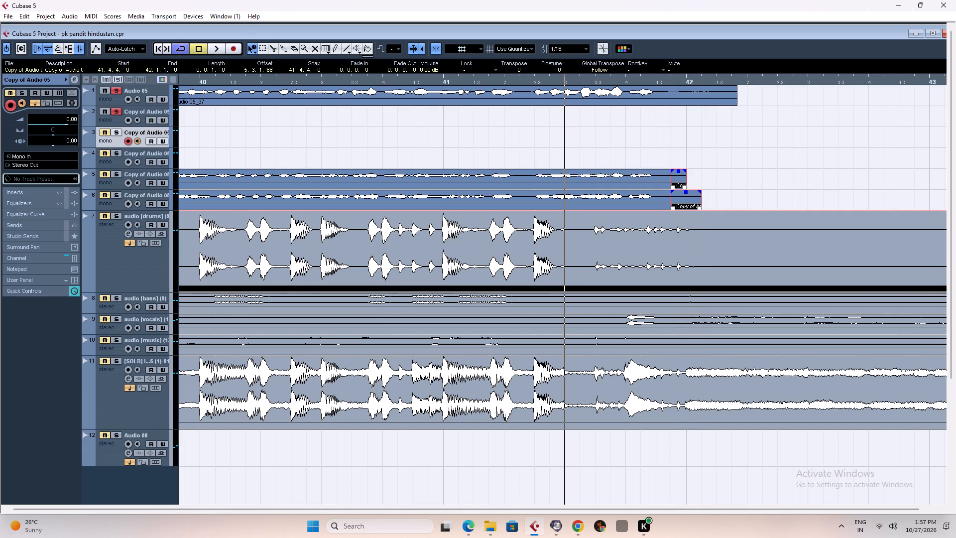
left_click(700, 172)
left_click_drag(700, 170, 680, 204)
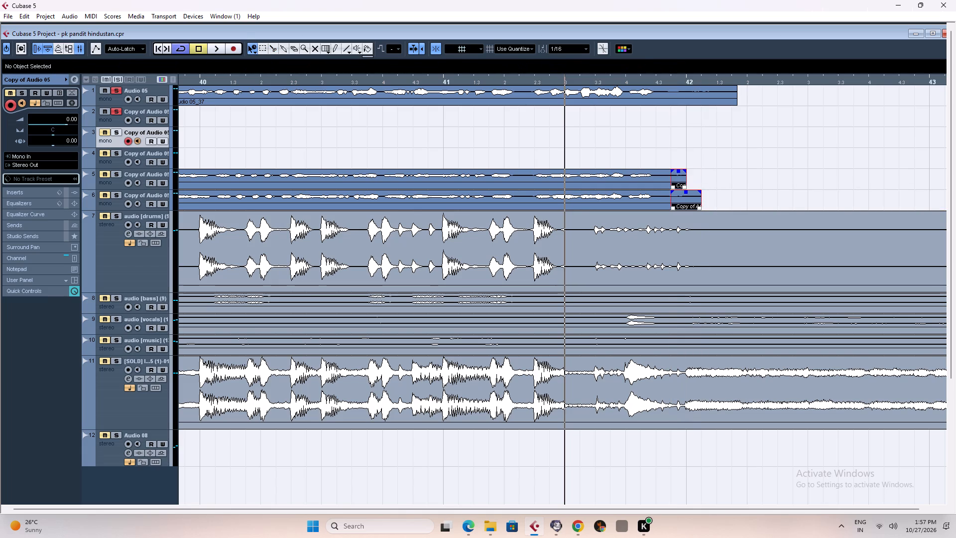
key("Delete")
Split Audio 05_37 on track 1 at 41.4.4 and delete the part after the cut.
right_click_drag(659, 93, 678, 93)
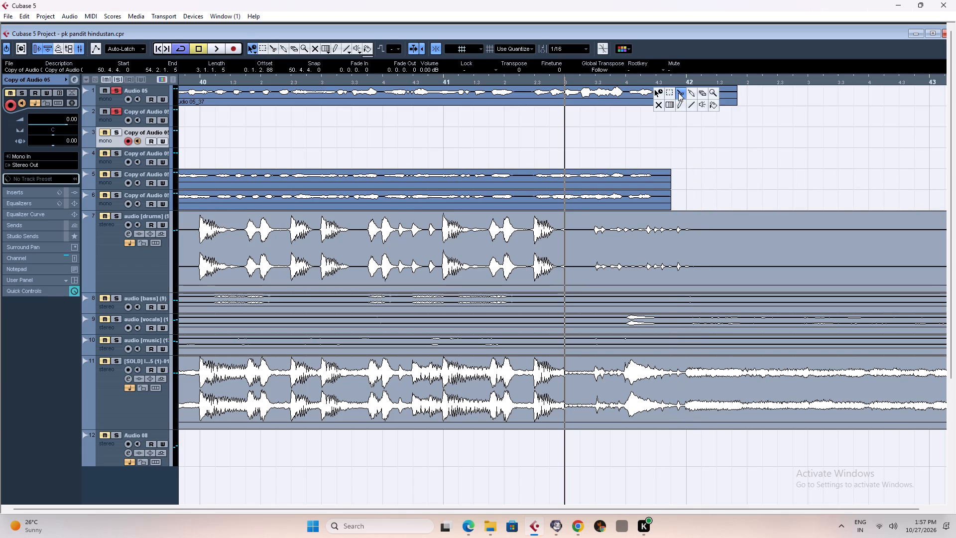
right_click_drag(678, 93, 682, 92)
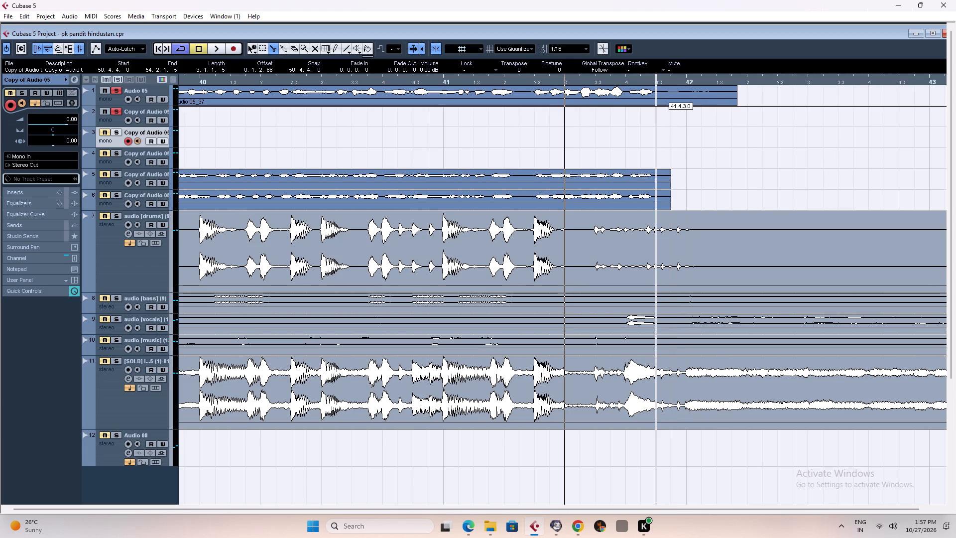
left_click(666, 95)
right_click(692, 102)
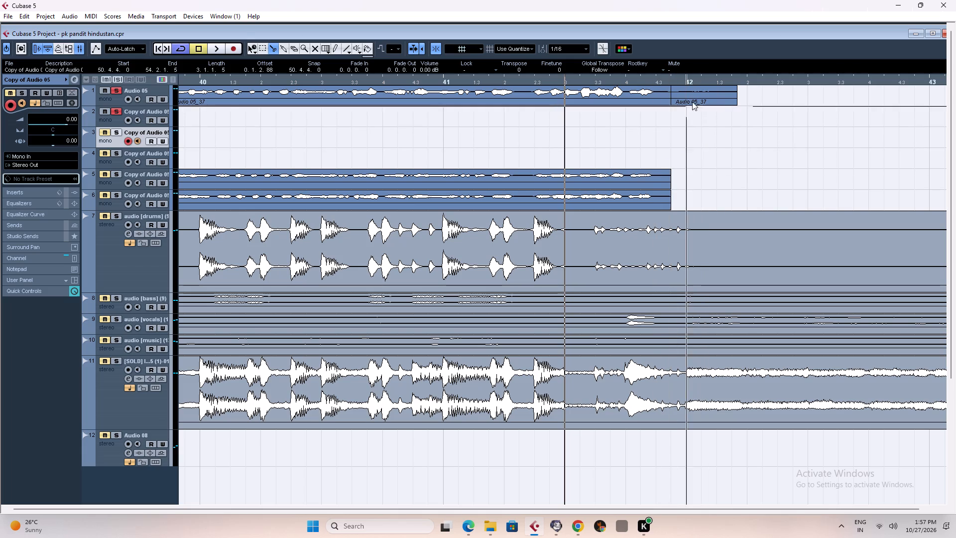
left_click(692, 102)
Split the vocal clips on tracks 1, 3 and 5 at 49.4.2, just before the vocals enter at bar 50.
key("g")
key("g")
key("g")
key("g")
key("g")
key("g")
key("g")
key("g")
key("g")
key("g")
key("g")
key("g")
key("g")
key("g")
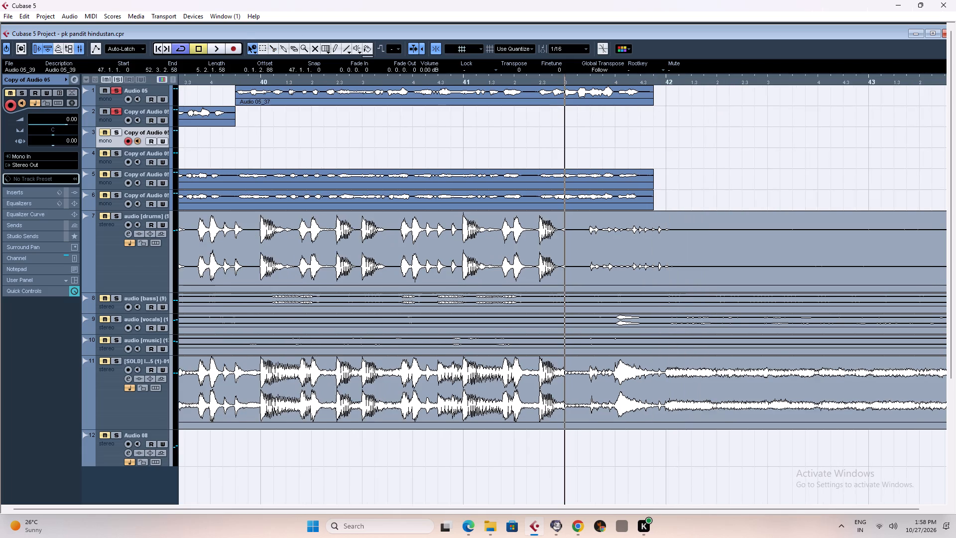
left_click(712, 76)
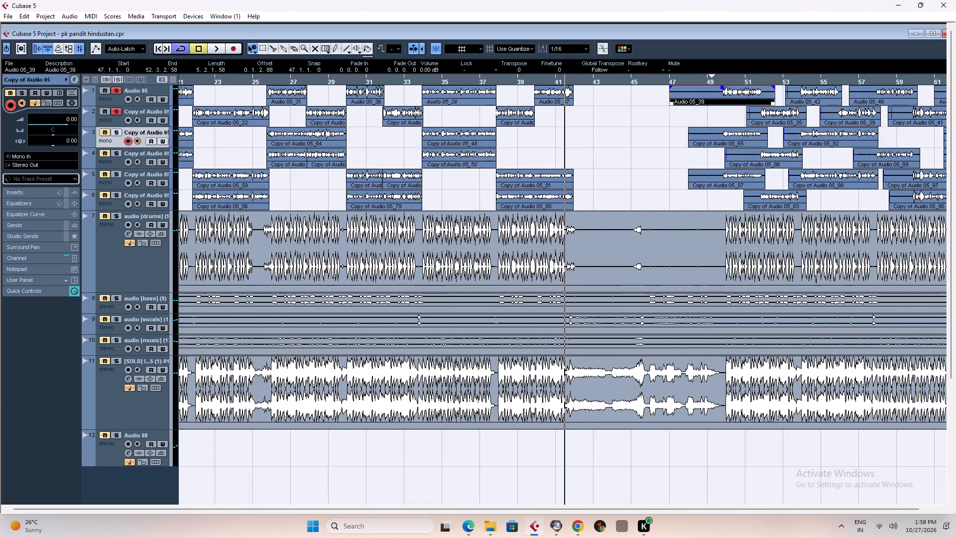
left_click(715, 79)
key("h")
key("h")
key("h")
key("h")
key("h")
key("h")
key("h")
key("h")
key("h")
key("h")
key("h")
key("h")
key("h")
key("h")
right_click_drag(586, 94, 587, 94)
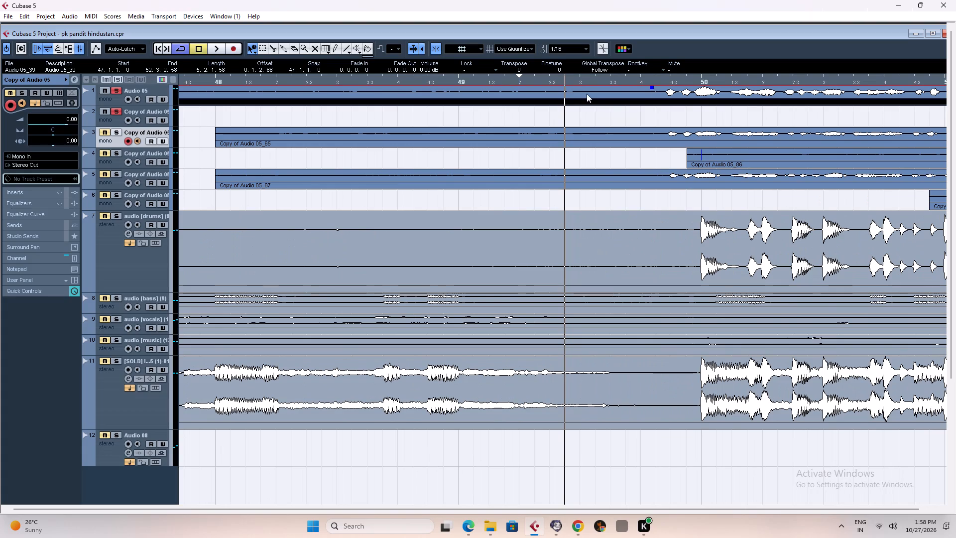
right_click_drag(587, 94, 602, 94)
left_click(650, 94)
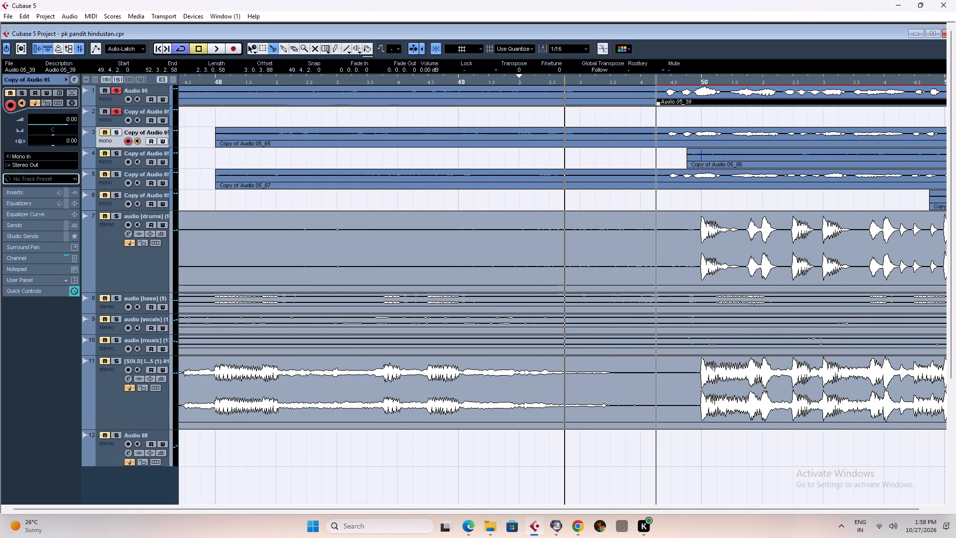
left_click(658, 142)
left_click(658, 177)
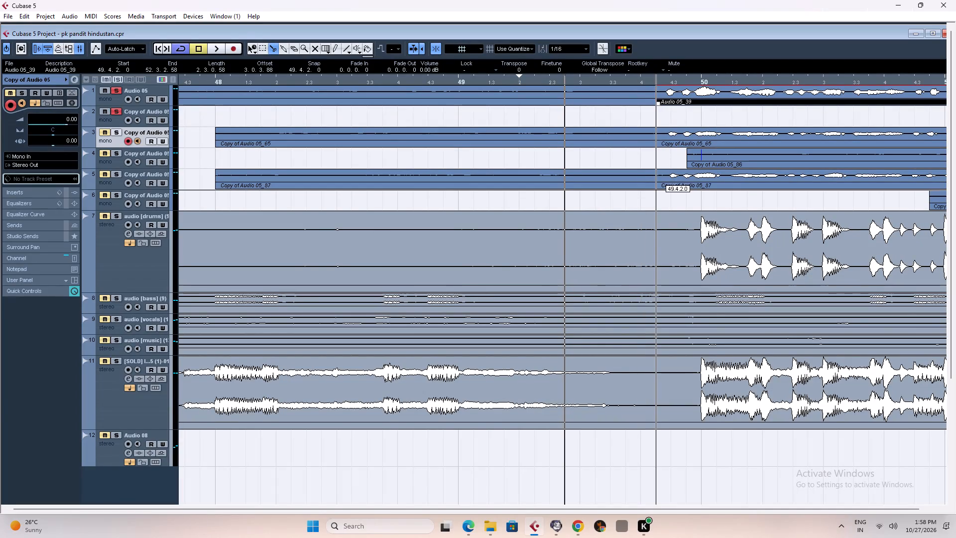
Delete the silent parts before the 49.4.2 cuts on tracks 1, 3 and 5.
right_click(595, 126)
left_click(603, 106)
left_click(600, 137, "ctrl")
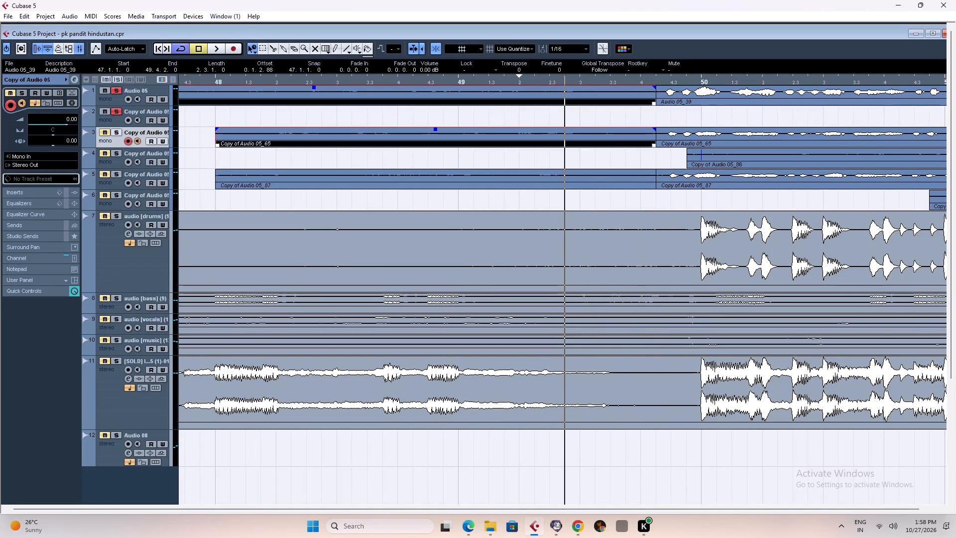
left_click(604, 178, "ctrl")
key("Delete")
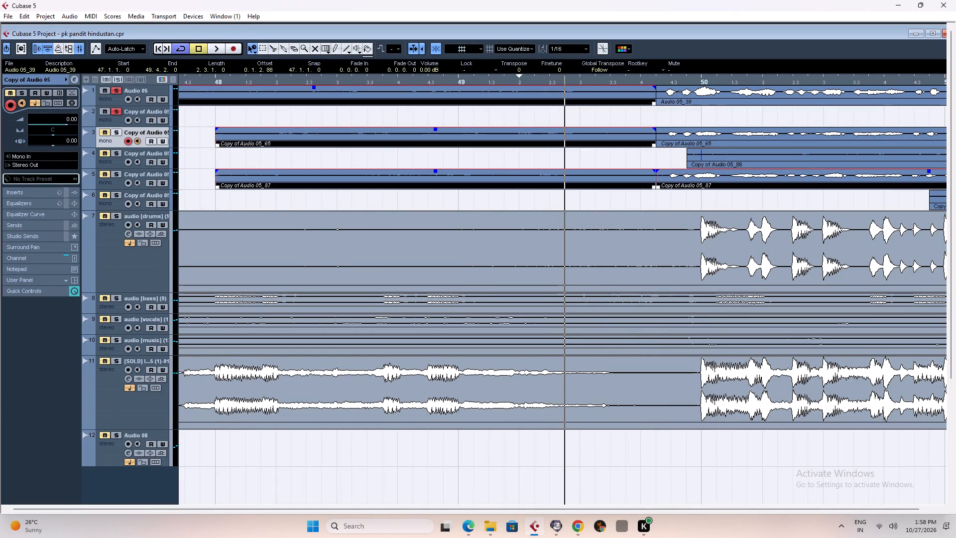
Split the vocal clips on tracks 1 and 3 at 51.4.3, where their phrase ends.
left_click(791, 78)
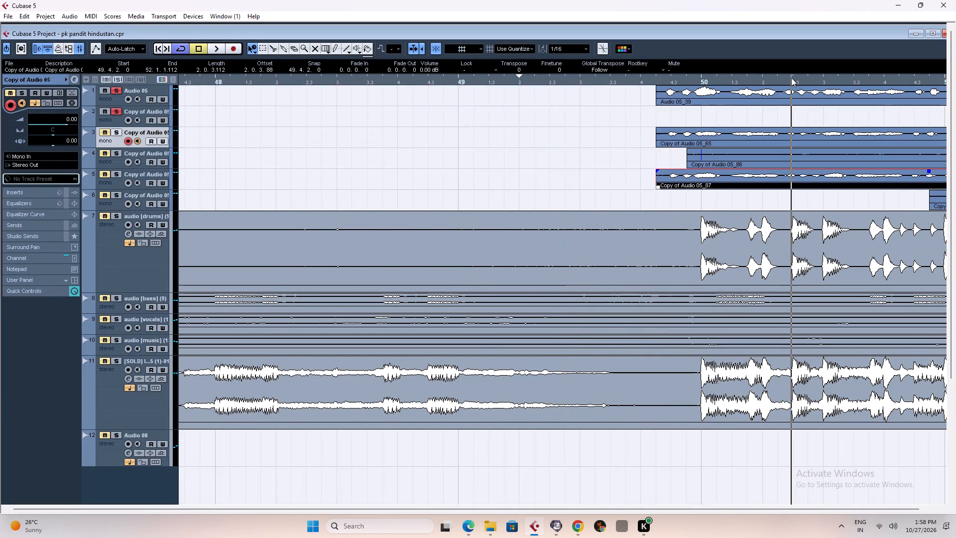
key("g")
key("g")
key("g")
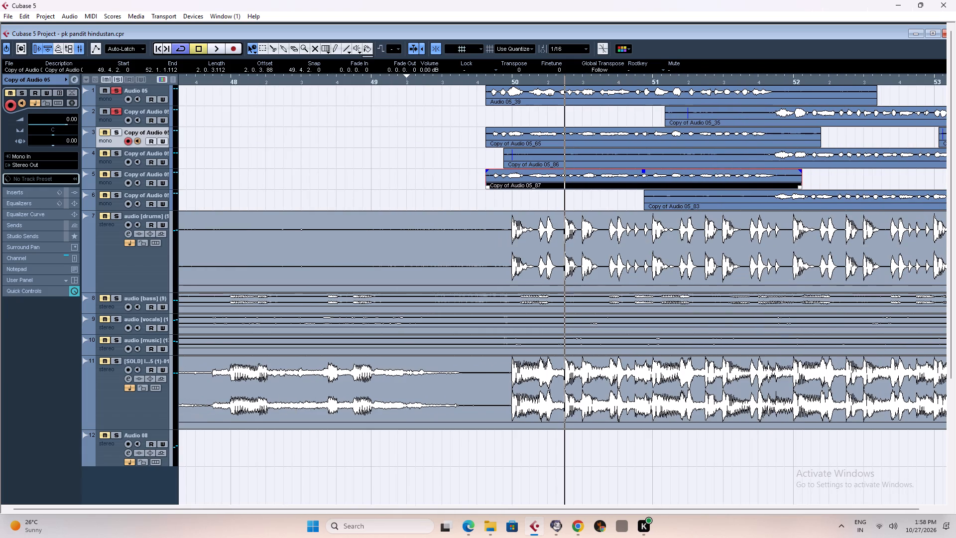
left_click(769, 81)
key("h")
key("h")
key("h")
key("h")
key("h")
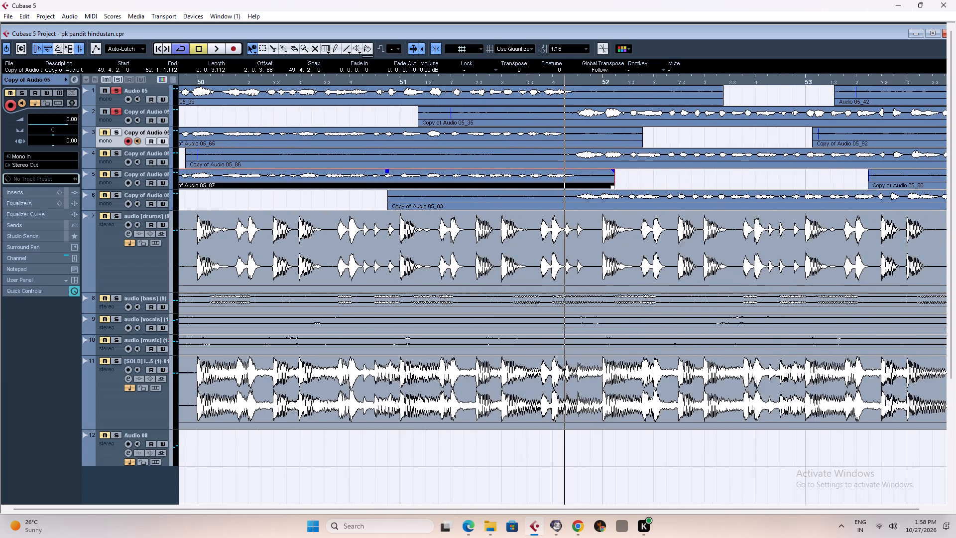
right_click_drag(566, 134, 586, 132)
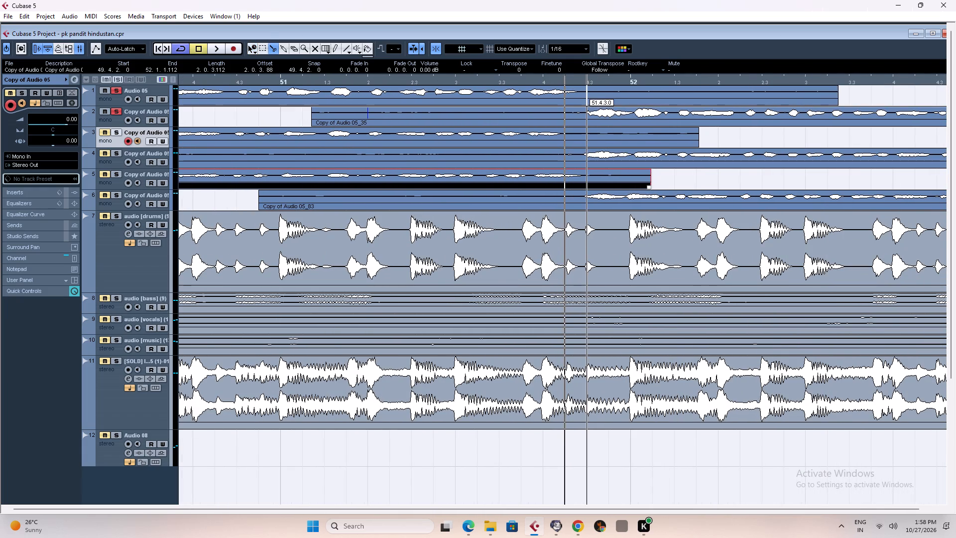
left_click(586, 92)
left_click(588, 129)
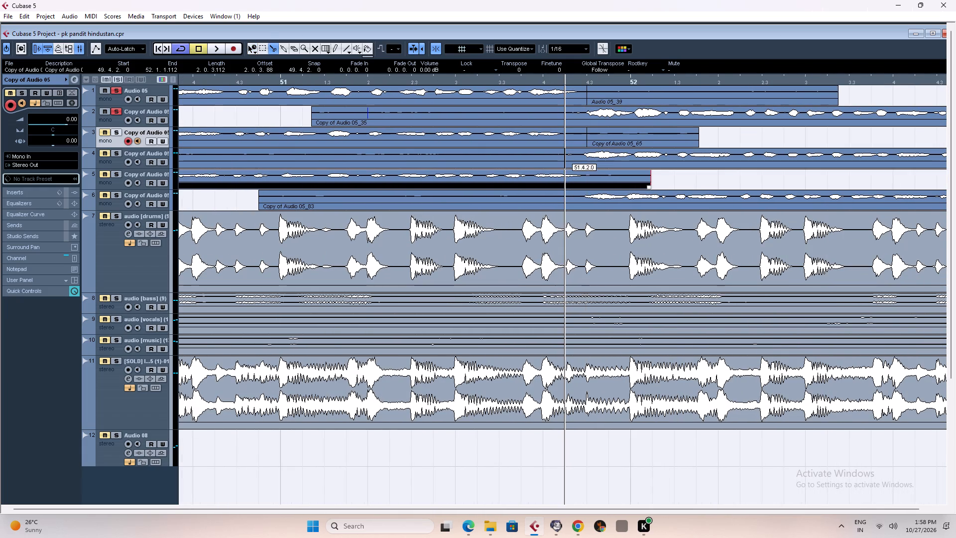
Split the vocal clips on tracks 2, 4 and 6 at 51.4.2, just before their phrase starts.
left_click(564, 157)
left_click(568, 111)
right_click(519, 123)
left_click(515, 116)
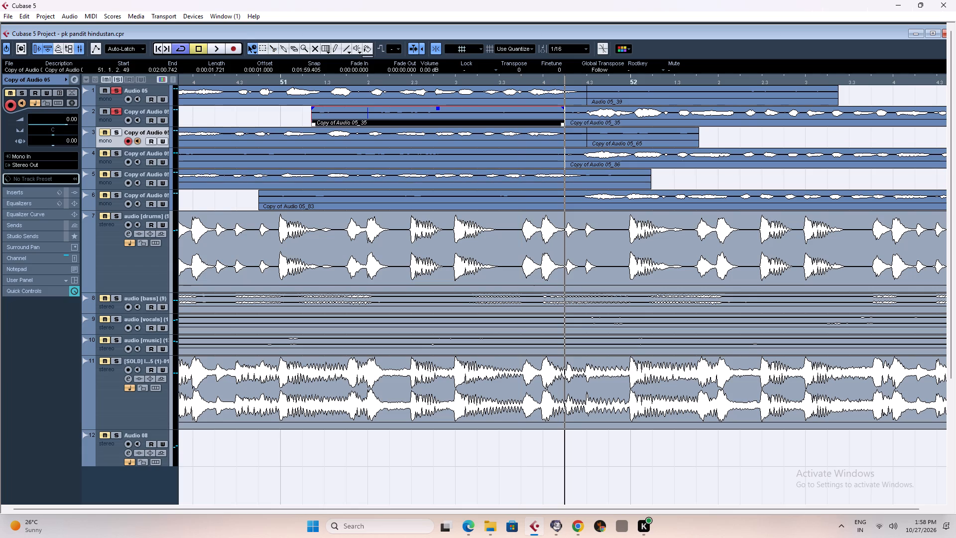
right_click_drag(555, 183, 574, 181)
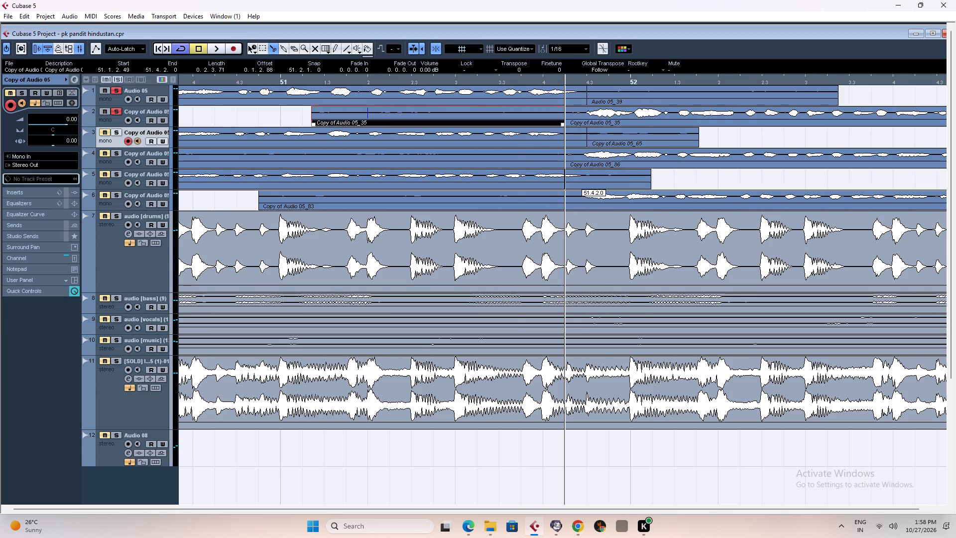
left_click(565, 202)
right_click(529, 203)
left_click(529, 203)
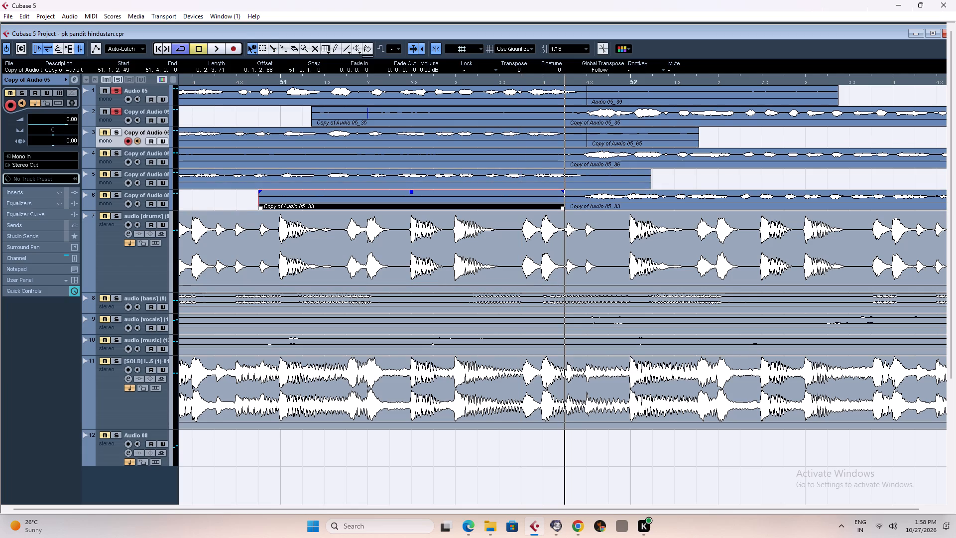
Split Copy of Audio 05_87 on track 5 at 51.4.3 and delete the part after the cut.
right_click_drag(562, 180, 581, 178)
left_click(590, 174)
right_click(598, 174)
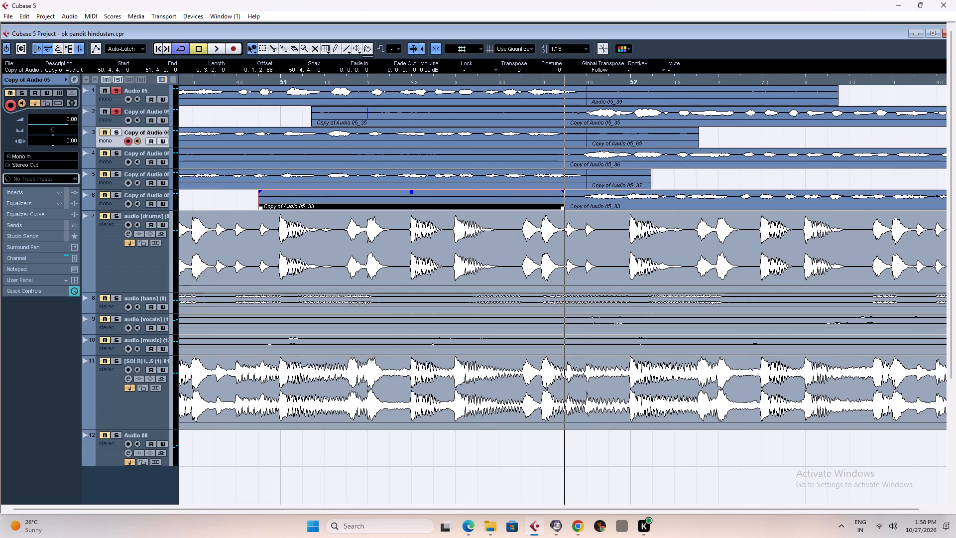
left_click(598, 174)
key("Delete")
Delete the part of Copy of Audio 05_83 before the 51.4.2 cut on track 6.
left_click(540, 196)
key("Delete")
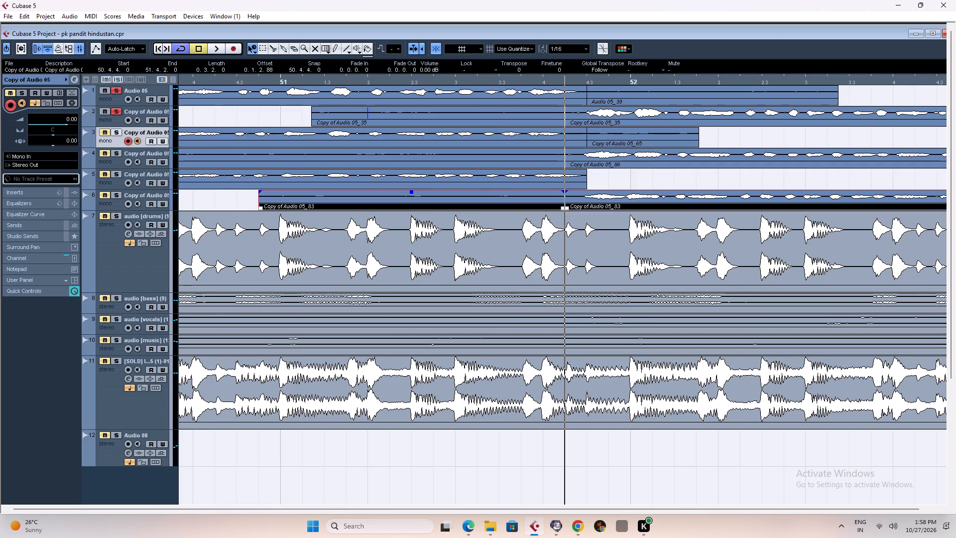
Delete the clip parts before the 51.4.2 cuts on tracks 2 and 4 and after the 51.4.3 cuts on tracks 1 and 3.
left_click(544, 158)
key("Delete")
left_click(616, 136)
key("Delete")
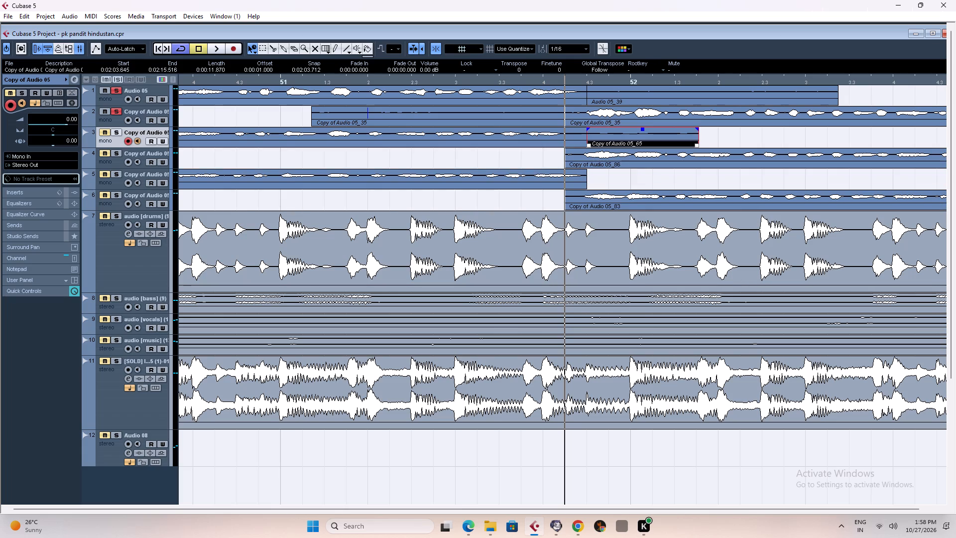
left_click(567, 115)
left_click(529, 115)
key("Delete")
left_click(606, 95)
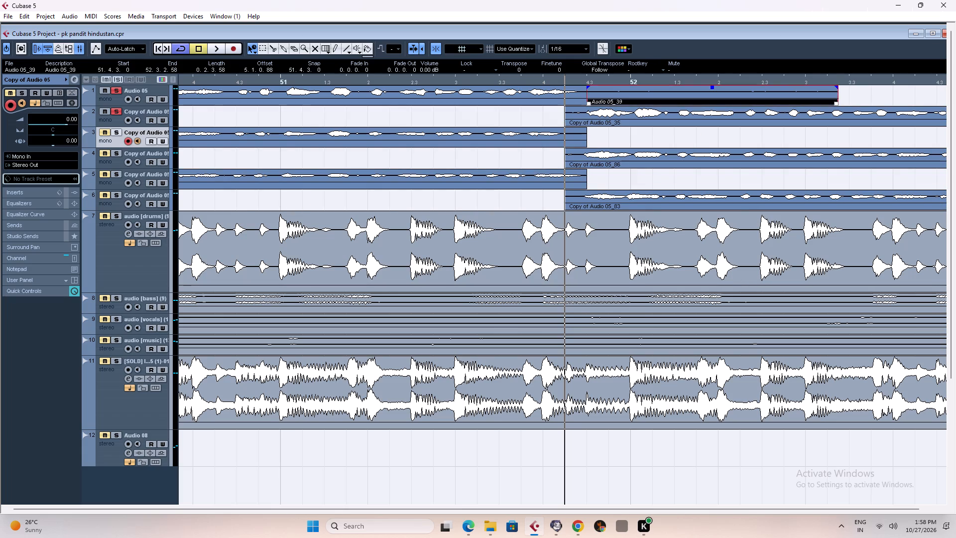
key("Delete")
Split Audio 05_42 on track 1 at 53.4.4, just before its phrase starts, and delete the silent part before the cut.
key("g")
key("g")
key("g")
key("g")
key("g")
key("g")
key("g")
key("g")
key("g")
key("g")
key("g")
key("g")
key("g")
key("g")
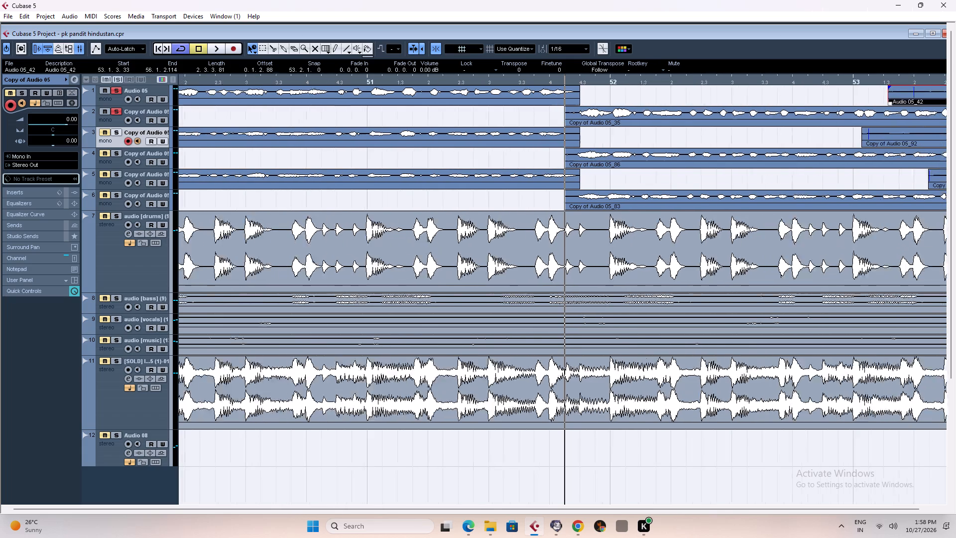
left_click(616, 78)
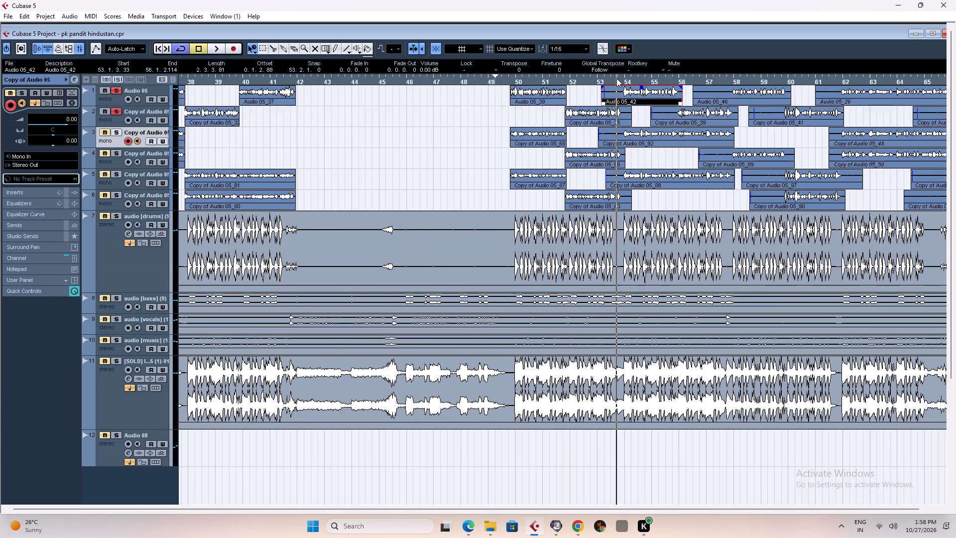
key("h")
key("h")
key("h")
key("h")
key("h")
key("h")
key("h")
key("h")
key("h")
key("h")
key("h")
right_click_drag(589, 95, 600, 96)
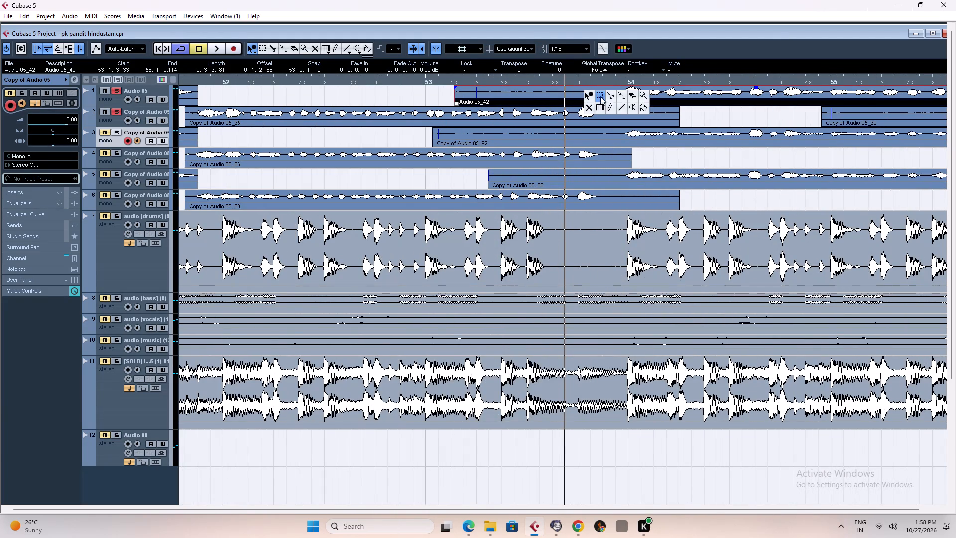
right_click_drag(600, 96, 611, 96)
left_click(614, 92)
right_click(593, 92)
left_click(593, 92)
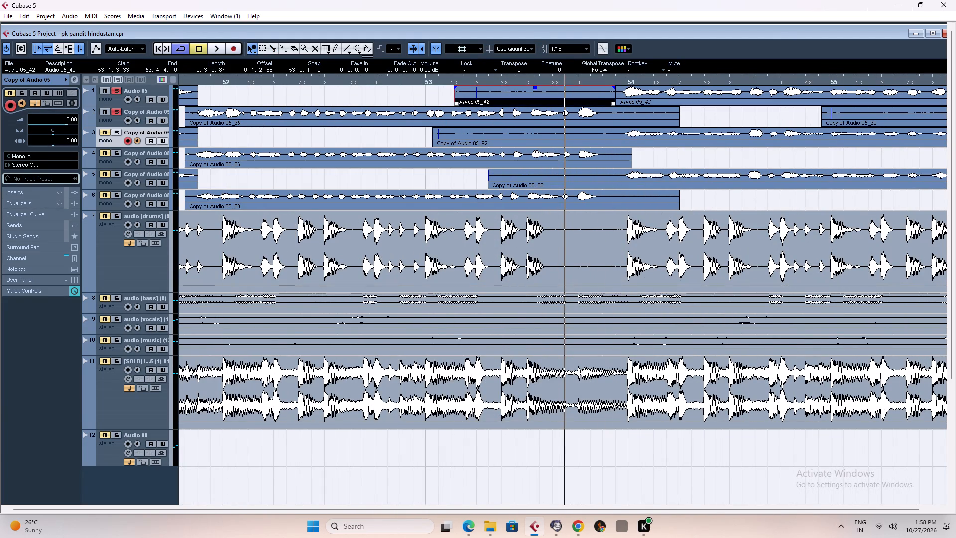
key("Delete")
Split Copy of Audio 05_35 on track 2 at 53.4.4 and delete the part after the cut.
right_click_drag(607, 118, 628, 118)
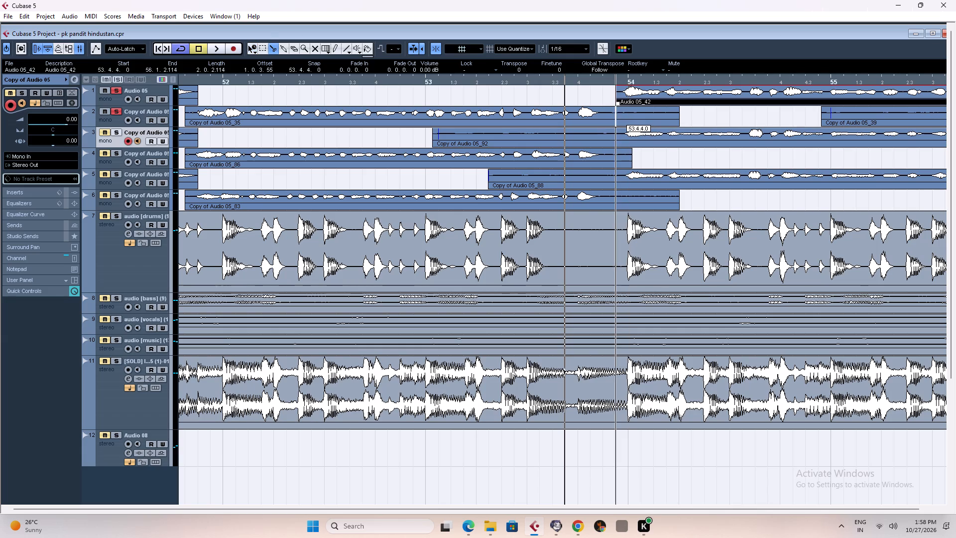
left_click(613, 117)
right_click(629, 114)
left_click(629, 114)
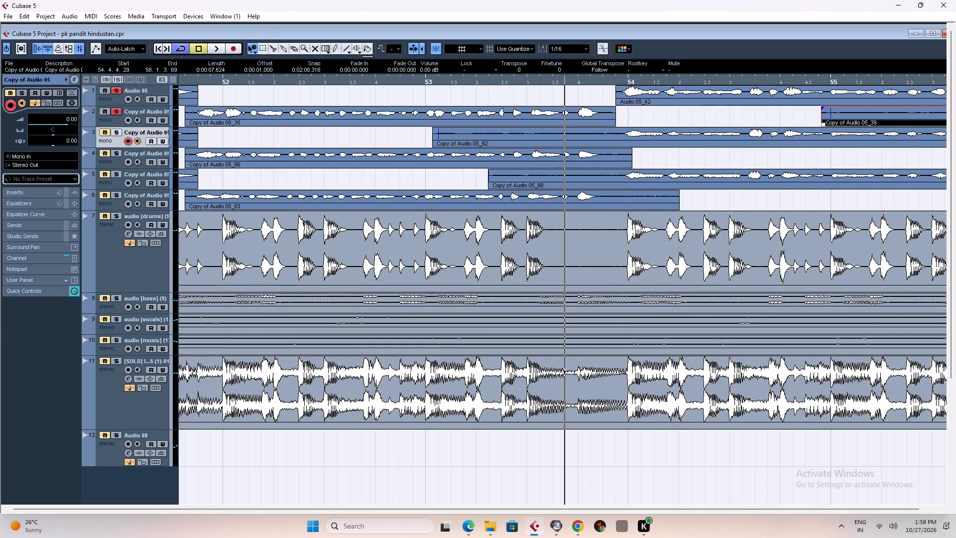
Save the project.
key("ctrl+s")
Split the vocal clips on tracks 3, 4 and 5 at 53.4.4 and the clip on track 6 at 53.4.3.
right_click_drag(604, 134, 624, 134)
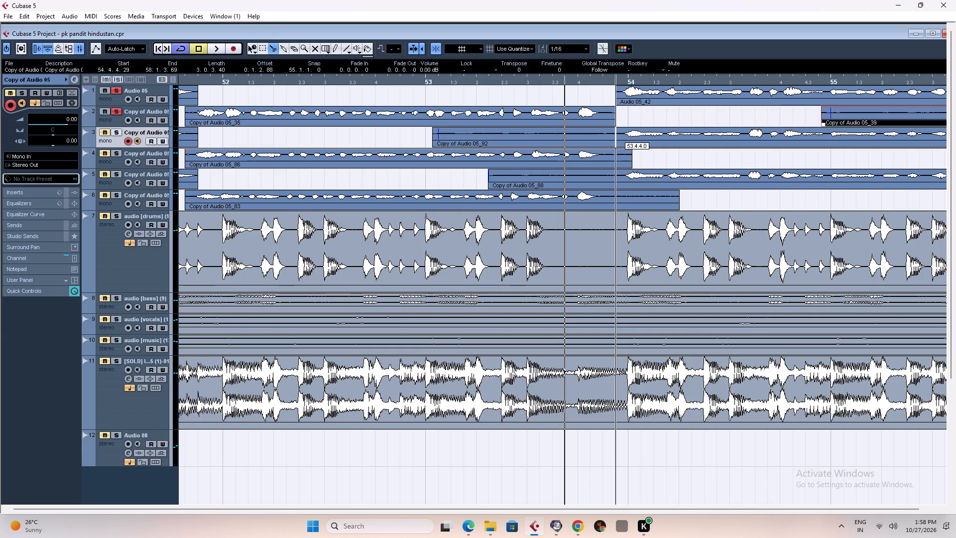
left_click(617, 134)
left_click(612, 156)
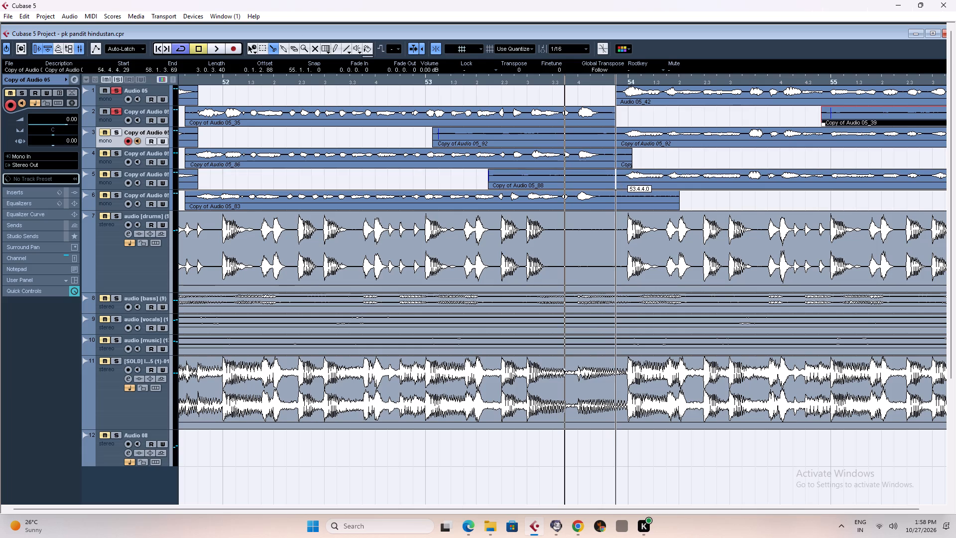
left_click(617, 177)
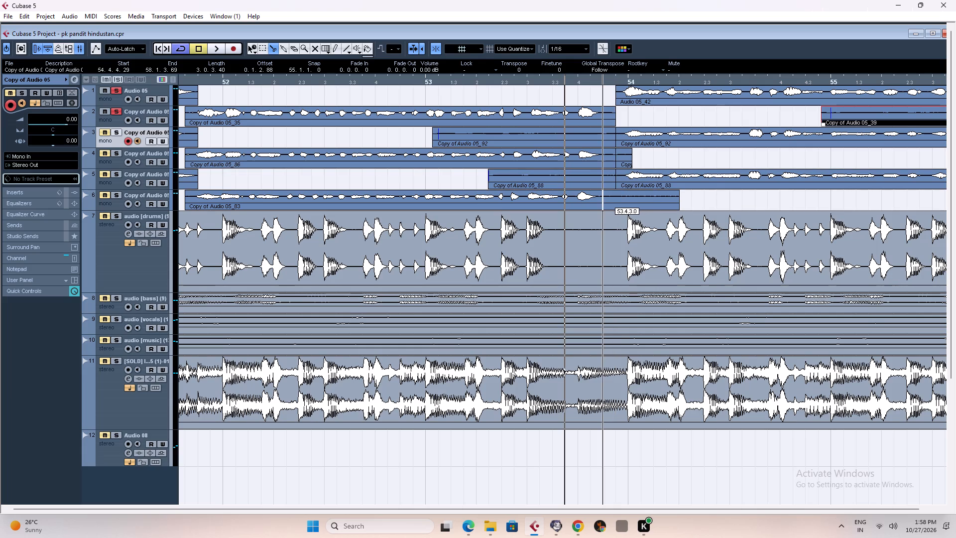
left_click(607, 200)
Delete the silent clip parts after the new cuts on tracks 4 and 6 and before the 53.4.4 cuts on tracks 3 and 5.
right_click(622, 200)
left_click(622, 200)
key("Delete")
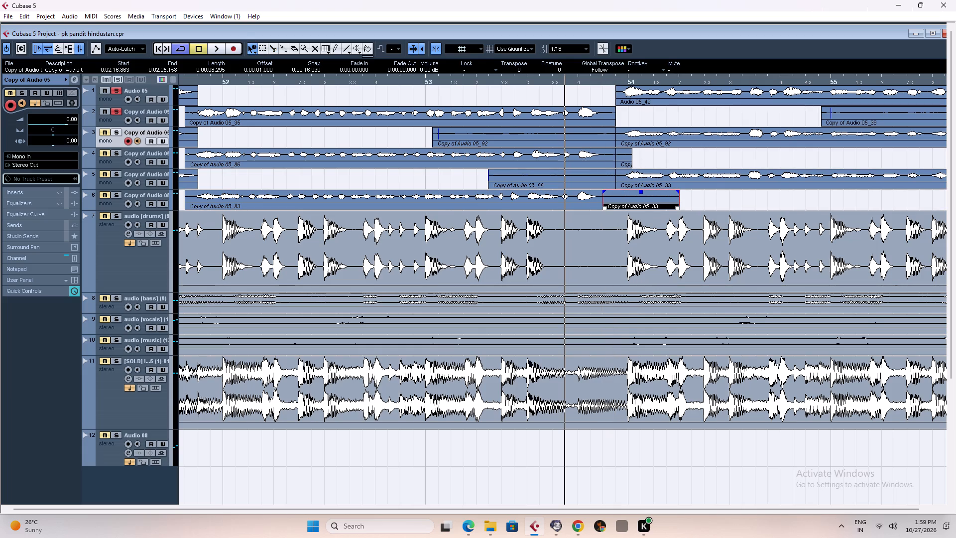
left_click(597, 180)
key("Delete")
left_click(619, 157)
key("Delete")
left_click(590, 137)
key("Delete")
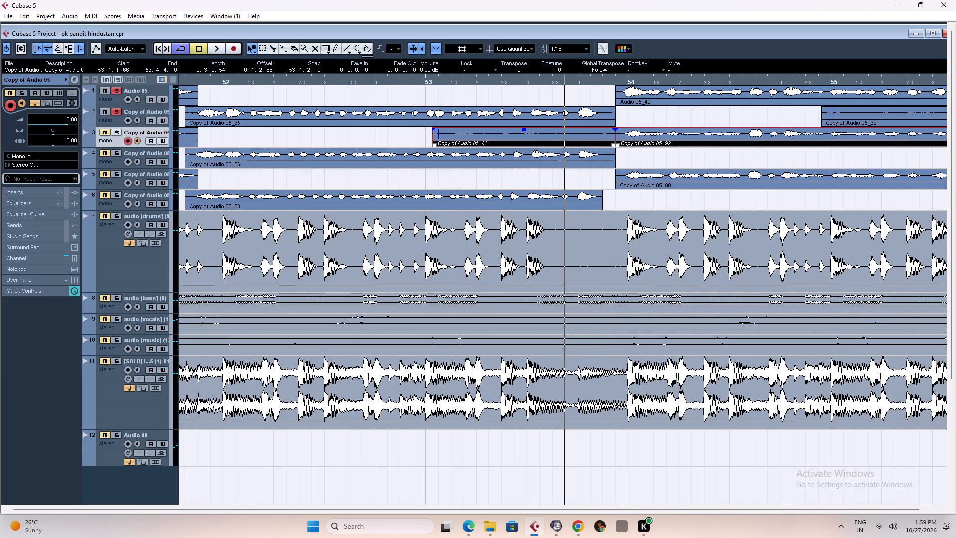
Split Copy of Audio 05_39 on track 2 at 55.4.4 and delete the silent part before the cut.
left_click(840, 78)
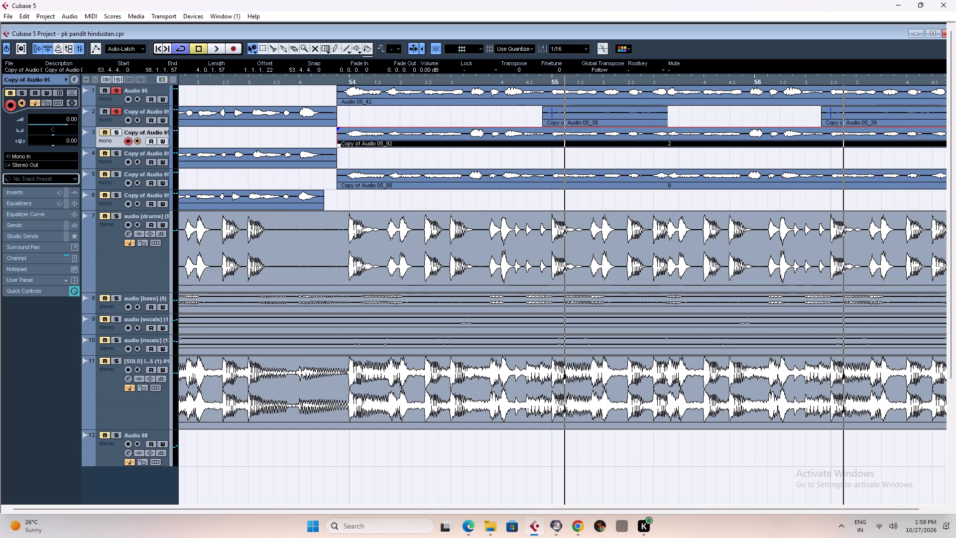
right_click_drag(699, 112, 722, 110)
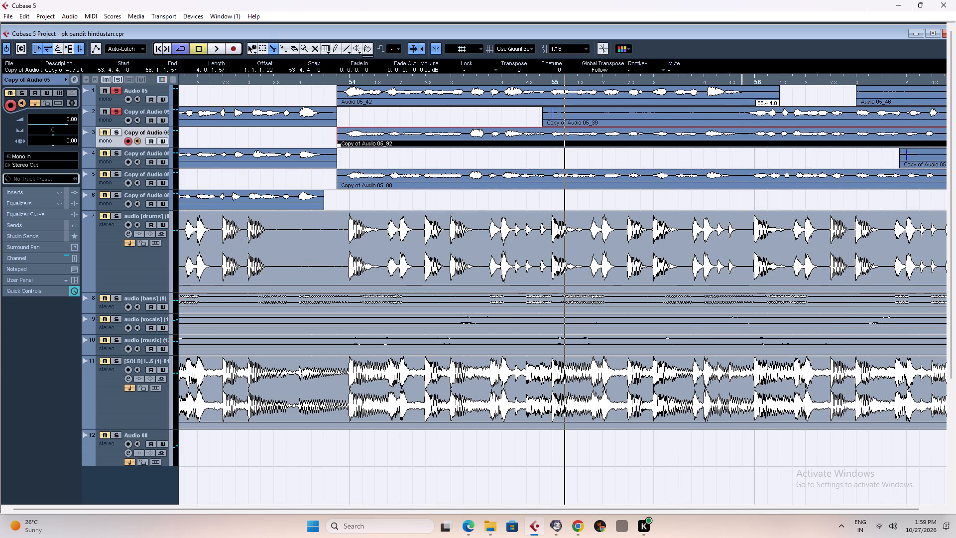
left_click(737, 115)
right_click(703, 120)
left_click(703, 120)
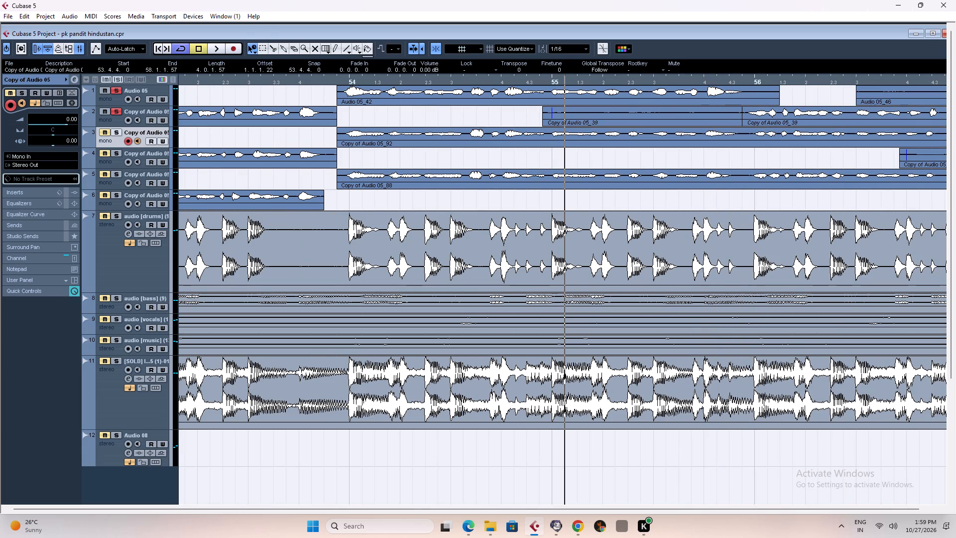
Split Audio 05_42 on track 1 at the start of bar 56 and delete the part after the cut.
left_click(743, 79)
key("h")
key("h")
key("h")
key("h")
key("h")
key("h")
key("h")
key("h")
key("h")
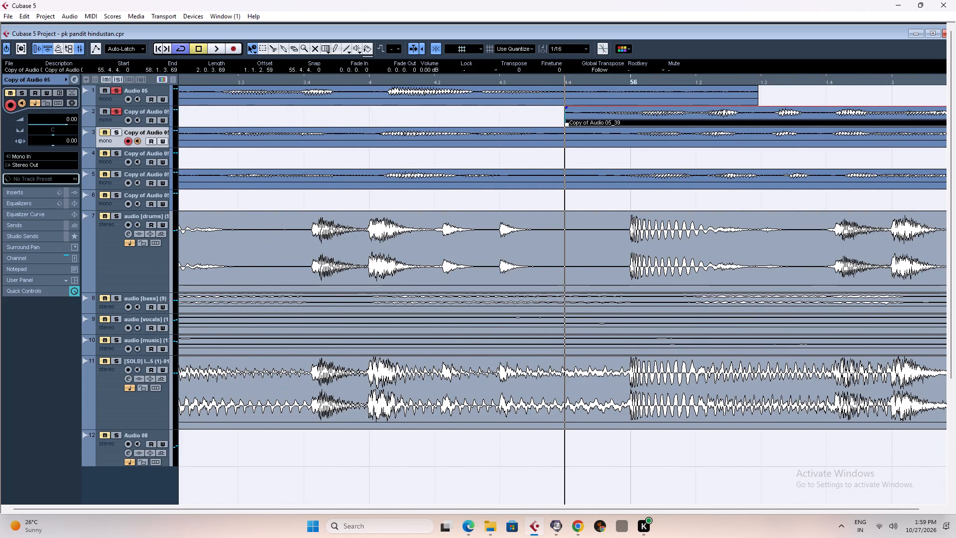
right_click_drag(594, 94, 617, 93)
left_click(632, 93)
right_click(660, 93)
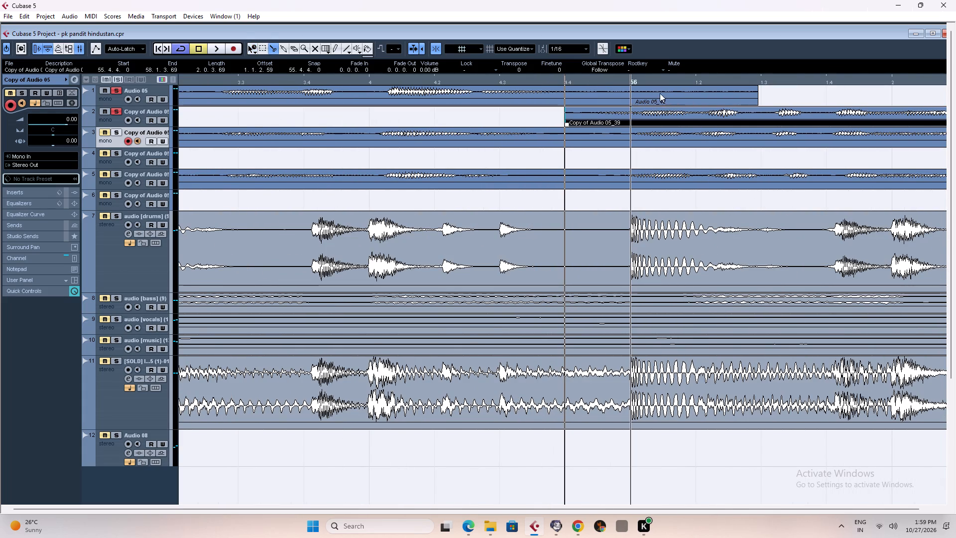
left_click(673, 100)
key("Delete")
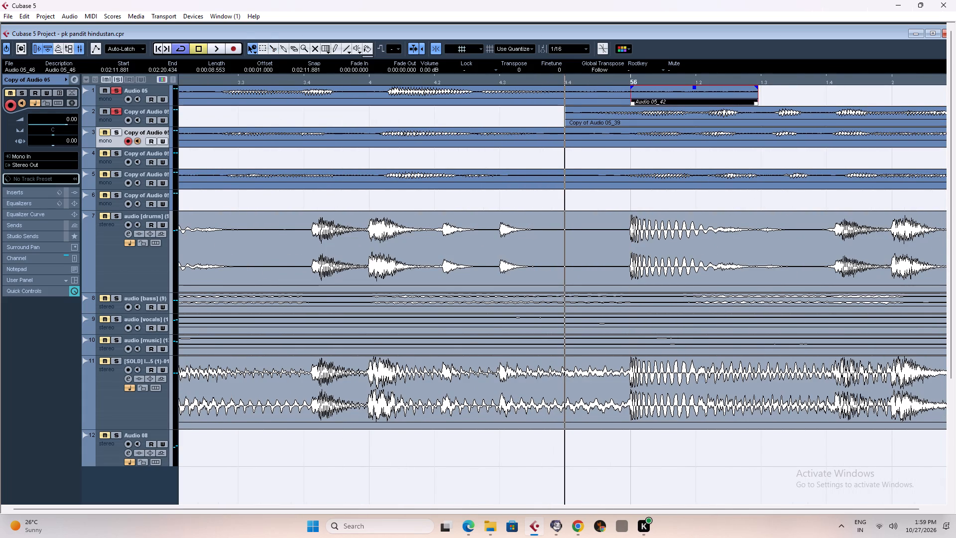
Split Audio 05_46 on track 1 at 57.4.4, just before its phrase starts, and delete the silent part before the cut.
key("g")
key("g")
key("g")
key("g")
key("g")
key("g")
key("g")
key("g")
key("g")
key("g")
key("g")
key("g")
key("g")
key("g")
key("g")
key("g")
left_click(684, 77)
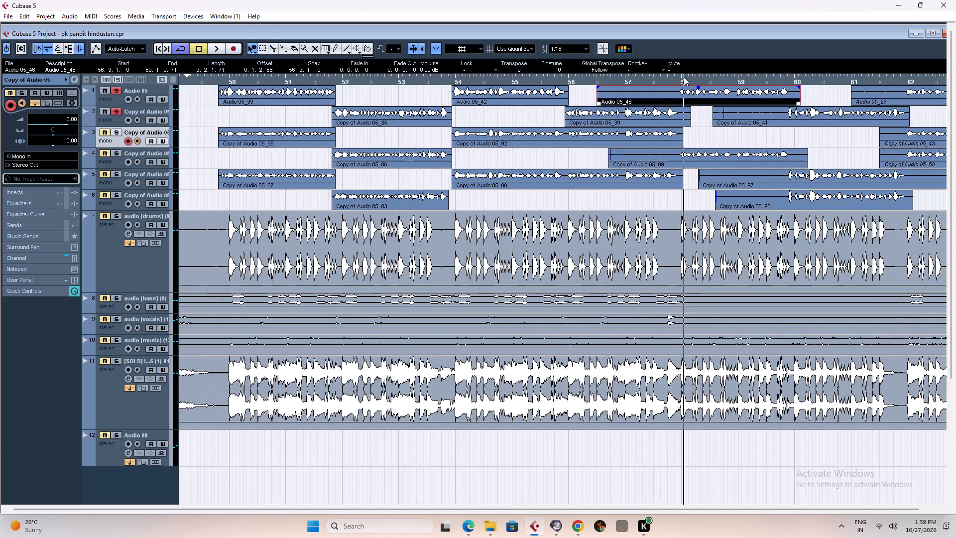
key("h")
key("h")
key("h")
key("h")
key("h")
key("h")
key("h")
key("h")
key("h")
right_click_drag(516, 93, 530, 93)
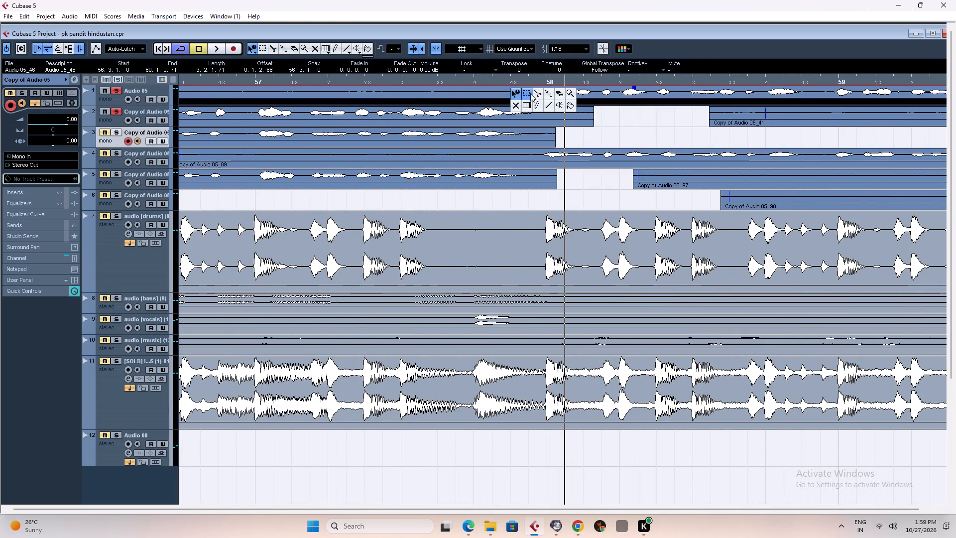
right_click_drag(530, 93, 539, 94)
left_click(525, 90)
right_click(517, 90)
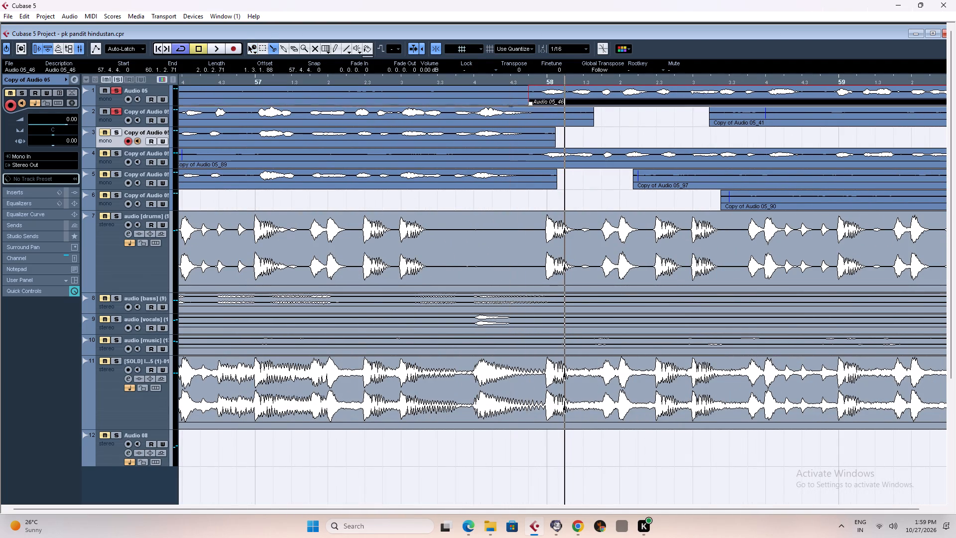
left_click(517, 90)
key("Delete")
Split Copy of Audio 05_39 on track 2 at 58.1.1 and delete the part after the cut.
key("g")
key("g")
key("g")
key("g")
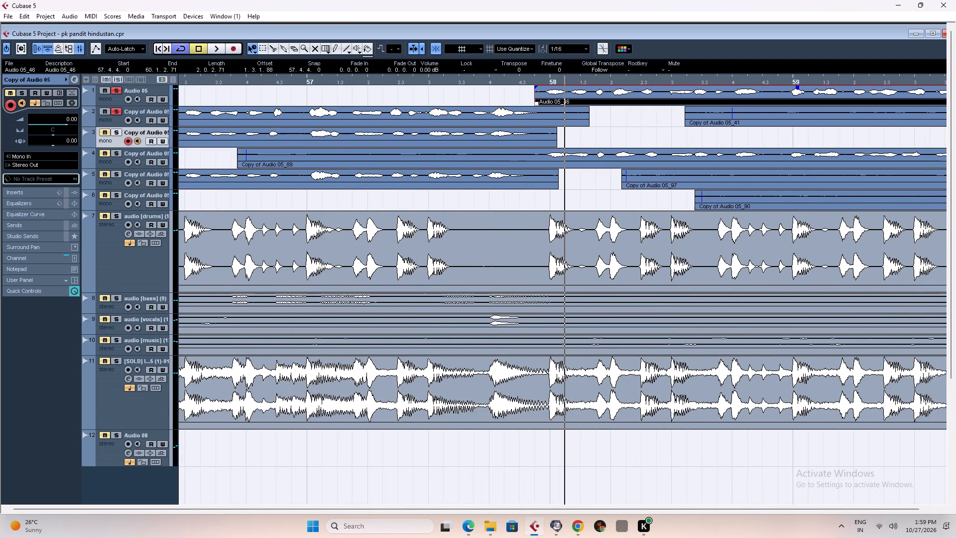
left_click(555, 80)
key("h")
key("h")
key("h")
key("h")
key("h")
key("h")
key("h")
key("h")
key("h")
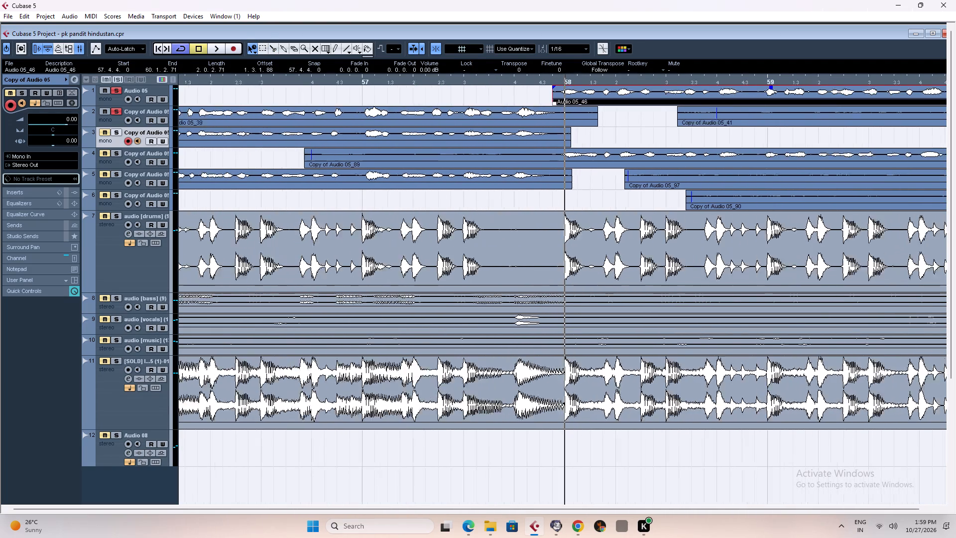
right_click_drag(555, 113, 577, 114)
left_click(564, 116)
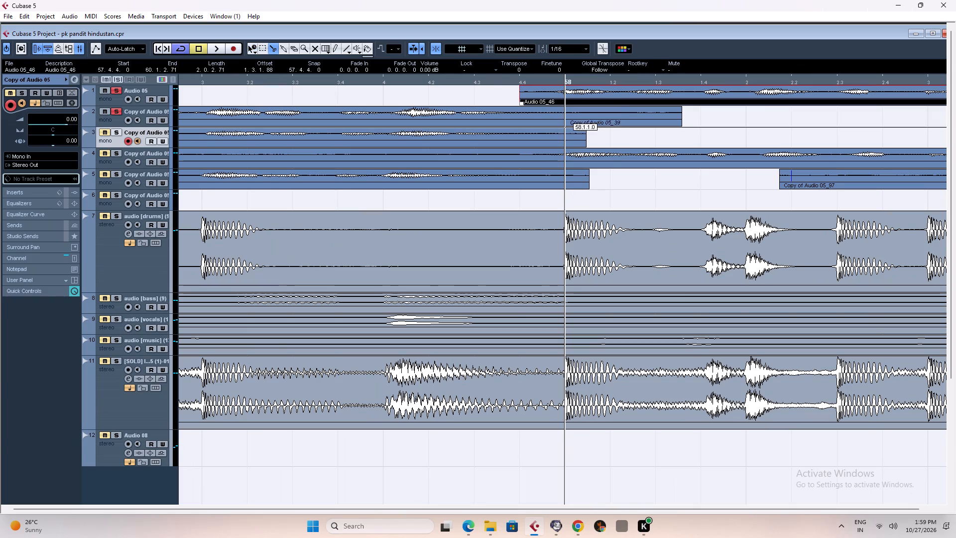
right_click(589, 116)
left_click(589, 116)
key("Delete")
Split Copy of Audio 05_89 on track 4 at 57.4.4 and delete the silent part before the cut.
key("g")
key("g")
key("g")
key("g")
key("g")
key("g")
key("g")
key("g")
key("g")
key("g")
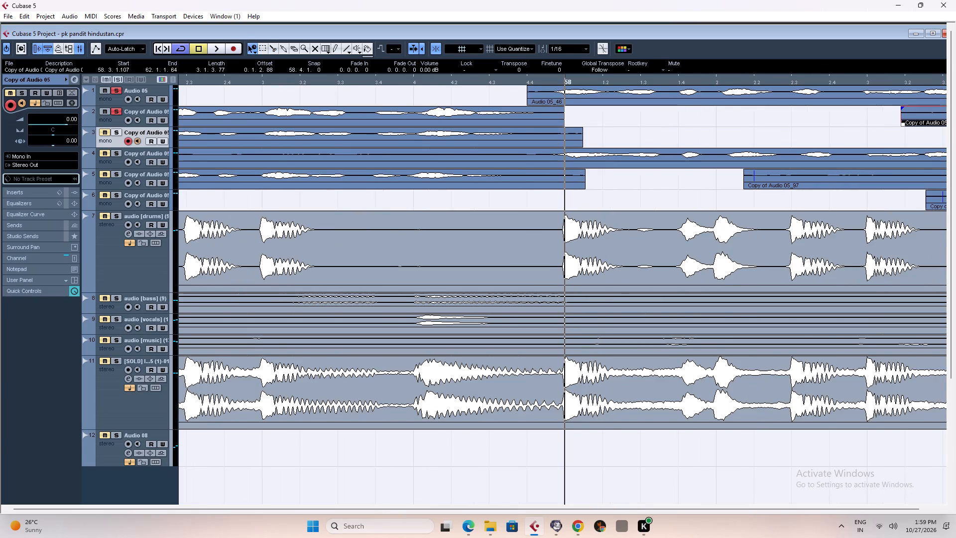
left_click(554, 78)
right_click_drag(549, 152, 569, 151)
key("h")
key("h")
key("h")
key("h")
key("h")
key("h")
key("h")
key("h")
key("h")
key("h")
key("h")
key("h")
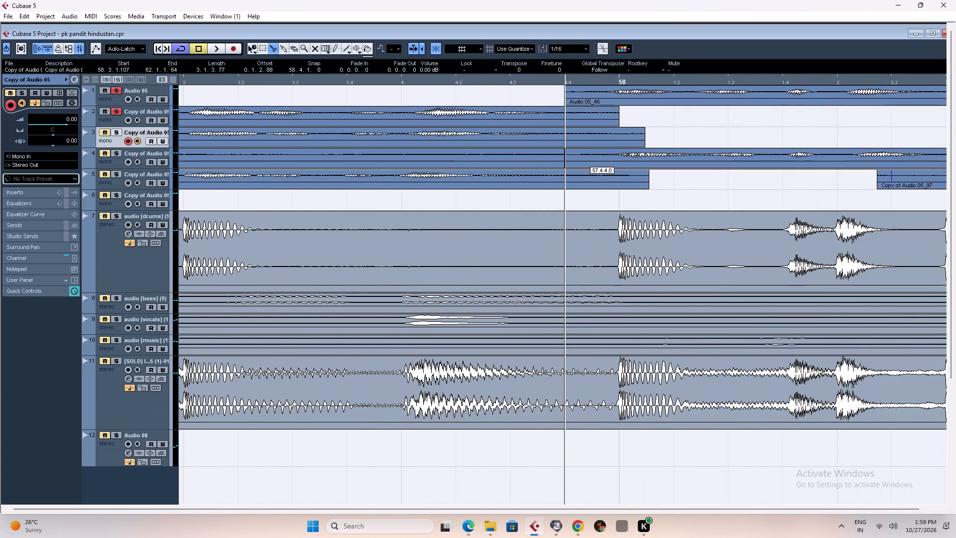
left_click(567, 157)
right_click(530, 157)
left_click(530, 157)
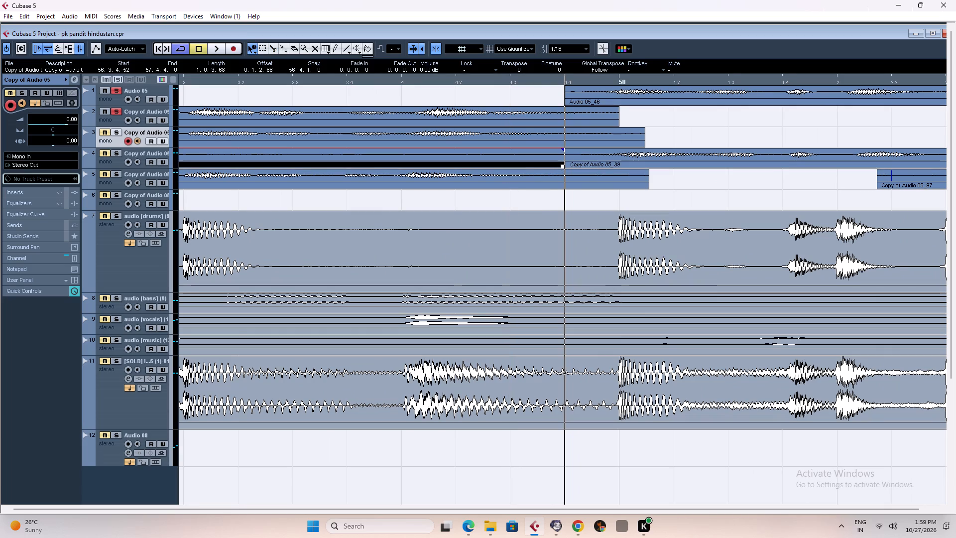
key("Delete")
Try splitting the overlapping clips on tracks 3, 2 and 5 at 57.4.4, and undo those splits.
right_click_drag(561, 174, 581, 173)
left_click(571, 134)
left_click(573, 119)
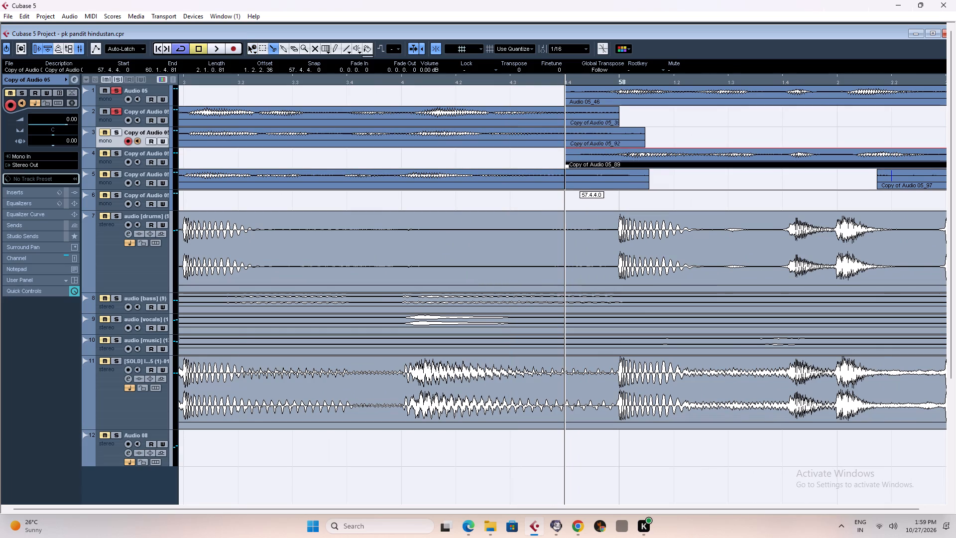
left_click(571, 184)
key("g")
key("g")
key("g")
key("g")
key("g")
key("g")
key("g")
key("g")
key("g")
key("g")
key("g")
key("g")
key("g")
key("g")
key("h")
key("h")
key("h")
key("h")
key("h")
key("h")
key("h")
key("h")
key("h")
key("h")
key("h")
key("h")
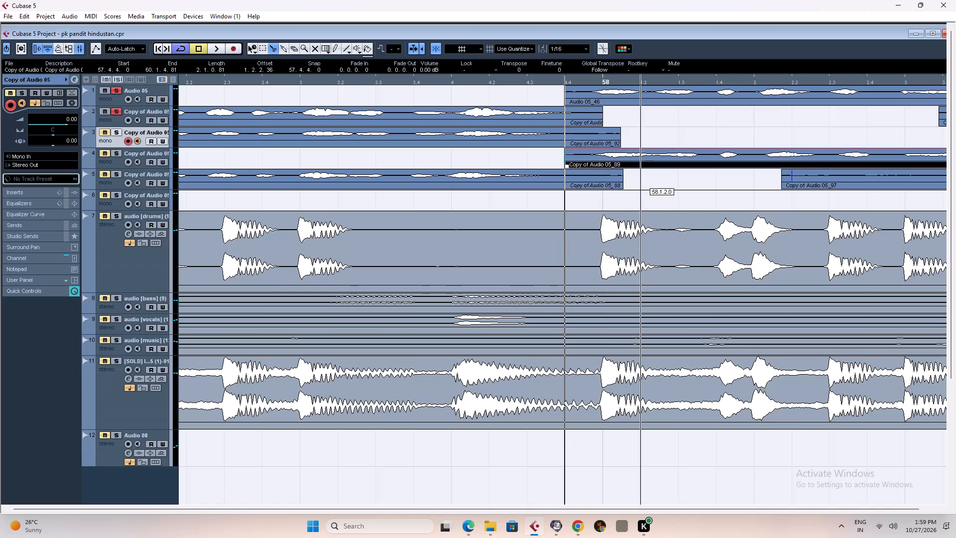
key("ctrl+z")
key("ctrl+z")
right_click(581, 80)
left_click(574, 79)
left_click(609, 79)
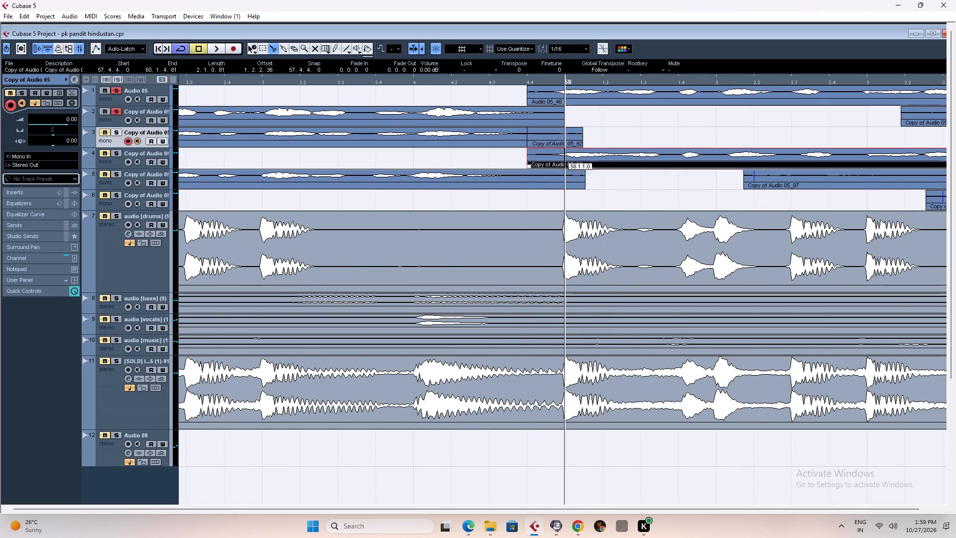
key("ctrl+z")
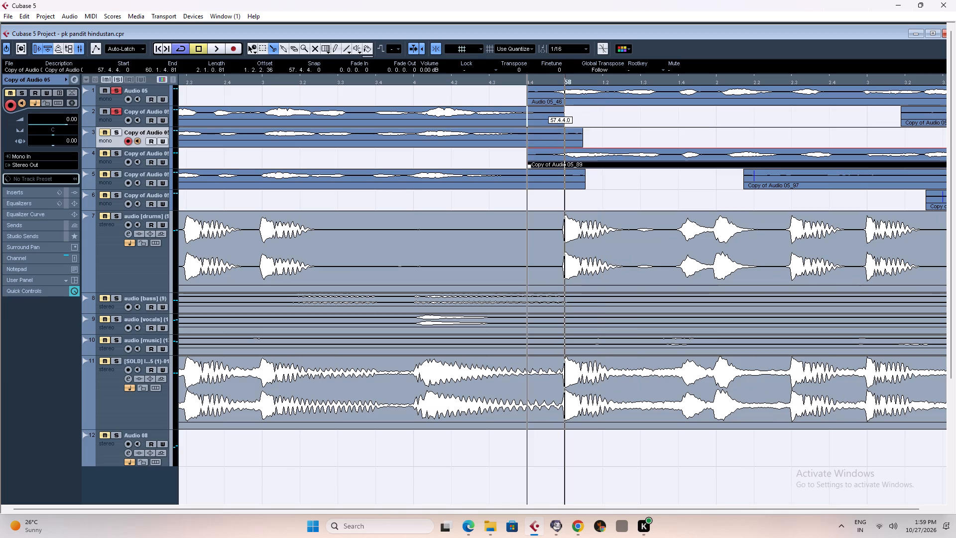
Split Copy of Audio 05_92 on track 3 at 58.1.1 and 05_88 on track 5 at 57.4.4, deleting the parts after the cuts.
left_click(565, 136)
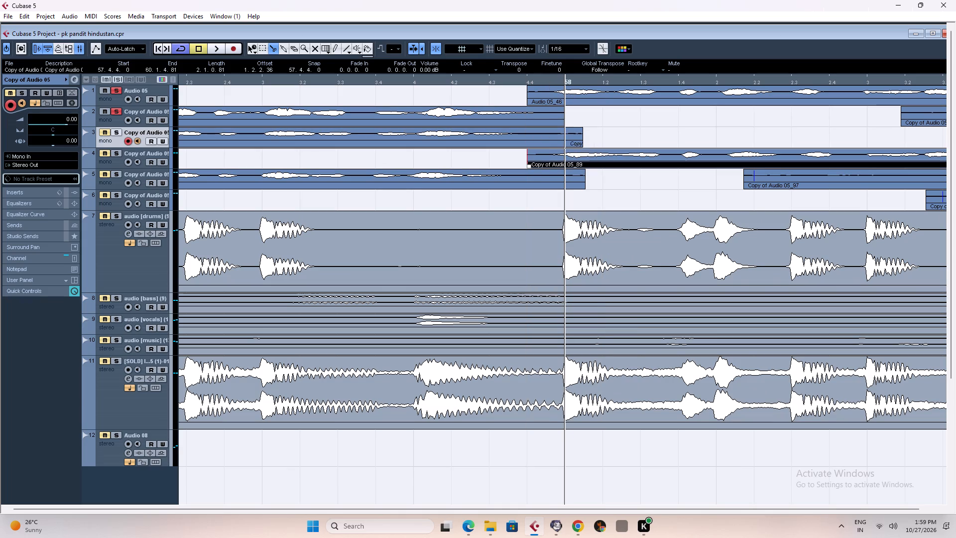
left_click(533, 182)
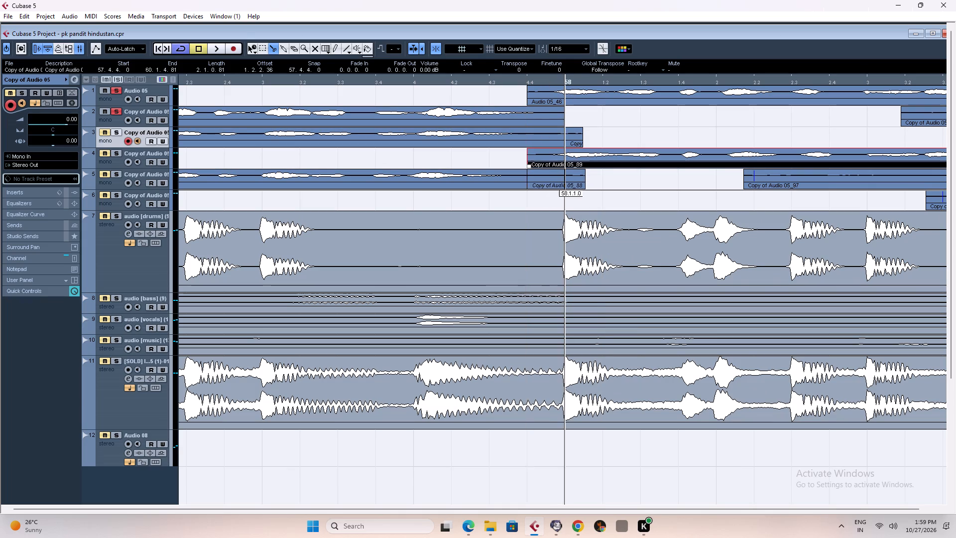
right_click(553, 182)
left_click(553, 182)
key("Delete")
left_click(573, 138)
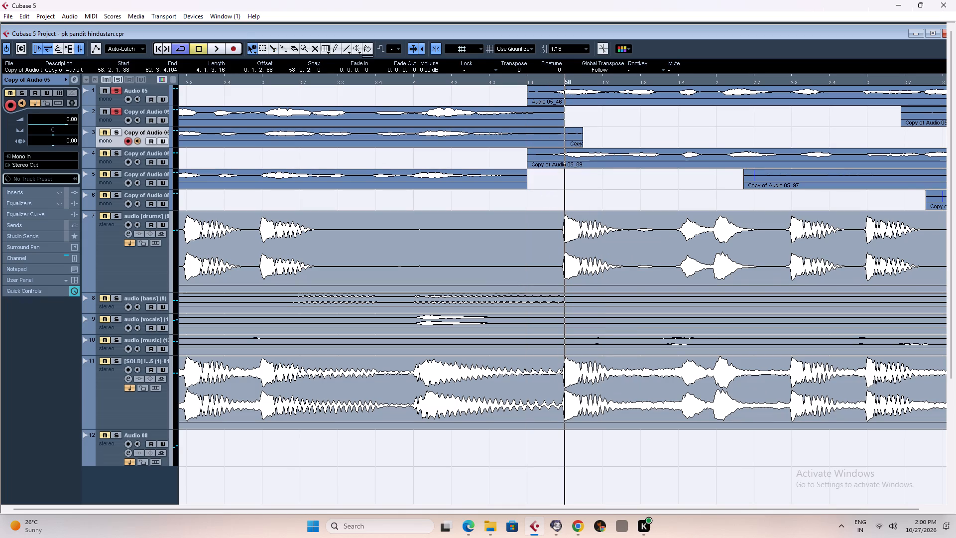
key("Delete")
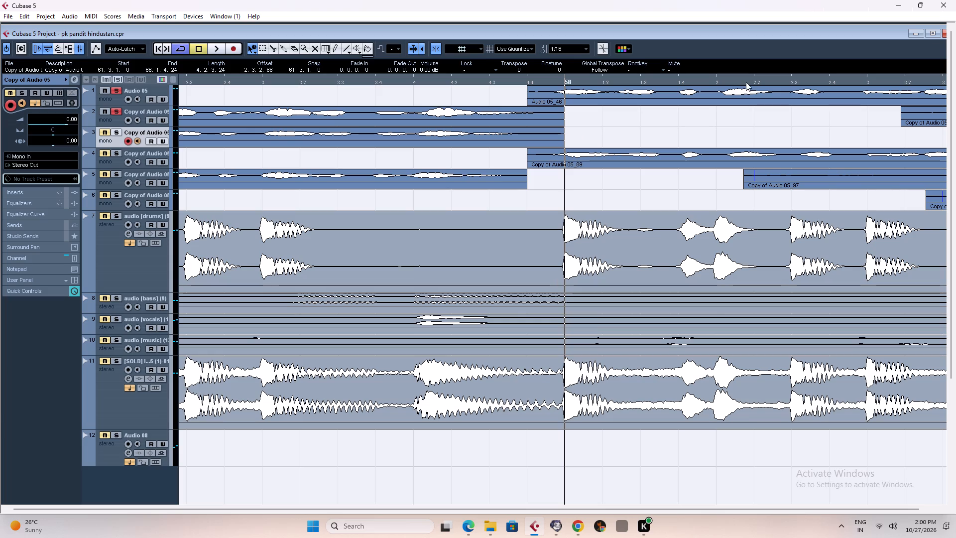
Save the project.
left_click(746, 82)
key("ctrl+s")
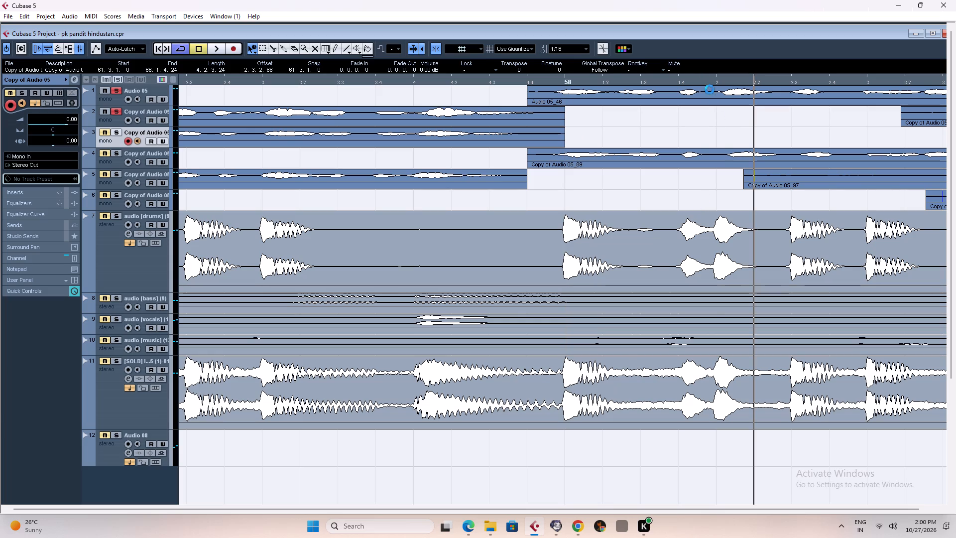
Split Copy of Audio 05_41 on track 2 at 59.4.3, just before its phrase starts, and delete the silent part before the cut.
left_click(711, 81)
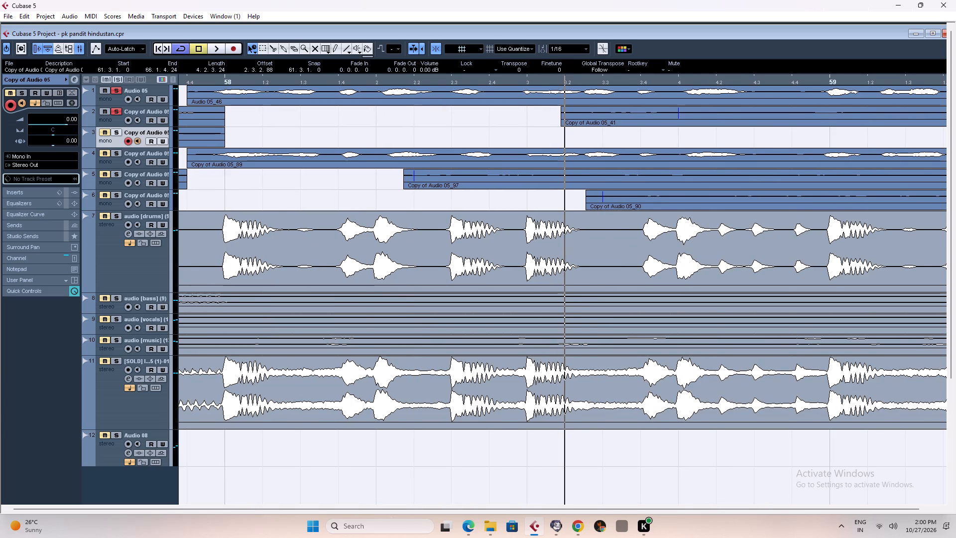
key("g")
key("g")
key("g")
key("g")
key("g")
key("g")
key("g")
key("g")
type("ggg")
left_click(668, 81)
key("h")
key("h")
key("h")
key("h")
key("h")
key("h")
key("h")
key("h")
key("h")
key("h")
key("h")
key("h")
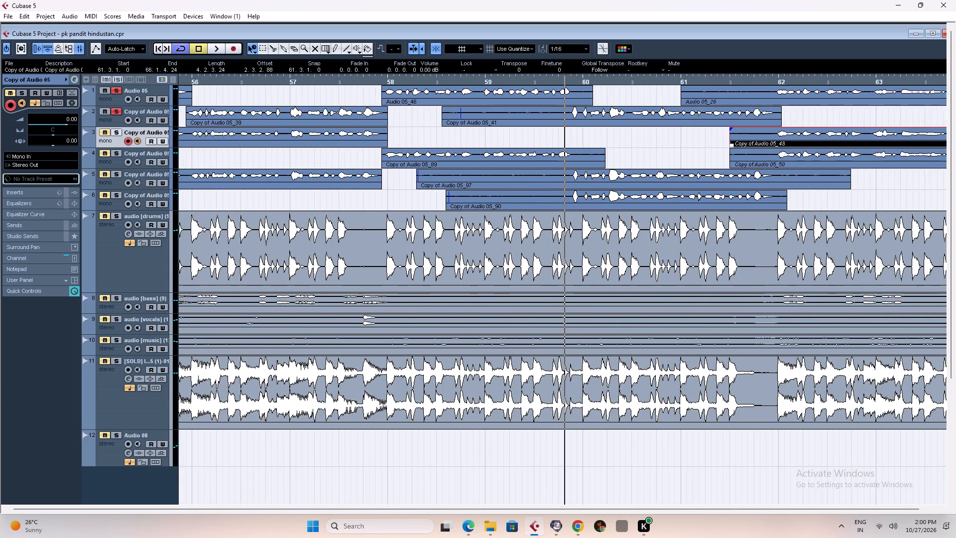
right_click_drag(561, 115, 588, 113)
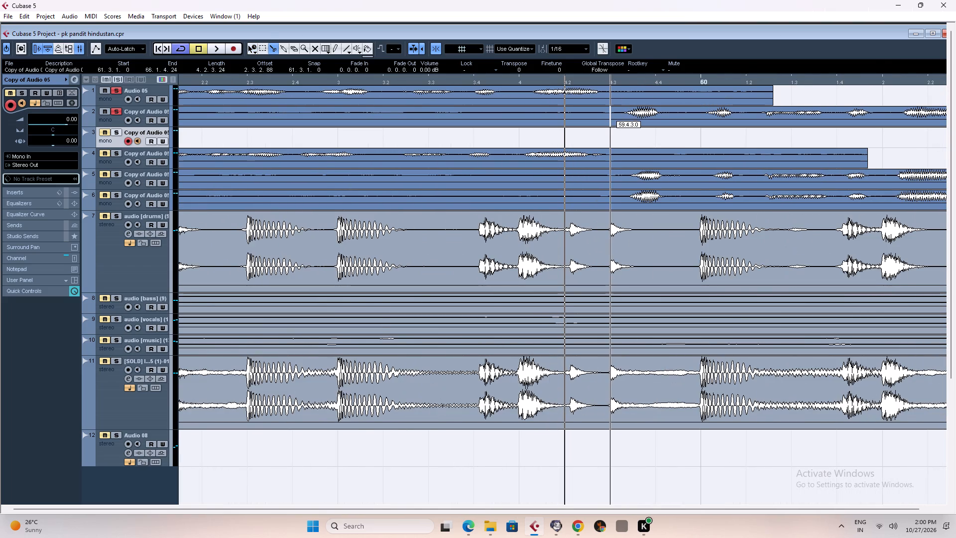
left_click(609, 113)
right_click(534, 117)
left_click(534, 117)
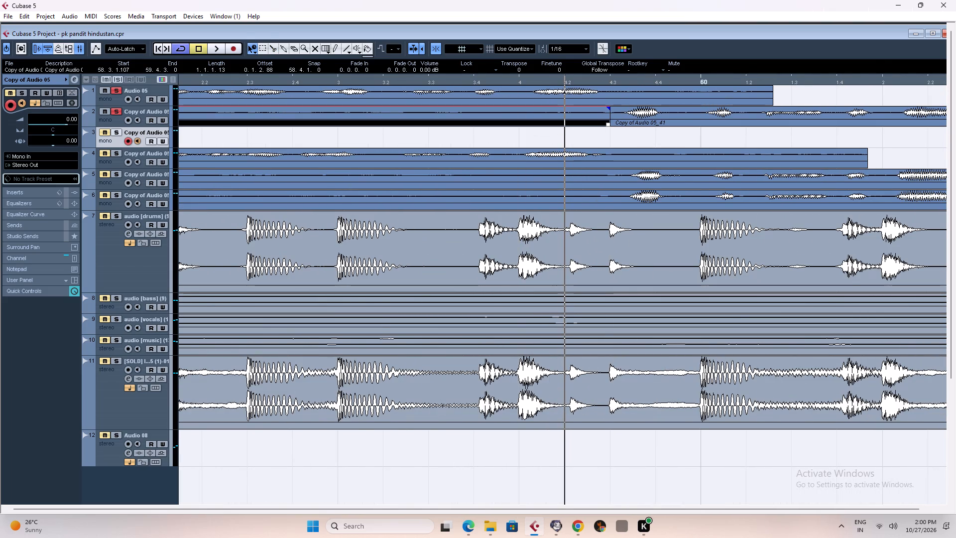
key("Delete")
Split Copy of Audio 05_97 on track 5 and 05_90 on track 6 at 59.4.3 and delete the silent parts before the cut.
key("g")
key("g")
key("g")
key("g")
key("g")
key("g")
key("g")
key("g")
key("g")
key("g")
key("g")
key("g")
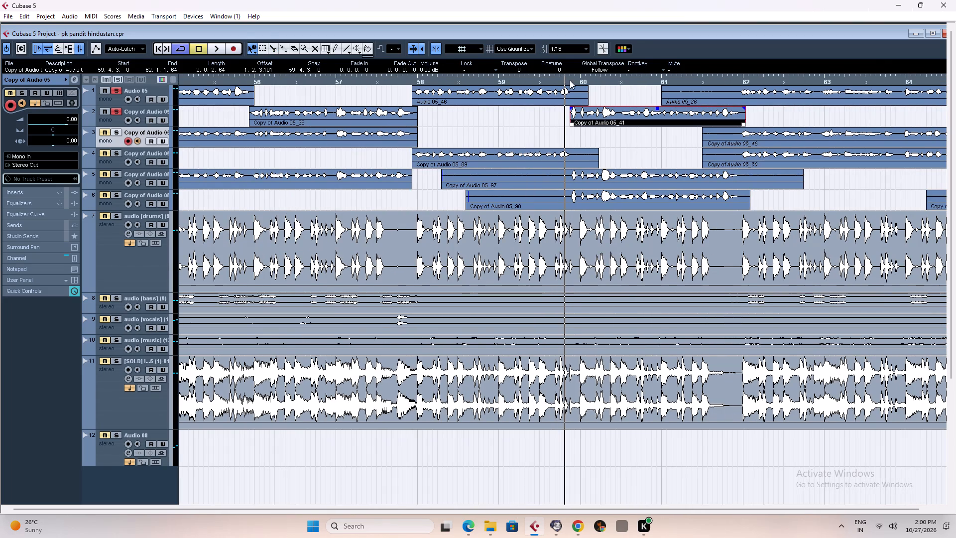
left_click(571, 78)
left_click_drag(428, 177, 459, 190)
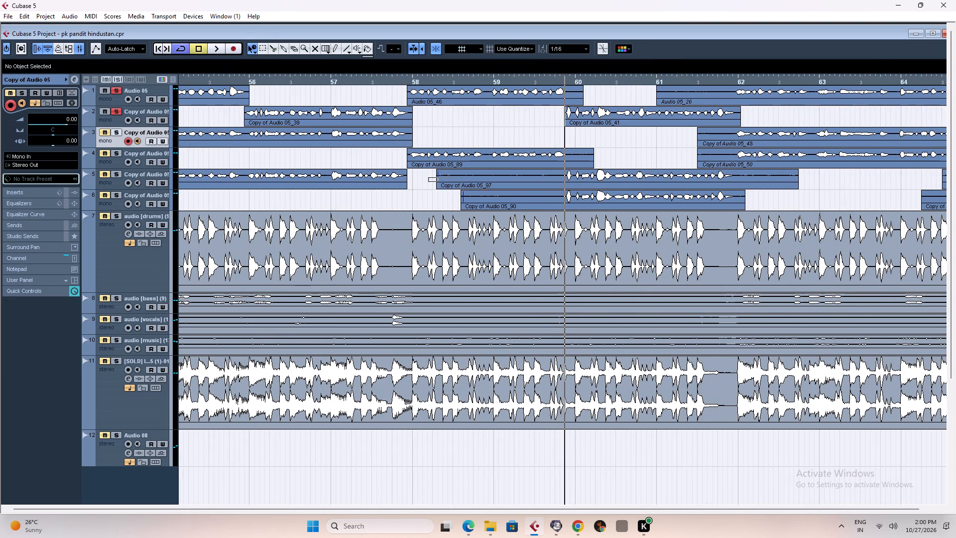
left_click_drag(459, 190, 529, 202)
key("h")
key("h")
key("h")
key("h")
key("h")
key("h")
key("h")
key("h")
key("h")
key("h")
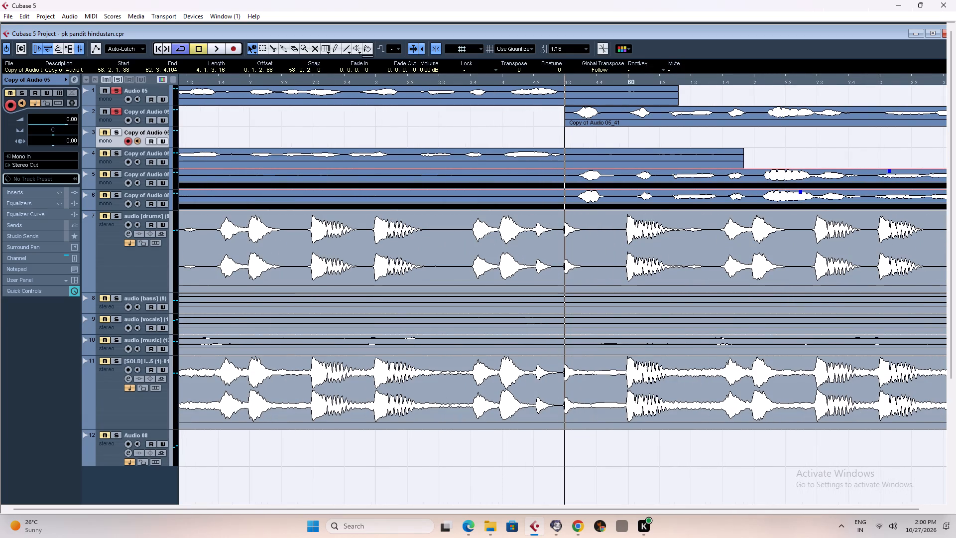
right_click_drag(552, 176, 575, 175)
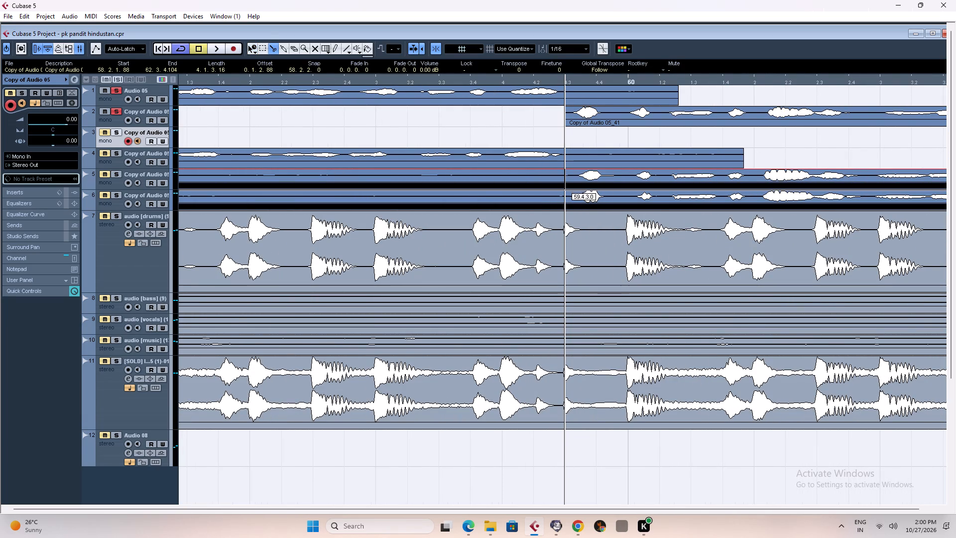
left_click(566, 173)
right_click(526, 190)
key("g")
key("g")
key("g")
key("g")
key("g")
key("g")
key("g")
key("g")
key("g")
key("g")
key("g")
key("g")
key("g")
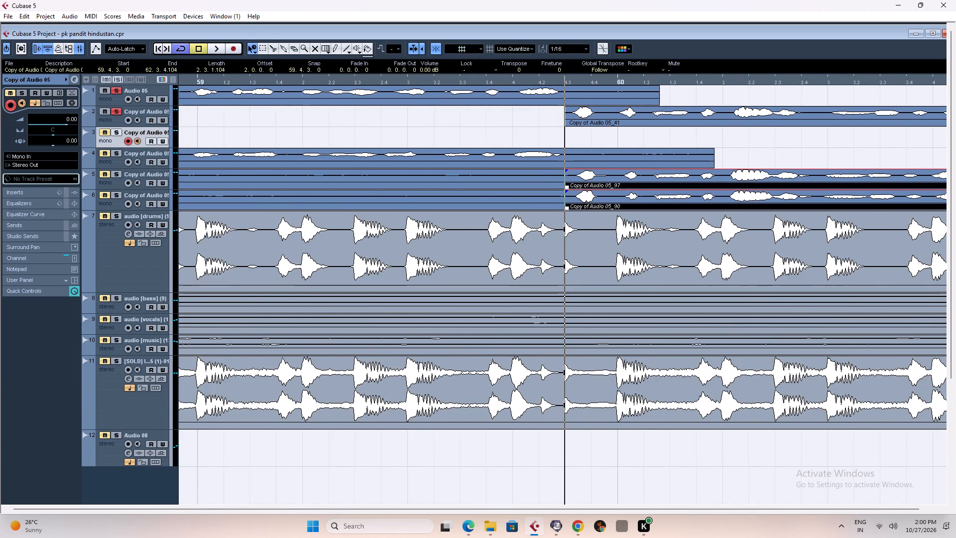
left_click(521, 183)
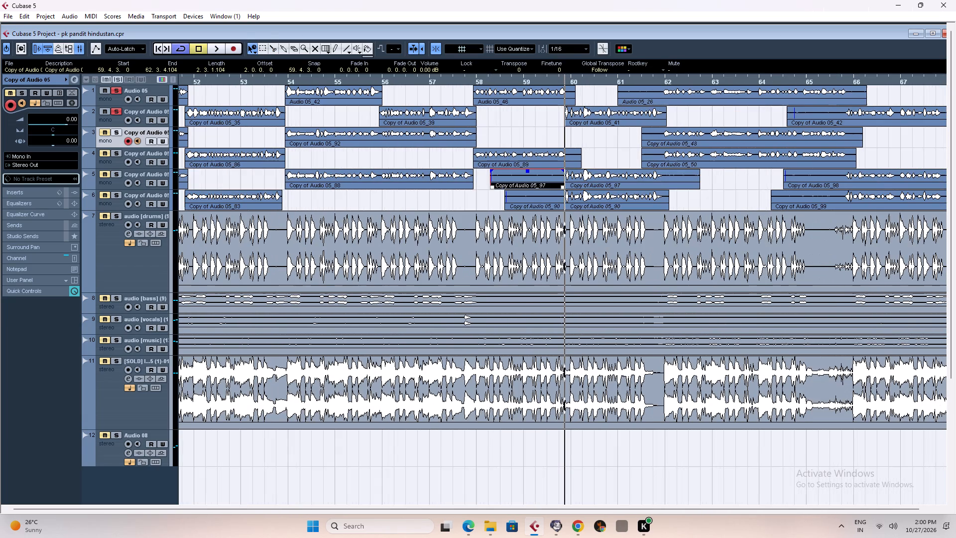
key("Delete")
left_click(530, 195)
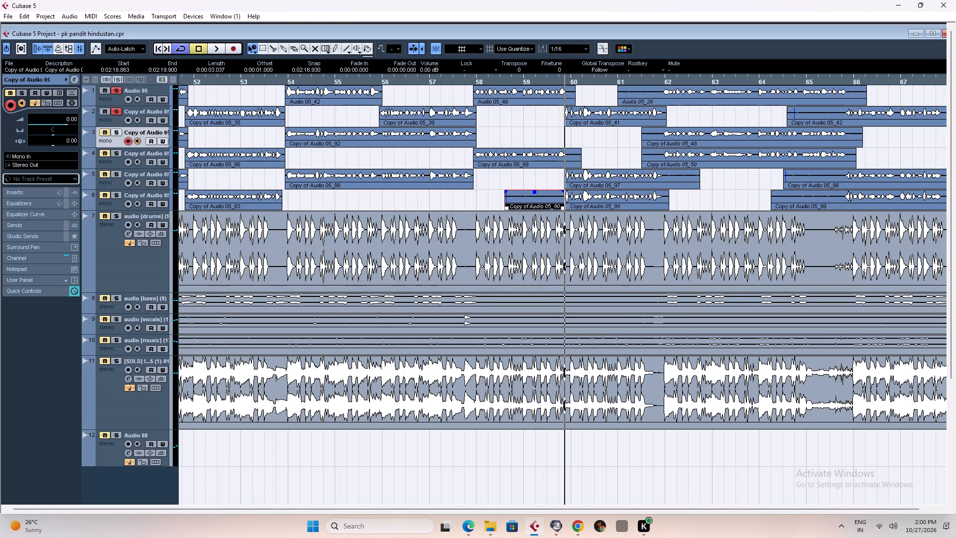
key("Delete")
Split Audio 05_26 on track 1 at 61.4.4, just before its phrase starts, and delete the part before the cut.
left_click(658, 79)
key("h")
key("h")
key("h")
key("h")
key("h")
key("h")
key("h")
key("h")
key("h")
key("h")
key("h")
key("h")
key("h")
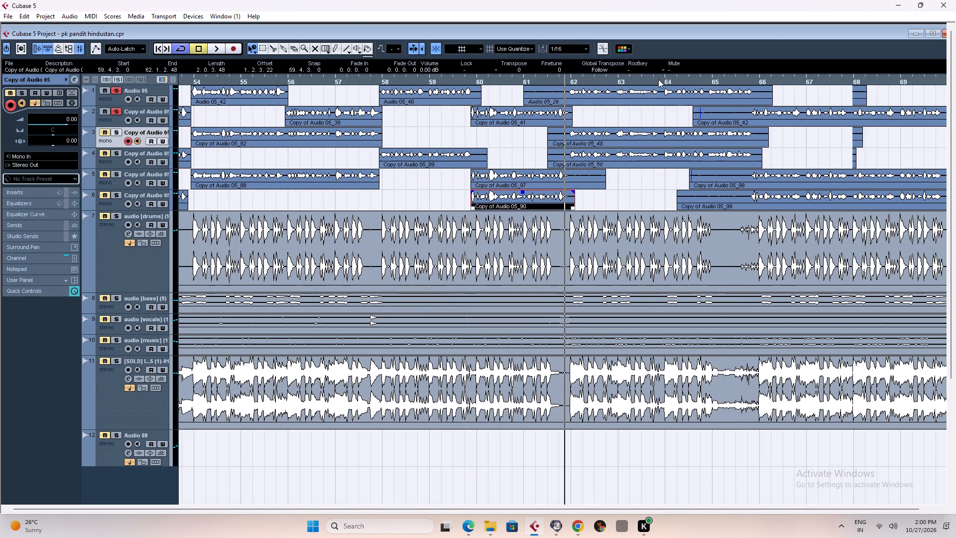
right_click_drag(567, 93, 589, 91)
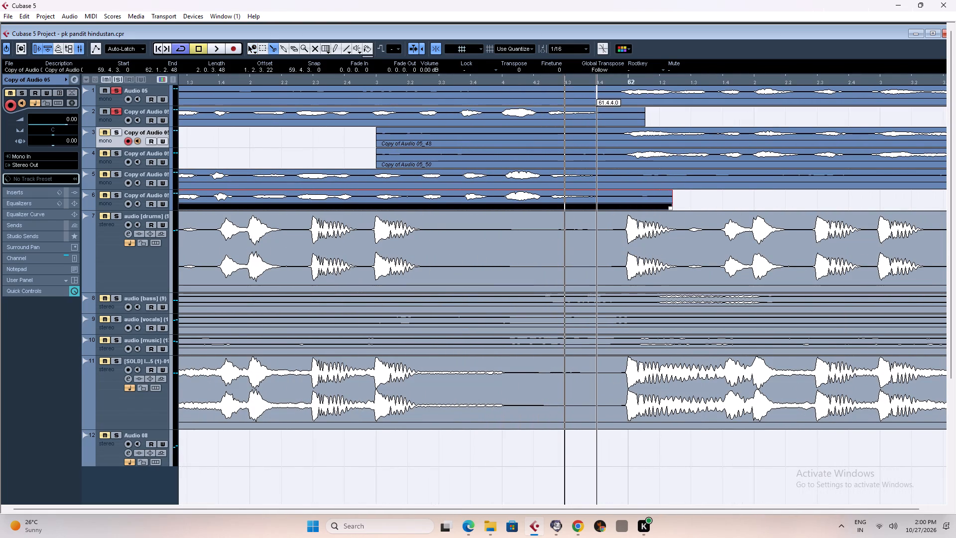
left_click(597, 94)
right_click(562, 93)
left_click(561, 93)
key("Delete")
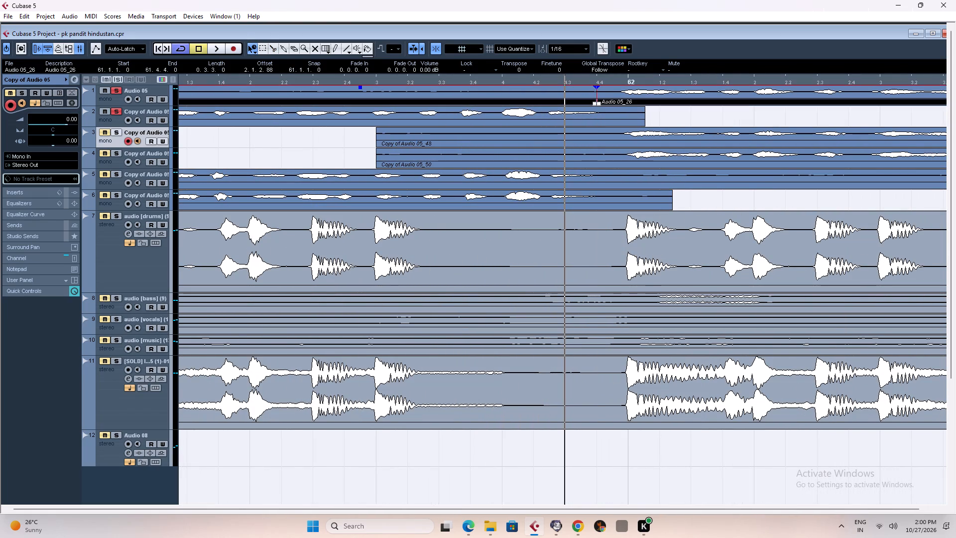
Split Copy of Audio 05_48 on track 3 and 05_50 on track 4 at 61.4.4 and delete the parts before the cut.
right_click_drag(588, 132, 610, 132)
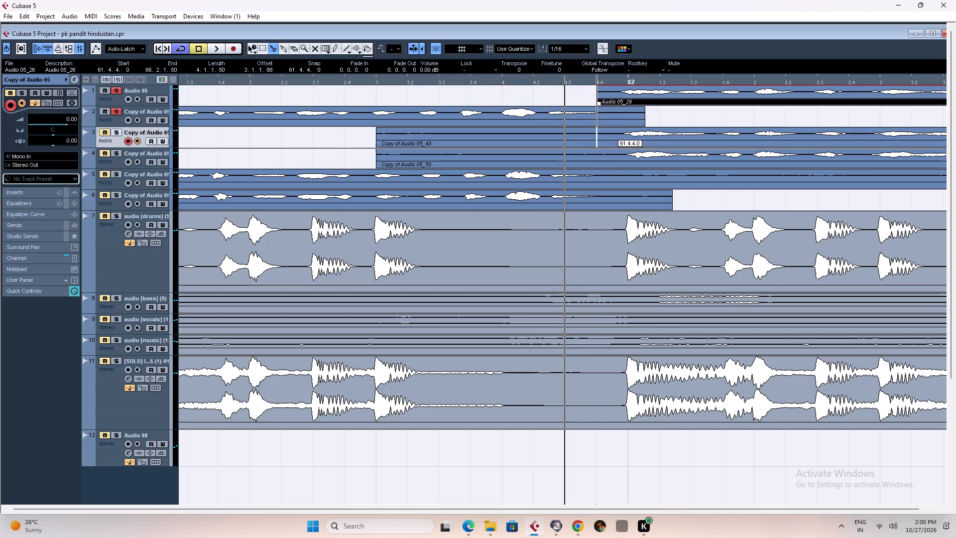
left_click(599, 141)
left_click(598, 158)
right_click(396, 153)
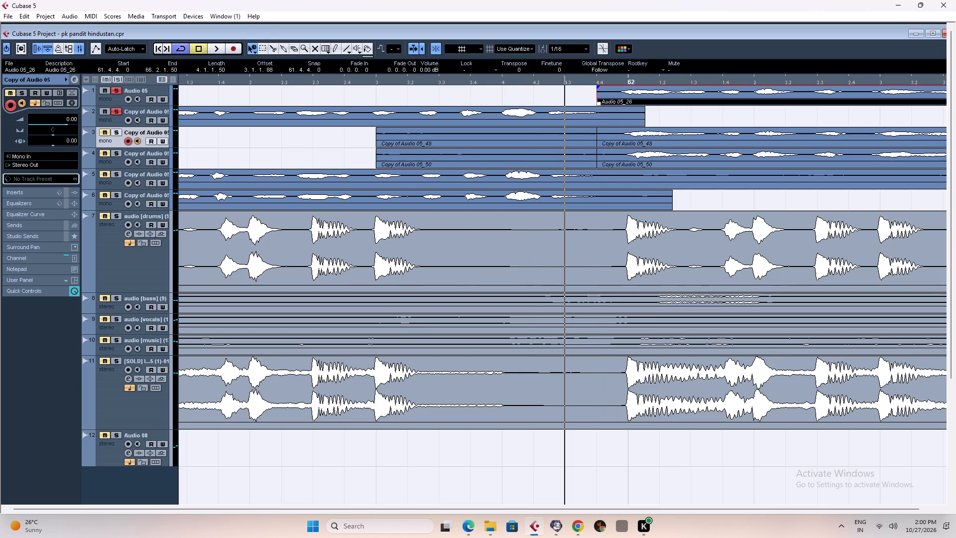
left_click_drag(361, 140, 405, 150)
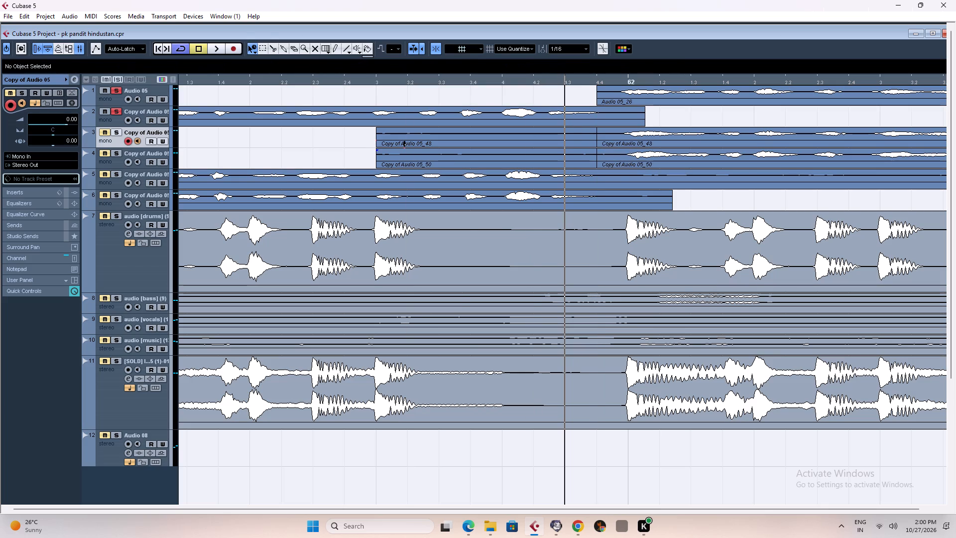
Split Copy of Audio 05_97 on track 5 and 05_90 on track 6 at 61.4.4 and delete the leftover parts after the cut.
right_click_drag(601, 176, 624, 175)
left_click(596, 179)
left_click(598, 199)
right_click(676, 198)
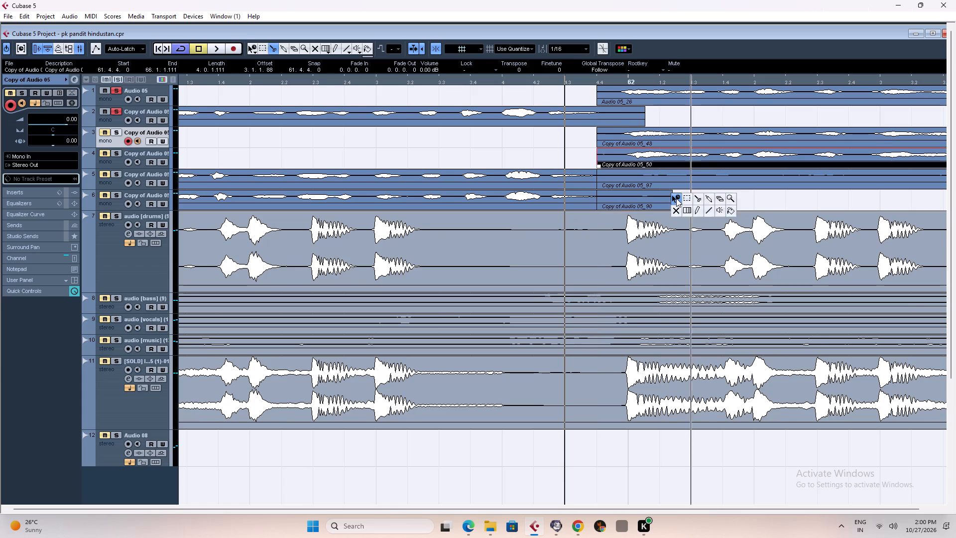
key("g")
key("g")
key("g")
key("g")
key("g")
key("g")
key("g")
key("g")
key("g")
key("g")
left_click(617, 182)
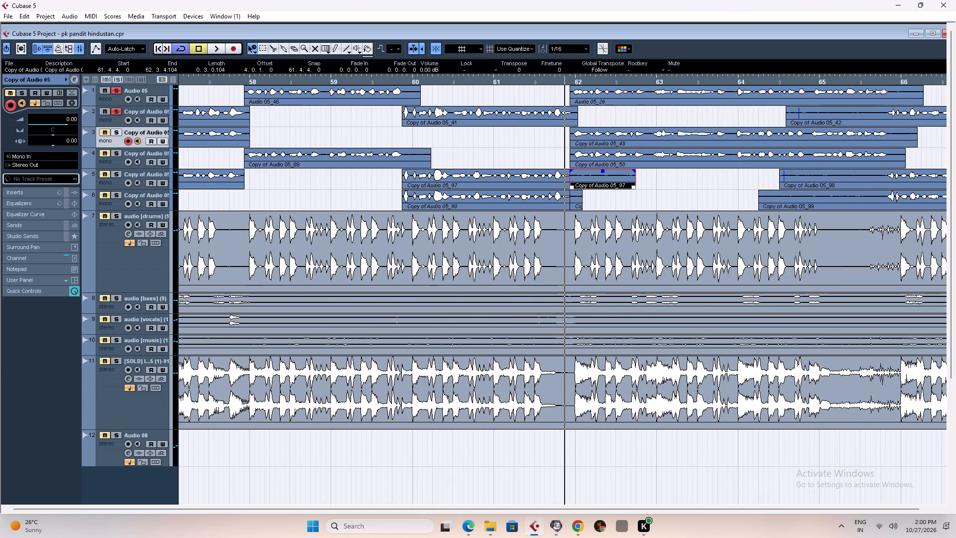
key("Delete")
left_click(576, 198)
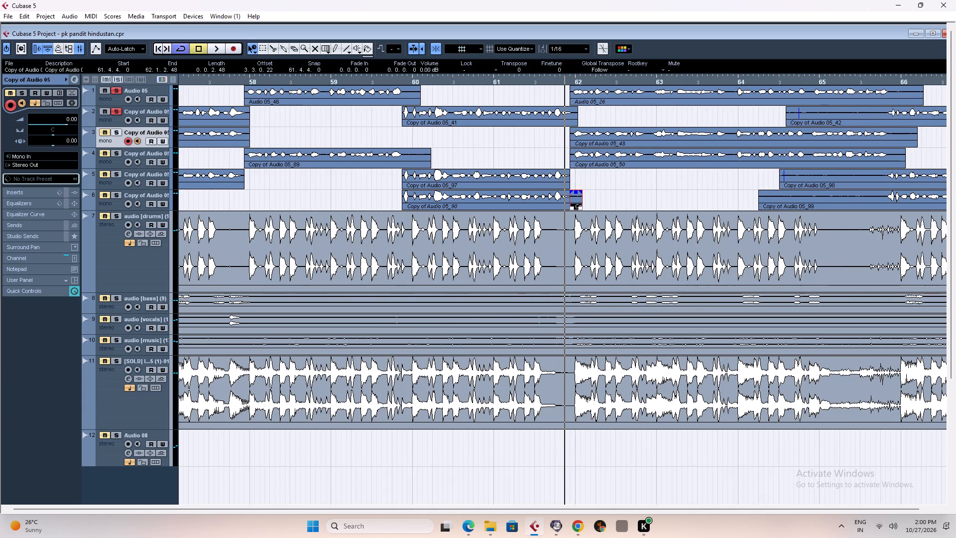
Split Copy of Audio 05_42 at 65.4.2, deleting the part before the cut, and Audio 05_26 at 65.4.3, deleting the part after it.
left_click(840, 78)
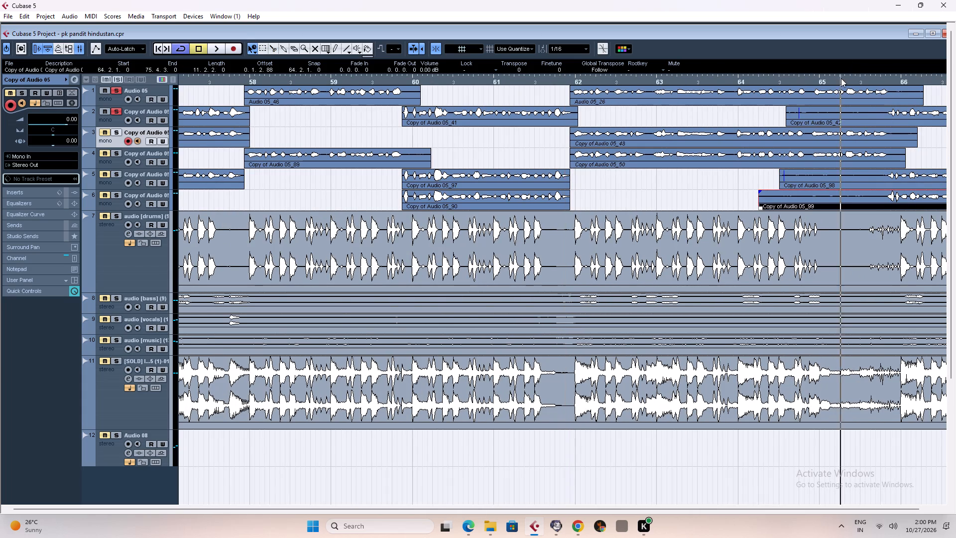
key("g")
key("g")
left_click(597, 83)
key("h")
key("h")
key("h")
key("h")
key("h")
key("h")
key("h")
key("h")
key("h")
key("h")
key("h")
key("h")
key("h")
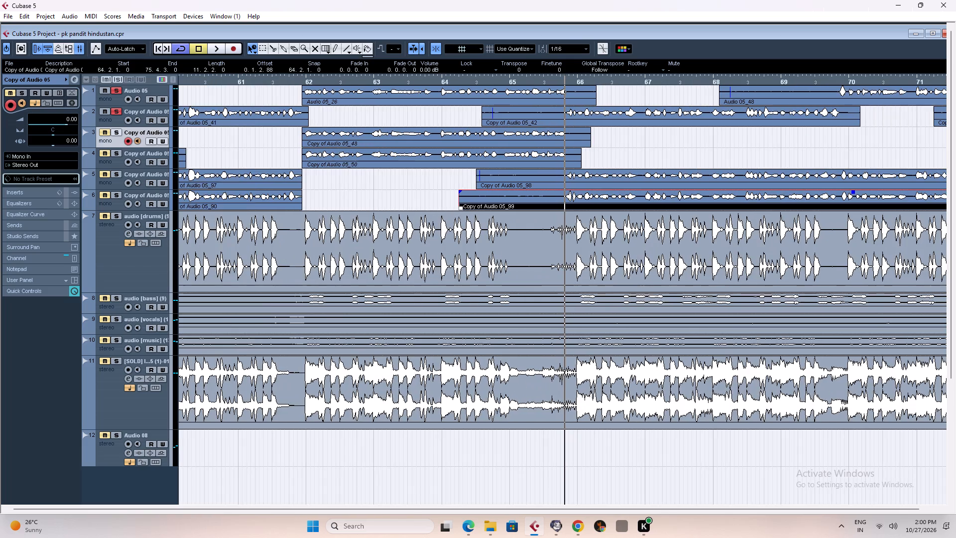
right_click_drag(523, 112, 546, 112)
left_click(568, 112)
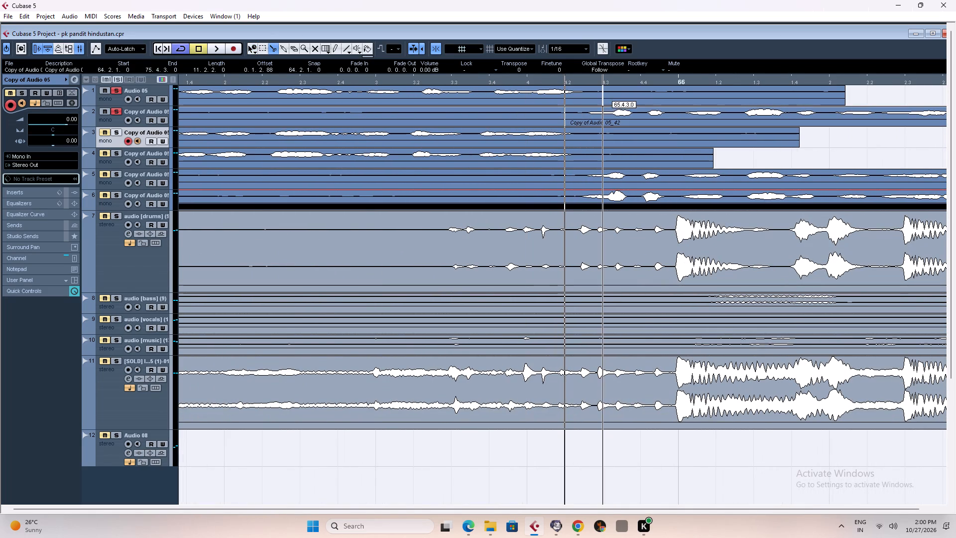
left_click(605, 92)
right_click(511, 110)
left_click(512, 116)
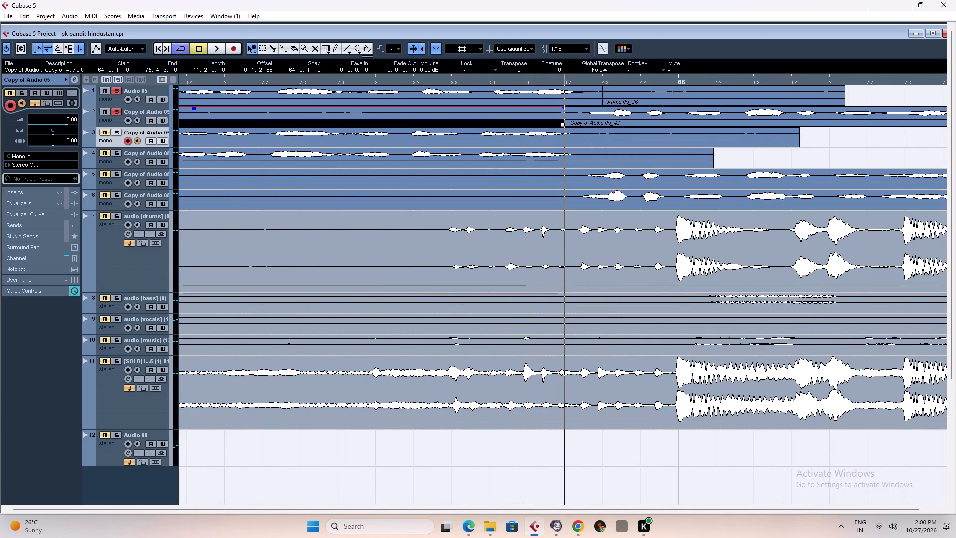
key("Delete")
left_click(626, 94)
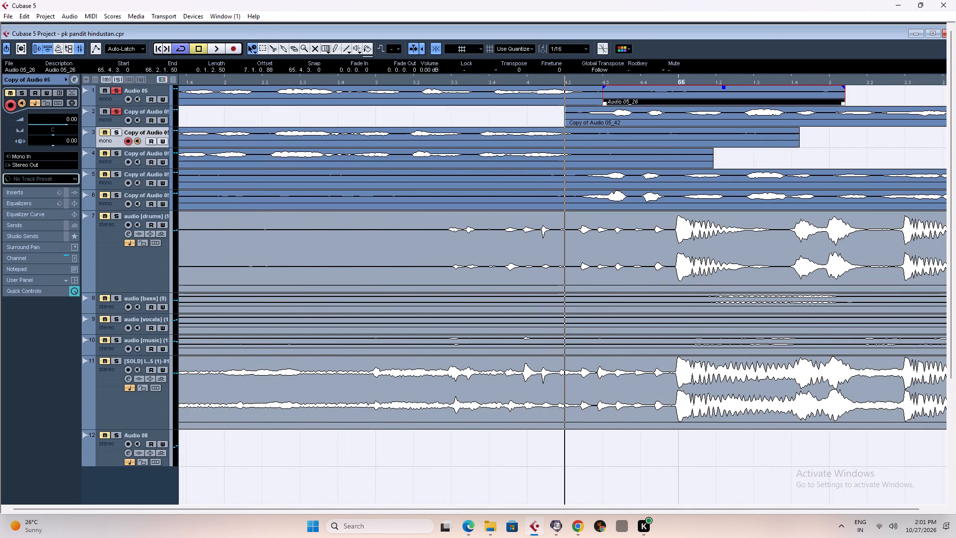
key("Delete")
Split Copy of Audio 05_98 on track 5 and 05_99 on track 6 at 65.4.2 and delete the silent parts before the cut.
right_click_drag(558, 174, 581, 172)
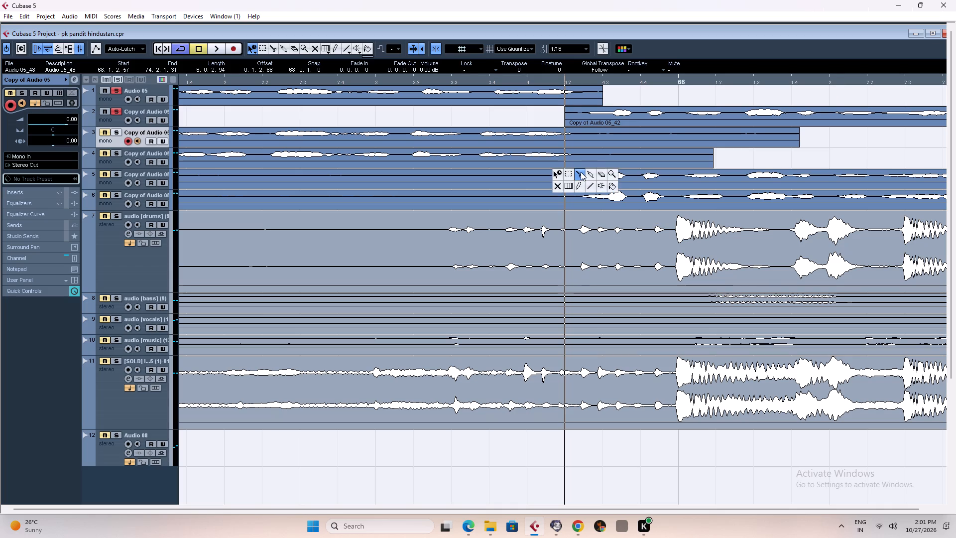
right_click_drag(581, 172, 582, 172)
left_click(569, 181)
left_click(567, 199)
right_click(534, 199)
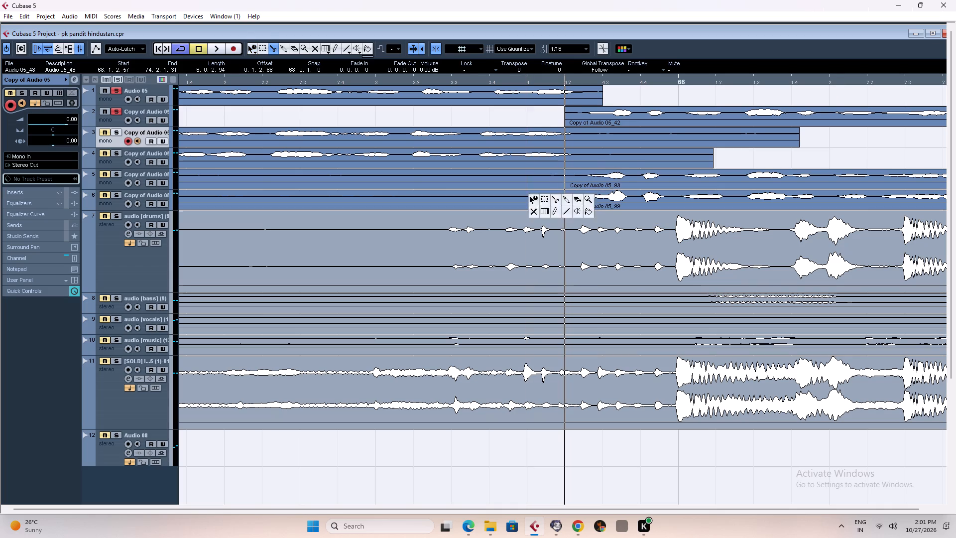
left_click(534, 199)
key("Delete")
left_click(527, 176)
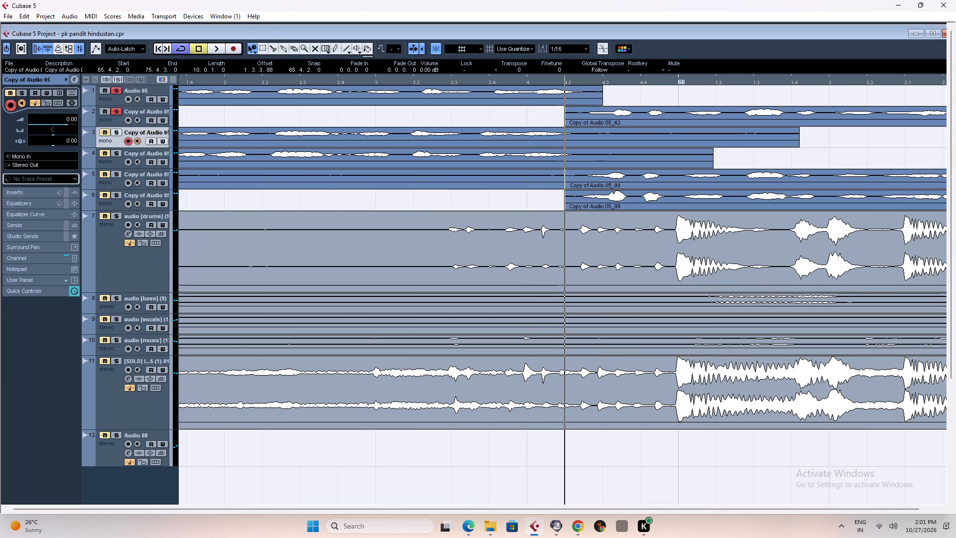
key("Delete")
Split Copy of Audio 05_48 on track 3 and 05_50 on track 4 at 65.4.3 and delete the parts after the cut.
right_click_drag(581, 156, 603, 155)
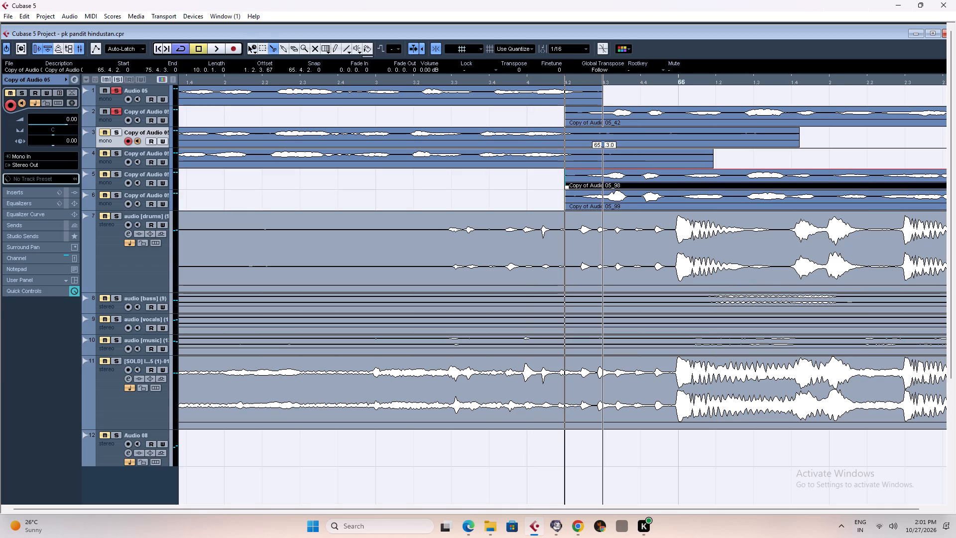
left_click(599, 135)
left_click(603, 156)
right_click(636, 136)
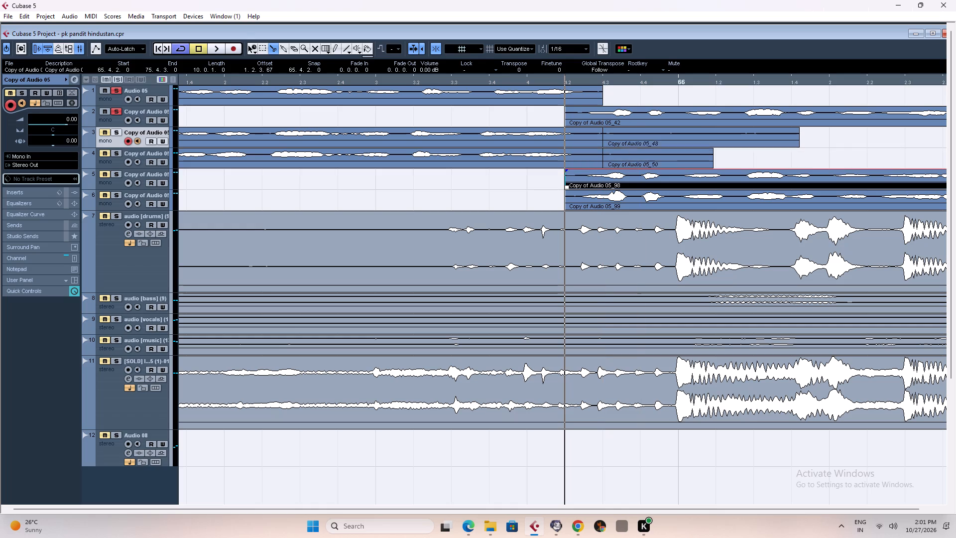
left_click(636, 136)
left_click(641, 157)
key("Delete")
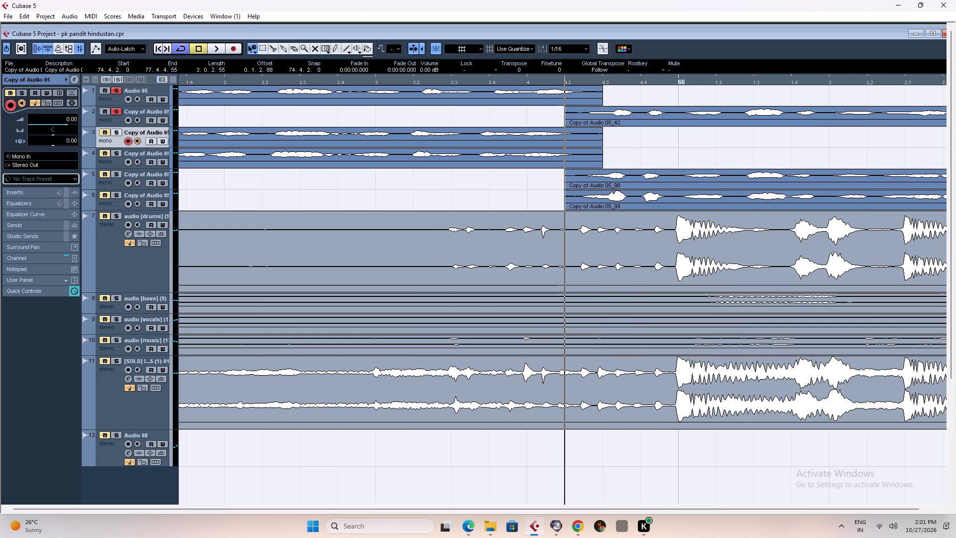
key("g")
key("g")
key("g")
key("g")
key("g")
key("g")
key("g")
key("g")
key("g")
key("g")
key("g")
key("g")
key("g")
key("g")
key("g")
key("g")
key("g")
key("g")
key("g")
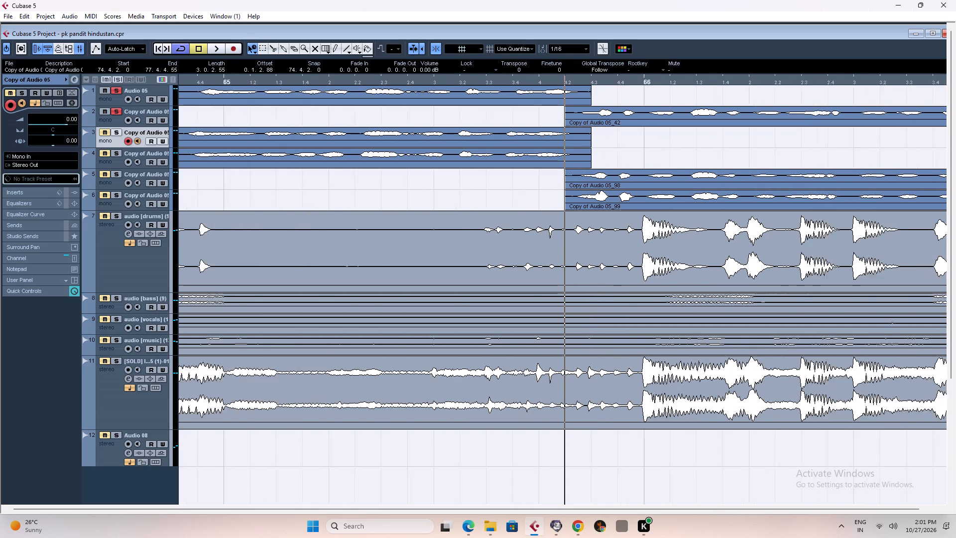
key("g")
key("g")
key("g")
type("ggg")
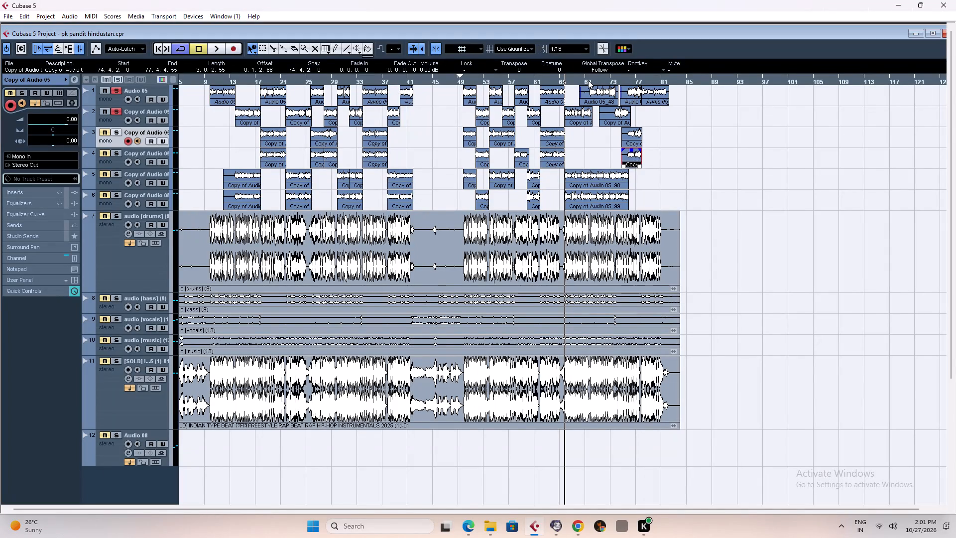
Split Audio 05_48 on track 1 at 69.4.1 and delete the silent part before the cut.
left_click(588, 80)
key("h")
key("h")
key("h")
key("h")
key("h")
key("h")
key("h")
key("h")
key("h")
key("h")
key("h")
key("h")
key("h")
key("h")
key("h")
key("h")
key("h")
right_click_drag(545, 94, 557, 97)
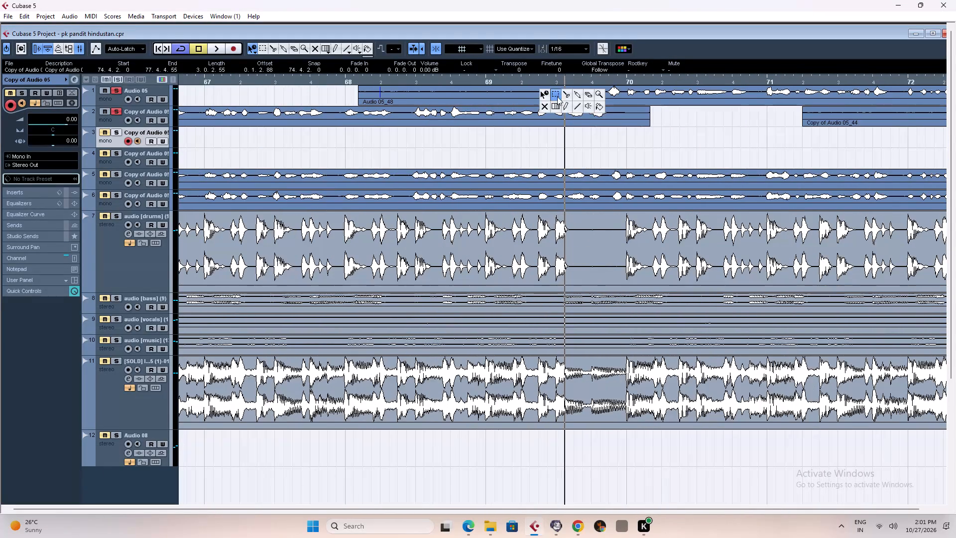
right_click_drag(557, 97, 567, 97)
left_click(591, 91)
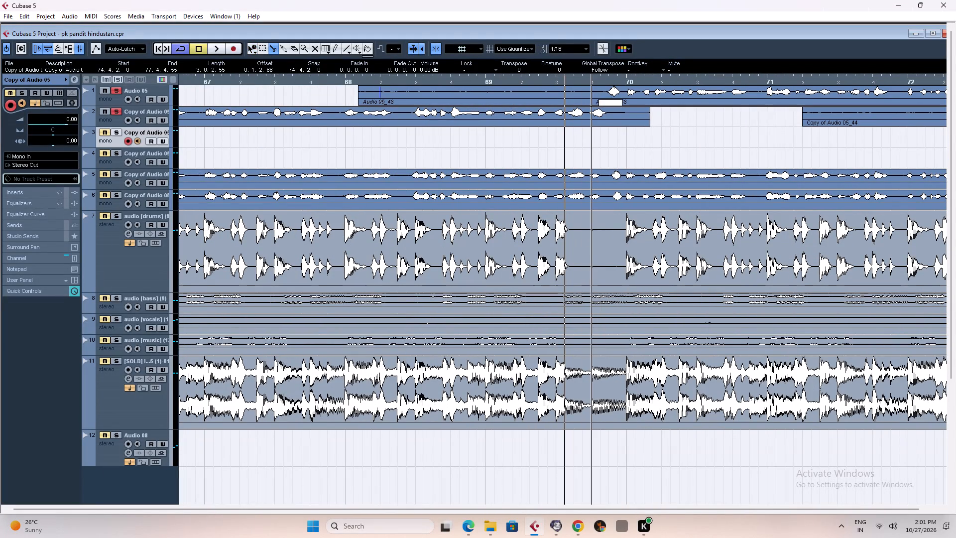
right_click(567, 92)
left_click(567, 92)
key("Delete")
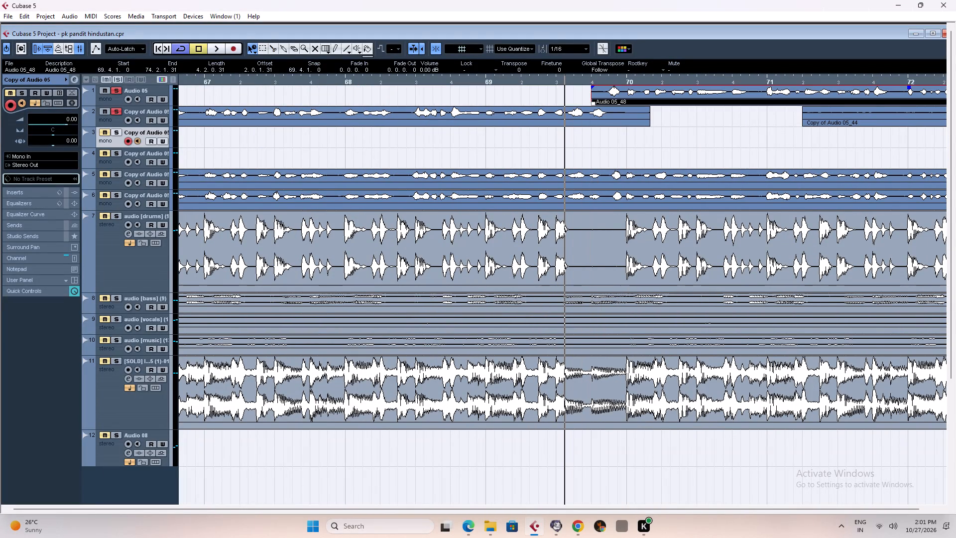
Split Copy of Audio 05_44 at 73.4.2, deleting the part before the cut, and Audio 05_48 at 73.4.4, deleting the part after it.
key("g")
key("g")
key("g")
key("g")
key("g")
key("g")
key("g")
key("g")
key("g")
key("g")
key("g")
key("g")
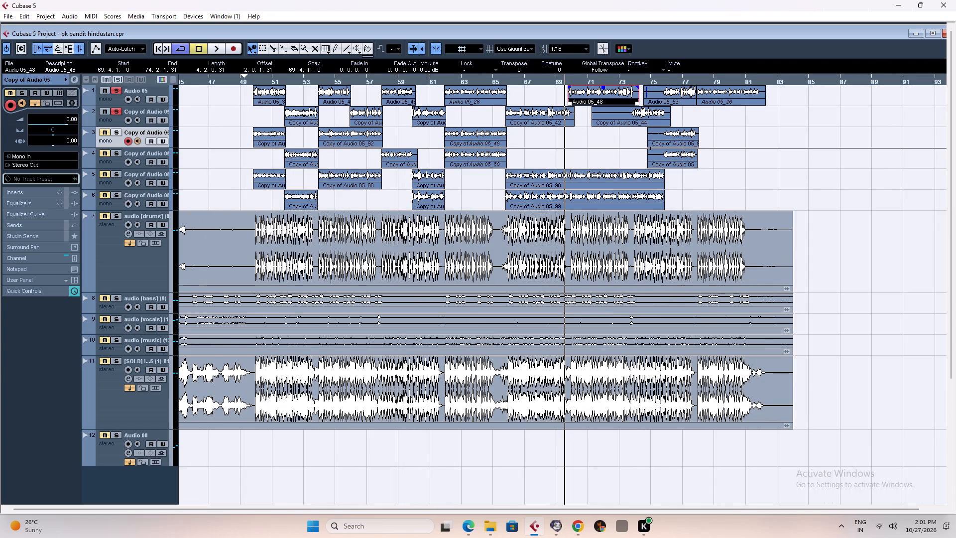
left_click(628, 80)
key("h")
key("h")
key("h")
key("h")
key("h")
key("h")
key("h")
key("h")
key("h")
key("h")
key("h")
key("h")
key("h")
key("h")
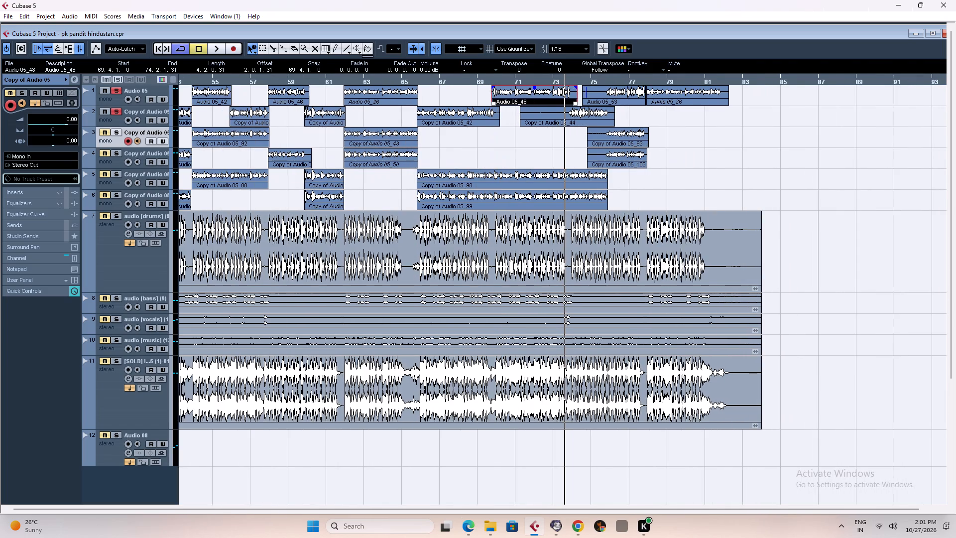
right_click_drag(574, 113, 594, 110)
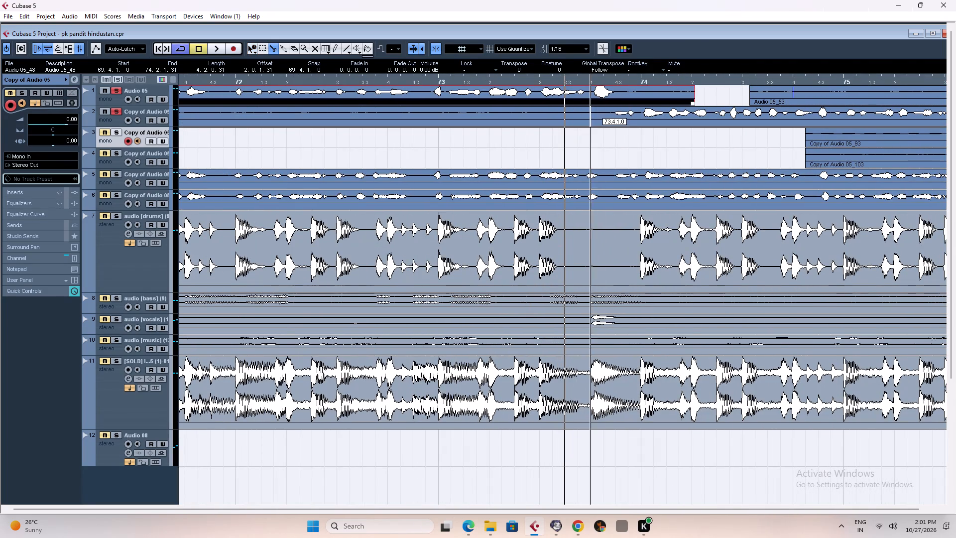
left_click(600, 112)
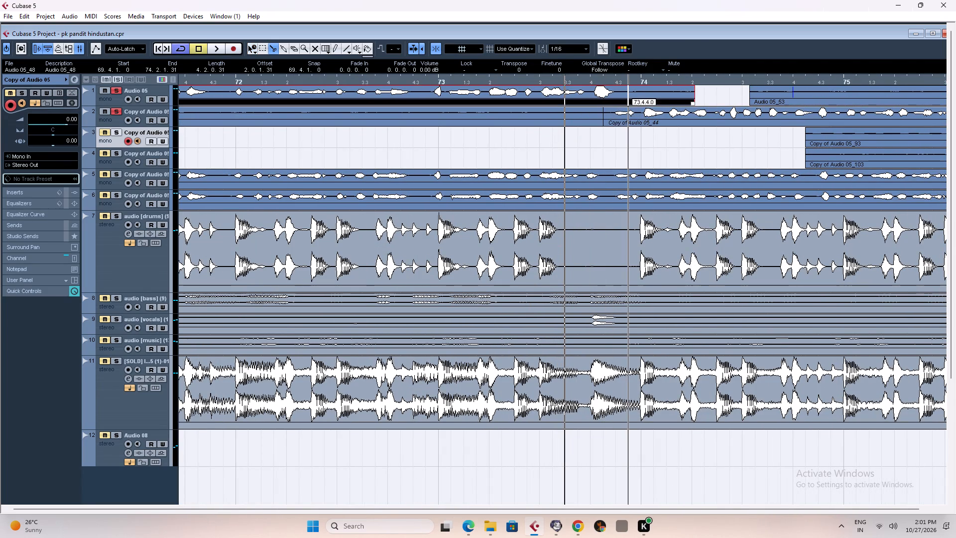
left_click(627, 89)
right_click(649, 91)
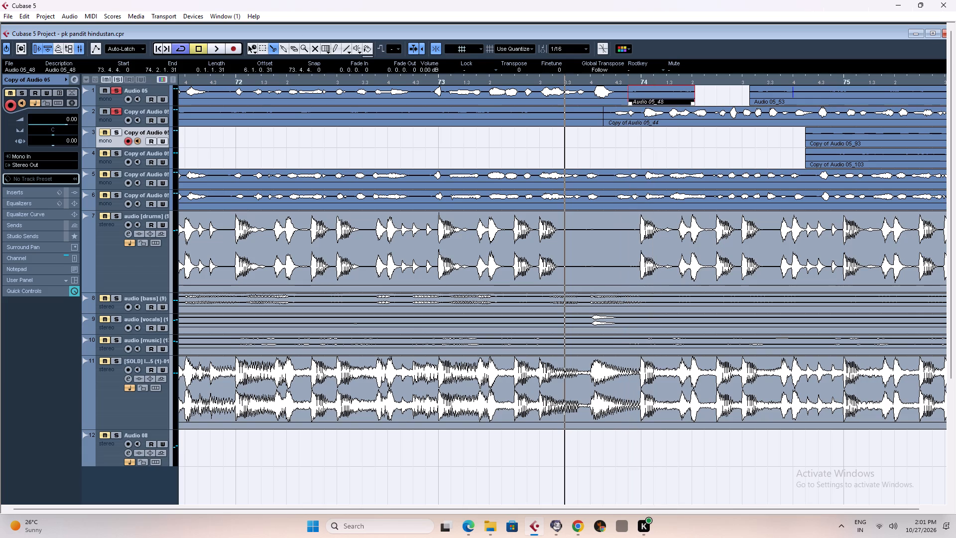
key("Delete")
left_click(557, 121)
key("Delete")
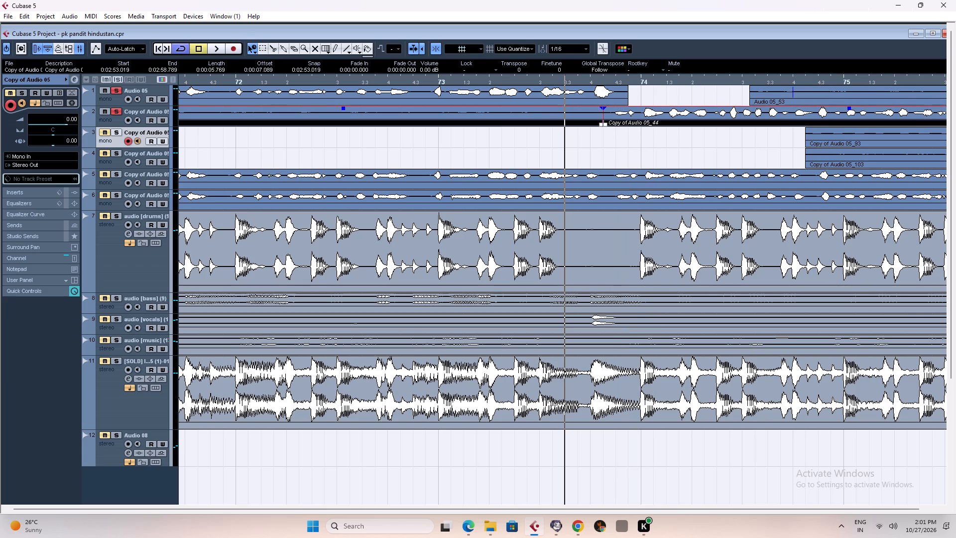
Split Audio 05_53 on track 1 at 75.4.2 and Copy of Audio 05_44 on track 2 at 75.4.3.
left_click(790, 80)
key("g")
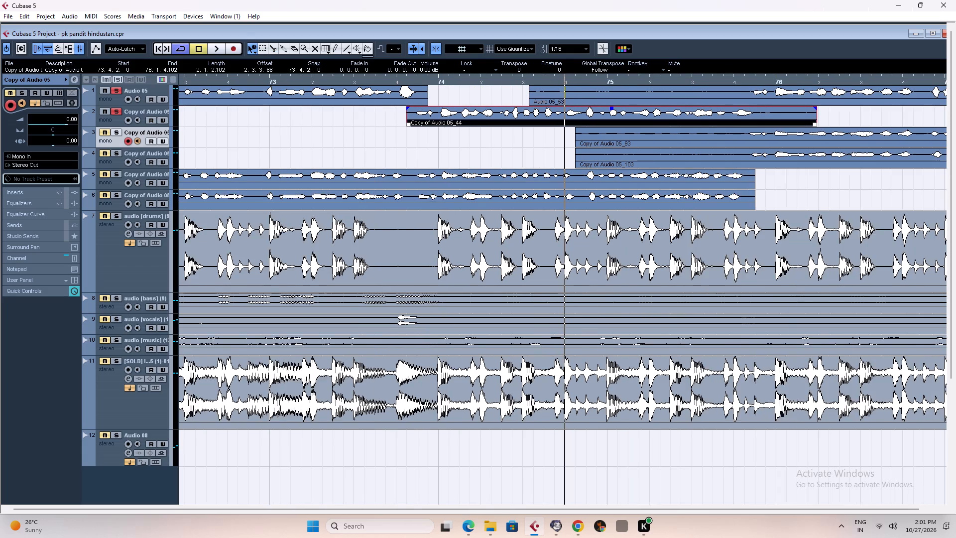
key("g")
left_click(714, 79)
key("h")
key("h")
key("h")
key("h")
key("h")
key("h")
key("h")
key("h")
key("h")
right_click_drag(559, 95, 577, 94)
left_click(564, 94)
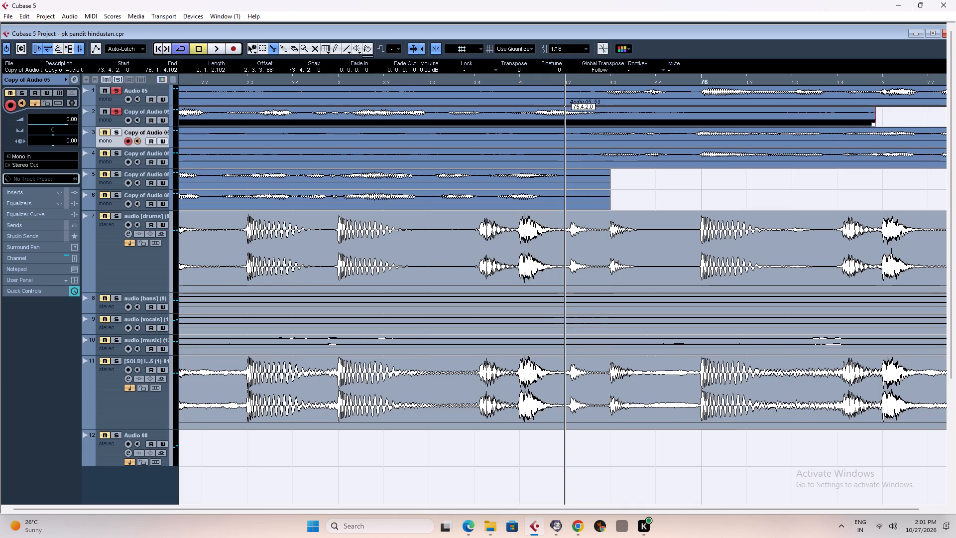
key("g")
key("g")
key("g")
key("g")
left_click(593, 113)
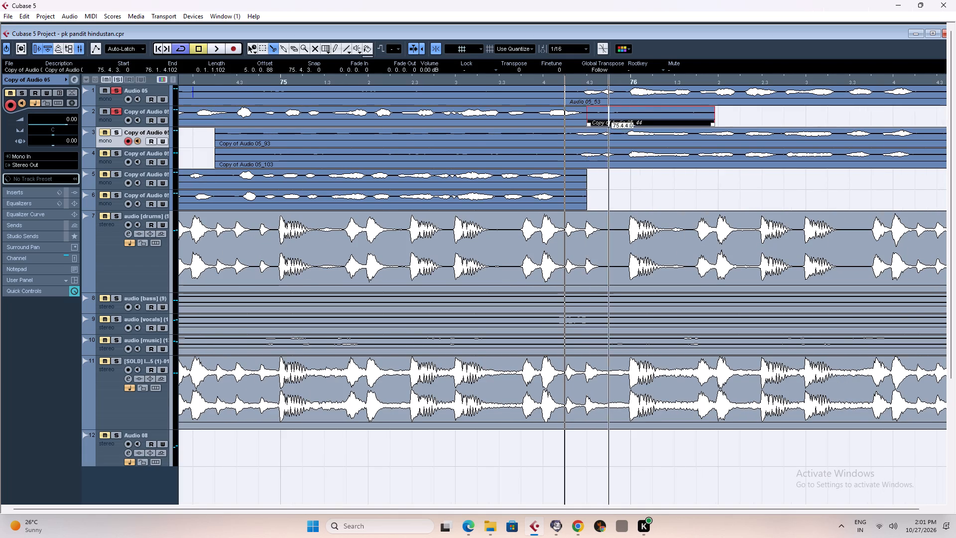
Split the clips on tracks 3, 4, 5 and 6 at 75.4.2.
left_click(566, 134)
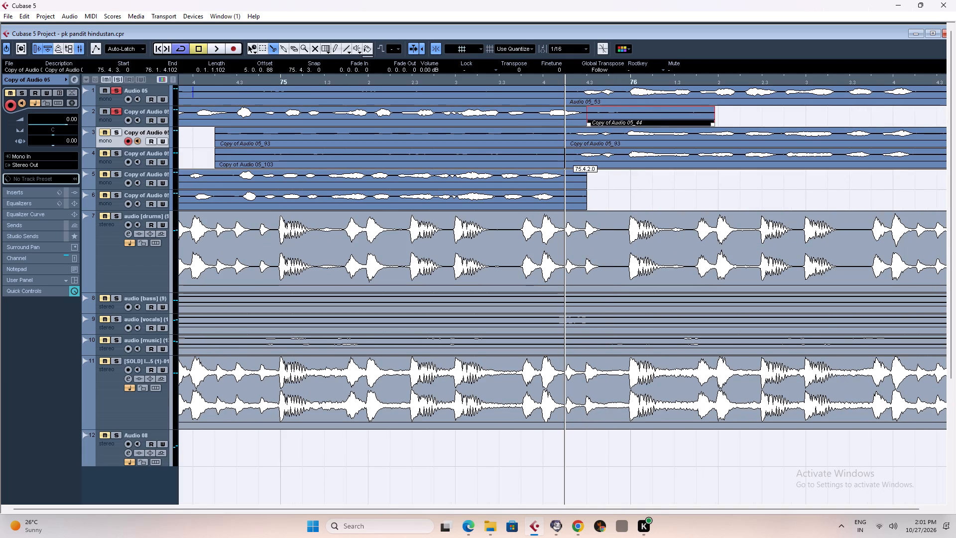
left_click(566, 158)
left_click(566, 176)
left_click(566, 198)
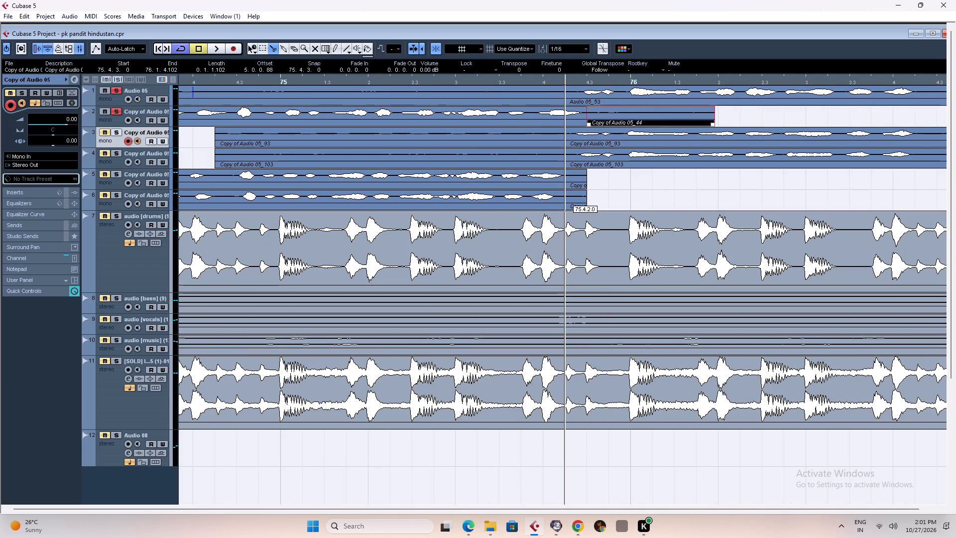
Delete the part of Copy of Audio 05_44 after its cut and the silent part of Audio 05_53 before its cut.
right_click(593, 184)
key("g")
key("g")
key("g")
key("g")
key("g")
key("g")
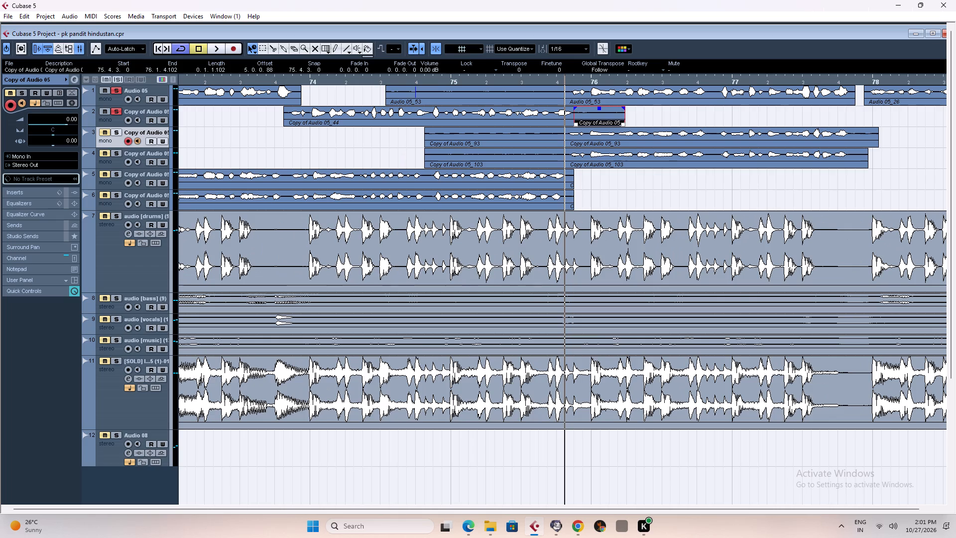
key("Delete")
left_click(534, 98)
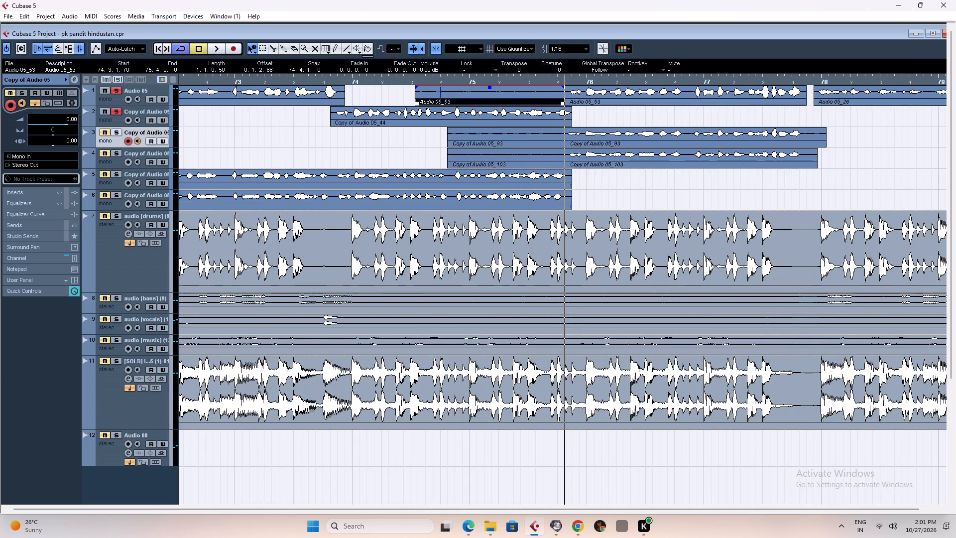
Delete the parts of Copy of Audio 05_93 and 05_103 before 75.4.2, and the leftovers on tracks 5 and 6 after it.
left_click(548, 136)
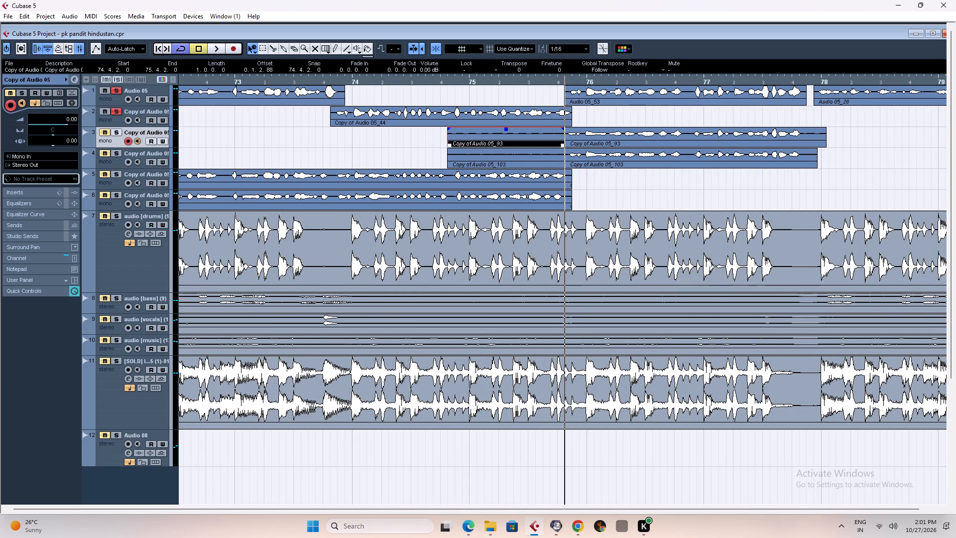
key("Delete")
left_click(549, 156)
key("Delete")
left_click(568, 178)
key("Delete")
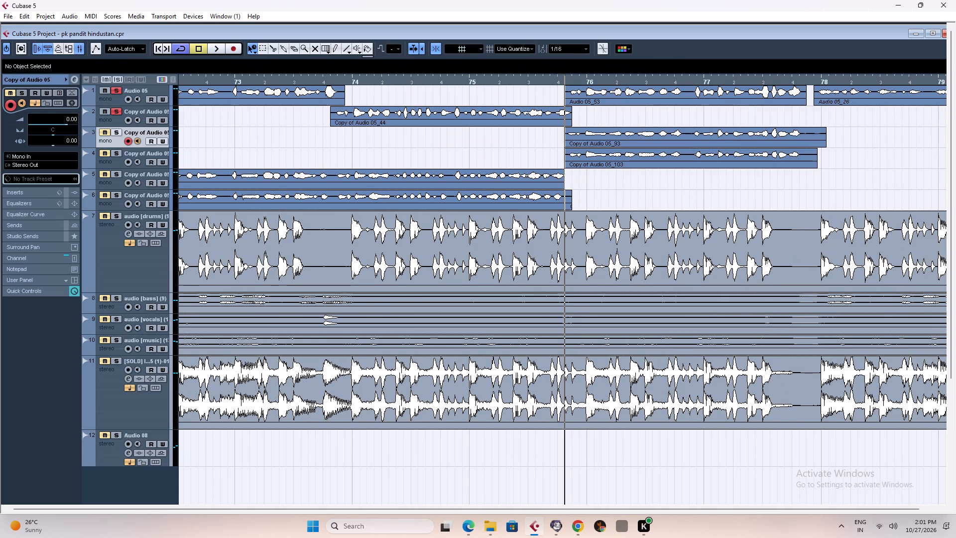
left_click(568, 195)
key("Delete")
Split Copy of Audio 05_93 on track 3 and 05_103 on track 4 at 77.4.3 and delete the parts after the cut.
left_click(803, 78)
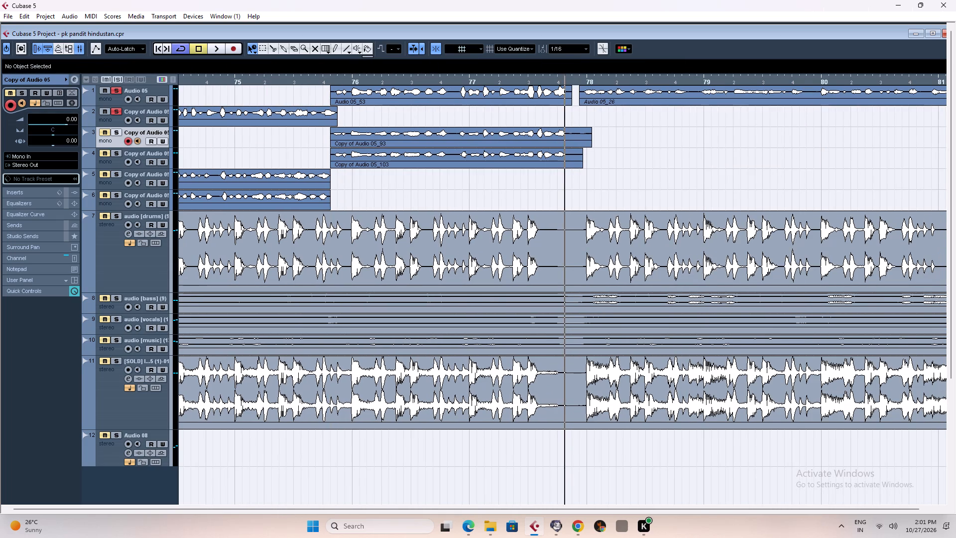
key("h")
key("h")
key("h")
key("h")
key("h")
key("h")
key("h")
key("h")
key("h")
key("h")
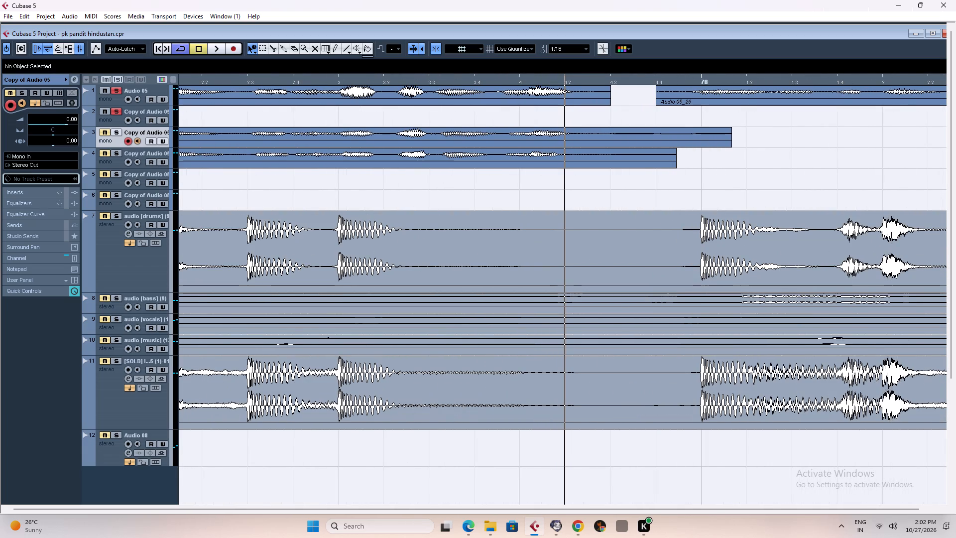
right_click_drag(595, 116, 611, 116)
left_click(611, 130)
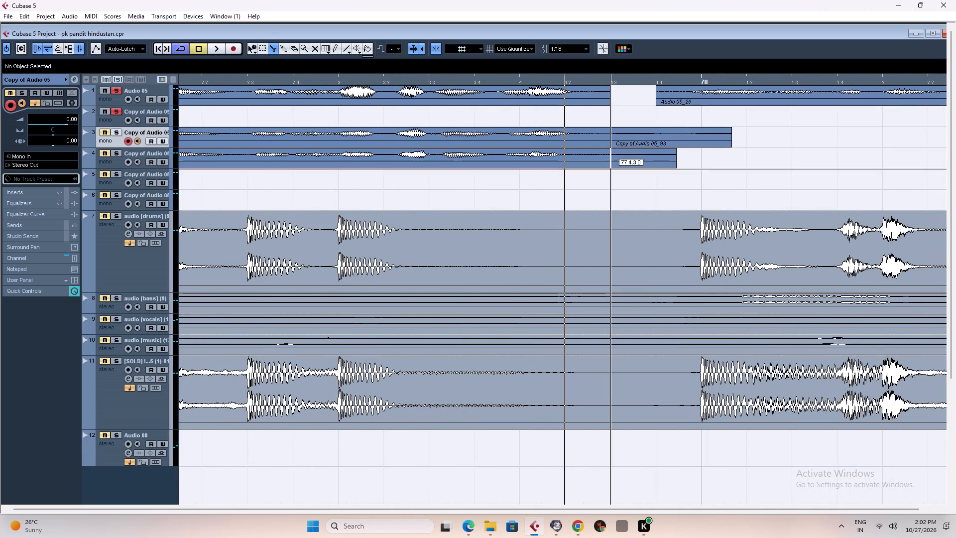
left_click(611, 151)
right_click(641, 133)
left_click(641, 133)
key("Delete")
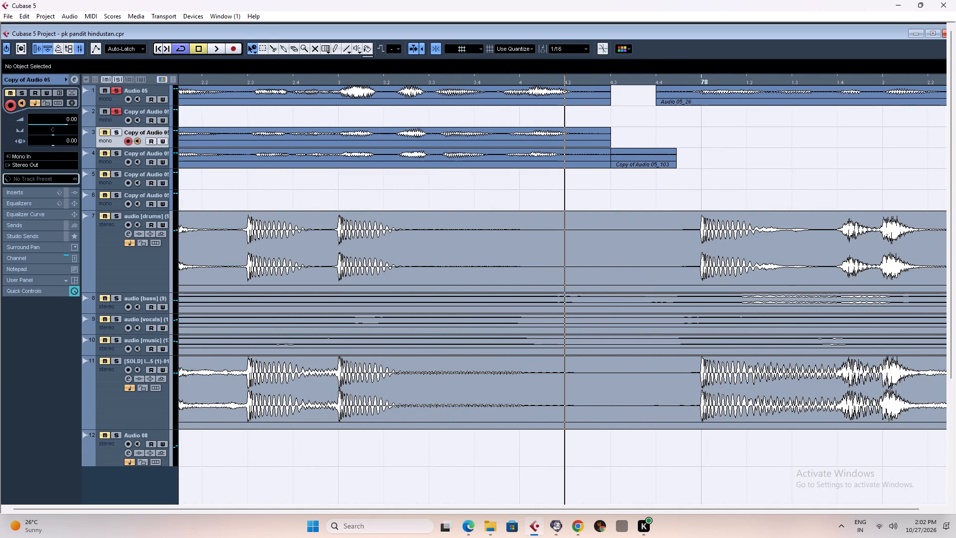
left_click(647, 164)
key("Delete")
Split Audio 05_26 on track 1 at bar 82 and delete the part after the cut.
left_click(681, 80)
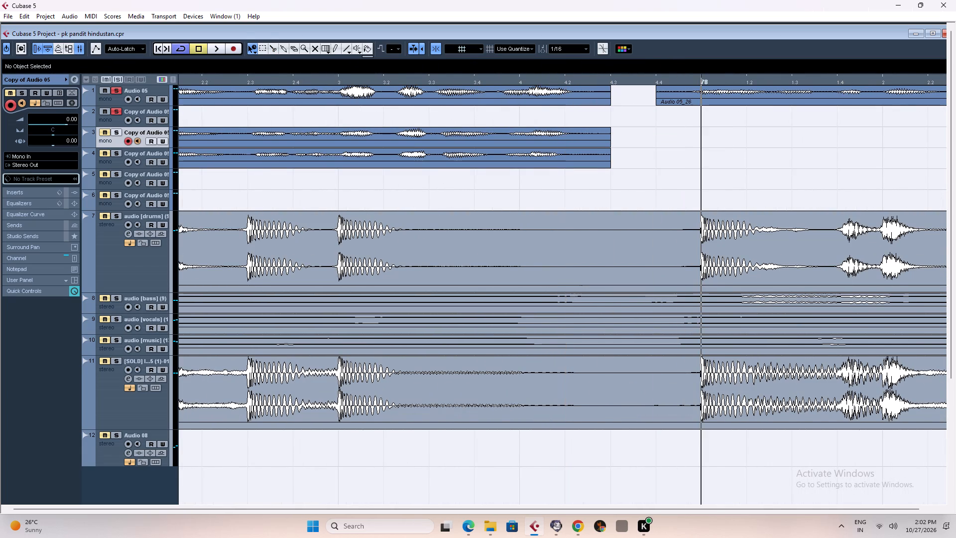
key("g")
key("g")
key("g")
key("g")
key("g")
key("g")
key("g")
key("g")
key("g")
key("g")
key("g")
key("g")
key("g")
key("g")
key("g")
key("g")
key("g")
key("g")
key("g")
key("g")
left_click(625, 84)
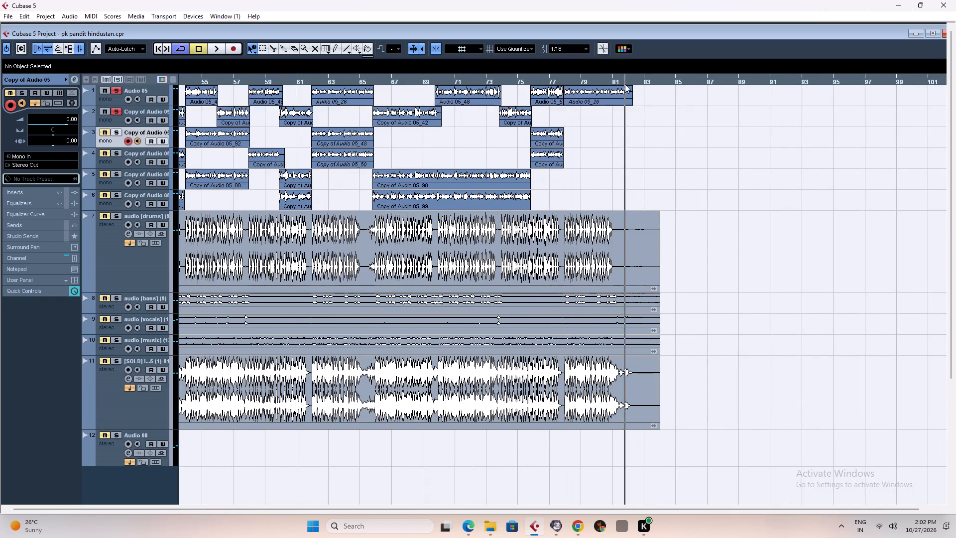
key("h")
key("h")
key("h")
key("h")
key("h")
key("h")
key("h")
key("h")
key("h")
key("h")
key("h")
key("h")
key("h")
key("h")
right_click_drag(593, 97, 609, 95)
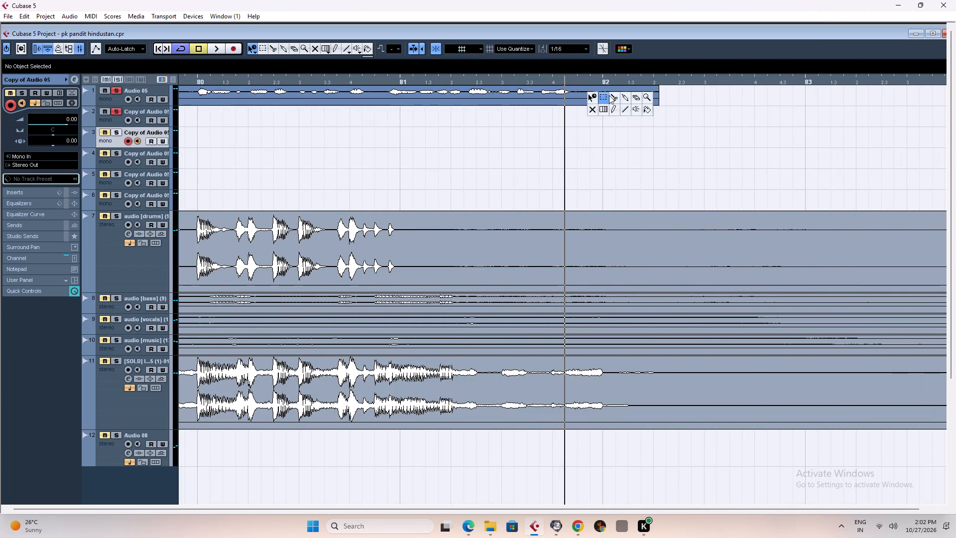
right_click_drag(609, 95, 615, 95)
left_click(602, 94)
right_click(617, 93)
left_click(617, 93)
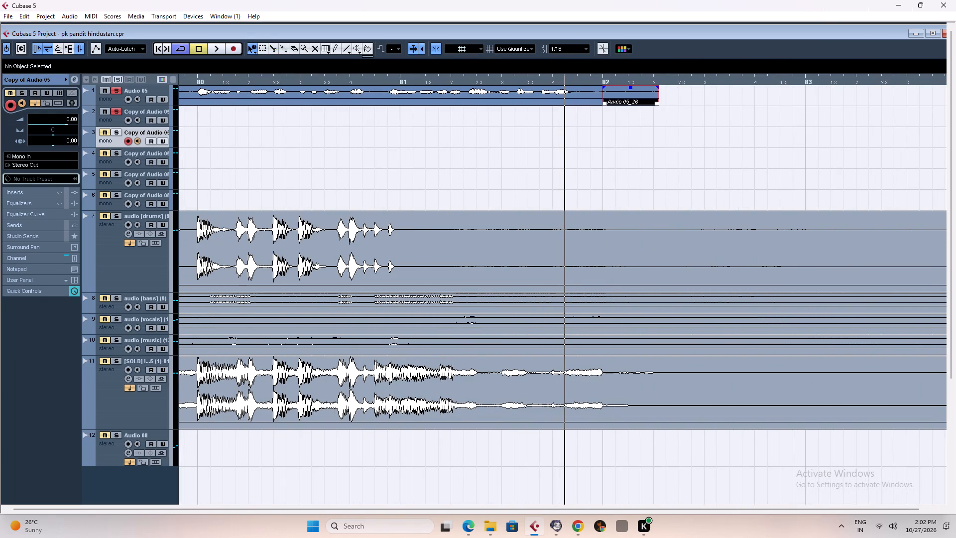
key("Delete")
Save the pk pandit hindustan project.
key("g")
key("g")
key("g")
key("g")
key("g")
key("g")
key("g")
key("g")
key("g")
key("g")
key("g")
key("g")
key("g")
key("g")
key("g")
key("g")
key("g")
key("g")
key("g")
key("g")
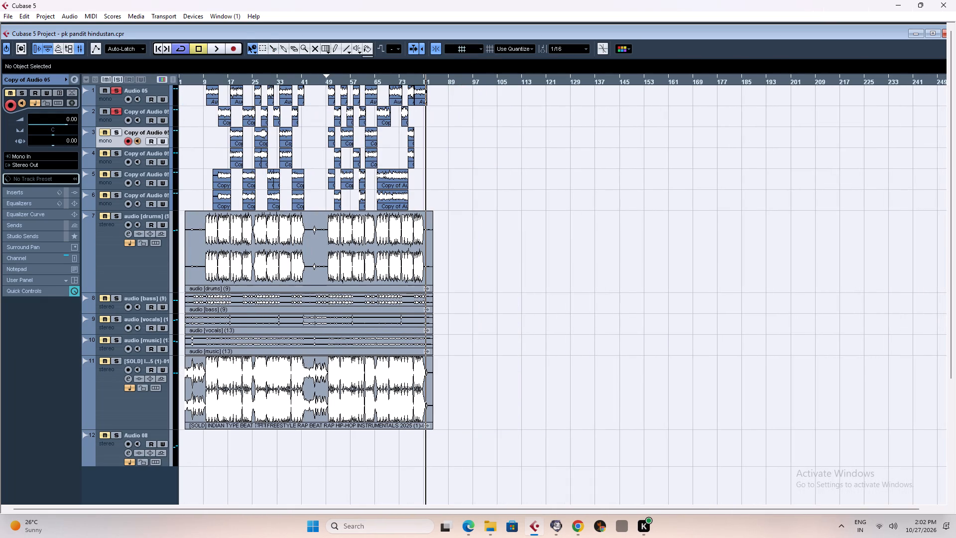
key("ctrl+s")
Rename both track 1 and track 2 as main.
left_click(121, 102)
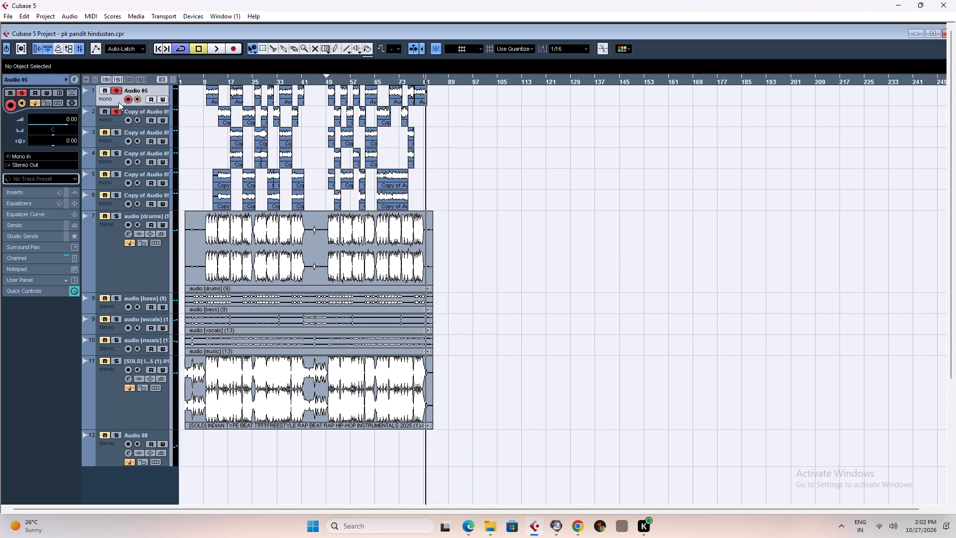
right_click(135, 92)
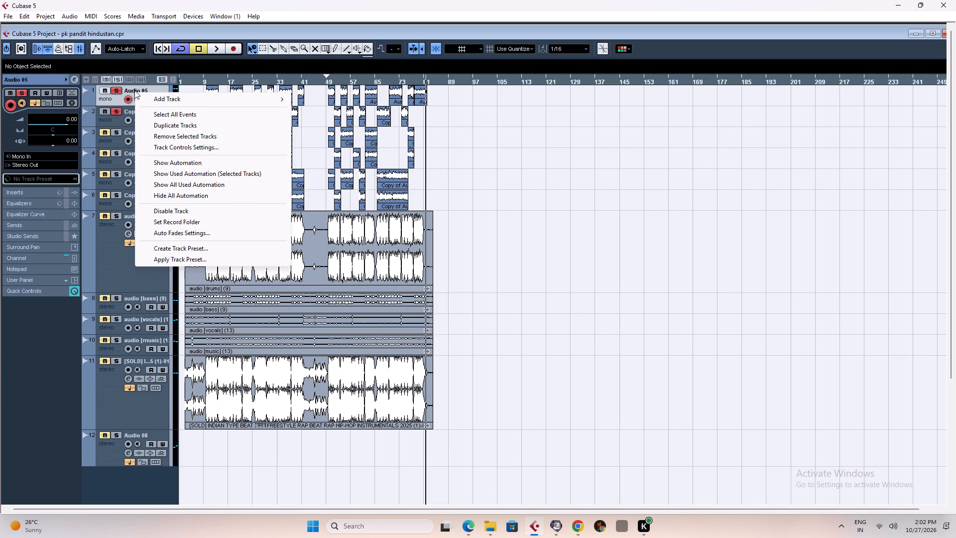
triple_click(133, 90)
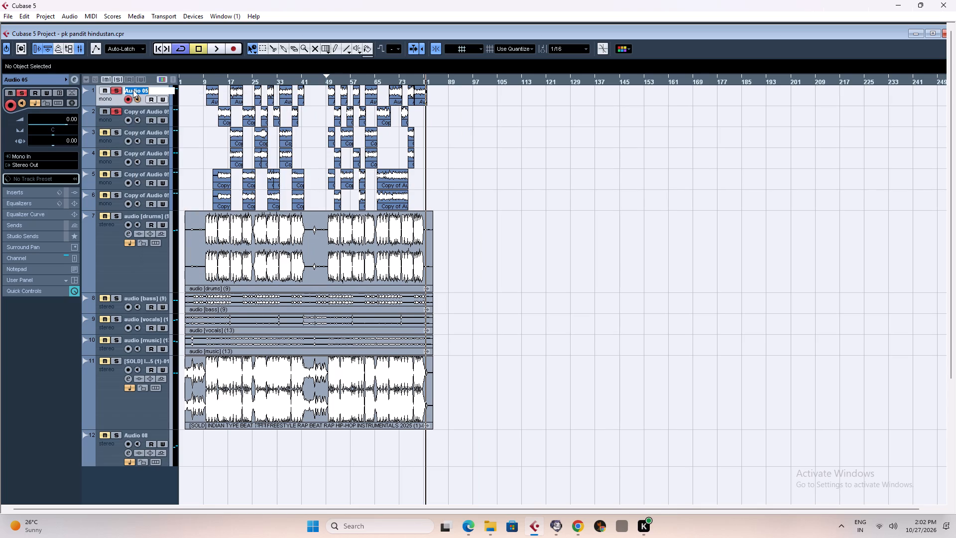
type("main")
double_click(139, 111)
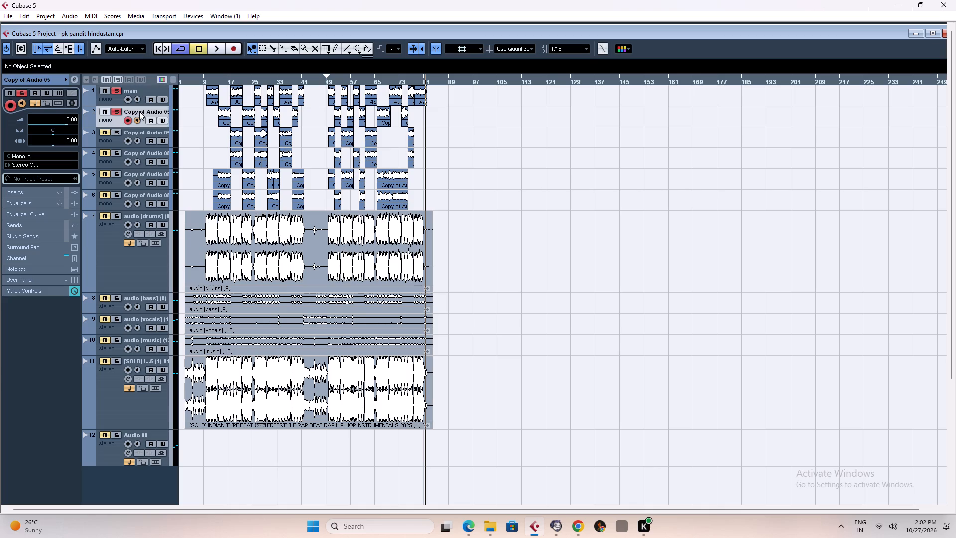
type("main")
Rename track 3 as l1 and track 4 as r1.
left_click(107, 144)
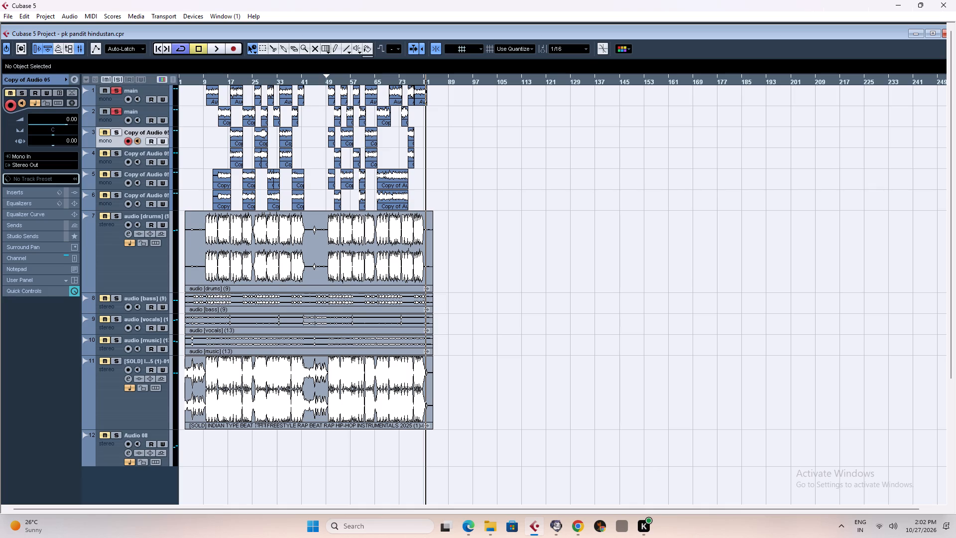
double_click(137, 133)
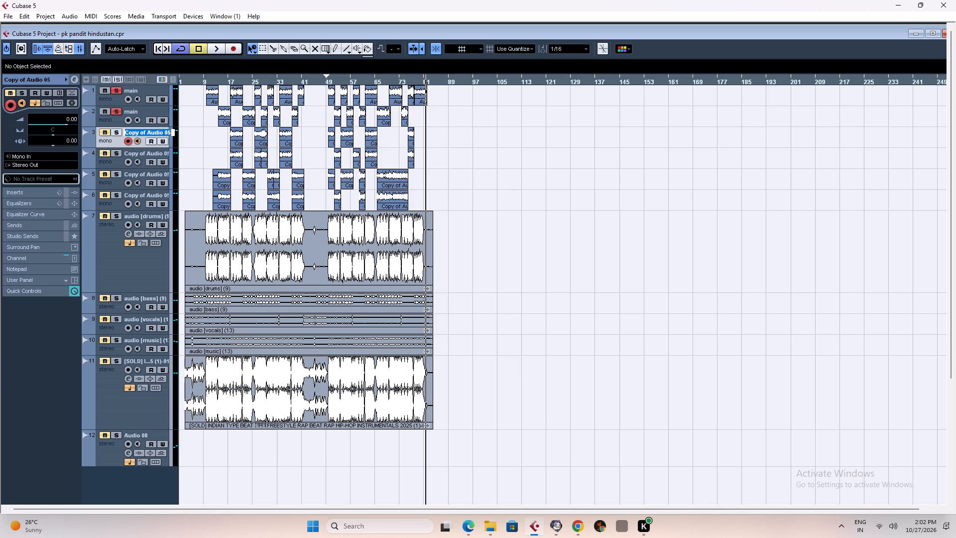
type("la")
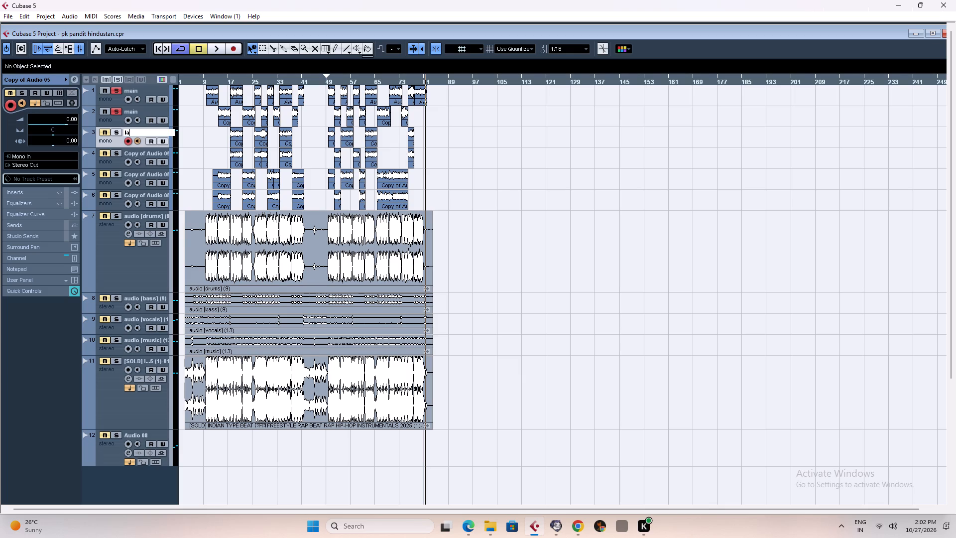
key("BackSpace")
key("1")
left_click(116, 159)
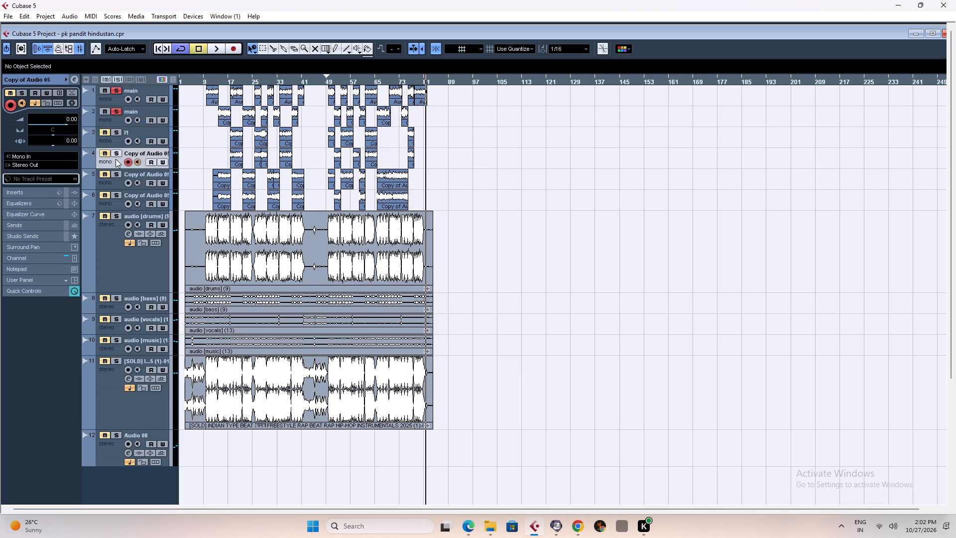
double_click(135, 151)
type("r1")
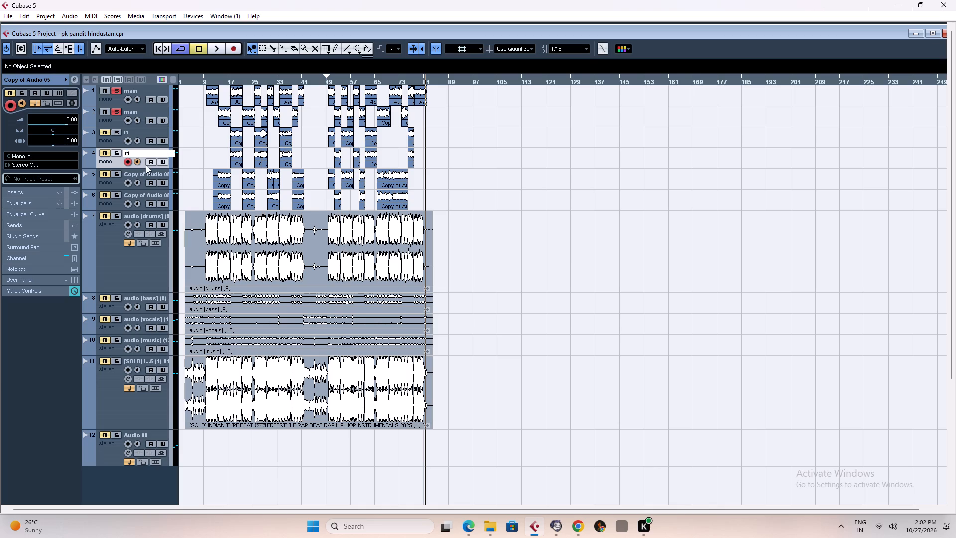
Rename track 5 as l1 and track 6 as r1.
double_click(134, 175)
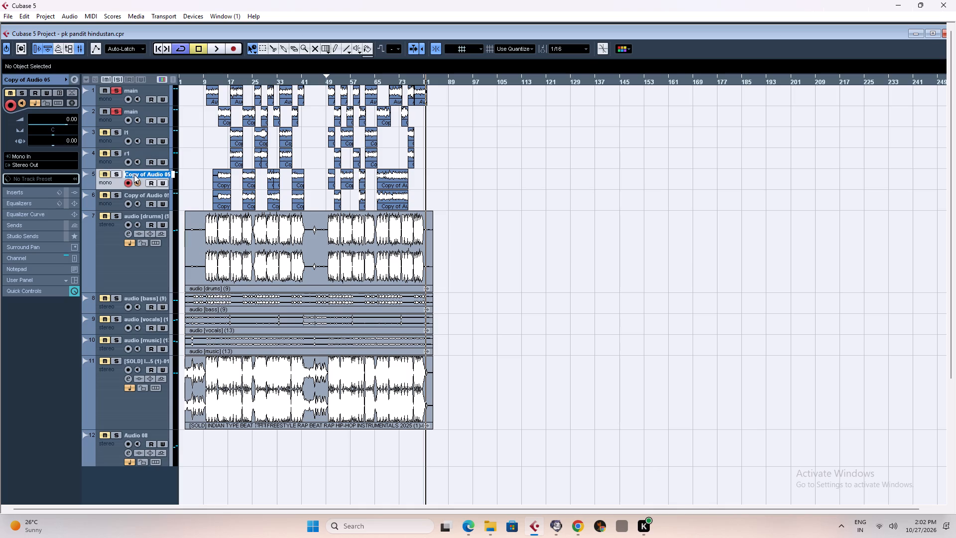
type("l1")
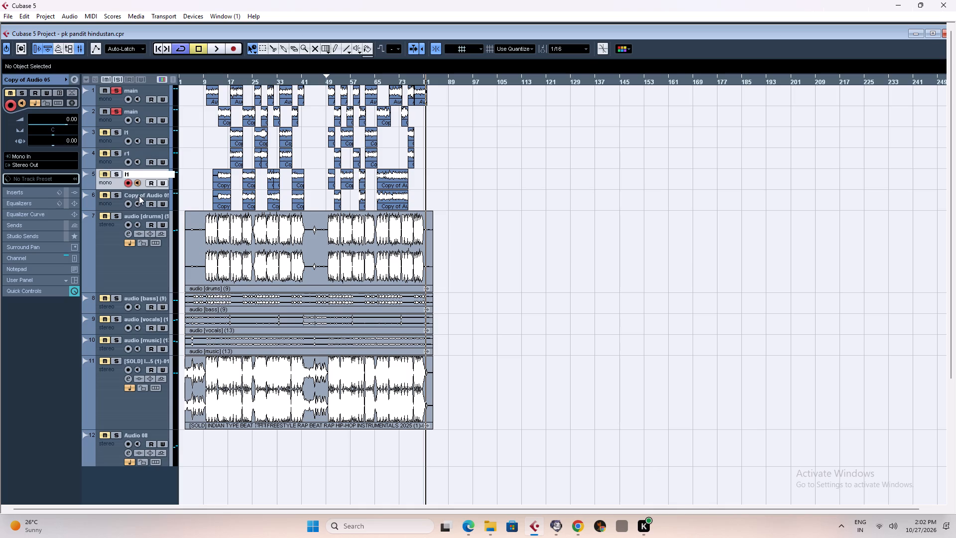
double_click(139, 196)
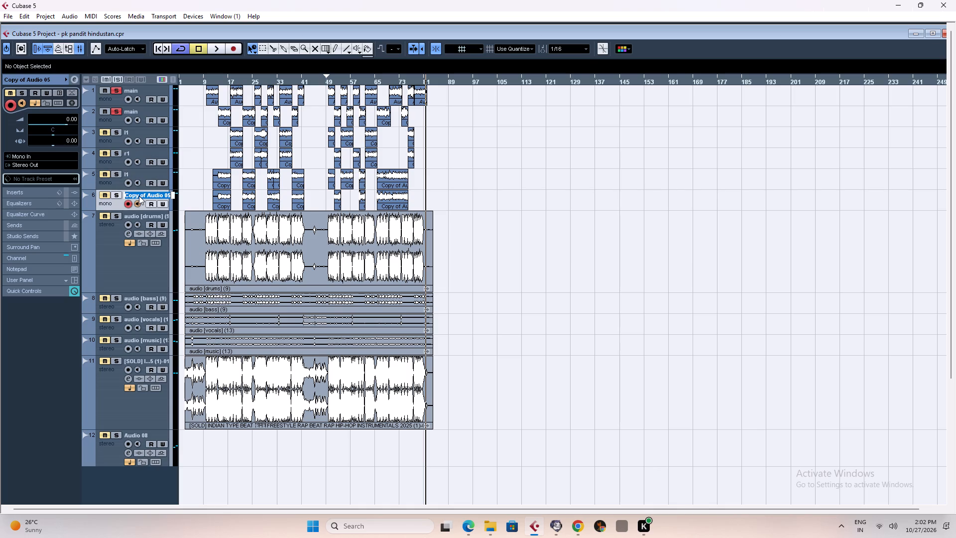
type("r1")
left_click(463, 183)
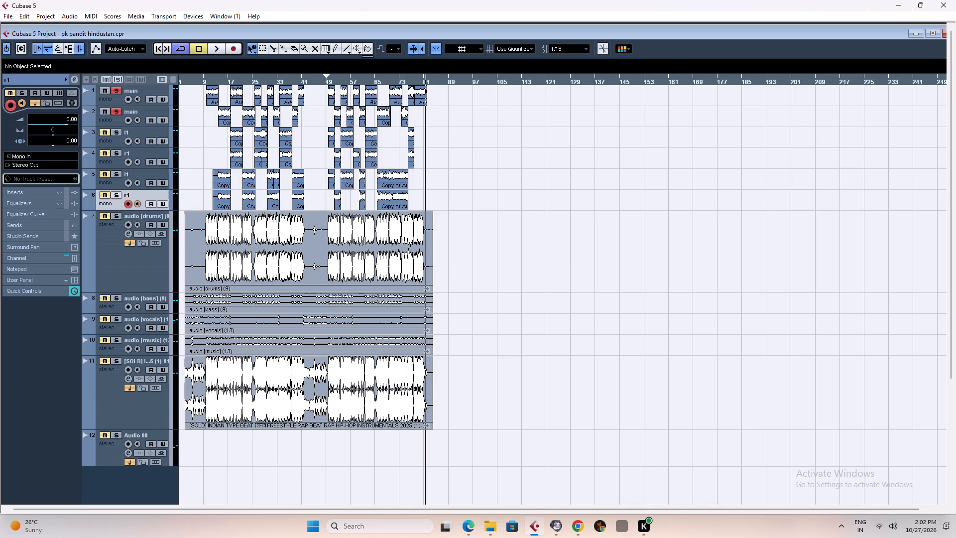
Examine the edited vocal clips and their edges on tracks 1 to 6 around bars 75 to 79.
left_click(501, 126)
right_click(457, 138)
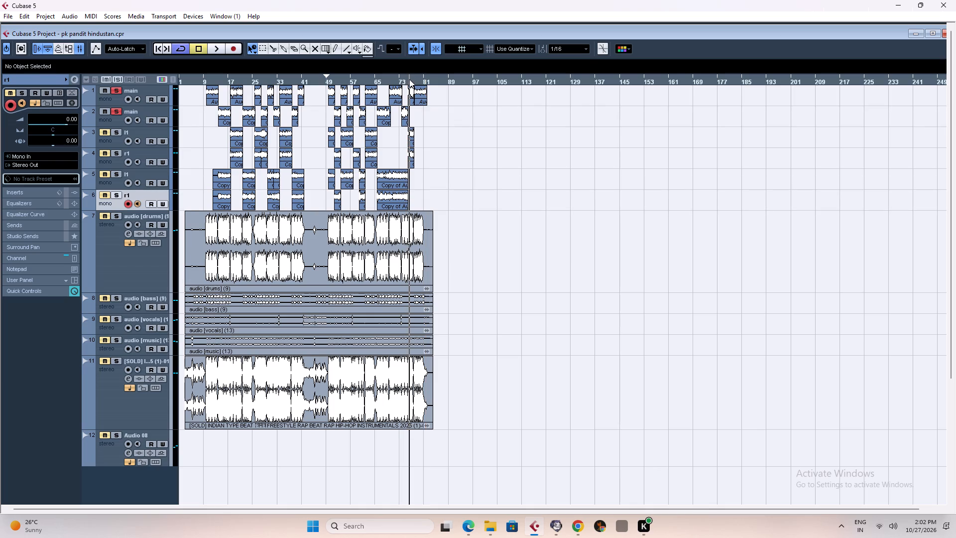
left_click(409, 79)
left_click(412, 82)
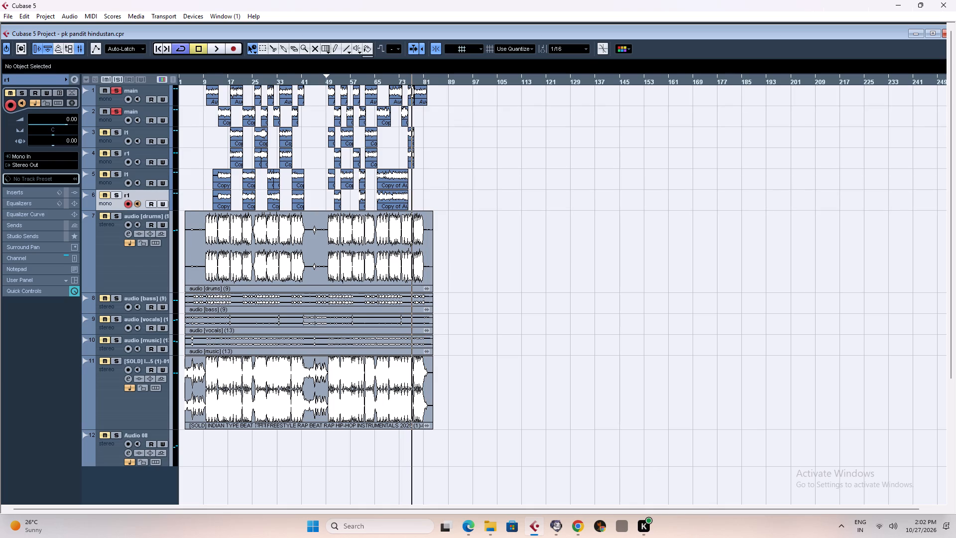
key("h")
key("h")
key("h")
key("h")
key("h")
key("h")
key("h")
key("h")
key("h")
key("h")
key("h")
key("h")
key("h")
key("h")
key("h")
key("h")
key("h")
key("h")
key("h")
key("h")
key("g")
key("g")
key("g")
key("g")
key("g")
key("g")
key("g")
key("g")
key("g")
key("g")
key("g")
key("g")
key("g")
key("g")
key("g")
key("g")
key("g")
key("g")
key("g")
key("g")
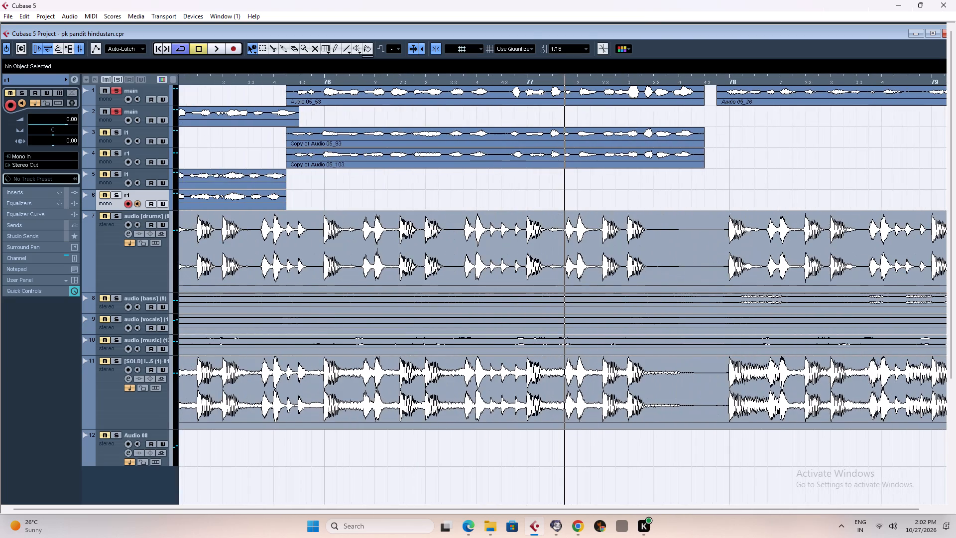
Activate the Range Selection tool for the vocal tracks.
right_click_drag(202, 93, 212, 93)
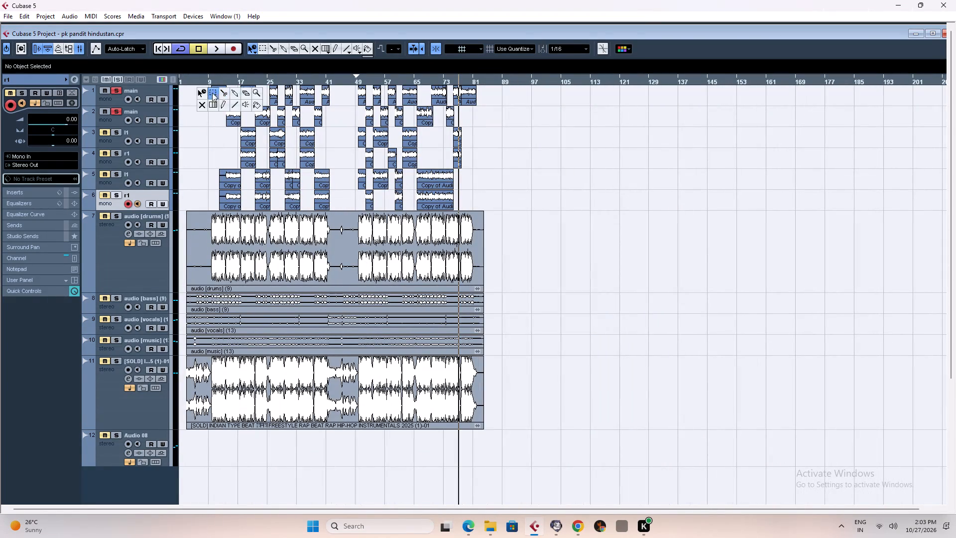
right_click_drag(212, 93, 212, 91)
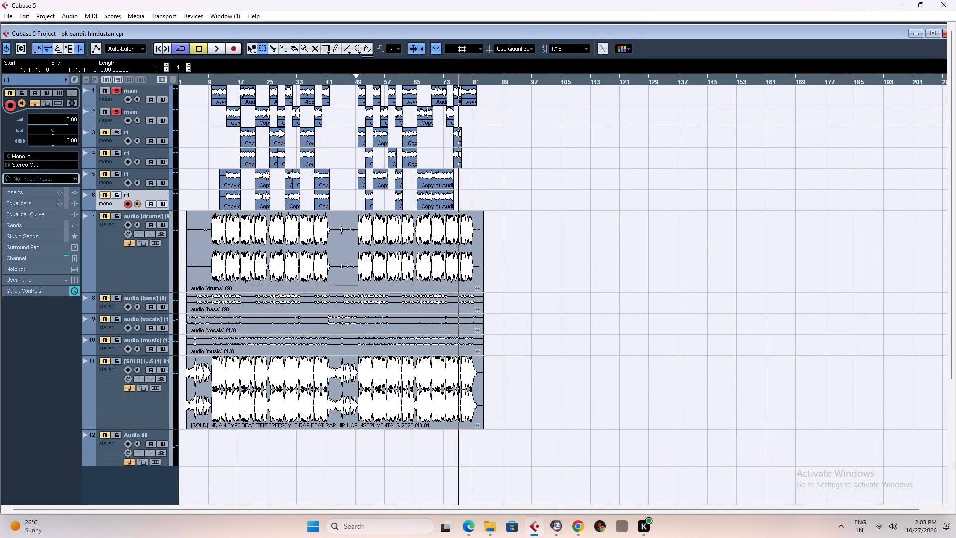
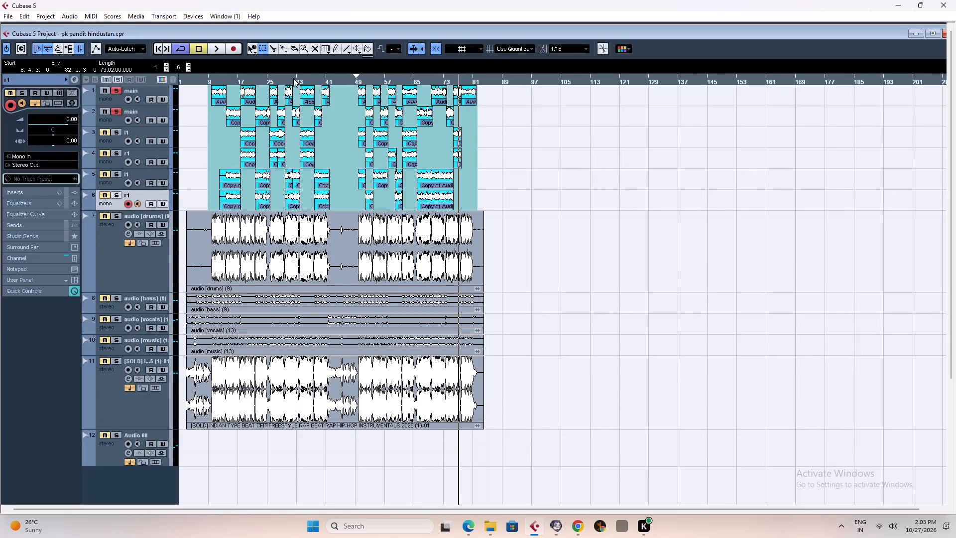
Set the snap grid type to Beat.
left_click(499, 50)
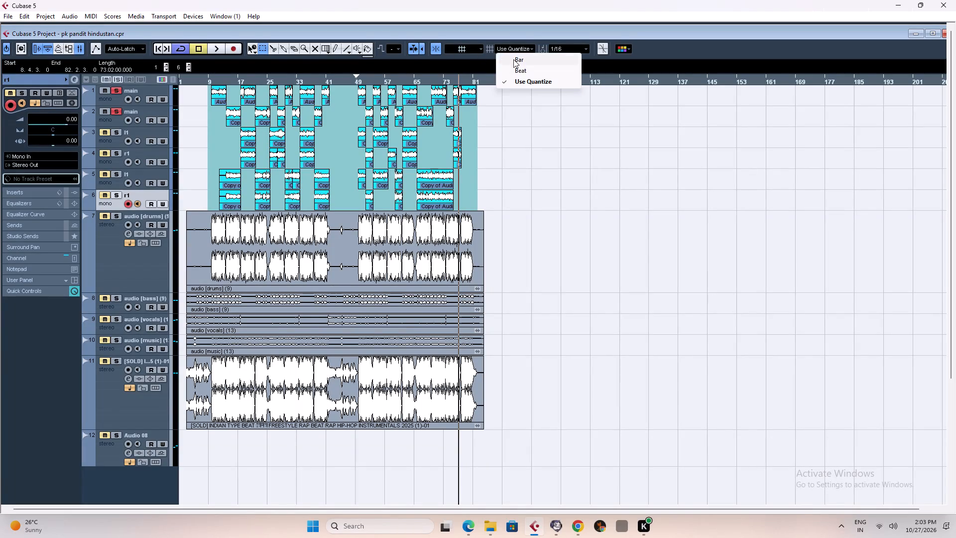
left_click(517, 70)
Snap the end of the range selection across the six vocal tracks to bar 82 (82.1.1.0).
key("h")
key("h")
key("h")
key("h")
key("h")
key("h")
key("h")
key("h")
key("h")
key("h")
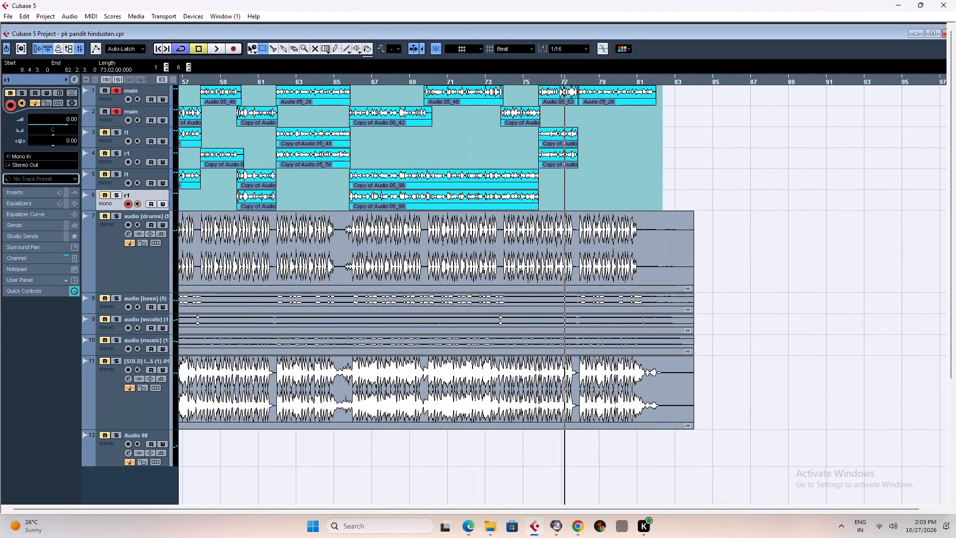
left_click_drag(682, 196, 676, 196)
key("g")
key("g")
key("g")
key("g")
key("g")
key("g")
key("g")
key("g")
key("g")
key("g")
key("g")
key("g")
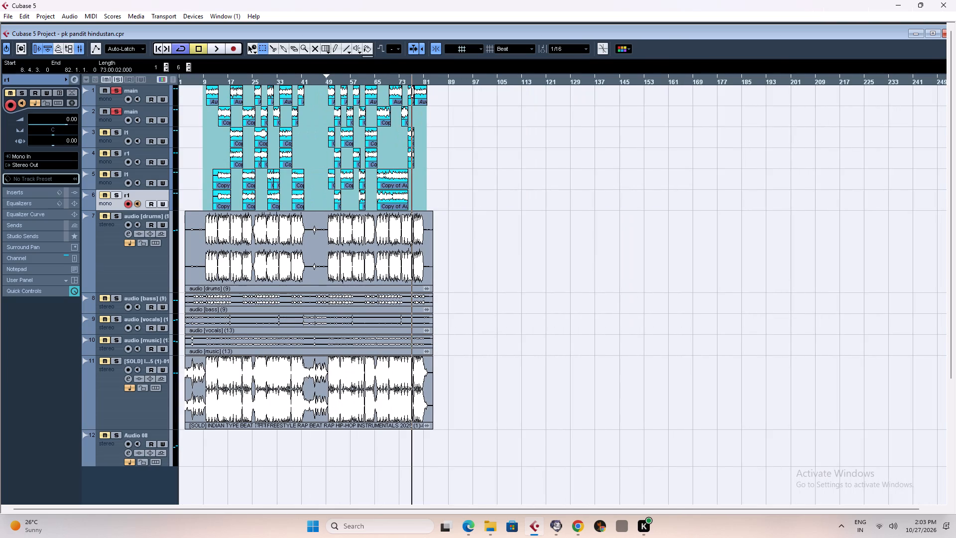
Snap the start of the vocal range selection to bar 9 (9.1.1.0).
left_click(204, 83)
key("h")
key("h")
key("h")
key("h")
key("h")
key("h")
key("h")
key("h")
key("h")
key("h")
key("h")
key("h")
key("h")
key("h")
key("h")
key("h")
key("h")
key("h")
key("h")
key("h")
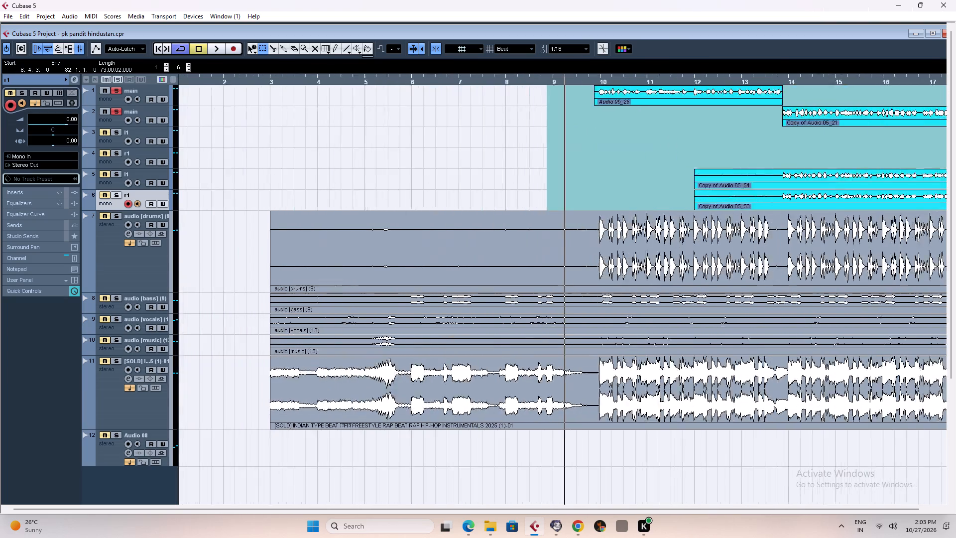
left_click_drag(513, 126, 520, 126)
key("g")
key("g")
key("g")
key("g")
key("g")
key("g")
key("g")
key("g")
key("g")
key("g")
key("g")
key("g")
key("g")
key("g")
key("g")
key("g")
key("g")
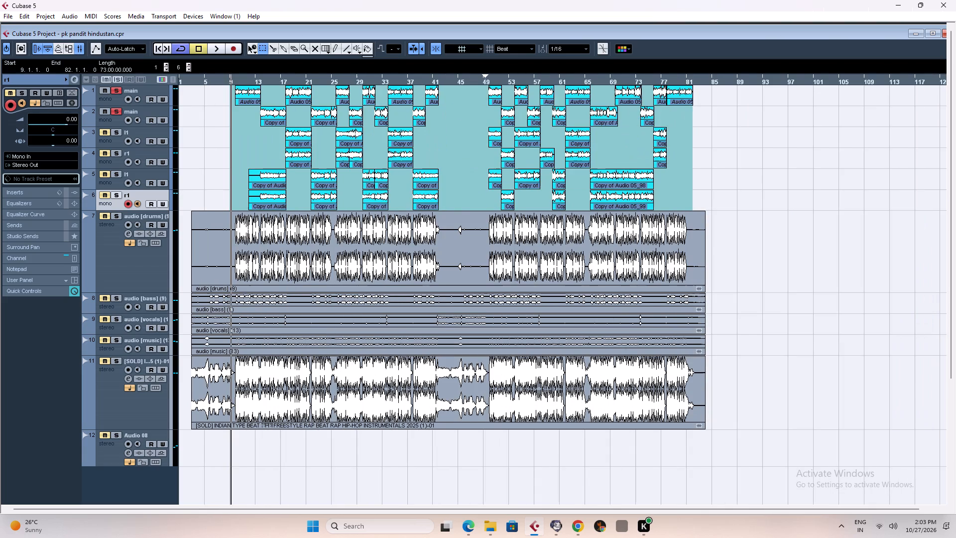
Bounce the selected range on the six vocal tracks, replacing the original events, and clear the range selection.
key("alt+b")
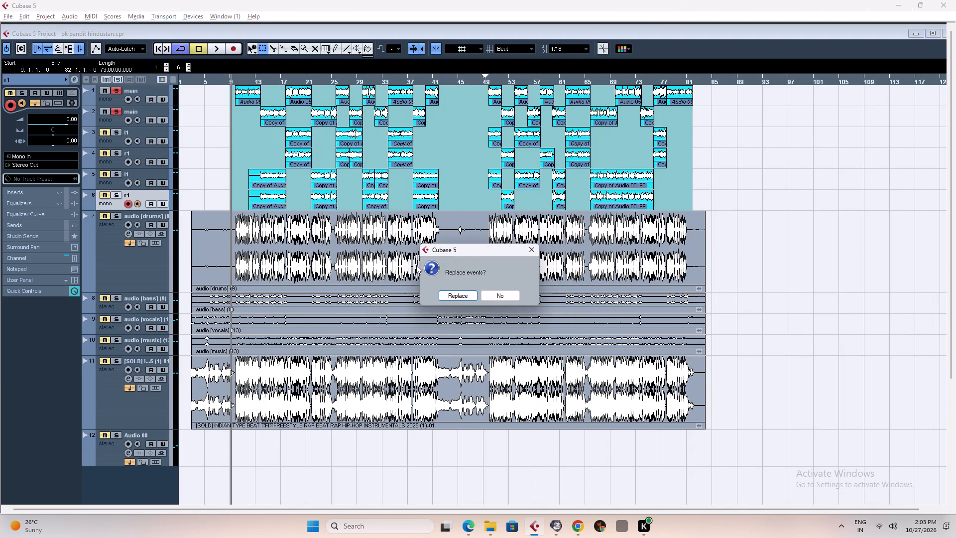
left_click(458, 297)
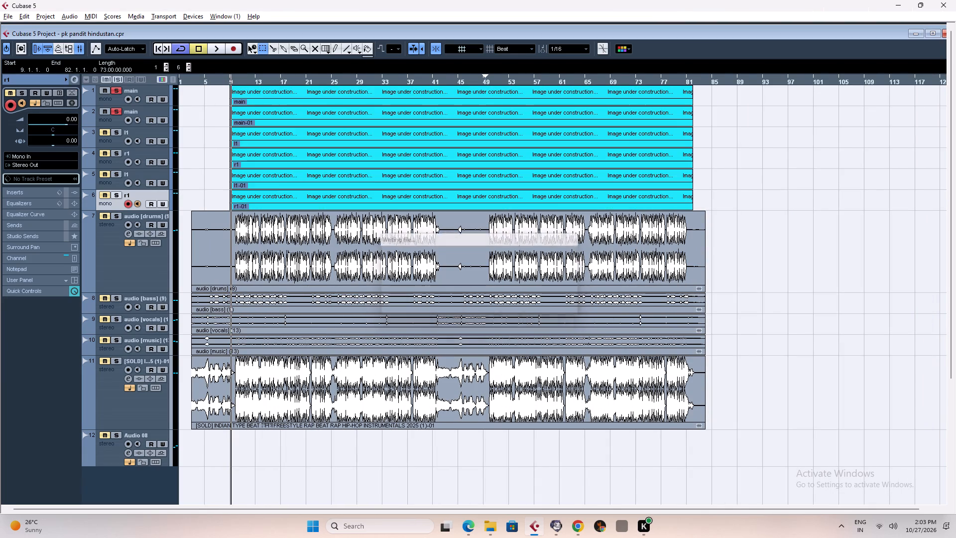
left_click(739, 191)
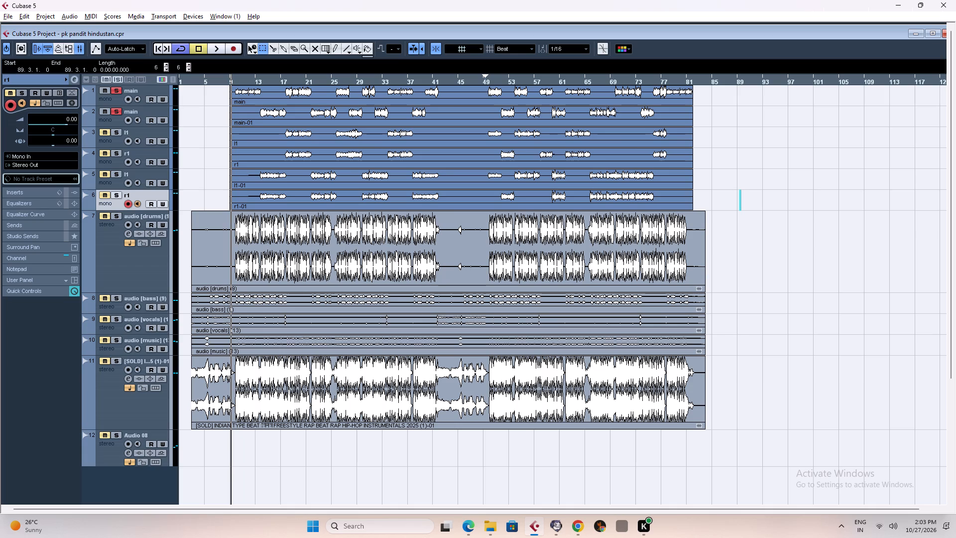
Switch to the Object Selection tool.
right_click(755, 191)
left_click(736, 153)
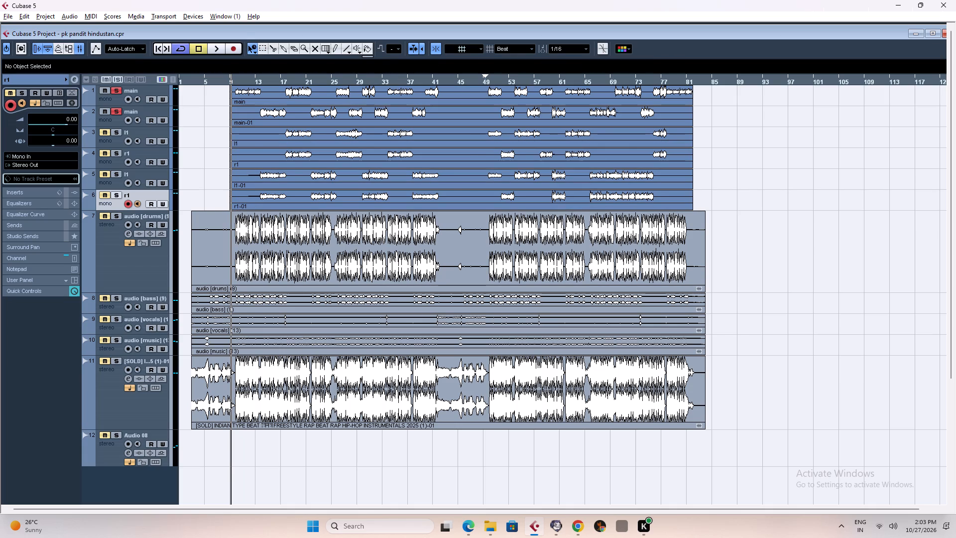
Play back the bounced main vocals from bar 9 and again from about bar 49.
key("space")
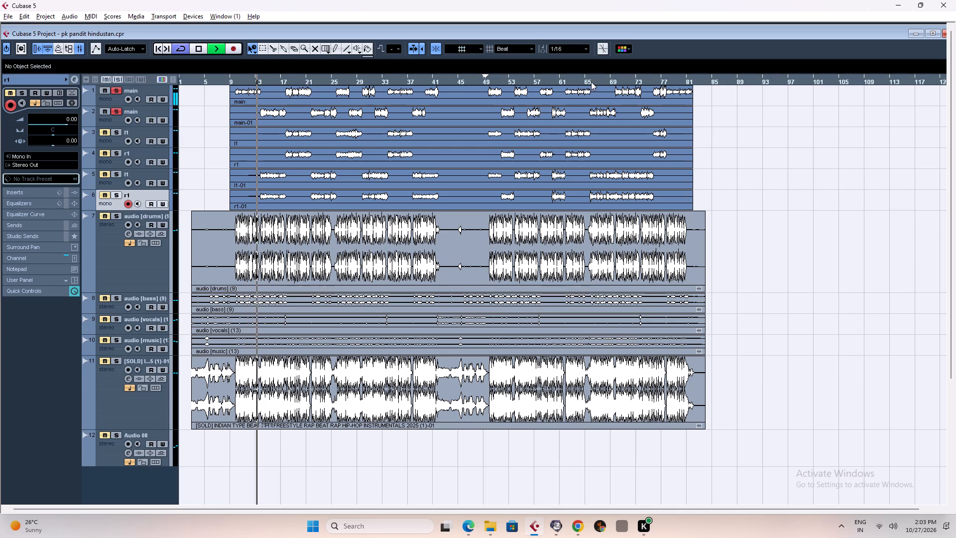
left_click(488, 80)
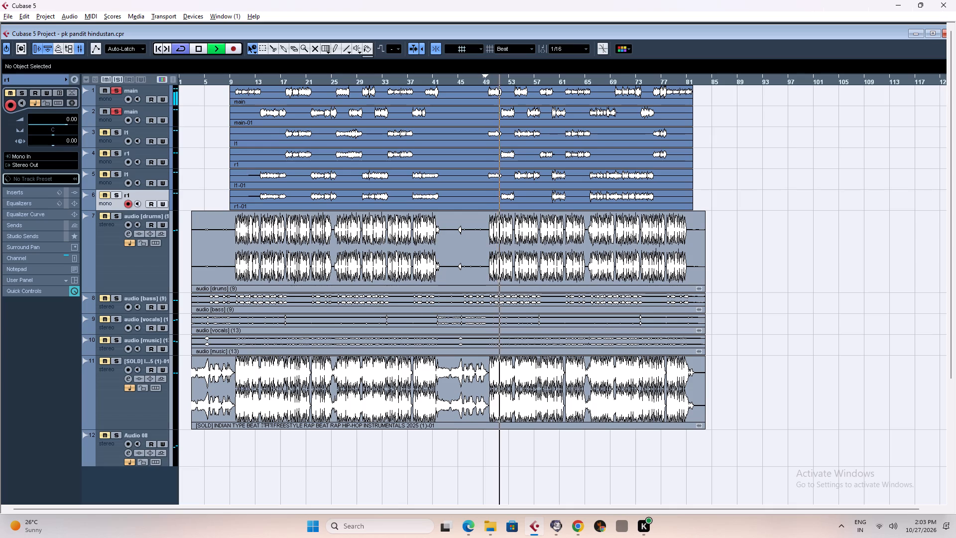
key("space")
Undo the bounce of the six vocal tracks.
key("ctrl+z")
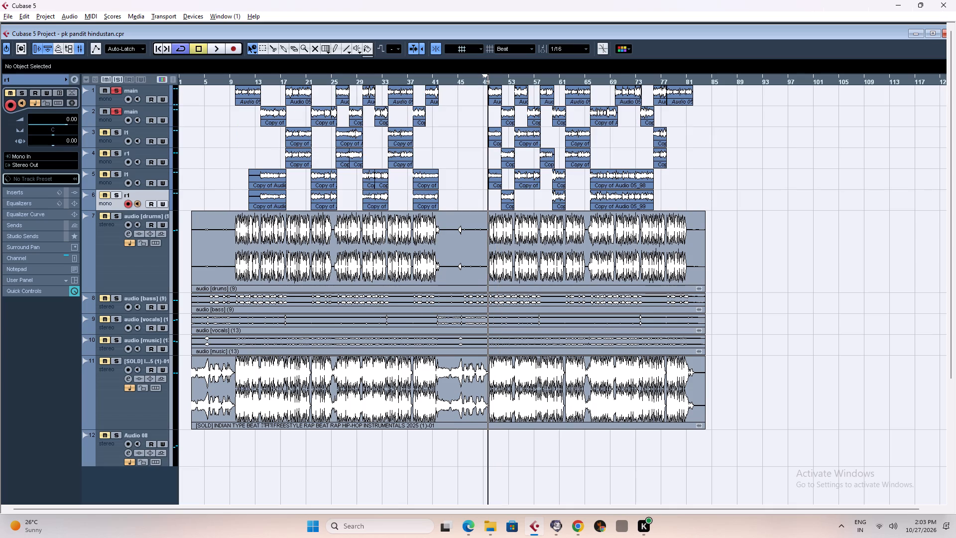
Play back the separate main vocal clips from about bar 49 and again from about bar 61.
key("space")
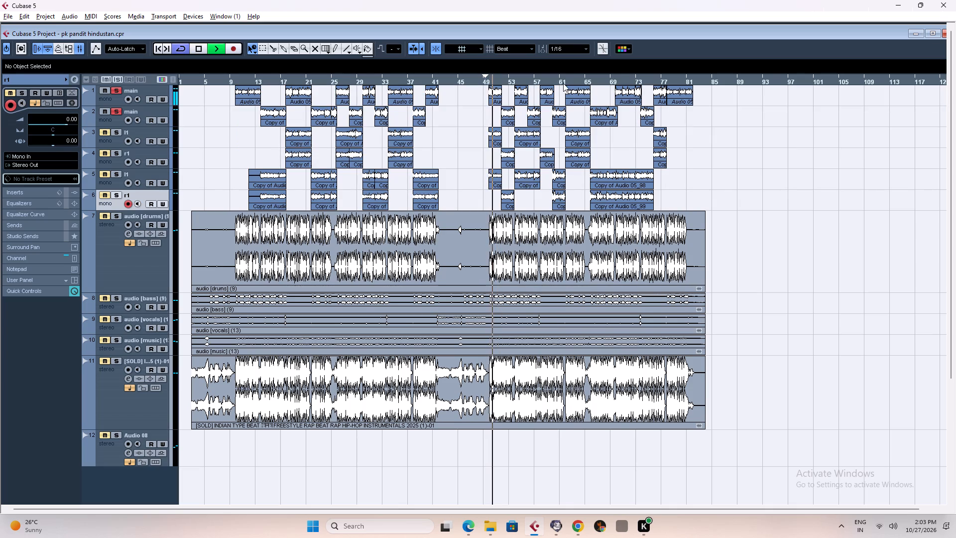
left_click(565, 80)
key("space")
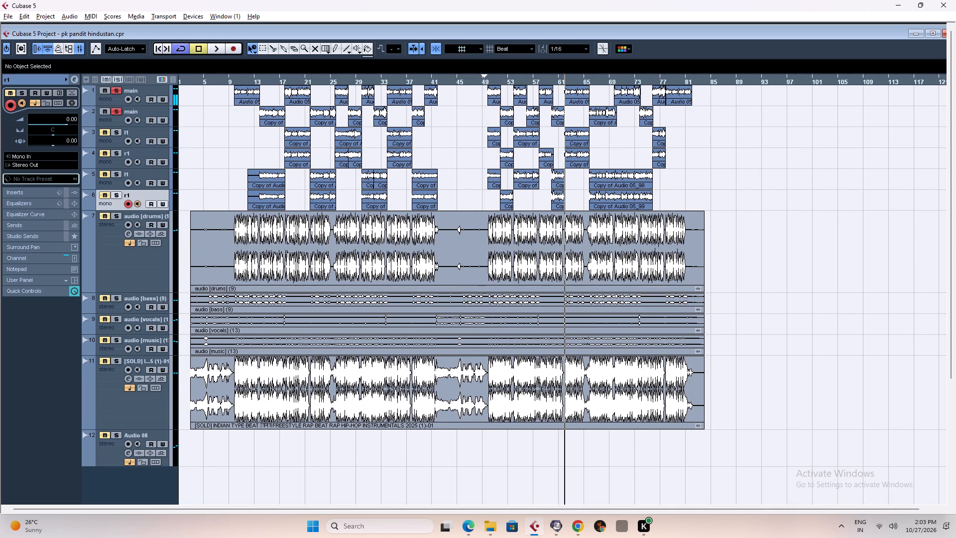
Copy the l1 and r1 clips on tracks 3 and 4 near bar 61 to bar 9 (9.3.1.0) on the same tracks.
left_click_drag(606, 136, 572, 162)
left_click_drag(573, 135, 281, 160, "alt")
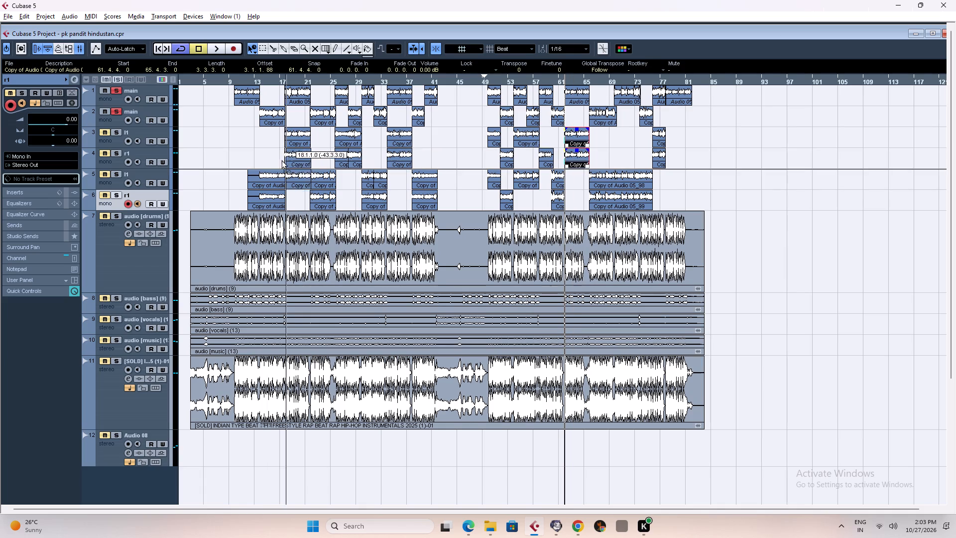
left_click_drag(281, 160, 239, 143, "alt")
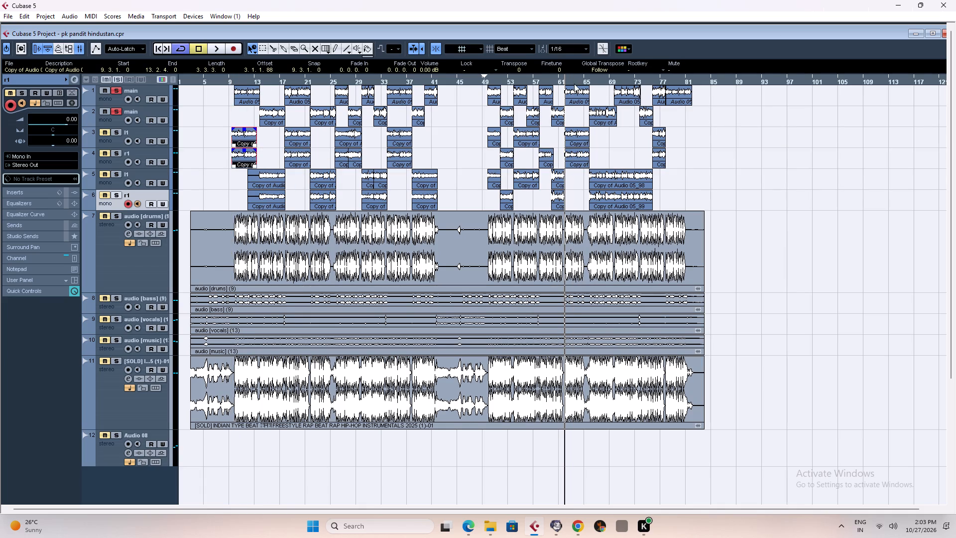
Copy the l1 and r1 clips on tracks 3 and 4 near bar 61 to bar 78 (78.1.1.0) on the same tracks.
left_click(563, 80)
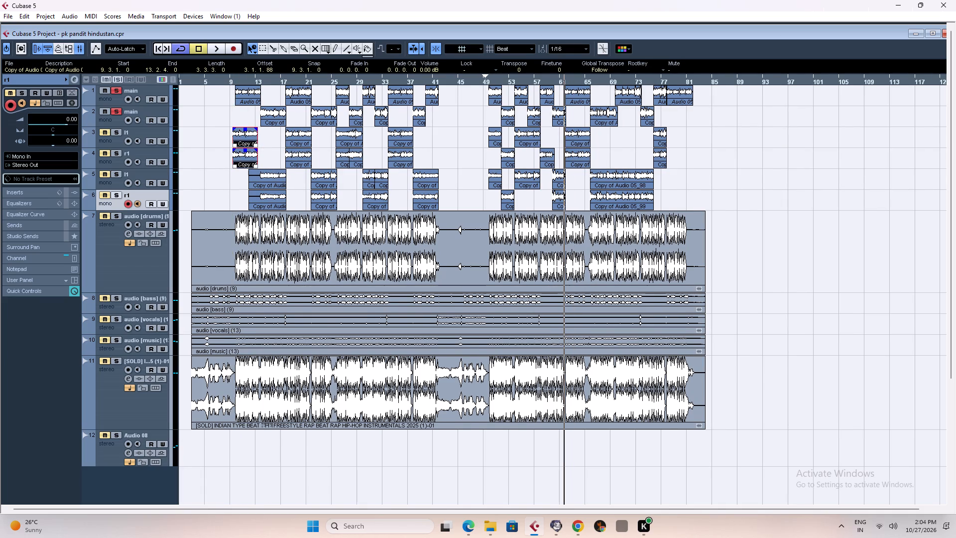
key("h")
key("h")
key("h")
key("h")
key("h")
key("h")
key("h")
key("h")
key("h")
key("h")
key("h")
key("h")
key("h")
key("h")
key("h")
key("h")
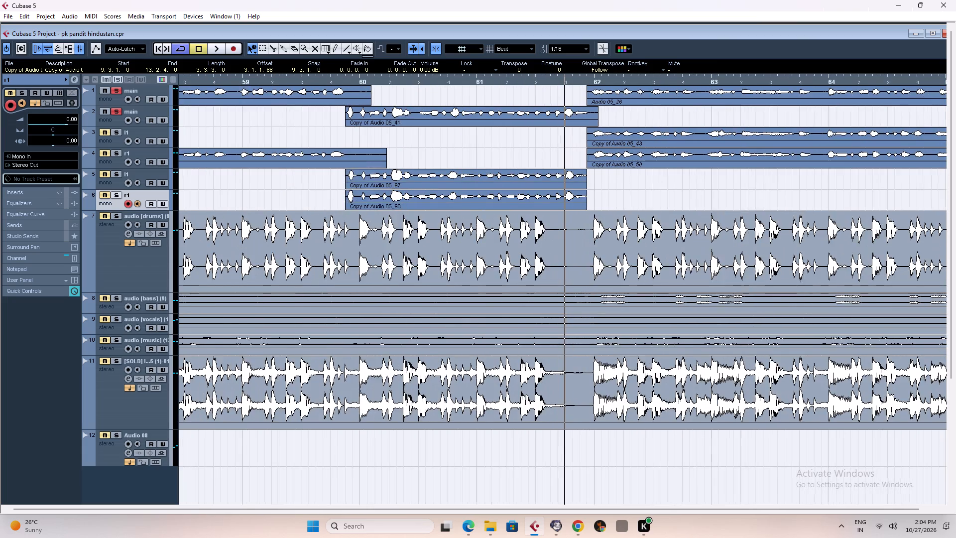
key("g")
key("g")
key("g")
key("g")
key("g")
key("g")
key("g")
key("g")
key("g")
key("g")
key("g")
key("g")
key("g")
key("g")
key("g")
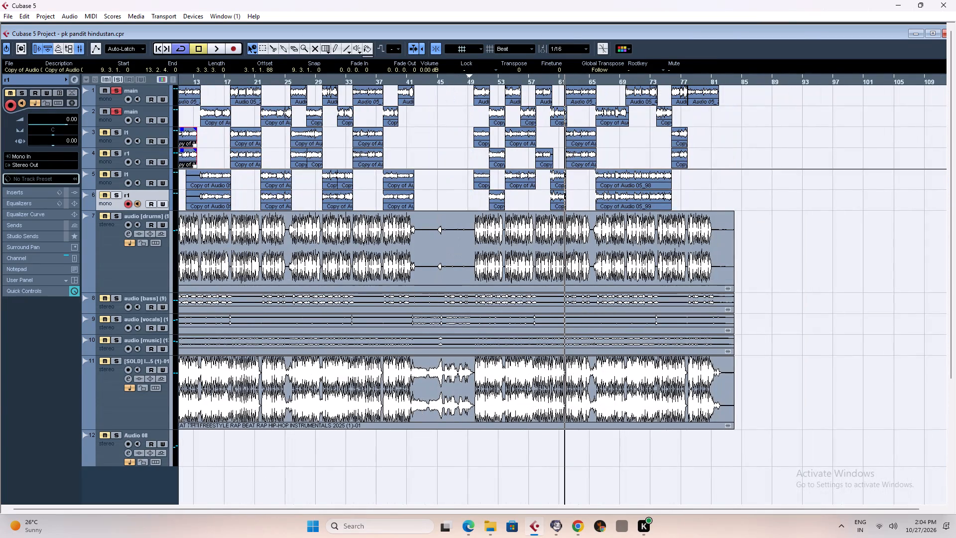
left_click_drag(580, 173, 572, 129)
left_click_drag(576, 134, 697, 134, "alt")
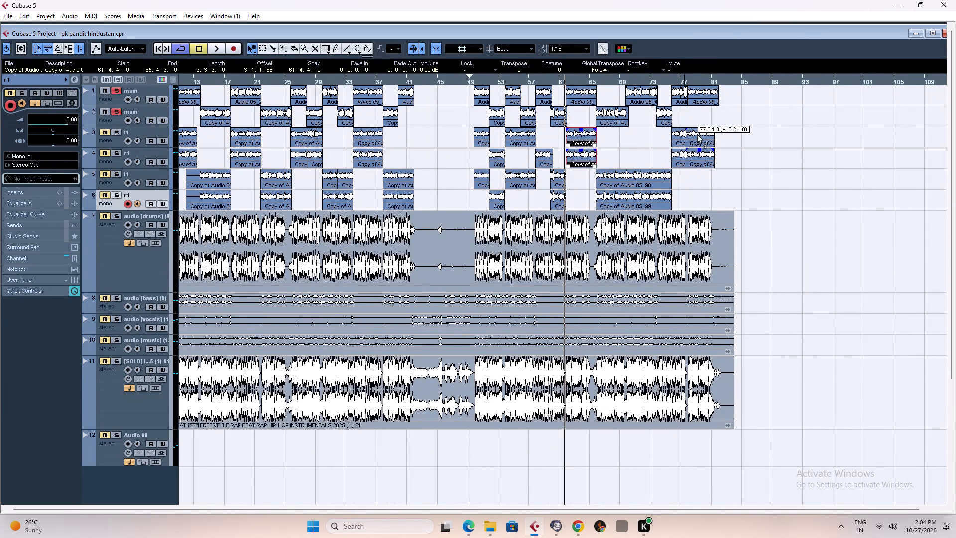
left_click_drag(697, 134, 698, 134, "alt")
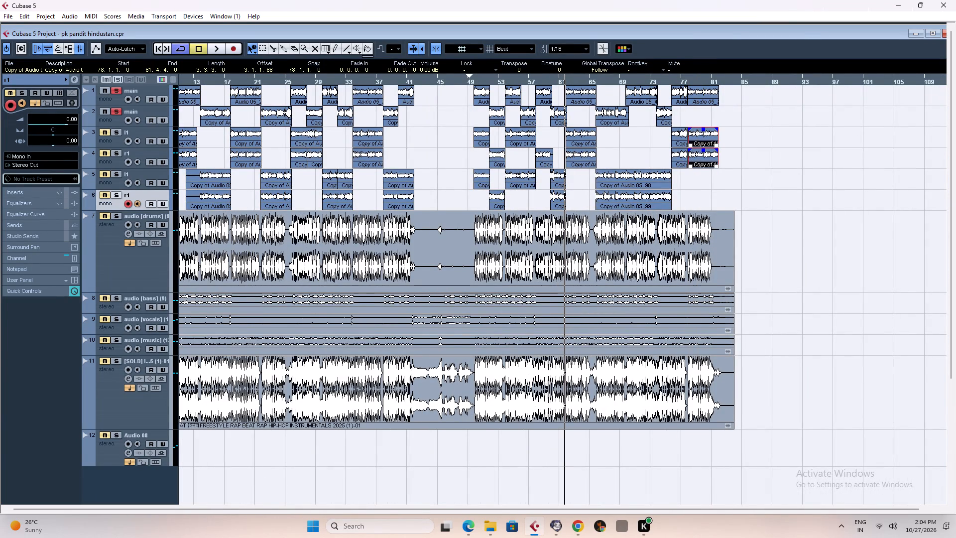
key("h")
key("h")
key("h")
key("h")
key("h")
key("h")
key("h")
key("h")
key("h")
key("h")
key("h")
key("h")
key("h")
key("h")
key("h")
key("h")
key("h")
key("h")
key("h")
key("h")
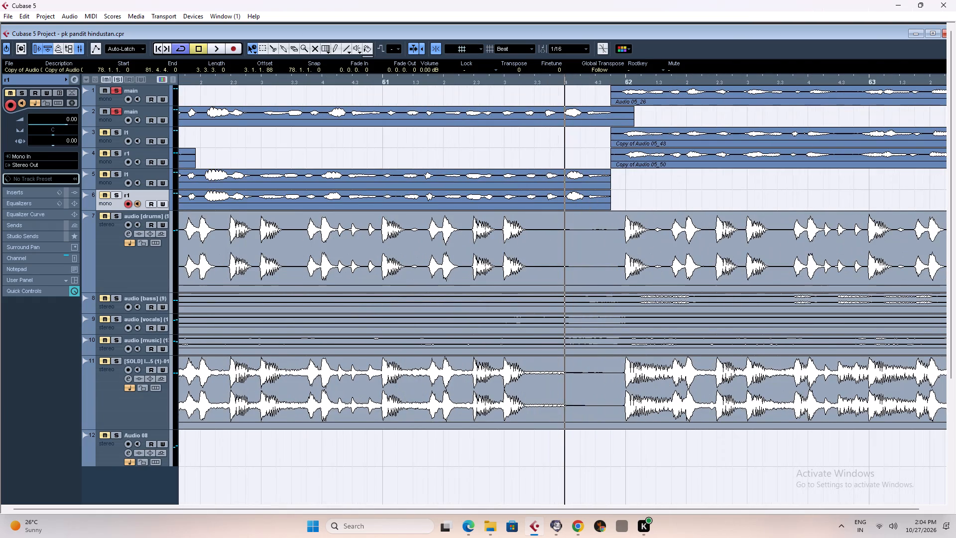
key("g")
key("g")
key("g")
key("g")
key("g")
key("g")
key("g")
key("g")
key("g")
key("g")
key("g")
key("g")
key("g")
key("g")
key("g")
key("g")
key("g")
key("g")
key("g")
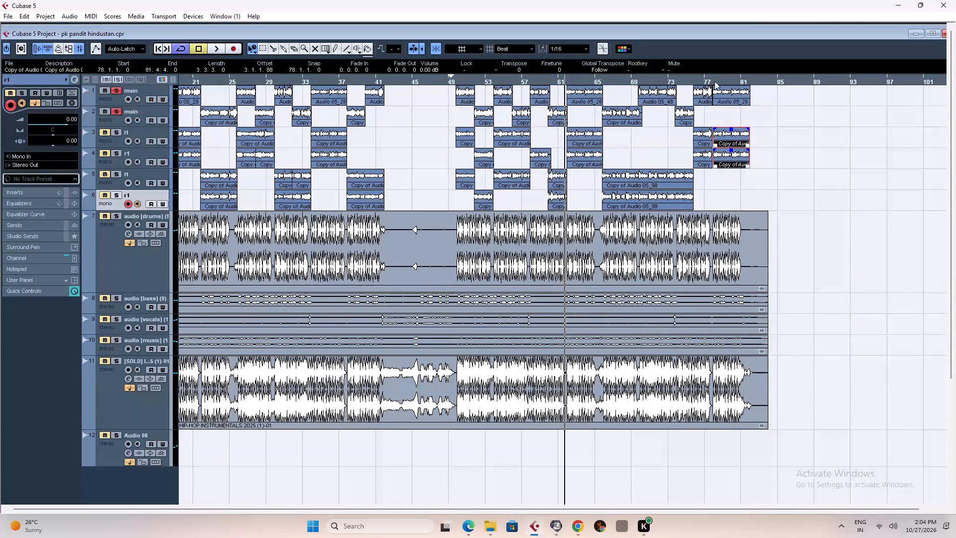
With the grid type set to Use Quantize, move the l1 and r1 clips at bar 78 on tracks 3 and 4 to 77.4.4.0.
left_click(713, 81)
key("h")
key("h")
key("h")
key("h")
key("h")
key("h")
key("h")
key("h")
key("h")
key("h")
key("h")
key("h")
key("h")
key("h")
key("h")
key("h")
key("h")
key("h")
key("h")
key("h")
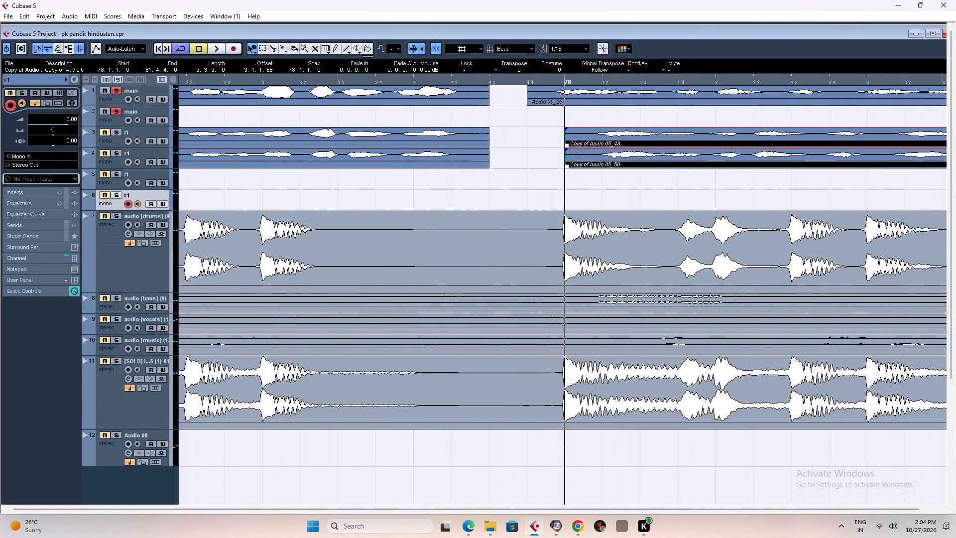
left_click_drag(633, 136, 579, 141)
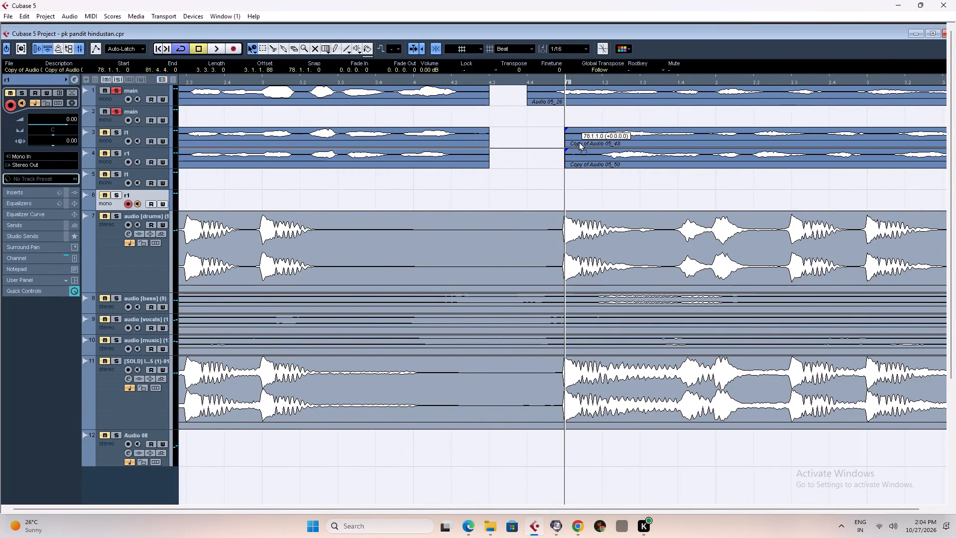
left_click_drag(579, 141, 587, 143)
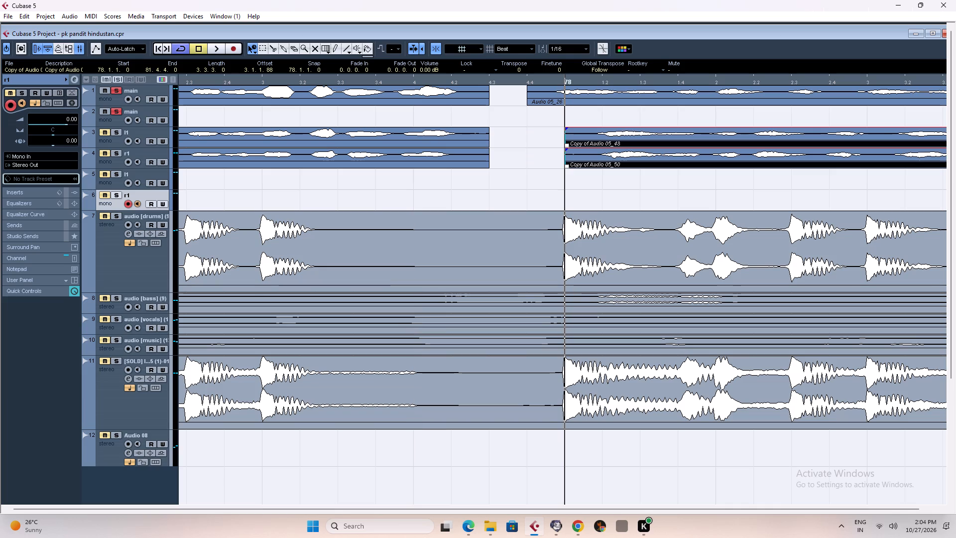
left_click(506, 48)
left_click(524, 84)
left_click_drag(609, 136, 607, 136)
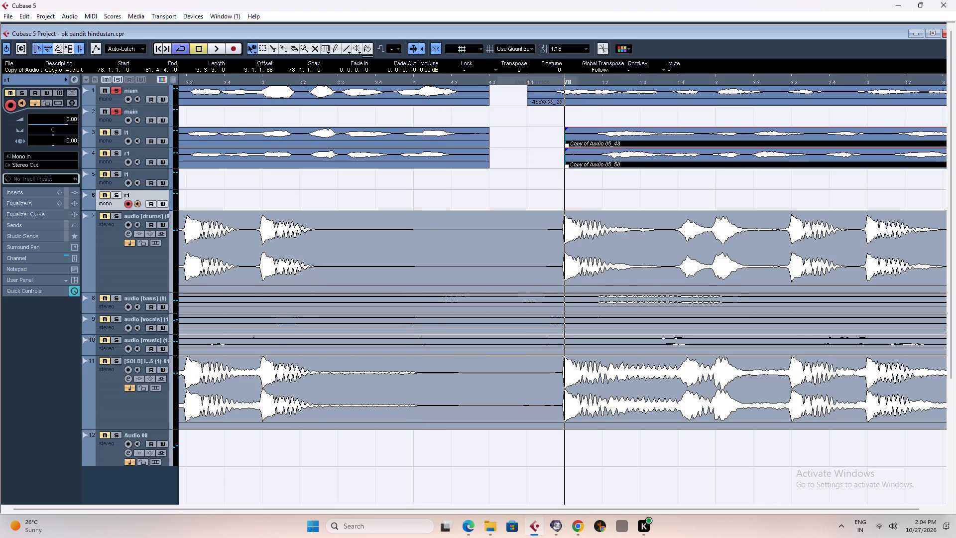
left_click_drag(607, 136, 581, 136)
Move the l1 and r1 clips at 9.3.1.0 on tracks 3 and 4 to 9.4.3.0.
key("g")
key("g")
key("g")
key("g")
key("g")
key("g")
key("g")
key("g")
key("g")
key("g")
key("g")
key("g")
key("g")
key("g")
key("g")
key("g")
key("g")
key("g")
key("g")
key("g")
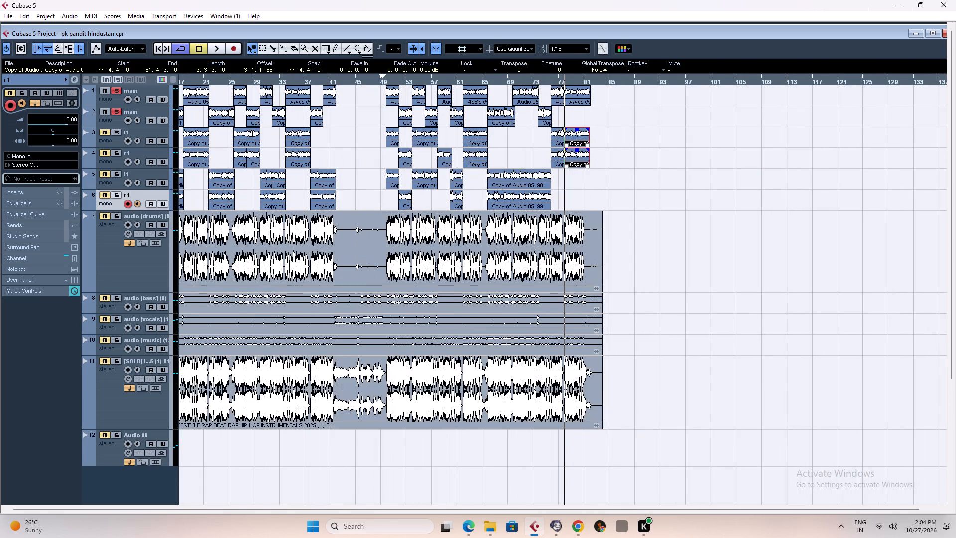
key("g")
key("g")
key("g")
key("g")
left_click(206, 82)
key("h")
key("h")
key("h")
key("h")
key("h")
key("h")
key("h")
key("h")
key("h")
key("h")
key("h")
key("h")
key("h")
key("h")
key("h")
key("h")
key("h")
key("h")
key("h")
key("h")
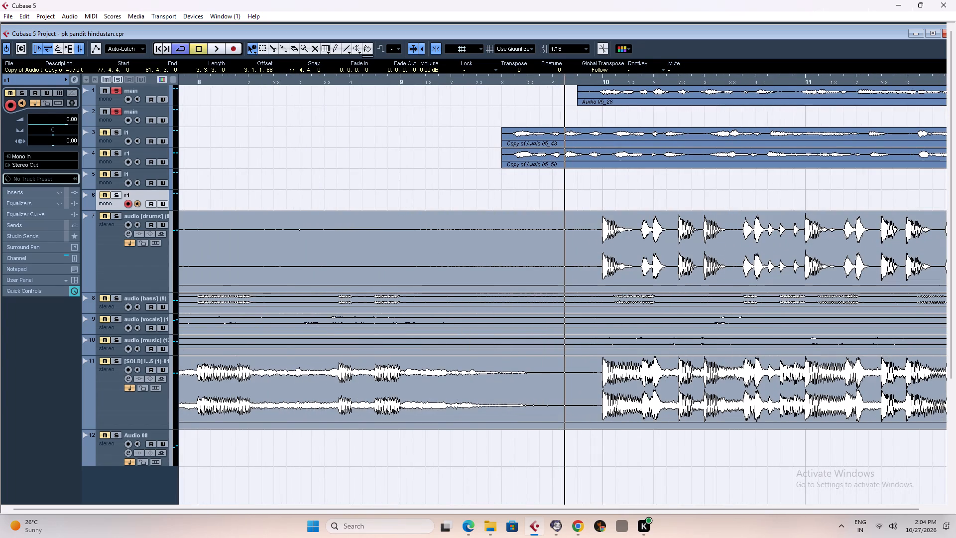
left_click_drag(504, 114, 541, 168)
left_click_drag(531, 136, 589, 136)
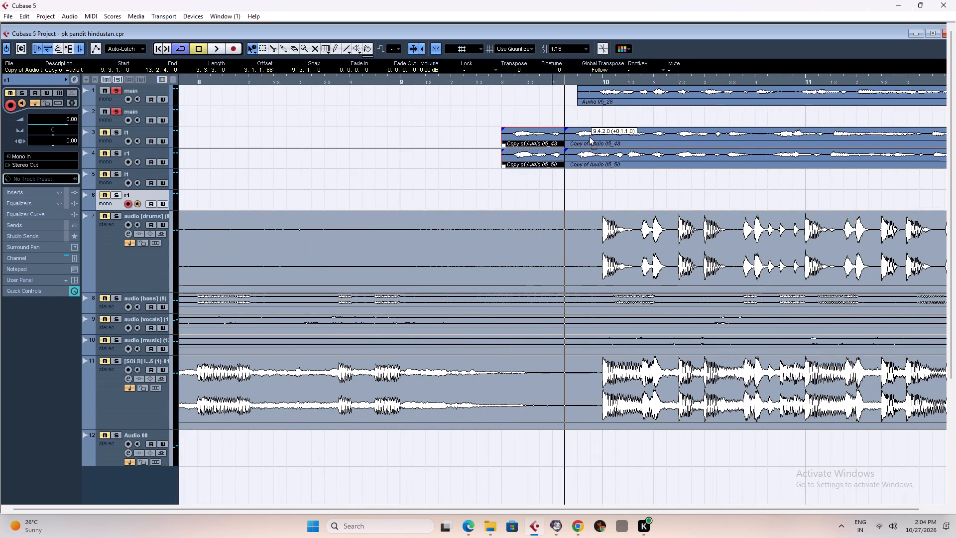
left_click_drag(589, 136, 603, 136)
With the grid type set to Bar, make a range selection across the six vocal tracks from 9.1.1.0 to 82.1.1.0.
key("g")
key("g")
key("g")
key("g")
key("g")
key("g")
key("g")
key("g")
key("g")
key("g")
key("g")
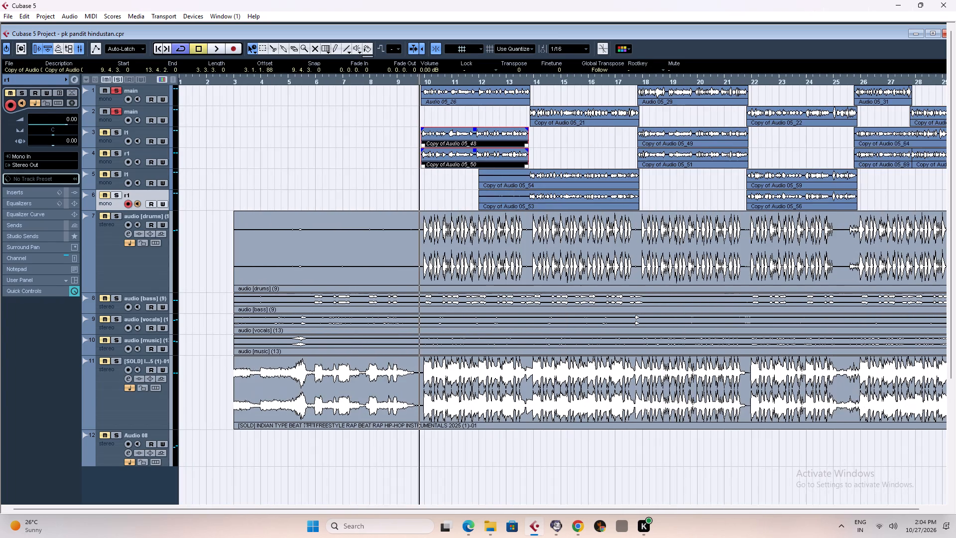
type("gg")
key("g")
key("g")
key("g")
key("g")
key("g")
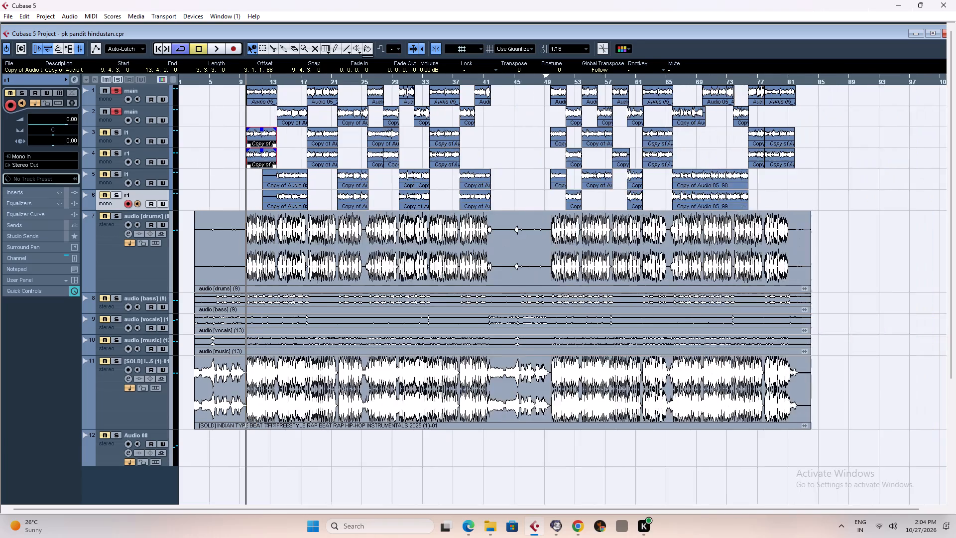
key("g")
right_click_drag(215, 98, 224, 98)
left_click(496, 48)
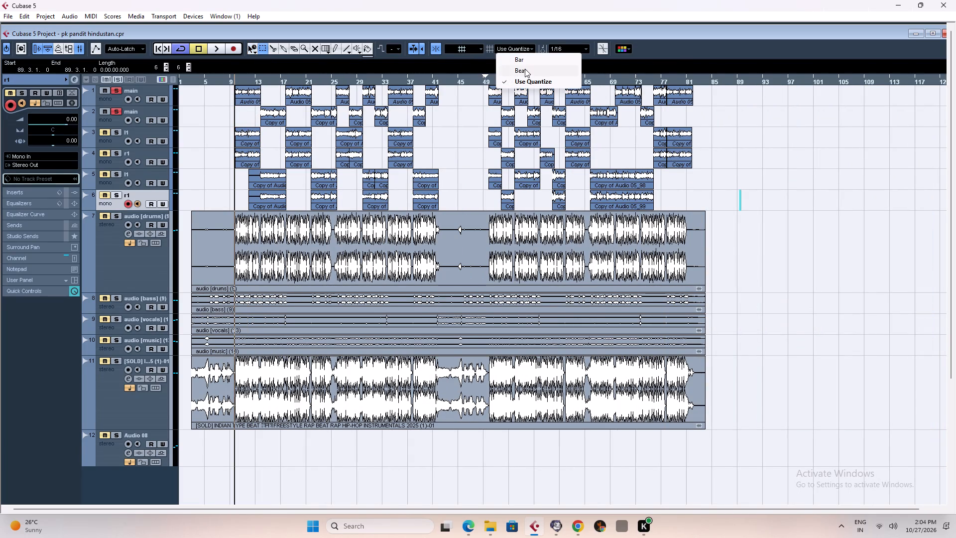
left_click(522, 59)
key("h")
key("h")
key("h")
key("h")
key("h")
key("h")
key("h")
key("h")
key("h")
key("h")
key("h")
key("h")
key("h")
key("h")
key("h")
key("h")
key("h")
key("h")
key("h")
key("h")
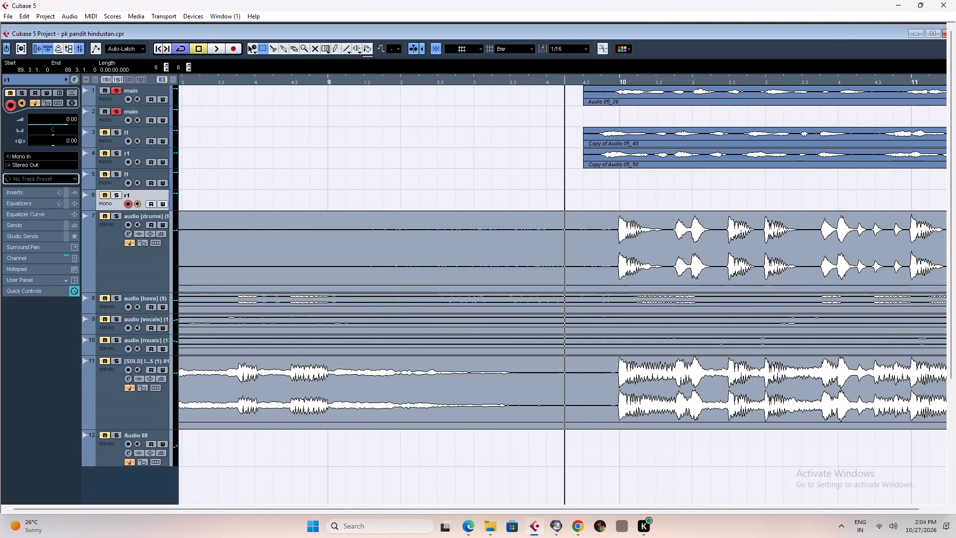
type("gg")
key("g")
type("ggg")
left_click_drag(486, 93, 869, 191)
key("g")
key("g")
key("g")
key("g")
key("g")
key("g")
key("g")
key("g")
key("g")
key("g")
key("g")
key("g")
key("g")
key("g")
key("g")
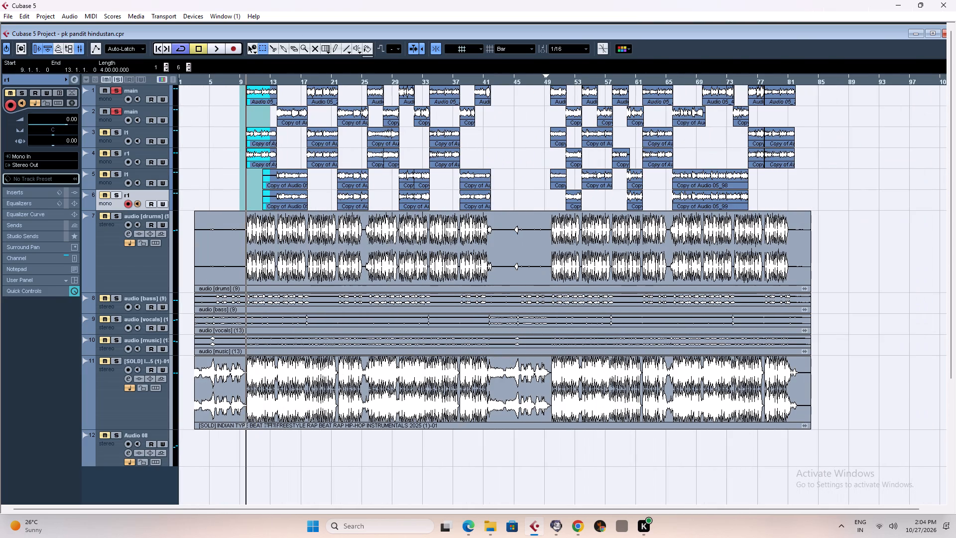
left_click_drag(254, 154, 723, 155)
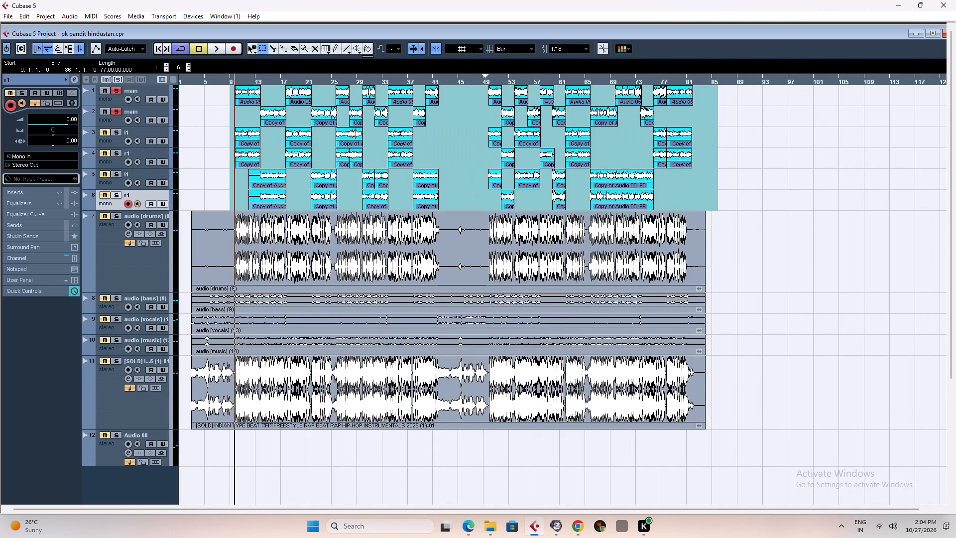
left_click_drag(723, 155, 695, 158)
Examine the end of the selected range on the six vocal tracks, around bars 77 to 82.
left_click(689, 82)
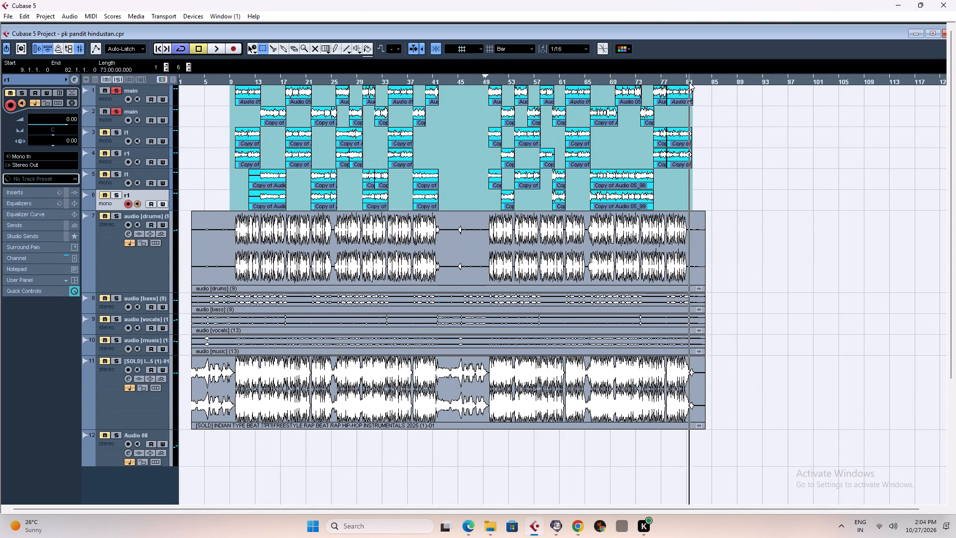
key("h")
key("h")
key("h")
key("h")
key("h")
key("h")
key("h")
key("h")
key("h")
key("h")
key("h")
key("h")
key("h")
key("h")
key("h")
key("h")
key("h")
key("h")
key("h")
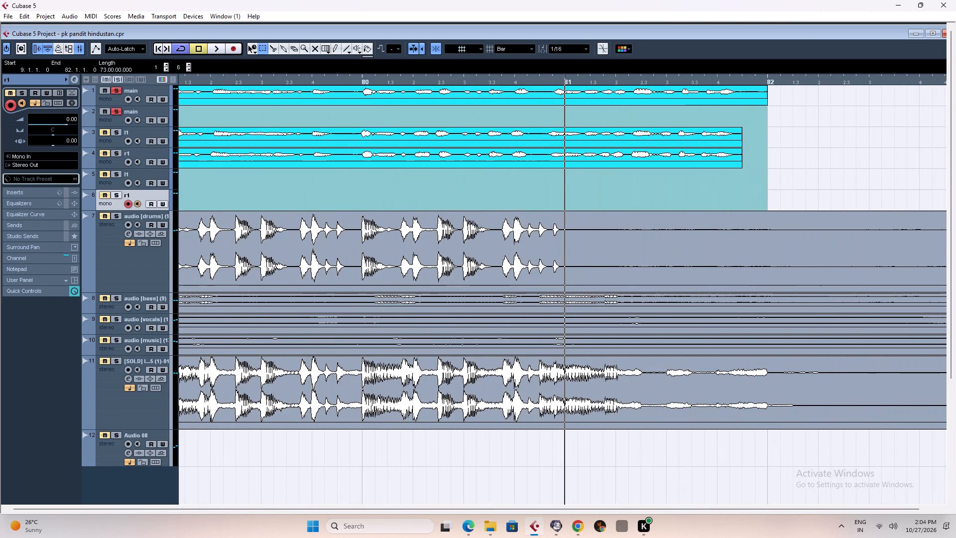
key("g")
key("g")
key("g")
key("g")
key("g")
key("g")
key("g")
key("g")
key("g")
key("g")
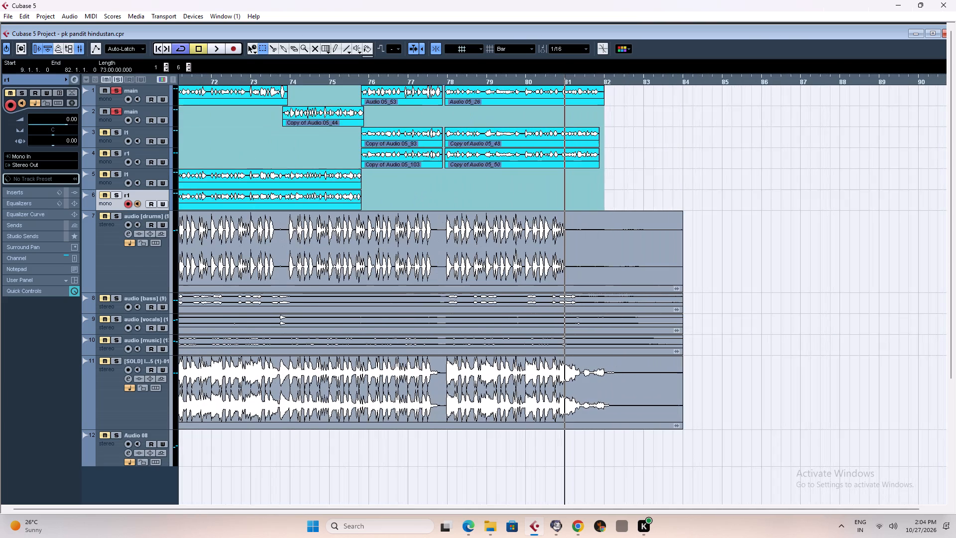
key("h")
key("h")
key("h")
key("h")
key("h")
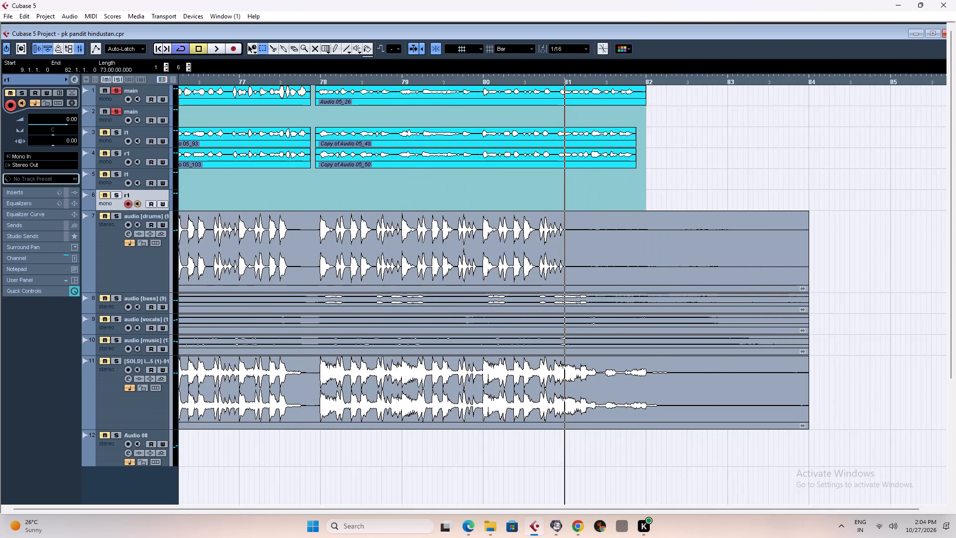
key("h")
key("h")
key("h")
key("h")
key("h")
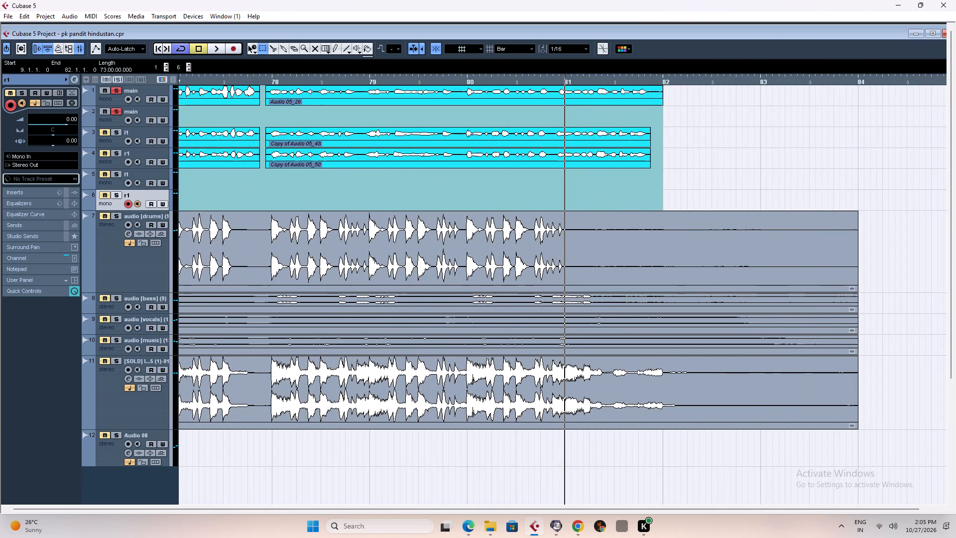
key("g")
key("g")
key("g")
key("g")
key("g")
key("g")
key("g")
key("g")
key("g")
key("g")
key("g")
key("g")
key("g")
key("g")
key("g")
key("g")
key("g")
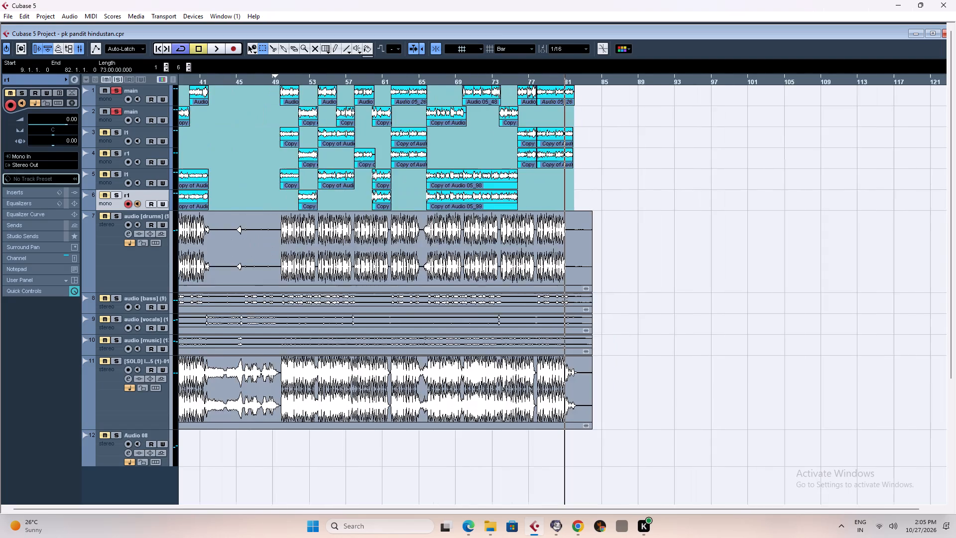
type("ggggg")
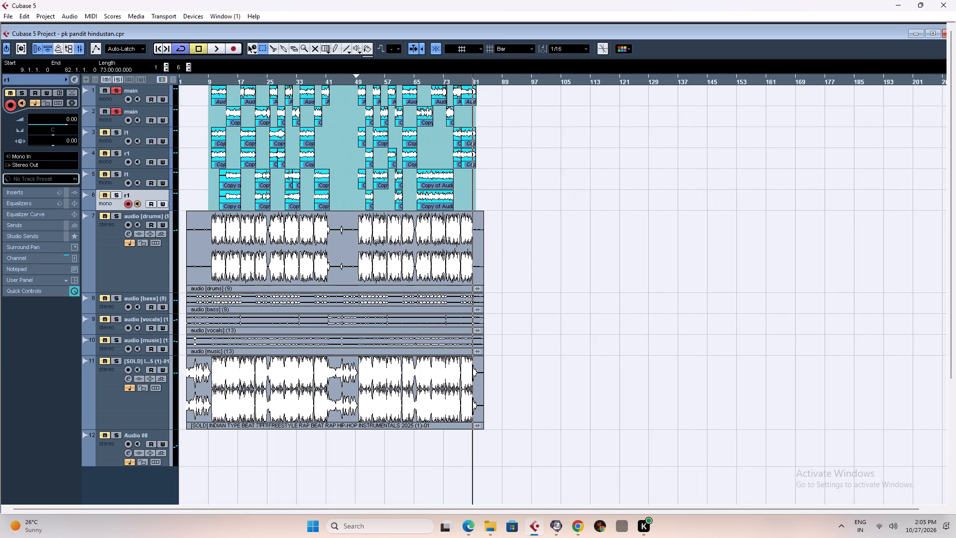
Bounce the selected range on the six vocal tracks, replace the original events, and return to the Object Selection tool.
key("alt+b")
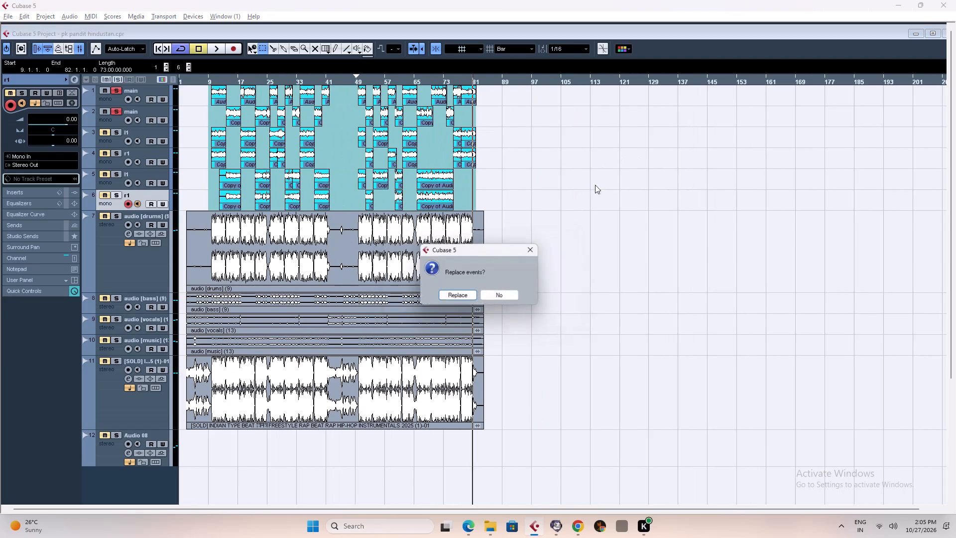
left_click(454, 293)
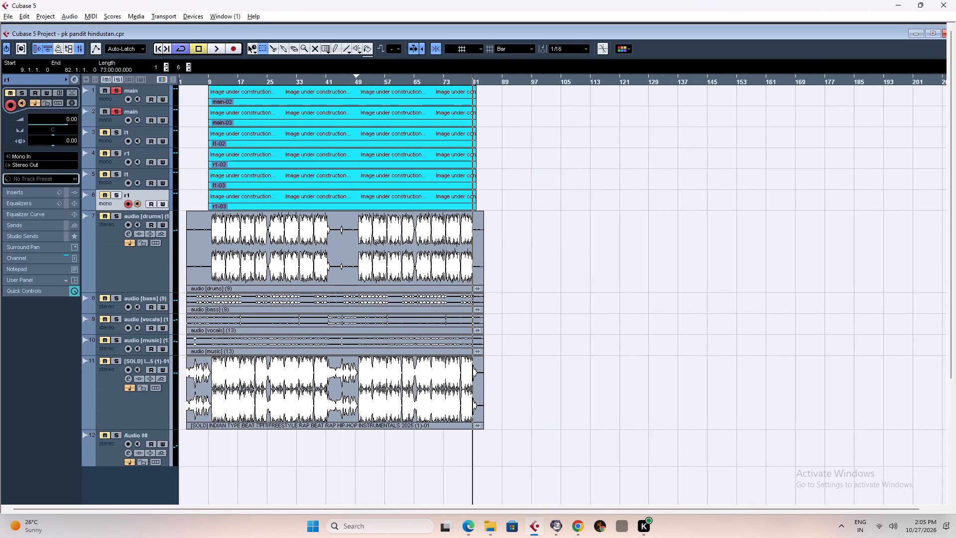
right_click(578, 156)
left_click(539, 151)
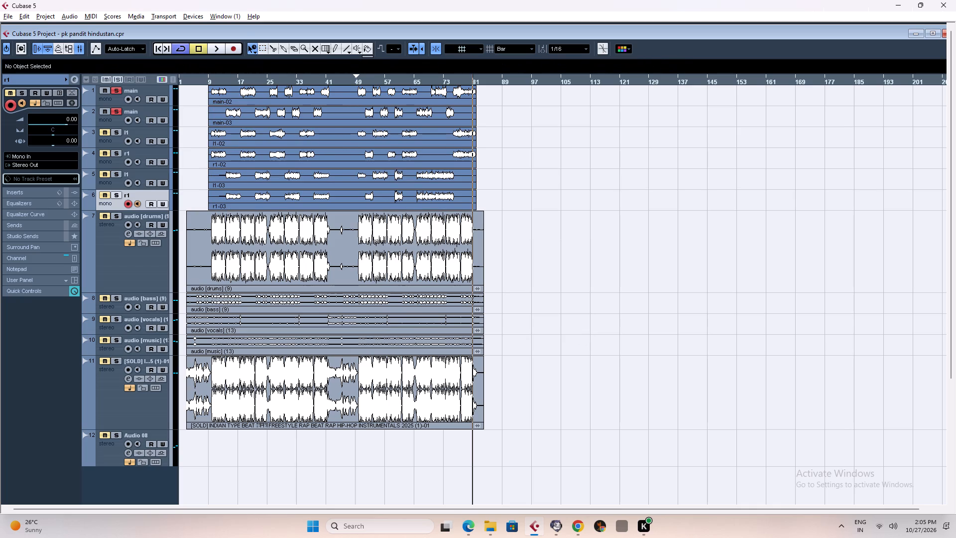
Play the bounced vocals from bar 8, adding the l1 and r1 tracks 3 and 4 to the soloed main tracks.
left_click(204, 82)
key("space")
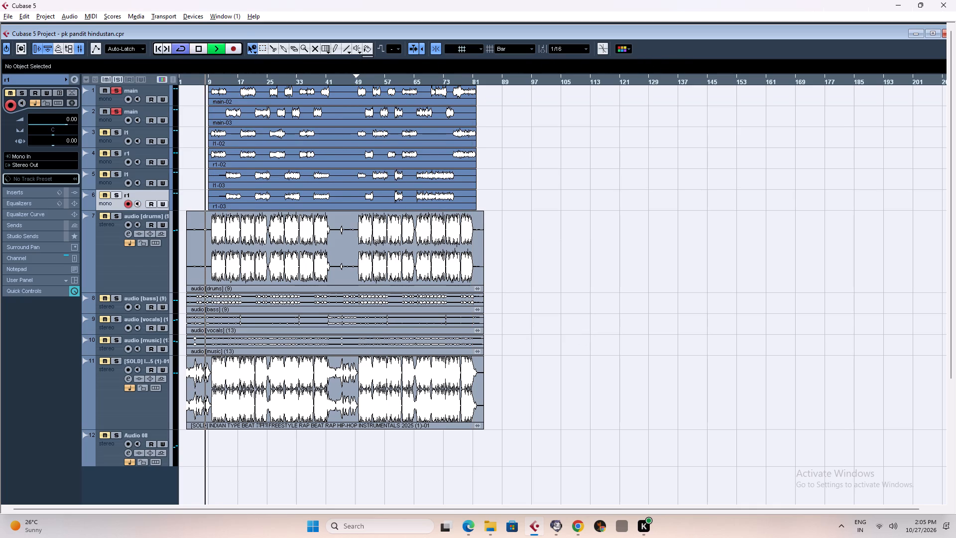
key("h")
key("h")
key("h")
key("h")
key("h")
key("h")
key("h")
key("h")
key("h")
key("h")
key("h")
key("h")
key("h")
key("h")
key("h")
key("h")
key("h")
key("h")
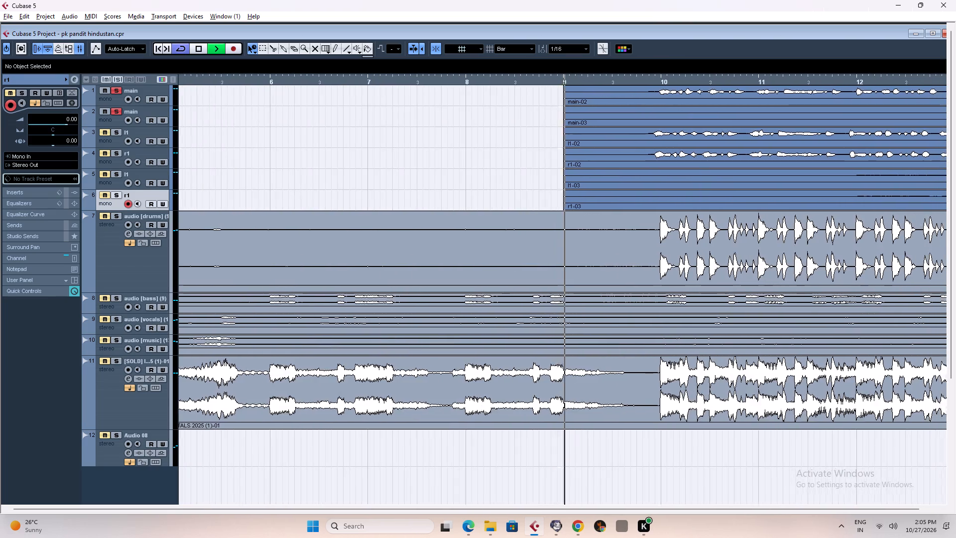
key("g")
key("g")
key("g")
key("g")
left_click_drag(118, 131, 117, 136)
left_click(117, 156)
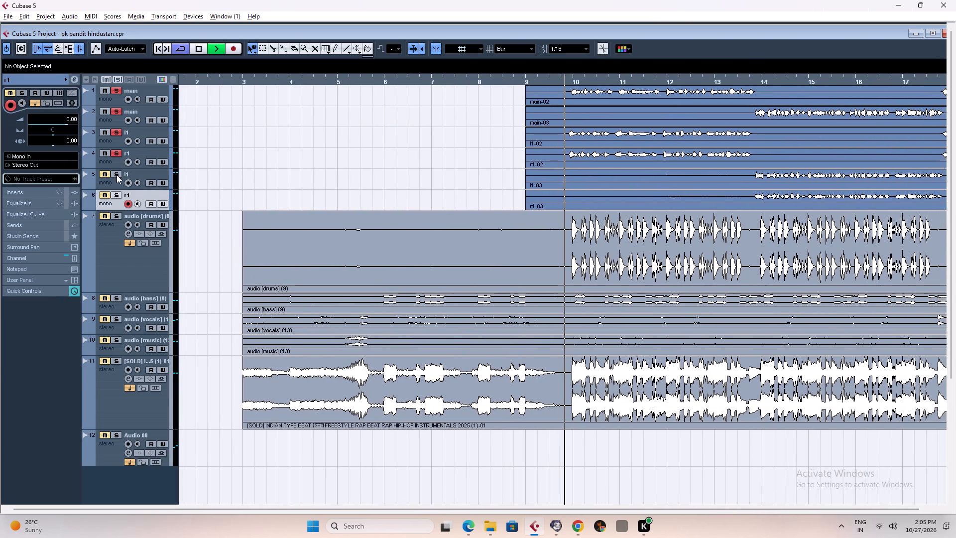
key("space")
Turn off solo on the l1 and r1 tracks 3 and 4 and on both main tracks.
left_click(121, 132)
left_click(116, 154)
left_click(119, 110)
left_click(118, 89)
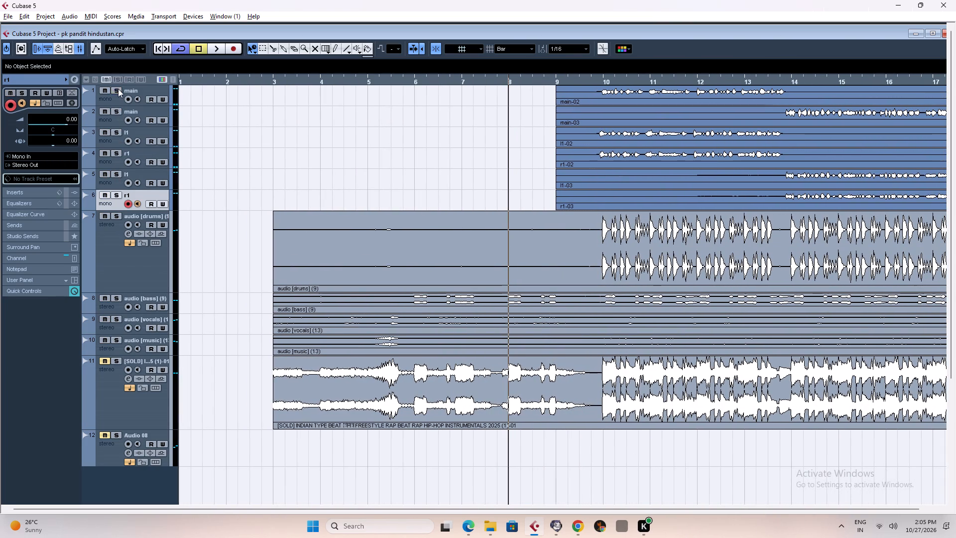
Set the volume of the l1 track 3 to -5.00, and lower it further to -7.00.
left_click(111, 141)
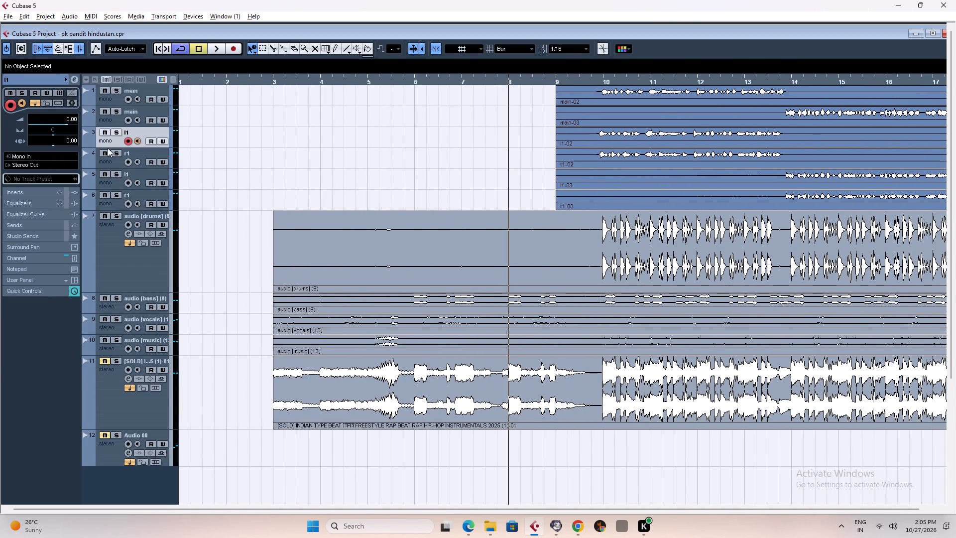
double_click(68, 118)
type("-5")
key("Return")
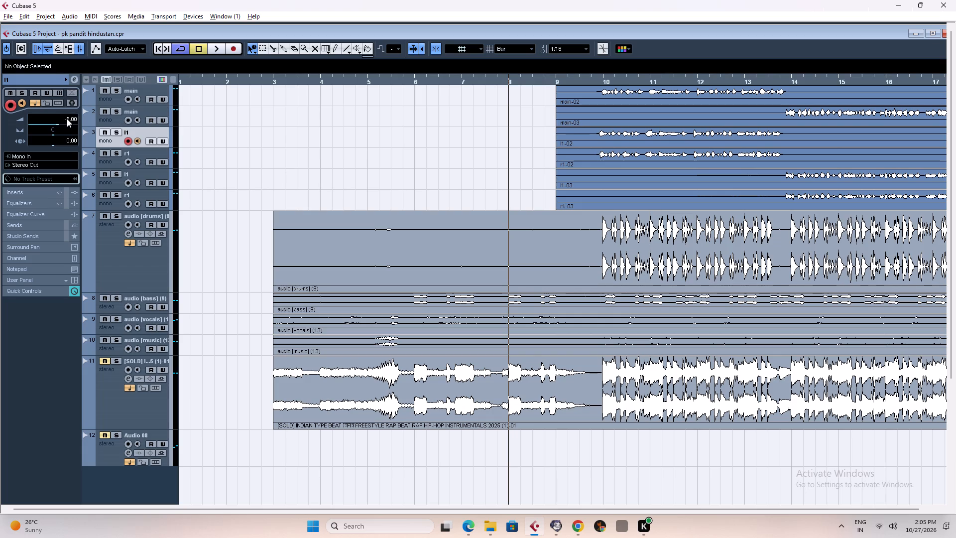
double_click(67, 119)
type("-7")
key("Return")
Set the volume of the r1 track 4, l1 track 5 and r1 track 6 to -7.00 each.
left_click(109, 161)
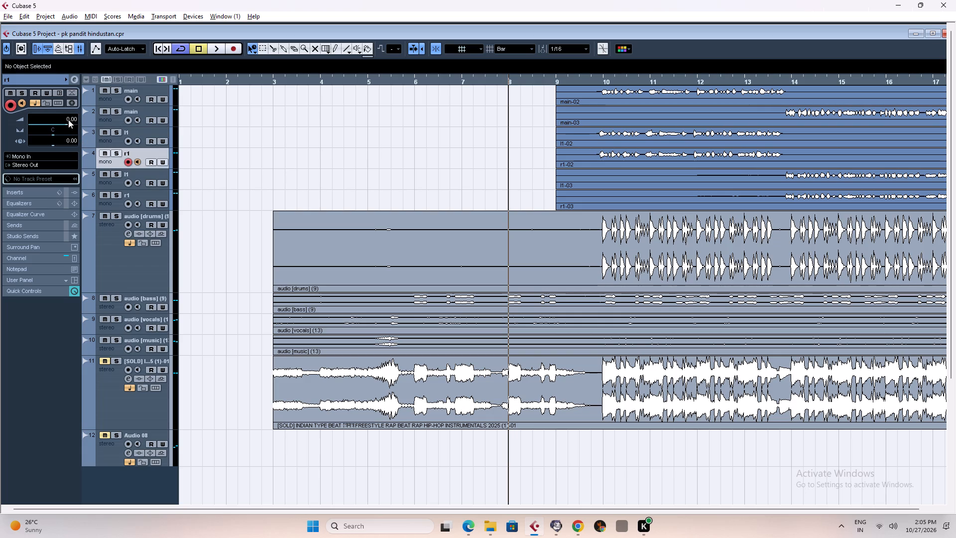
double_click(68, 120)
type("-7")
key("Return")
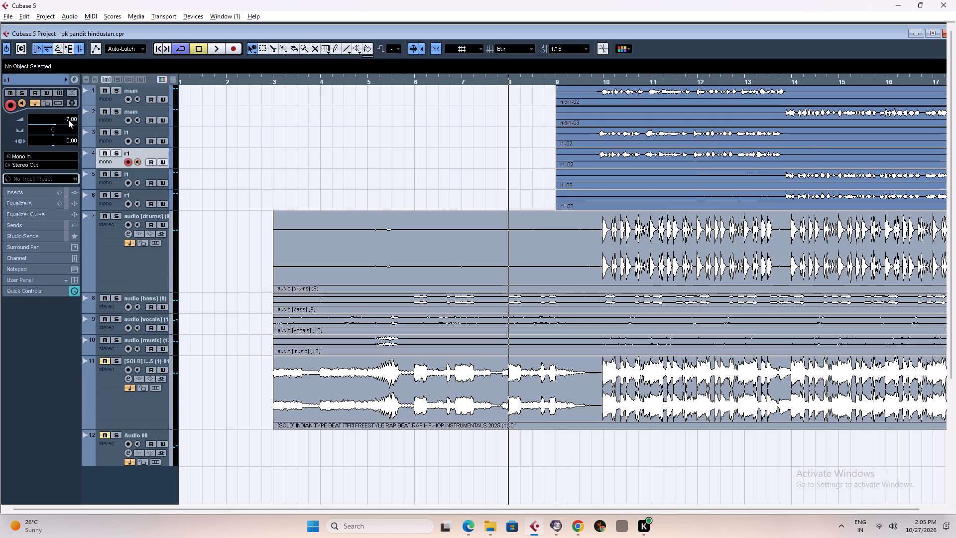
left_click(105, 186)
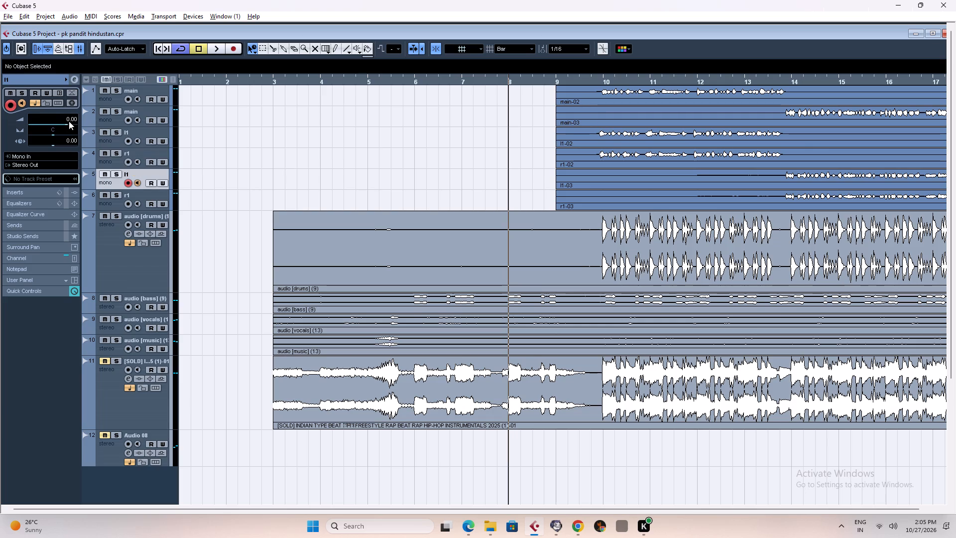
double_click(69, 121)
type("-7")
key("Return")
left_click(108, 203)
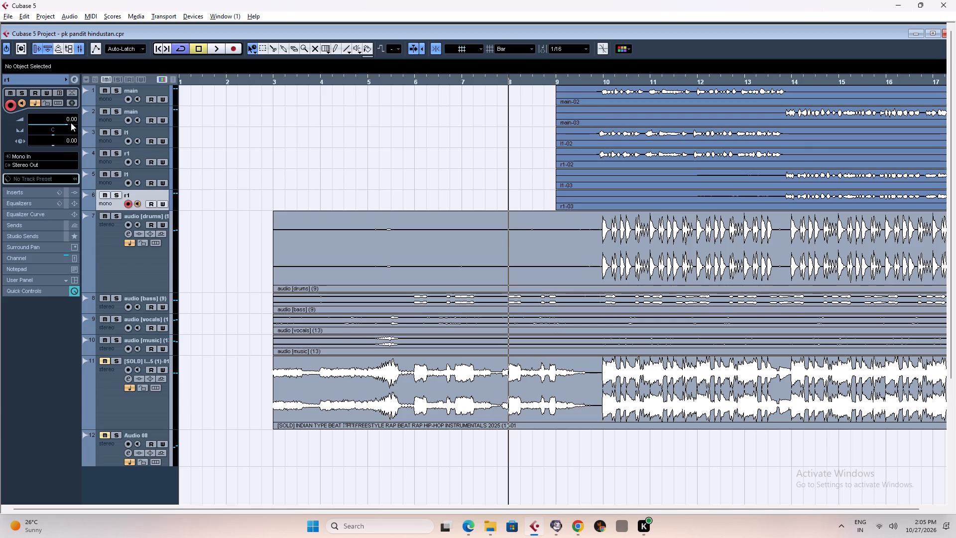
double_click(70, 121)
type("-7")
key("Return")
Play the mix from bar 8 through the first vocal entry to check the balance of the lowered l1 and r1 tracks.
key("space")
right_click(441, 152)
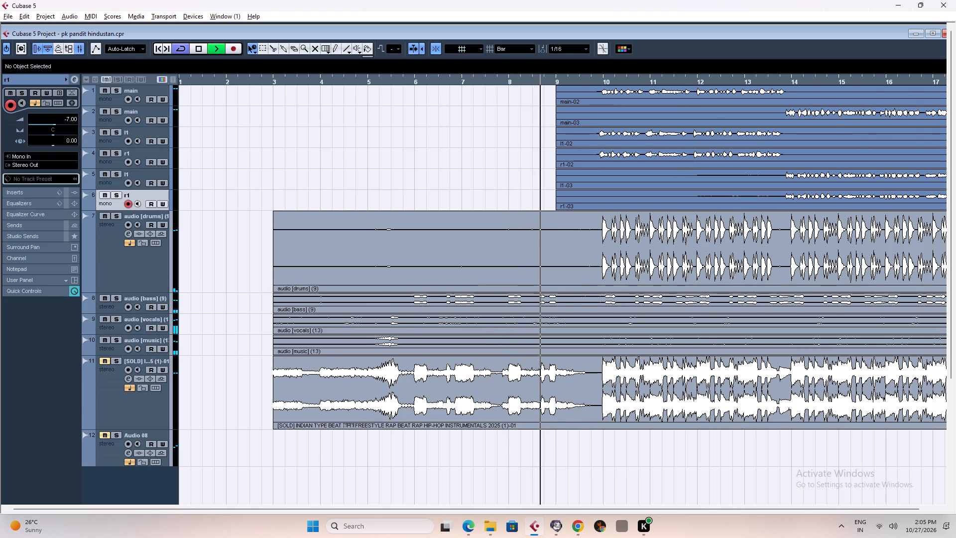
key("g")
key("g")
key("g")
key("g")
key("g")
key("g")
key("g")
key("g")
key("g")
key("g")
key("g")
key("h")
key("h")
key("h")
key("h")
key("h")
key("h")
key("h")
key("h")
key("h")
key("h")
key("h")
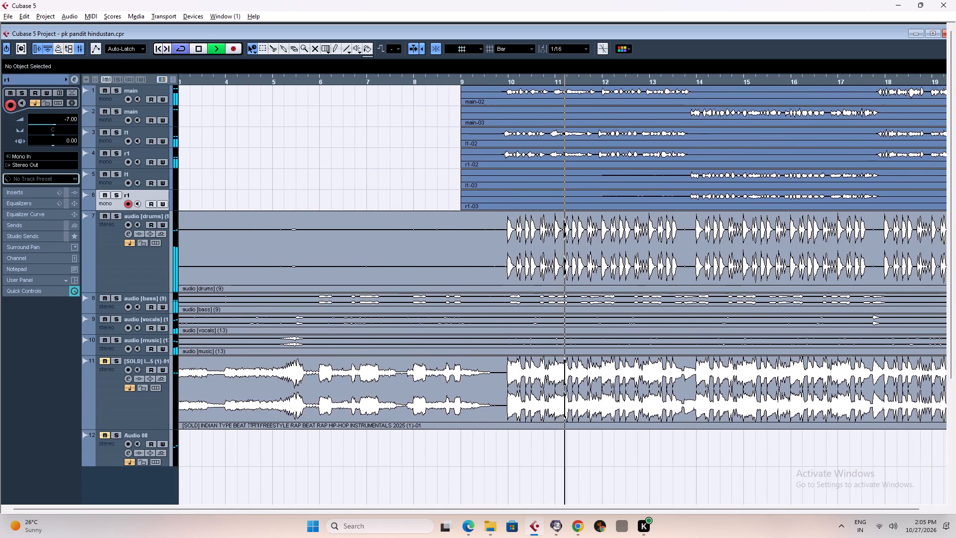
key("space")
Examine the bounced vocal clips against the beat around bar 10 and across the whole arrangement.
left_click(600, 82)
key("h")
key("h")
key("h")
key("h")
key("h")
key("h")
key("h")
key("h")
key("h")
key("h")
key("h")
key("h")
key("h")
key("h")
key("h")
key("h")
key("h")
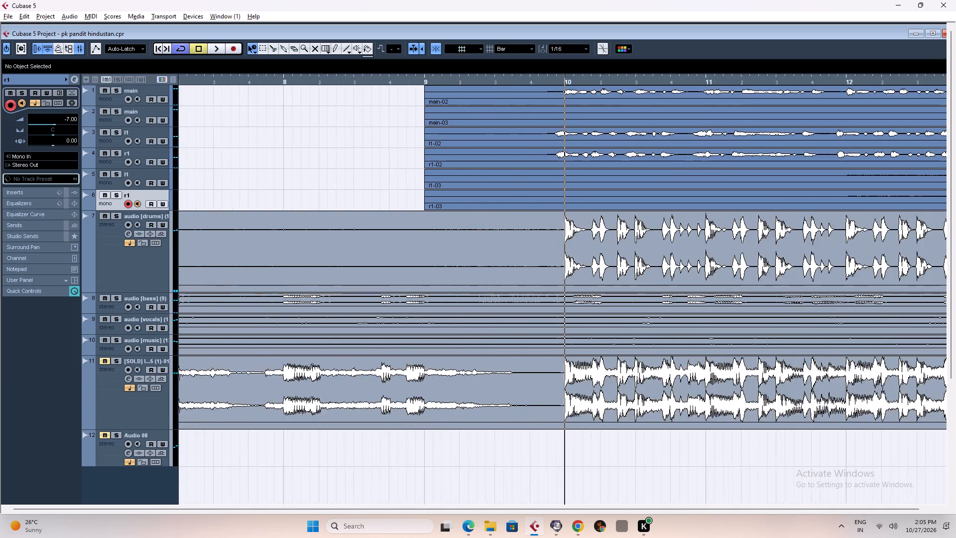
key("g")
key("g")
key("g")
key("g")
key("g")
key("g")
key("g")
key("g")
key("g")
key("g")
key("g")
key("g")
key("g")
key("g")
key("g")
key("g")
key("g")
key("g")
key("g")
key("g")
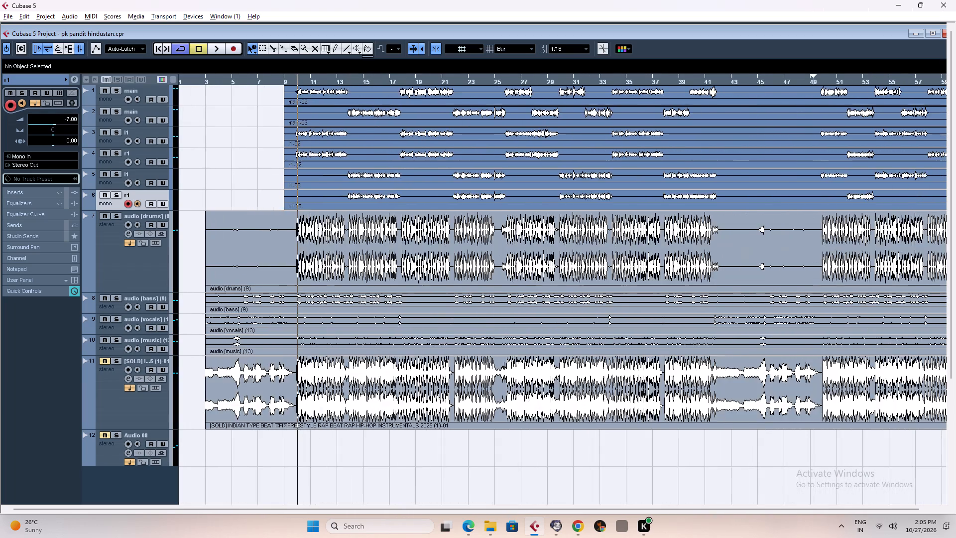
type("gggg")
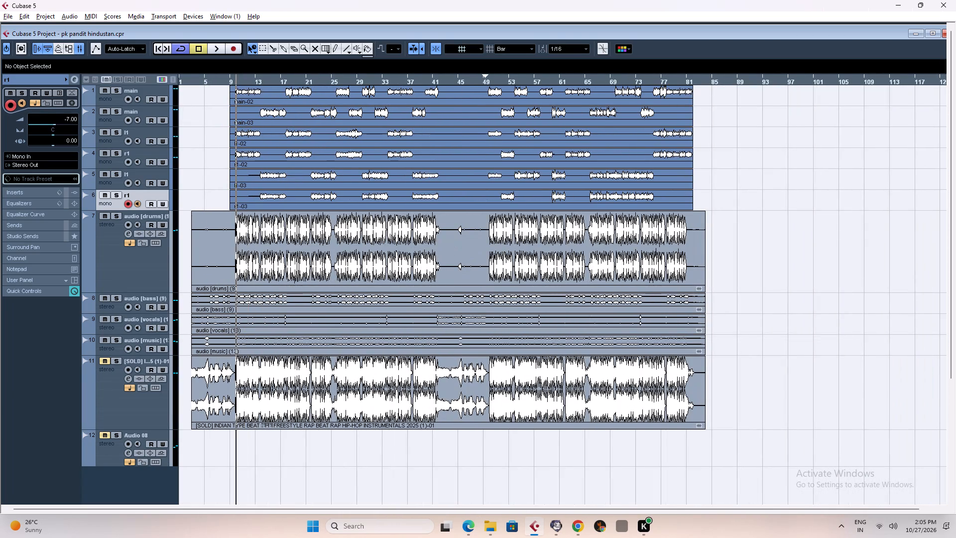
Undo the bounce of the six vocal tracks to bring back their separate clips.
key("ctrl+z")
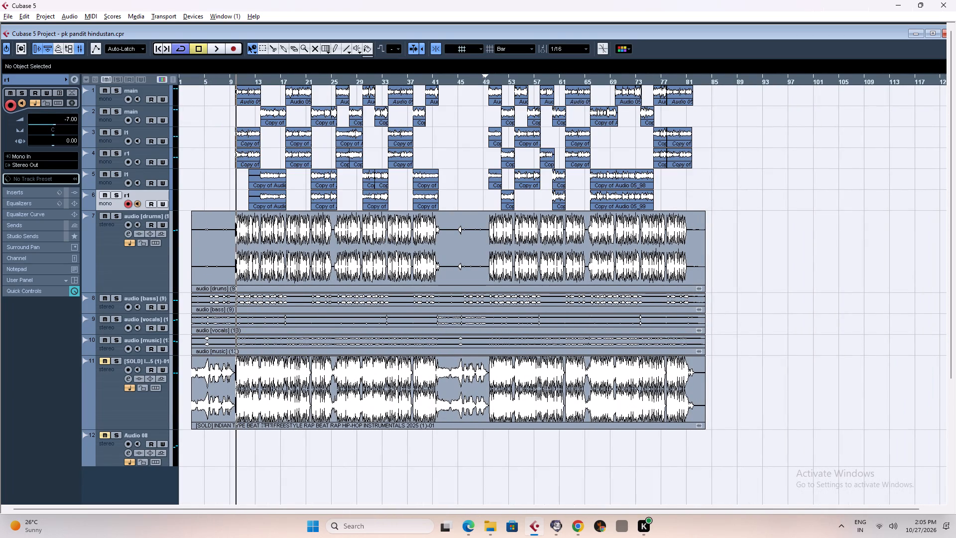
Examine where the main, l1 and r1 clips start relative to the drum hit at bar 78.
left_click(668, 81)
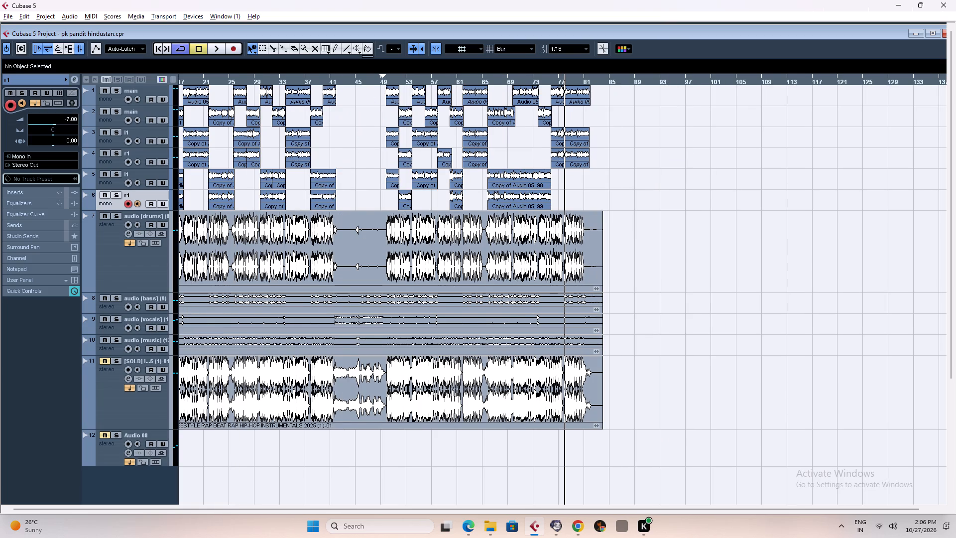
key("h")
key("h")
key("h")
key("h")
key("h")
key("h")
key("h")
key("h")
key("h")
key("h")
key("h")
key("h")
key("h")
key("h")
key("h")
key("h")
key("h")
key("h")
key("h")
key("h")
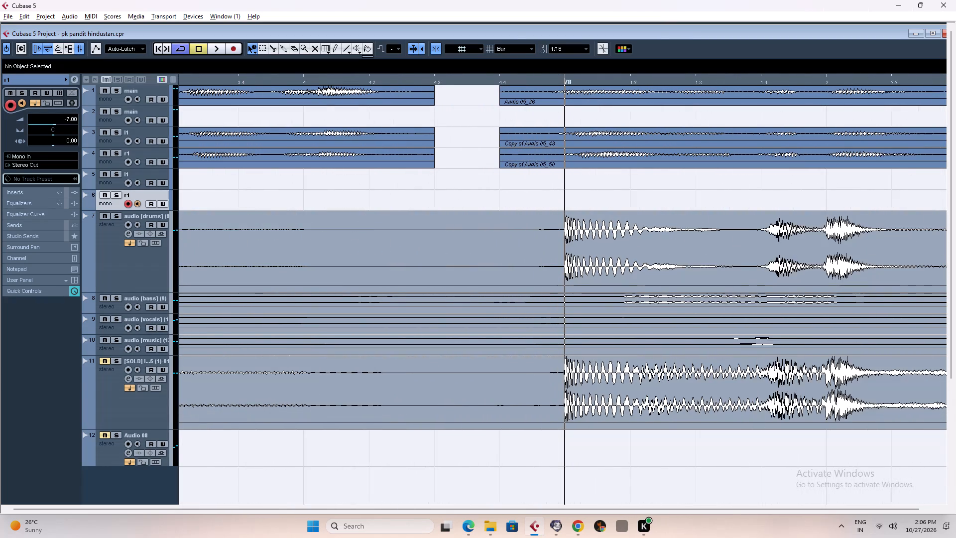
key("h")
key("h")
key("h")
key("h")
key("h")
key("h")
key("h")
key("h")
key("h")
key("h")
key("g")
key("g")
key("g")
key("g")
key("g")
key("g")
key("g")
key("g")
key("g")
key("g")
key("g")
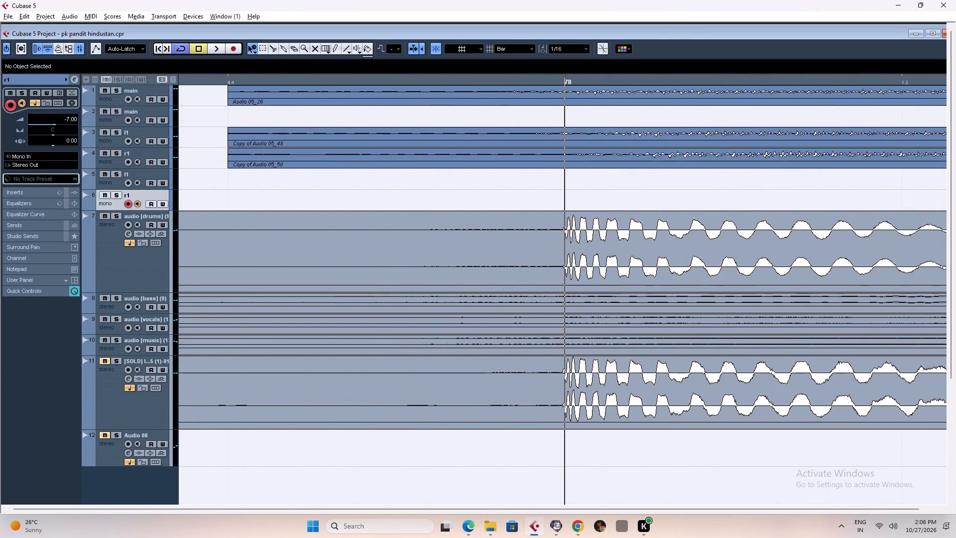
type("ggggggg")
Play the final vocal section from bar 78 to check its timing against the drums.
key("space")
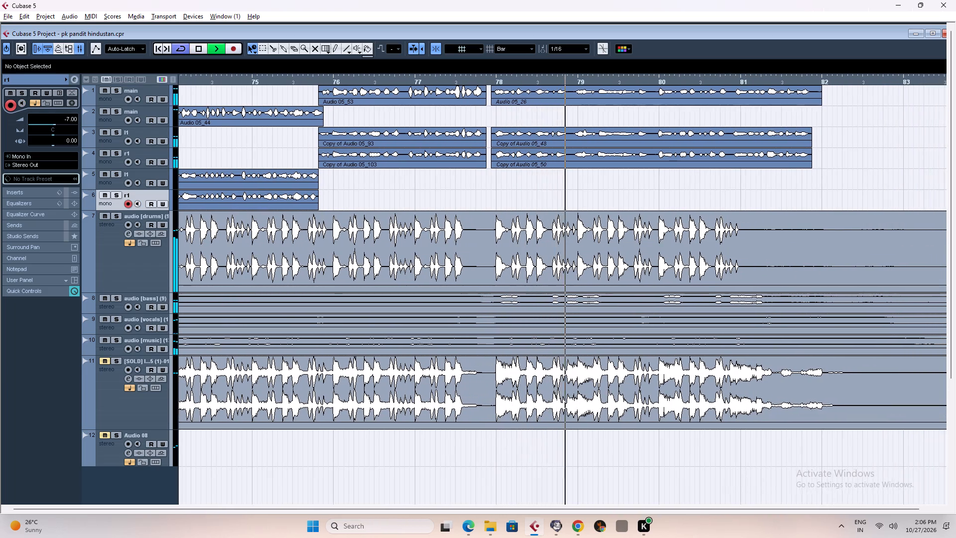
key("g")
key("g")
key("g")
key("g")
key("g")
key("g")
key("g")
key("g")
key("g")
key("g")
key("g")
key("g")
key("g")
key("g")
key("g")
key("g")
key("g")
key("space")
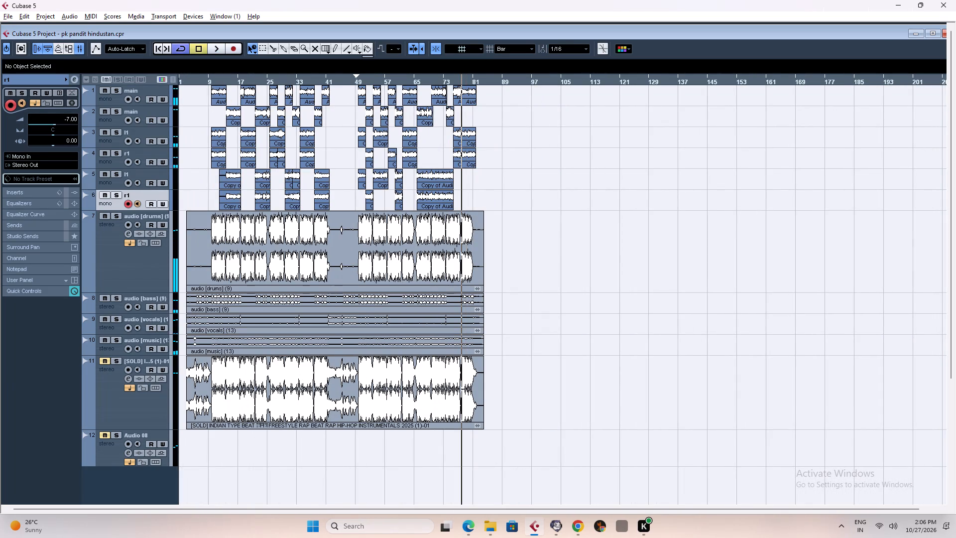
Play the first vocal entry from bar 10 to check the timing of the main, l1 and r1 clips.
left_click(211, 79)
key("space")
key("h")
key("h")
key("h")
key("h")
key("h")
key("h")
key("h")
key("h")
key("h")
key("h")
key("h")
key("h")
key("h")
key("h")
key("h")
key("h")
key("h")
key("h")
key("h")
key("h")
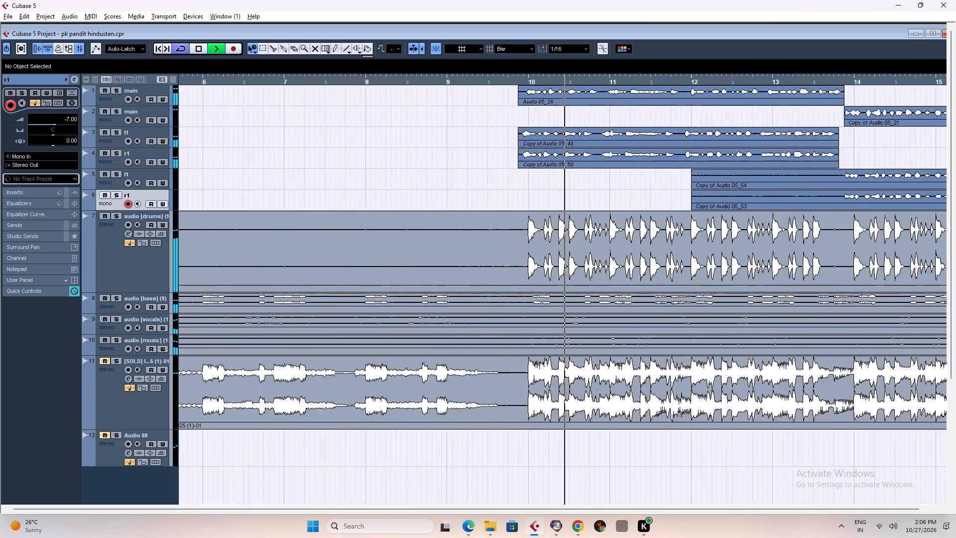
key("space")
key("space")
key("space")
Select the first l1 and r1 clips on tracks 3 and 4 and move them together to start at bar 10.
key("h")
key("h")
key("h")
key("h")
key("h")
key("h")
key("h")
key("h")
key("h")
key("h")
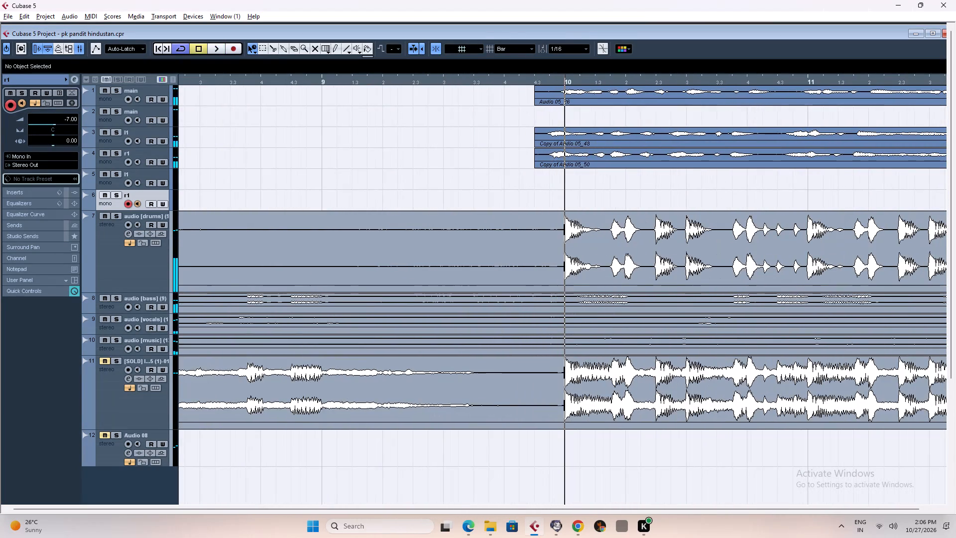
left_click_drag(590, 174, 532, 122)
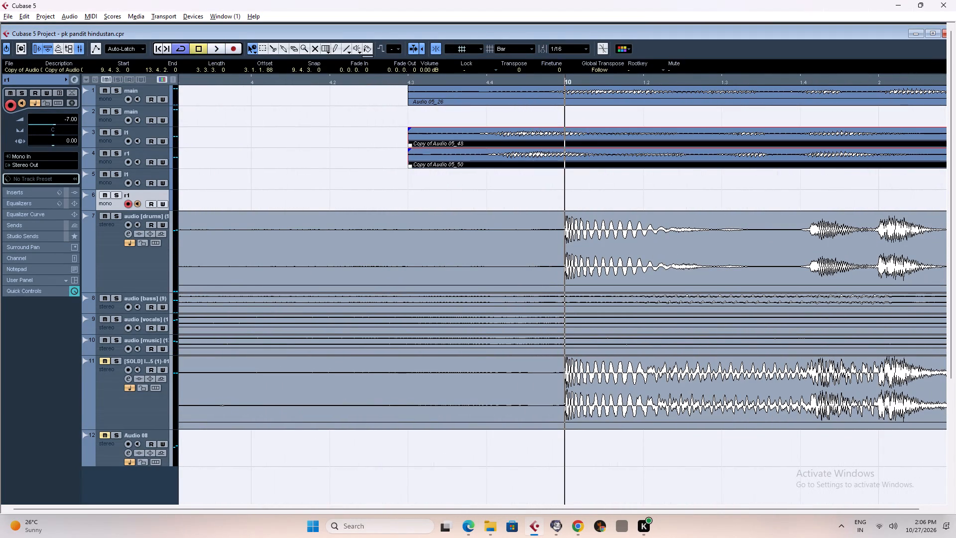
left_click_drag(497, 132, 576, 134)
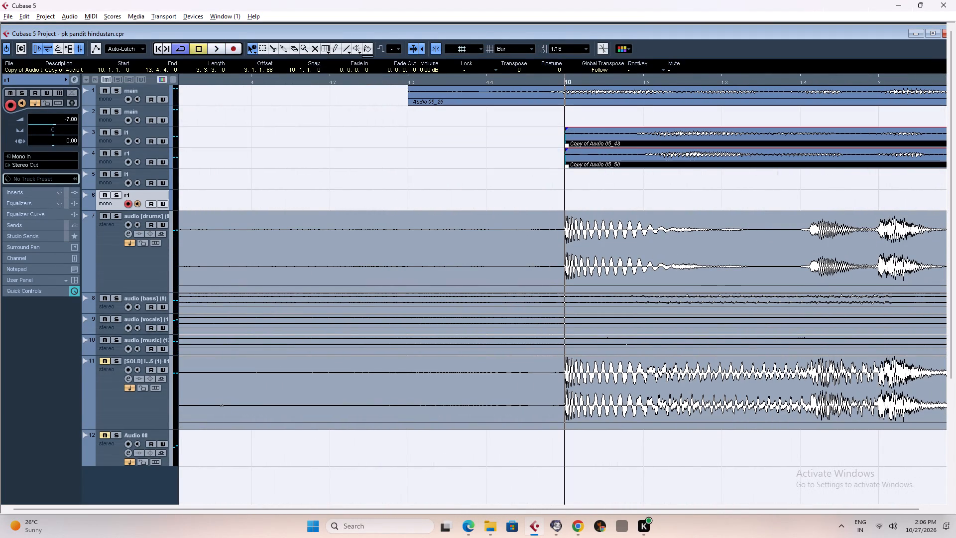
Set the grid type to Use Quantize and move the selected l1 and r1 clips earlier to start at 9.4.4.0.
left_click(508, 50)
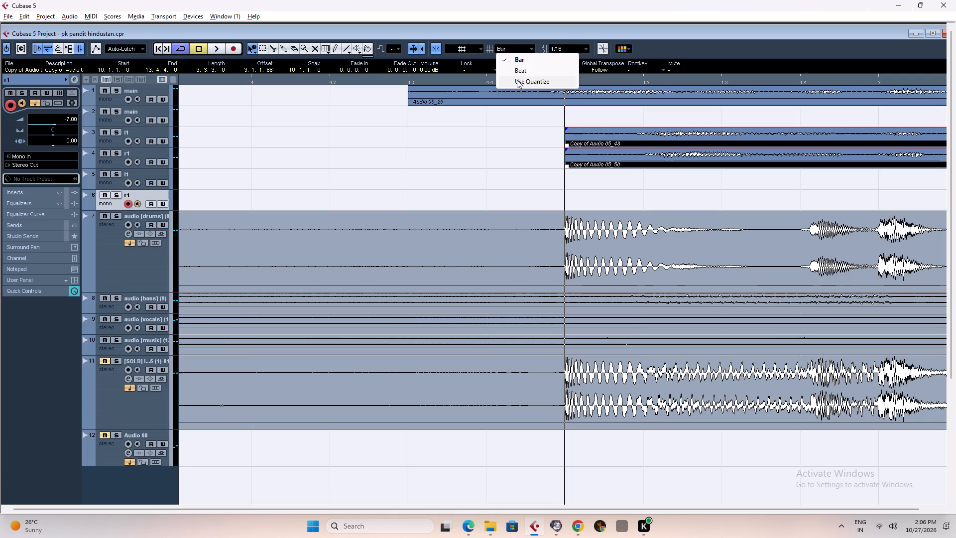
left_click(518, 81)
left_click_drag(587, 133, 524, 135)
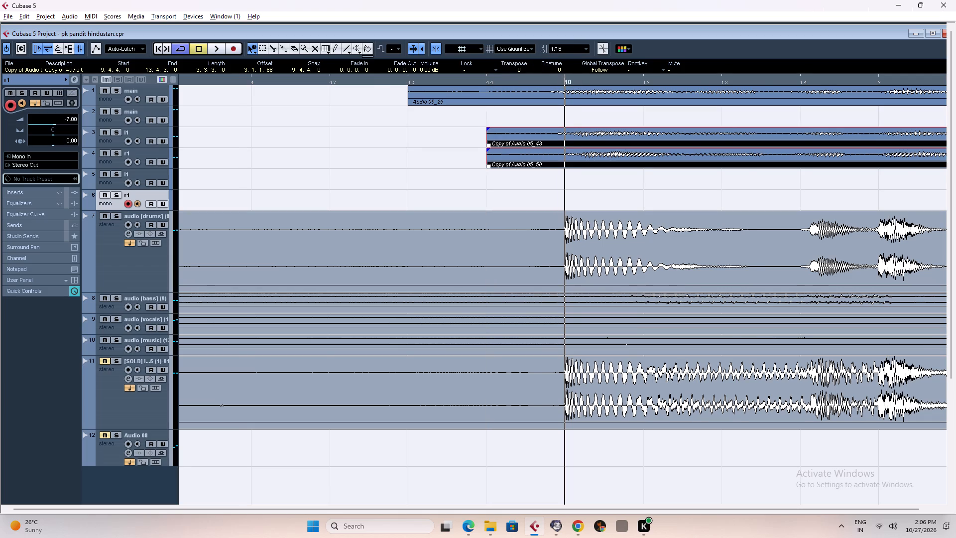
Play the first vocal entry from bar 10 to check the timing of the moved l1 and r1 clips.
key("g")
key("g")
key("g")
key("g")
key("g")
key("g")
key("g")
key("g")
key("g")
key("g")
key("g")
key("g")
key("g")
key("space")
type("g")
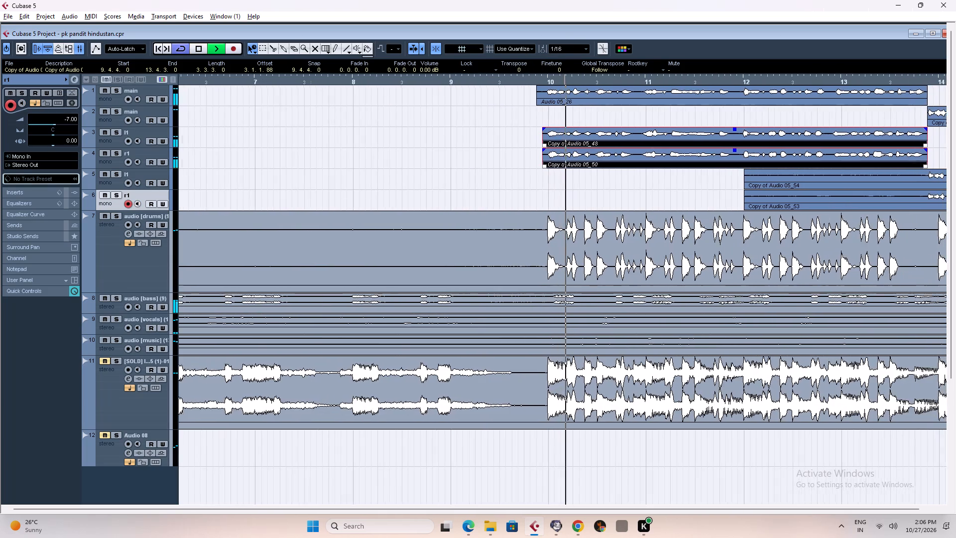
key("space")
key("space")
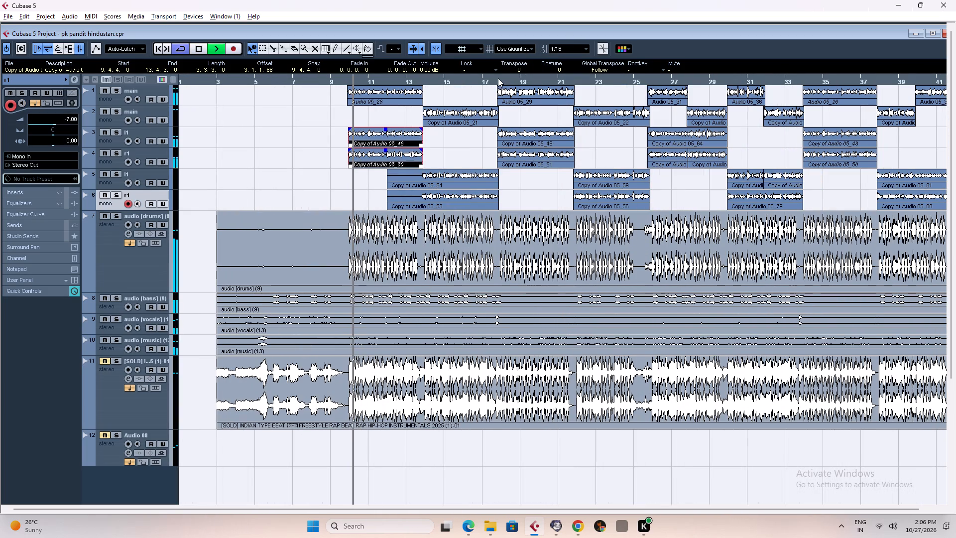
Play the vocal entry just before bar 26 to check how its clips line up with the drums.
left_click(498, 78)
left_click(649, 82)
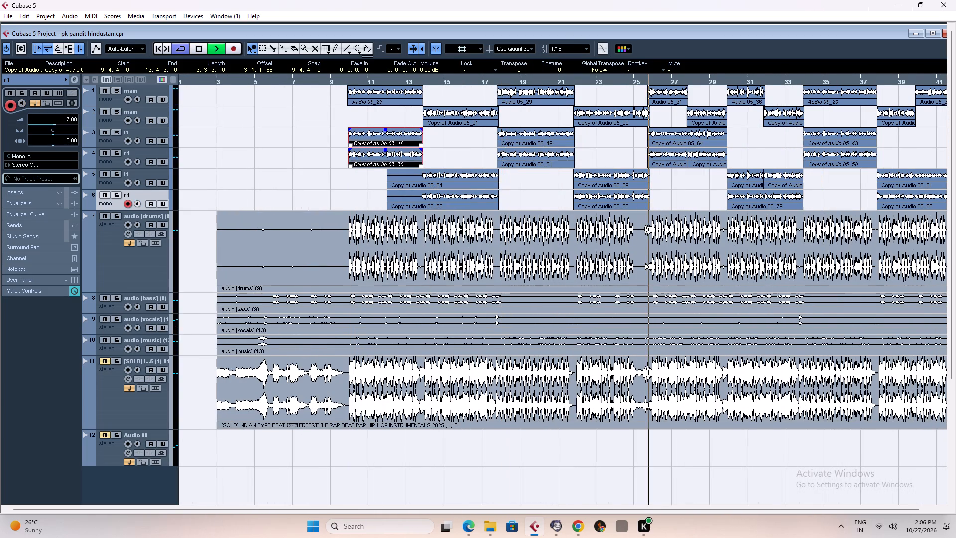
key("h")
key("h")
key("h")
key("h")
key("h")
key("h")
key("h")
key("h")
key("h")
key("h")
key("h")
key("h")
key("h")
key("space")
type("g")
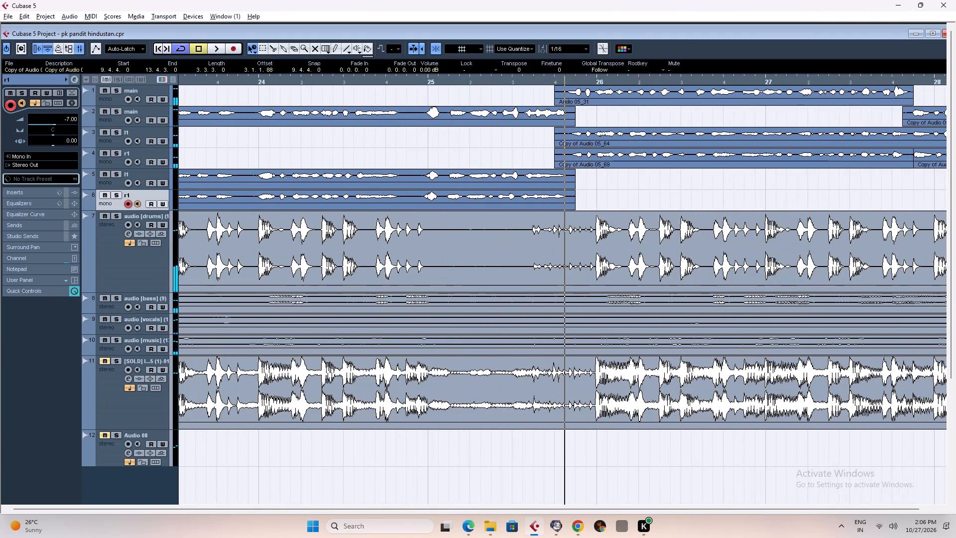
Play the vocal entry around bar 34 to check the main, l1 and r1 clips against the beat.
left_click(480, 78)
key("space")
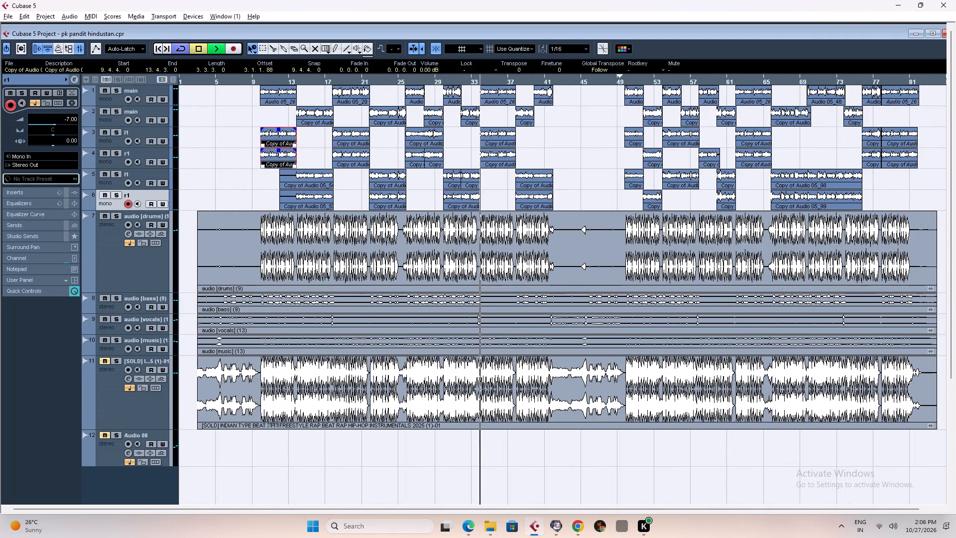
key("h")
key("h")
key("h")
key("h")
key("h")
key("h")
key("h")
key("h")
key("h")
key("h")
key("h")
key("h")
key("h")
key("h")
key("h")
key("h")
key("h")
key("h")
key("g")
key("g")
key("g")
key("g")
key("g")
key("g")
key("g")
key("g")
key("g")
key("g")
key("g")
key("g")
key("g")
key("g")
key("g")
key("g")
key("g")
key("g")
key("g")
key("g")
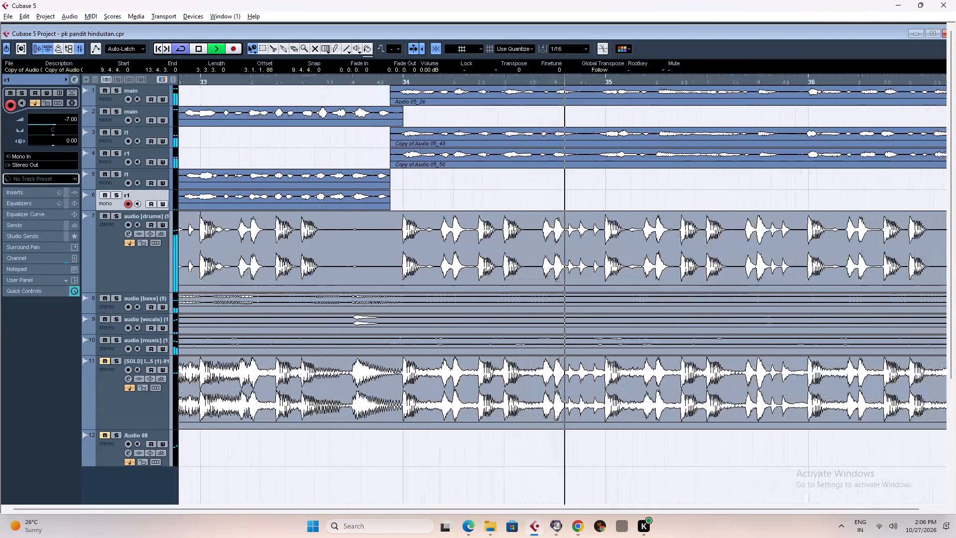
key("space")
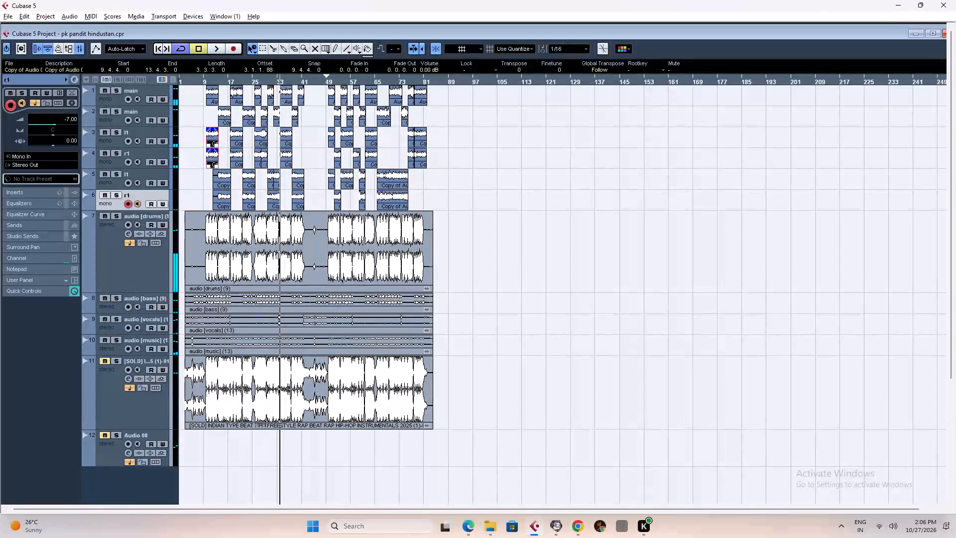
Select the range from 9.1.1.0 to 82.1.1.0 across tracks 1 to 6 and bounce it, replacing the separate vocal clips.
left_click(468, 161)
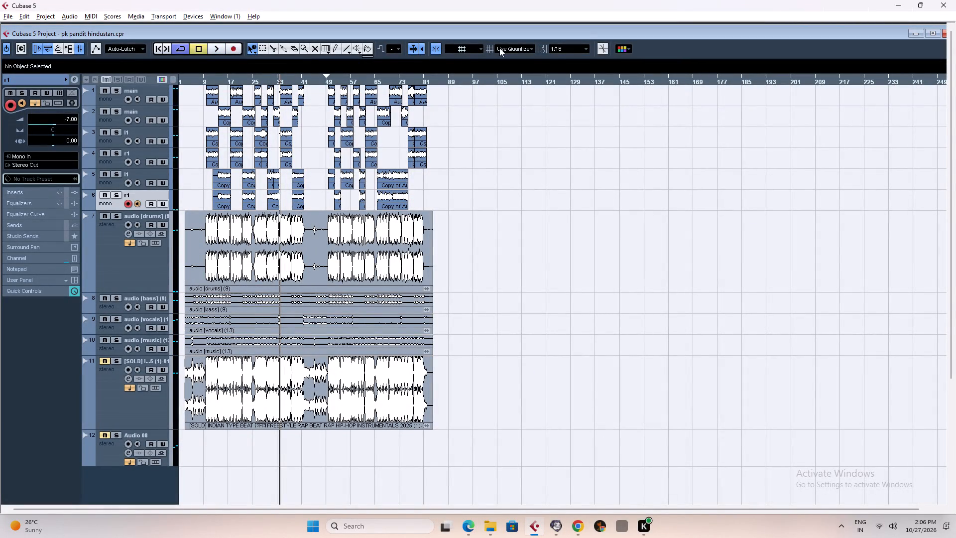
left_click(265, 48)
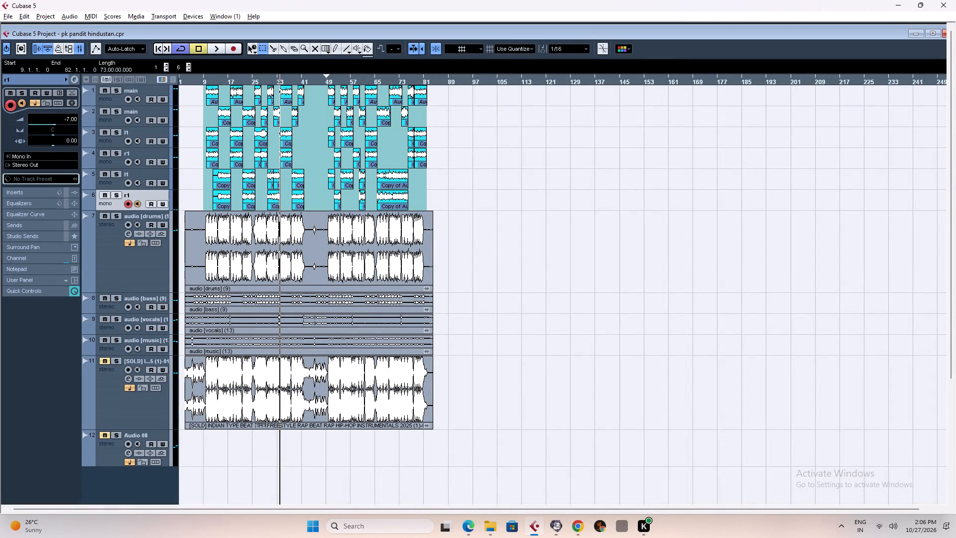
key("alt+b")
left_click(450, 300)
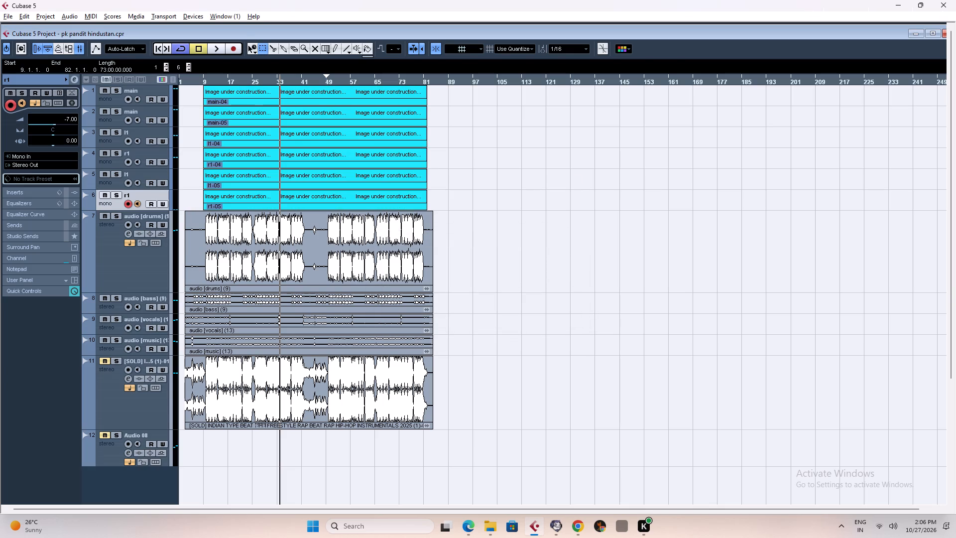
right_click(568, 151)
Briefly play the bounced vocals from around bar 6, deselect the clips and save the project.
left_click(194, 78)
key("space")
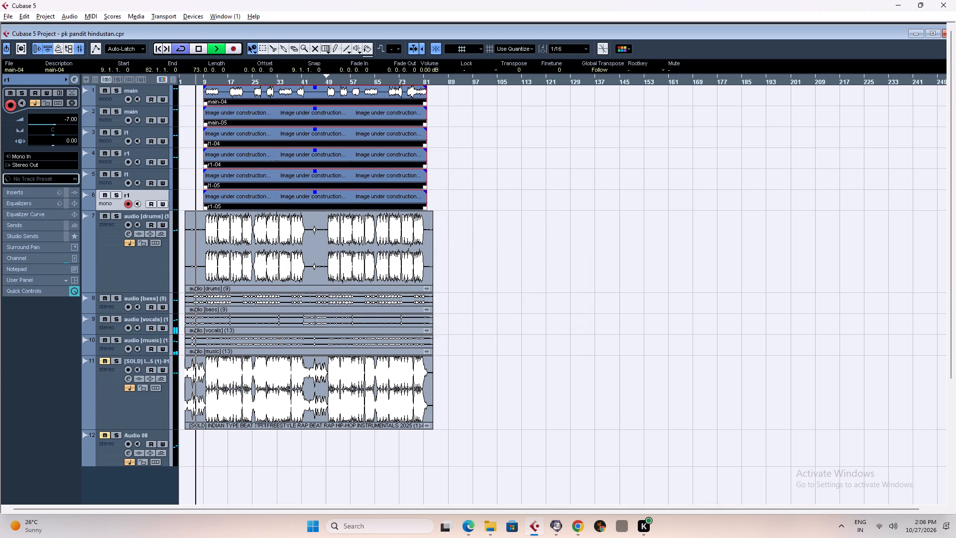
left_click(521, 166)
key("space")
key("ctrl+s")
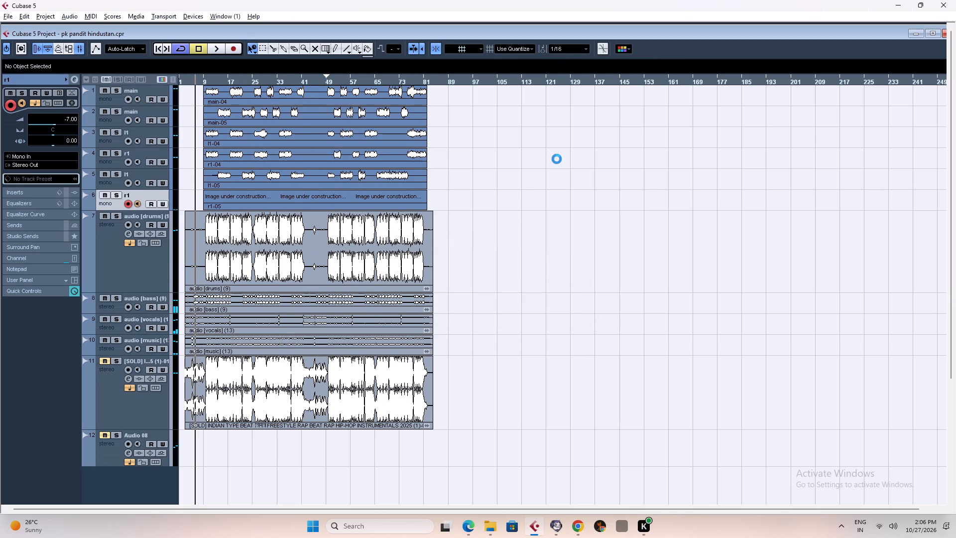
Play the intro into bar 10 to check the first entry of the bounced vocals against the drums.
key("space")
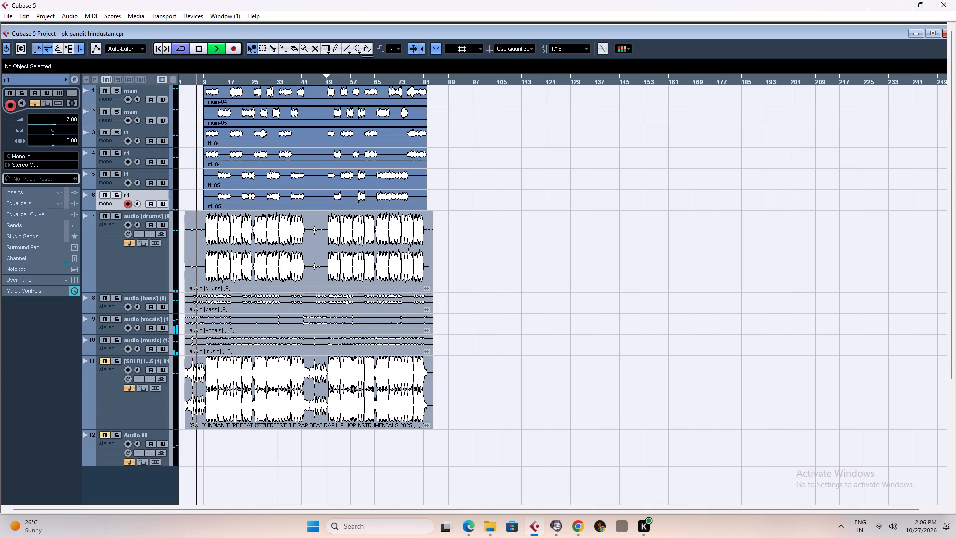
key("h")
key("h")
key("h")
key("h")
key("h")
key("h")
key("h")
key("h")
key("h")
key("h")
key("h")
key("h")
key("h")
key("h")
key("h")
key("h")
key("h")
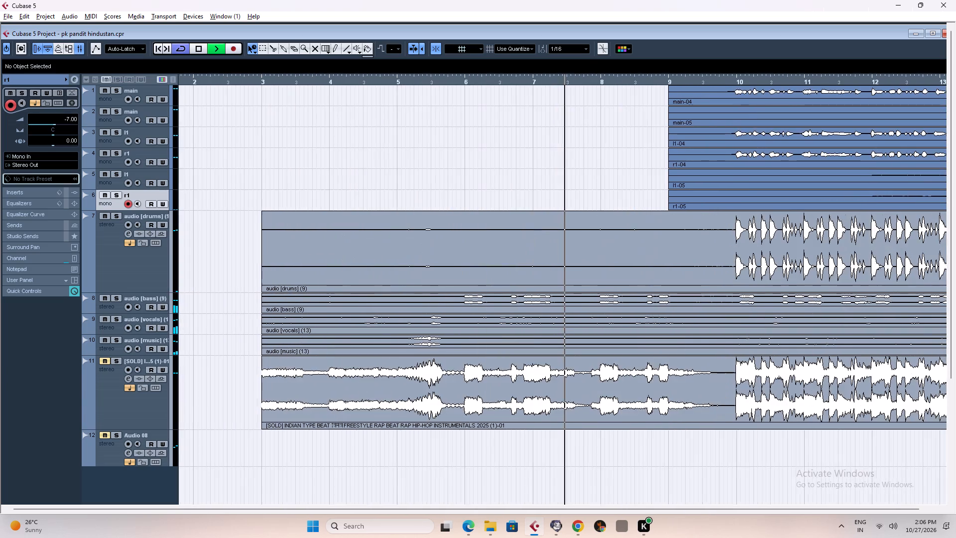
key("g")
key("g")
key("g")
key("g")
key("g")
key("g")
key("g")
key("g")
key("g")
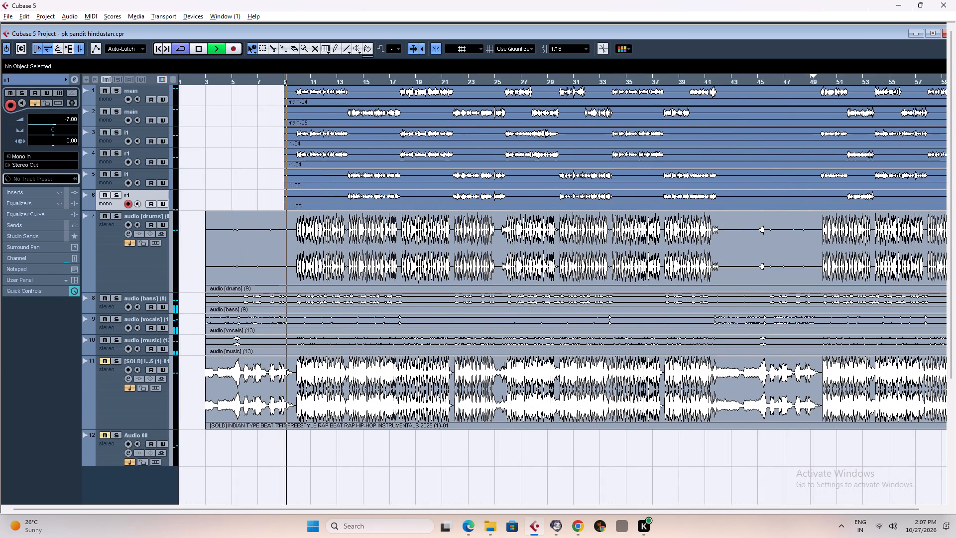
key("h")
key("h")
key("h")
key("h")
key("h")
key("h")
key("h")
key("h")
key("h")
key("h")
key("h")
key("h")
key("h")
key("h")
key("h")
key("h")
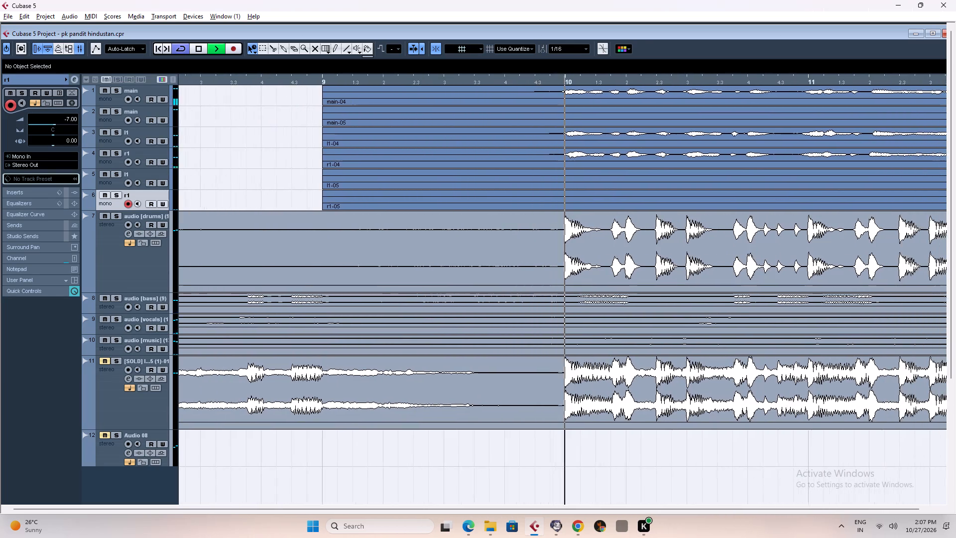
Play from bar 10 to around bar 15 to check the bounced main, l1 and r1 vocals against the beat.
key("g")
key("g")
key("g")
key("g")
key("g")
key("g")
key("g")
key("g")
key("g")
key("g")
key("g")
key("g")
key("g")
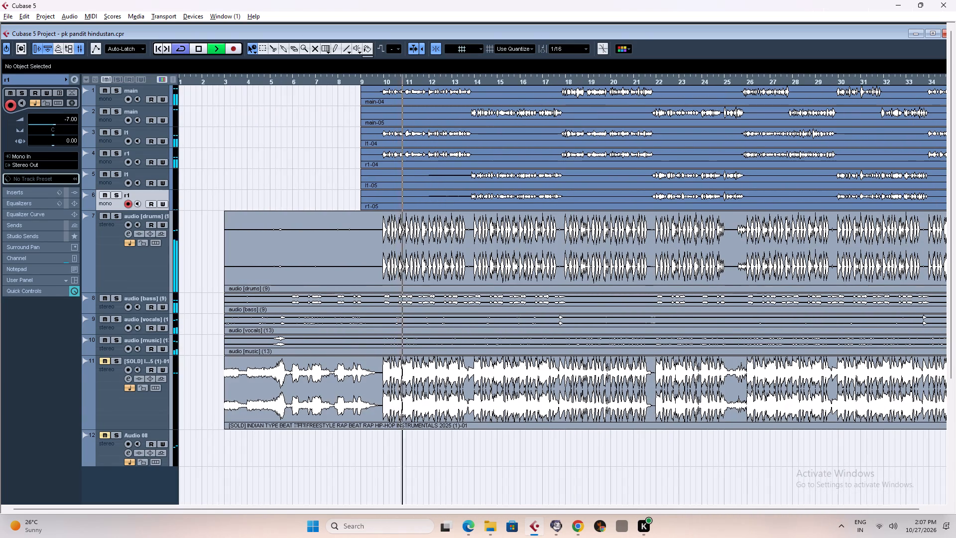
key("g")
key("g")
key("g")
key("g")
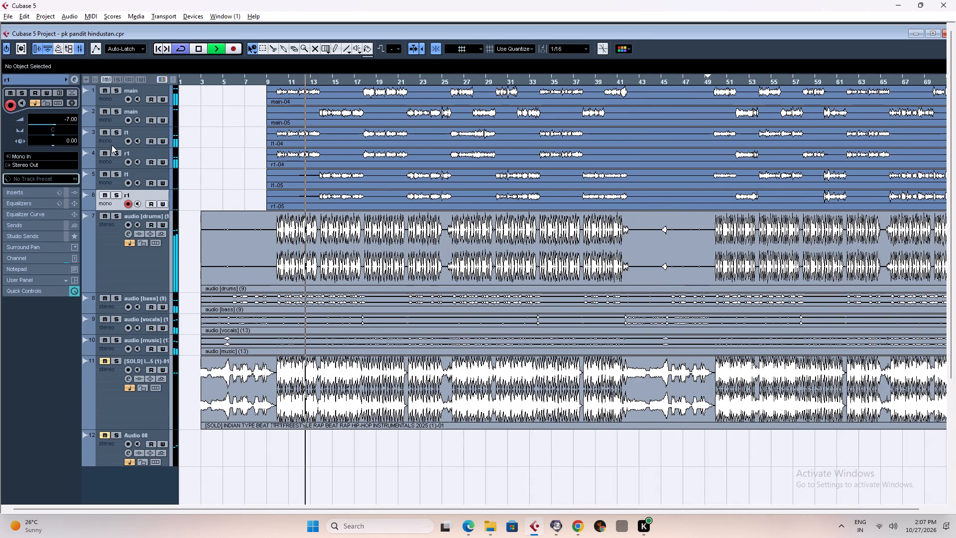
key("h")
key("h")
key("h")
key("h")
key("h")
key("h")
key("h")
key("h")
key("h")
key("h")
key("h")
key("h")
key("h")
key("h")
key("h")
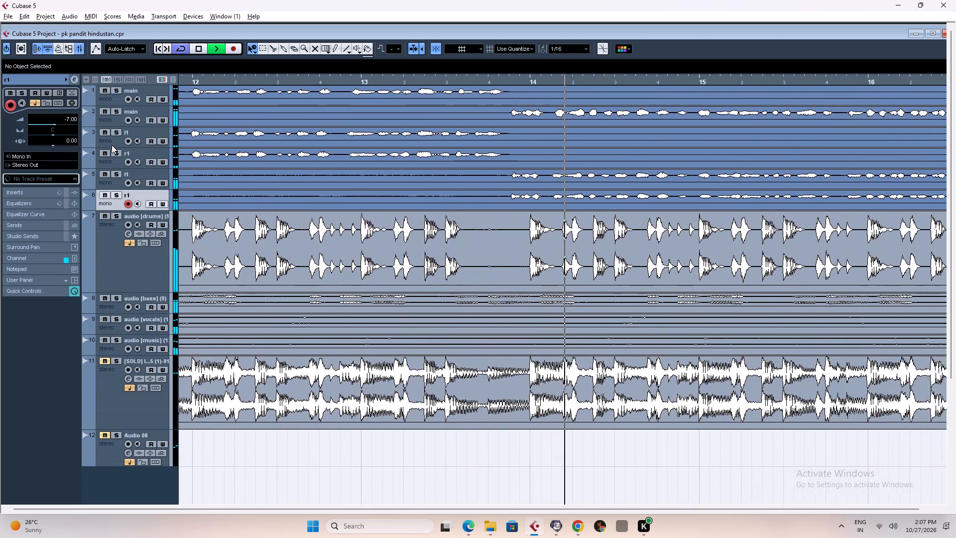
key("g")
key("g")
key("g")
key("g")
key("g")
key("g")
key("g")
key("g")
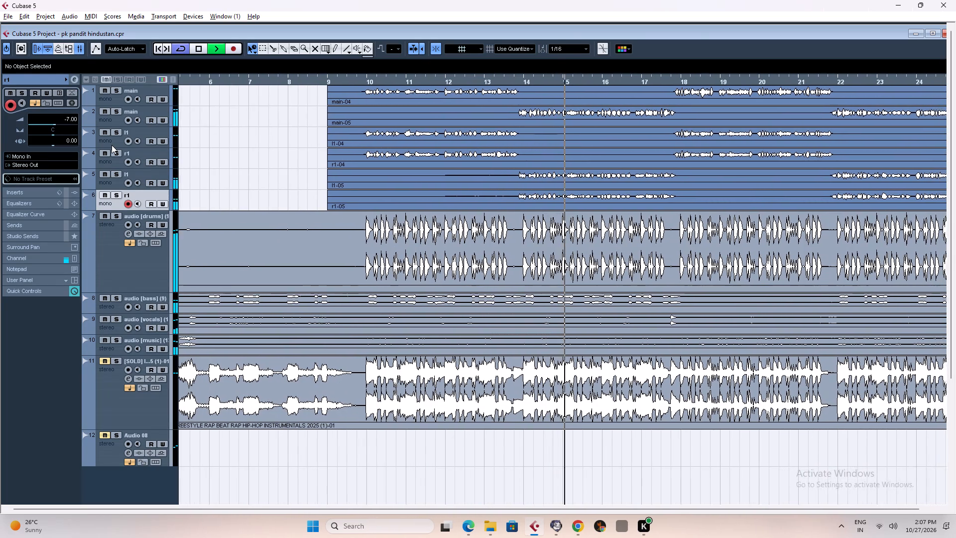
Set the volume of the l1 track 3 and the r1 track 4 to -8.
left_click(106, 144)
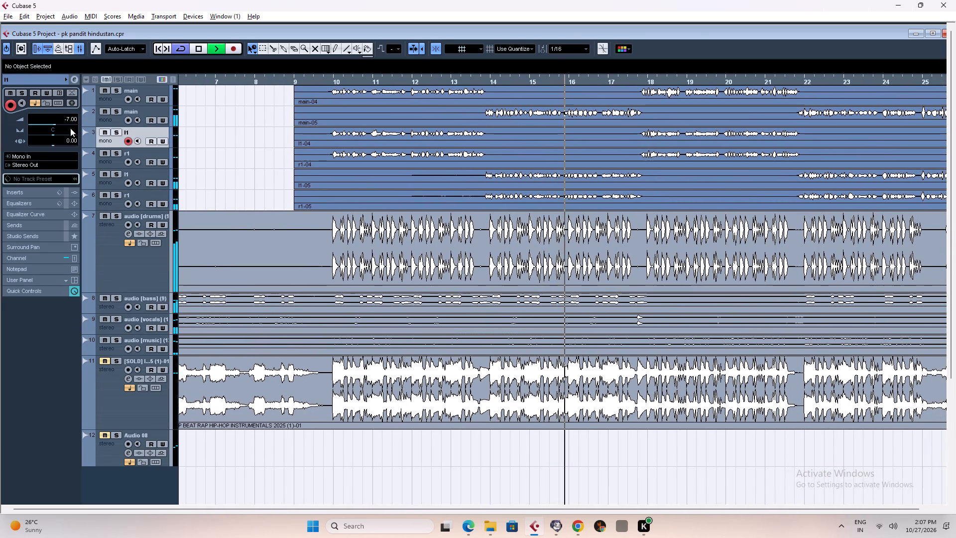
double_click(70, 122)
type("-8")
key("Return")
key("3")
left_click(106, 165)
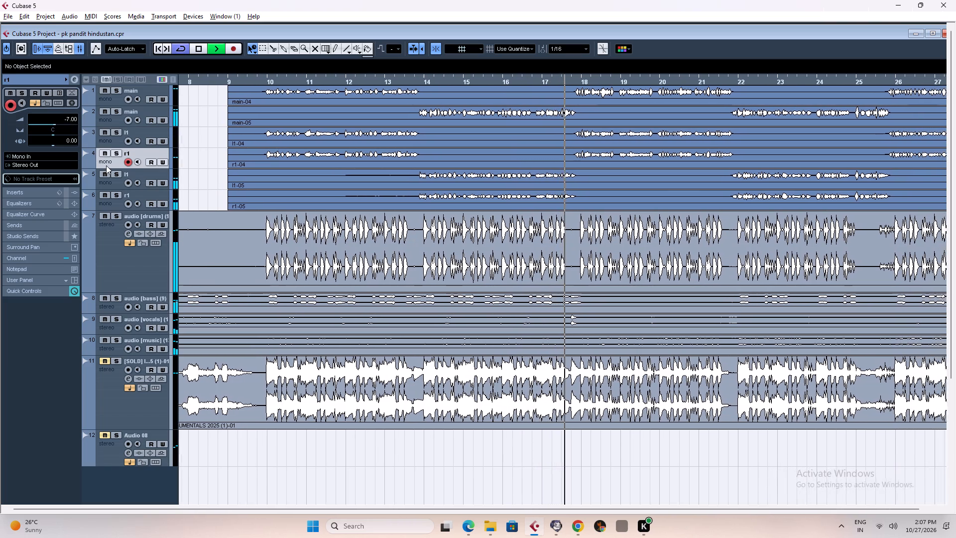
double_click(66, 119)
type("-8")
key("Return")
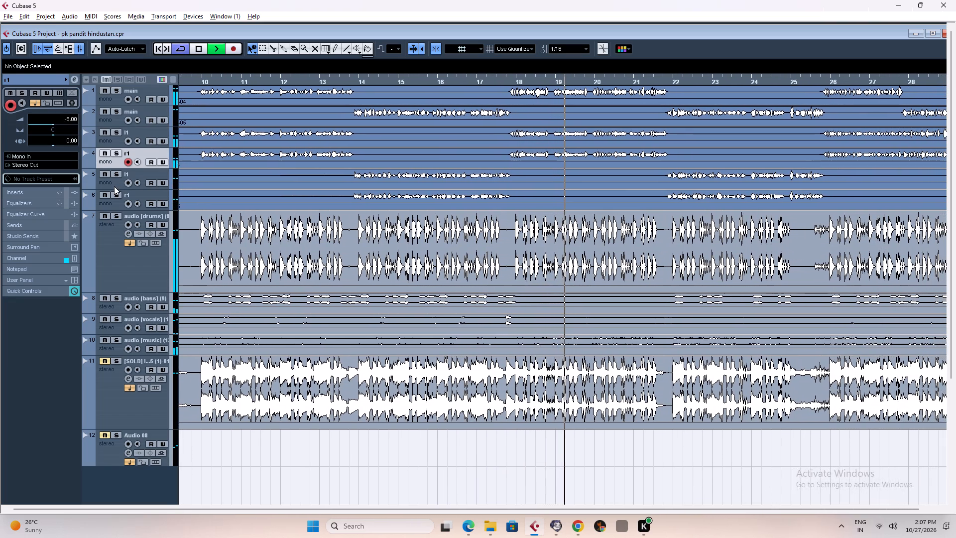
Set the volume of the l1 track 5 and the r1 track 6 to -8.
left_click(110, 186)
double_click(72, 117)
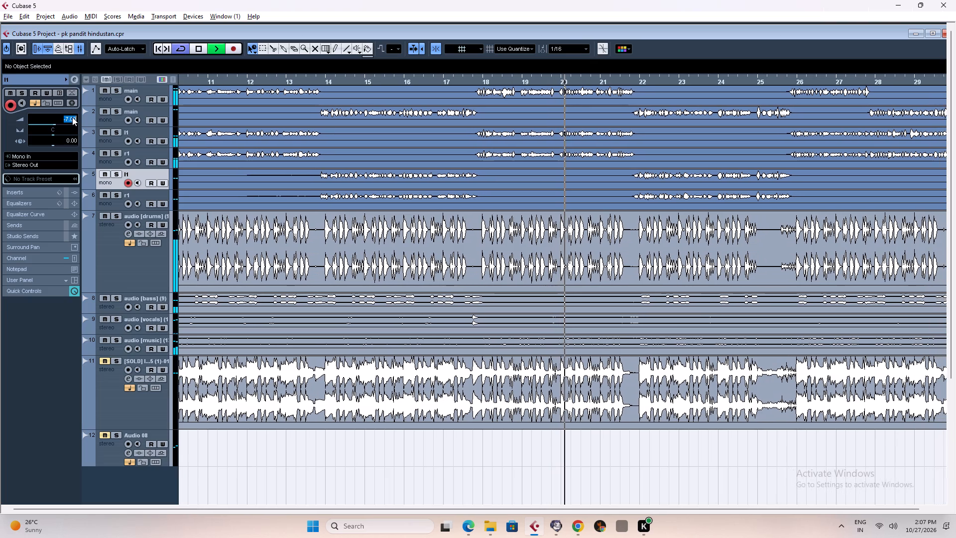
type("-8")
key("Return")
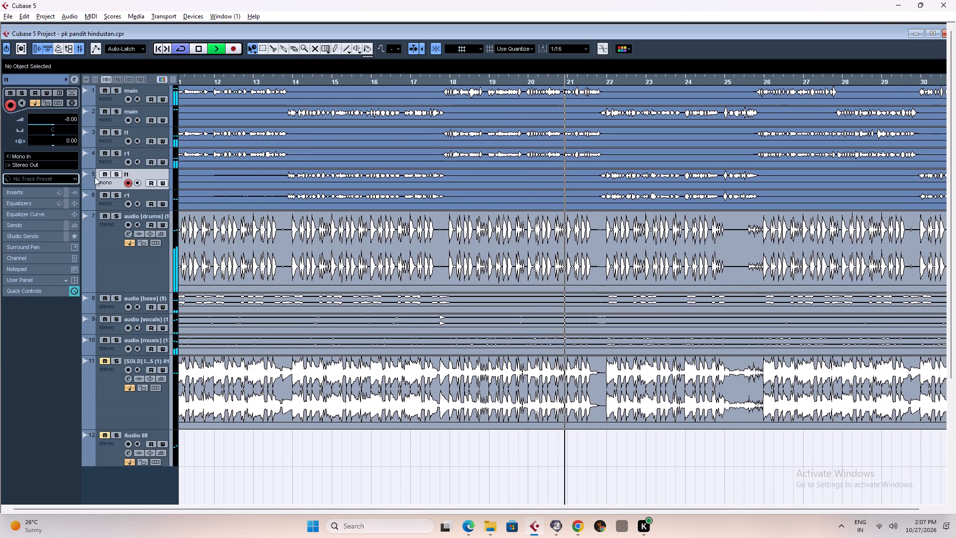
left_click(103, 202)
double_click(67, 119)
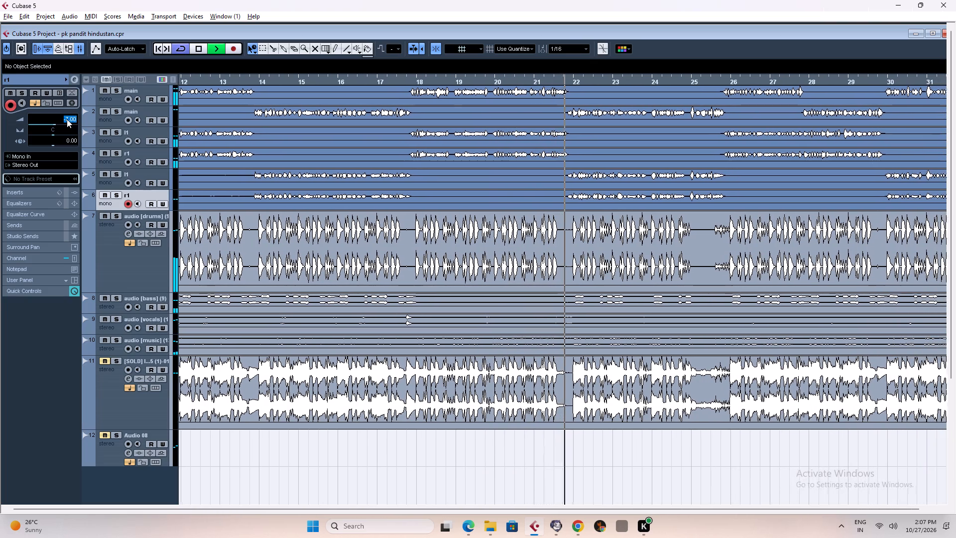
type("-8")
key("Return")
Stop playback and save the project with the new backing vocal levels.
key("g")
key("g")
key("g")
key("g")
key("g")
key("g")
key("g")
key("g")
key("g")
key("g")
key("g")
key("g")
key("g")
key("g")
key("g")
key("g")
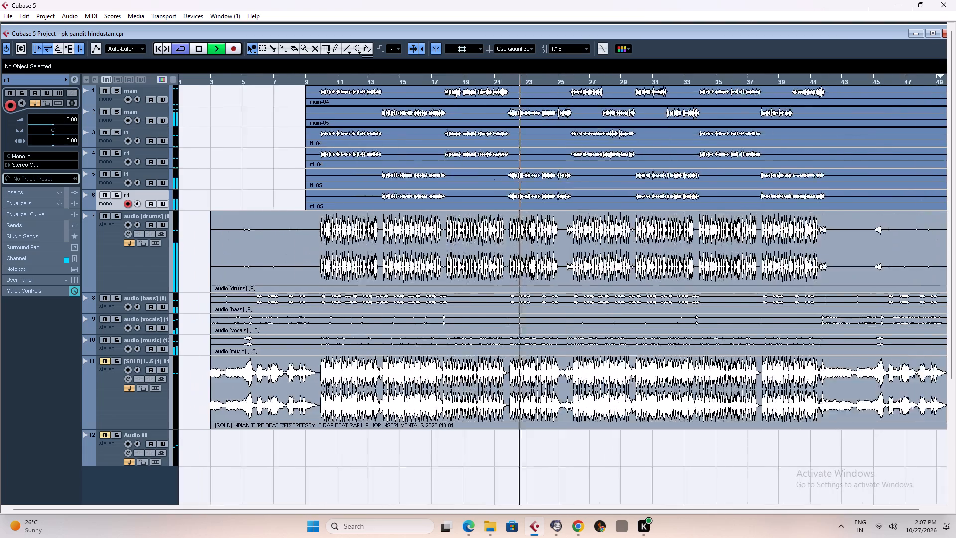
left_click(547, 185)
key("space")
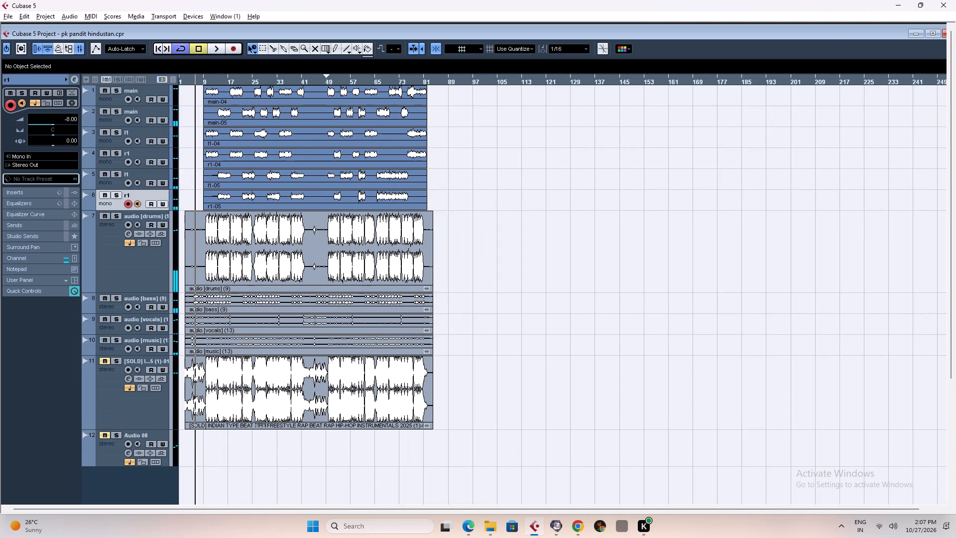
key("ctrl+s")
Briefly play the vocals from around bar 13 and from around bar 10 to check the vocal balance.
key("space")
left_click(218, 81)
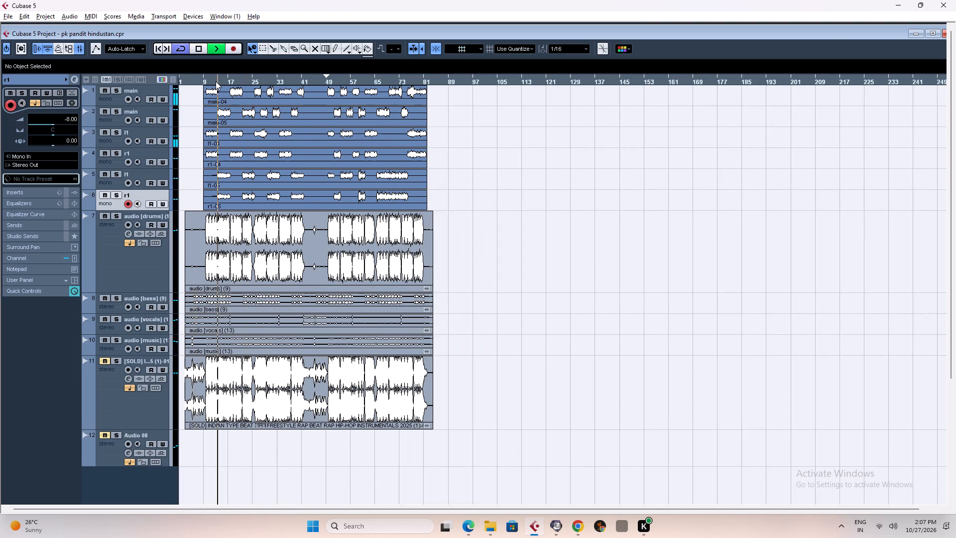
left_click(208, 81)
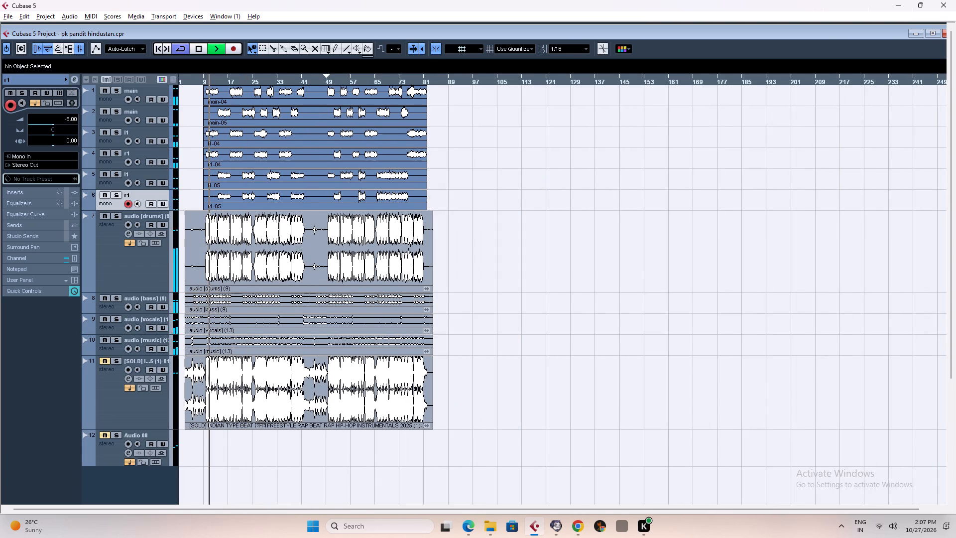
key("space")
Play the project from around bar 41 and examine the vocal and beat tracks through the break up to about bar 48.
left_click(303, 79)
key("space")
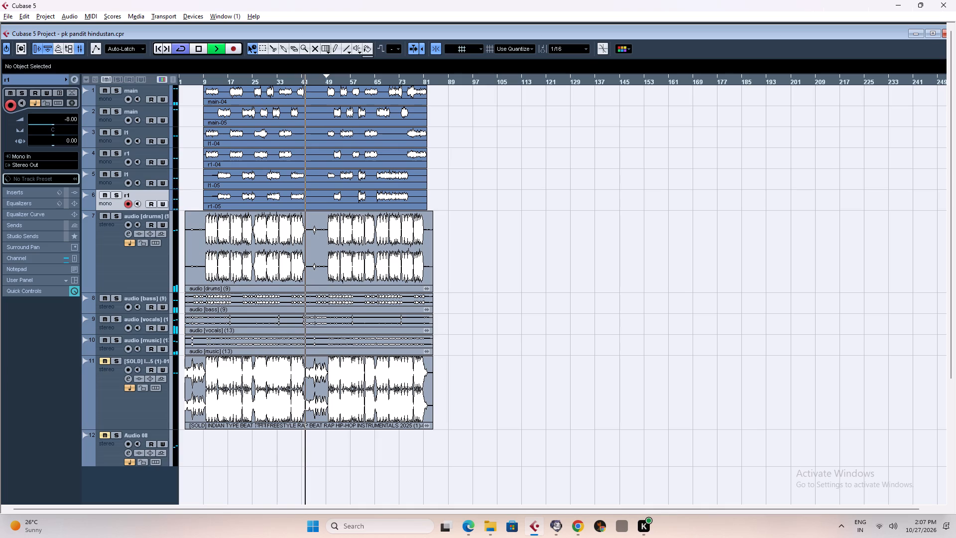
key("h")
key("h")
key("h")
key("h")
key("h")
key("h")
key("h")
key("h")
key("h")
key("h")
key("h")
key("h")
key("h")
key("h")
key("h")
key("h")
key("h")
key("h")
key("h")
key("h")
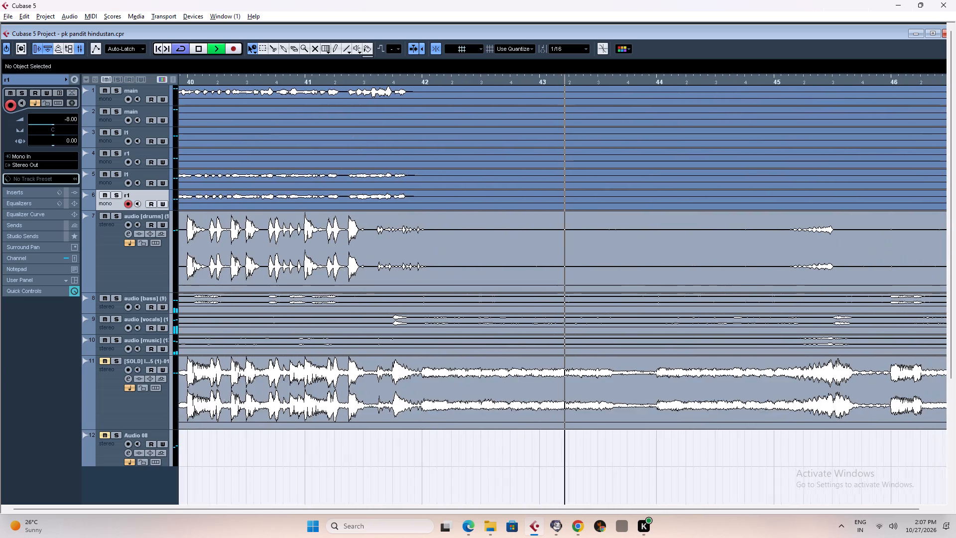
key("g")
key("g")
key("g")
key("g")
key("g")
key("g")
key("g")
key("g")
key("g")
key("g")
key("g")
key("g")
key("g")
key("g")
key("g")
key("g")
key("g")
key("h")
key("h")
key("h")
key("h")
key("h")
key("h")
key("h")
key("h")
key("h")
key("h")
key("h")
key("h")
key("h")
key("h")
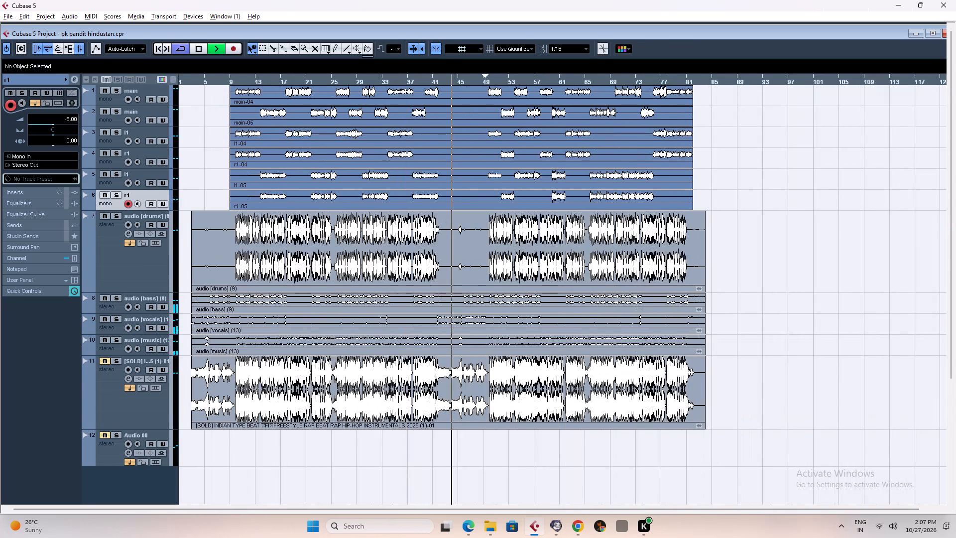
key("g")
key("g")
key("g")
key("g")
key("g")
key("g")
key("g")
key("g")
key("g")
key("g")
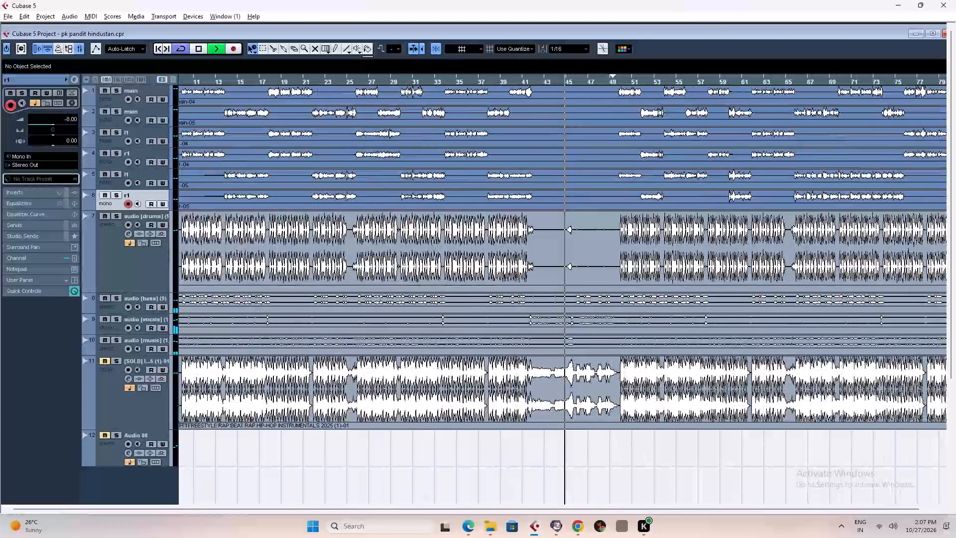
key("g")
key("g")
key("g")
key("g")
key("g")
key("g")
key("g")
key("g")
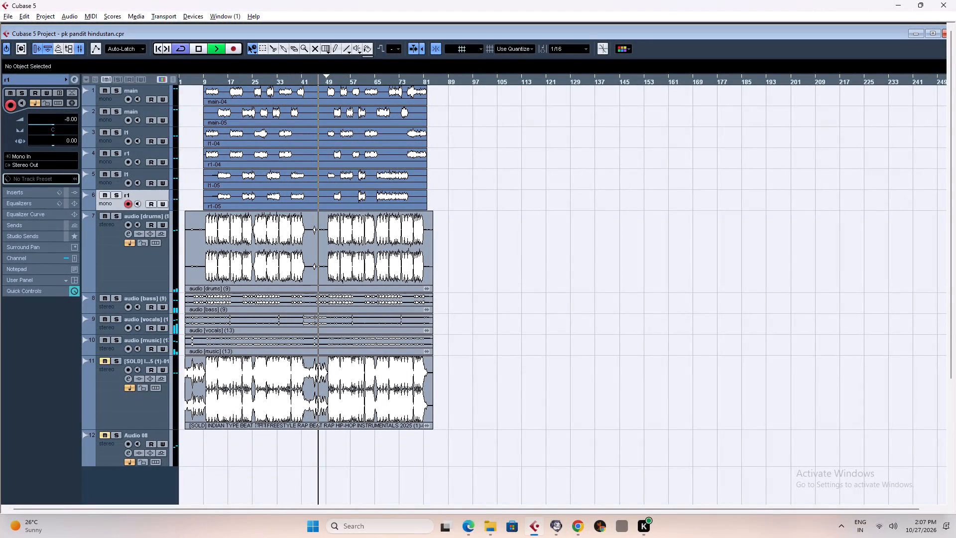
key("h")
key("h")
key("h")
key("h")
key("h")
key("h")
key("h")
key("h")
key("h")
key("h")
key("h")
key("h")
key("h")
key("h")
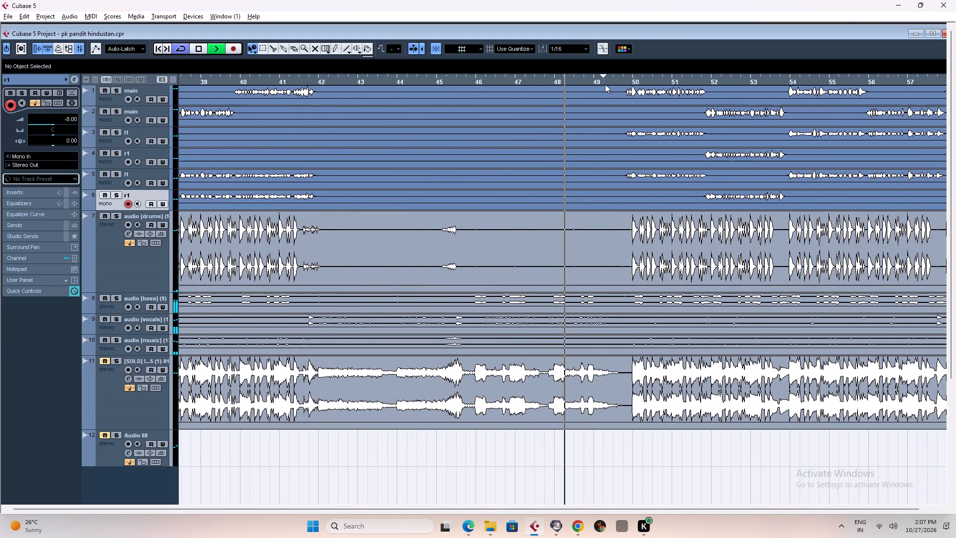
Play from around bar 49 to check how the vocals come in after the break.
left_click(605, 83)
key("g")
key("g")
key("g")
key("g")
key("g")
key("g")
key("g")
key("g")
key("g")
key("g")
key("g")
key("g")
key("g")
key("g")
key("g")
key("g")
key("g")
key("g")
key("g")
key("g")
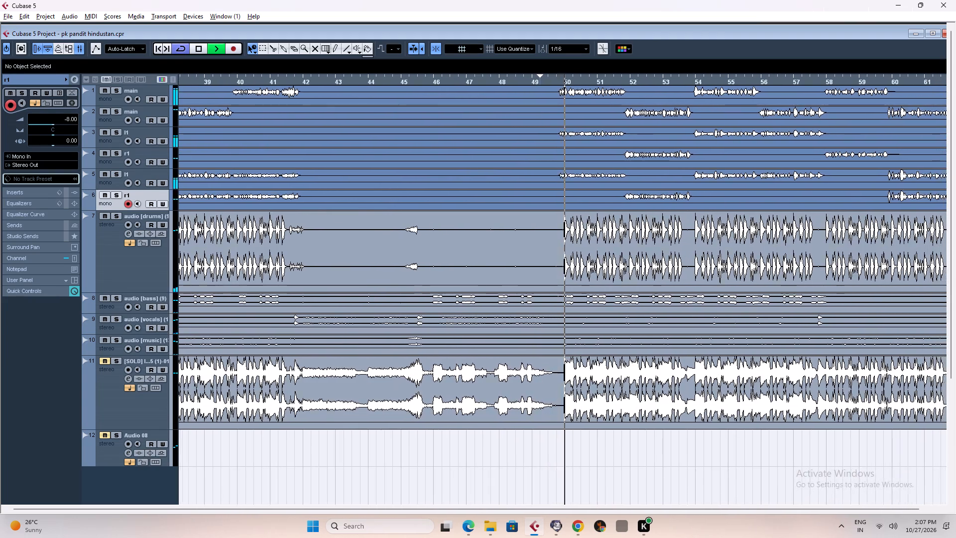
Move the ruler's locator marker to the start of the beat audio and turn Autoscroll back on.
left_click(184, 75)
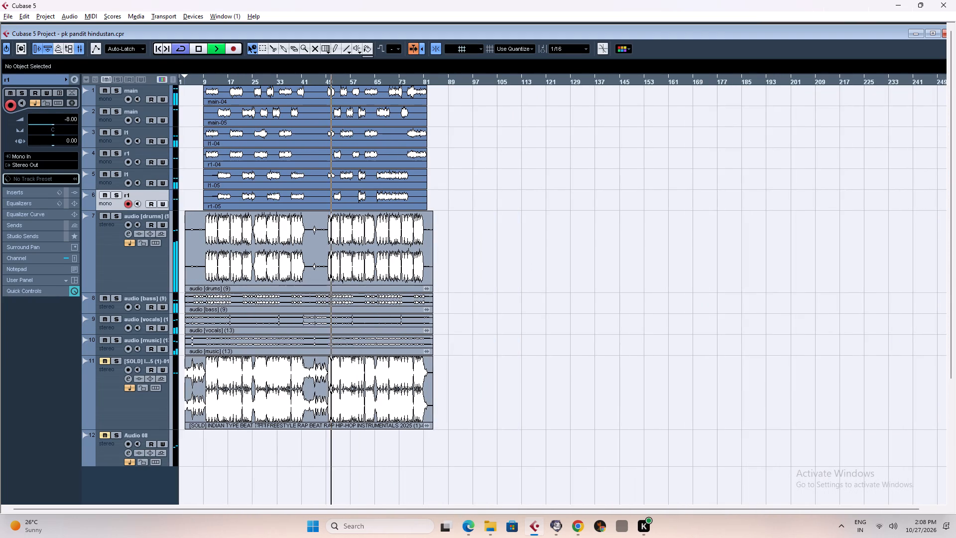
left_click(409, 46)
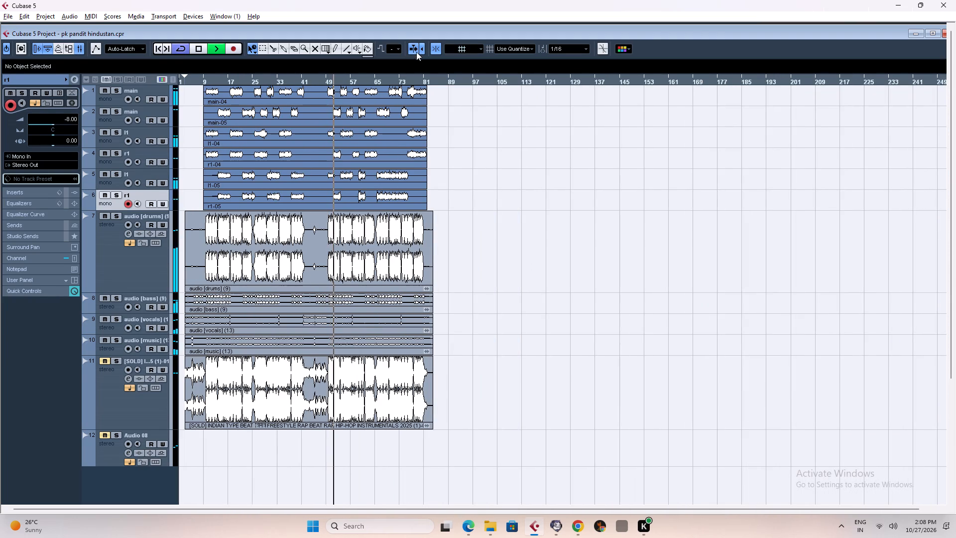
Examine the vocal and beat tracks closely during playback from around bar 50 to about bar 56.
key("h")
key("h")
key("h")
key("h")
key("h")
key("h")
key("h")
key("h")
key("h")
key("h")
key("h")
key("h")
key("h")
key("h")
key("h")
key("h")
key("h")
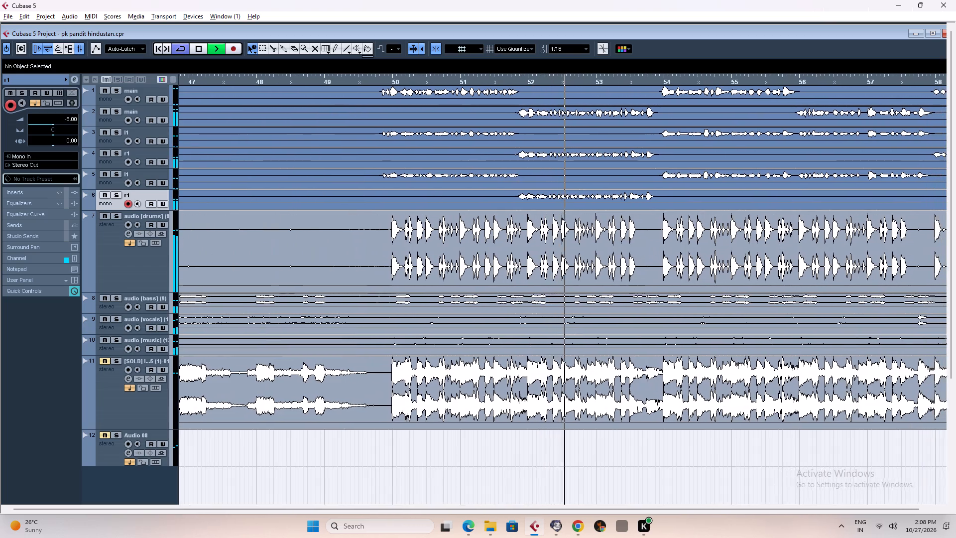
key("g")
key("g")
key("g")
key("g")
key("g")
key("g")
key("g")
key("g")
key("h")
key("h")
key("h")
key("h")
key("h")
key("h")
key("h")
key("h")
key("h")
key("h")
key("h")
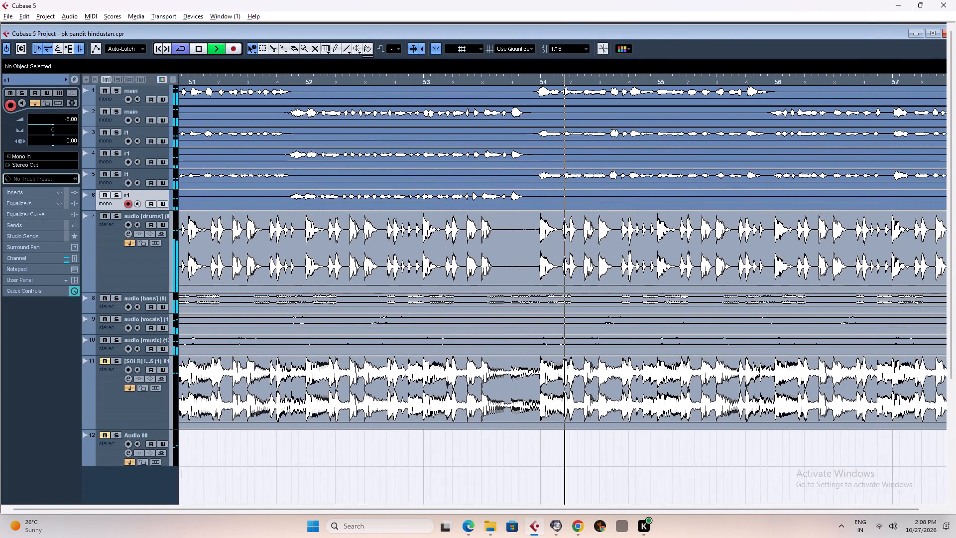
key("g")
key("g")
key("g")
key("g")
key("g")
key("g")
key("g")
key("g")
key("g")
key("g")
key("g")
key("g")
key("g")
key("g")
key("g")
key("g")
key("g")
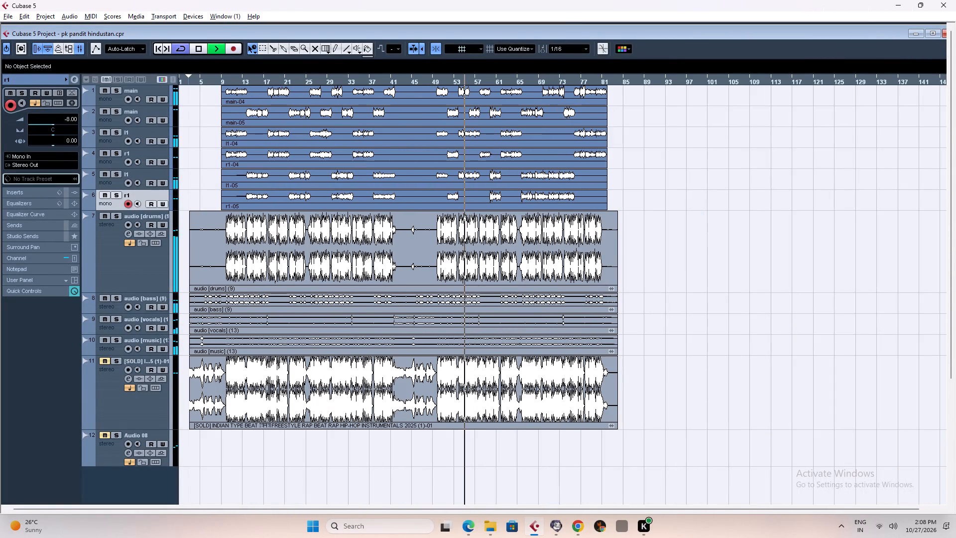
type("gg")
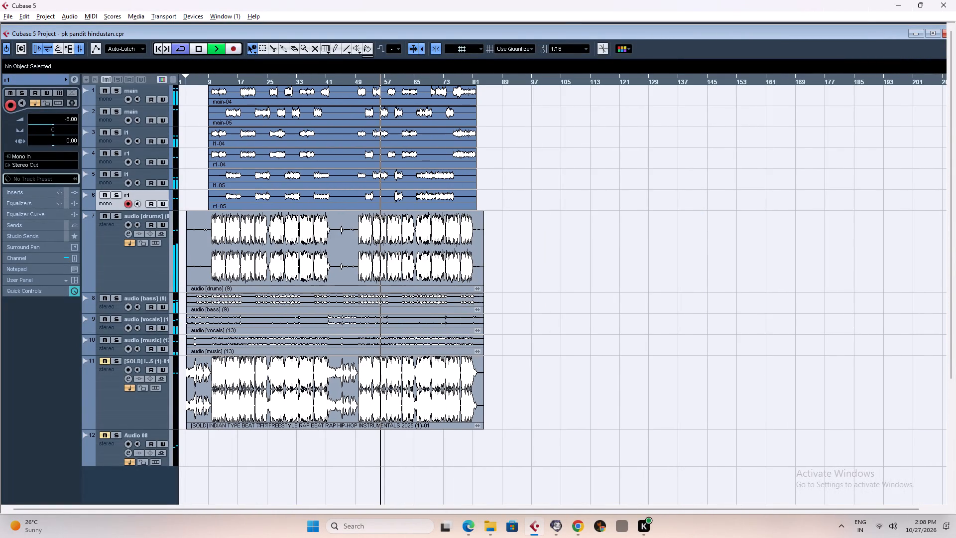
Select the first main vocal track and maximize the project window.
left_click(109, 100)
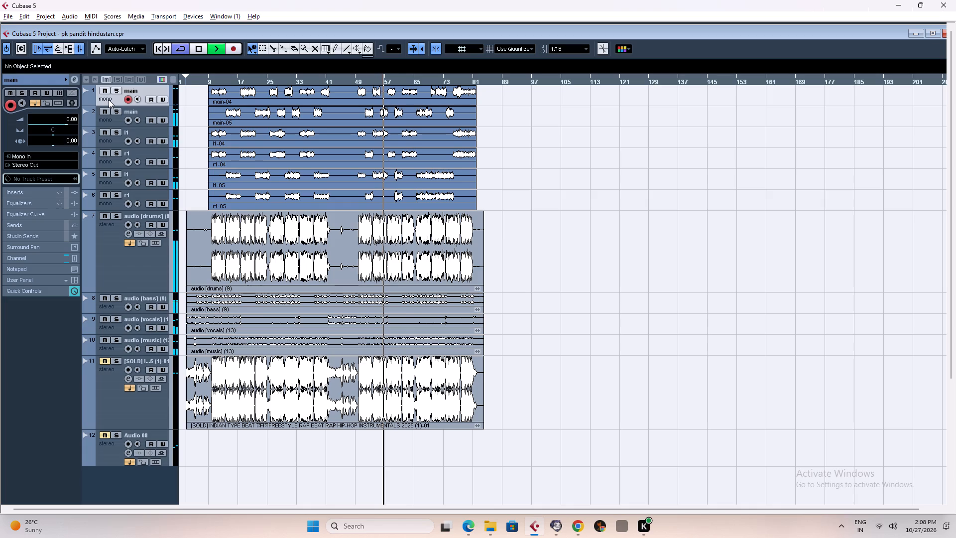
left_click(928, 37)
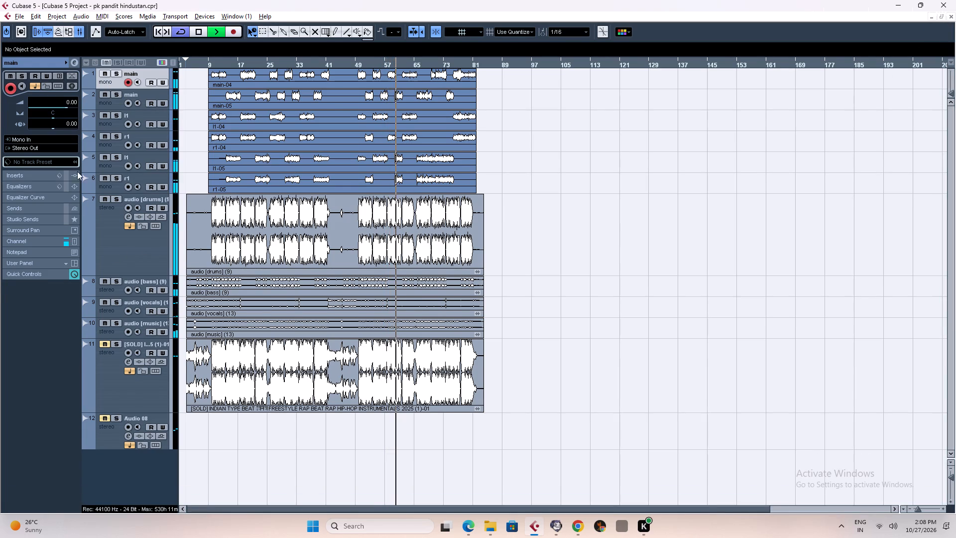
Stop playback and route the outputs of the first l1 and r1 tracks to Left and Right of Stereo Out respectively.
left_click(107, 125)
key("space")
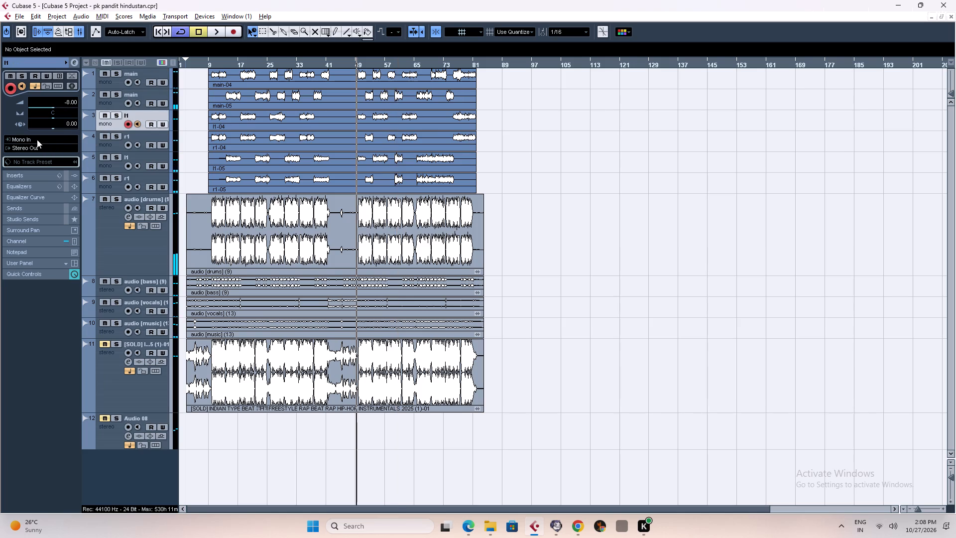
left_click(37, 139)
left_click(37, 139)
left_click(42, 151)
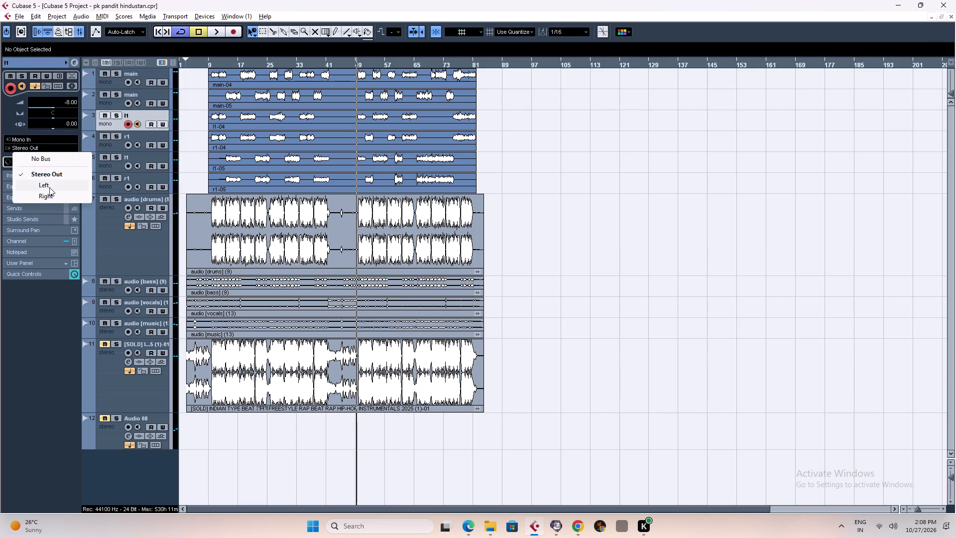
left_click(49, 186)
left_click(108, 145)
left_click(53, 151)
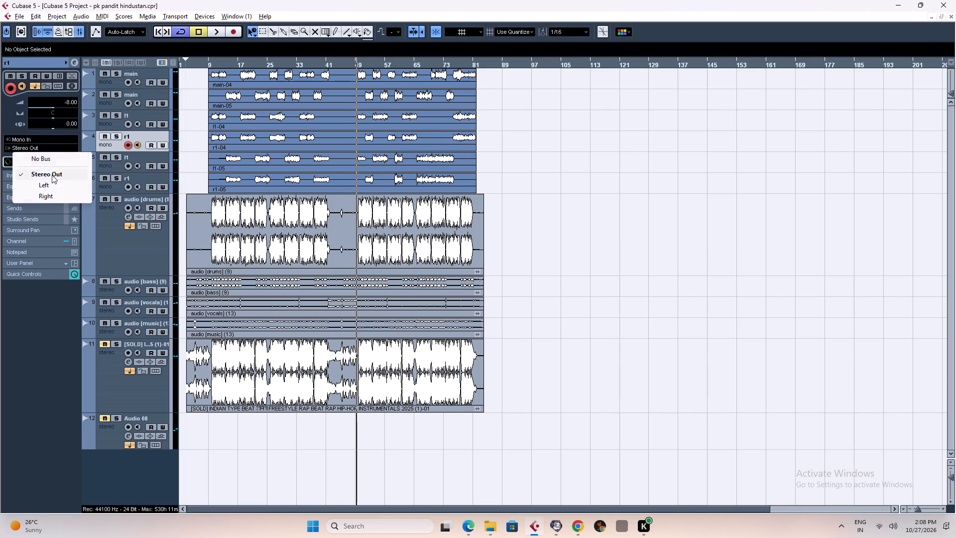
left_click(51, 197)
Route the output of the second l1 track to Left and the second r1 track to Right of Stereo Out.
left_click(104, 166)
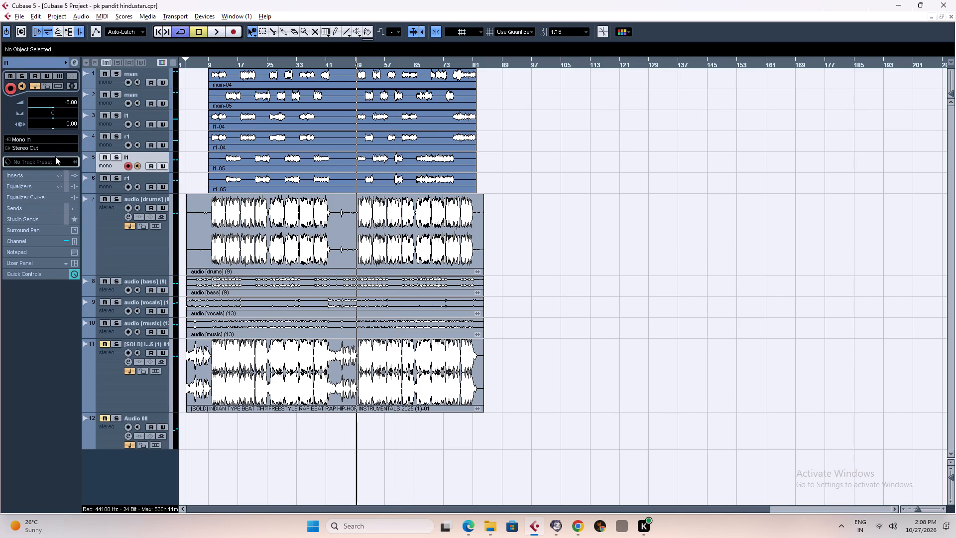
left_click(43, 149)
left_click(50, 183)
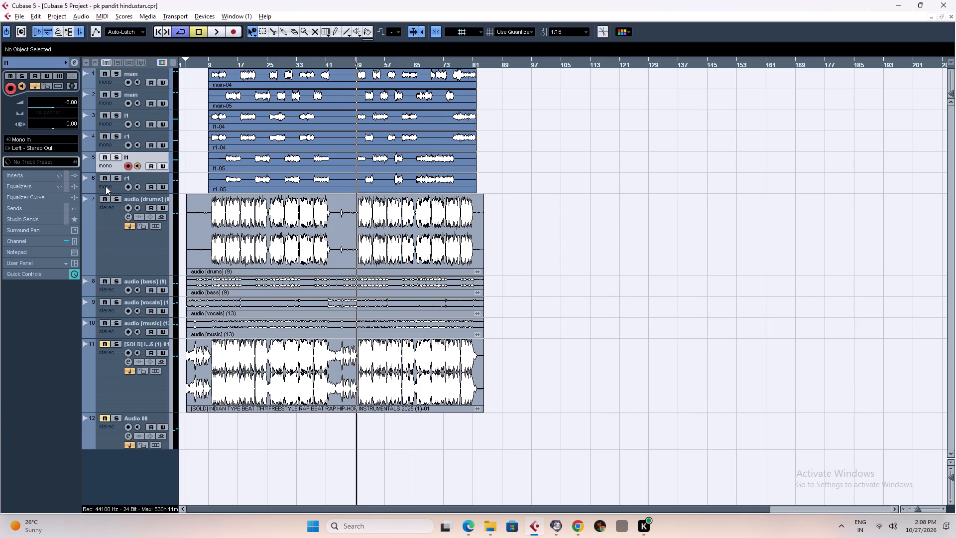
left_click(106, 186)
left_click(31, 148)
left_click(47, 198)
Play from around bar 49 and examine the vocal tracks to check the new left and right placement.
key("space")
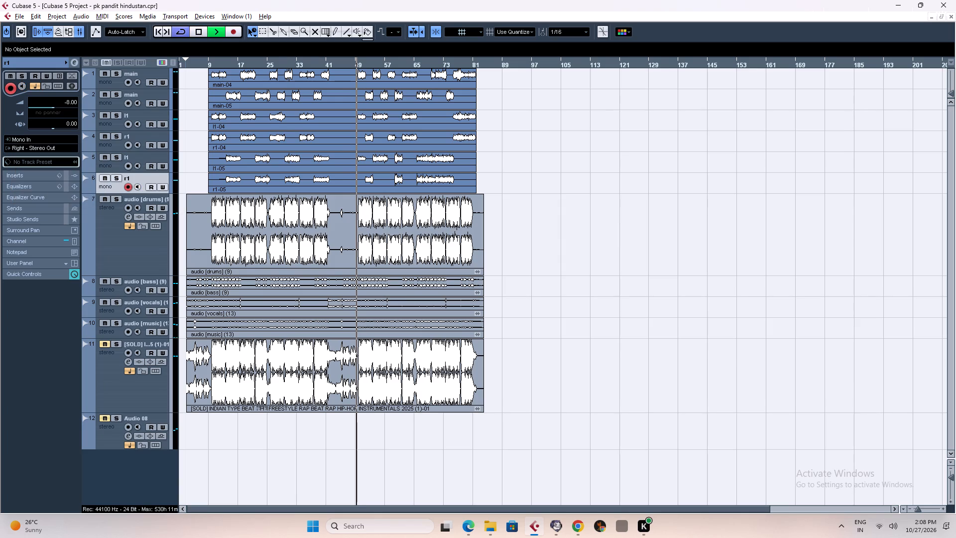
left_click(564, 153)
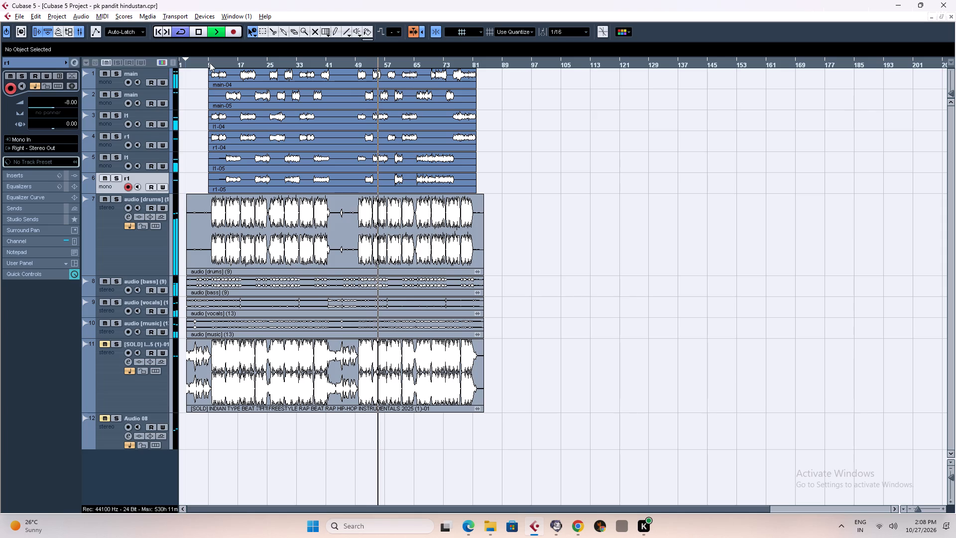
key("h")
key("h")
key("h")
key("h")
key("h")
key("h")
key("h")
key("h")
key("h")
key("h")
key("h")
key("h")
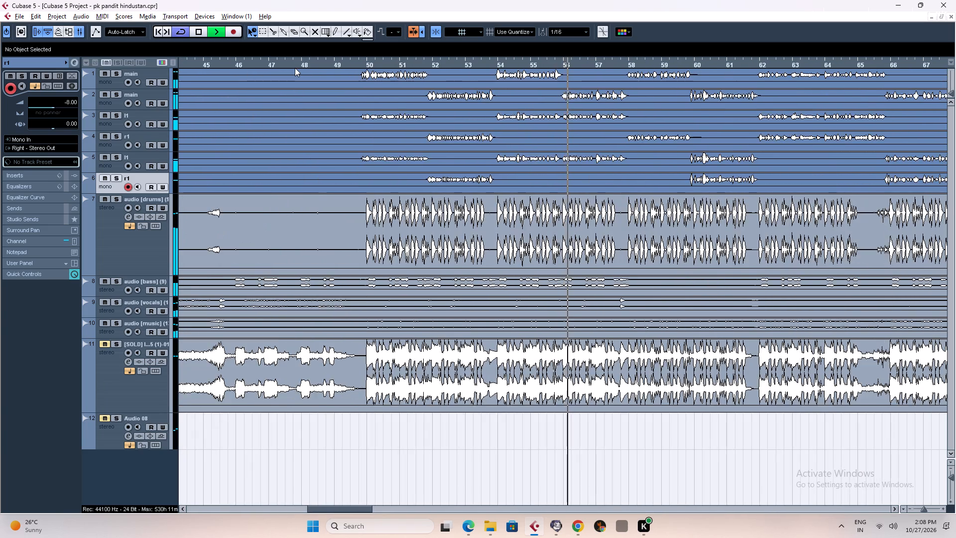
key("g")
key("g")
key("g")
key("g")
key("g")
key("g")
key("g")
key("g")
key("g")
key("g")
key("g")
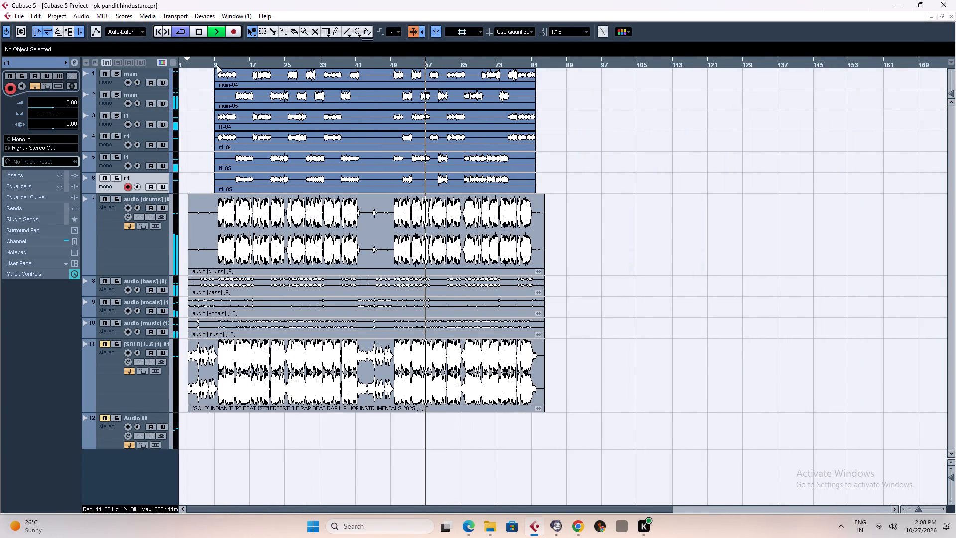
Play from around bar 10 to check the left and right backing vocals against the main vocals in the first verse.
left_click(215, 63)
key("h")
key("h")
key("h")
key("h")
key("h")
key("h")
key("h")
key("h")
key("h")
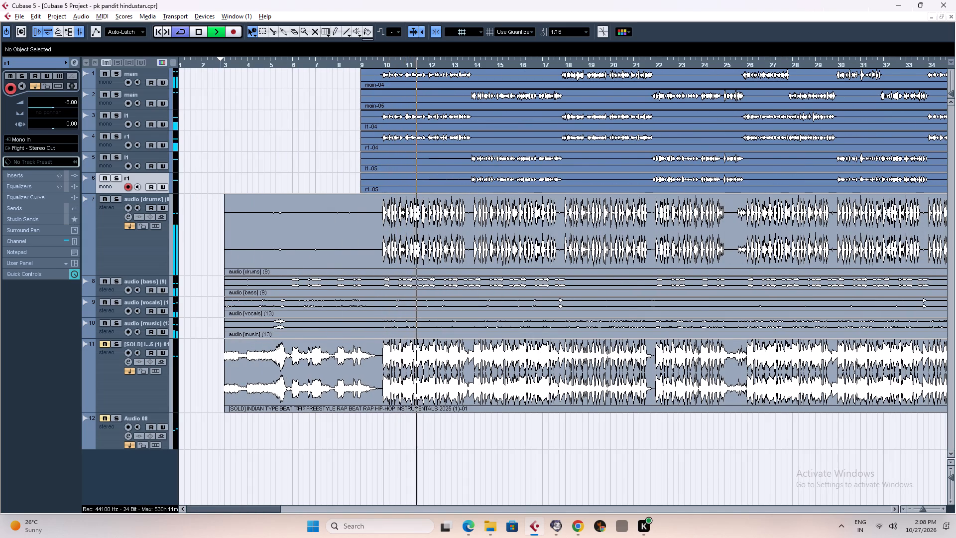
key("g")
key("g")
key("g")
key("g")
key("g")
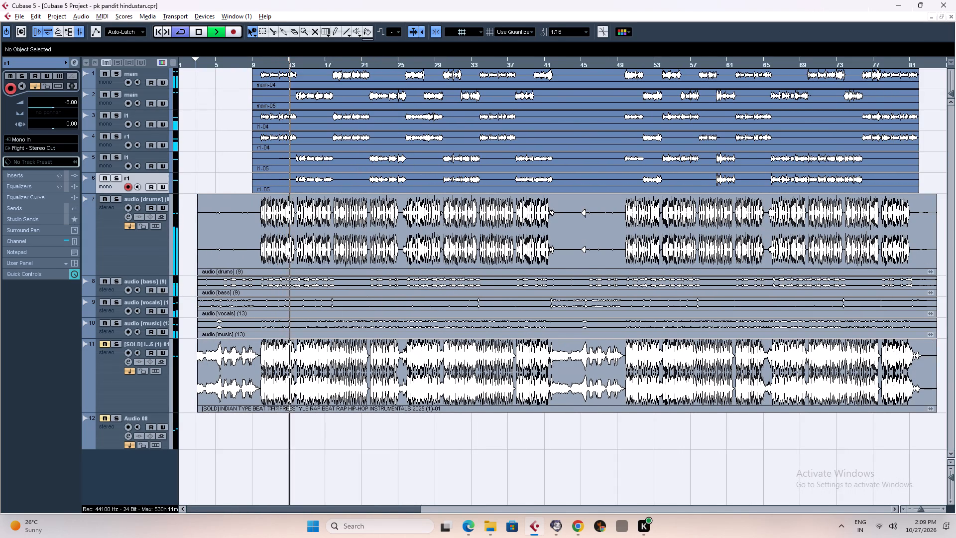
left_click(107, 85)
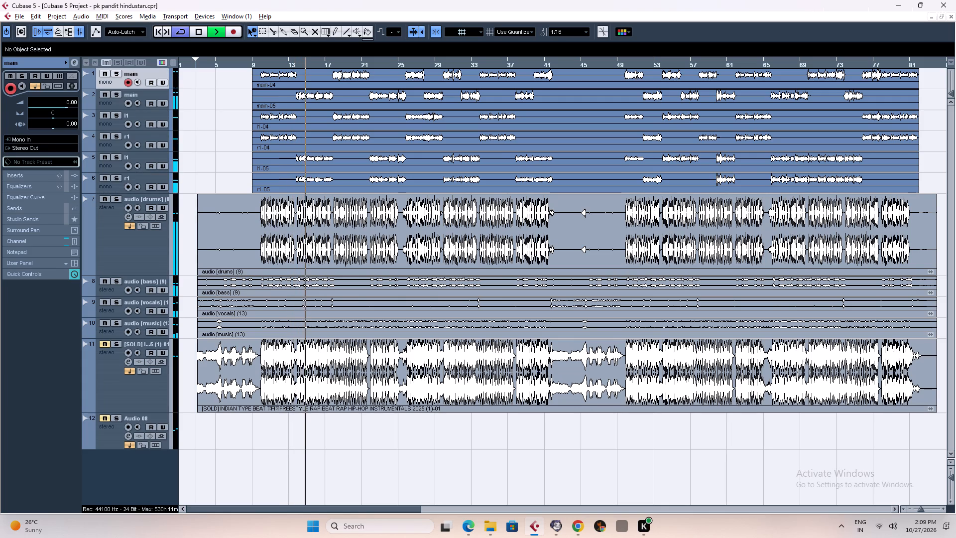
key("g")
key("g")
key("g")
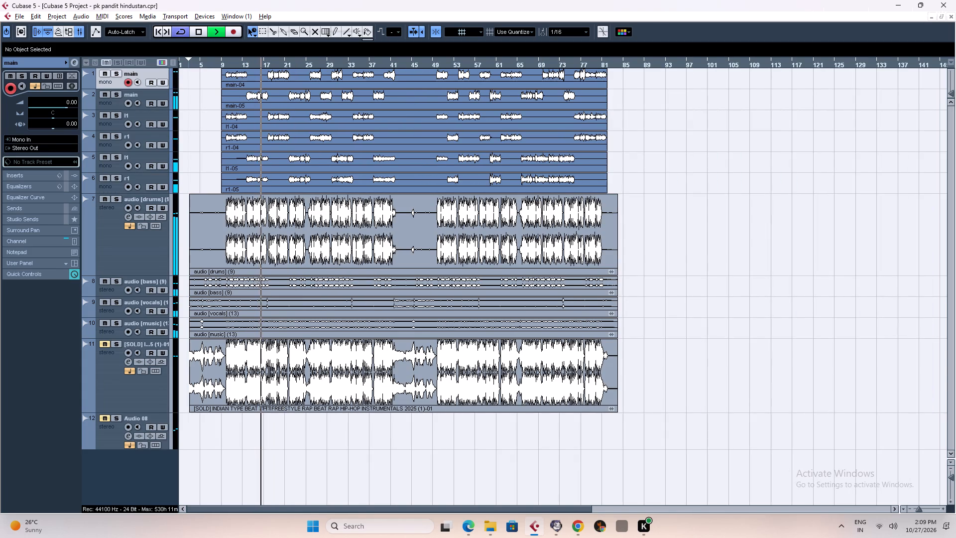
Replay from around bar 10 with the first l1 and r1 tracks muted to hear the main vocal without them.
left_click(225, 63)
key("h")
key("h")
key("h")
key("h")
key("h")
key("h")
key("h")
key("h")
key("h")
key("h")
key("h")
key("h")
key("h")
key("h")
key("h")
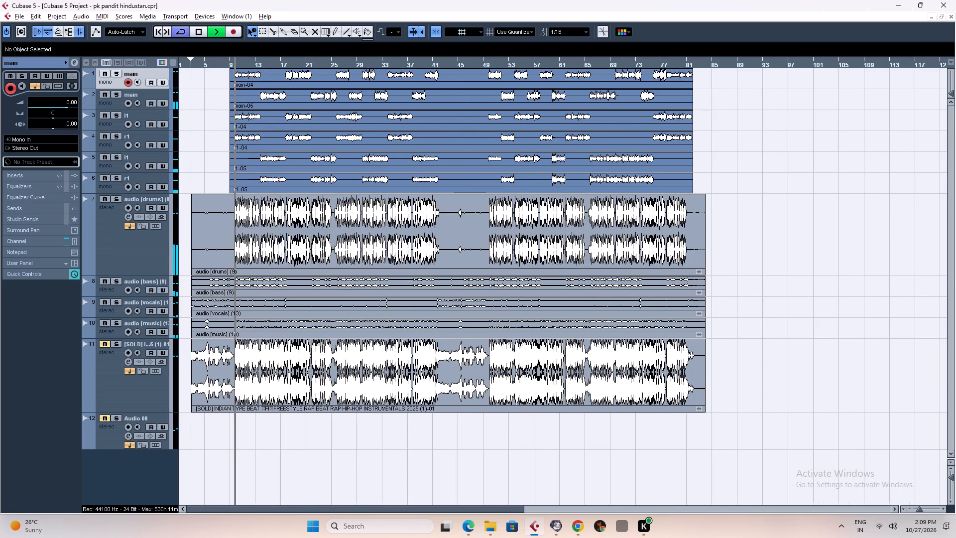
left_click(105, 116)
left_click(107, 133)
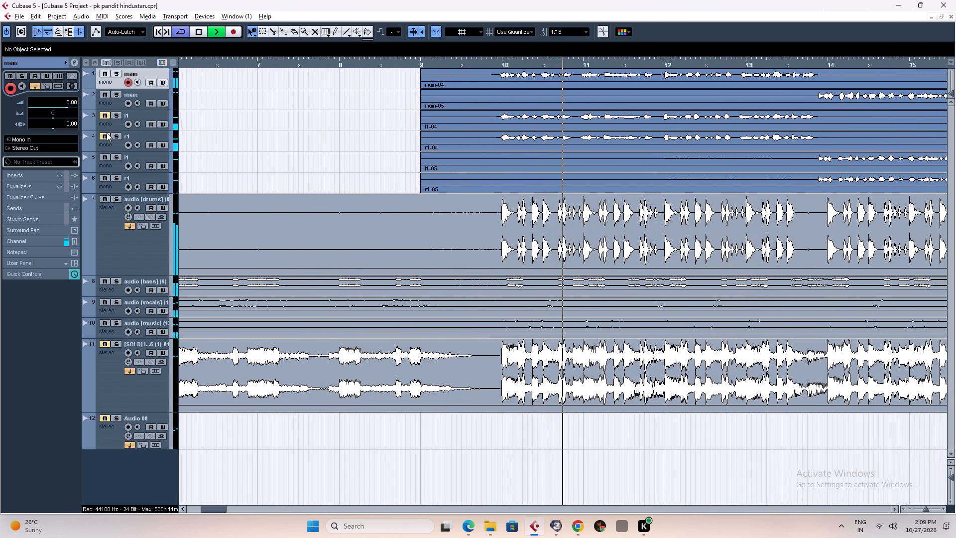
key("g")
key("g")
key("g")
key("g")
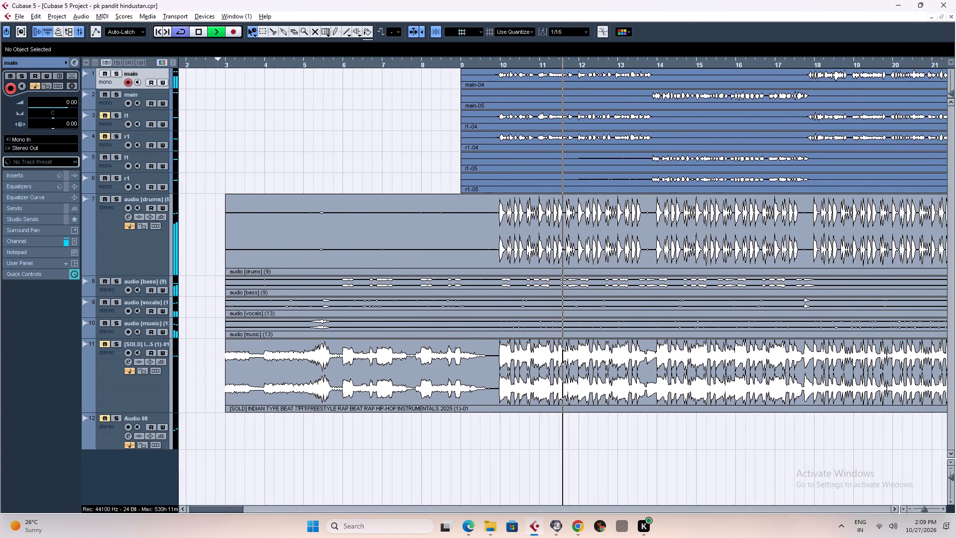
key("g")
key("g")
key("g")
key("g")
key("g")
key("g")
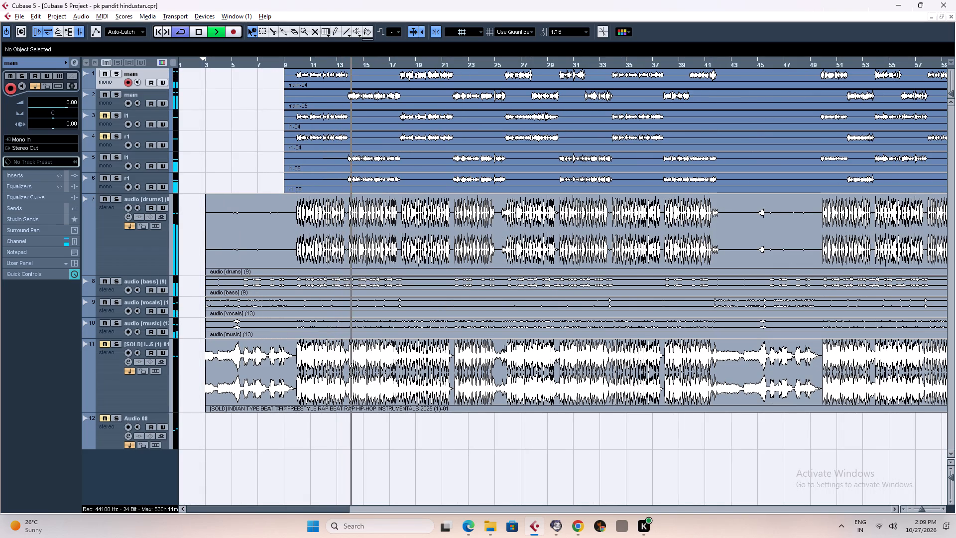
Restart playback from around bar 10 and unmute the first l1 and r1 tracks to compare the vocals with backings.
key("space")
key("space")
left_click(102, 120)
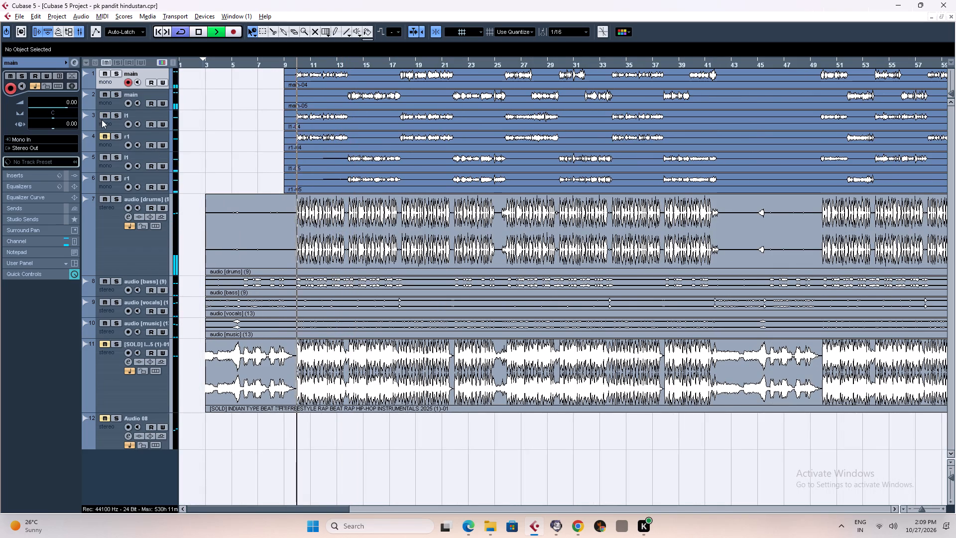
left_click(104, 134)
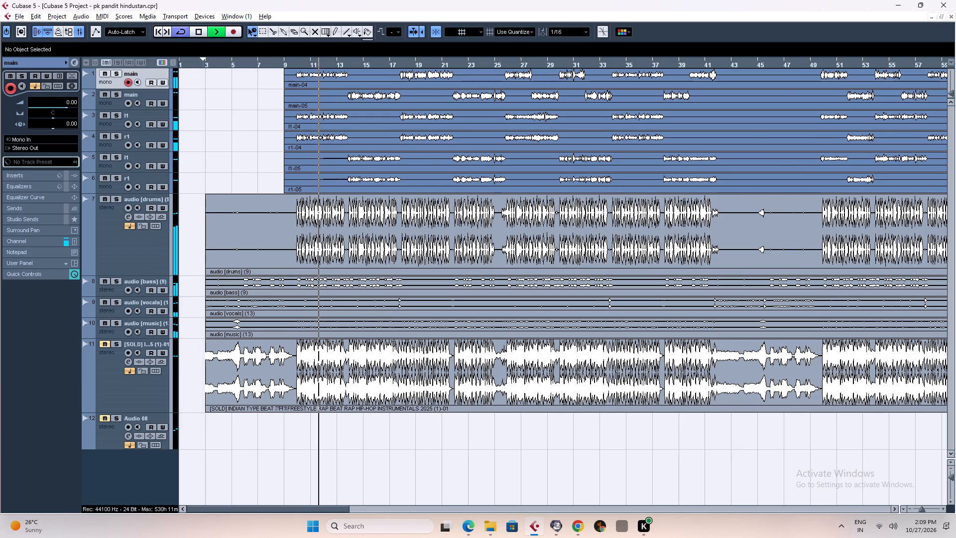
key("g")
key("g")
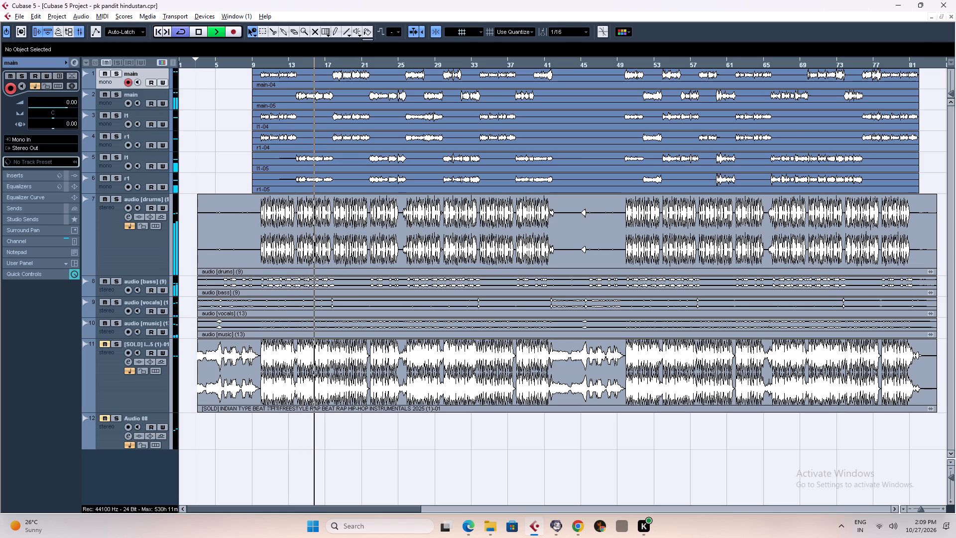
Keep the first verse playing to about bar 24 to check the vocals and backings against the beat.
key("g")
type("gh")
key("g")
key("g")
key("g")
key("g")
key("g")
key("g")
key("g")
key("g")
key("g")
key("g")
key("g")
key("g")
key("g")
key("g")
key("g")
key("g")
key("g")
key("g")
key("g")
key("g")
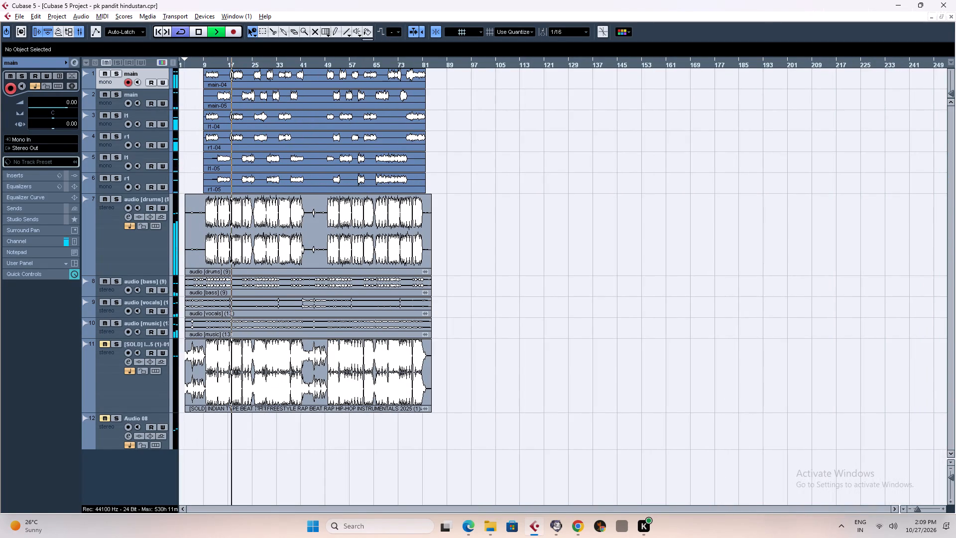
left_click(533, 216)
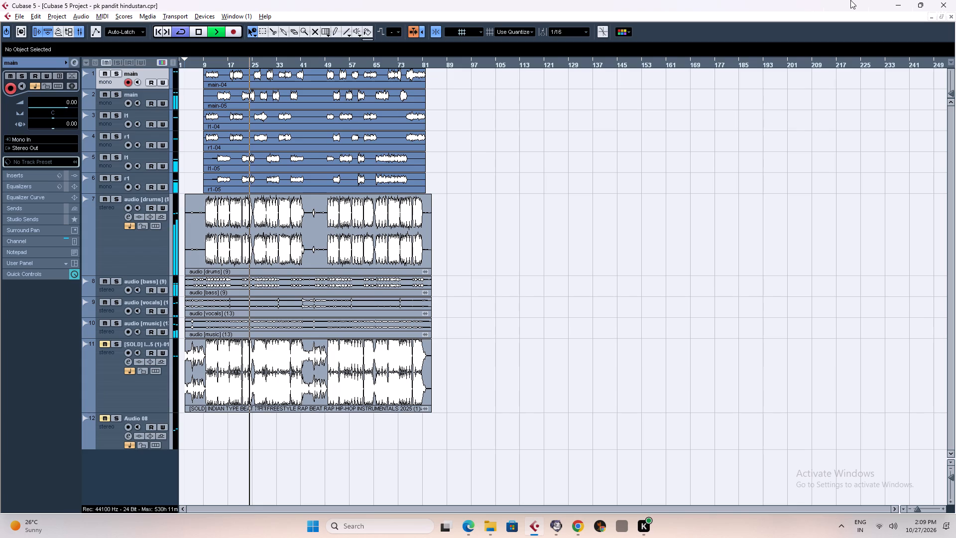
key("space")
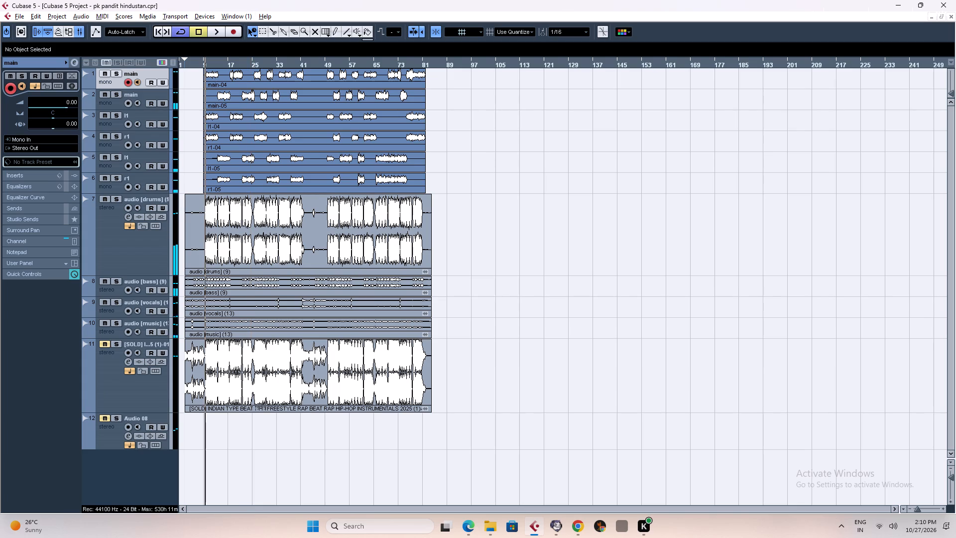
Play the intro from around bar 5 to check the beat stems before the vocals enter.
left_click(193, 63)
key("space")
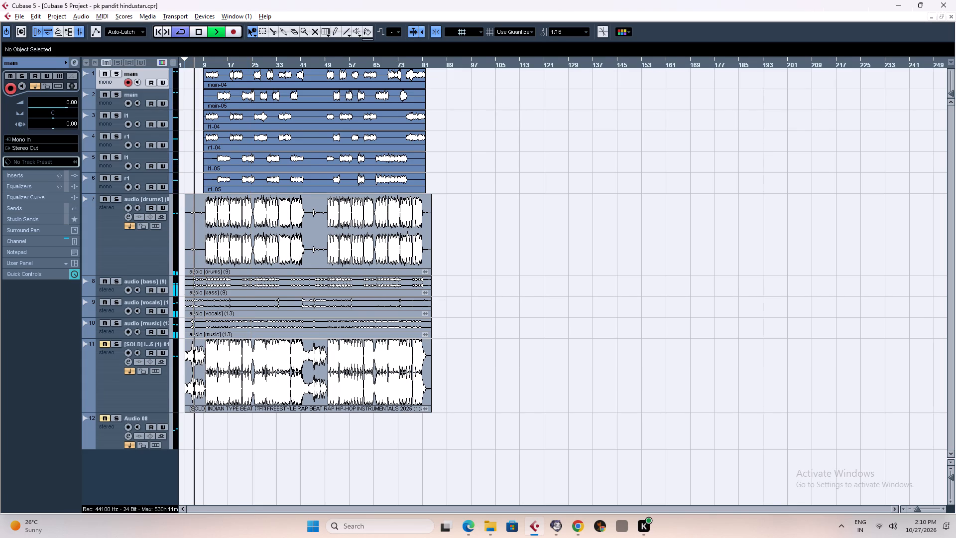
key("h")
key("h")
key("h")
key("h")
key("h")
key("h")
key("h")
key("h")
key("h")
key("h")
key("h")
key("h")
key("h")
type("g")
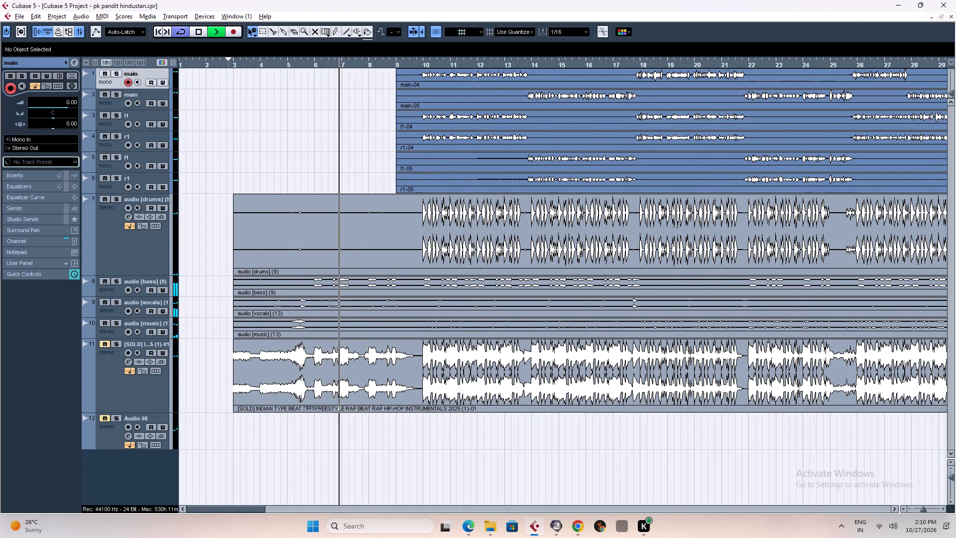
key("space")
key("g")
key("g")
key("g")
key("g")
key("g")
key("g")
key("g")
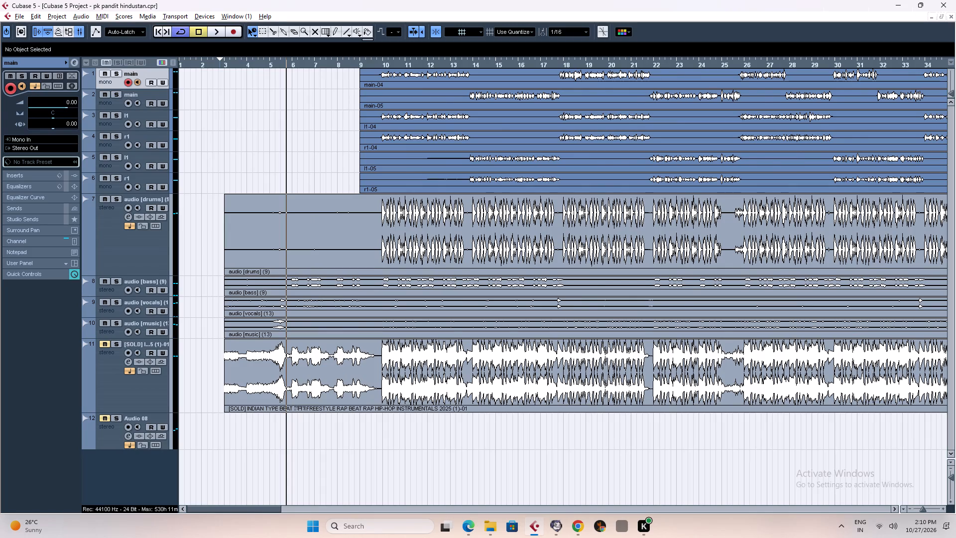
Play the instrumental break from around bar 42 and compare it with the intro near bar 6 and the verse near bar 14.
left_click(493, 64)
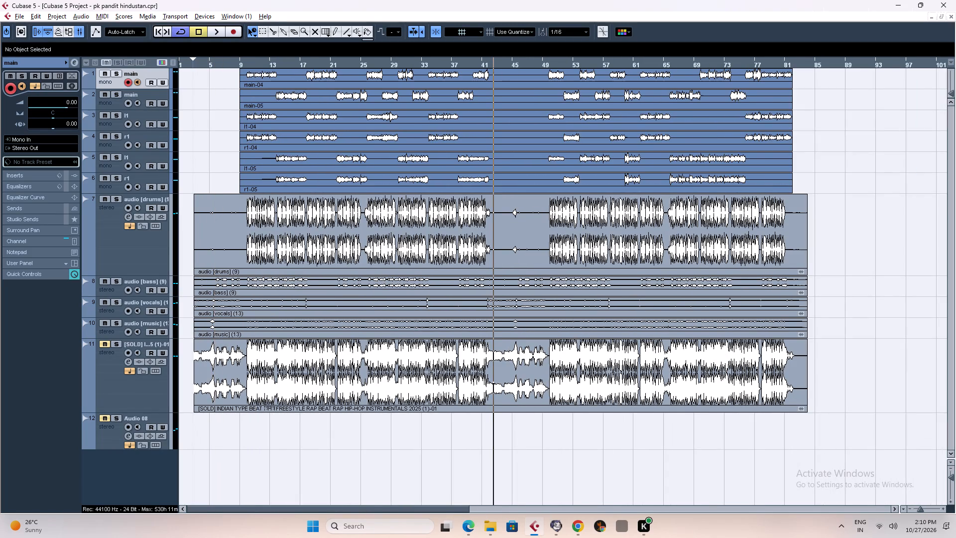
key("space")
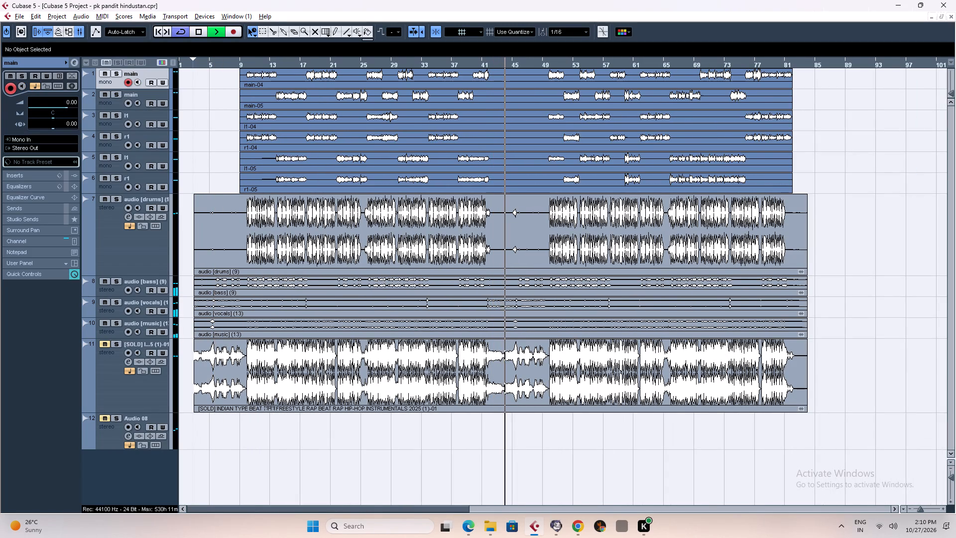
key("space")
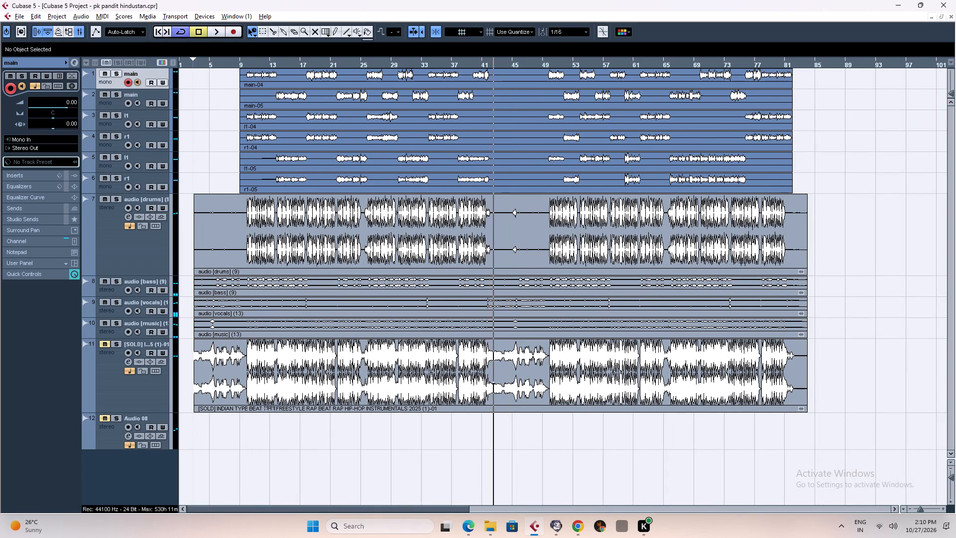
left_click(216, 65)
key("space")
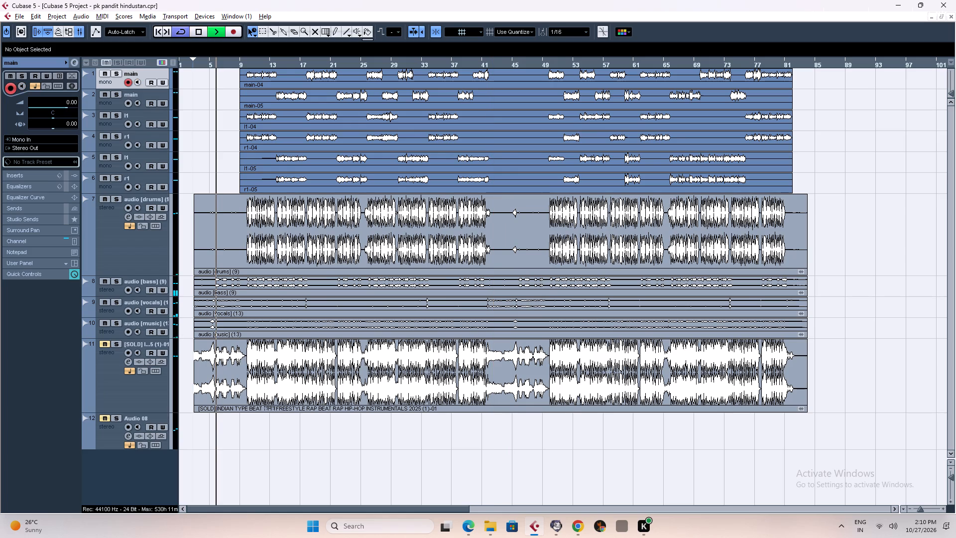
left_click(280, 64)
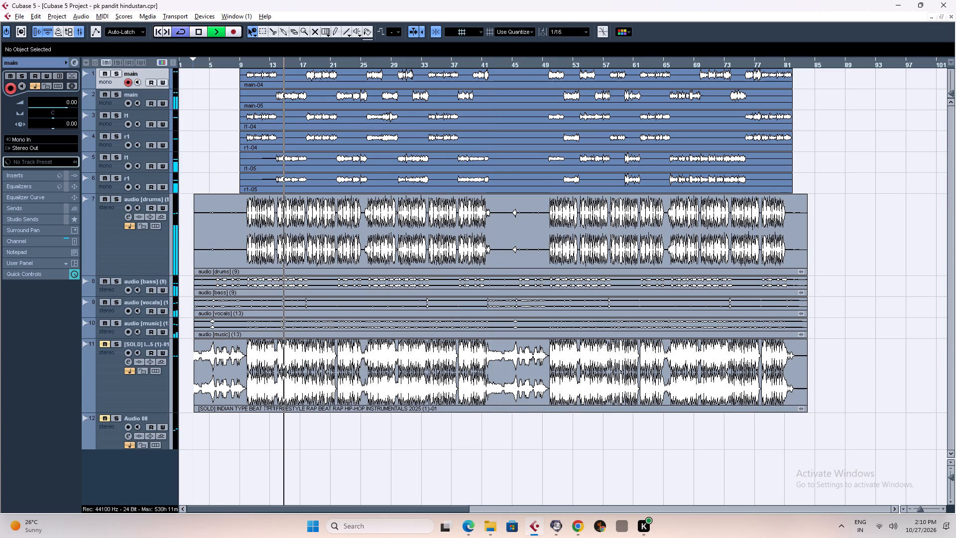
key("space")
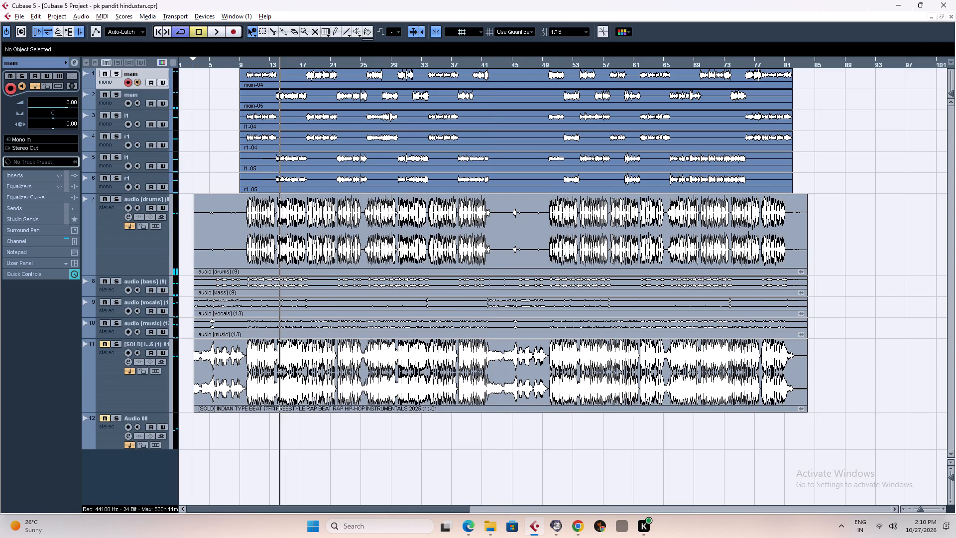
Play from around bar 41 and replay from around bar 42 to check how the first verse ends into the instrumental break.
left_click(506, 58)
left_click(505, 63)
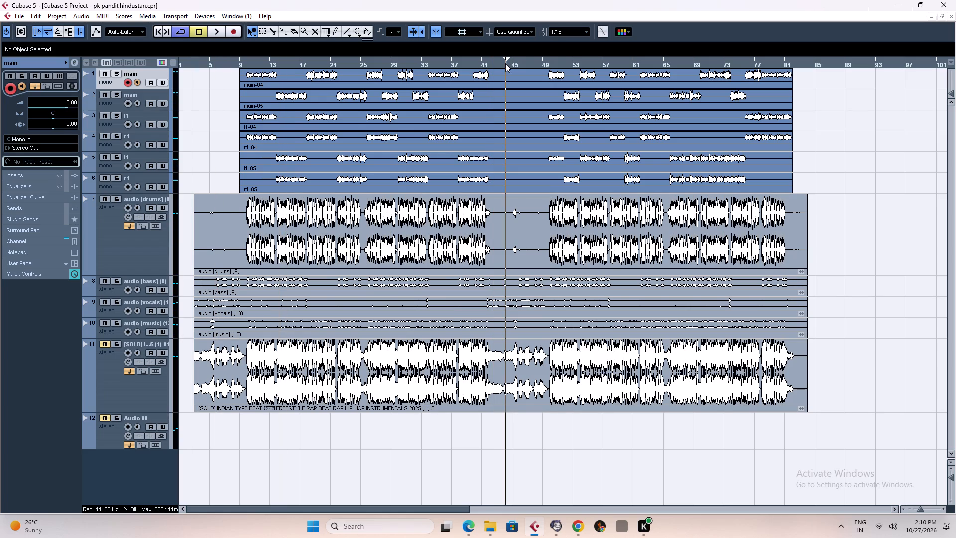
left_click(222, 59)
left_click(216, 66)
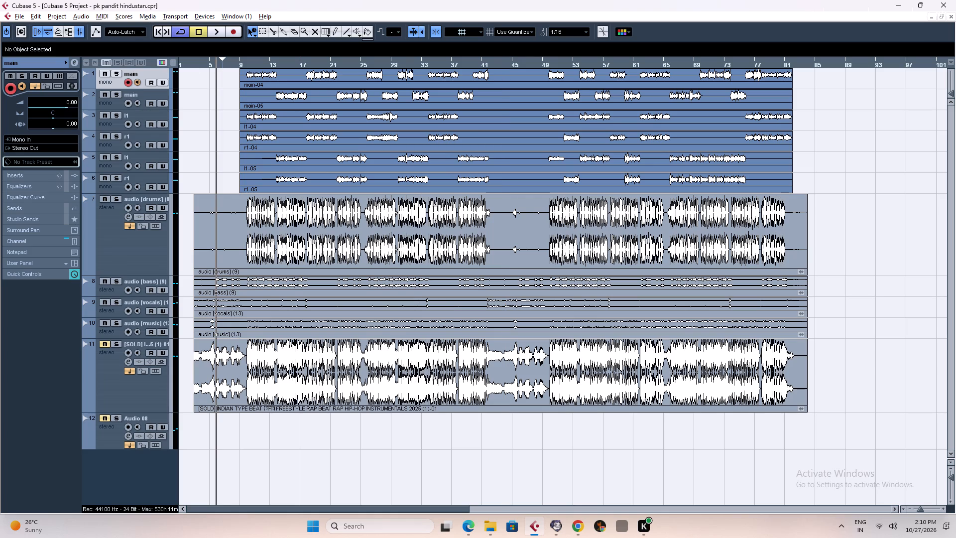
left_click(485, 63)
key("space")
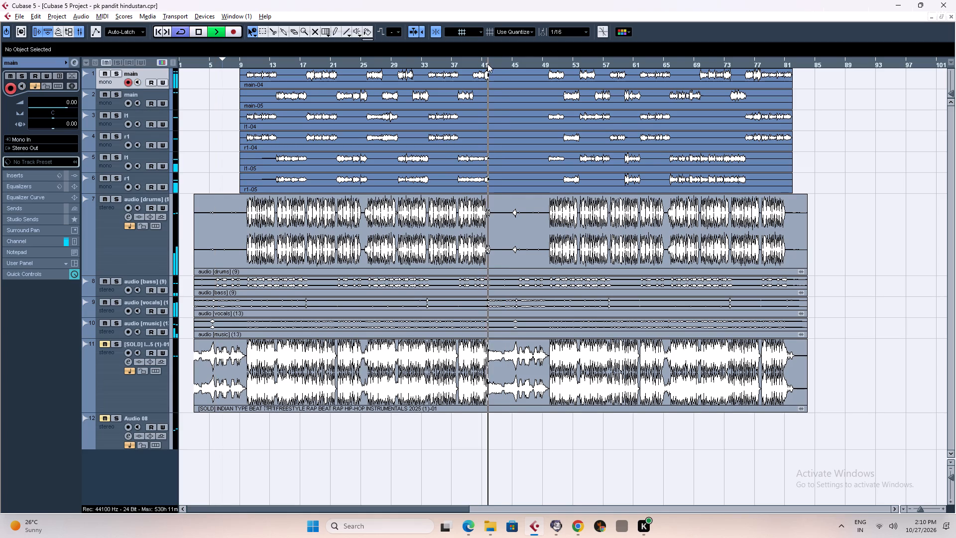
left_click(493, 65)
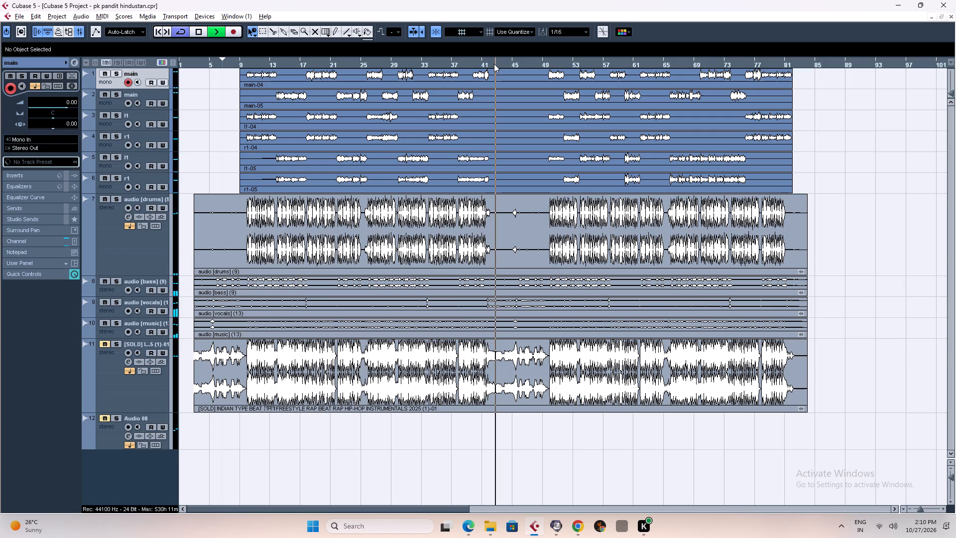
left_click(490, 63)
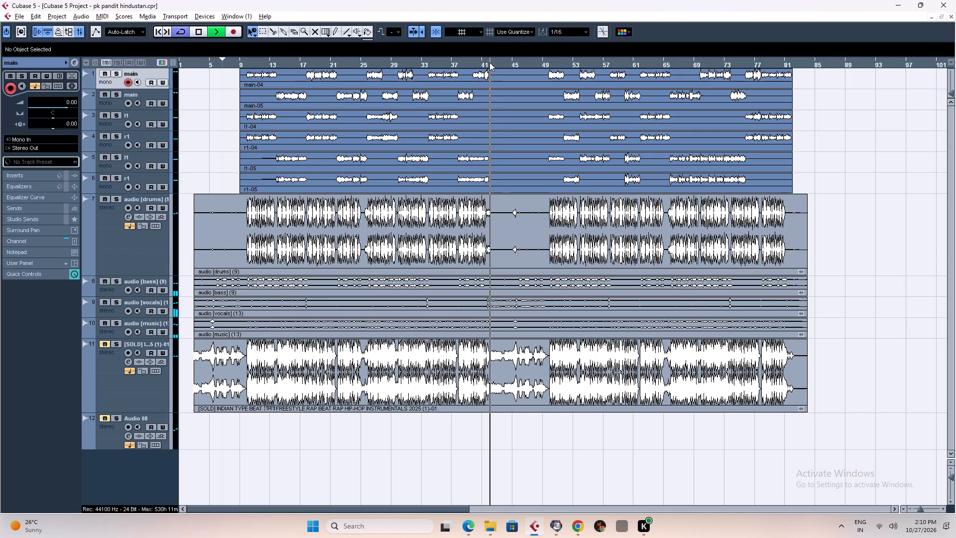
key("space")
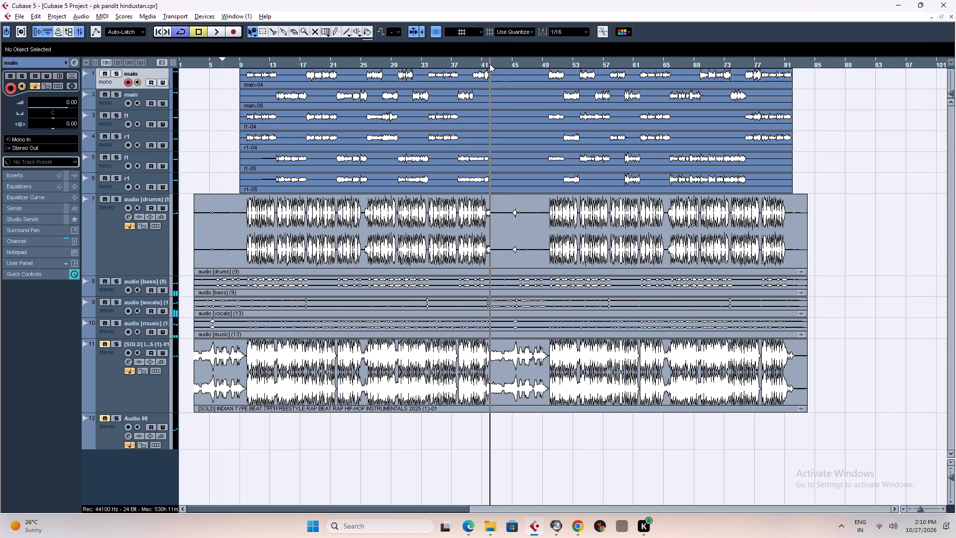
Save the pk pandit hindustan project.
key("ctrl+s")
Switch to Chrome and retry loading the YouTube home page.
key("alt+Tab")
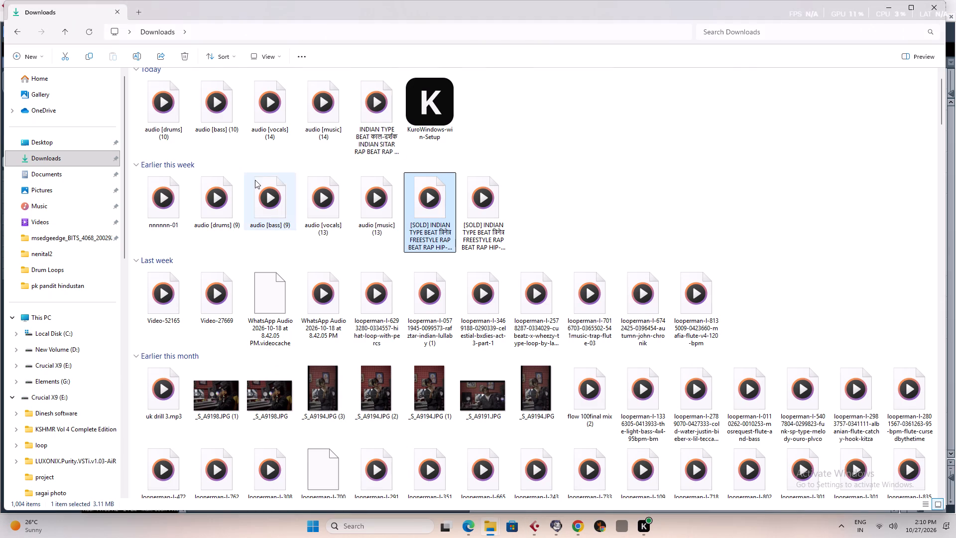
left_click(580, 524)
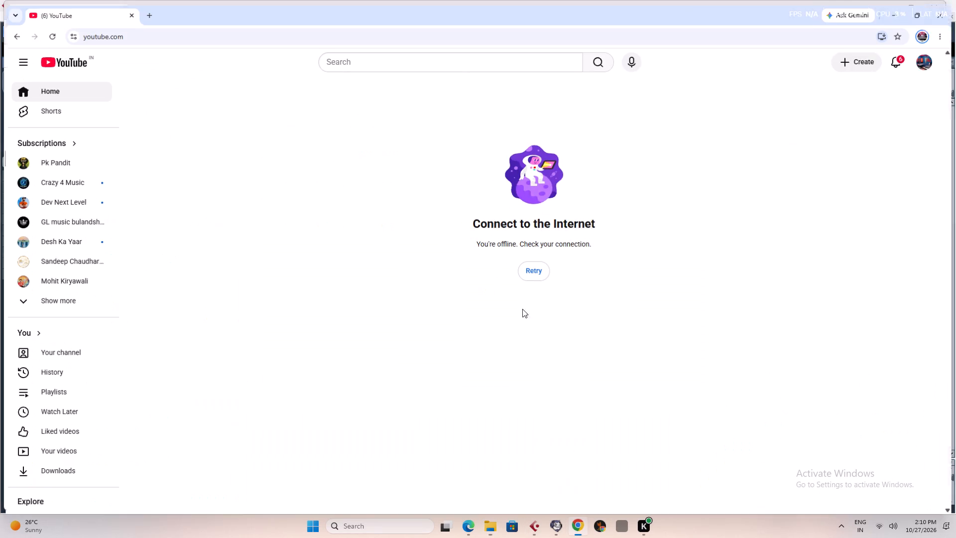
left_click(524, 269)
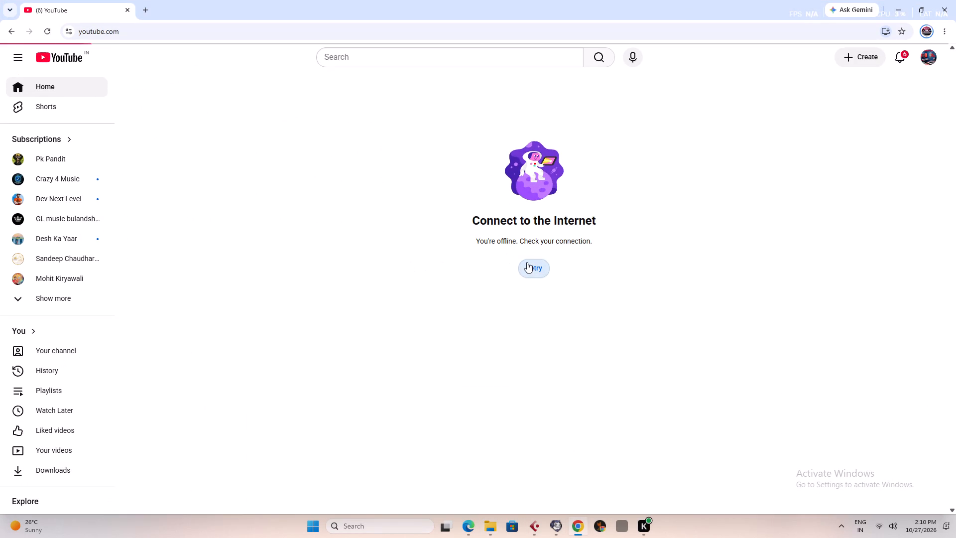
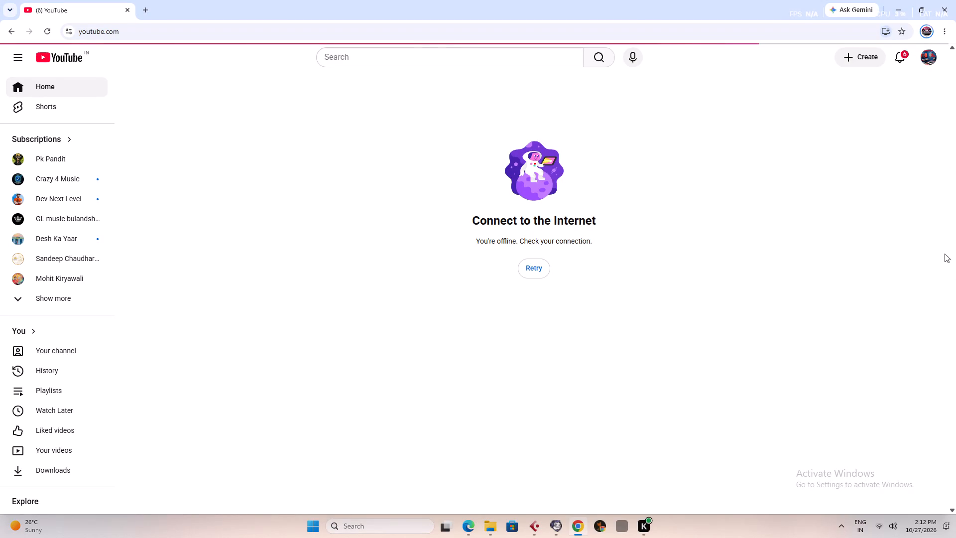
Check the computer's Wi-Fi connection and the available networks.
left_click(881, 525)
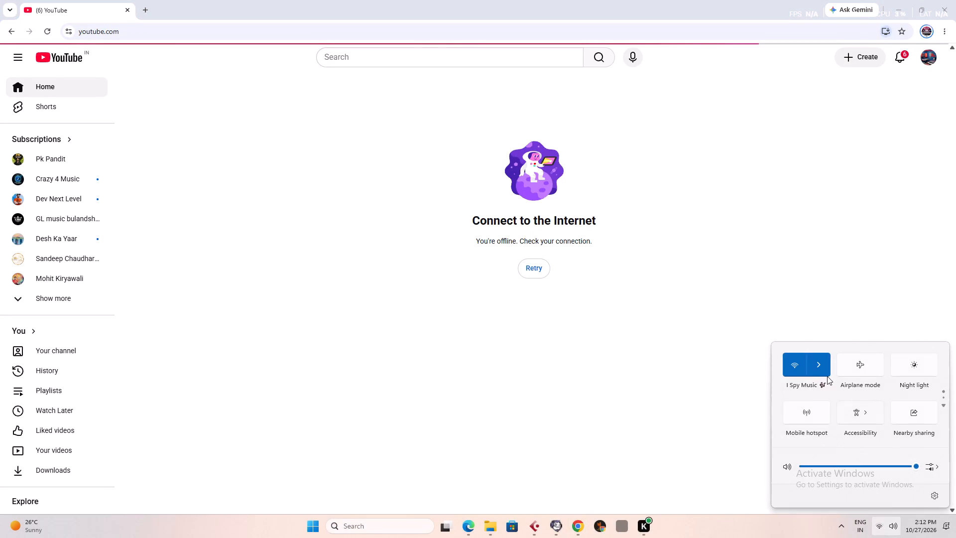
left_click(827, 376)
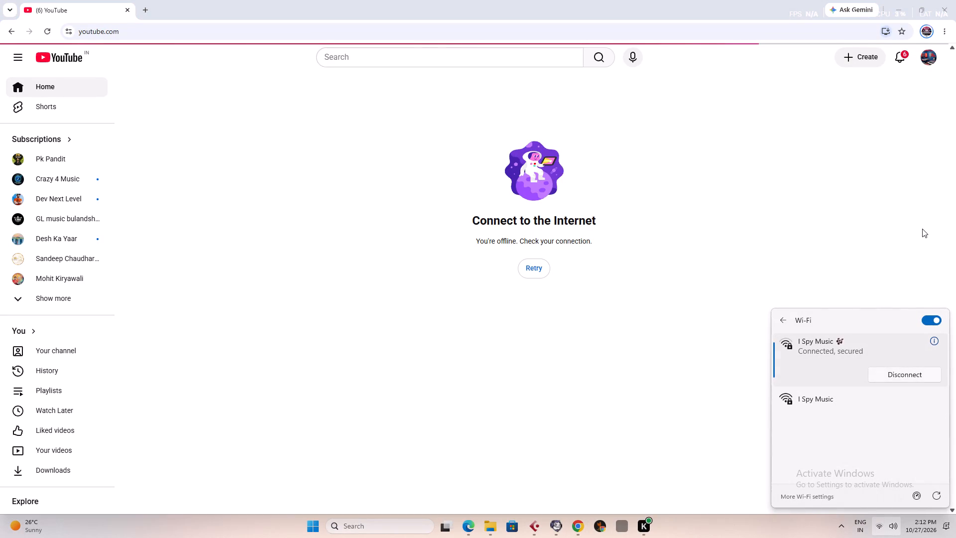
left_click(923, 224)
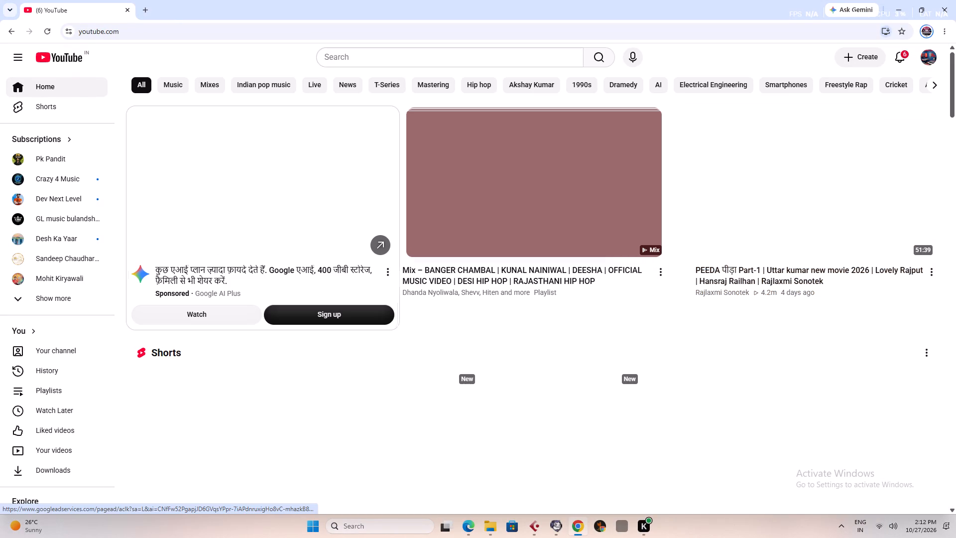
Run a Google search for web whatsapp from the recent suggestions in a new browser tab.
left_click(150, 5)
left_click(140, 25)
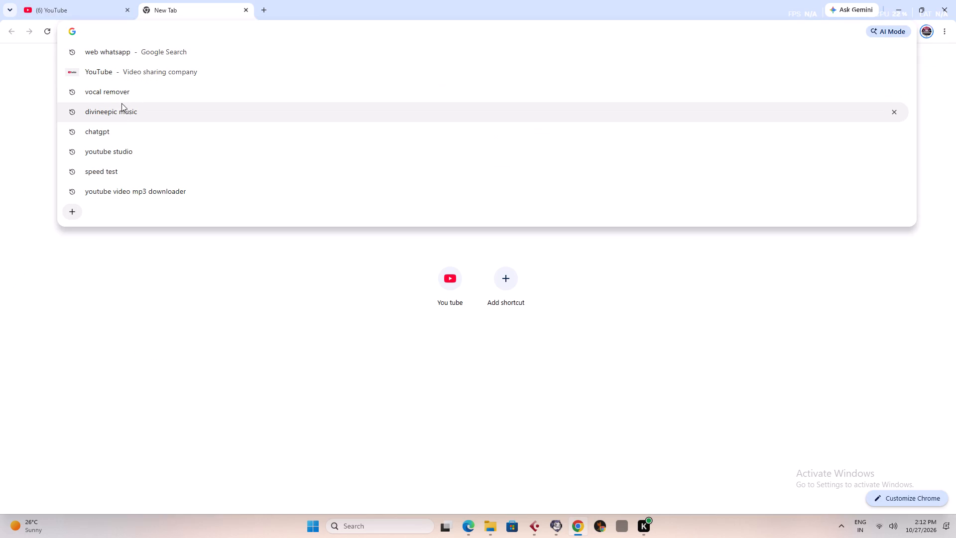
left_click(111, 56)
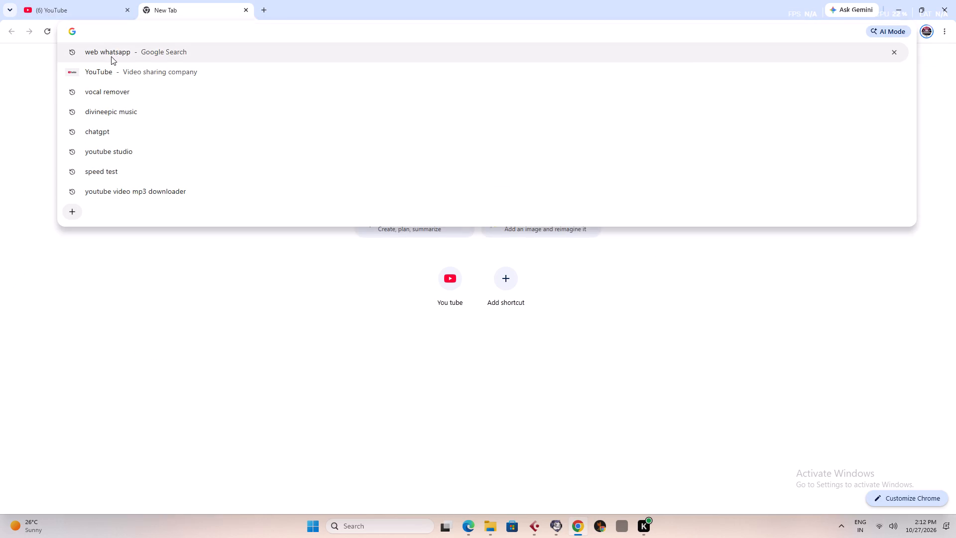
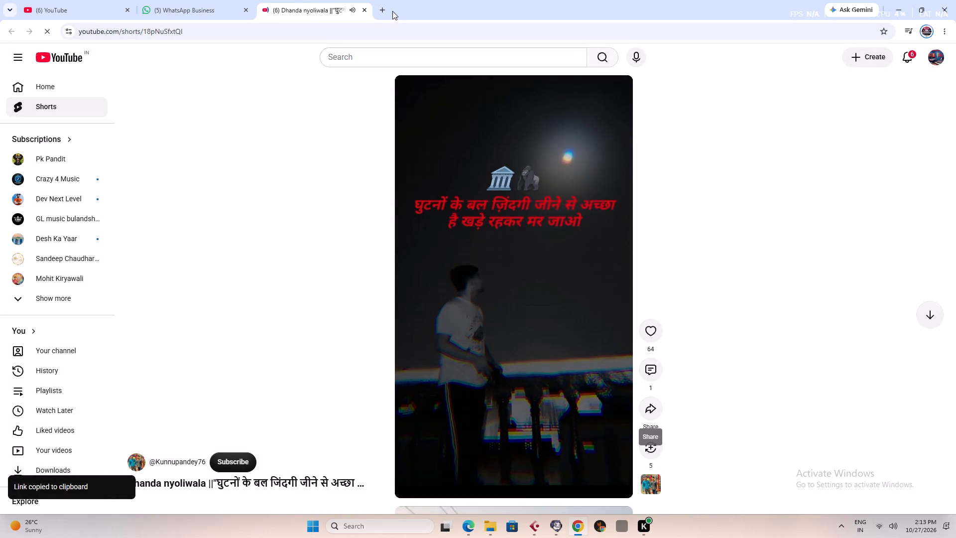
Pause the Dhanda nyoliwala Short and search Google in a new tab for youtube video mp3 downloader.
left_click(385, 11)
left_click(125, 33)
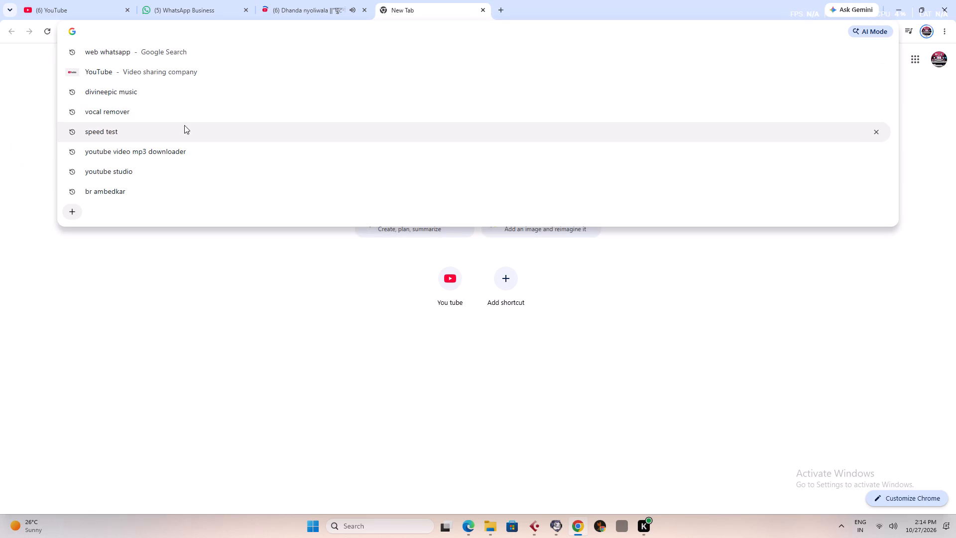
left_click(326, 5)
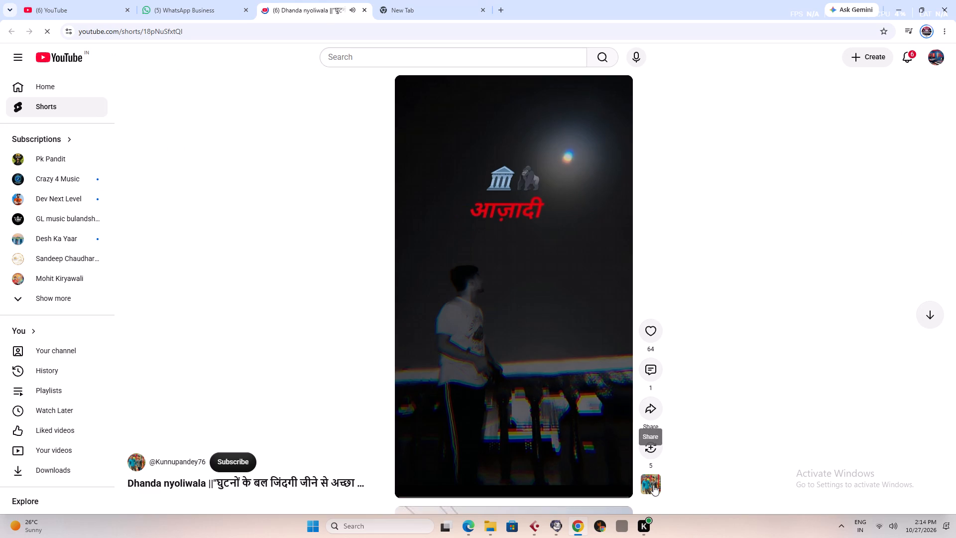
left_click(518, 243)
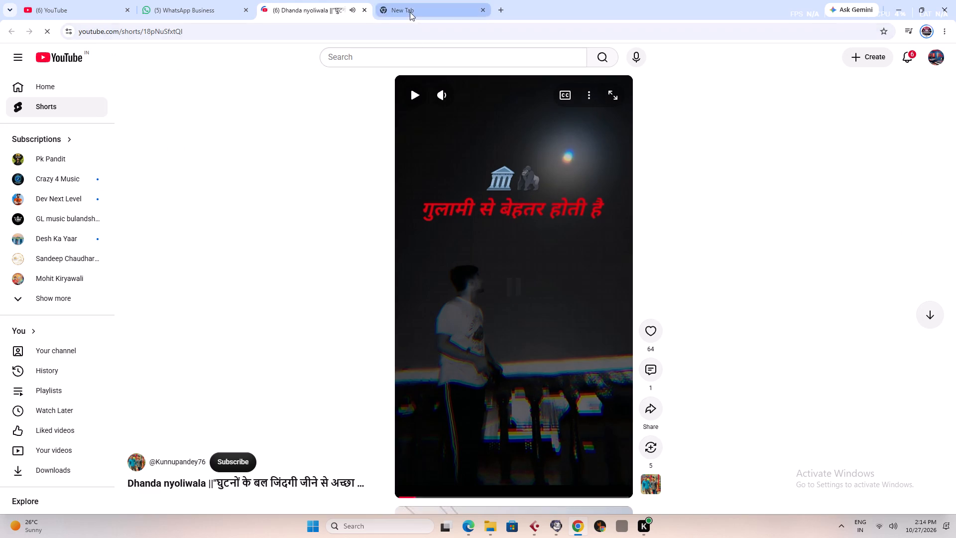
left_click(410, 12)
left_click(174, 33)
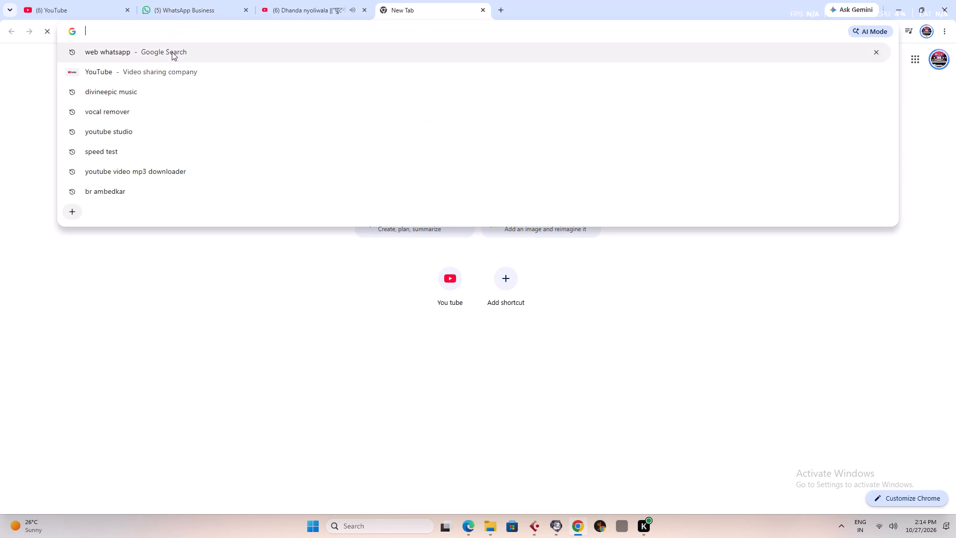
left_click(174, 175)
Resume the Short's playback and open the y2mate.gs YouTube to MP3 converter from the search results.
left_click(329, 0)
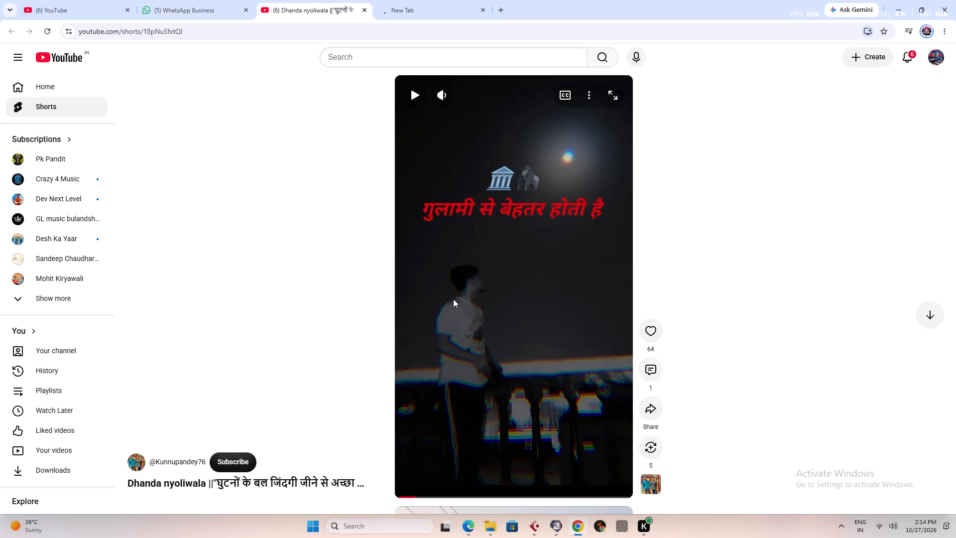
left_click(453, 299)
left_click(438, 7)
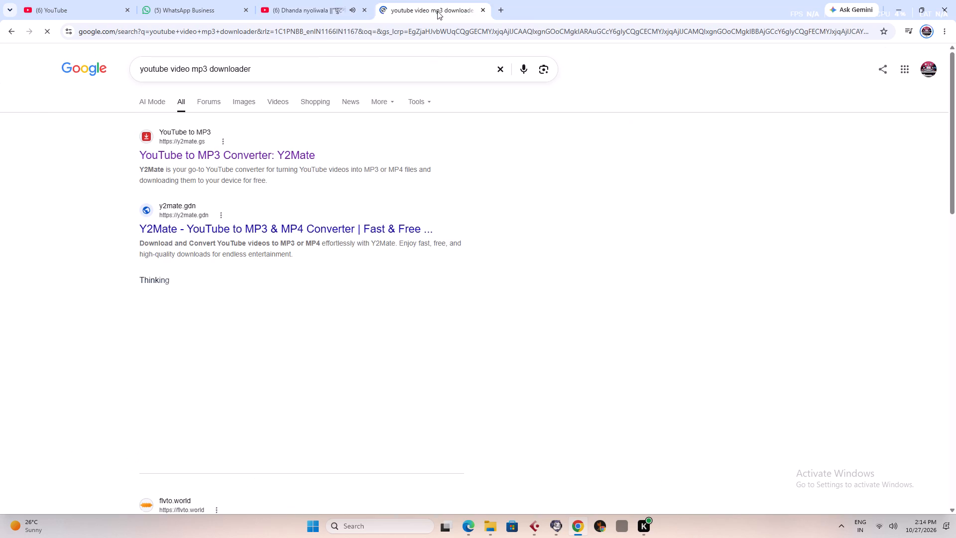
left_click(224, 156)
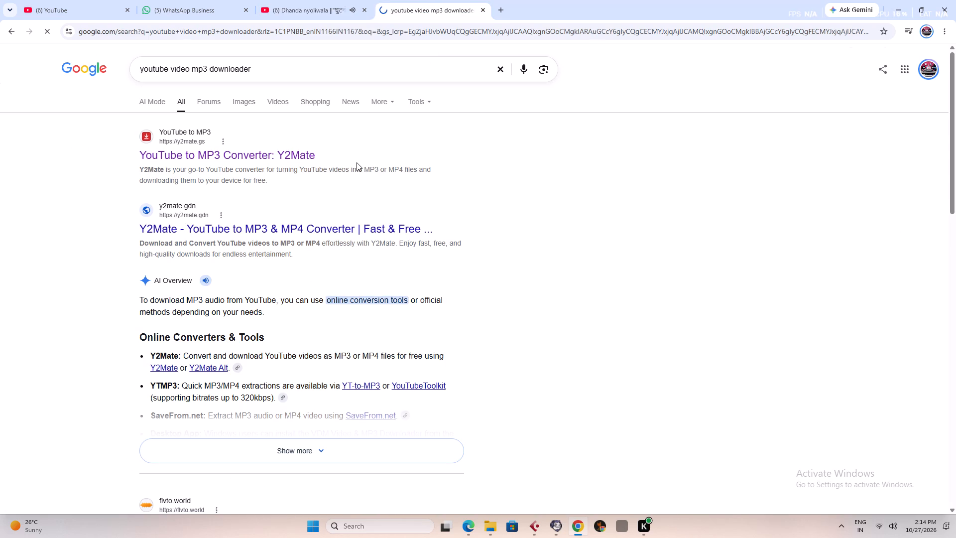
left_click(308, 0)
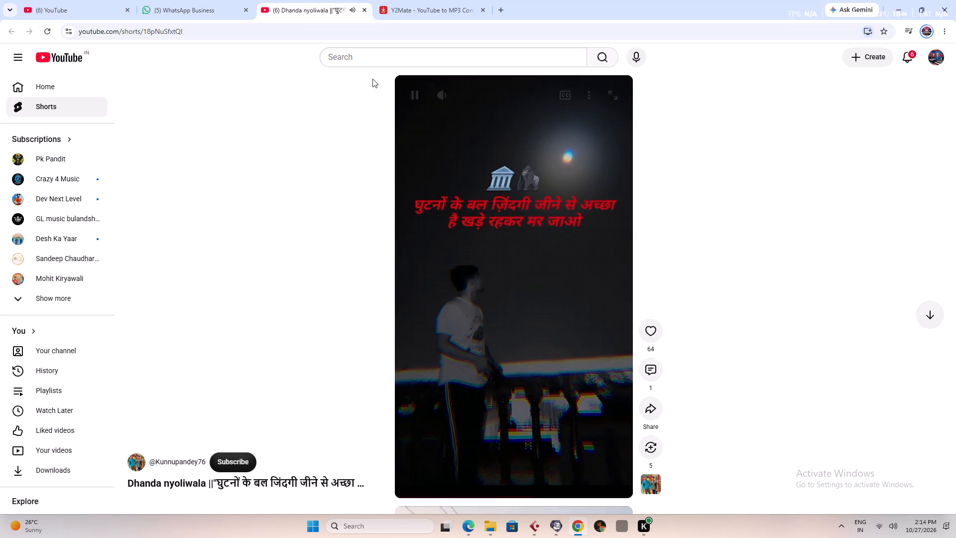
left_click(416, 0)
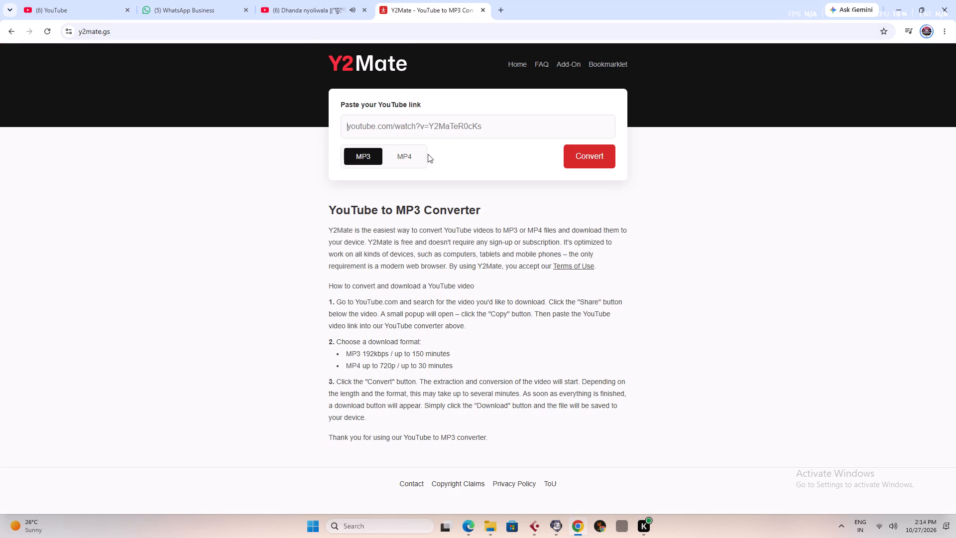
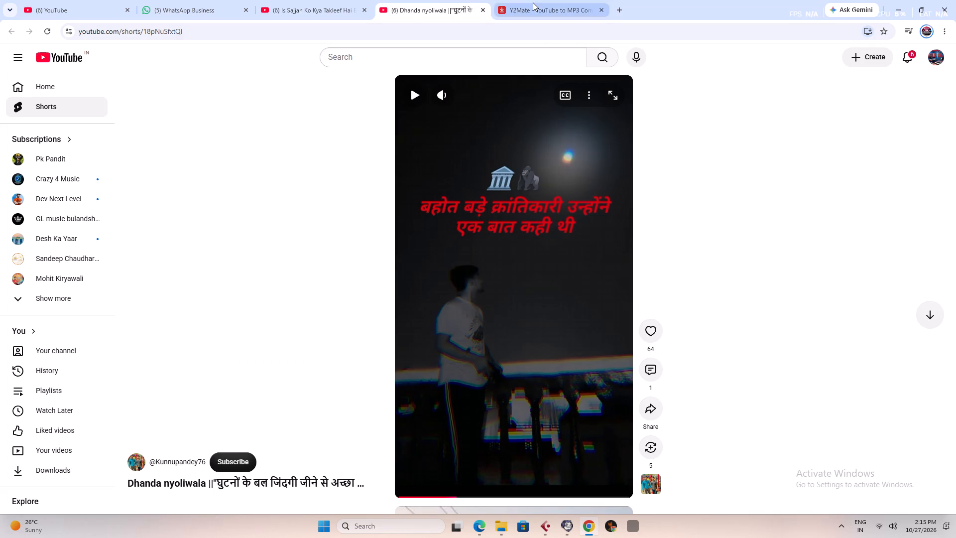
Paste the copied YouTube link into the Y2Mate converter and start its conversion to MP3.
left_click(533, 2)
right_click(421, 123)
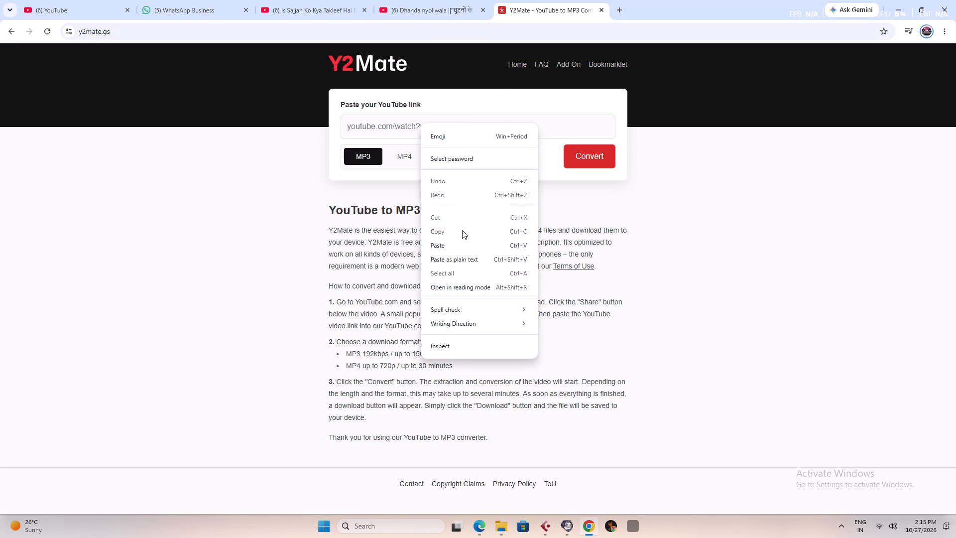
left_click(471, 239)
left_click(580, 158)
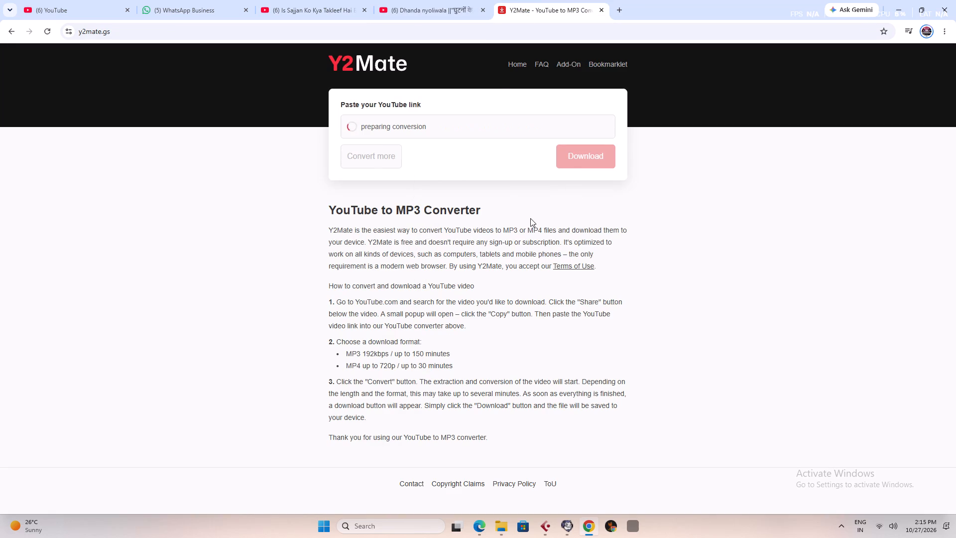
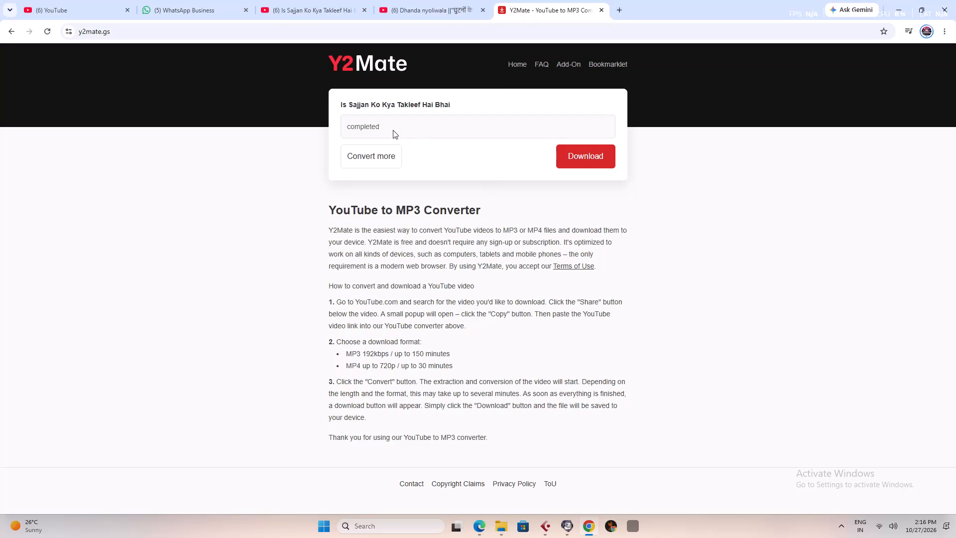
Download the converted "Is Sajjan Ko Kya Takleef Hai Bhai" MP3 and close the advert page that opens.
left_click(589, 150)
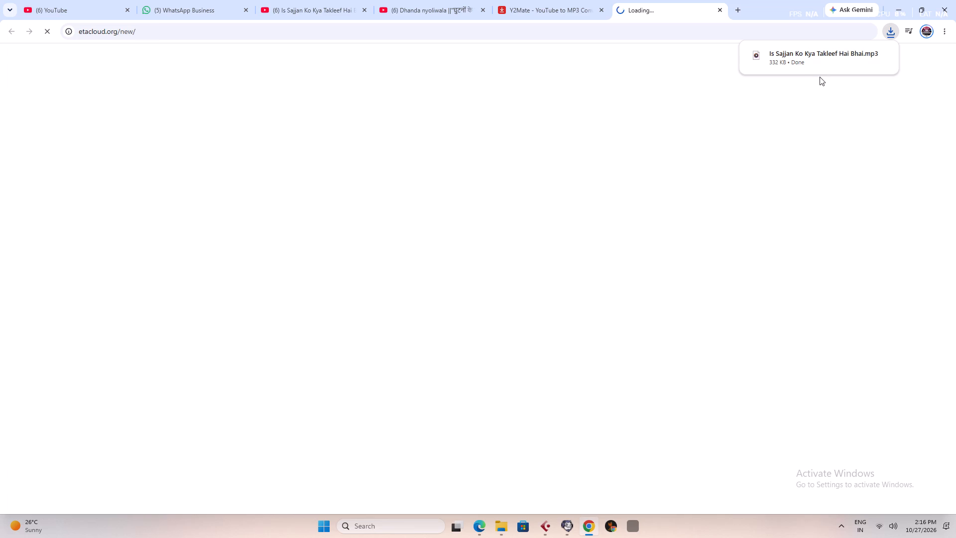
left_click(722, 7)
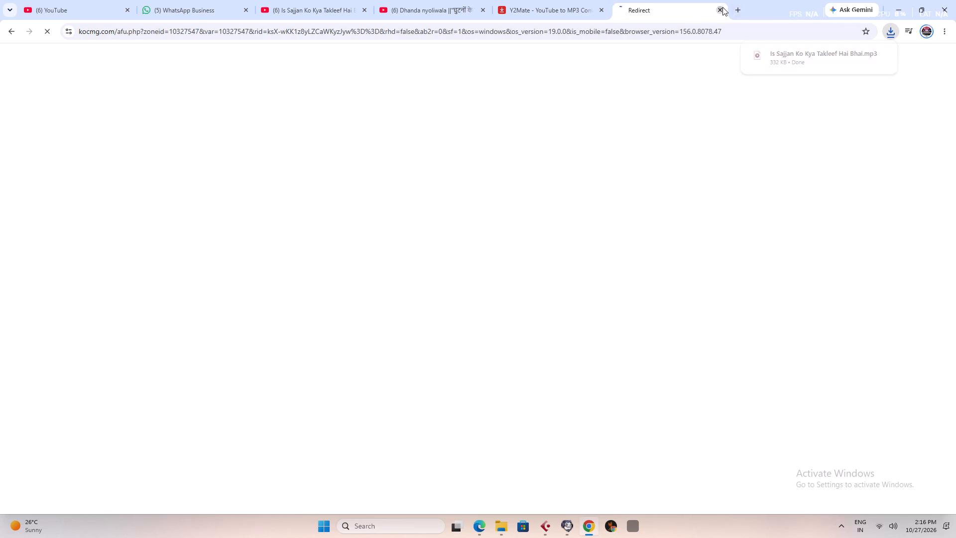
Switch to Cubase, bringing in the downloaded MP3 as a clip on audio track 12 at about bar 42.
left_click(888, 33)
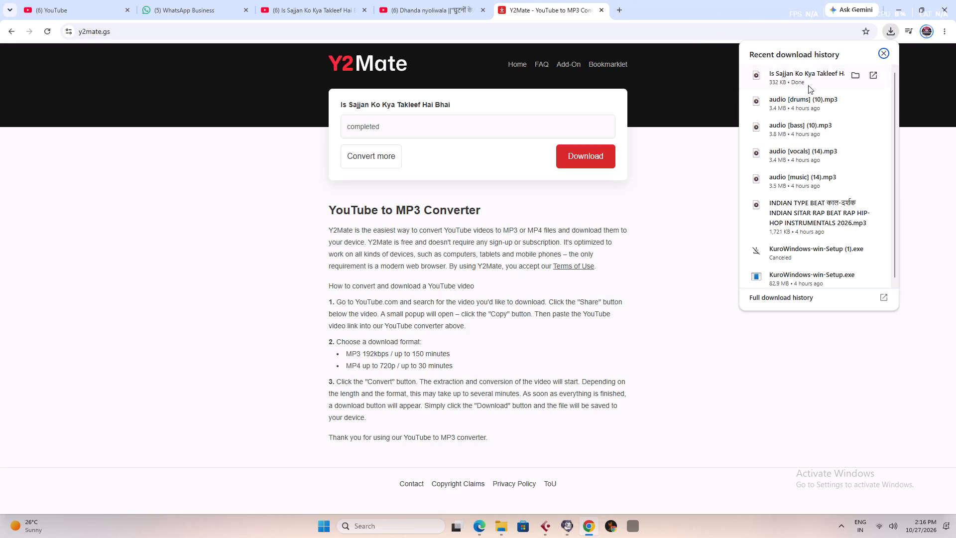
left_click_drag(805, 75, 560, 518)
left_click_drag(560, 518, 489, 431)
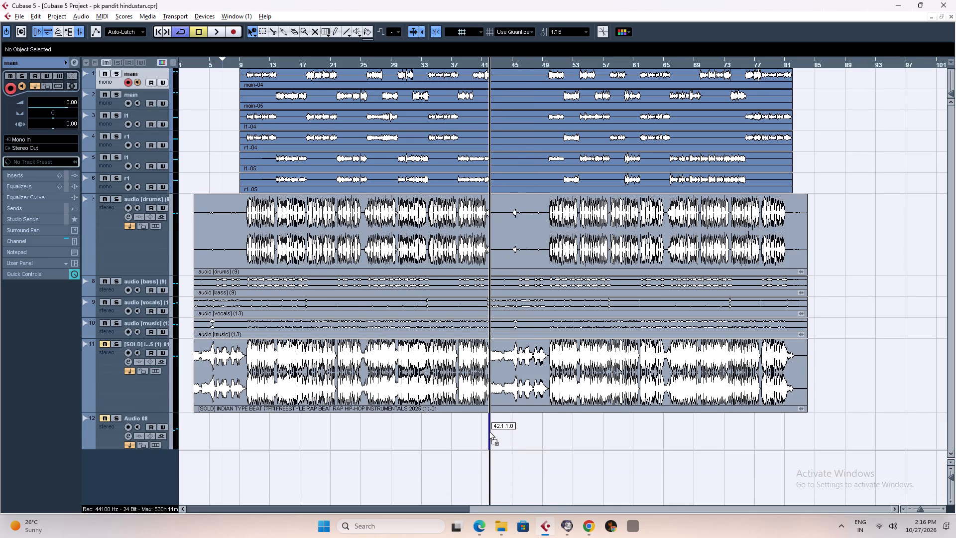
left_click_drag(489, 431, 488, 424)
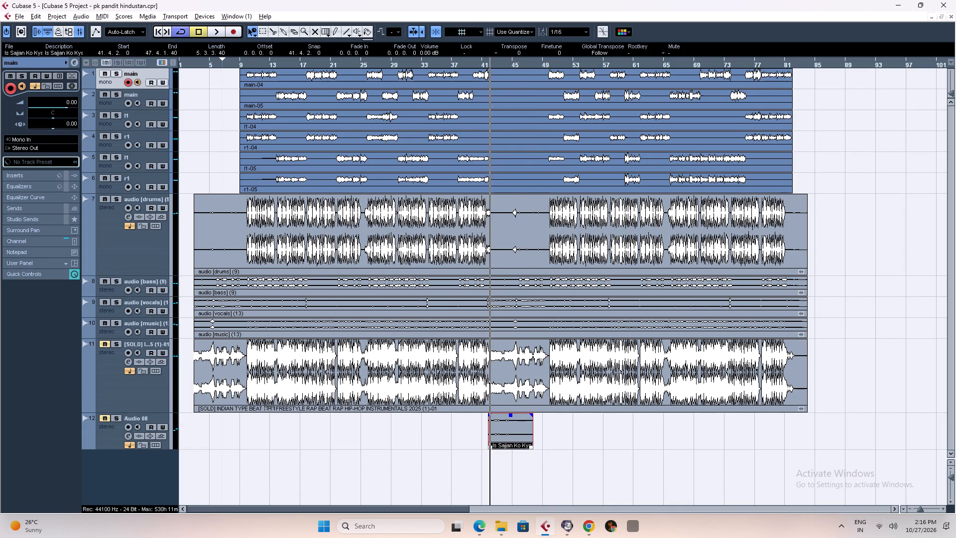
Solo track 12, listen to the imported clip on its own, and turn the solo off again.
key("h")
key("h")
key("h")
key("h")
key("h")
key("h")
key("h")
key("h")
key("h")
key("h")
key("h")
key("h")
key("h")
key("h")
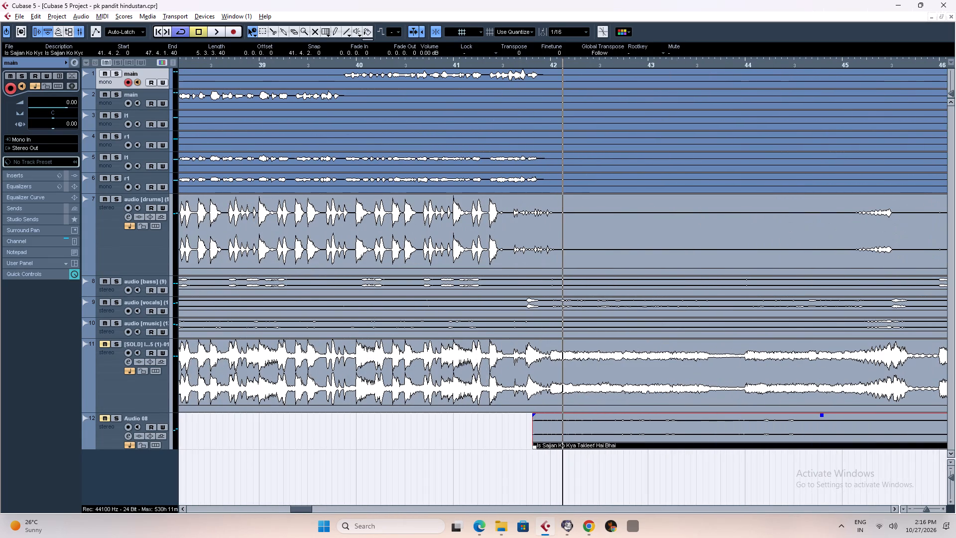
type("hhg")
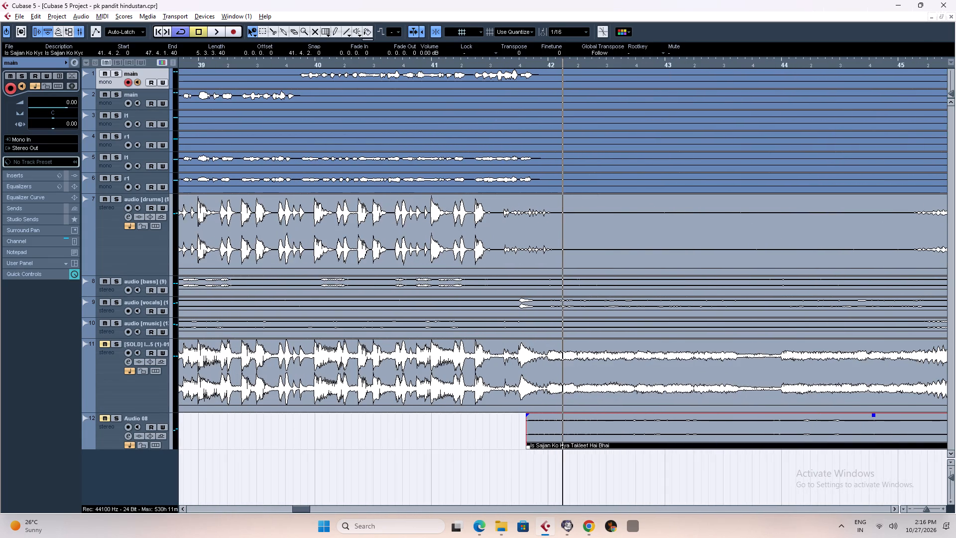
left_click(115, 422)
key("space")
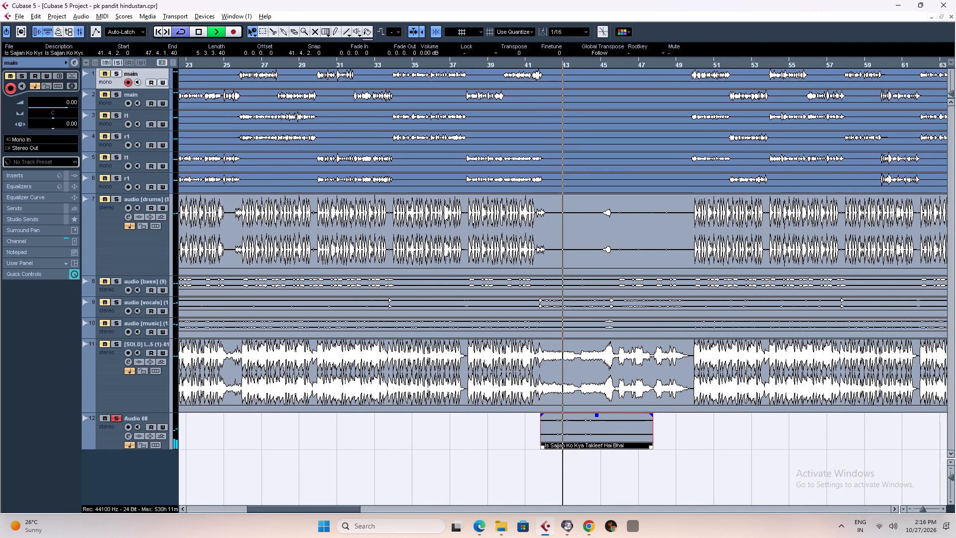
key("space")
left_click(115, 420)
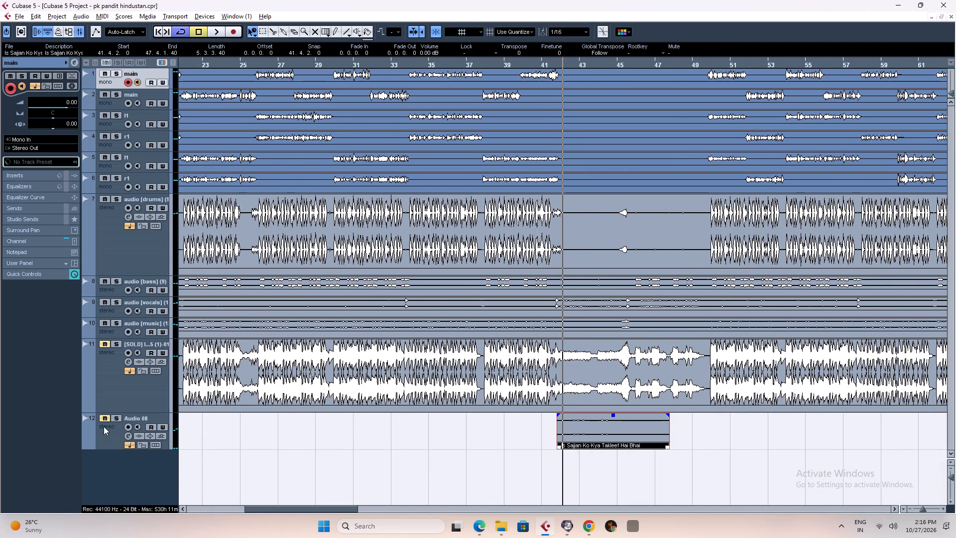
Unmute track 12 and play the imported clip together with the beat.
key("space")
left_click(103, 419)
key("h")
key("h")
key("h")
key("h")
key("h")
key("h")
key("h")
key("h")
key("h")
key("h")
key("h")
key("h")
key("h")
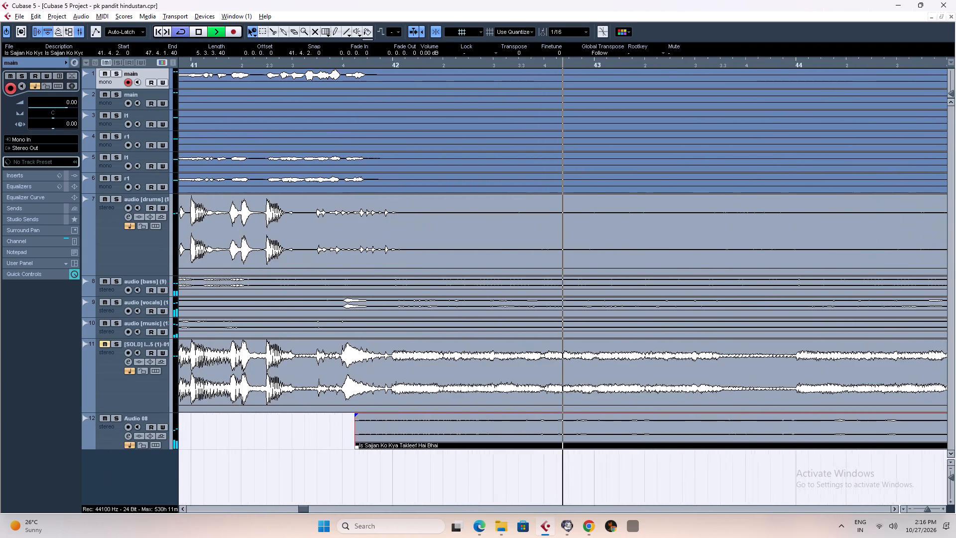
key("g")
key("g")
key("g")
key("g")
key("g")
key("g")
key("g")
key("g")
key("g")
key("g")
key("g")
key("g")
Set track 12's volume to 0 dB and play the imported clip against the beat.
left_click(115, 440)
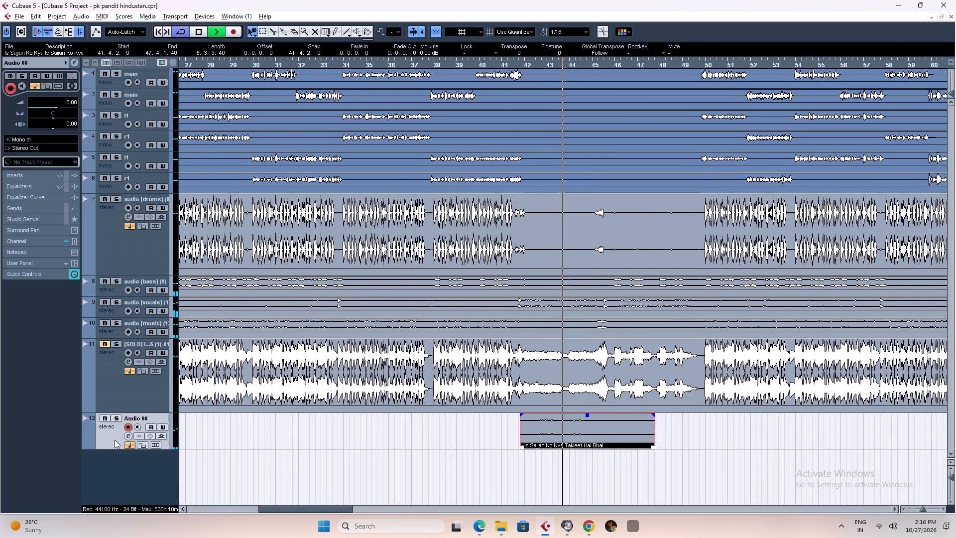
key("space")
double_click(72, 104)
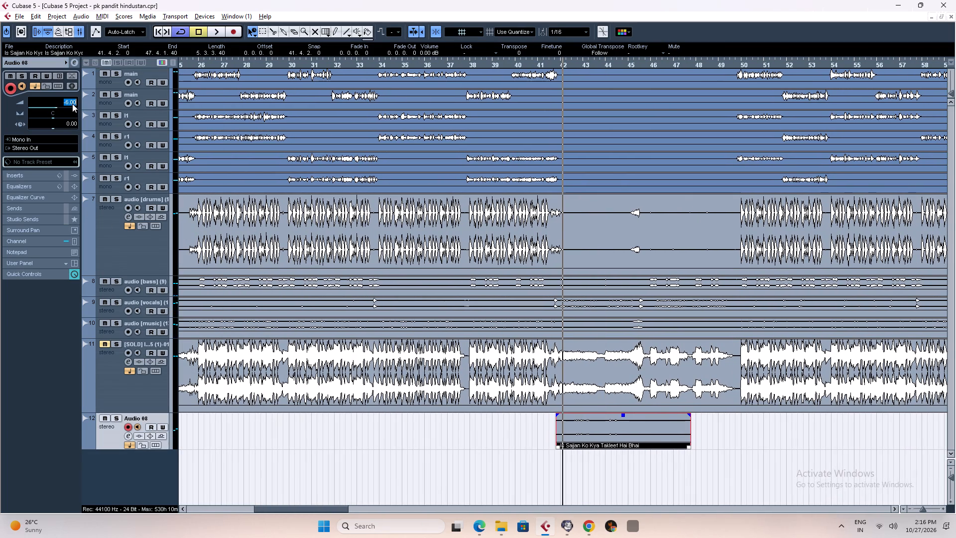
key("0")
key("Return")
key("space")
key("h")
key("h")
key("h")
key("h")
key("h")
key("h")
key("h")
key("h")
key("h")
key("h")
key("h")
key("h")
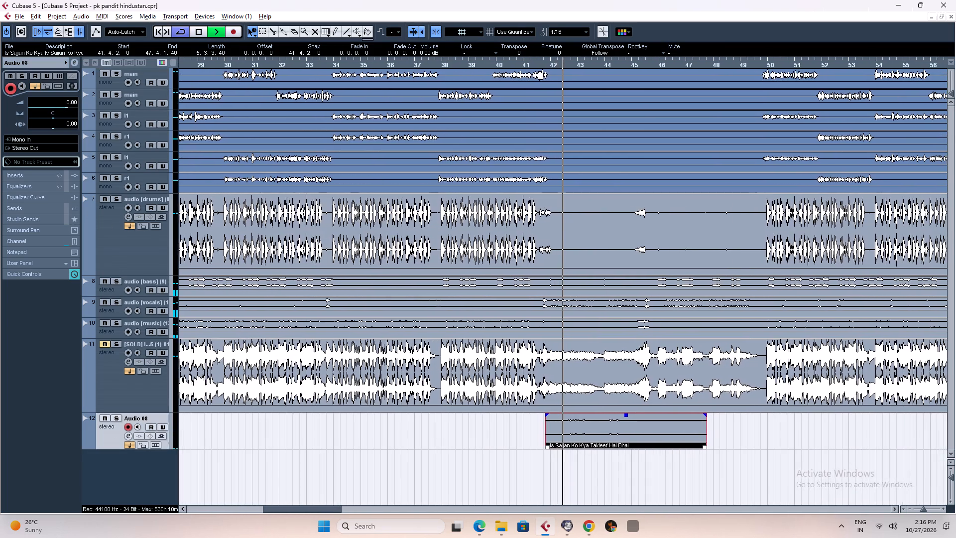
key("g")
key("g")
key("g")
key("g")
key("g")
key("g")
key("g")
key("g")
key("g")
key("g")
key("g")
key("g")
key("g")
key("g")
key("g")
key("g")
key("g")
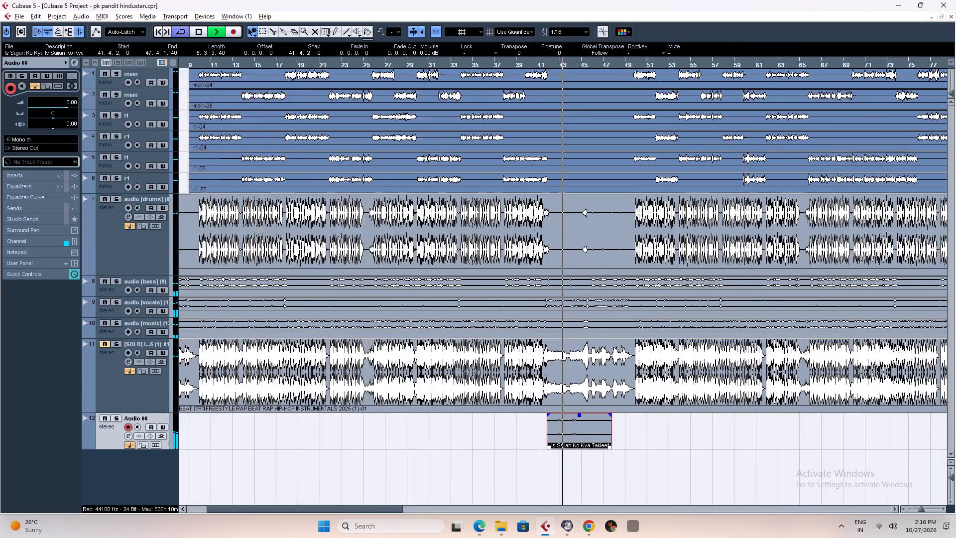
key("space")
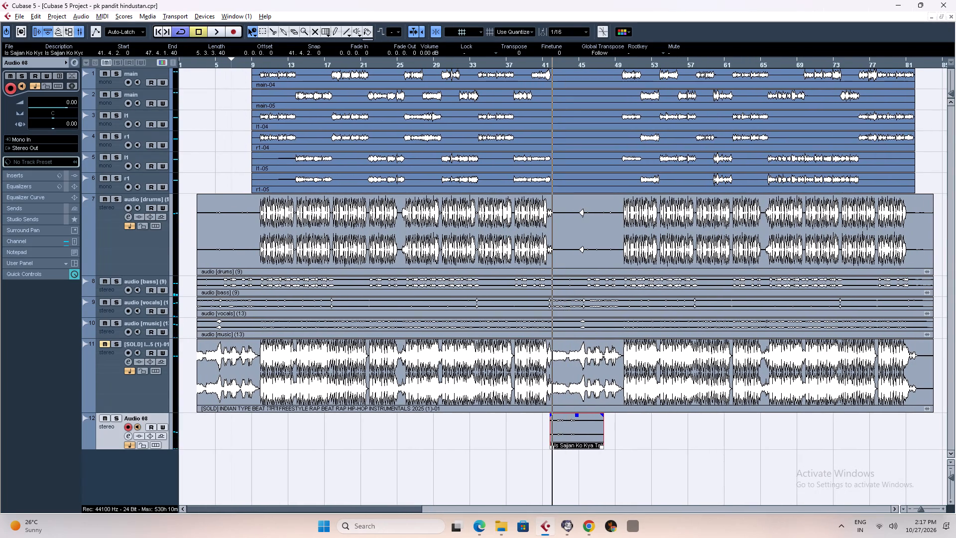
Raise the imported clip's event volume to about 13.70 dB and listen to it in the mix.
left_click_drag(576, 415, 580, 306)
key("space")
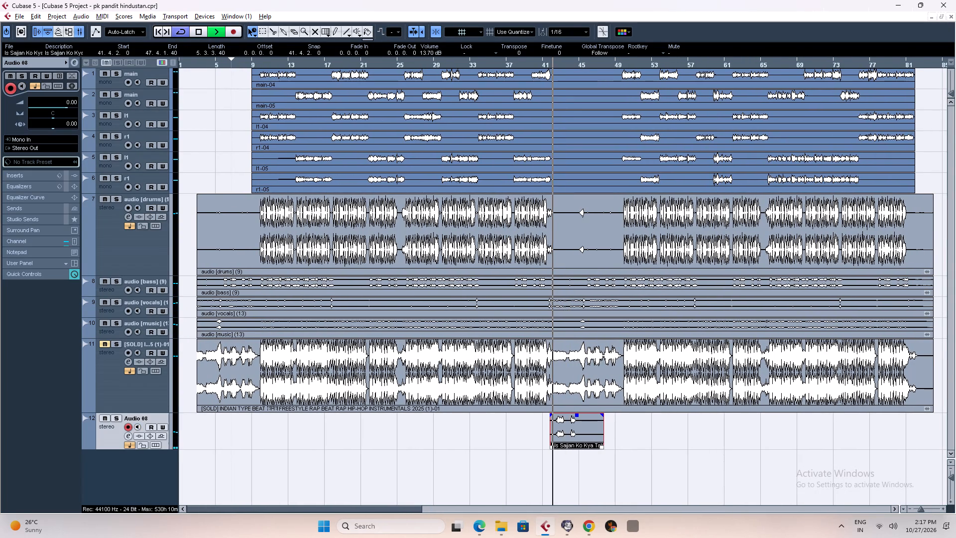
key("h")
key("h")
key("h")
key("h")
key("h")
key("h")
key("h")
key("h")
key("h")
key("h")
key("h")
key("h")
key("h")
key("h")
key("h")
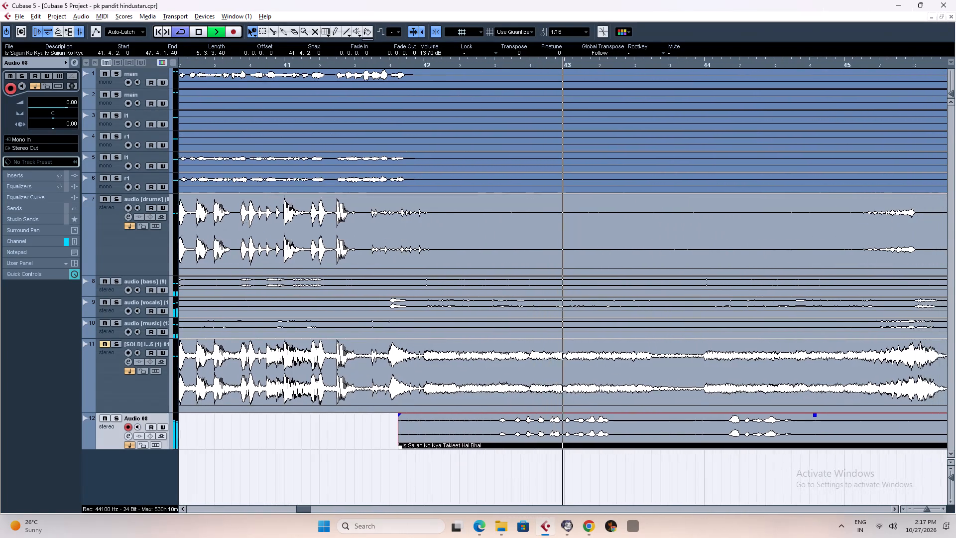
key("g")
key("g")
key("g")
key("g")
key("g")
key("g")
key("g")
key("g")
key("g")
key("g")
key("g")
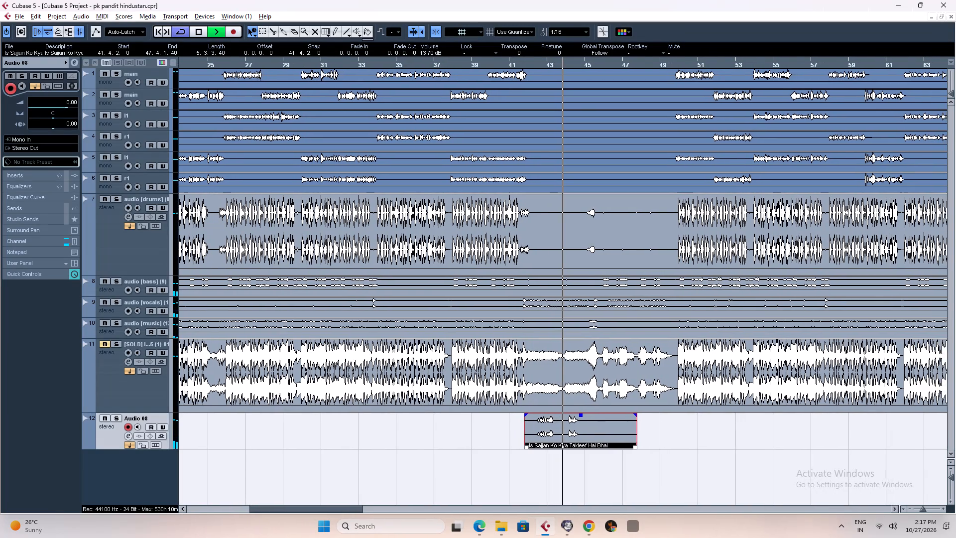
key("space")
Raise the imported clip's event volume to about 16.32 dB and listen again from around bar 41.
left_click_drag(614, 414, 617, 380)
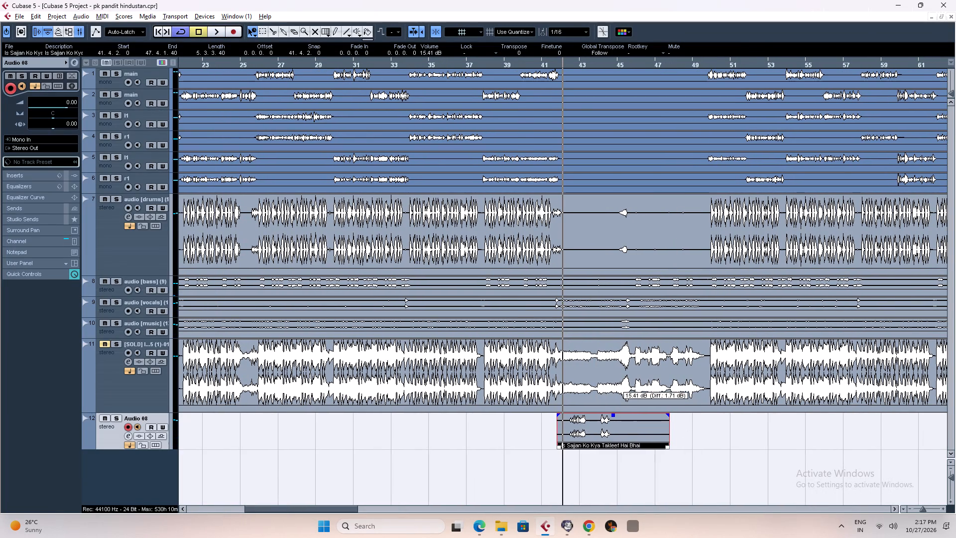
left_click_drag(617, 380, 620, 366)
key("space")
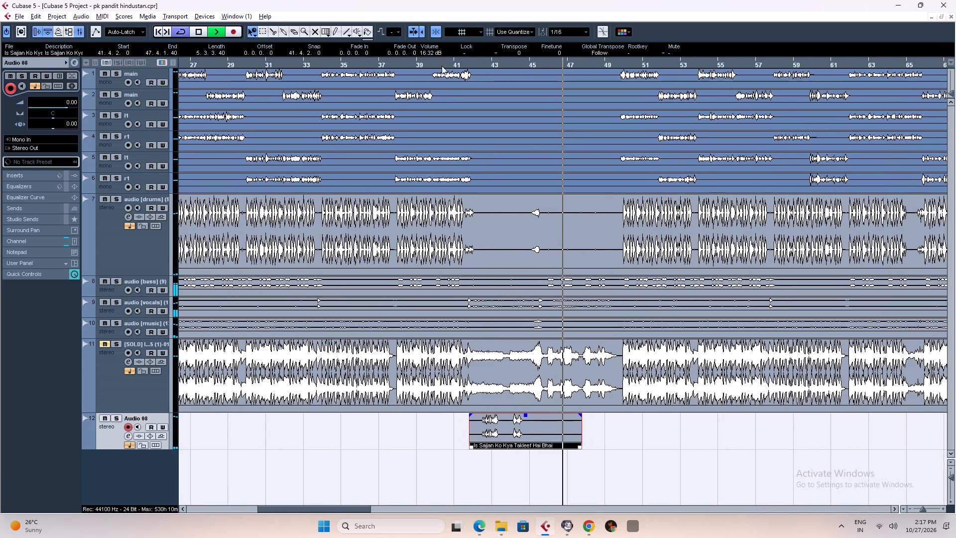
left_click(458, 64)
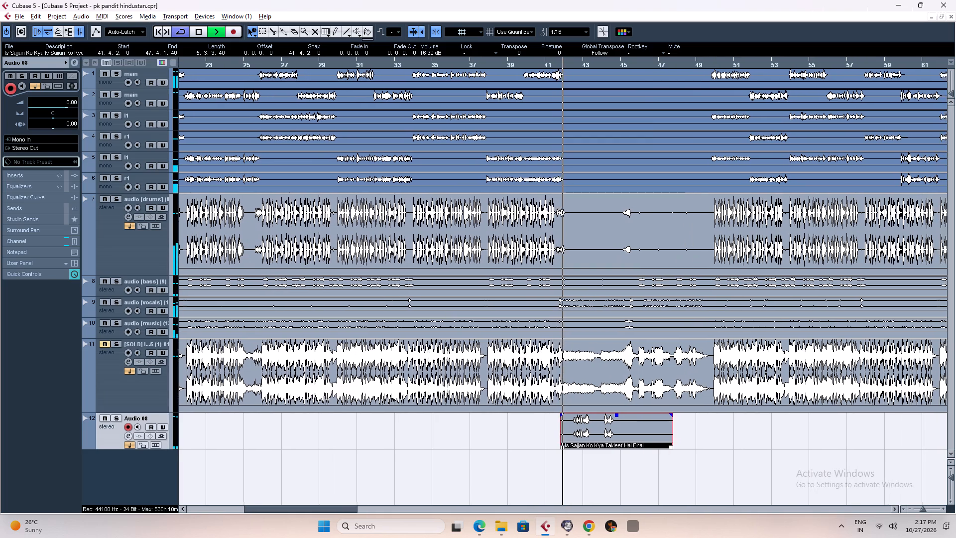
key("h")
key("h")
key("h")
key("h")
key("h")
key("h")
key("h")
key("h")
key("h")
key("h")
key("h")
key("h")
key("g")
key("g")
key("g")
key("g")
key("g")
key("g")
key("g")
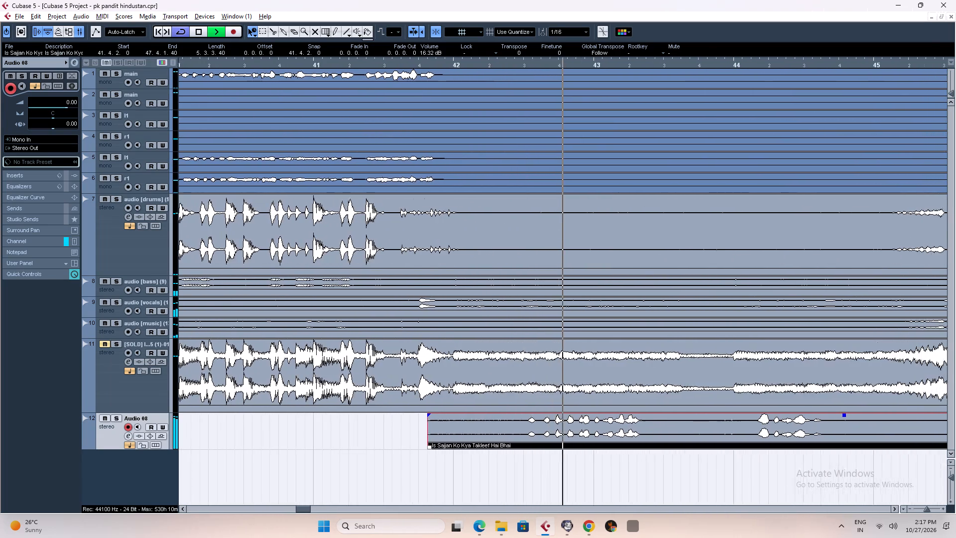
key("space")
Move the imported clip earlier on track 12 to start at 41.2.2.0 and play back its timing.
left_click_drag(641, 430, 620, 430)
key("h")
key("h")
key("h")
key("h")
key("h")
key("h")
key("h")
key("h")
key("h")
key("h")
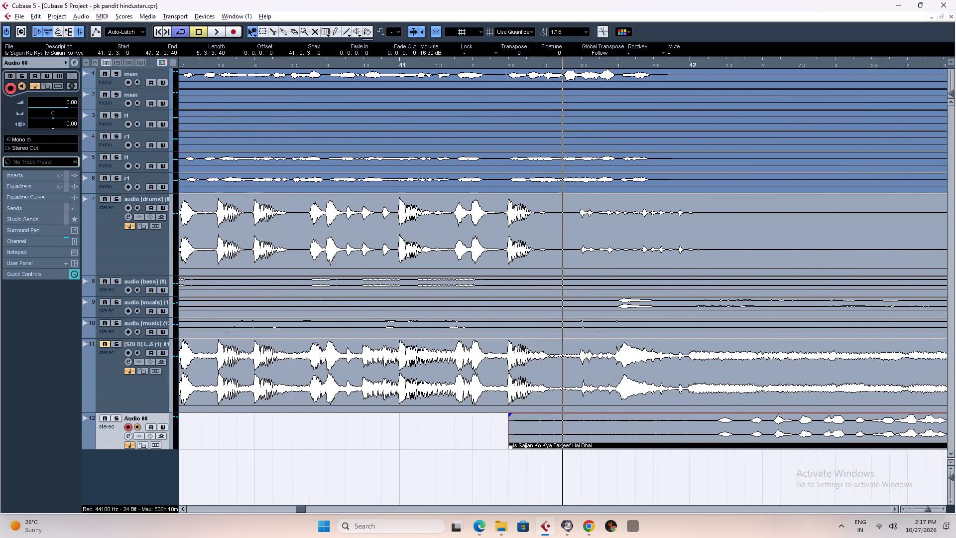
left_click_drag(749, 427, 720, 433)
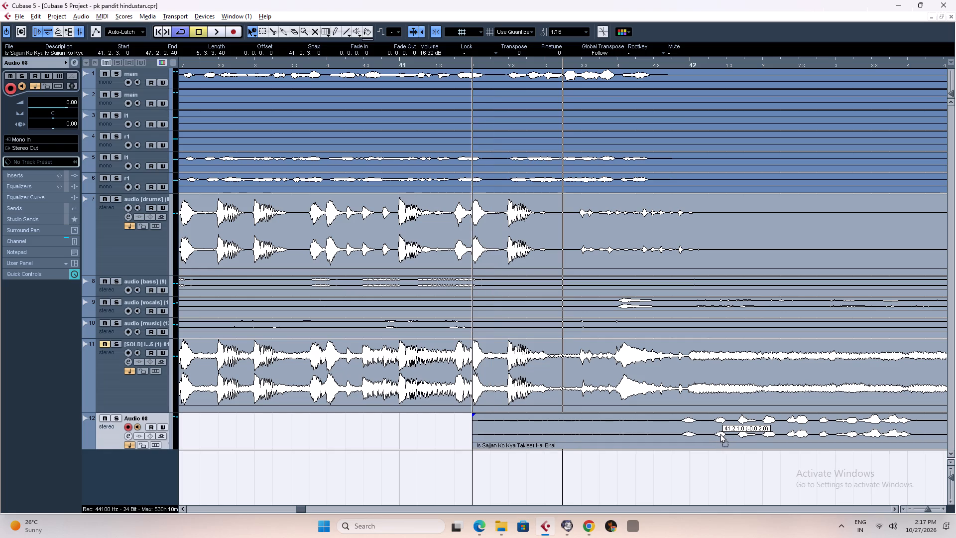
left_click_drag(720, 433, 728, 434)
key("space")
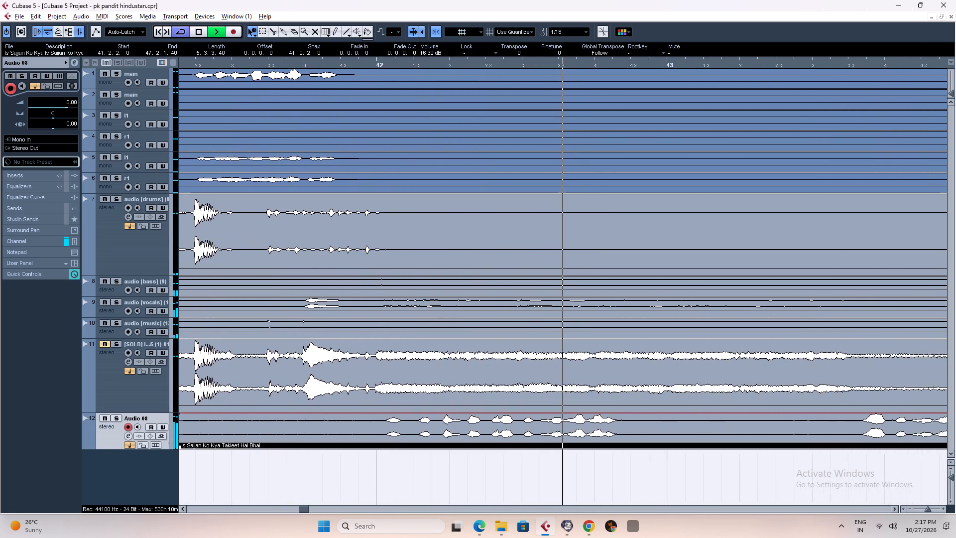
Listen to the passage around bar 45 that follows the dialogue in the imported clip.
key("g")
key("g")
key("g")
key("g")
key("g")
key("g")
key("g")
key("g")
key("g")
key("g")
key("g")
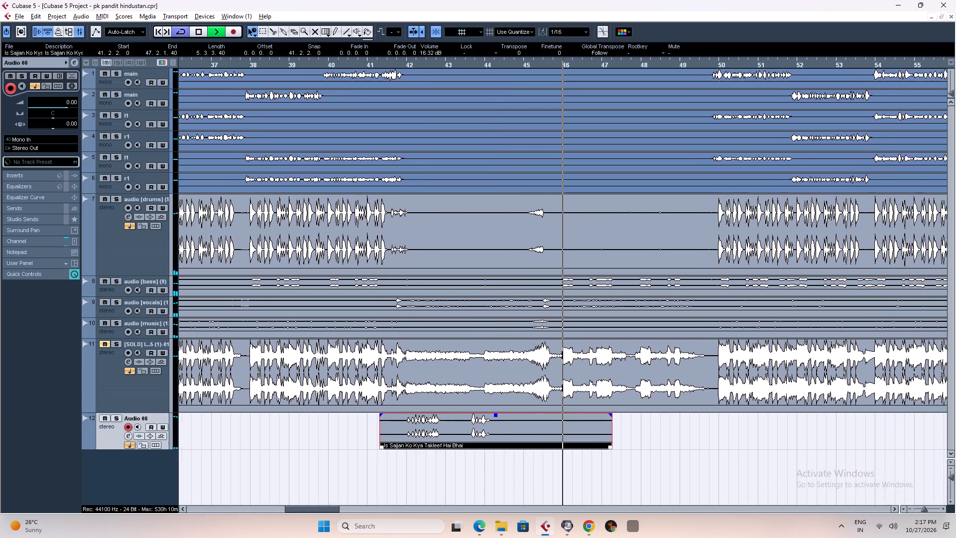
left_click(520, 63)
key("space")
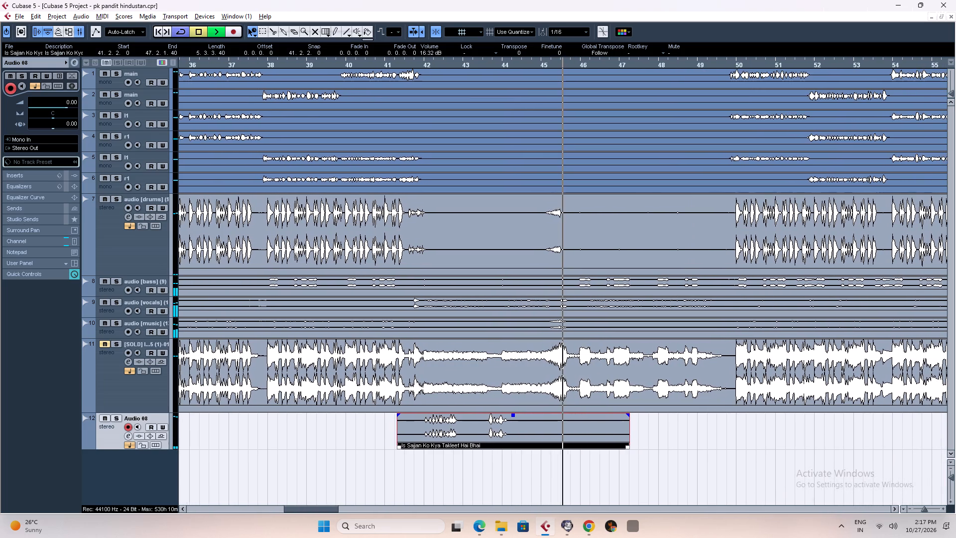
Select the events on all twelve tracks across the break after bar 41 and take up the Split tool.
key("h")
key("g")
key("g")
key("g")
key("g")
key("g")
key("g")
key("g")
key("g")
key("g")
key("g")
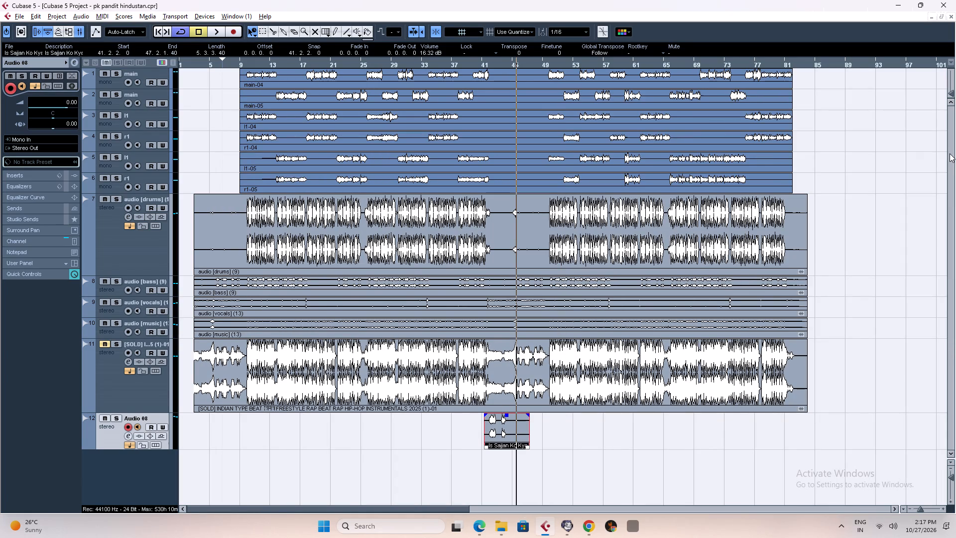
left_click_drag(950, 153, 951, 99)
key("h")
key("h")
key("h")
key("h")
key("h")
key("h")
key("h")
key("h")
key("g")
key("g")
key("g")
key("g")
key("g")
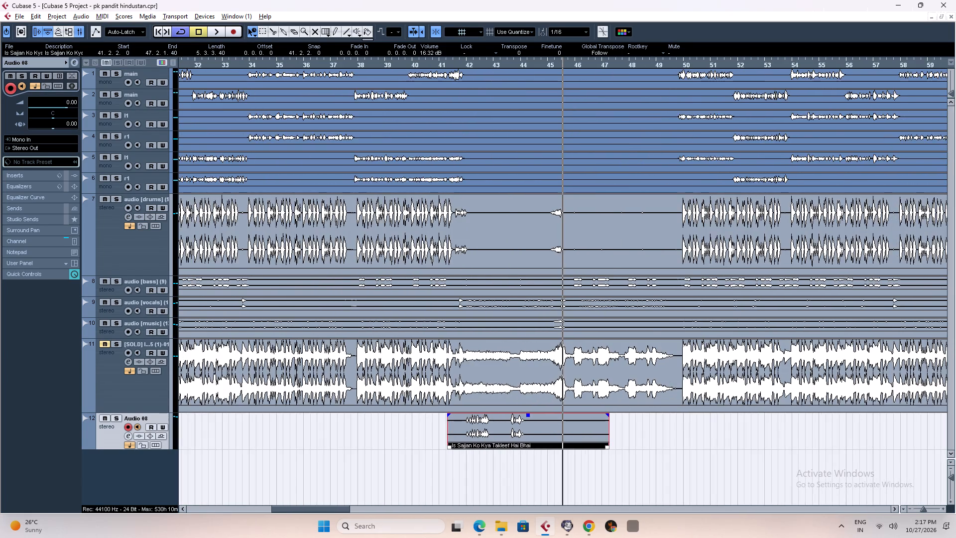
left_click_drag(615, 470, 511, 79)
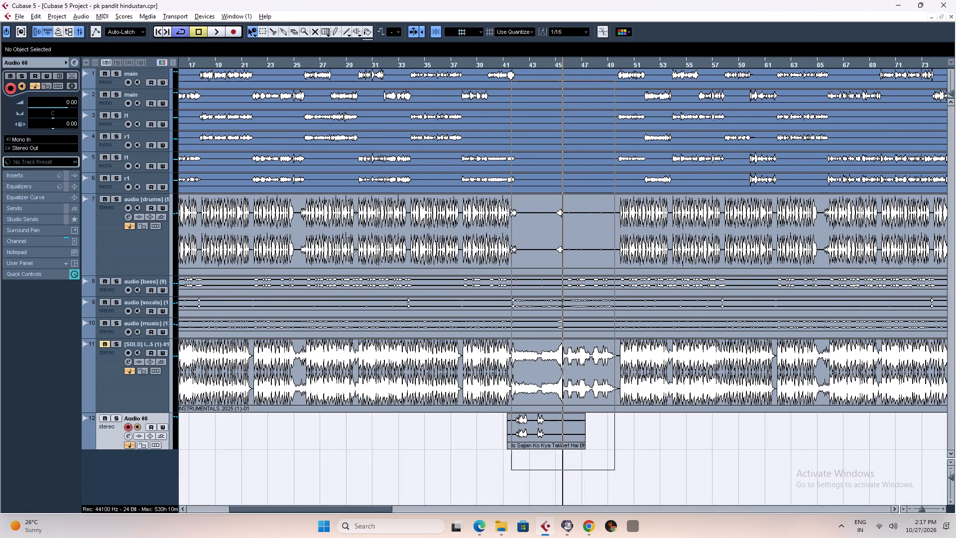
left_click_drag(511, 79, 509, 77)
key("h")
key("h")
key("h")
key("h")
key("h")
key("h")
key("h")
key("h")
key("h")
key("h")
key("h")
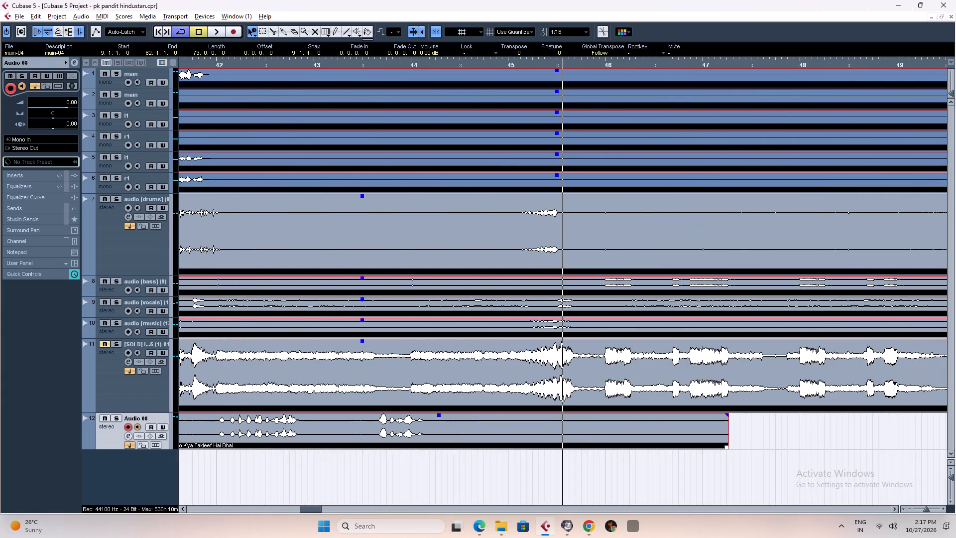
right_click_drag(503, 77, 529, 76)
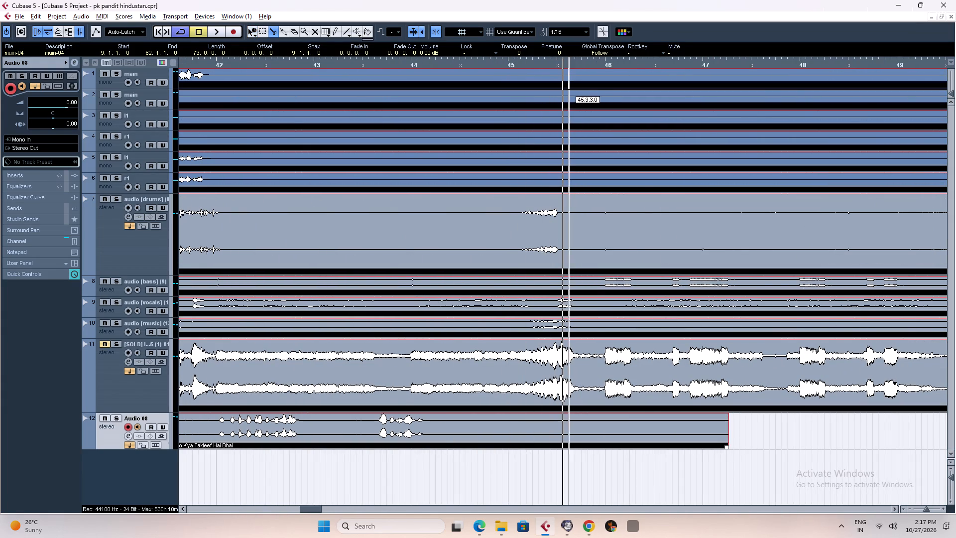
Play the break from bar 45 up to the beat's return at bar 50 to judge which section to cut.
left_click(509, 64)
key("space")
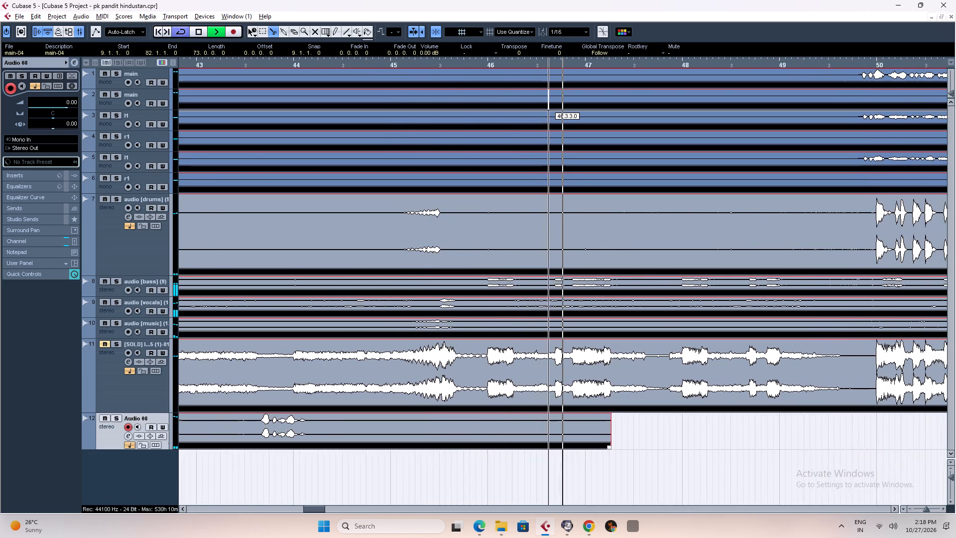
key("space")
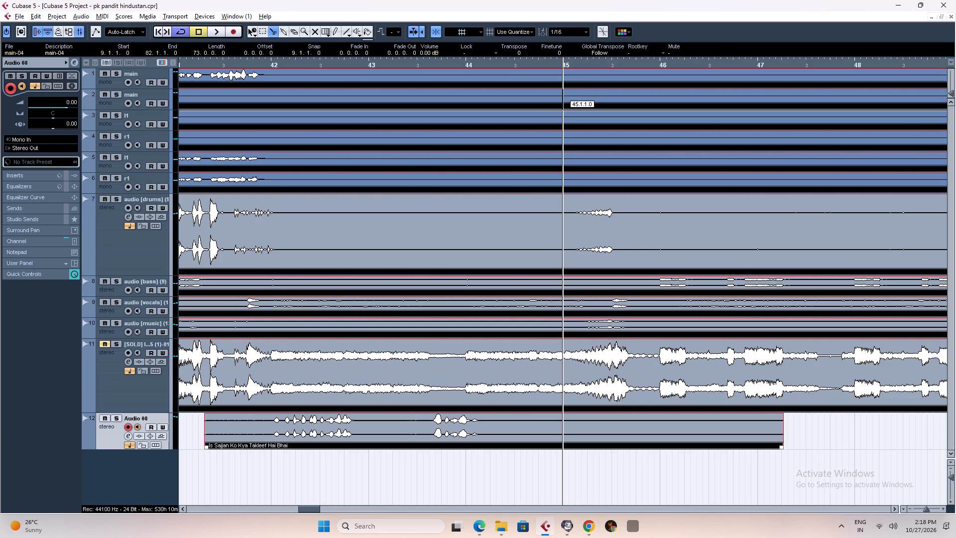
key("g")
key("g")
key("g")
key("g")
key("g")
key("g")
key("g")
key("g")
key("g")
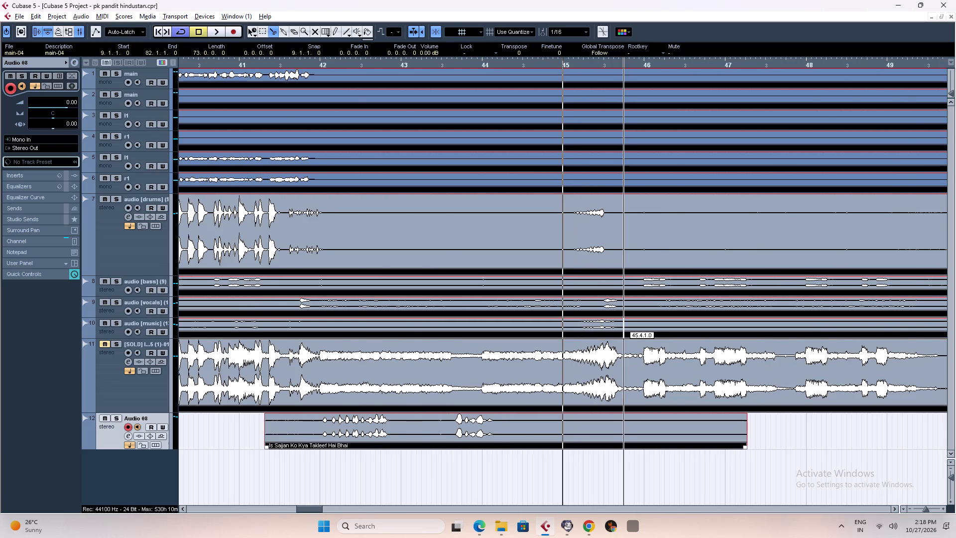
right_click(581, 62)
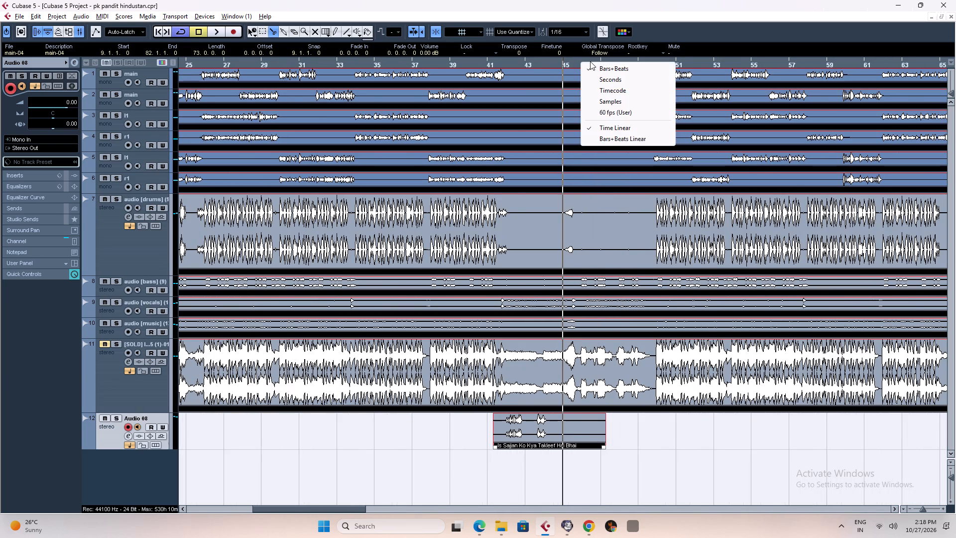
left_click(573, 63)
left_click(579, 64)
key("space")
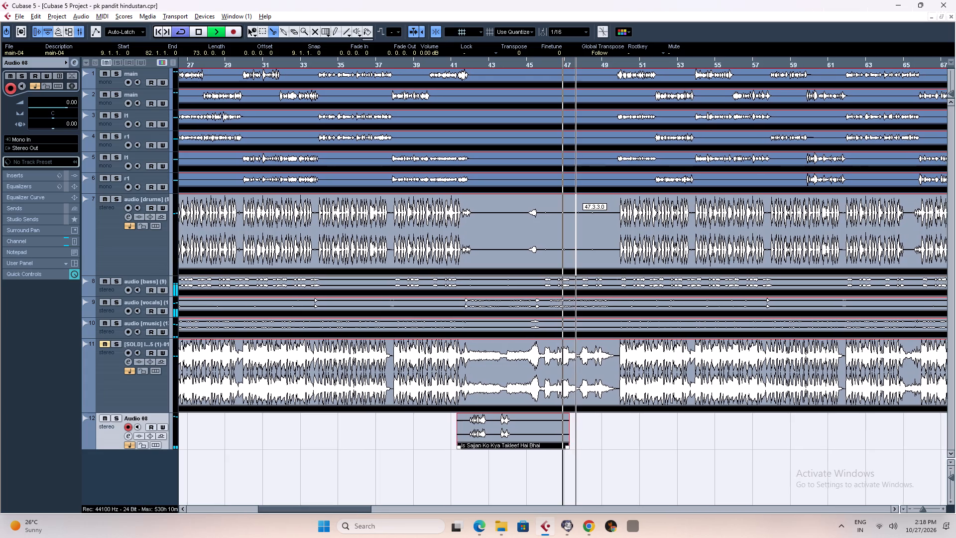
left_click(580, 61)
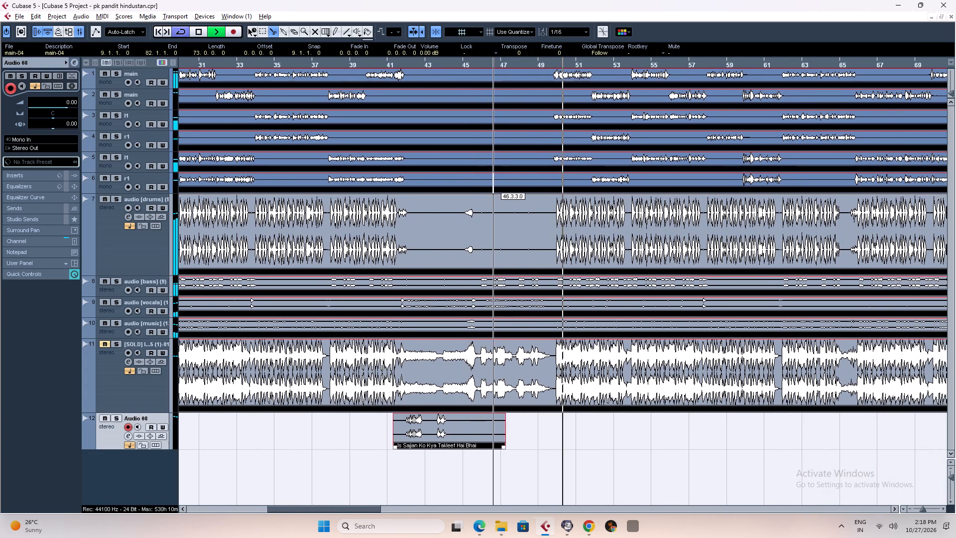
left_click(449, 65)
key("space")
Split the selected events on all twelve tracks at 45.1.1.0.
key("h")
key("h")
key("h")
key("h")
key("h")
key("h")
key("h")
key("h")
key("h")
key("h")
key("h")
key("h")
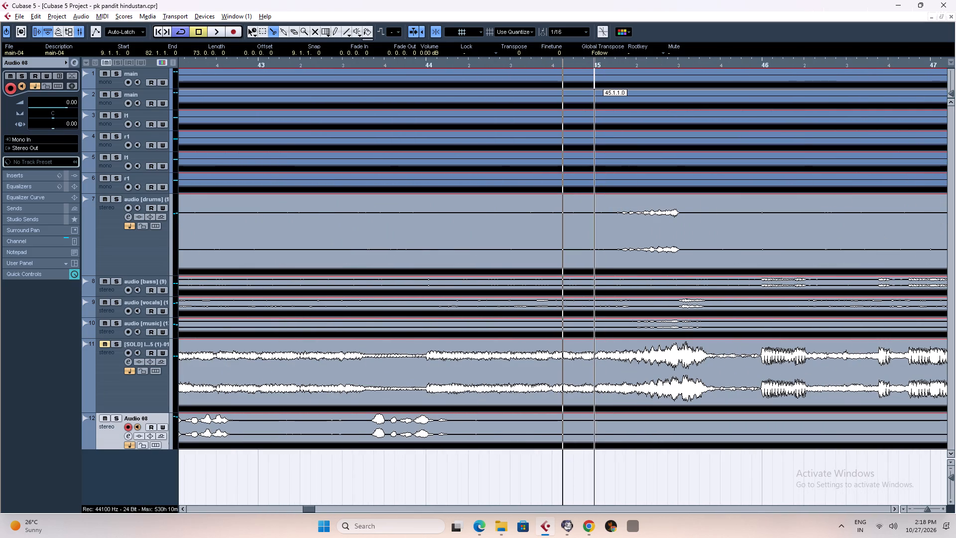
left_click(596, 81)
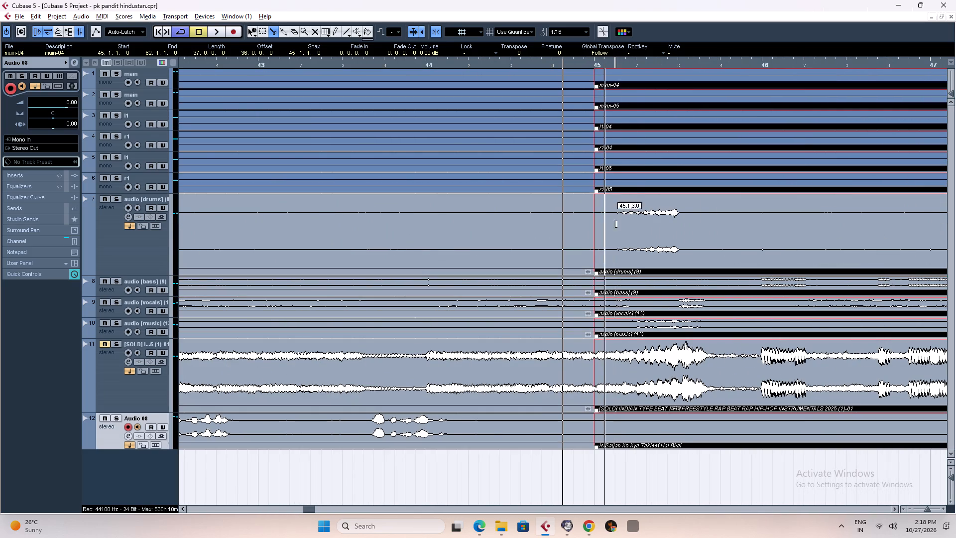
Split the selected vocal and beat events on tracks 1 to 11 at 49.3.3.0, just before the beat returns.
key("g")
key("g")
key("g")
key("g")
key("g")
key("g")
key("g")
key("g")
key("g")
key("g")
key("g")
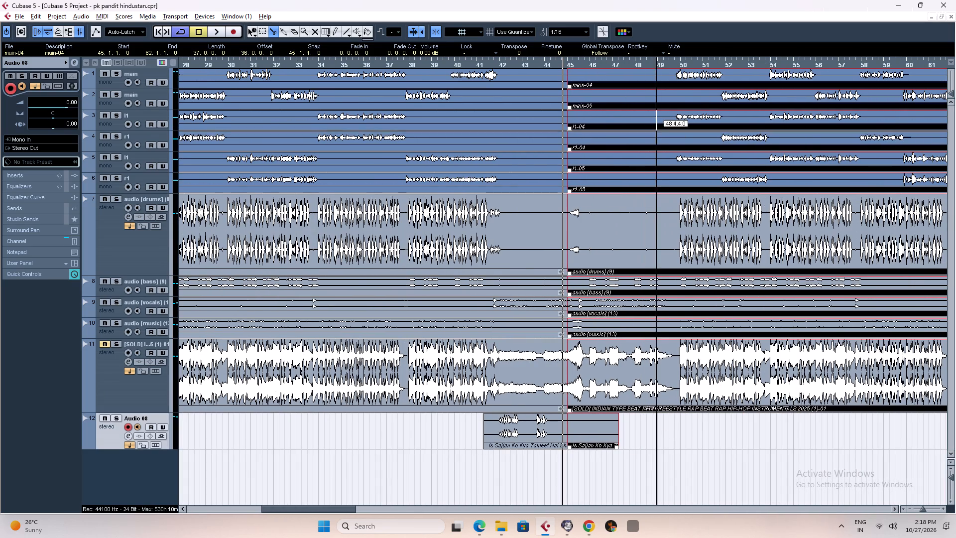
left_click(665, 62)
key("h")
key("h")
key("h")
key("h")
key("h")
key("h")
key("h")
key("h")
key("h")
key("h")
key("h")
key("h")
key("h")
key("h")
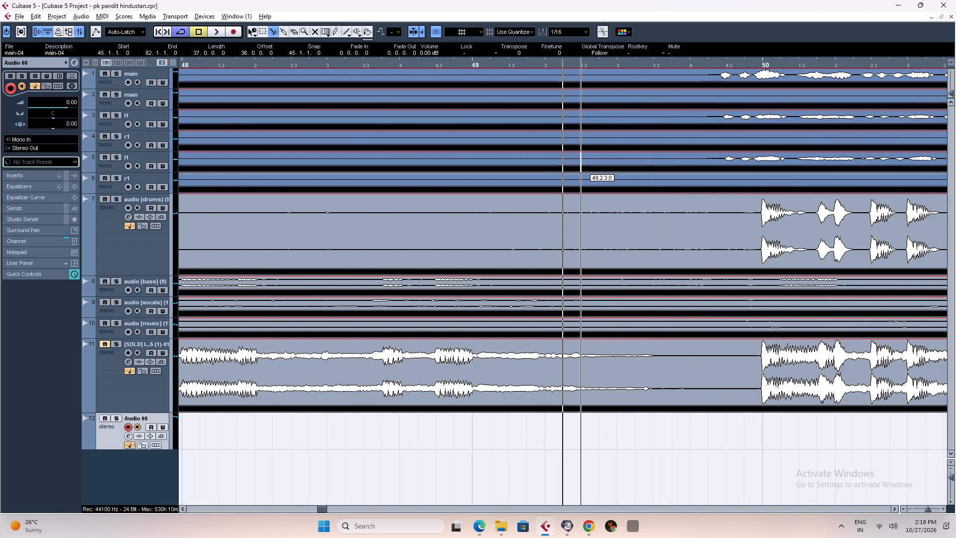
left_click(651, 158)
Delete the section on all tracks between 45.1.1.0 and 49.3.3.0, including the imported clip's tail.
key("g")
key("g")
key("g")
key("g")
key("g")
key("g")
key("g")
key("g")
key("g")
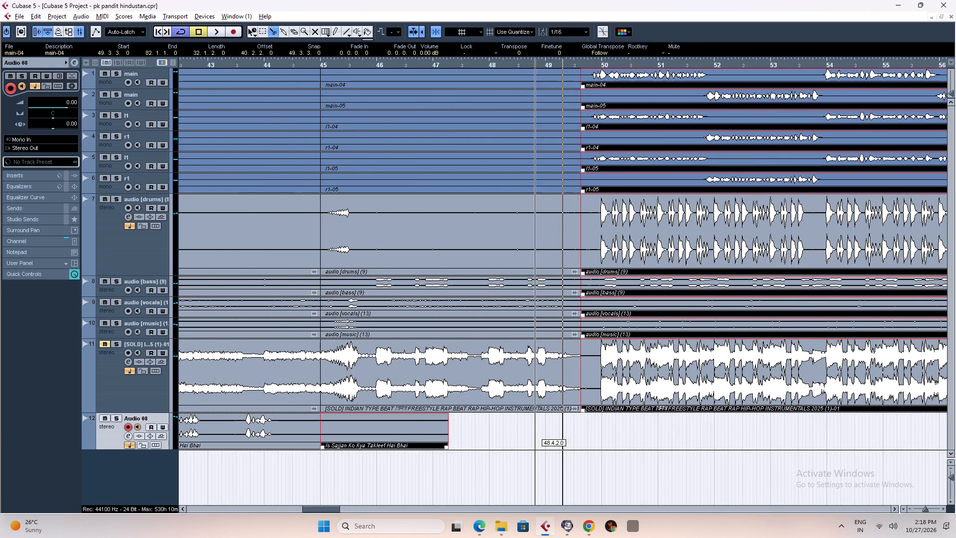
right_click(532, 426)
left_click_drag(533, 426, 467, 82)
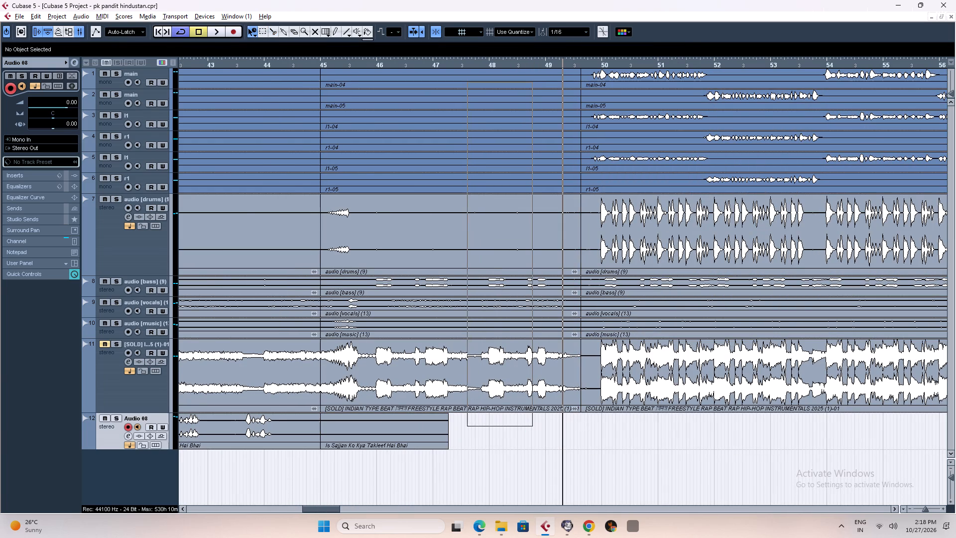
left_click_drag(467, 82, 407, 81)
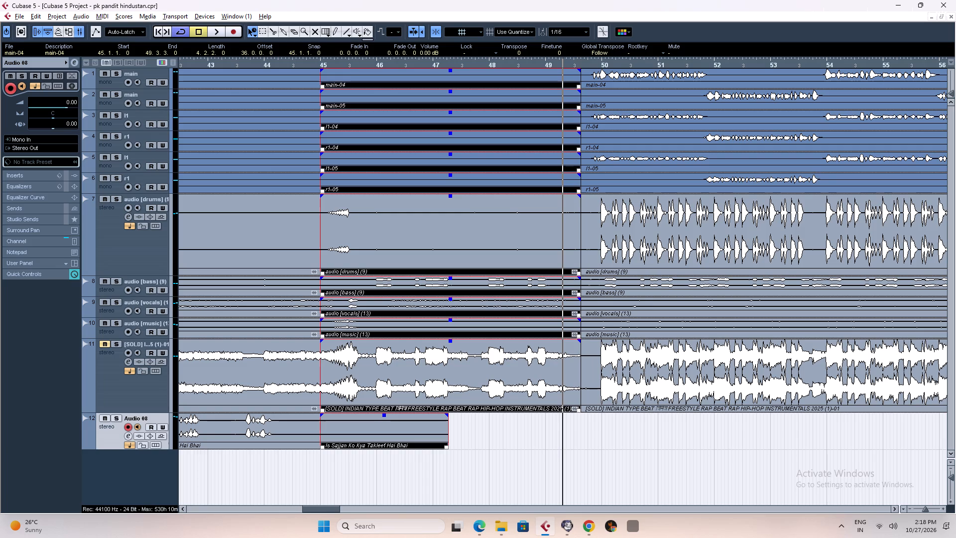
key("Delete")
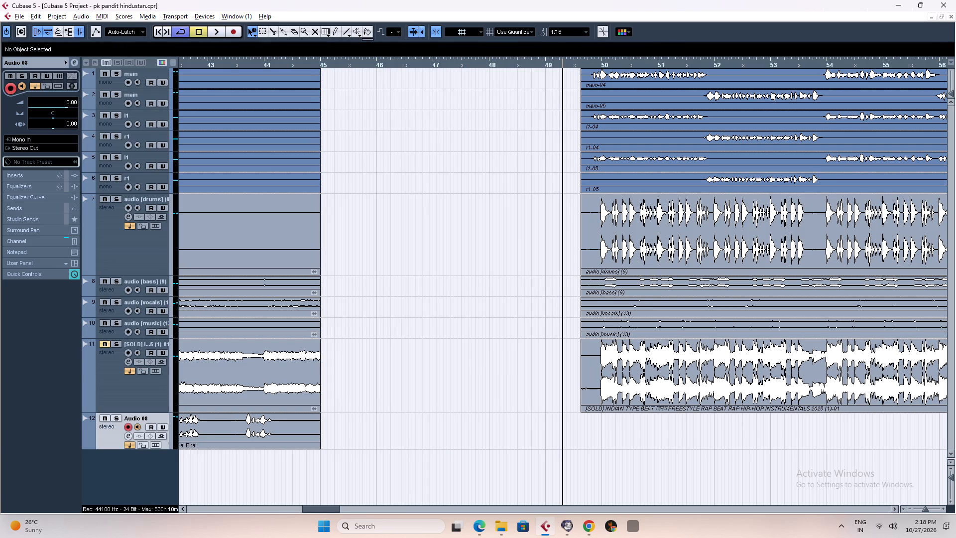
Split the beat events on tracks 7 to 11 at 50.1.1.0, right where the drums come in.
left_click(587, 64)
key("h")
key("h")
key("h")
key("h")
key("h")
key("h")
key("h")
key("h")
key("h")
key("h")
key("h")
key("h")
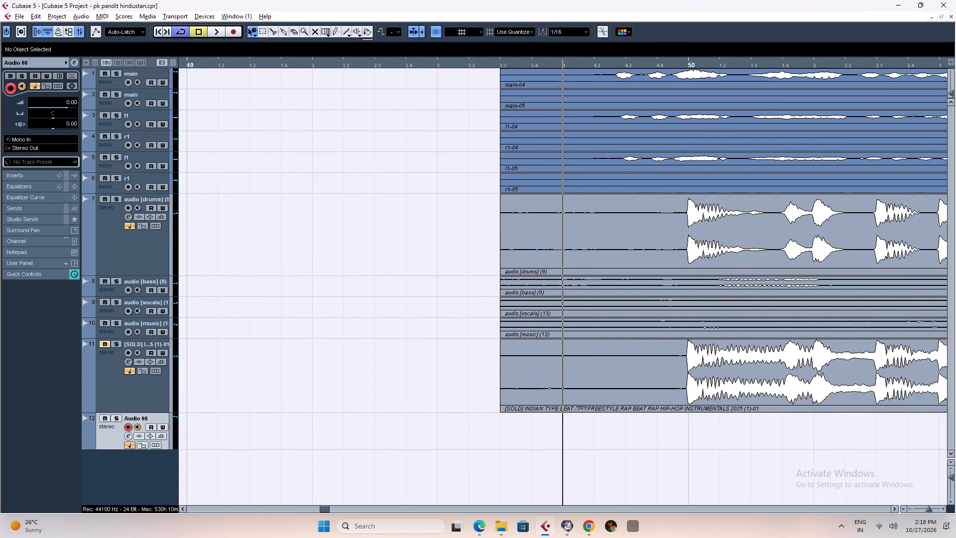
left_click_drag(466, 221, 630, 386)
right_click_drag(591, 228, 610, 229)
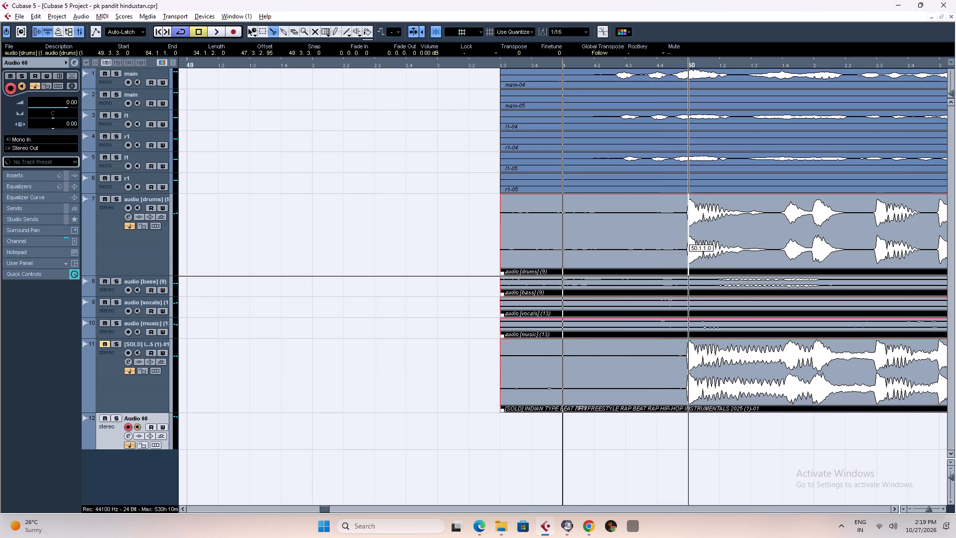
left_click(682, 237)
Delete the short beat pieces on tracks 7 to 11 between 49.3.3.0 and 50.1.1.0.
right_click(602, 247)
left_click_drag(475, 224, 645, 373)
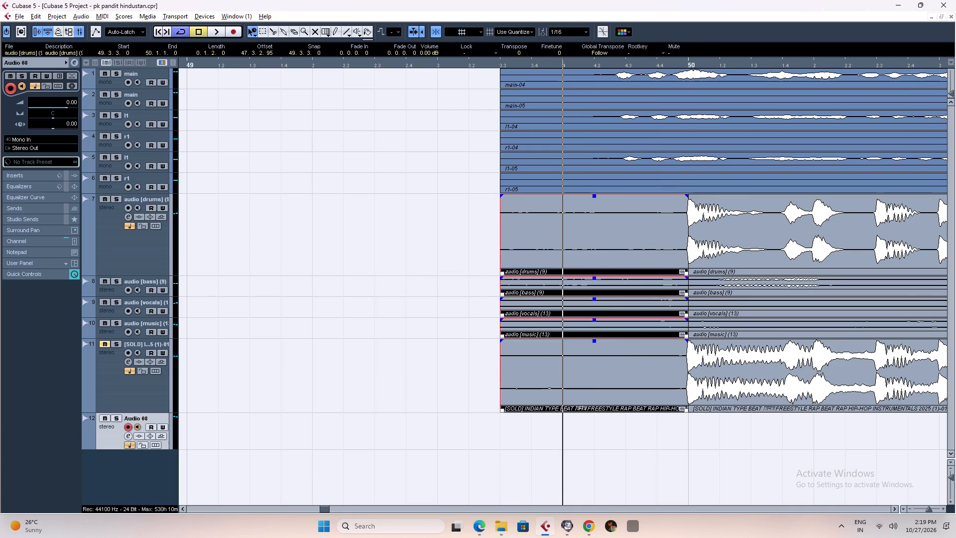
key("Delete")
Split the vocal events on tracks 1 to 6 at 42.3.1.0 and delete their silent tails up to 45.1.1.0.
key("g")
key("g")
key("g")
key("g")
key("g")
key("g")
key("g")
key("g")
key("g")
key("g")
key("g")
key("g")
key("g")
key("g")
key("g")
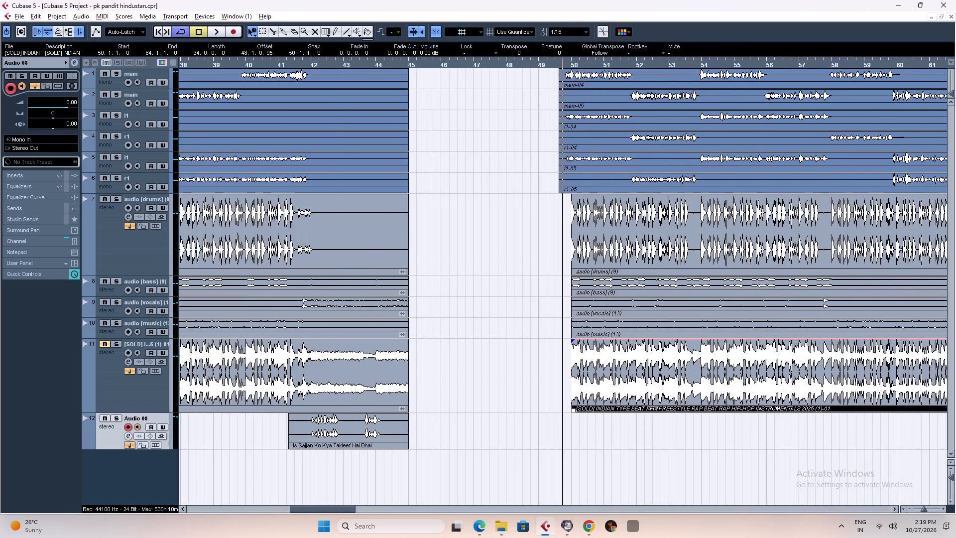
left_click_drag(428, 80, 317, 179)
right_click_drag(313, 77, 337, 77)
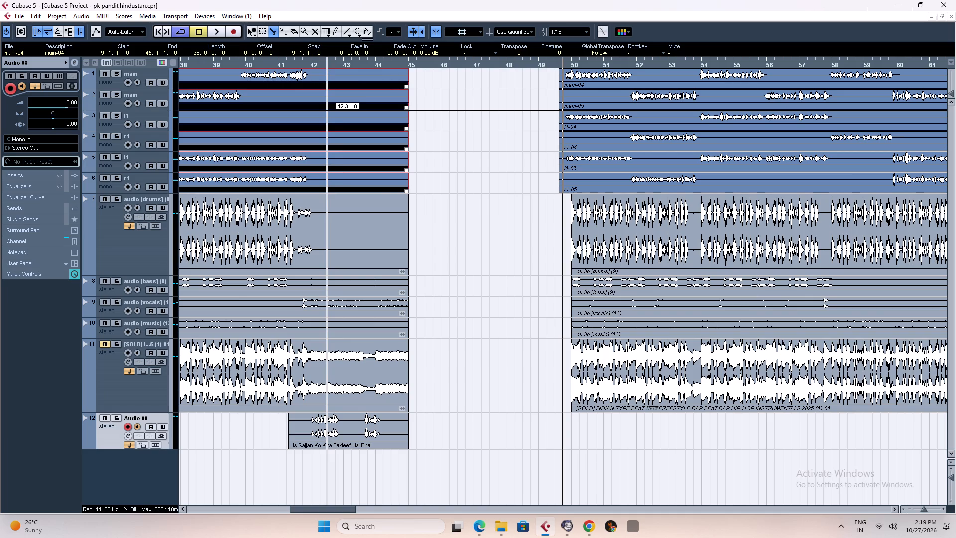
left_click(328, 95)
key("Delete")
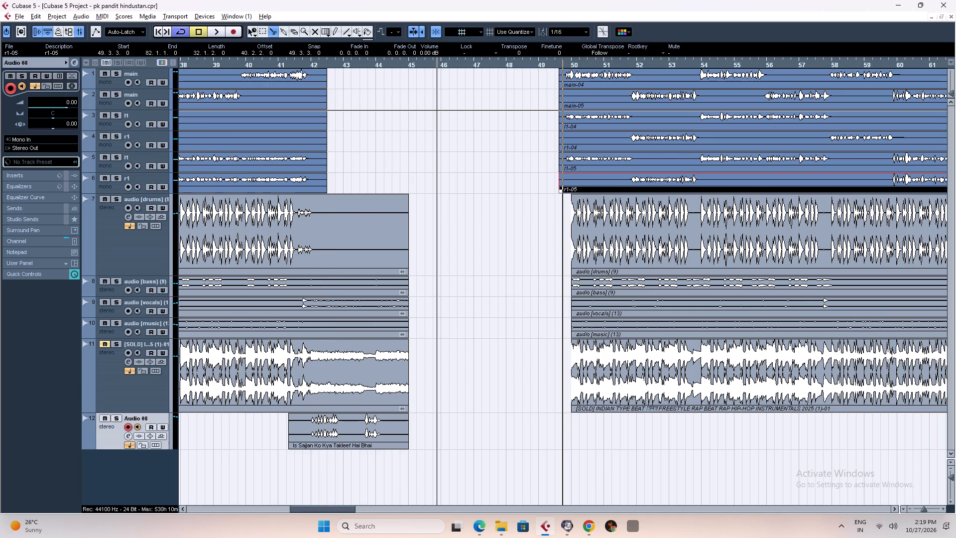
right_click(475, 155)
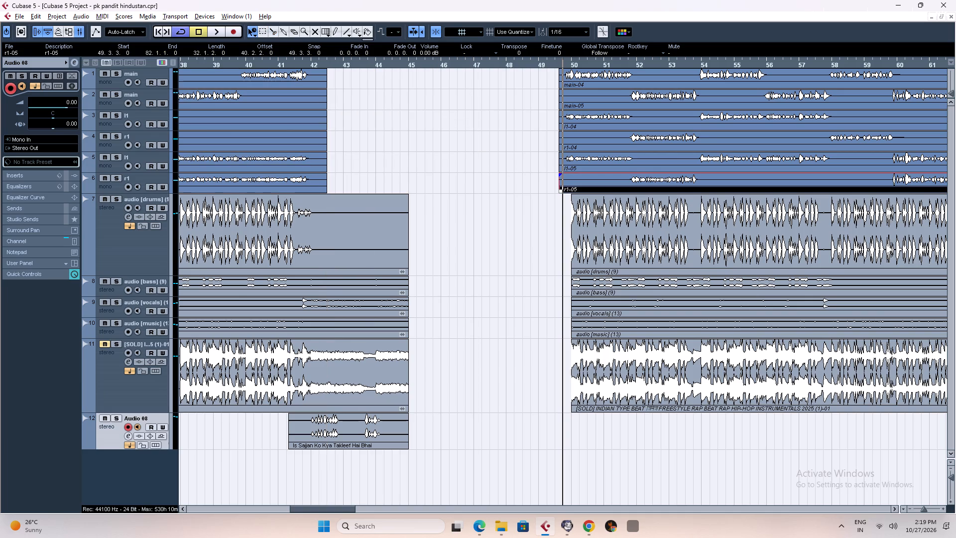
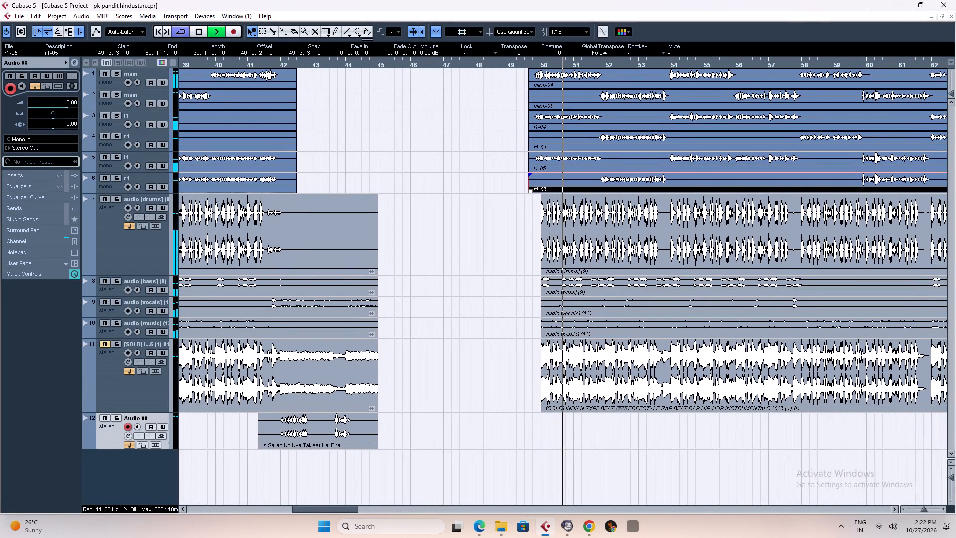
Move all events after the gap on tracks 1 to 11 earlier, so the beat resumes at 45.1.1.0 and the vocals start at 44.3.3.0.
key("space")
left_click_drag(534, 72, 658, 421)
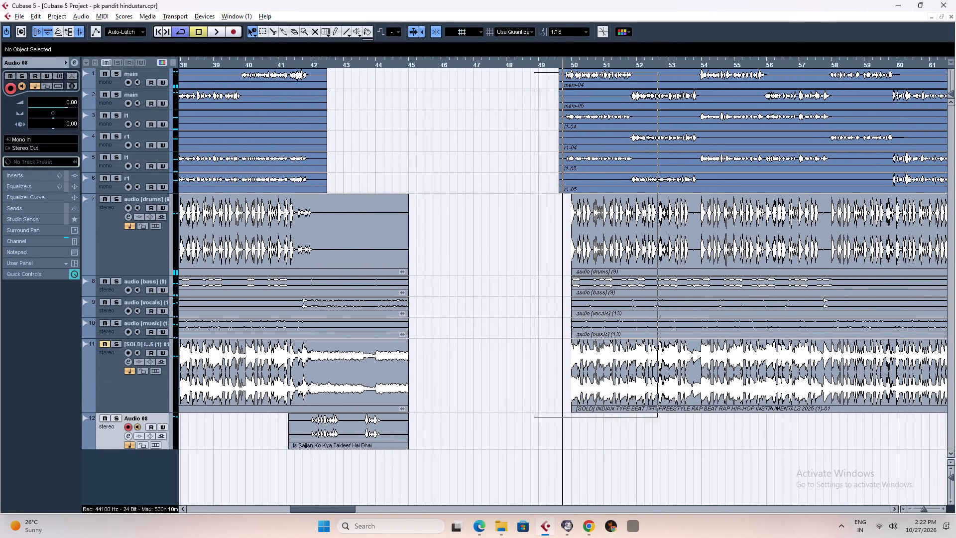
left_click_drag(658, 421, 658, 443)
key("g")
key("g")
key("g")
key("g")
key("g")
key("g")
key("g")
key("g")
key("g")
key("g")
key("g")
key("g")
key("g")
key("g")
key("g")
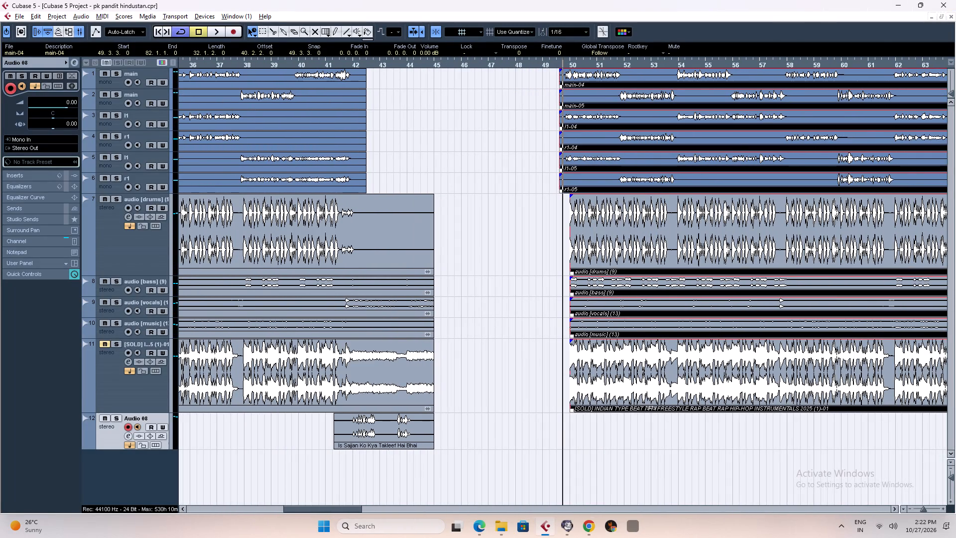
key("h")
key("h")
key("h")
key("h")
key("h")
key("h")
key("h")
key("h")
key("h")
key("h")
key("h")
key("h")
key("h")
key("h")
key("h")
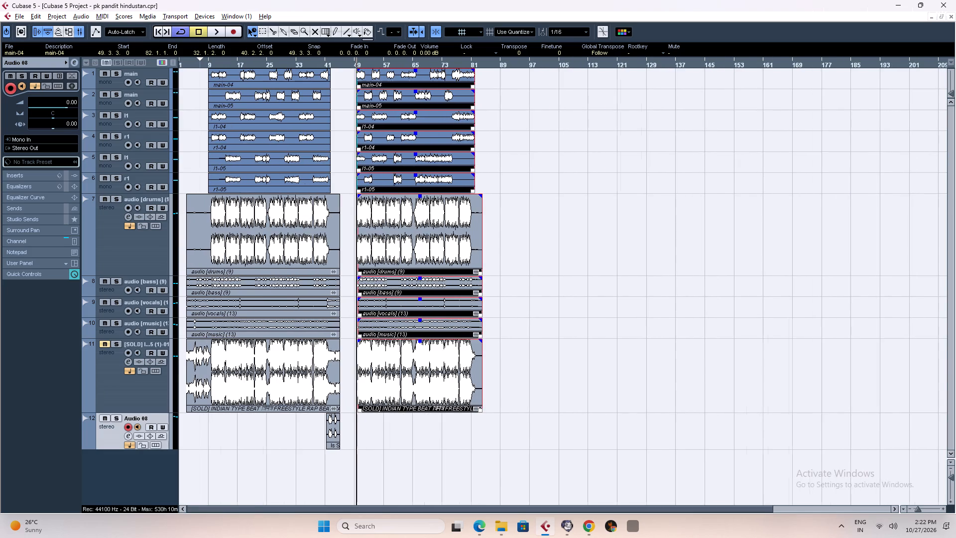
key("g")
key("h")
key("h")
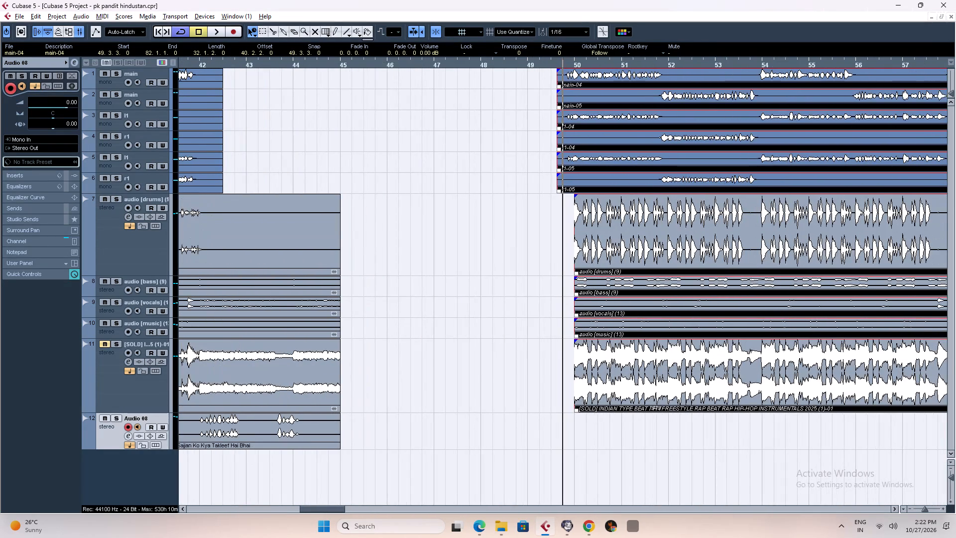
left_click_drag(636, 223, 392, 225)
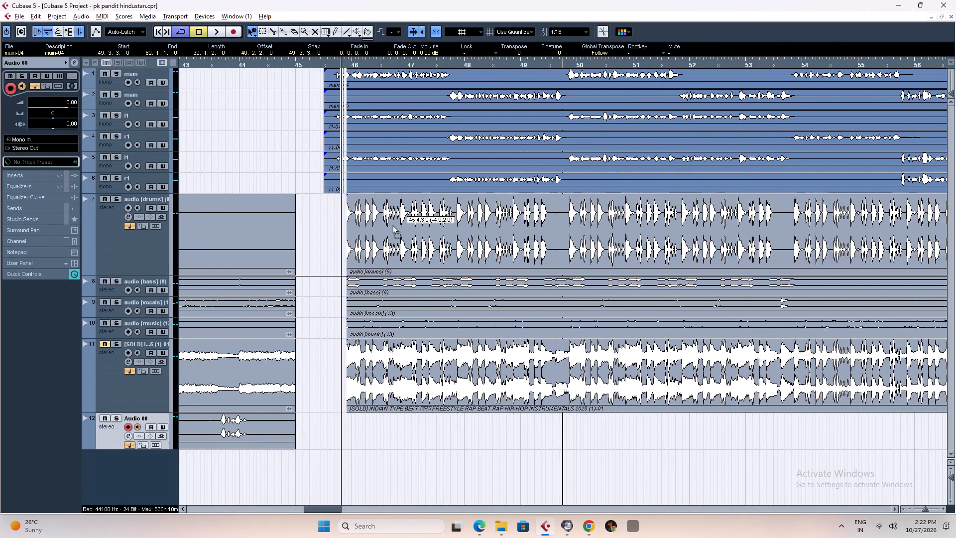
left_click_drag(392, 225, 355, 225)
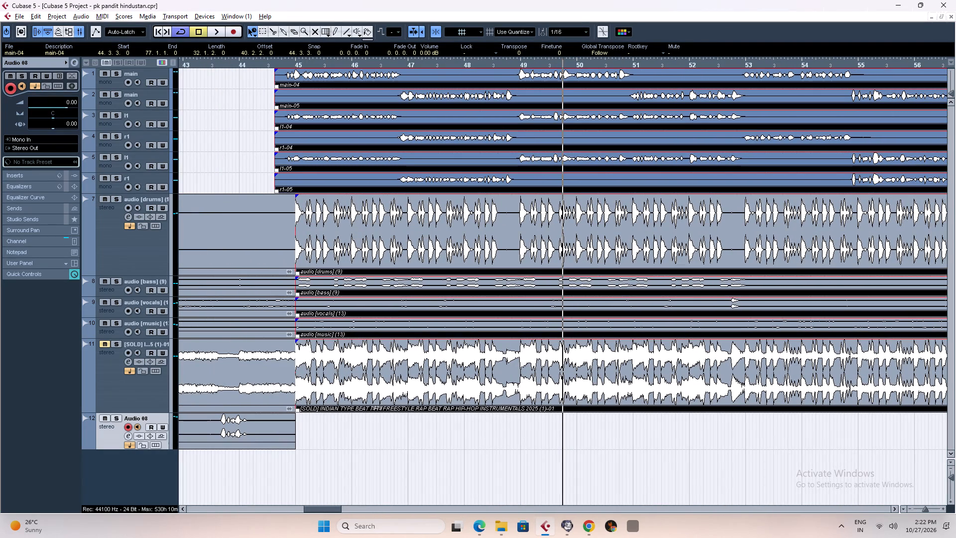
Play the arrangement from about bar 41 to check the dialogue clip and the join at bar 45.
key("g")
key("g")
key("g")
key("g")
key("g")
key("g")
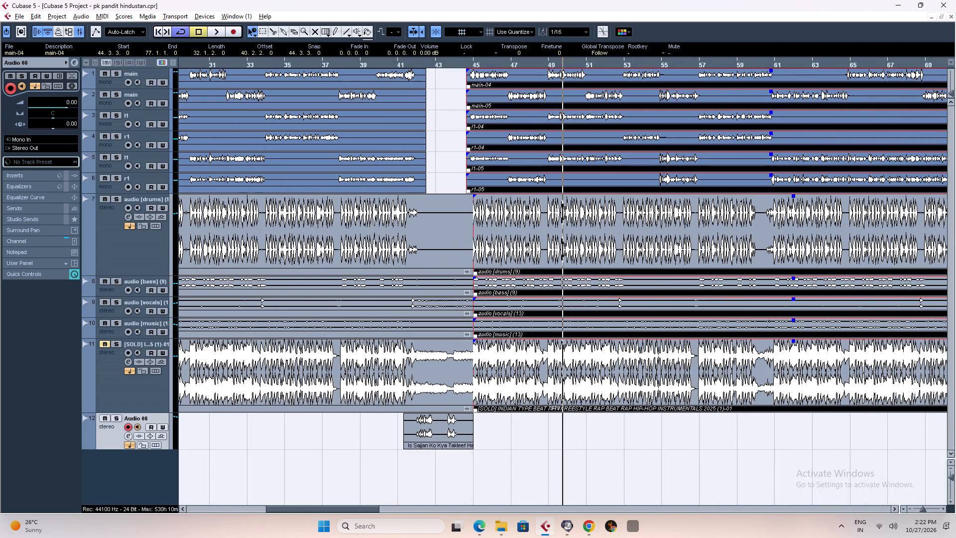
left_click(399, 64)
key("space")
left_click(699, 455)
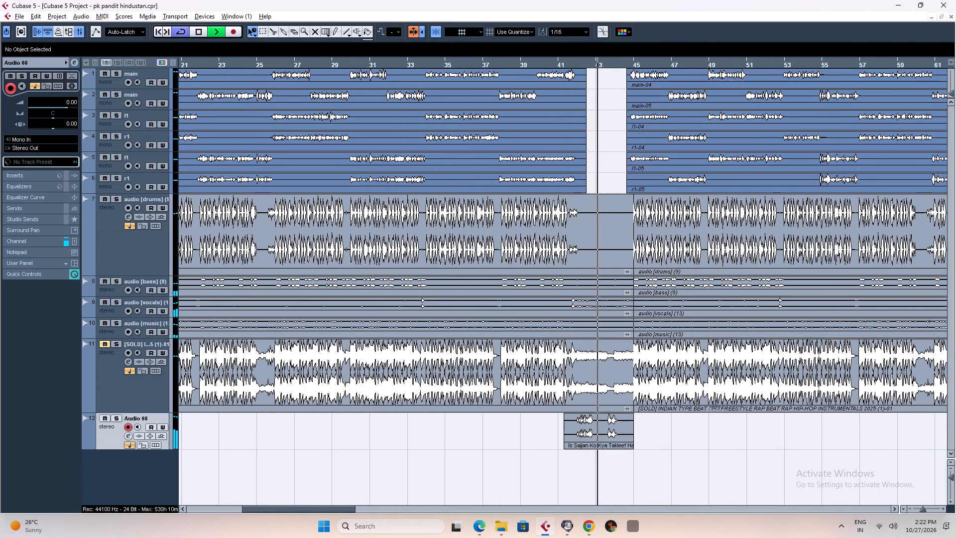
key("h")
key("h")
key("h")
key("h")
key("h")
key("h")
key("h")
key("h")
key("h")
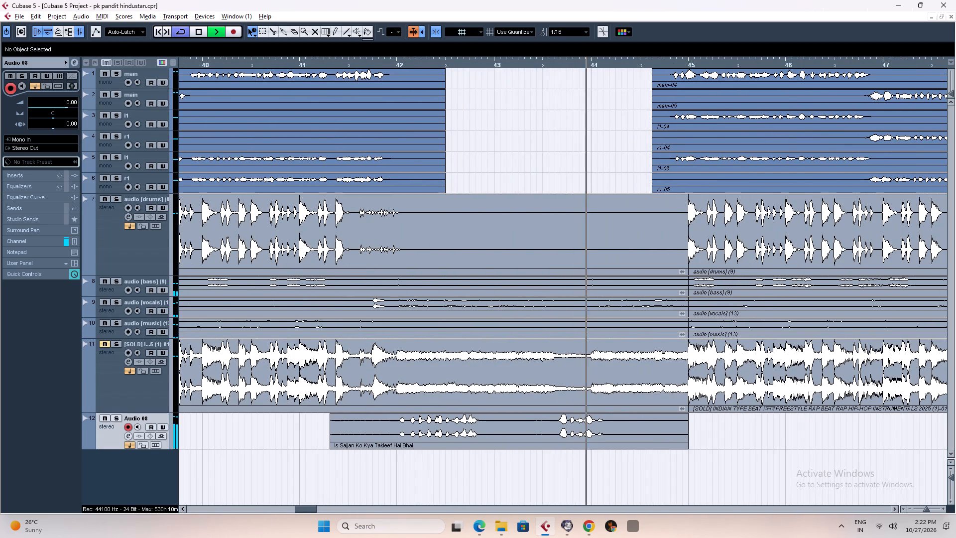
key("g")
key("g")
key("g")
key("g")
key("g")
key("g")
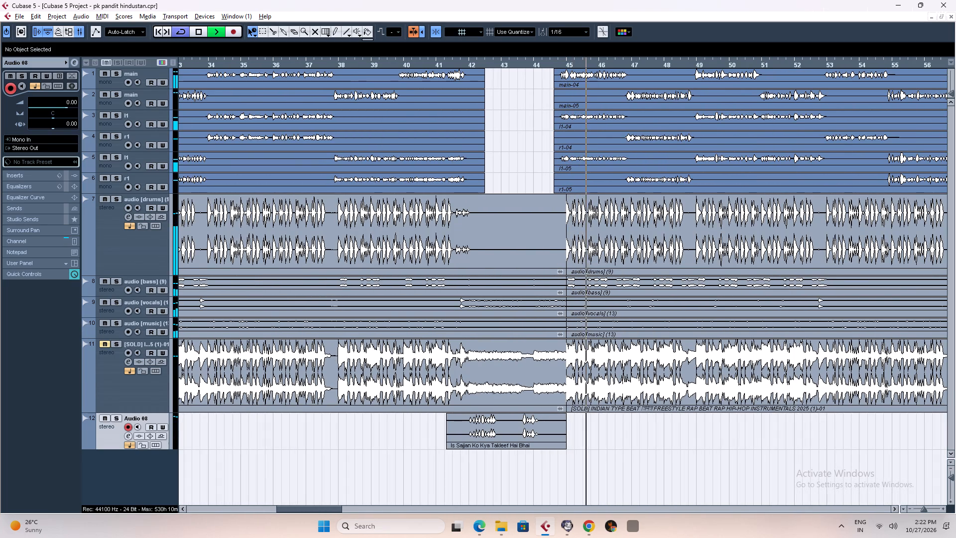
key("g")
key("g")
key("g")
key("g")
key("g")
key("g")
key("g")
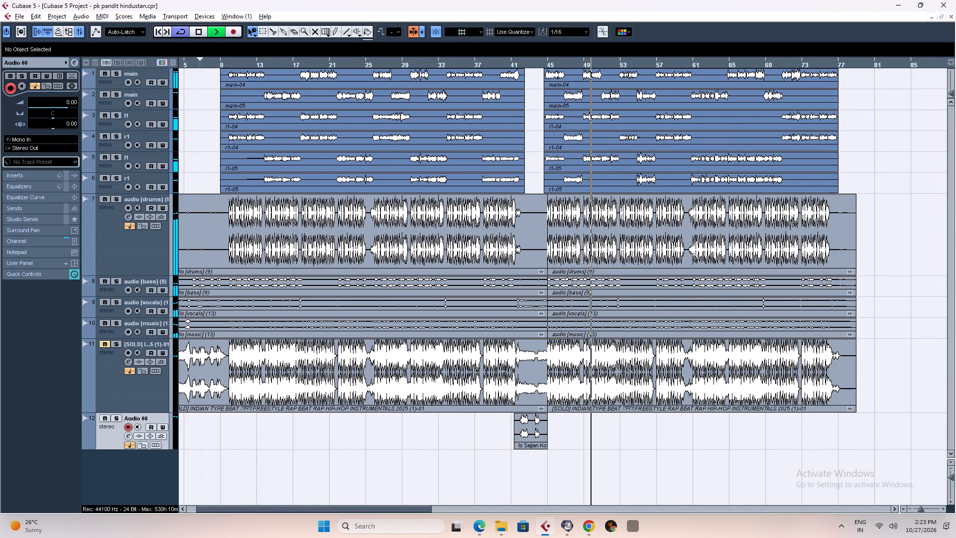
key("g")
key("g")
key("g")
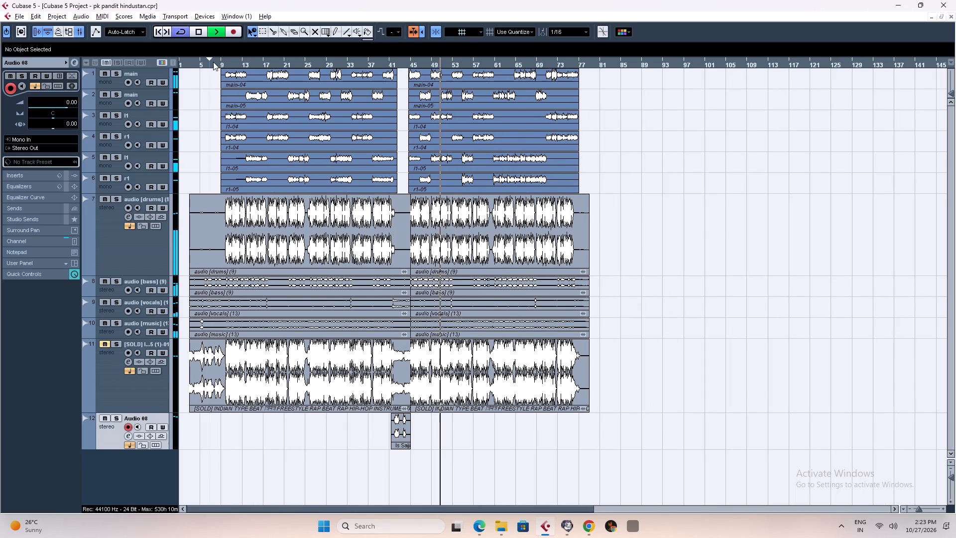
Play the song from about bar 7 to check the intro, the drum entry and the first vocals.
left_click(213, 62)
key("h")
key("h")
key("h")
key("h")
key("h")
key("h")
key("h")
key("h")
key("h")
key("h")
key("h")
key("h")
key("h")
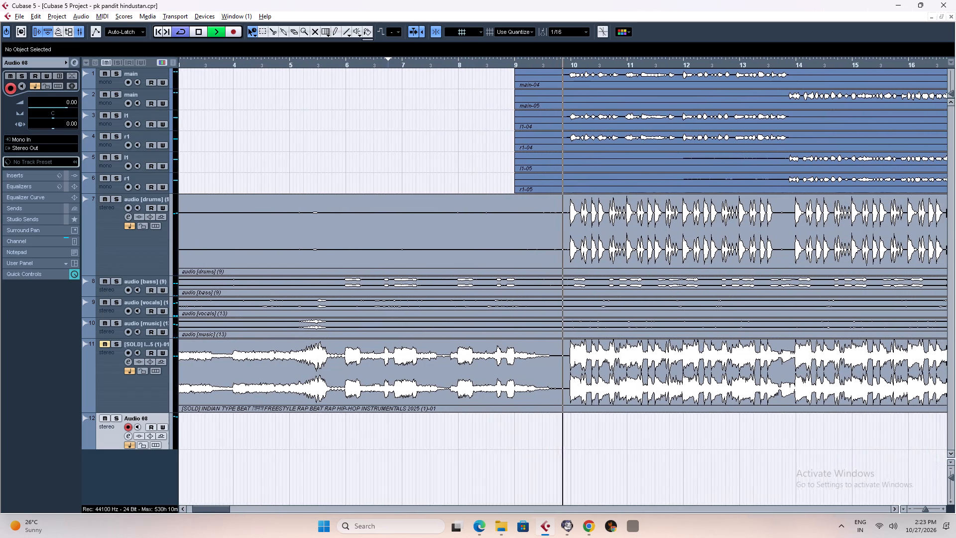
key("g")
key("g")
key("g")
key("g")
key("g")
key("g")
key("g")
key("g")
key("g")
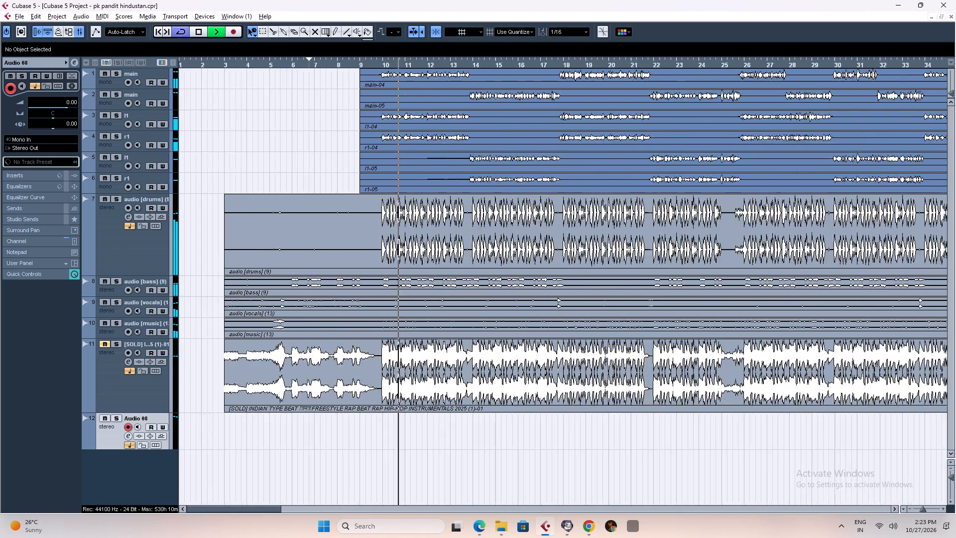
key("h")
key("h")
key("h")
key("h")
key("h")
key("h")
key("h")
key("h")
key("h")
key("h")
key("h")
key("h")
key("h")
key("h")
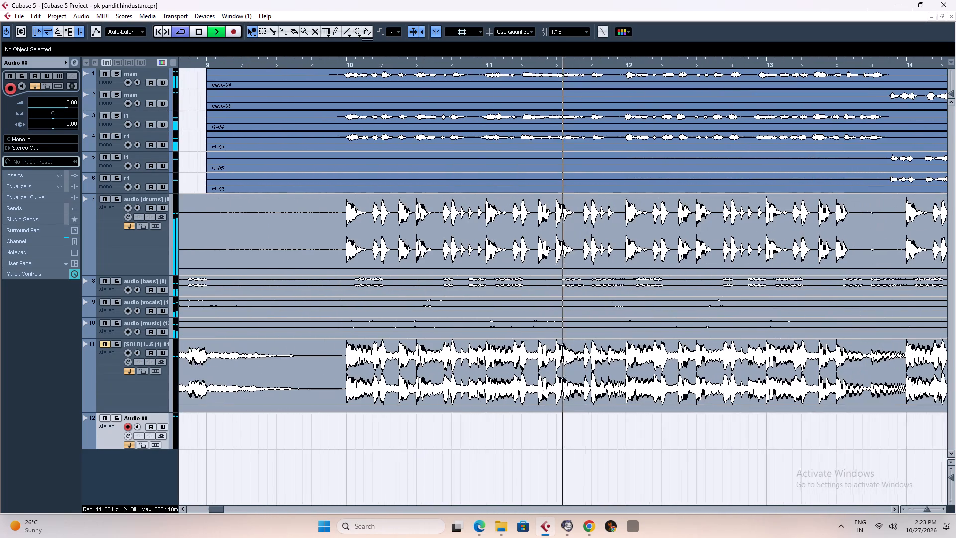
key("g")
key("g")
key("g")
key("g")
key("g")
key("g")
key("g")
key("g")
key("g")
key("g")
key("g")
key("g")
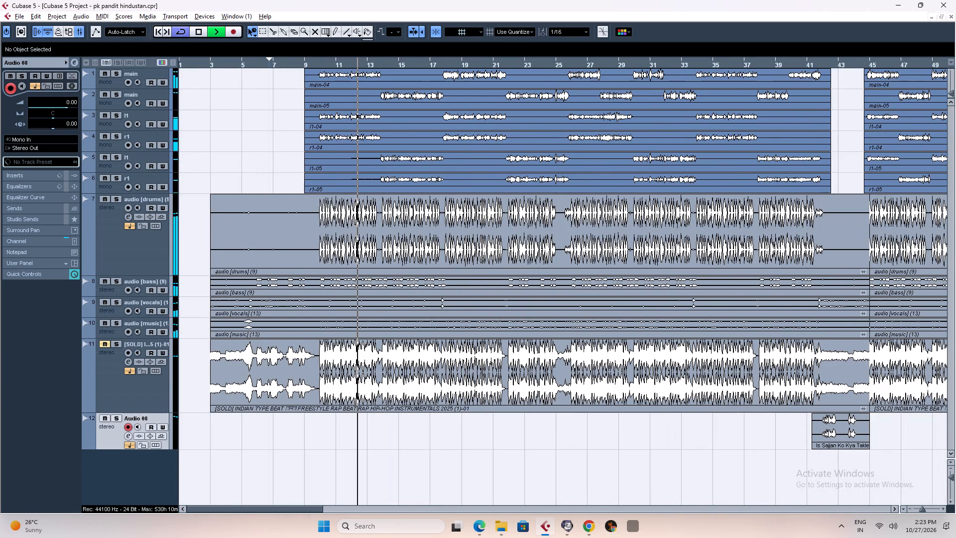
key("g")
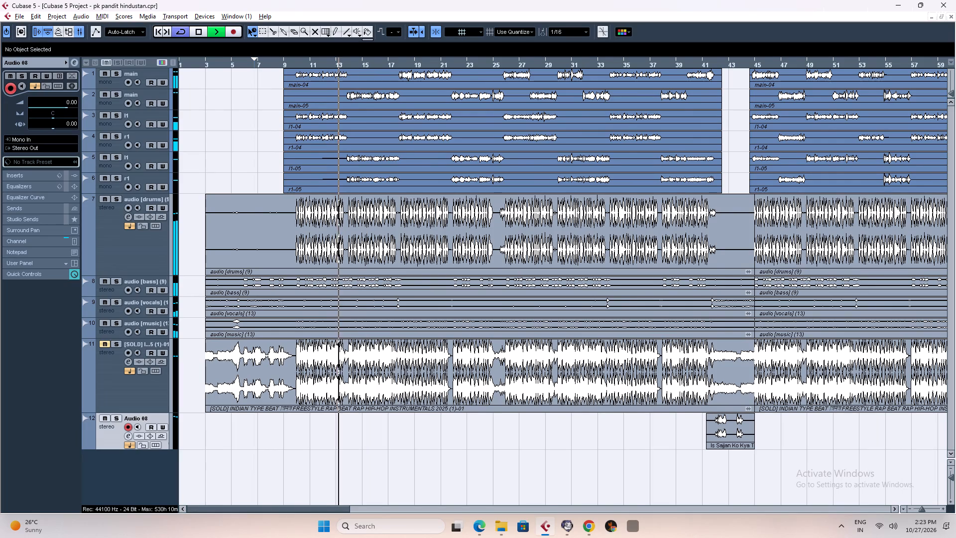
key("g")
key("g")
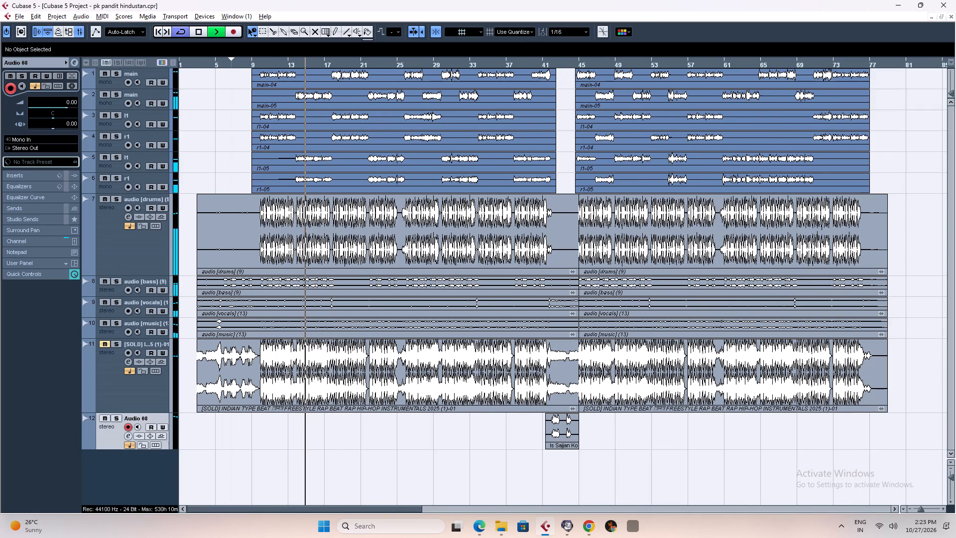
Replay from about bar 39 through the dialogue break to check the transition into bar 45.
left_click(531, 63)
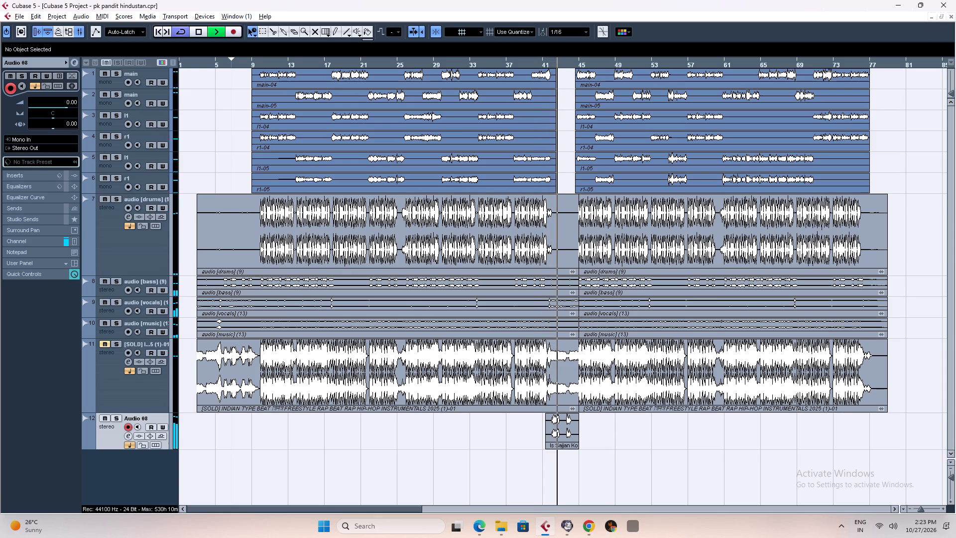
key("space")
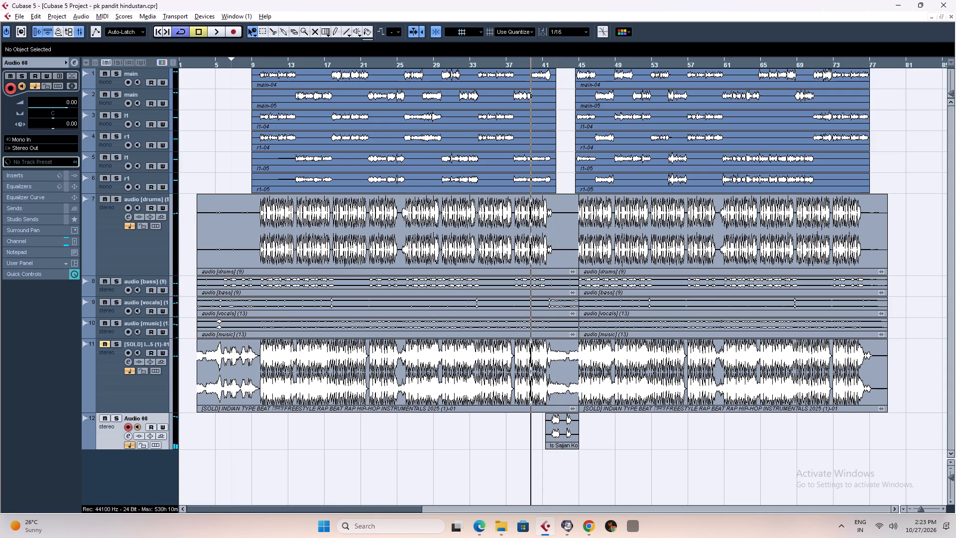
left_click(528, 65)
key("space")
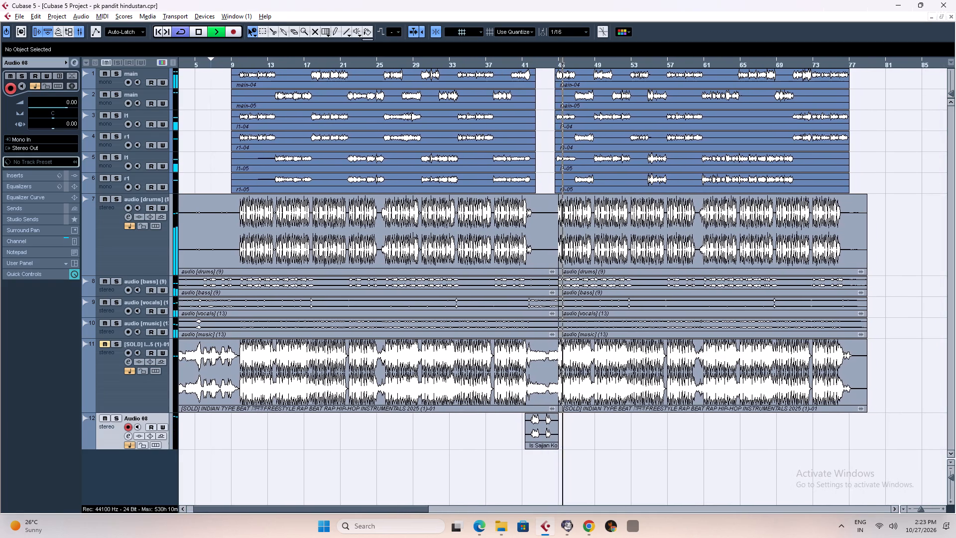
key("space")
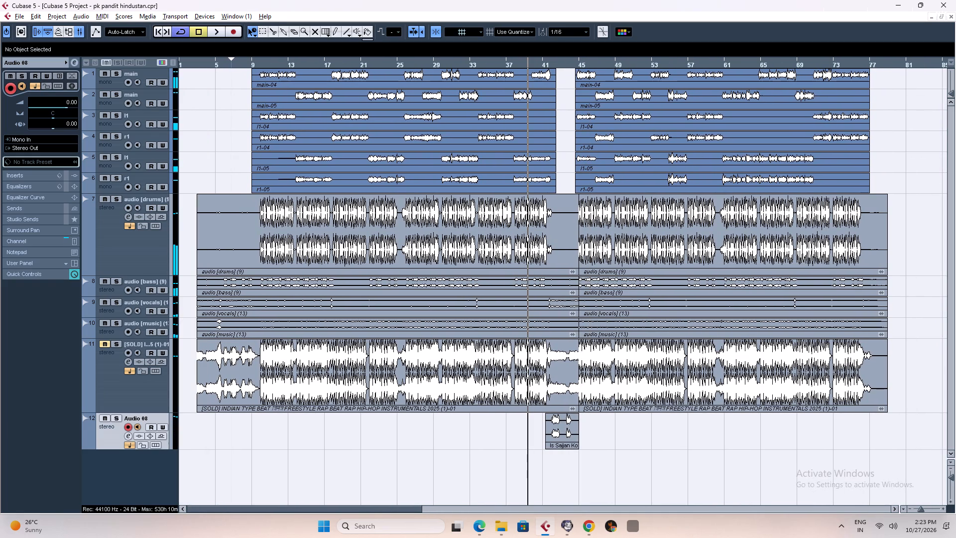
Save the project.
key("ctrl+s")
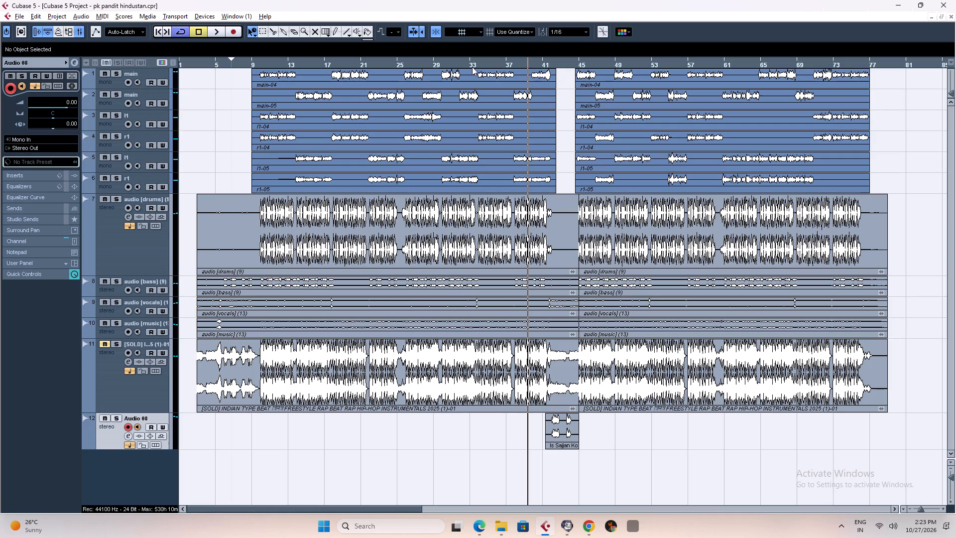
Place the playback cursor at about bar 5, within the beat's intro.
left_click(216, 62)
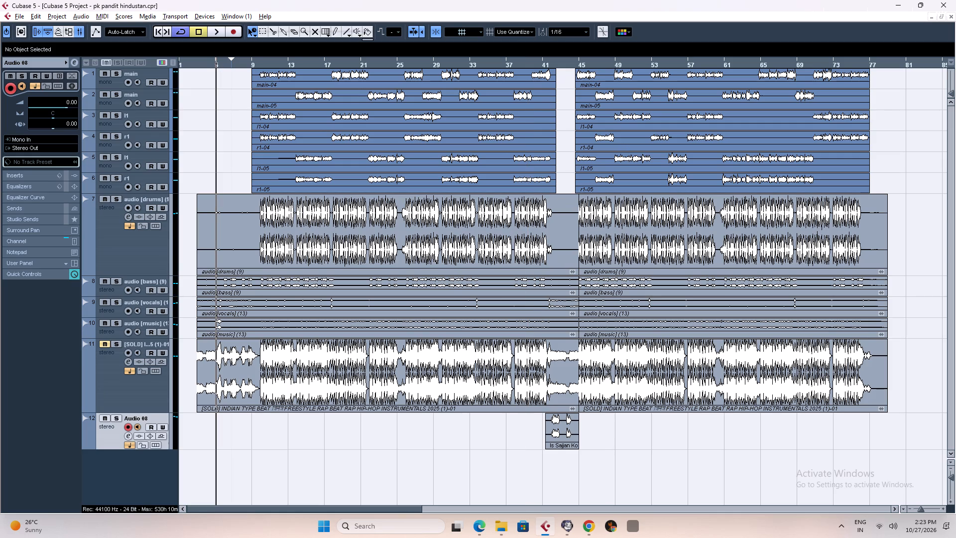
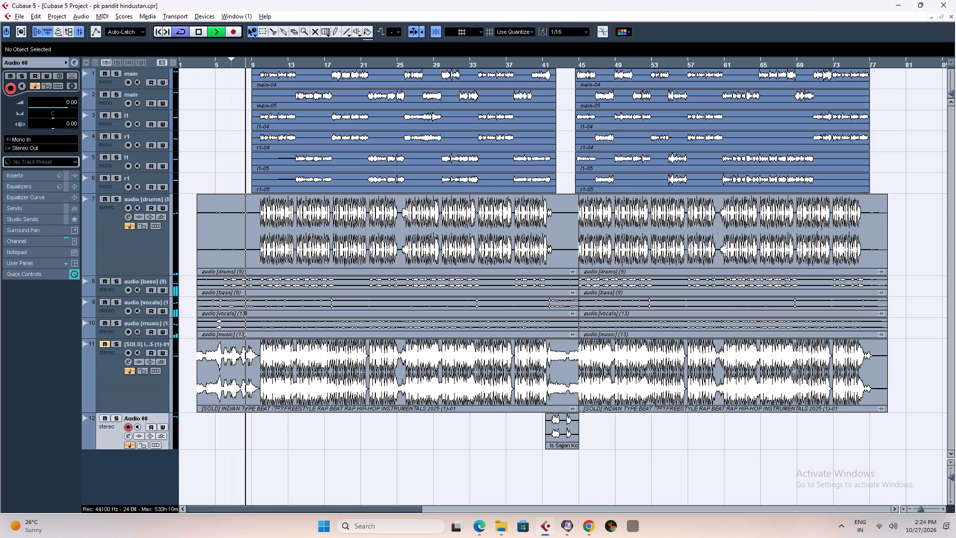
Move playback to about bar 9, at the start of the first vocal clips, to hear the drum and vocal entry.
left_click(252, 65)
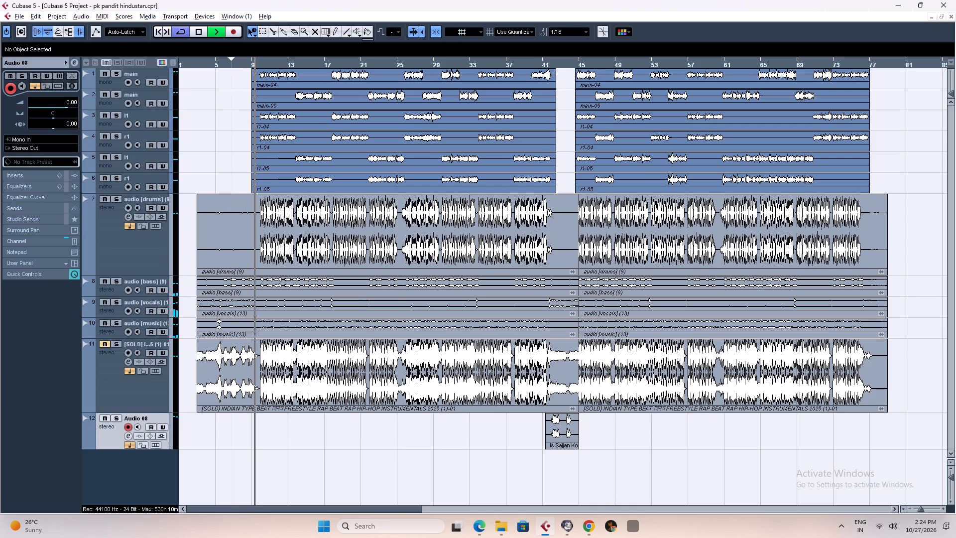
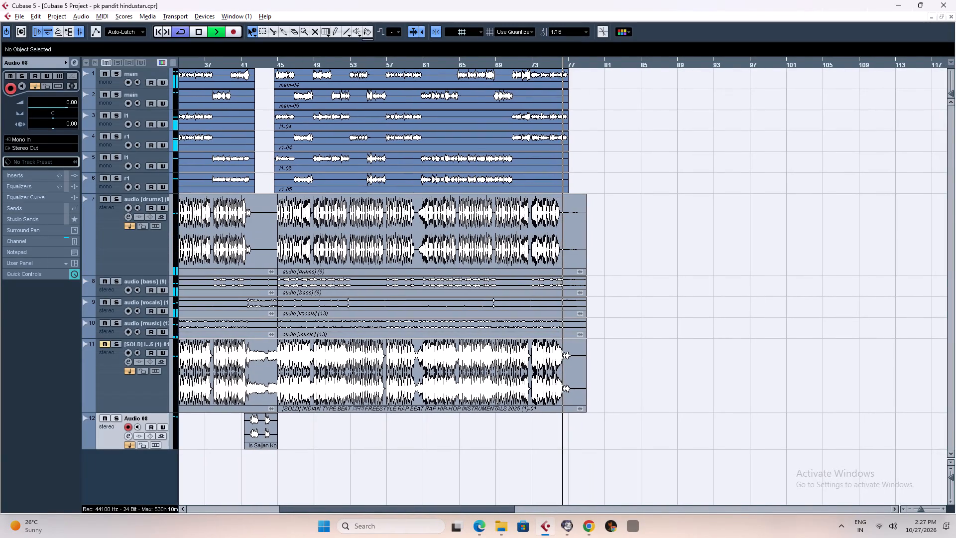
Stop the playback of the song project.
key("space")
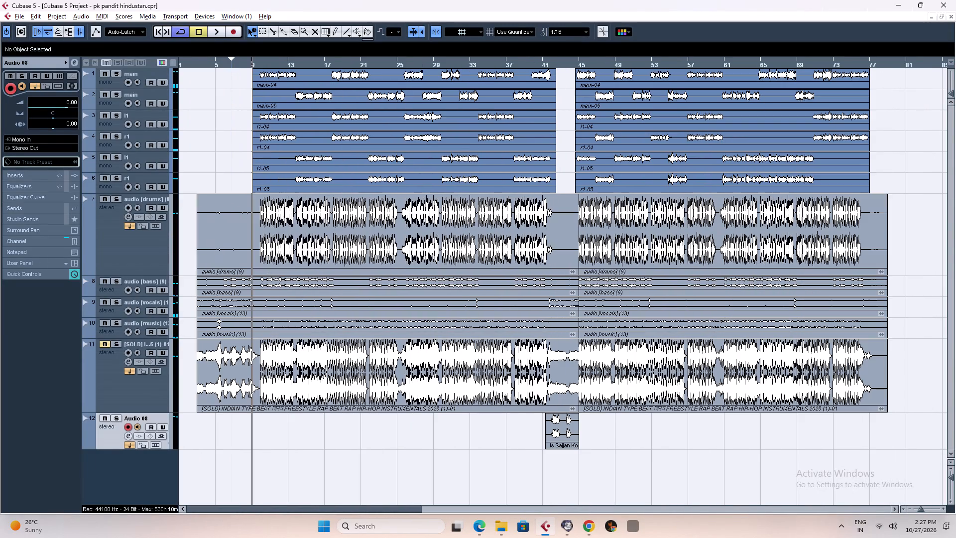
Switch to Chrome and pause the Dhanda Nyoliwala YouTube Short.
left_click(594, 531)
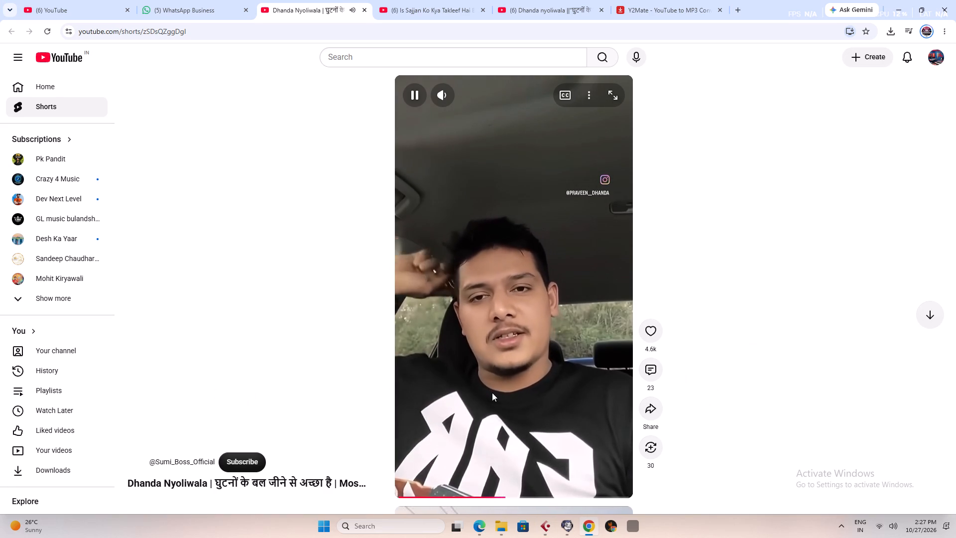
left_click(507, 267)
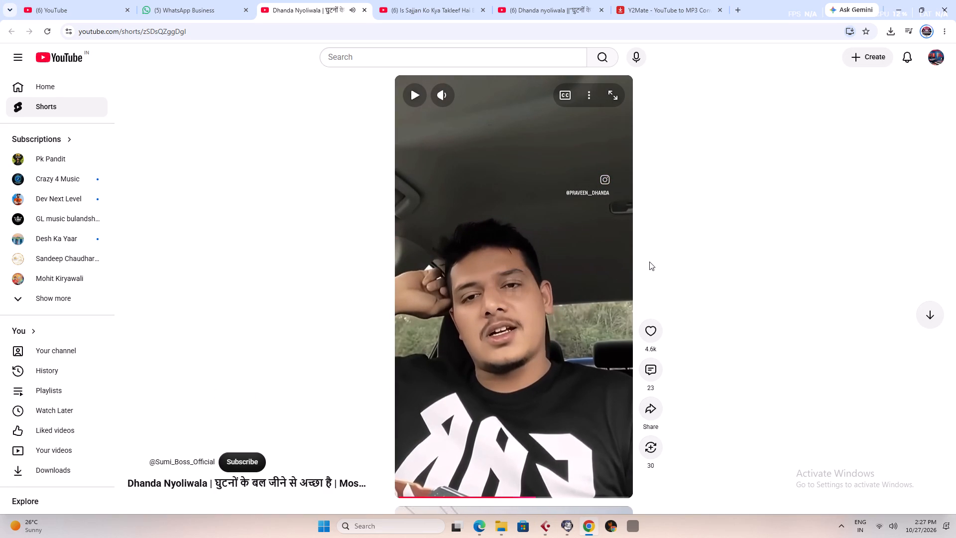
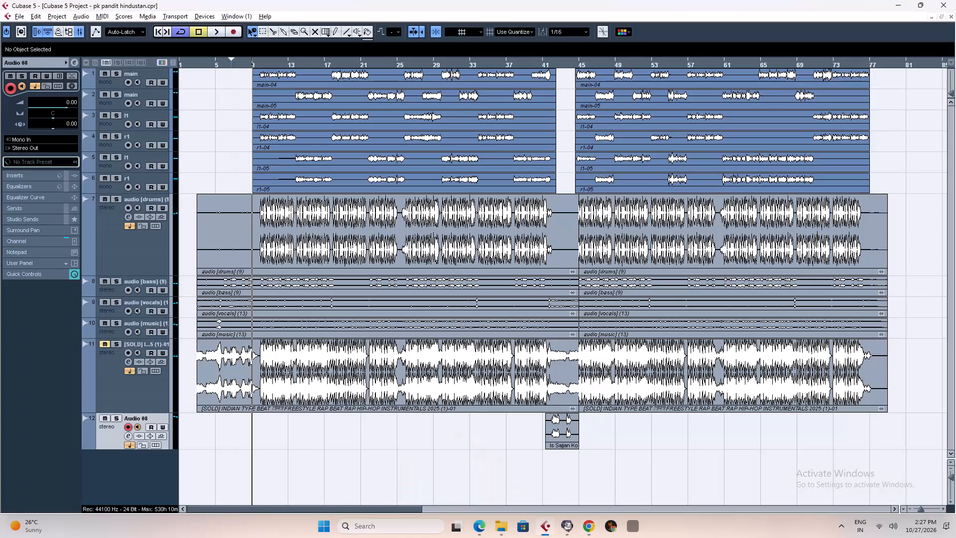
Play the song from bar 9 to listen through the first verse.
key("space")
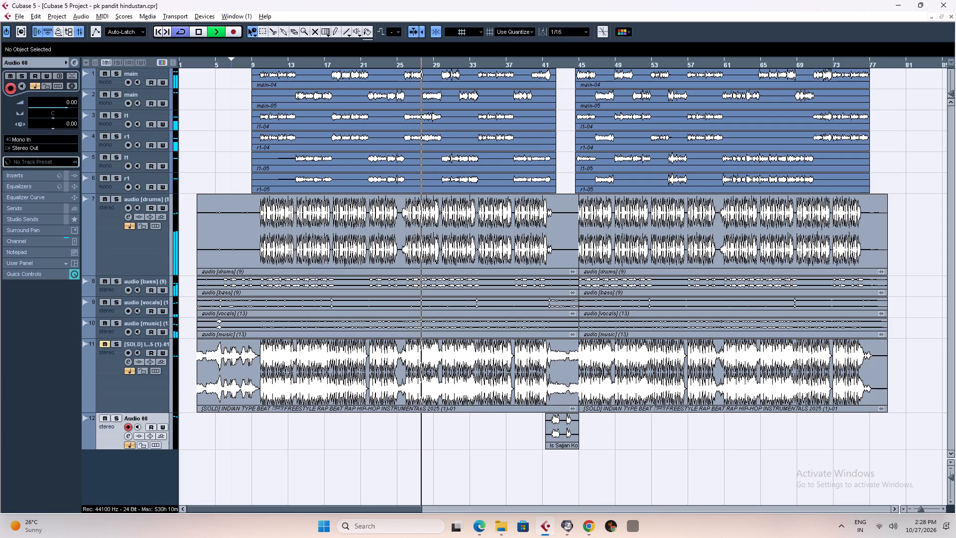
Play the passage from about bar 25 for a closer listen, and stop the playback.
left_click(398, 67)
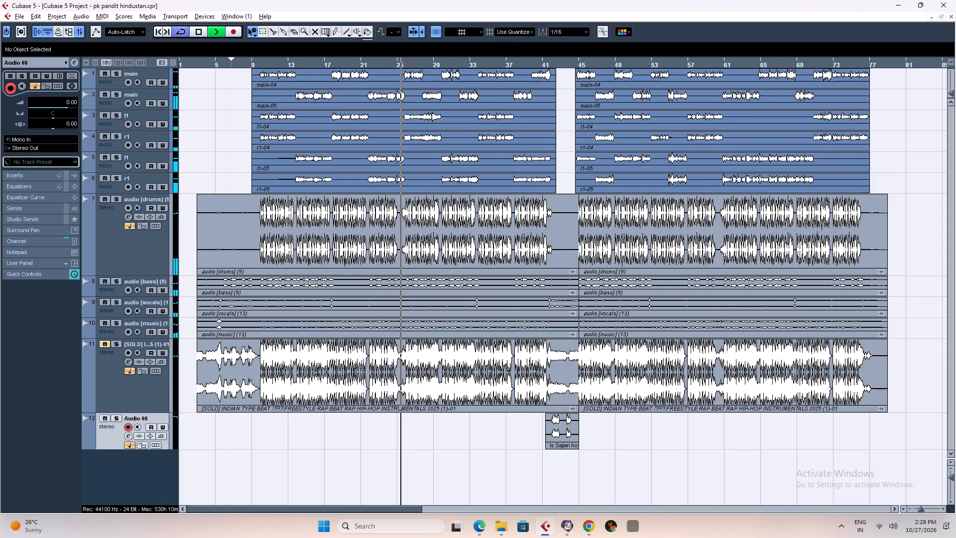
key("h")
key("h")
key("h")
key("h")
key("h")
key("h")
key("h")
key("h")
key("h")
key("h")
key("h")
key("h")
key("space")
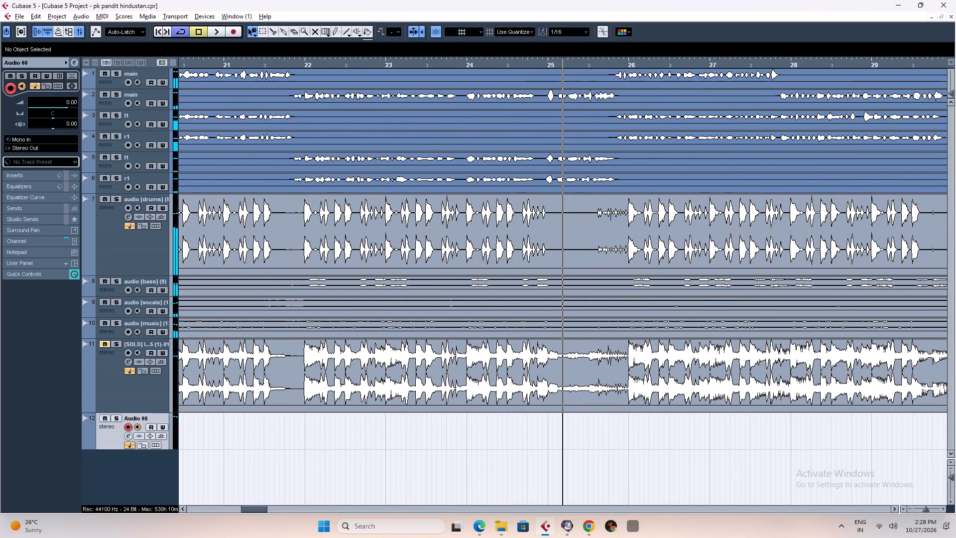
Replay from just before bar 25 to check the vocals over the drum gap leading into bar 26.
left_click(527, 64)
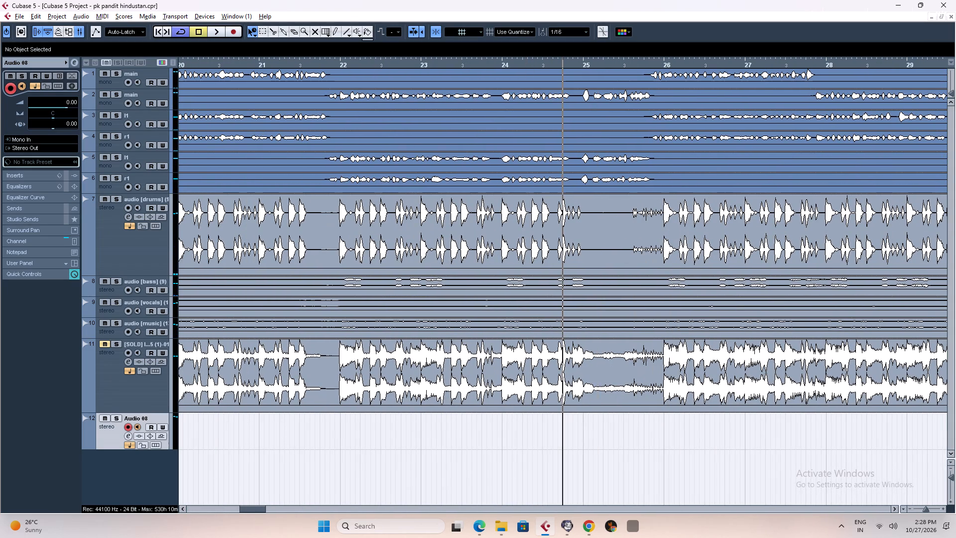
key("space")
key("g")
key("g")
key("g")
key("g")
key("g")
key("g")
key("g")
key("g")
key("g")
key("g")
key("g")
key("g")
key("g")
key("g")
key("g")
key("g")
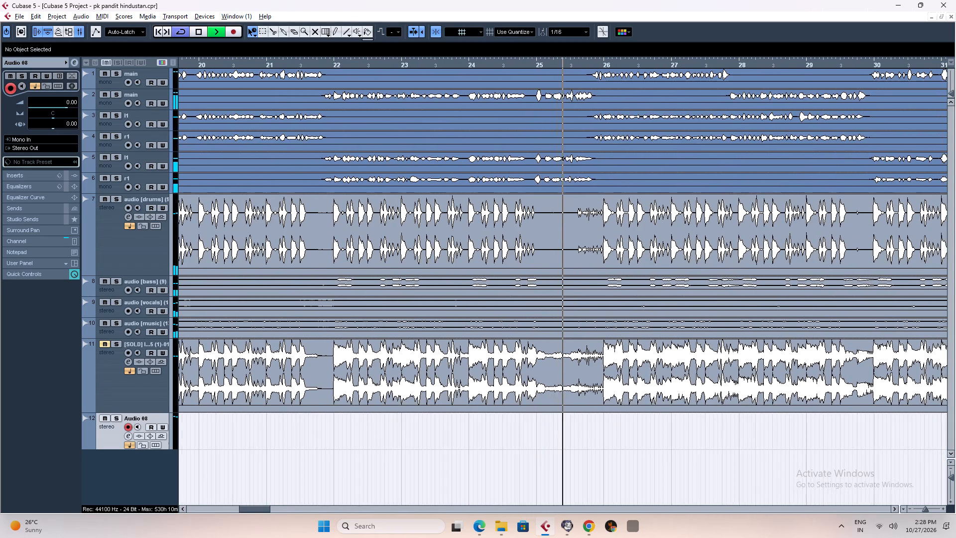
key("h")
key("h")
key("h")
key("h")
key("h")
key("h")
key("h")
key("h")
key("h")
key("h")
key("h")
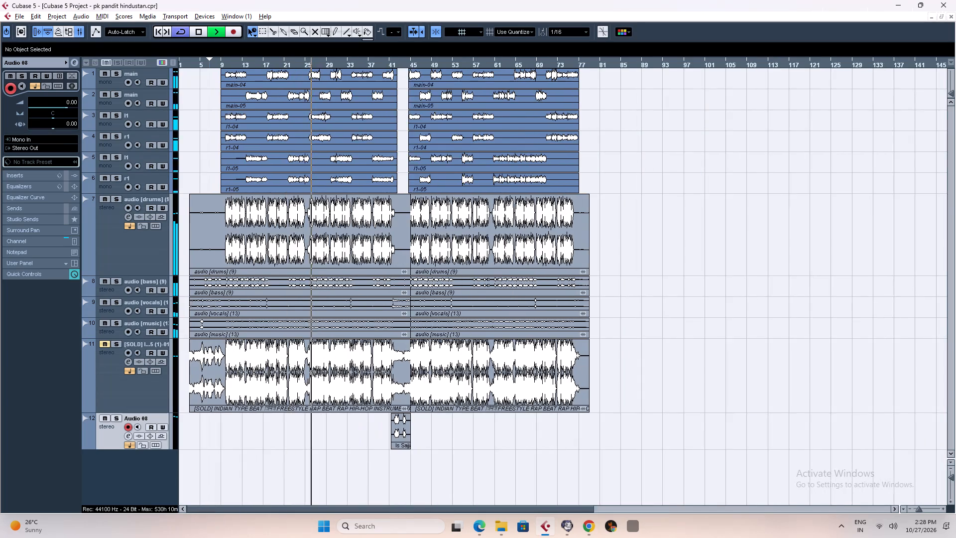
key("g")
key("g")
key("g")
key("g")
key("g")
key("g")
key("g")
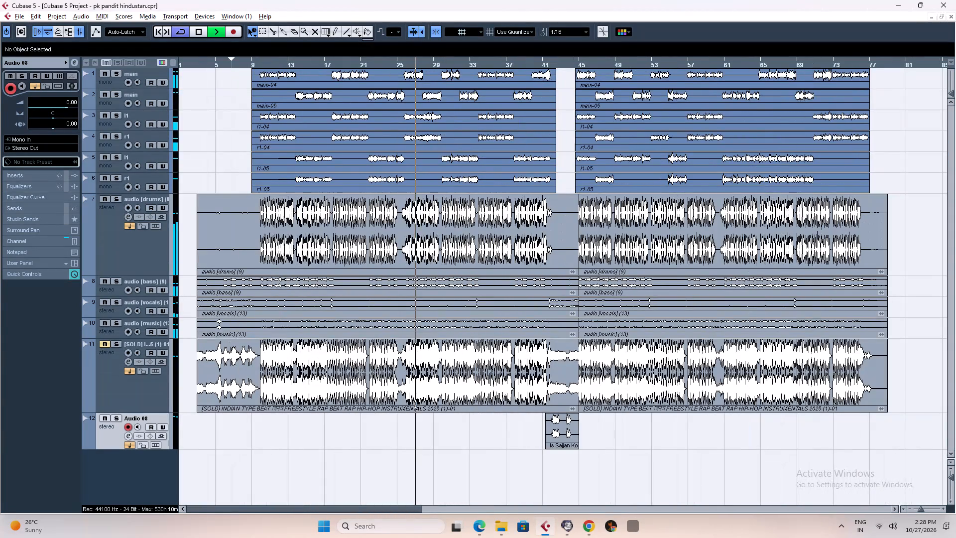
Play from about bar 41 to check the dialogue clip in the break and the join at bar 45.
left_click(544, 65)
key("h")
key("h")
key("h")
key("h")
key("h")
key("h")
key("h")
key("h")
key("h")
key("h")
key("h")
key("h")
key("h")
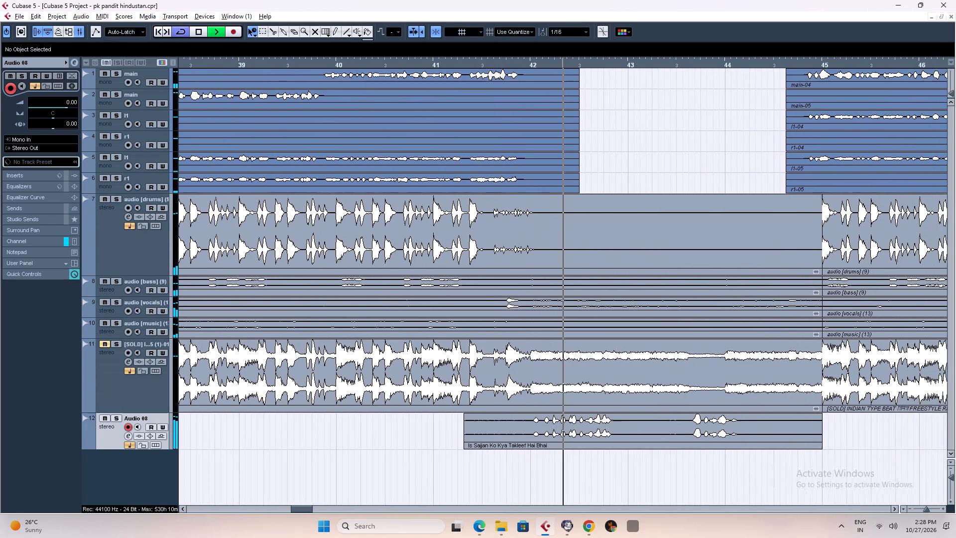
key("g")
key("g")
key("g")
key("g")
key("g")
key("g")
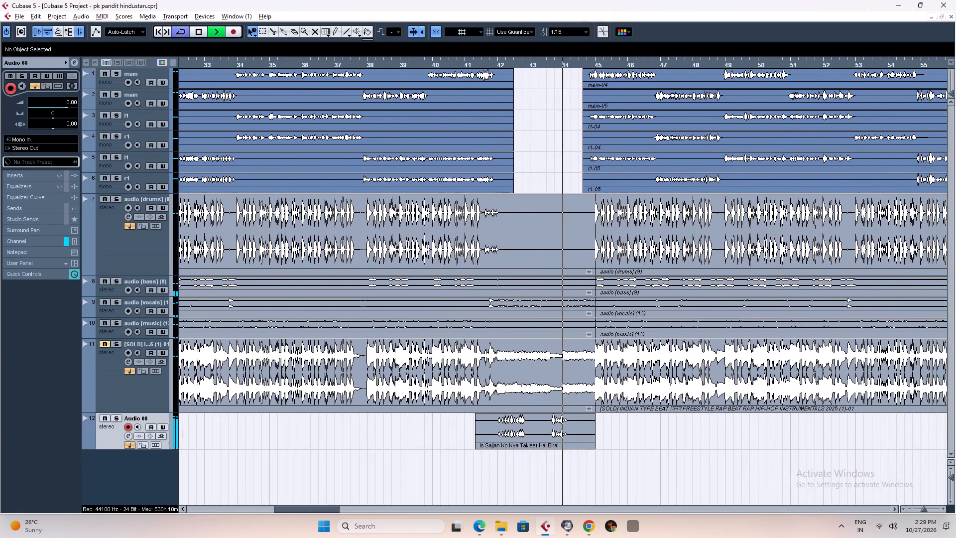
key("g")
key("g")
key("g")
key("g")
key("g")
key("h")
key("h")
key("h")
key("h")
key("h")
key("h")
key("h")
key("h")
key("h")
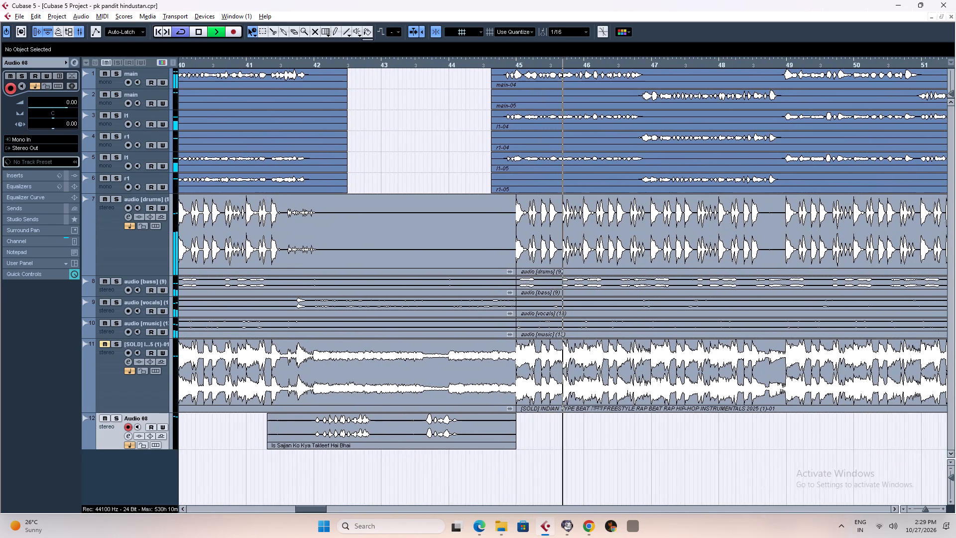
Listen on through the second verse to about bar 64, examining the vocal and beat waveforms up close and across the arrangement, and stop playback.
key("g")
key("g")
key("g")
key("g")
key("g")
key("g")
key("g")
key("g")
key("g")
key("g")
key("g")
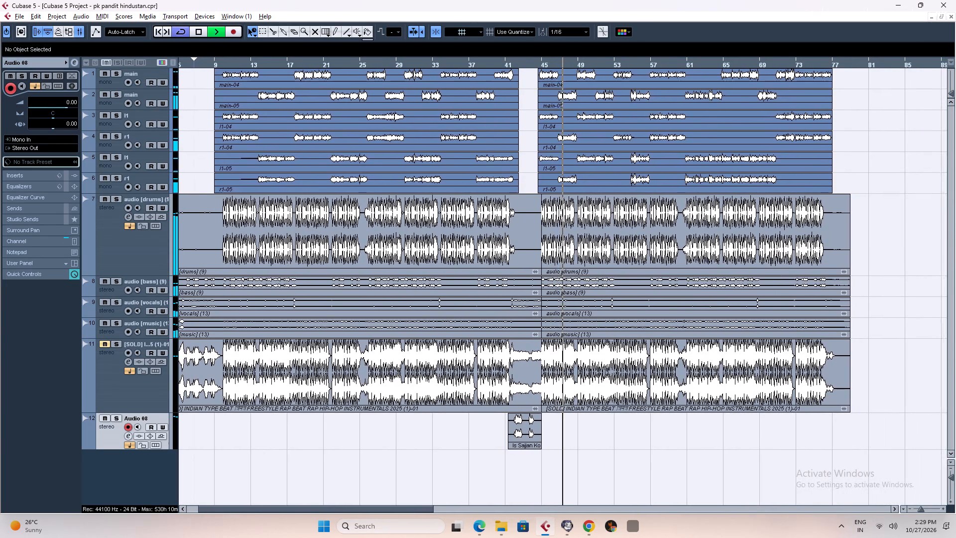
key("h")
key("h")
key("h")
key("h")
key("h")
key("h")
key("h")
key("h")
key("h")
key("h")
key("h")
key("h")
key("h")
key("g")
key("g")
key("g")
key("g")
key("g")
key("g")
key("g")
key("g")
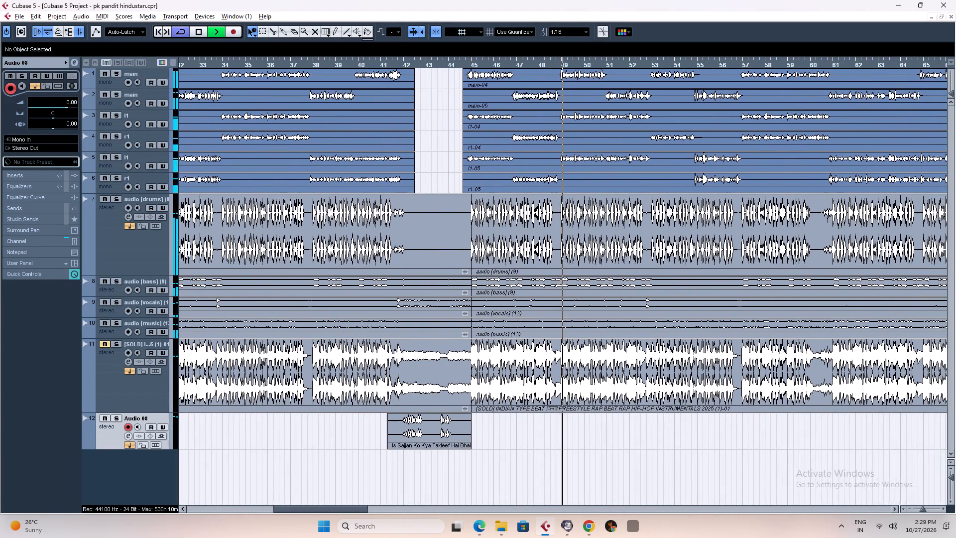
key("g")
key("g")
key("g")
key("g")
key("g")
key("g")
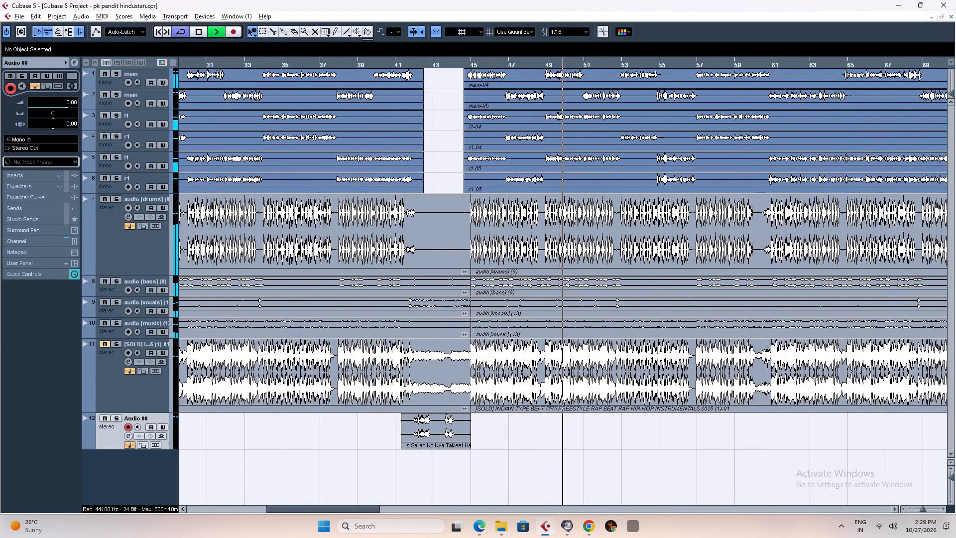
type("ggggh")
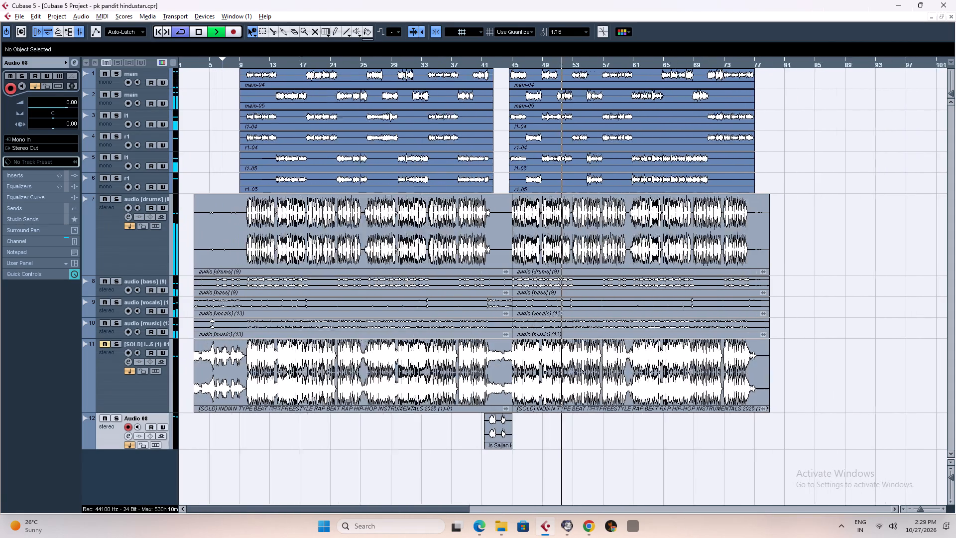
key("g")
key("g")
key("g")
key("g")
key("g")
key("g")
key("g")
key("g")
key("g")
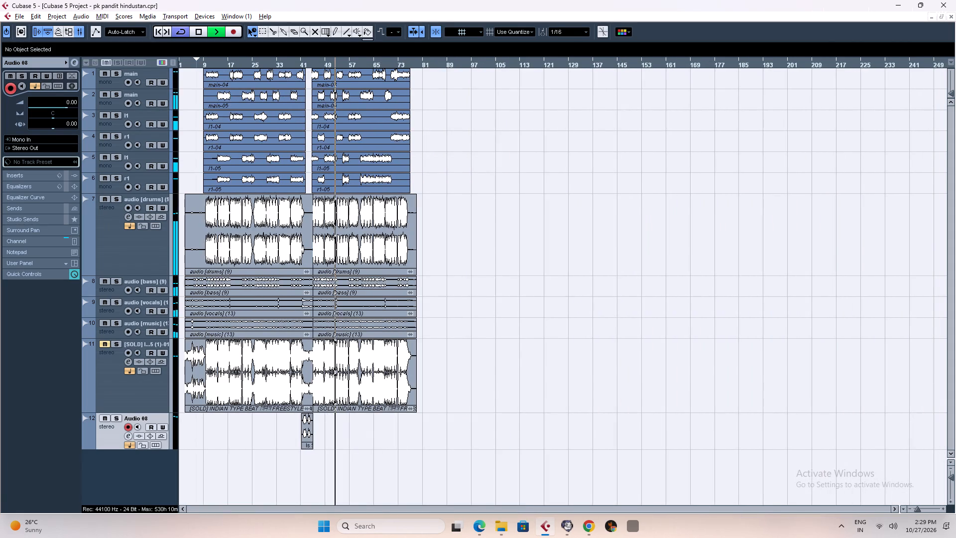
key("h")
key("h")
key("h")
key("h")
key("h")
key("h")
key("h")
key("h")
key("h")
key("h")
key("h")
key("h")
key("h")
key("h")
key("h")
key("h")
key("h")
key("h")
key("h")
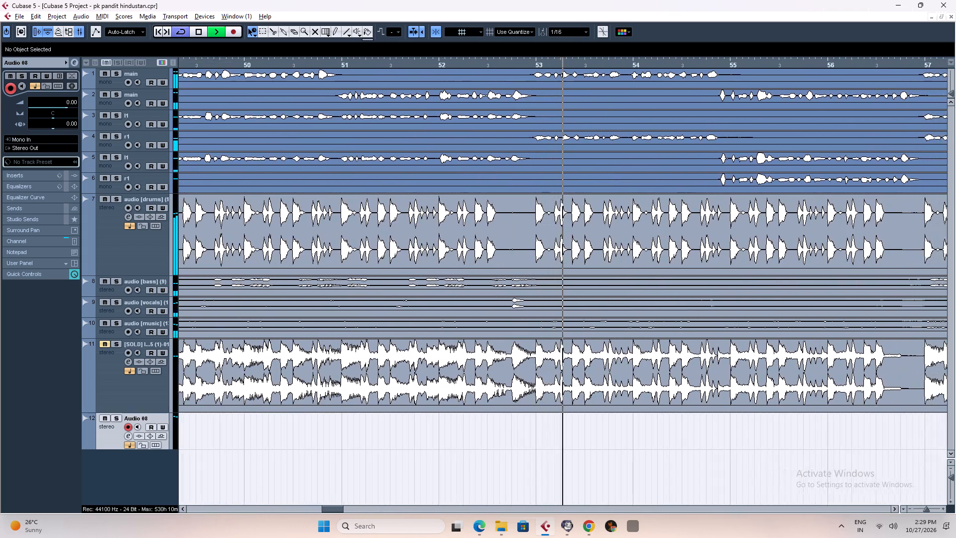
key("g")
key("g")
key("g")
key("g")
key("g")
key("g")
key("g")
key("g")
key("g")
key("g")
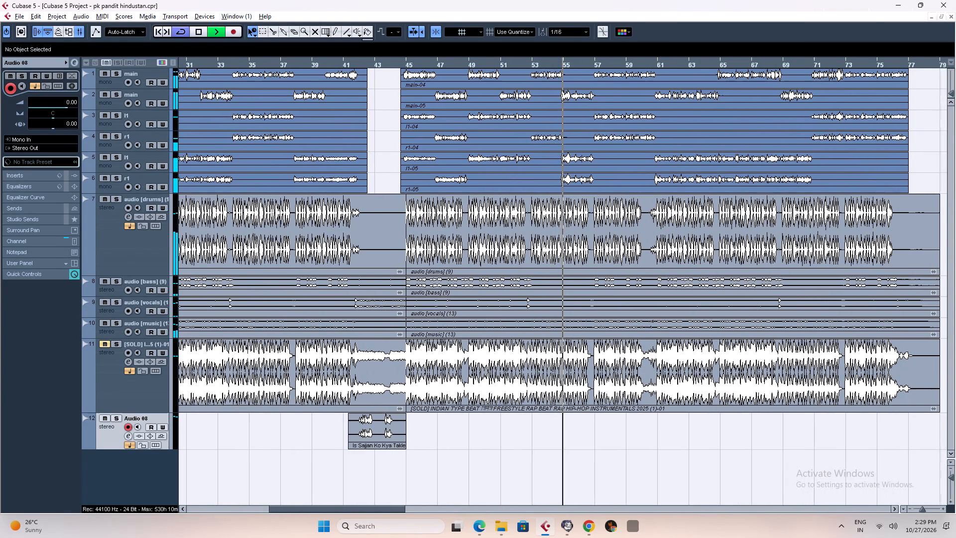
key("g")
key("g")
key("g")
key("g")
key("g")
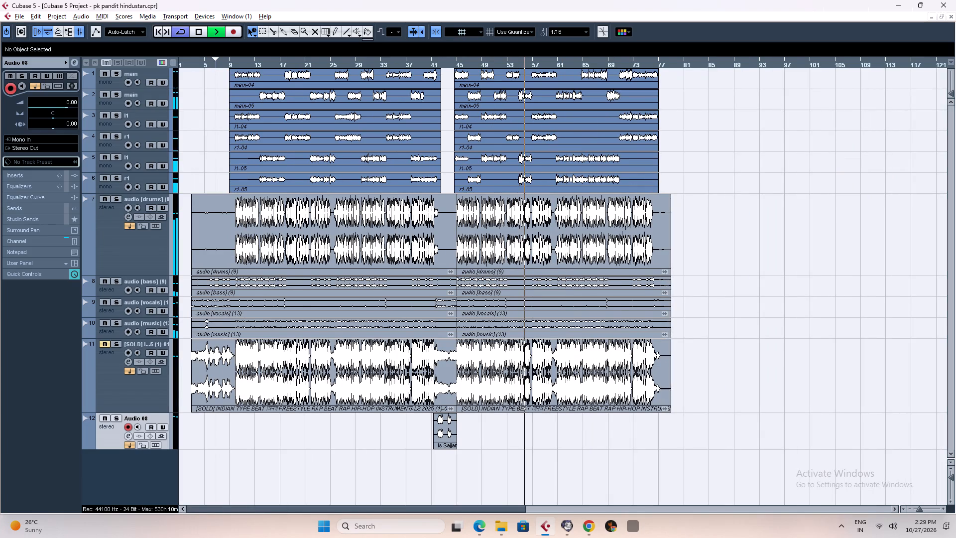
key("h")
key("h")
key("h")
key("h")
key("h")
key("h")
key("h")
key("h")
key("h")
key("h")
key("h")
key("h")
key("h")
key("h")
key("h")
key("h")
key("h")
key("h")
key("h")
key("h")
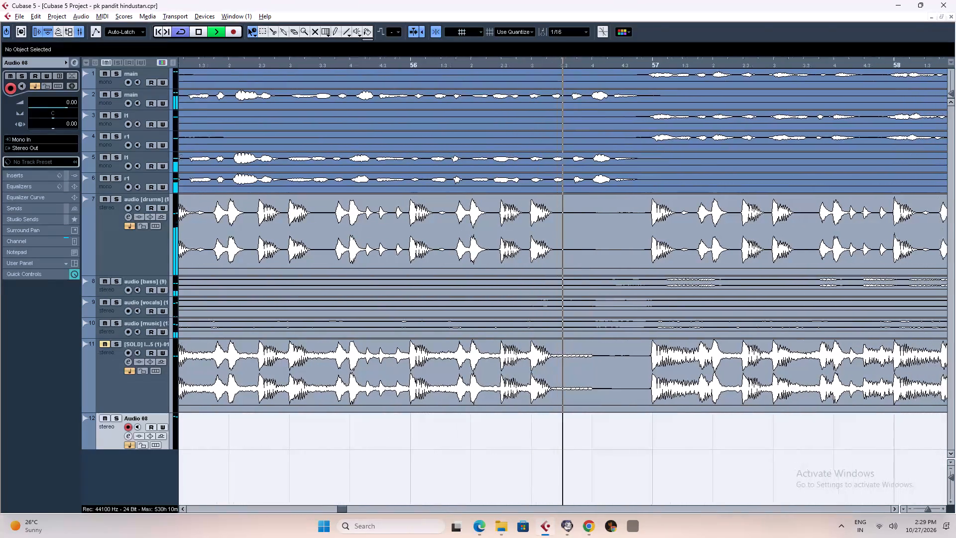
key("g")
key("g")
key("g")
key("g")
key("g")
key("g")
key("g")
key("g")
key("g")
key("g")
key("g")
key("g")
key("g")
key("g")
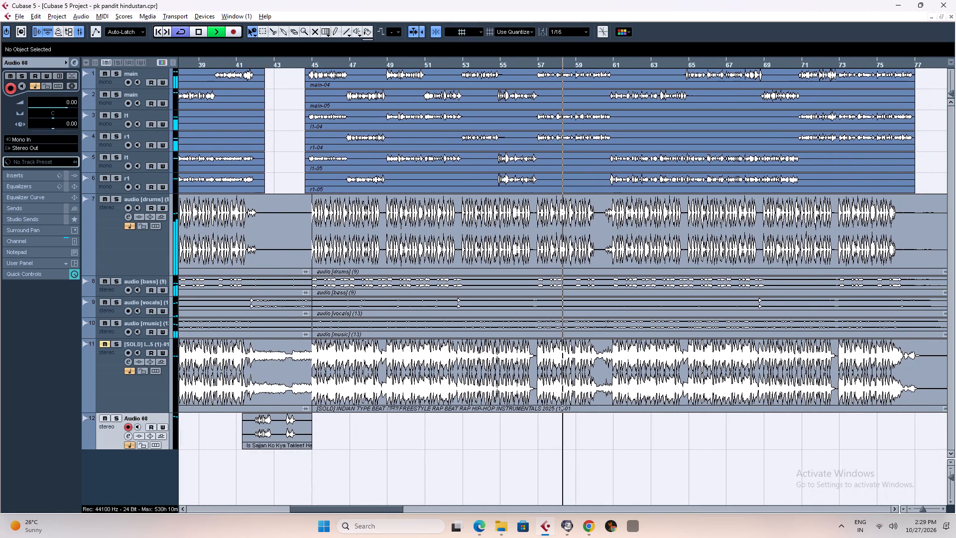
key("g")
key("g")
key("g")
key("g")
key("g")
key("g")
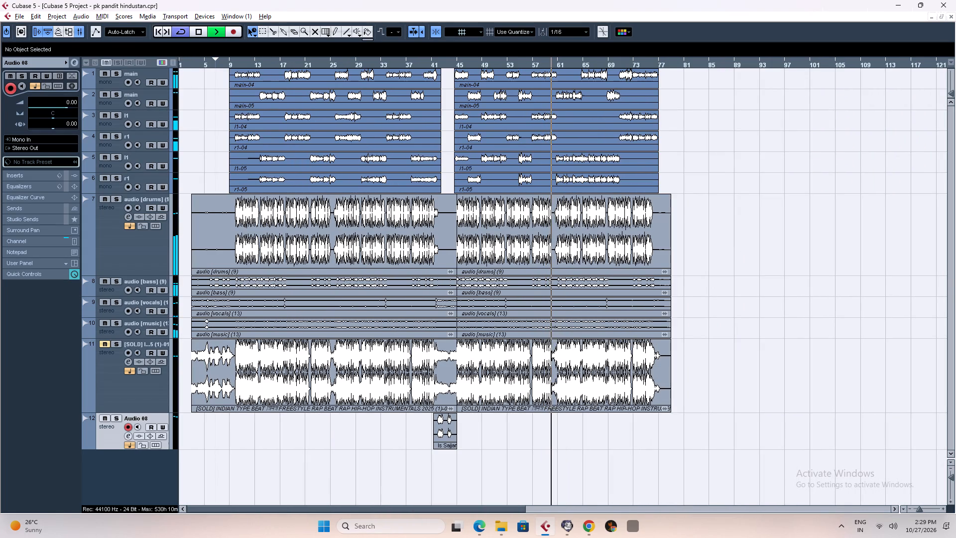
key("h")
key("h")
key("h")
key("h")
key("h")
key("h")
key("h")
key("h")
key("h")
key("h")
key("h")
key("h")
key("h")
key("h")
key("h")
key("h")
key("h")
key("h")
key("h")
key("h")
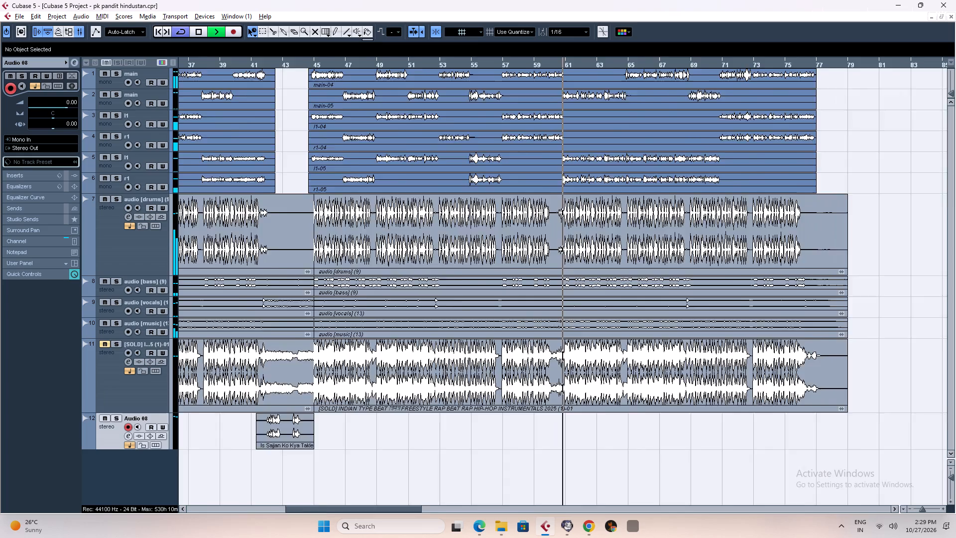
key("g")
key("g")
key("g")
key("g")
key("g")
key("g")
key("g")
key("g")
key("g")
key("g")
key("g")
key("g")
key("g")
key("g")
key("g")
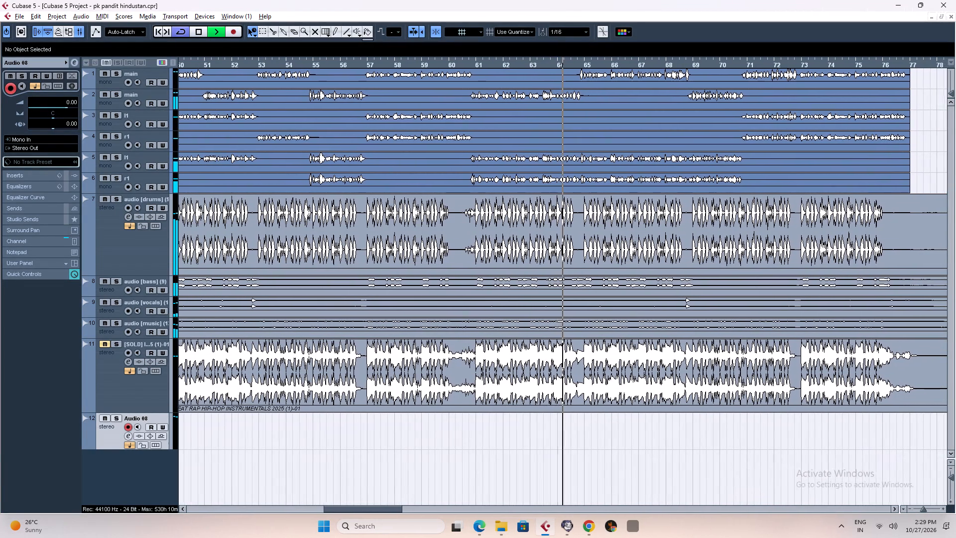
key("space")
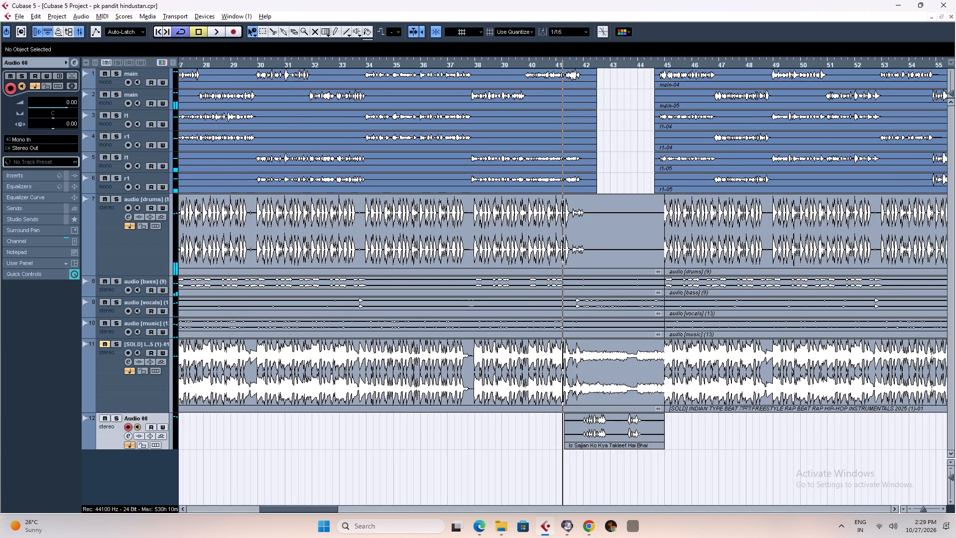
Play from just before bar 44 through the join at bar 45, examining the drum entry up close and across the arrangement.
left_click(642, 65)
key("space")
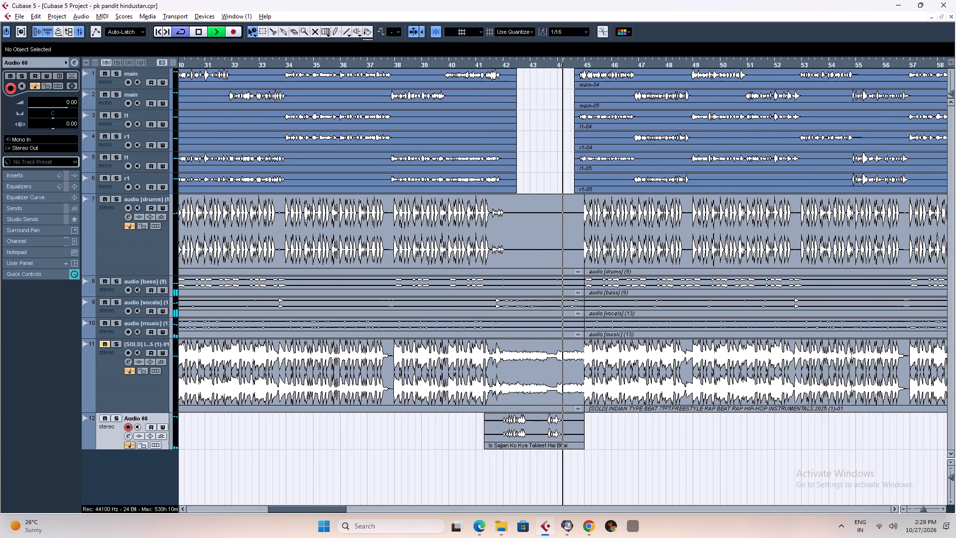
key("h")
key("h")
key("h")
key("h")
key("h")
key("h")
key("h")
key("h")
key("h")
key("h")
key("h")
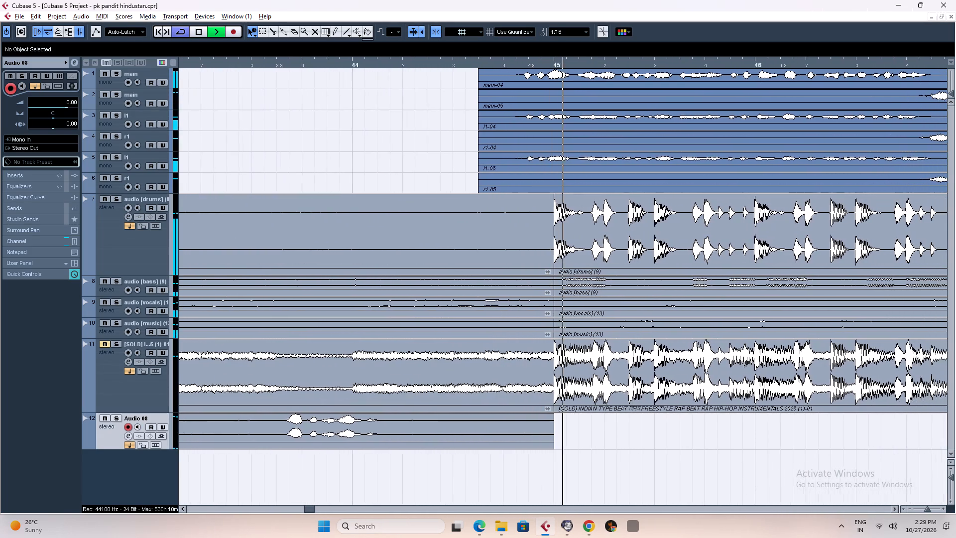
key("g")
key("g")
key("g")
key("g")
key("g")
key("g")
key("g")
key("g")
key("g")
key("g")
key("g")
key("g")
key("g")
key("g")
key("g")
key("g")
key("g")
key("g")
key("g")
key("g")
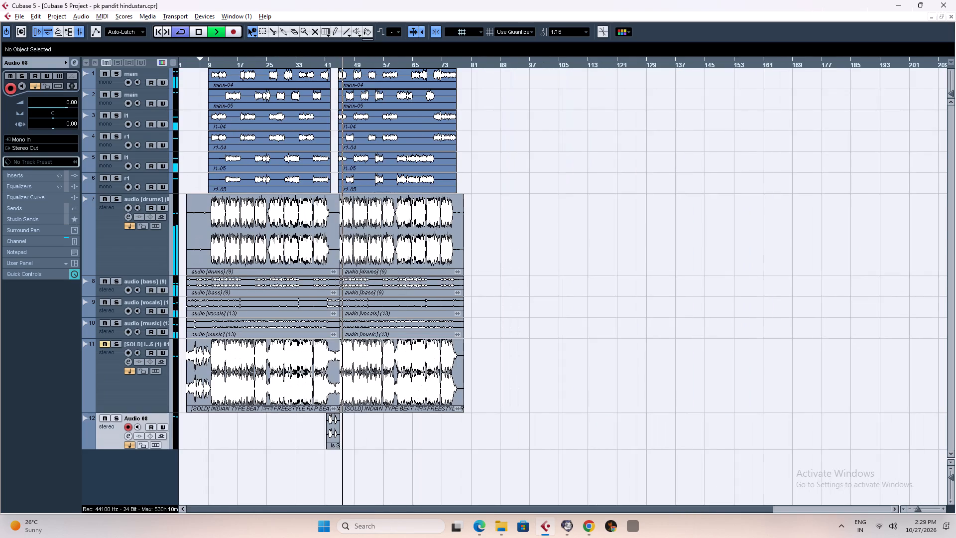
Listen from about bar 57 and again from about bar 60 to examine the drum fill leading into bar 61, and stop playback.
left_click(383, 63)
key("h")
key("h")
key("h")
key("h")
key("h")
key("h")
key("h")
key("h")
key("h")
key("h")
key("h")
key("h")
key("h")
key("h")
key("h")
key("h")
key("h")
key("h")
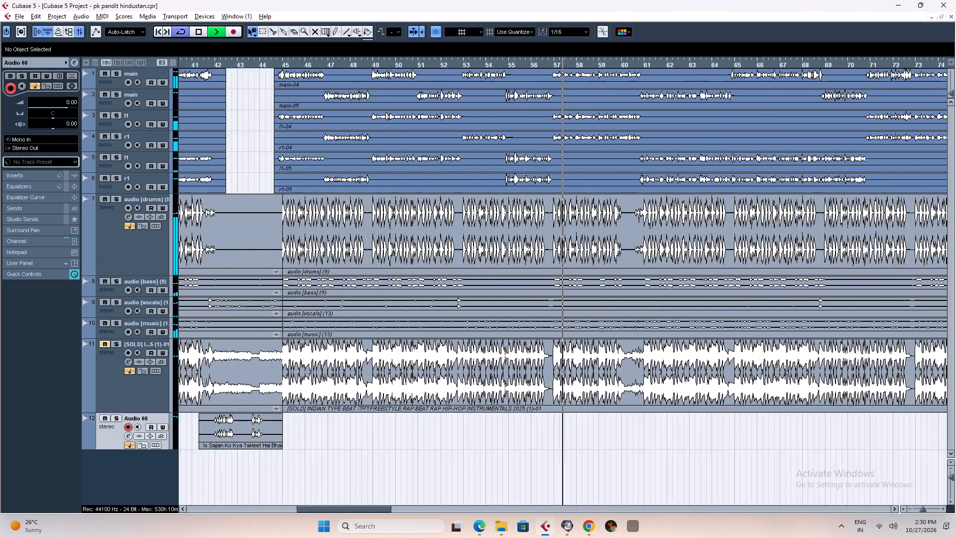
left_click(782, 63)
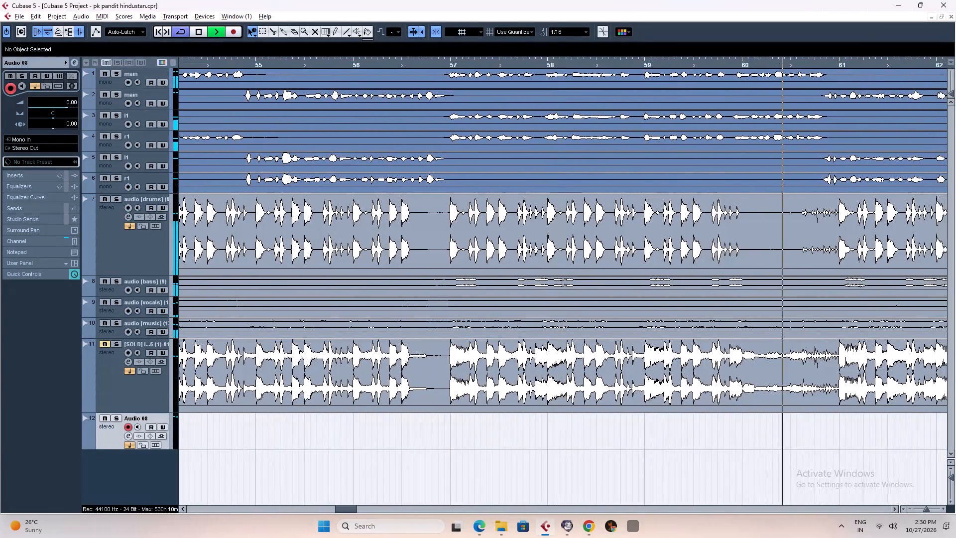
key("space")
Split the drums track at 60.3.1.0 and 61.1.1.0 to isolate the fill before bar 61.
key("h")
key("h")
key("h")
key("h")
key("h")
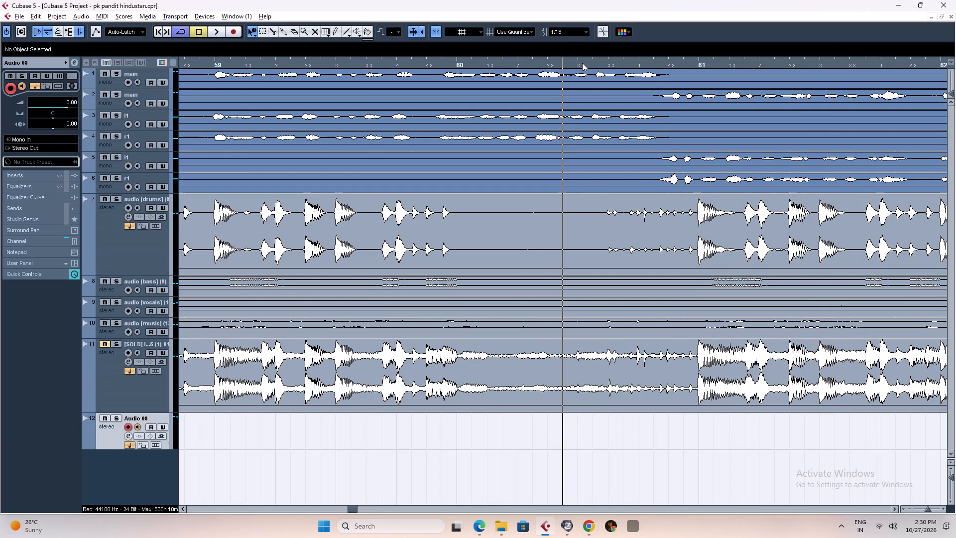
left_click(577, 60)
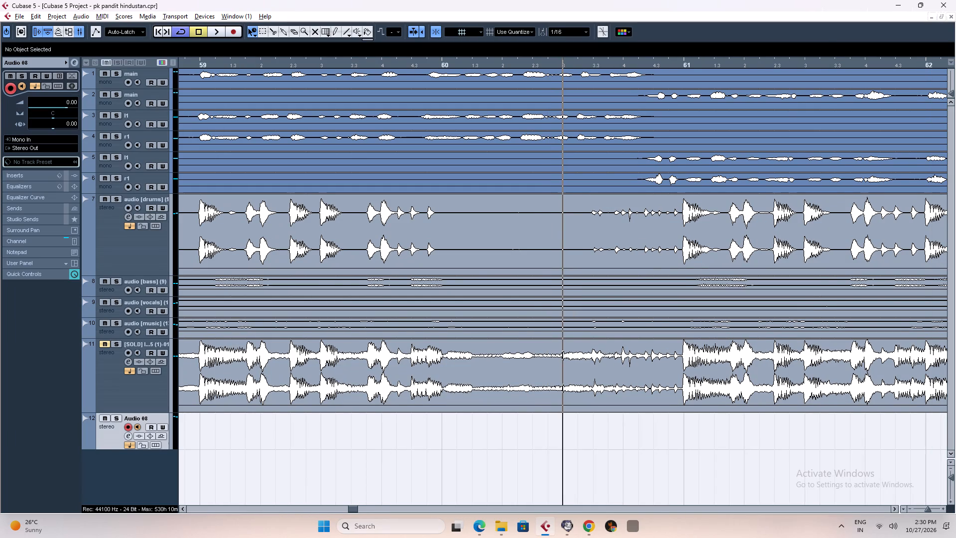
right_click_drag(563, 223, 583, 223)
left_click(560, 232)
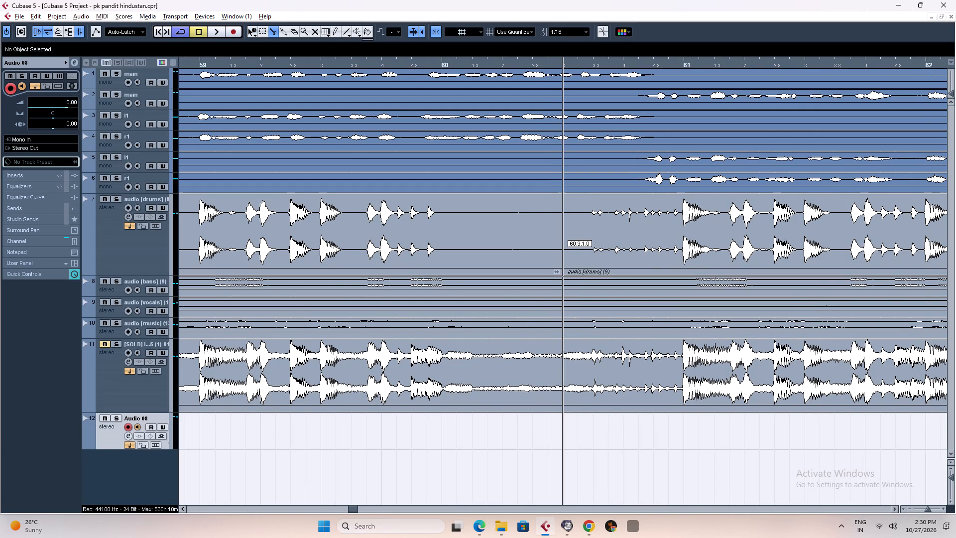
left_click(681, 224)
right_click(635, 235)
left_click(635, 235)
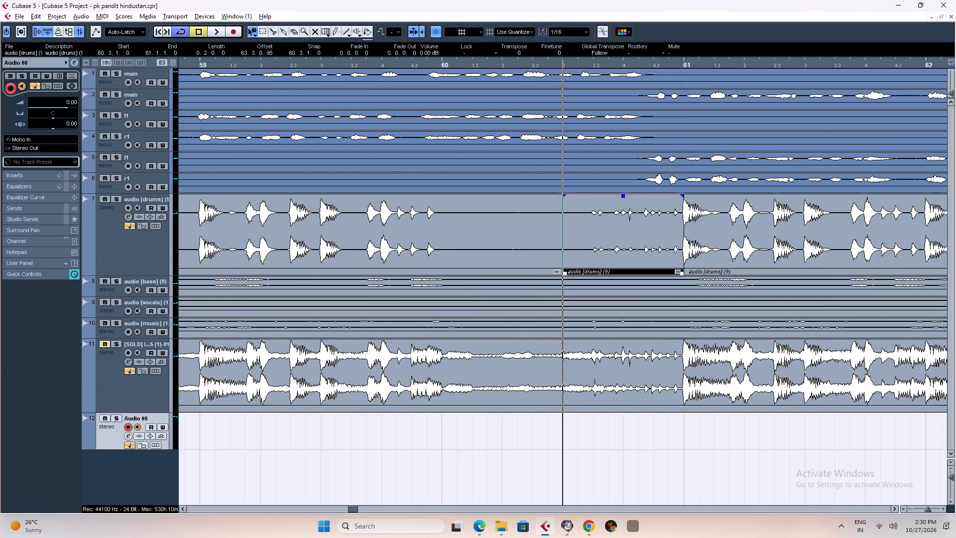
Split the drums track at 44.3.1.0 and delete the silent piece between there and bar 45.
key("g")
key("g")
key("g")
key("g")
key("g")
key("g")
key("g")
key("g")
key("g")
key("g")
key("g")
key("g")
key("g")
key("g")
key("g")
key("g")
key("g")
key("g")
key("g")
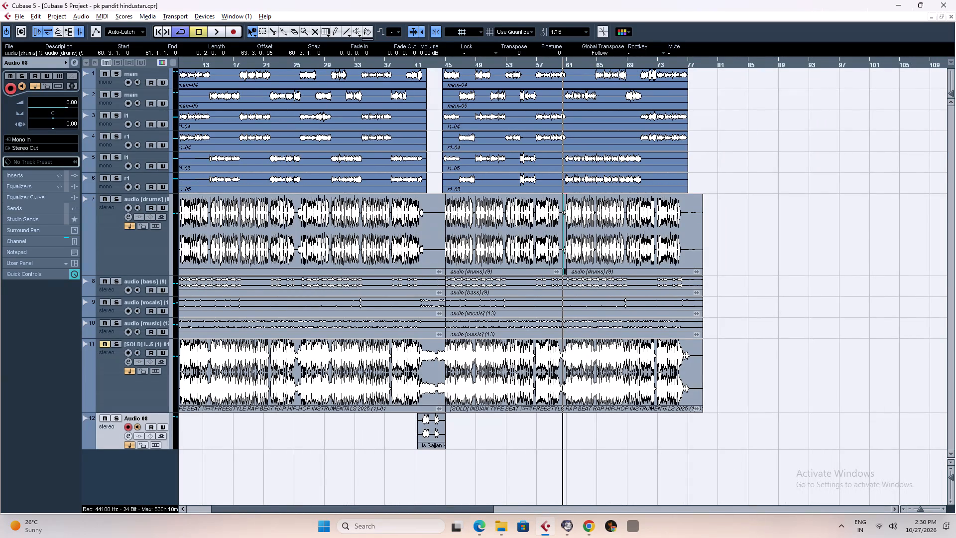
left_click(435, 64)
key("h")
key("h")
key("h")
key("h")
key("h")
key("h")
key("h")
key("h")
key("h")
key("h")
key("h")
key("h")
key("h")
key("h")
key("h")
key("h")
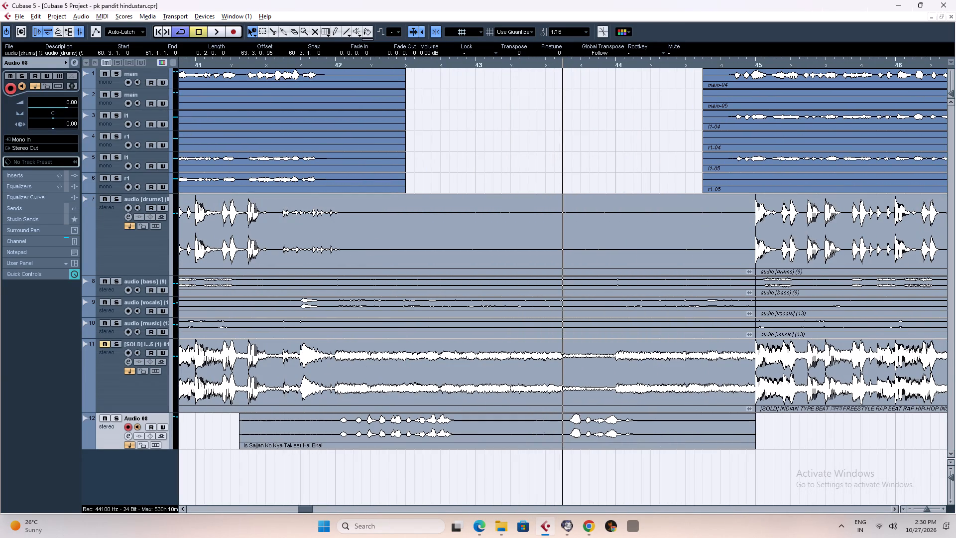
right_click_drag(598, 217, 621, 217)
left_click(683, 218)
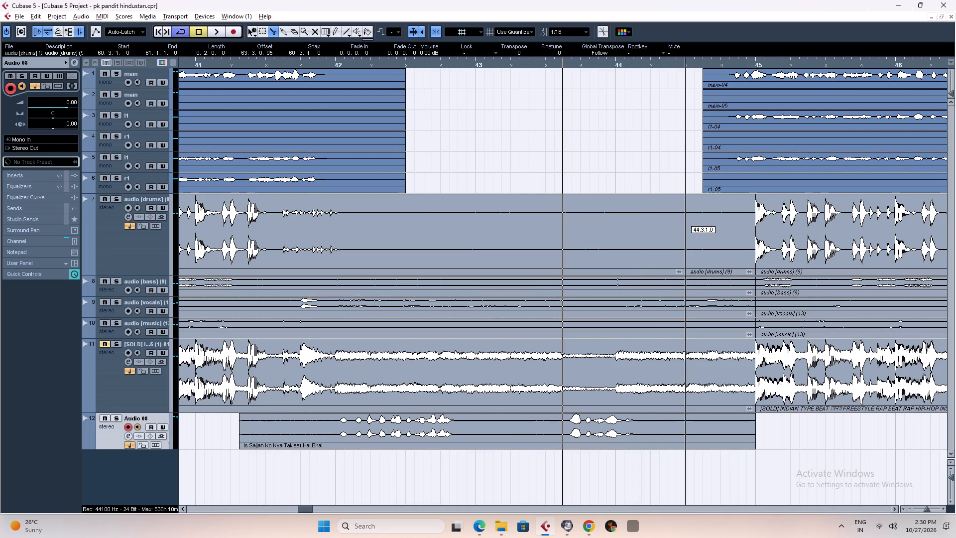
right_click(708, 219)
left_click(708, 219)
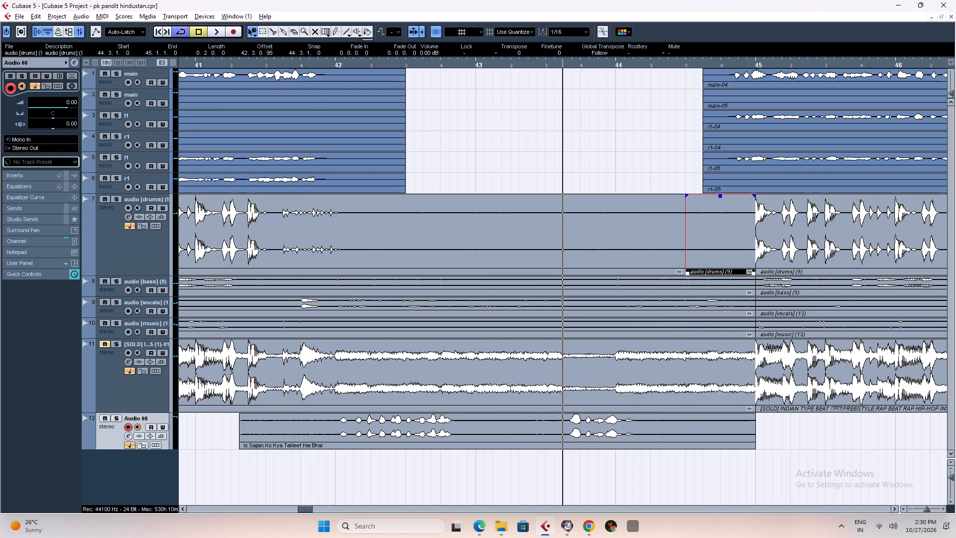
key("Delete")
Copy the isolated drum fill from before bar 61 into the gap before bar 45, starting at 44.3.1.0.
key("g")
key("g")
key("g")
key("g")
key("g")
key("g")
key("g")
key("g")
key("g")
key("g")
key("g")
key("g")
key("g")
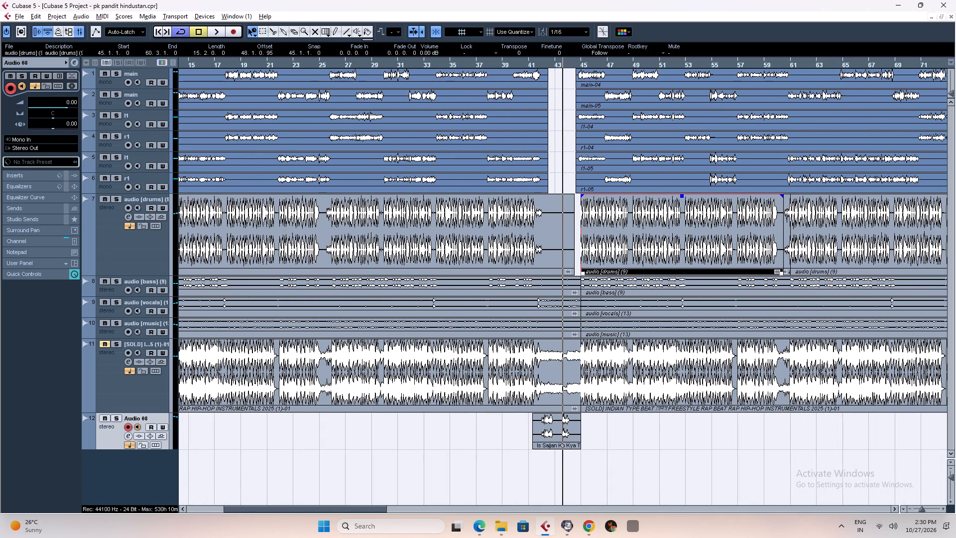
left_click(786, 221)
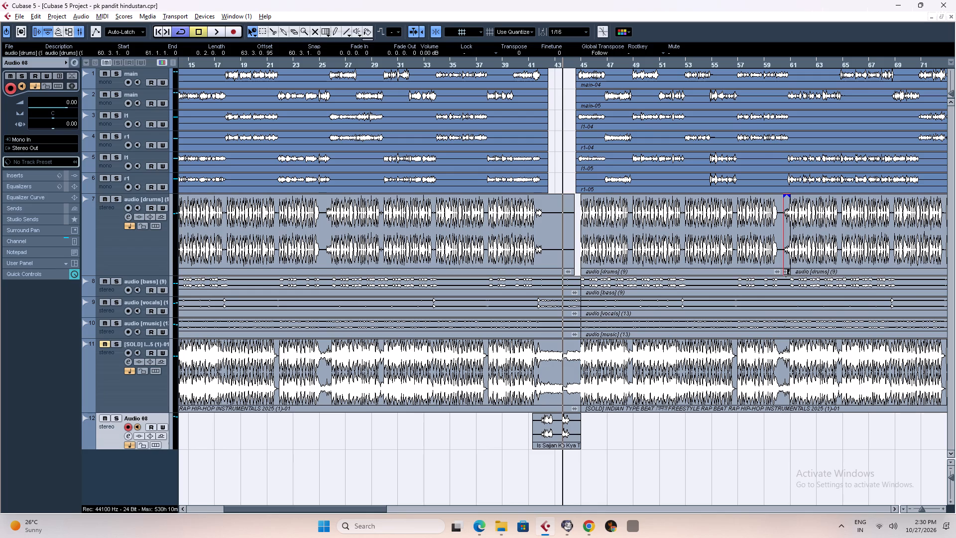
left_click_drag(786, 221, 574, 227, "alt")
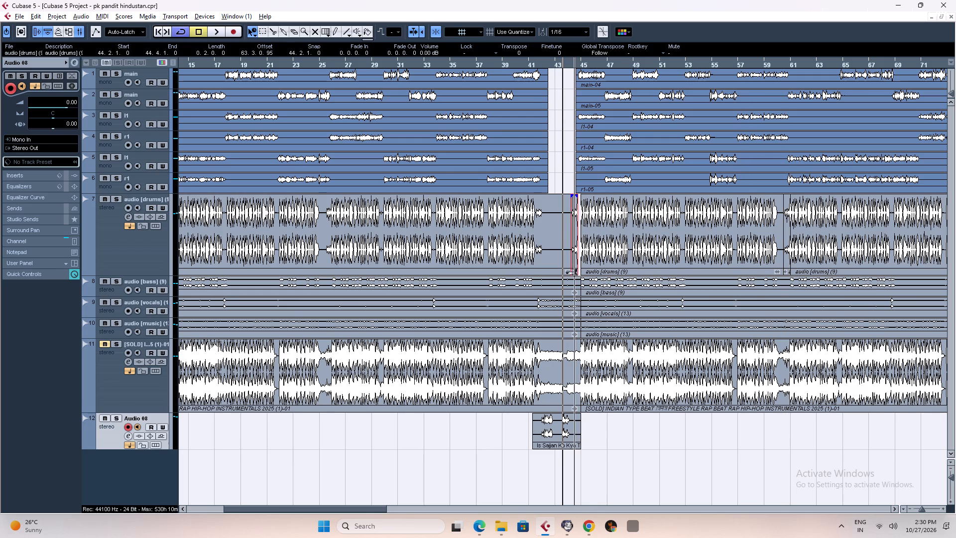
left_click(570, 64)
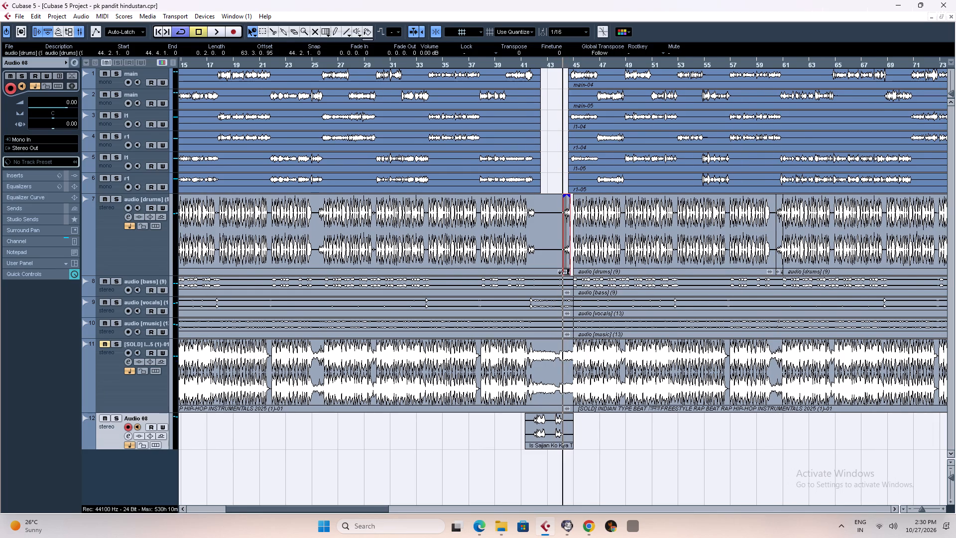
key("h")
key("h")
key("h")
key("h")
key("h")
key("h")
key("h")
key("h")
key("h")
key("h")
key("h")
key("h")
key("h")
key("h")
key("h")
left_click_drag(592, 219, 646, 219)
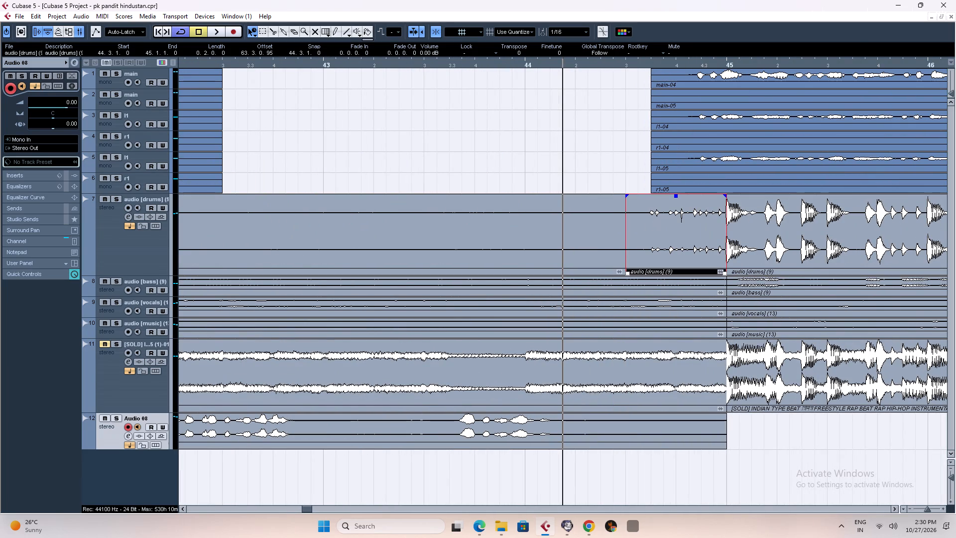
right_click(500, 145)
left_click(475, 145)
Play from bar 43 into bar 45 to hear the copied drum fill leading into the second verse, and stop playback.
left_click(328, 65)
key("space")
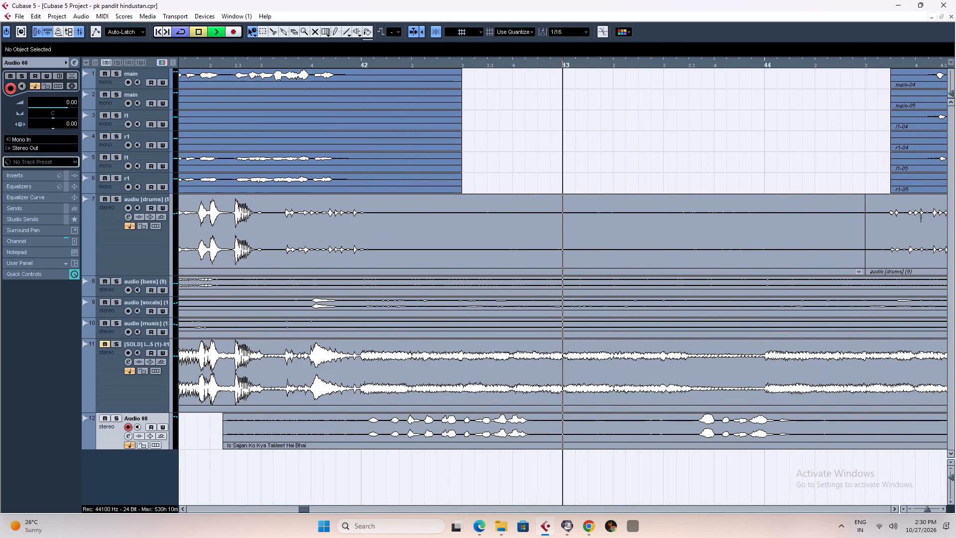
key("g")
key("g")
key("g")
key("g")
key("g")
key("g")
key("g")
key("g")
key("g")
key("g")
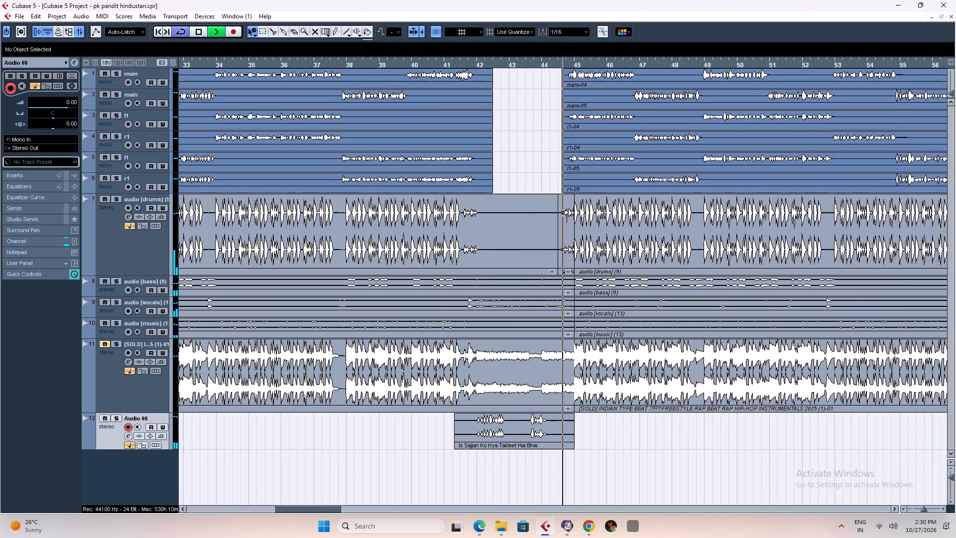
key("space")
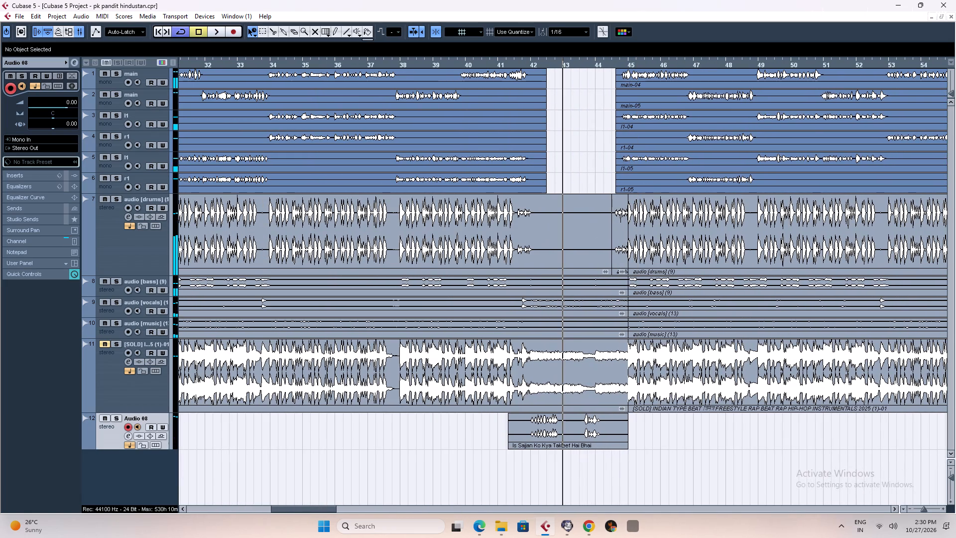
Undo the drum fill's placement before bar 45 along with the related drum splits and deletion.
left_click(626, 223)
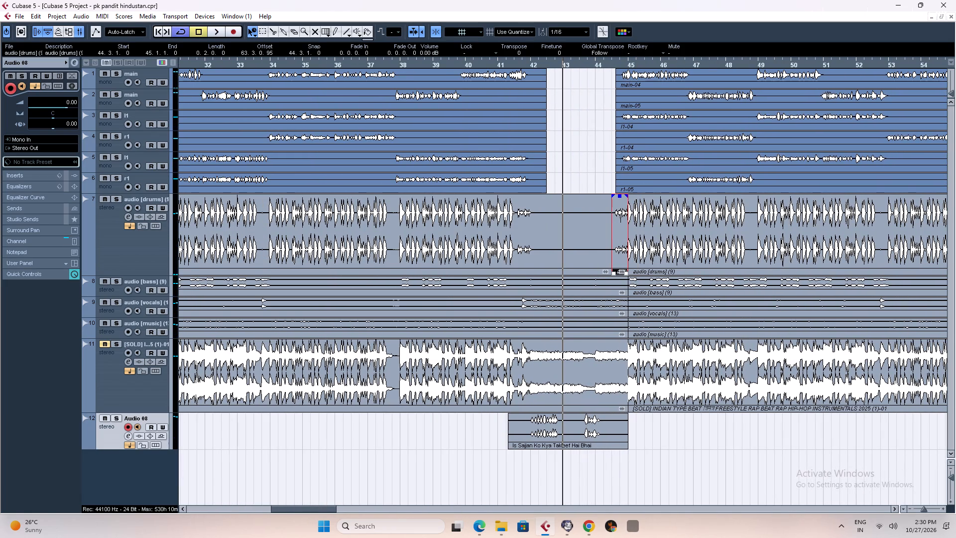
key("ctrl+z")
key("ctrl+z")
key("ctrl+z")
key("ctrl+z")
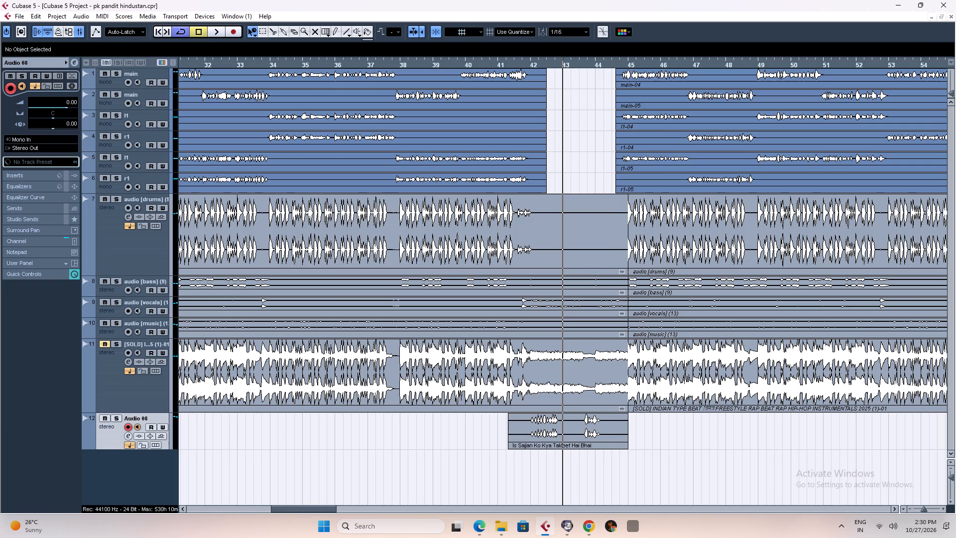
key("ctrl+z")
Undo the remaining split in the drums track before bar 61 and start playback from just before bar 60.
key("g")
key("g")
key("g")
key("g")
key("g")
key("g")
key("g")
key("g")
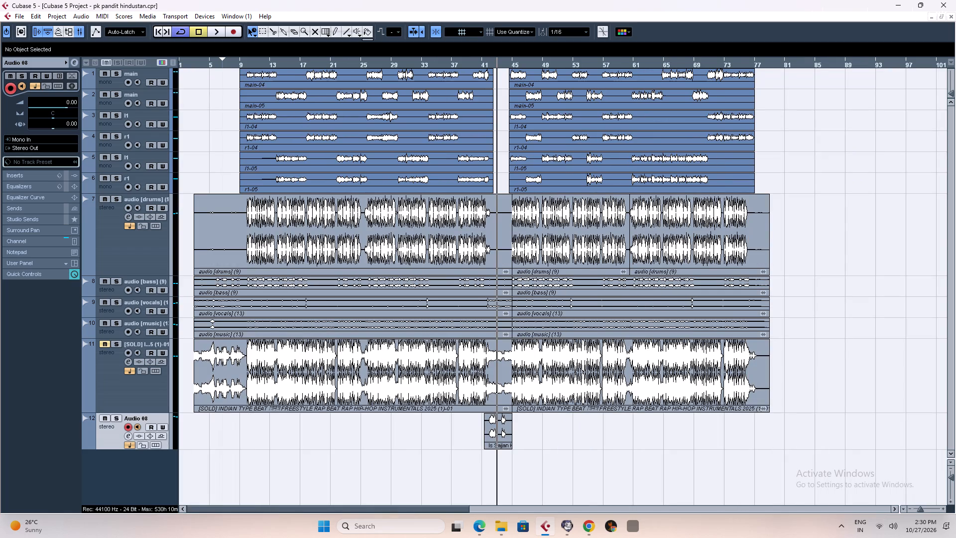
left_click(623, 64)
key("g")
key("g")
key("g")
key("g")
key("g")
key("g")
key("g")
key("g")
key("g")
key("g")
key("g")
key("g")
key("g")
key("g")
key("g")
key("g")
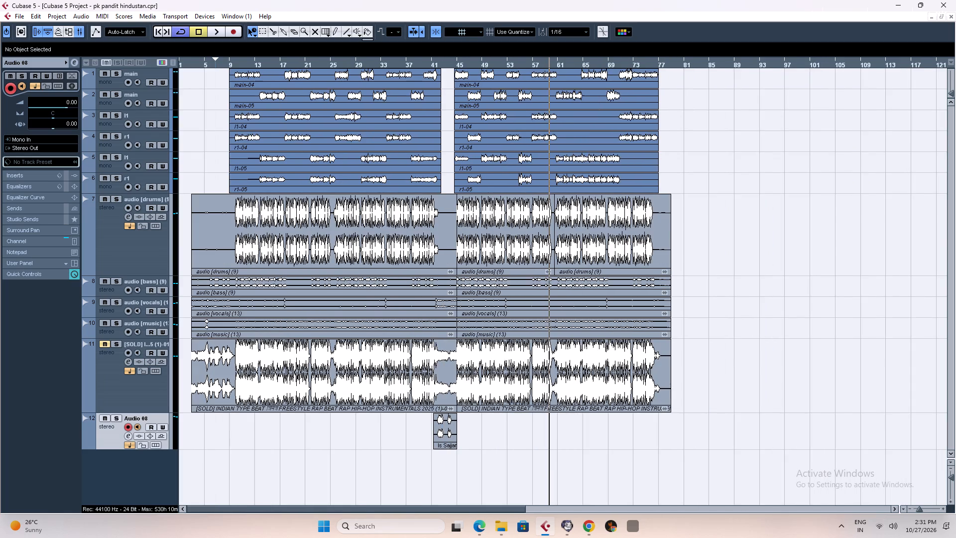
key("h")
key("h")
key("h")
key("h")
key("h")
key("h")
key("h")
key("h")
key("h")
key("h")
key("h")
key("h")
key("h")
key("h")
key("h")
key("h")
key("h")
key("h")
key("h")
key("h")
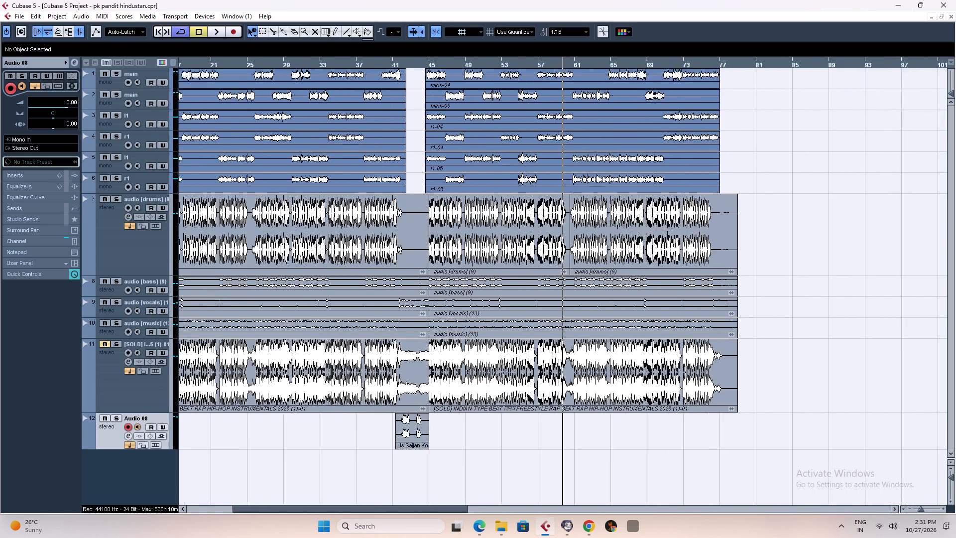
type("ggggggg")
key("ctrl+z")
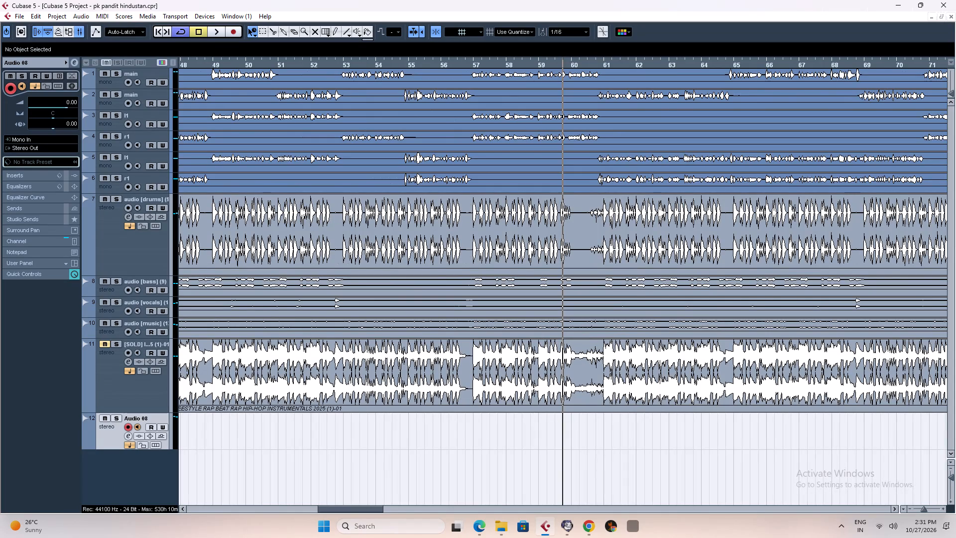
key("space")
Play from about bar 9 to hear the drums and first verse vocals enter at bar 10.
type("g")
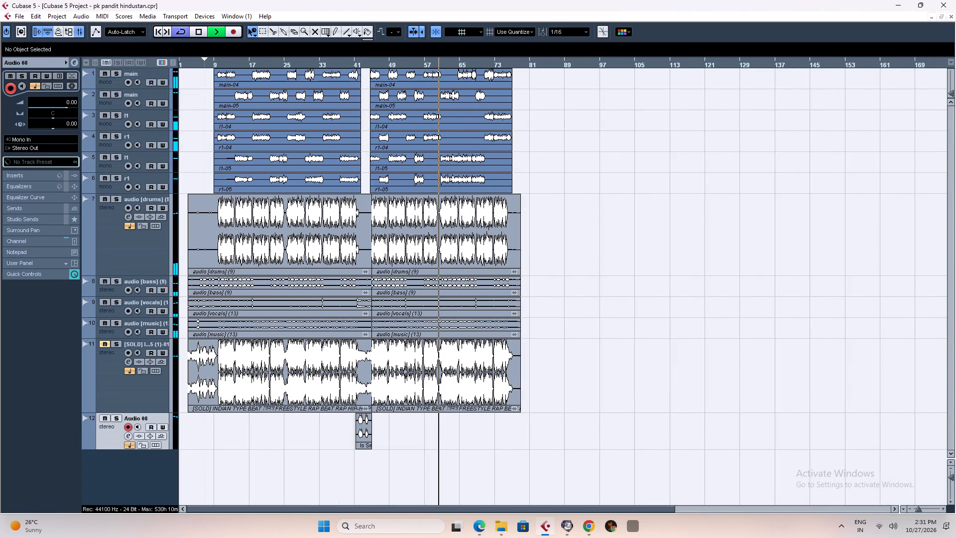
left_click(211, 61)
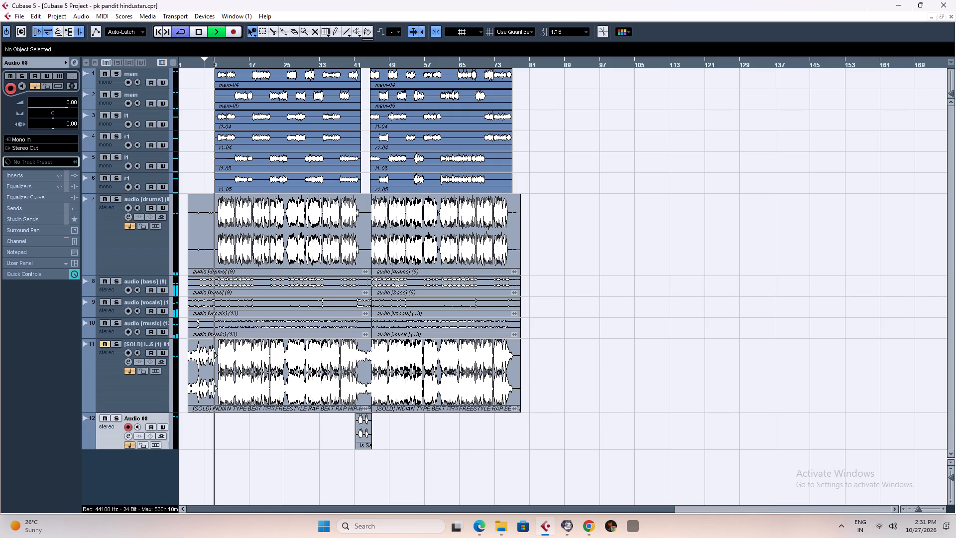
key("h")
key("h")
key("h")
key("h")
key("h")
key("h")
key("h")
key("h")
key("h")
key("h")
key("h")
key("h")
key("h")
key("h")
key("h")
key("h")
key("h")
key("h")
key("h")
key("h")
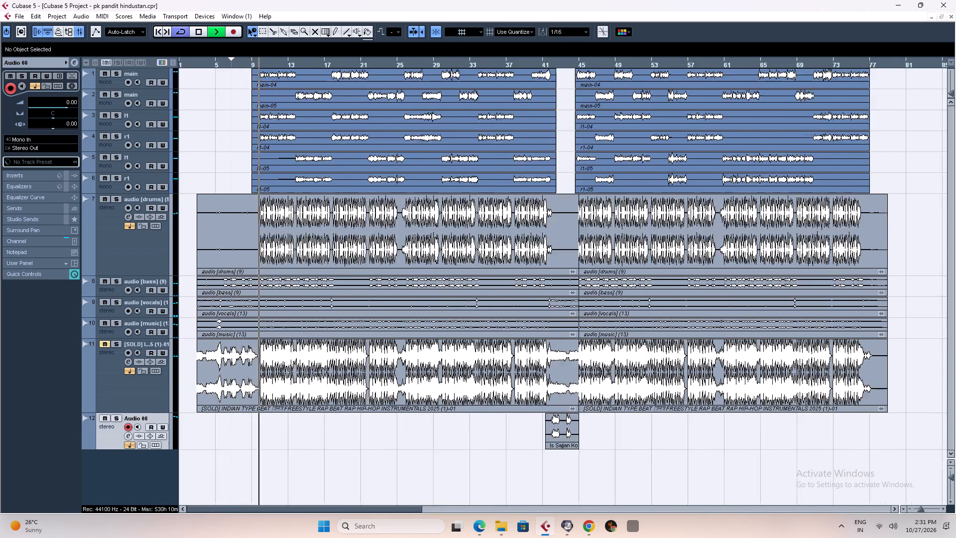
key("g")
key("g")
key("g")
key("g")
key("g")
key("g")
key("g")
key("g")
key("g")
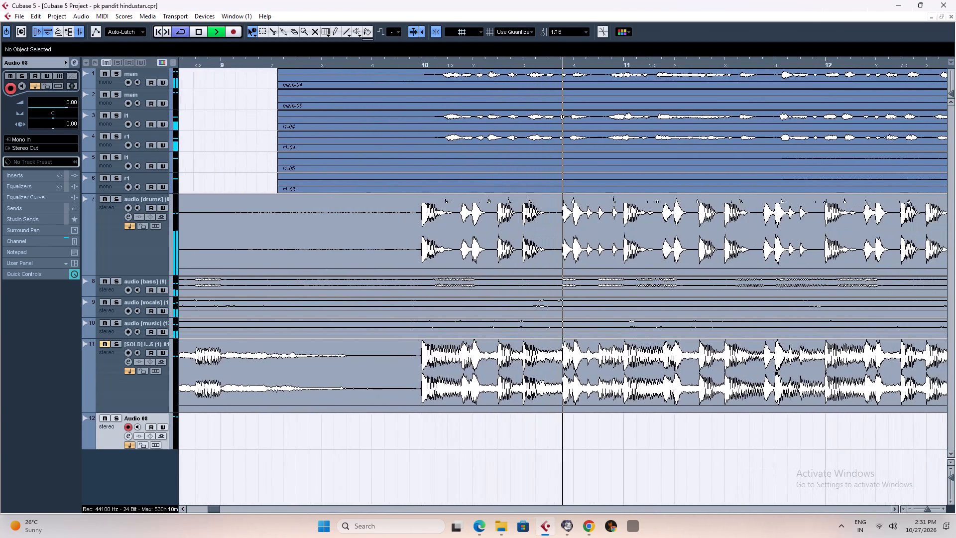
type("ggg")
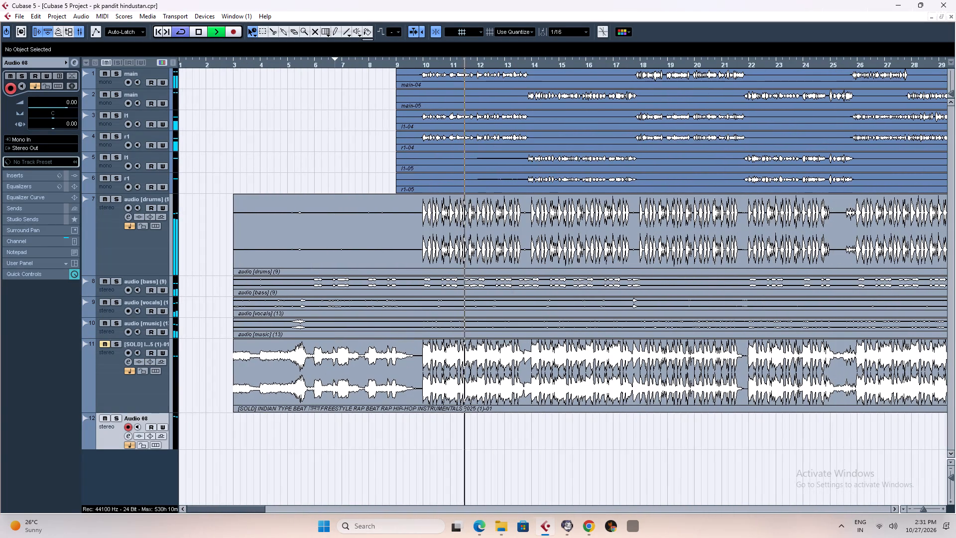
Play the beat's intro from bar 3, replay from bar 6, and stop playback.
left_click(233, 63)
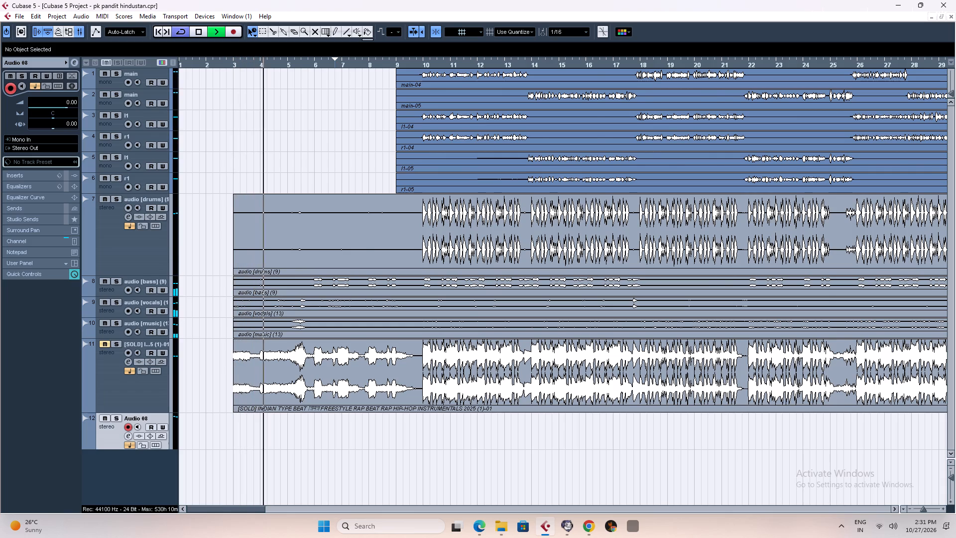
type("hhh")
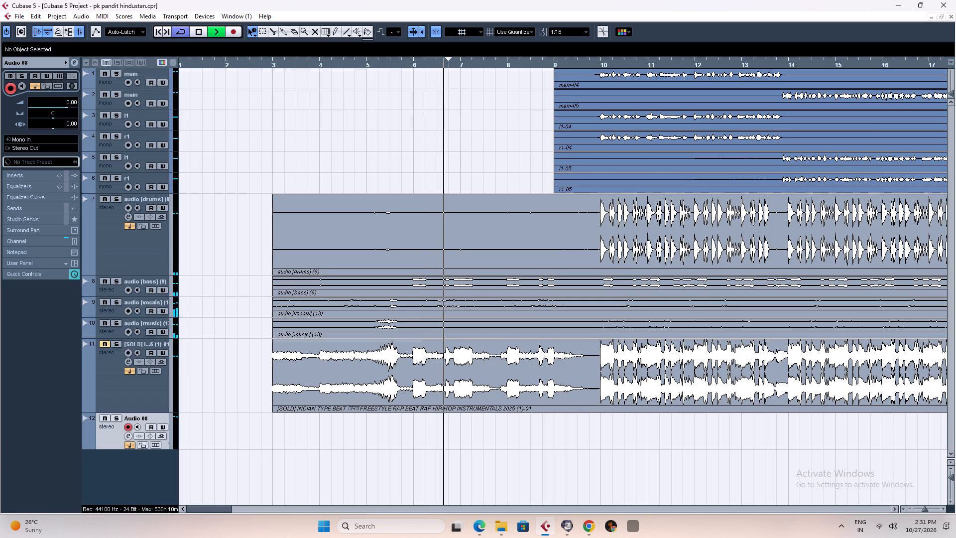
left_click(412, 61)
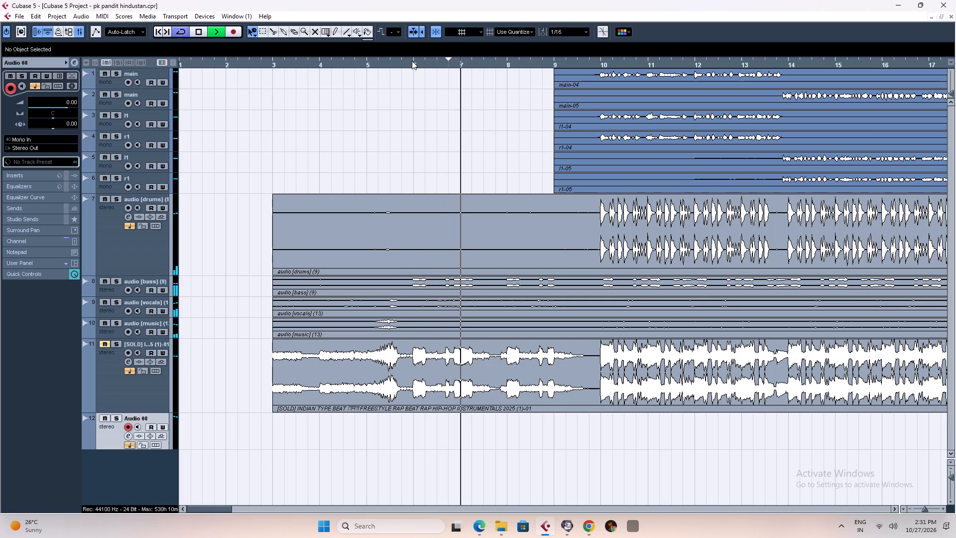
left_click(412, 61)
key("space")
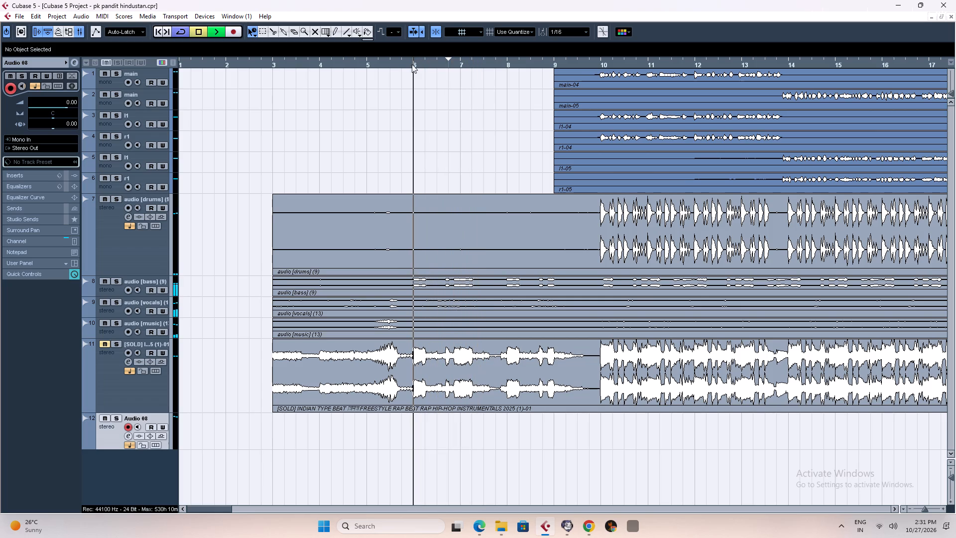
Save the project.
key("ctrl+s")
Switch to Chrome and play part of the open Dhanda Nyoliwala YouTube Short, pausing it after listening.
key("alt+Tab")
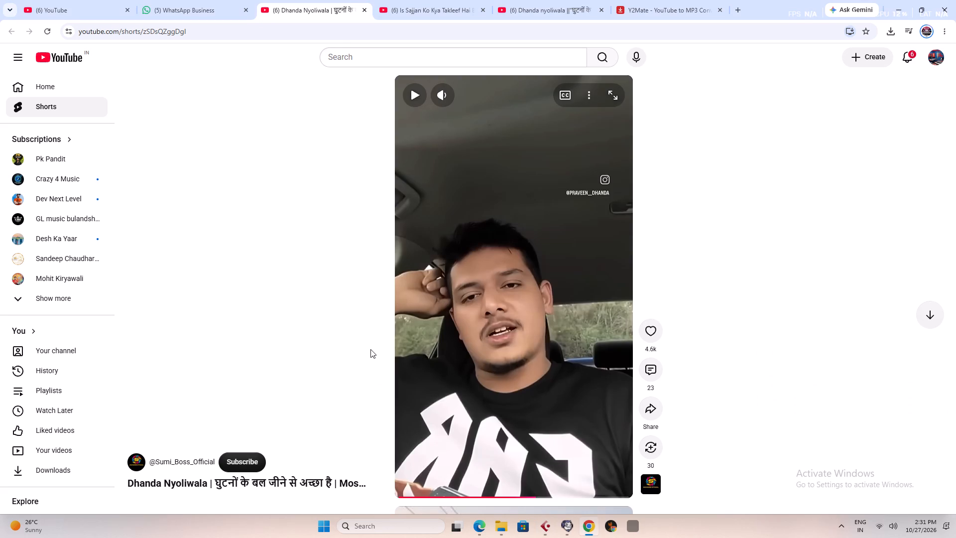
left_click(506, 349)
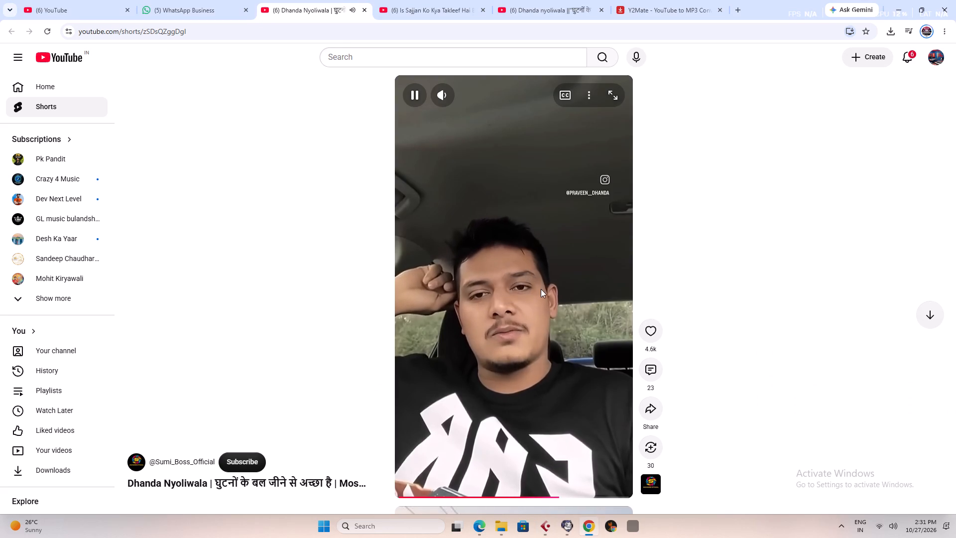
key("space")
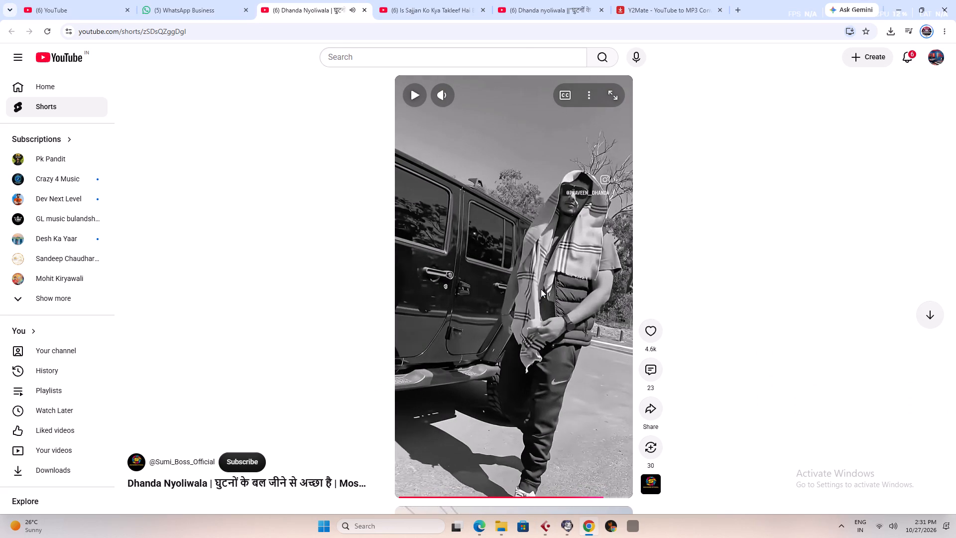
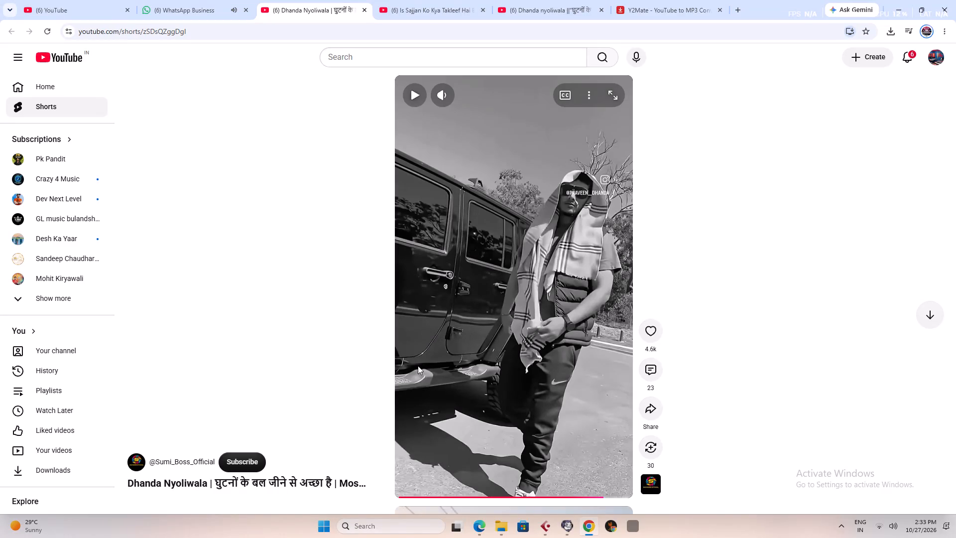
Switch from the YouTube Short back to the pk pandit hindustan project in Cubase.
key("alt+Tab")
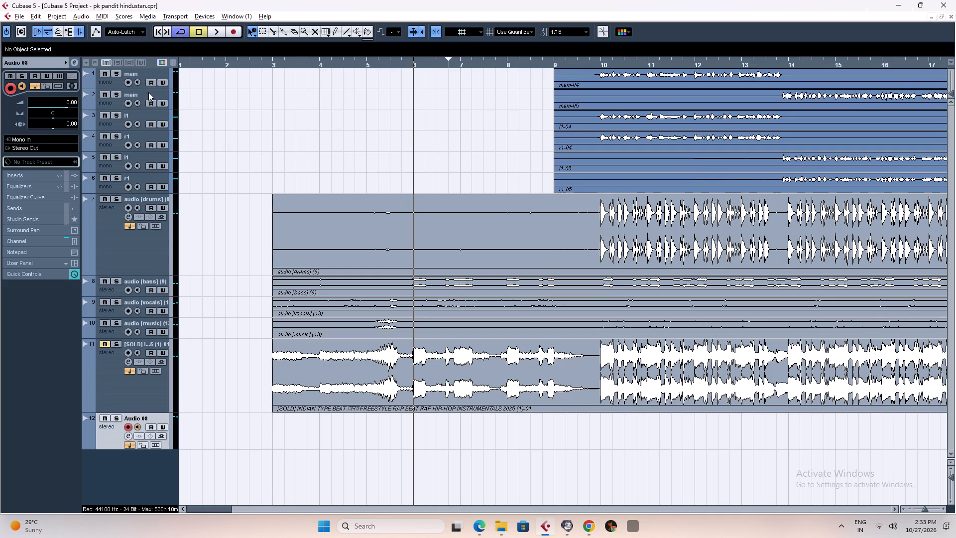
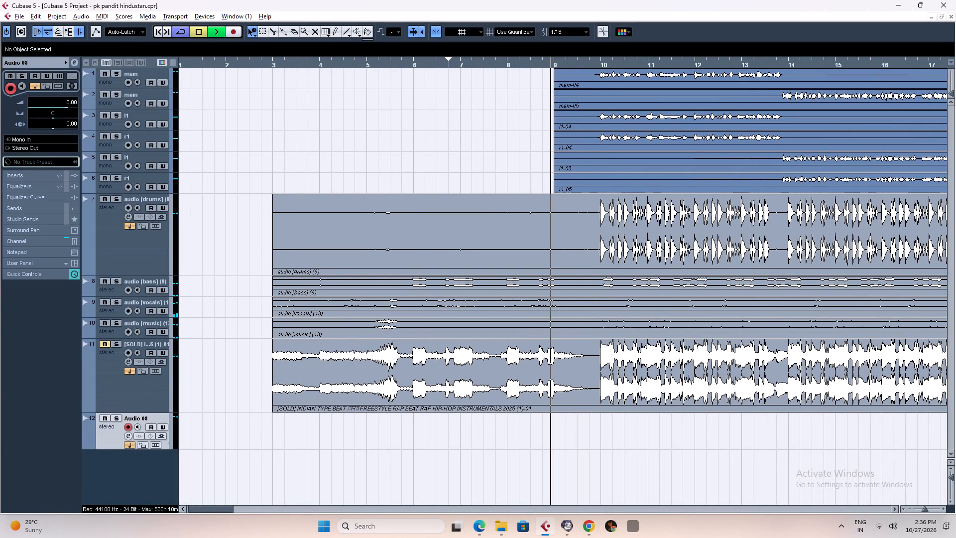
Save the pk pandit hindustan project and stop the arrangement's playback near bar 9.
key("ctrl+s")
key("space")
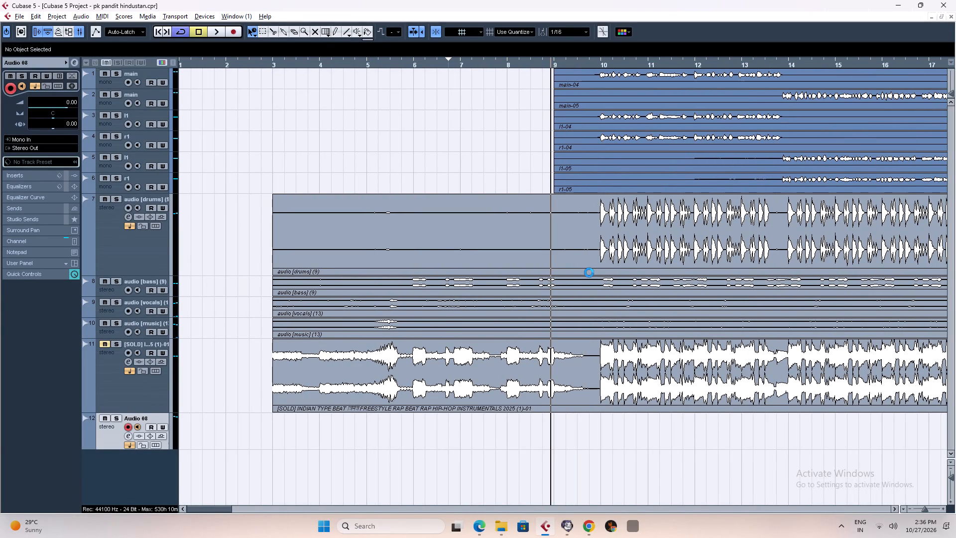
key("space")
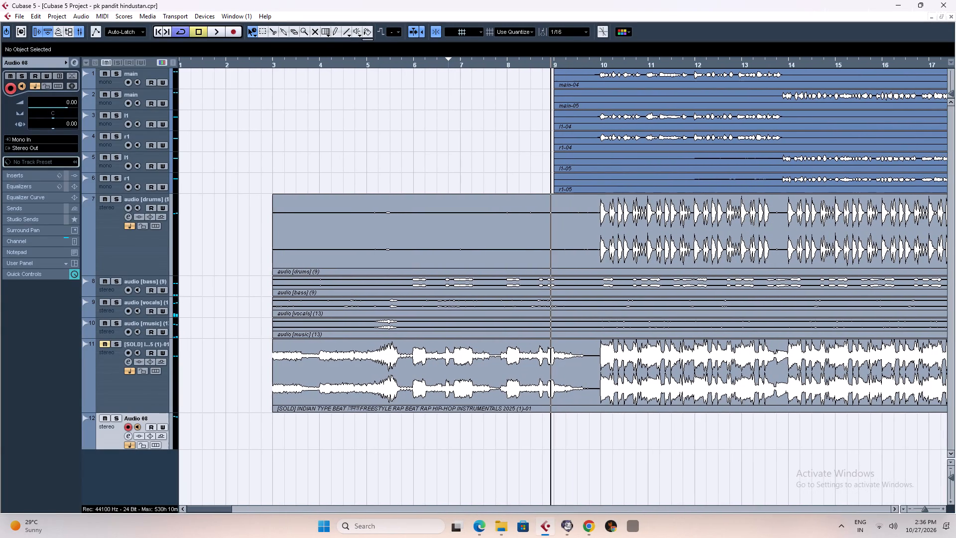
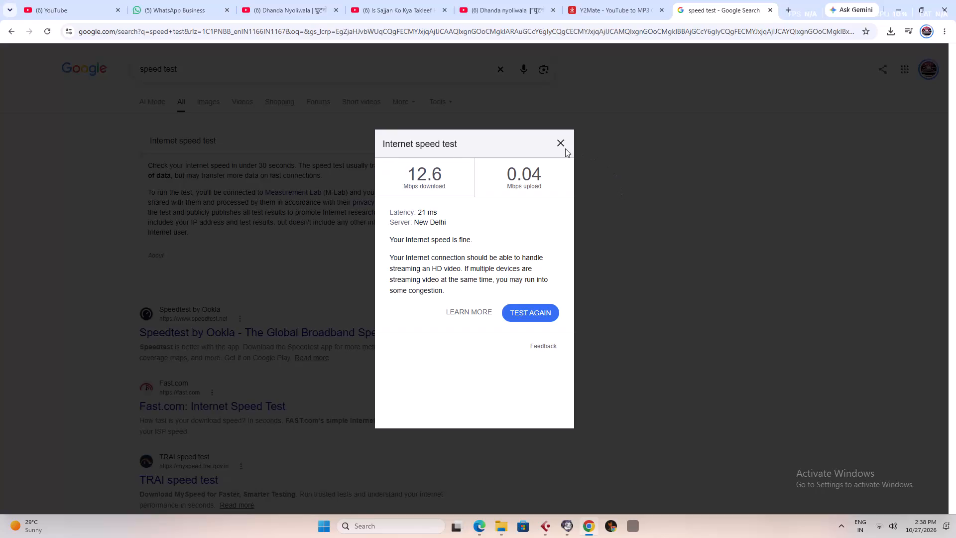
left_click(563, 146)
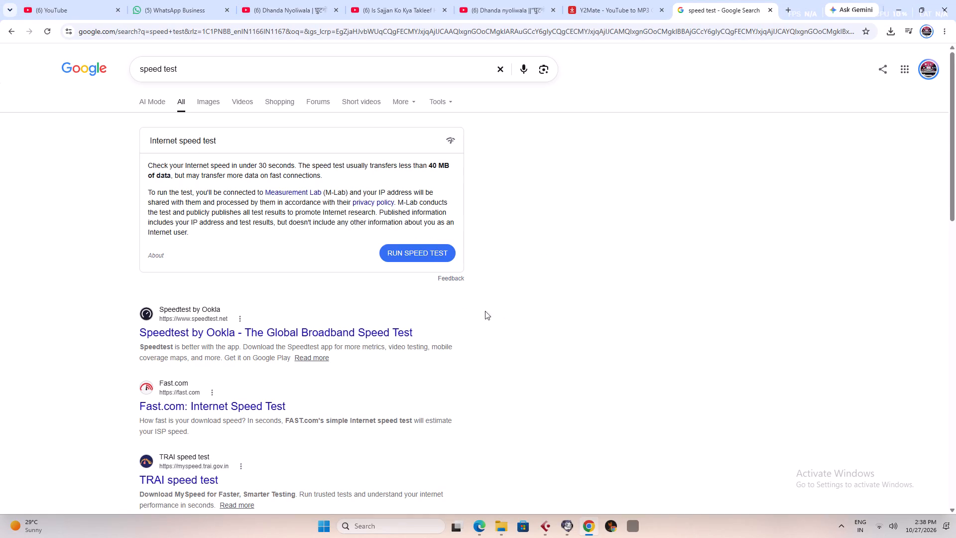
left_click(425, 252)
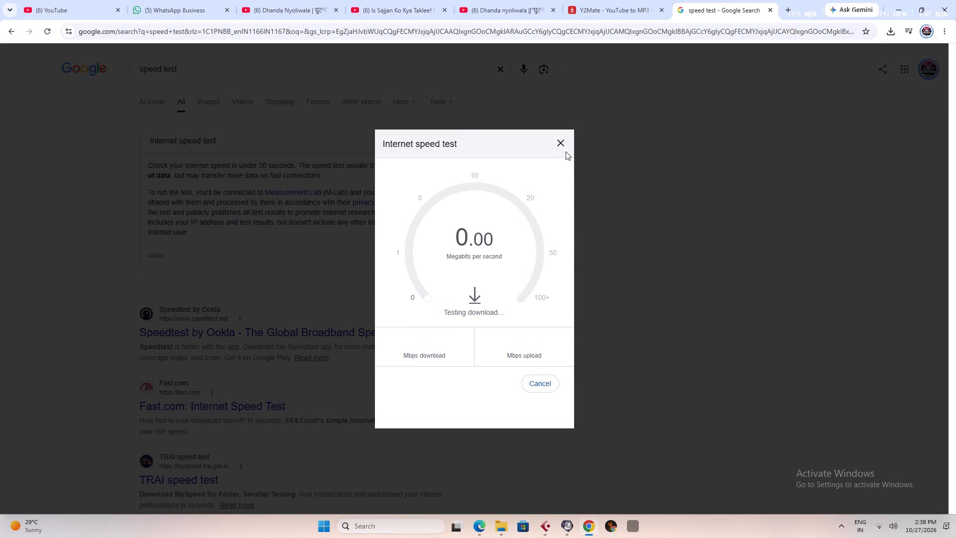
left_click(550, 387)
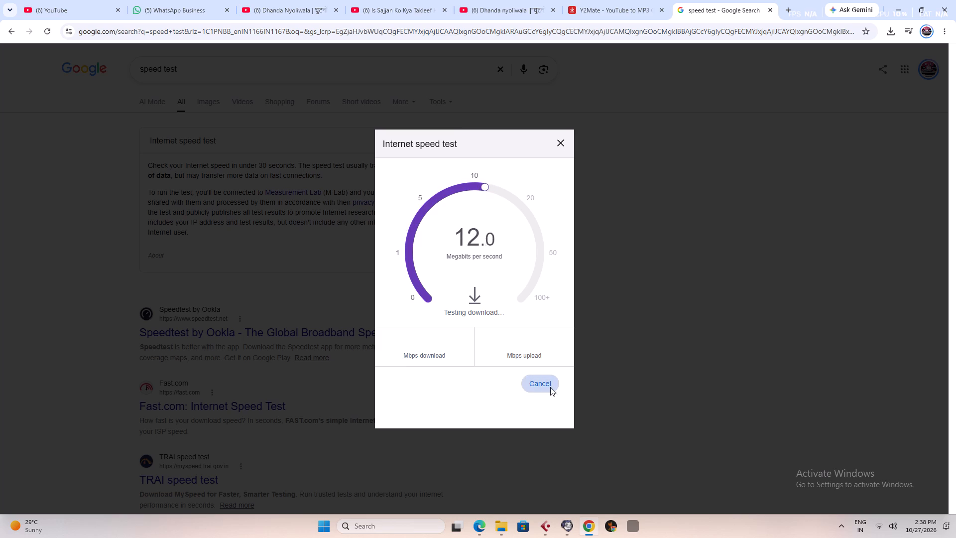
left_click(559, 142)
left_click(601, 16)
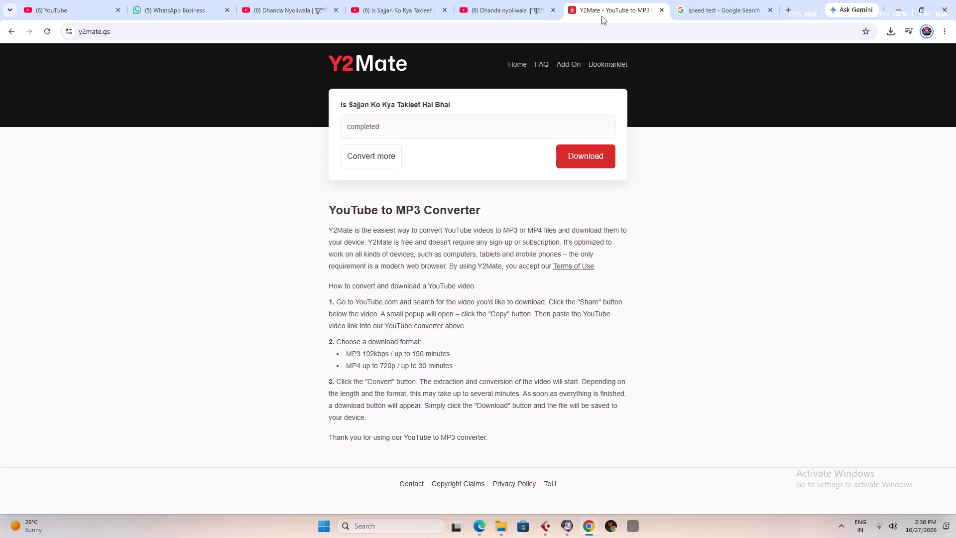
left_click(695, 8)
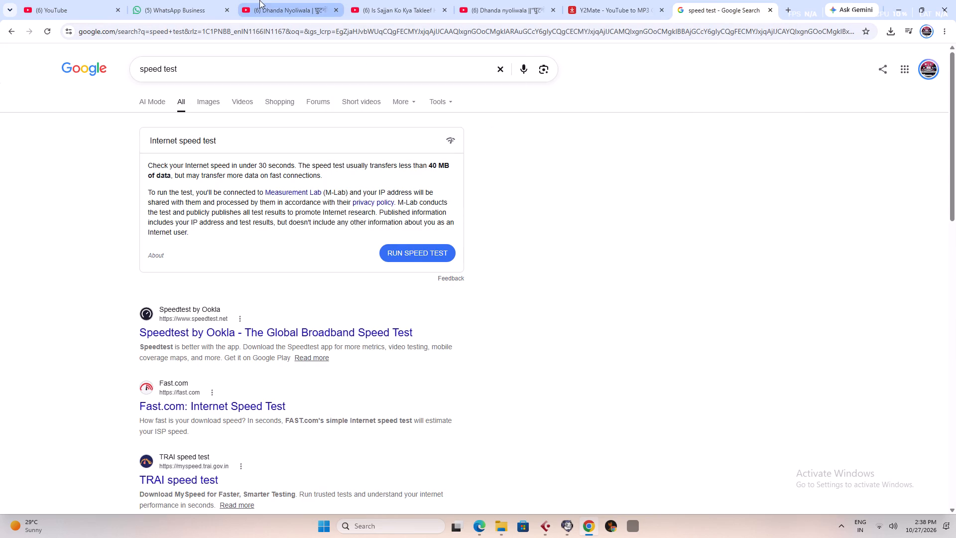
Switch to Cubase and listen to the pk pandit hindustan arrangement from about bar 9 to bar 16.
key("alt+Tab")
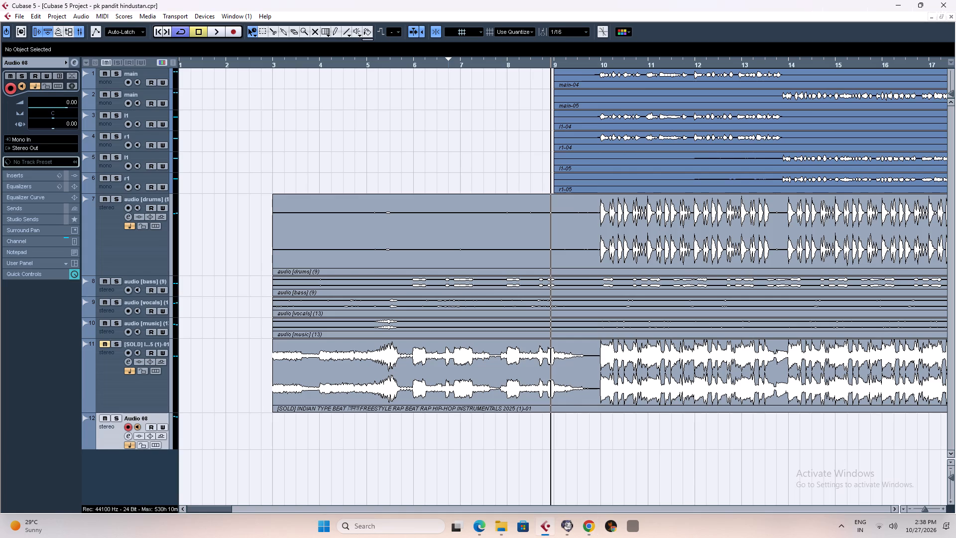
key("space")
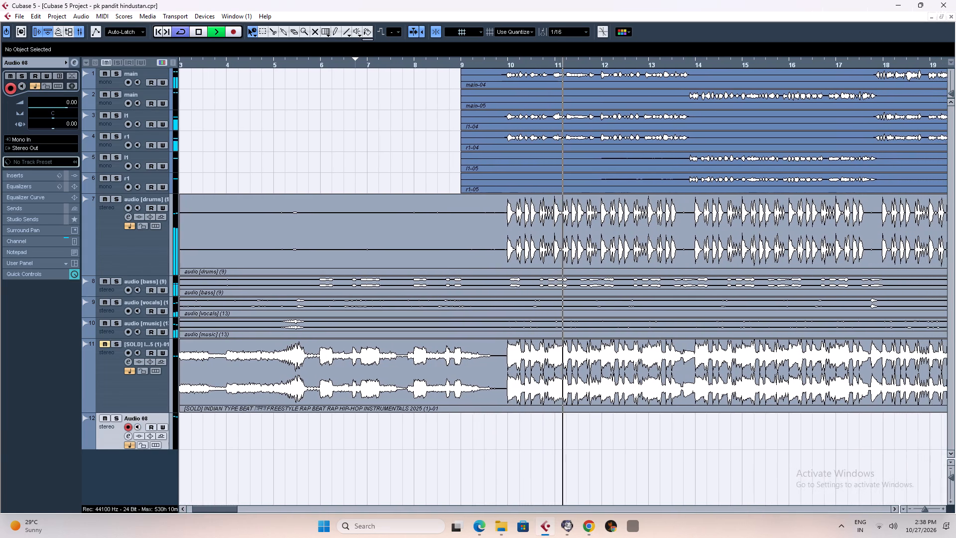
key("g")
key("g")
key("g")
key("g")
key("g")
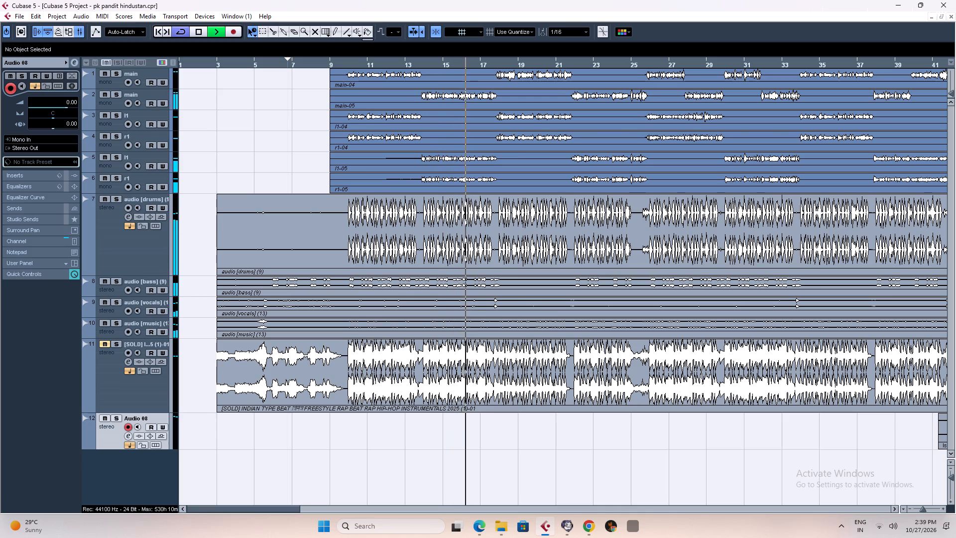
key("space")
Switch back to Chrome from the Cubase arrangement.
key("alt+Tab")
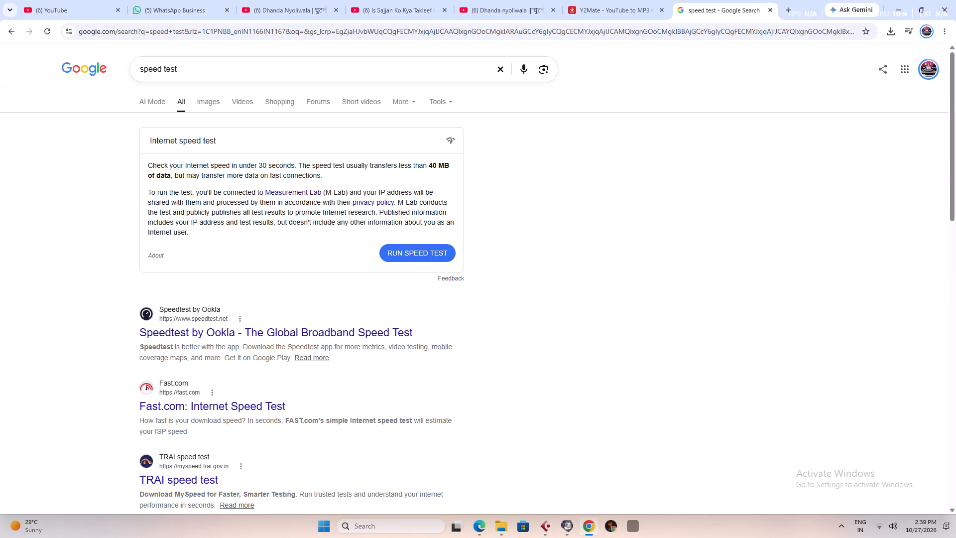
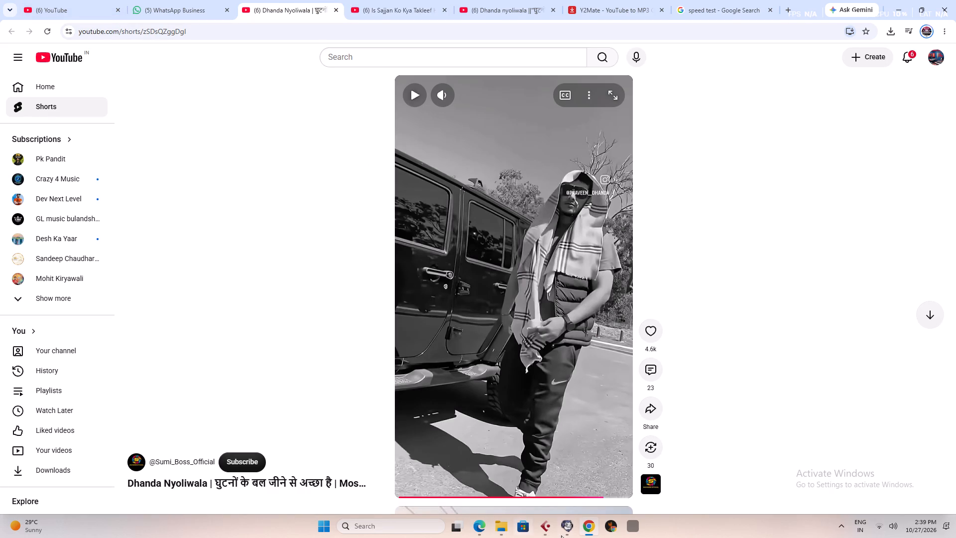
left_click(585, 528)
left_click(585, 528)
Replace the Google search for speed test with "youtube video mp3 downloader" and open the Y2Mate YouTube to MP3 converter.
left_click(709, 6)
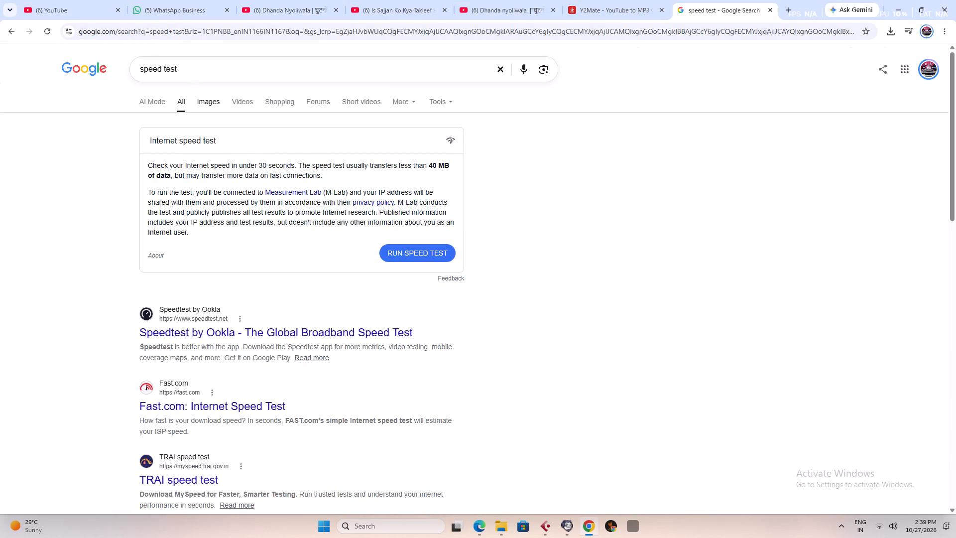
double_click(172, 66)
triple_click(158, 67)
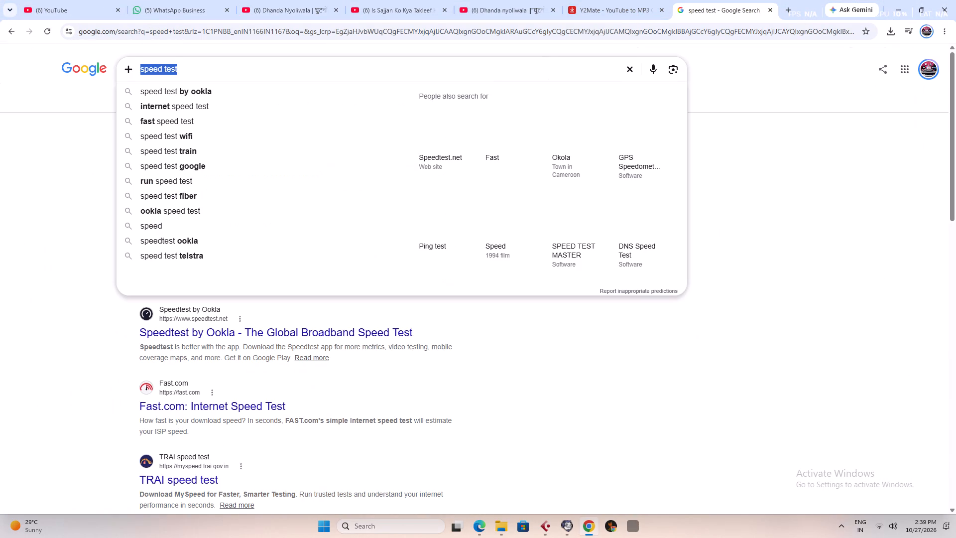
key("BackSpace")
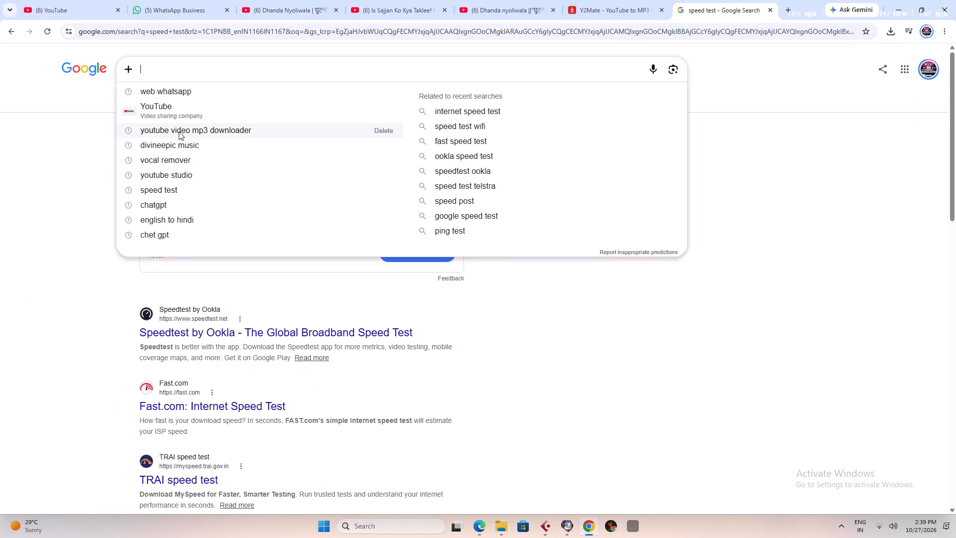
left_click(180, 132)
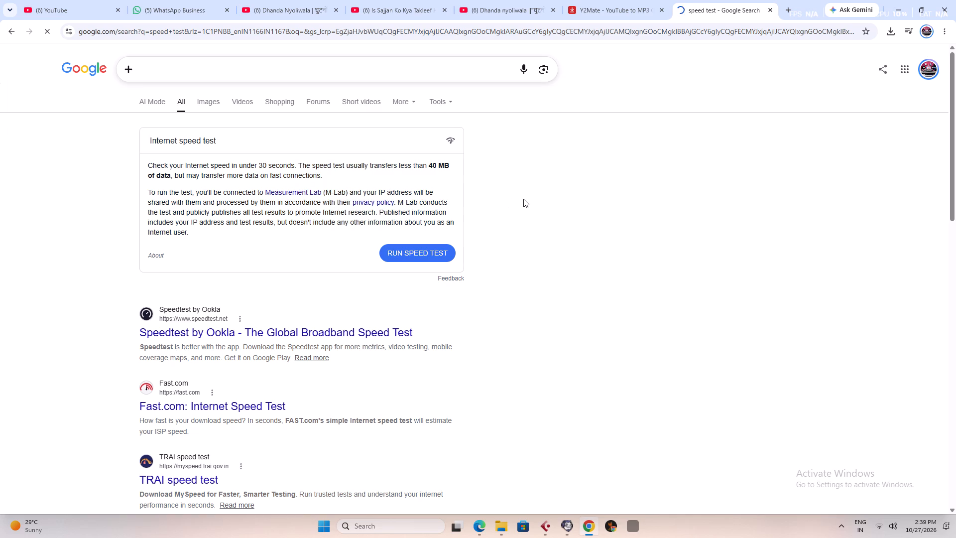
left_click(216, 157)
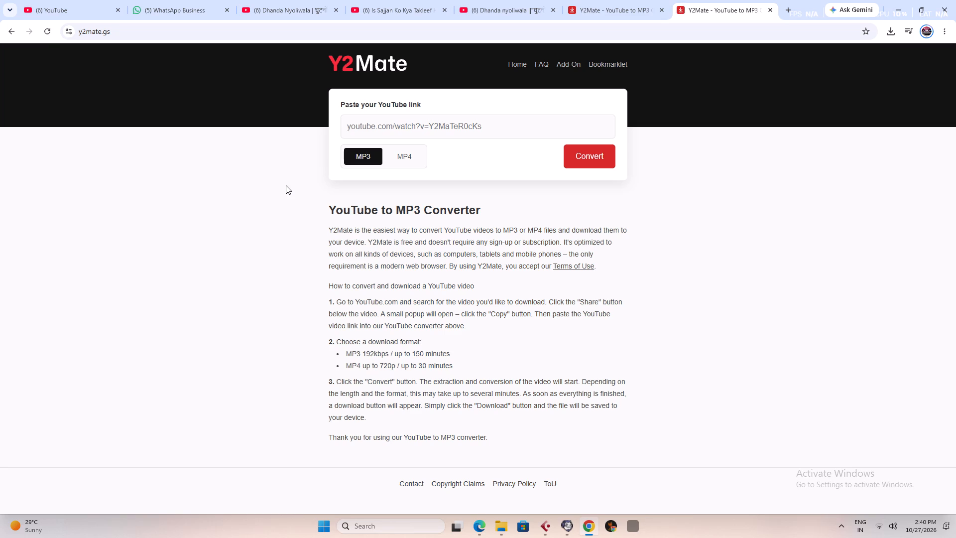
Paste the copied YouTube link into the Y2Mate converter and start its conversion to MP3.
right_click(389, 128)
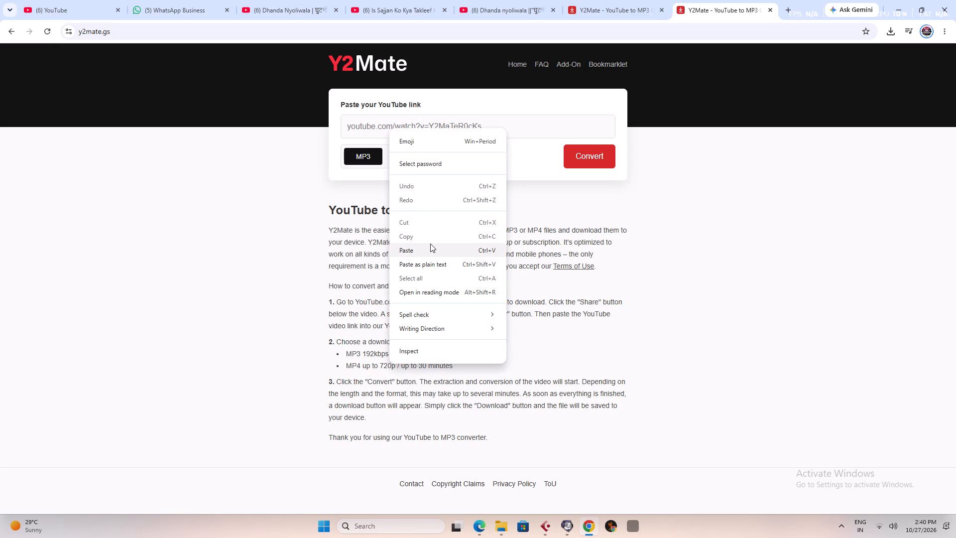
left_click(430, 244)
left_click(596, 160)
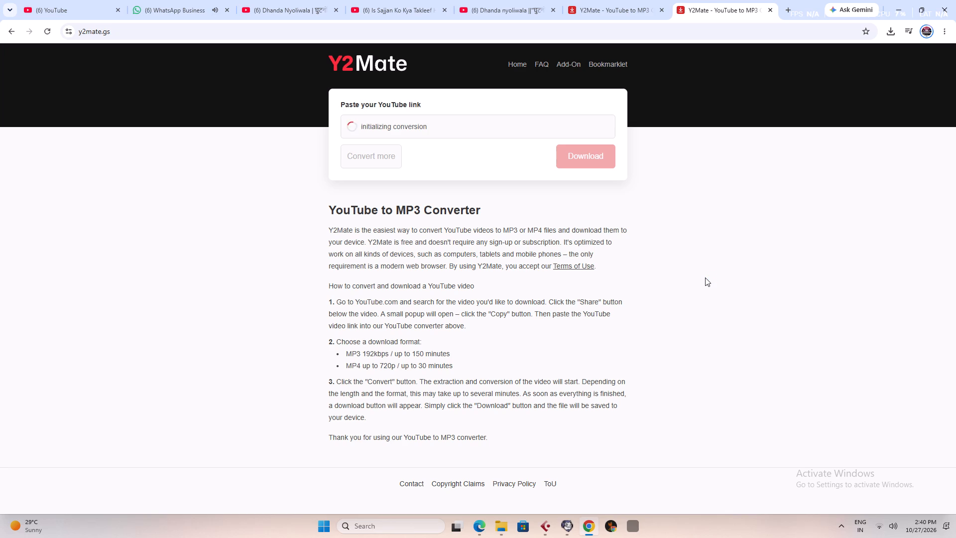
Switch from Chrome to the previously used application window.
key("alt+Tab")
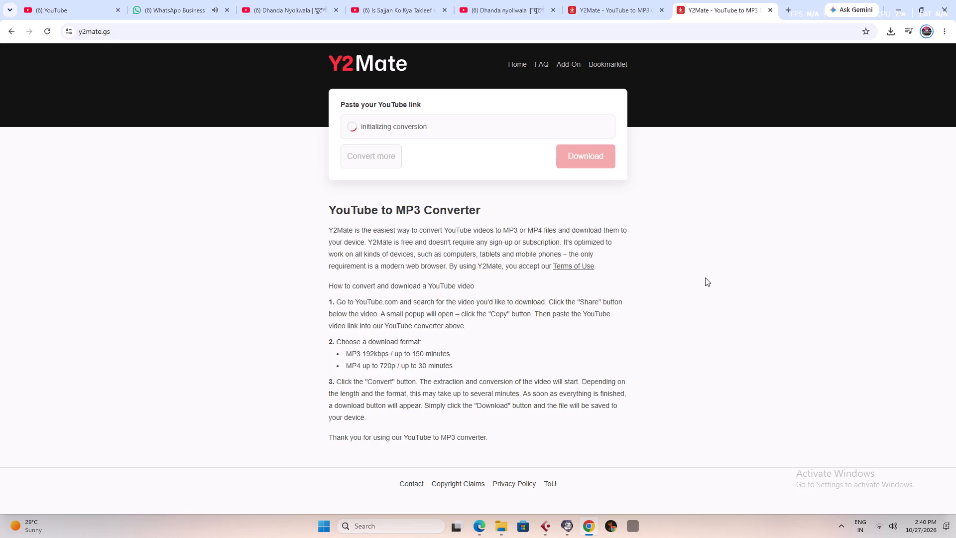
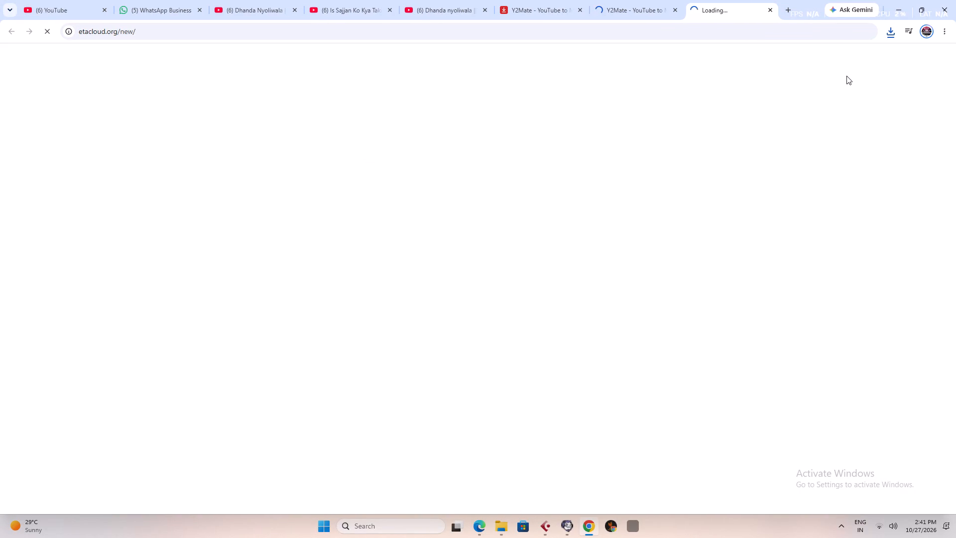
Switch from Chrome to the pk pandit hindustan arrangement in Cubase.
key("alt+Tab")
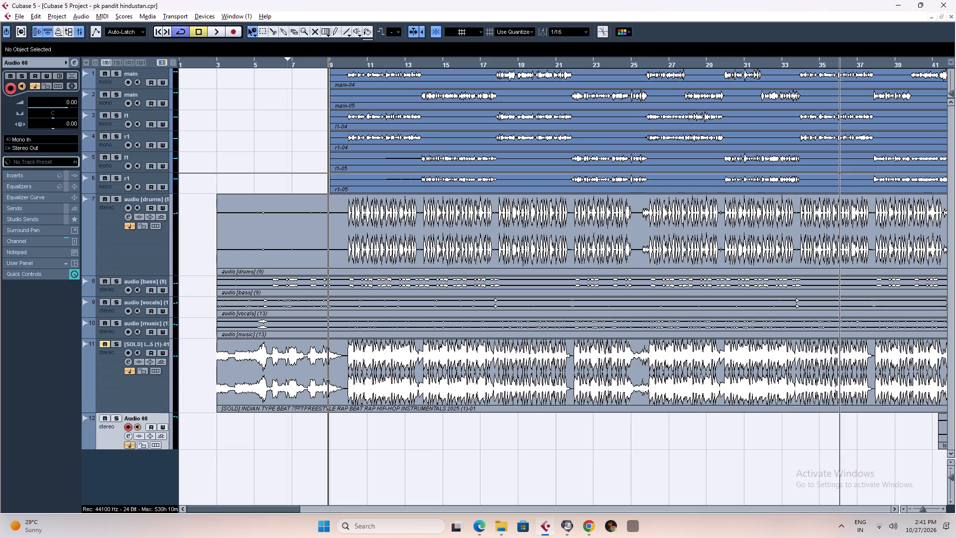
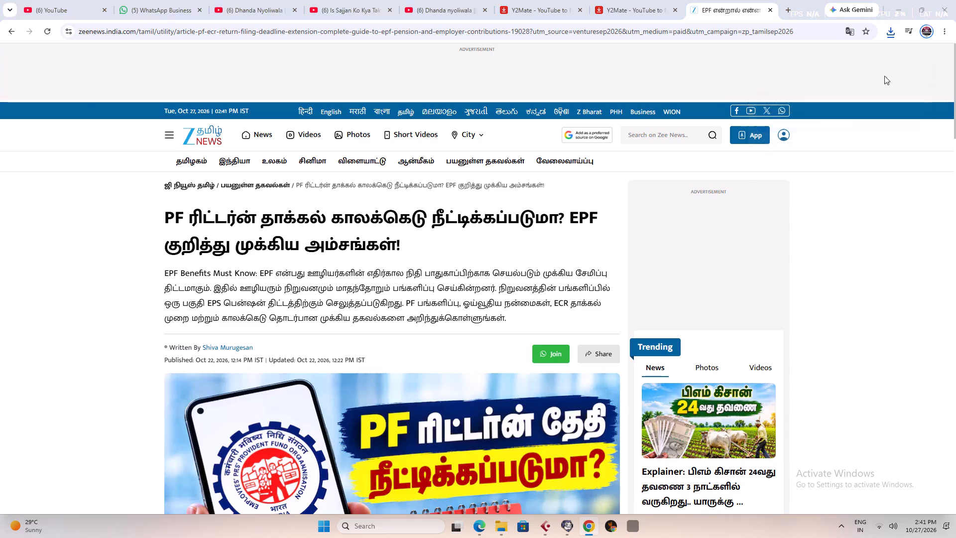
Bring the downloaded Dhanda Nyoliwala MP3 from Chrome's recent downloads into the Cubase project, on a new track below Audio 08 around bar 17.
left_click(644, 3)
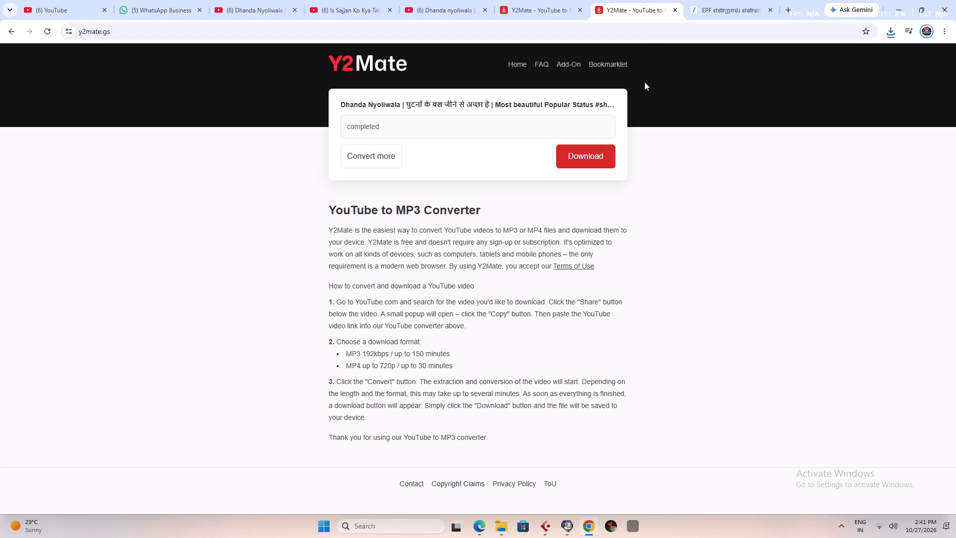
left_click(890, 35)
left_click_drag(801, 84, 624, 298)
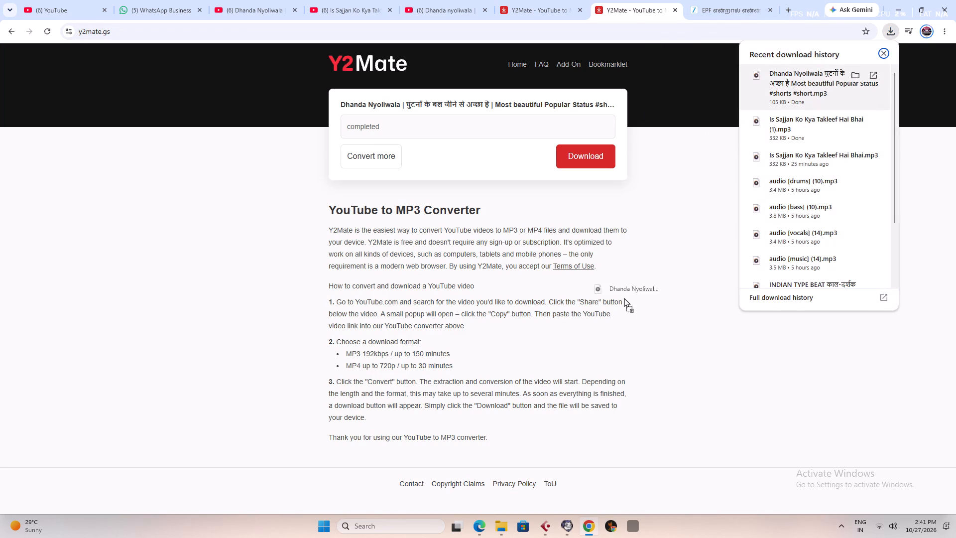
left_click_drag(624, 298, 785, 179)
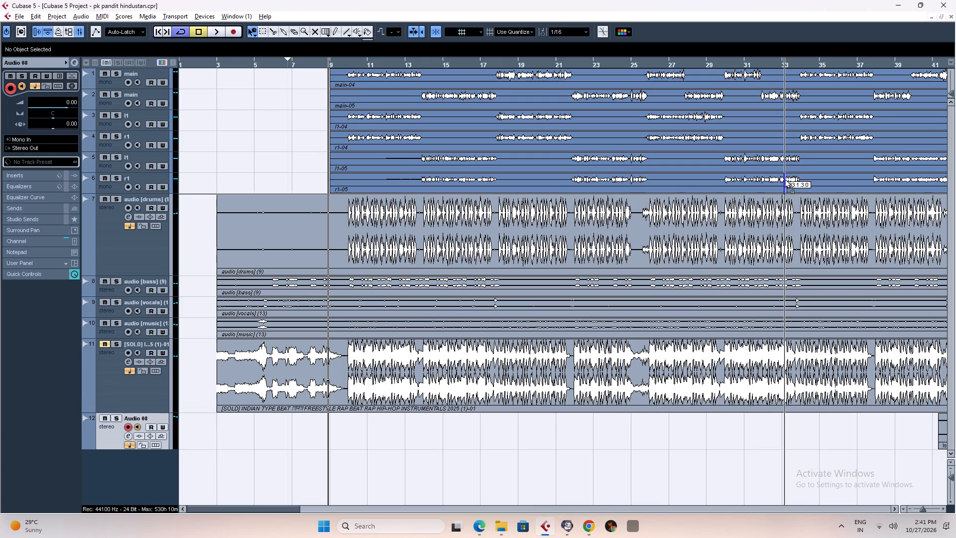
left_click_drag(785, 179, 492, 461)
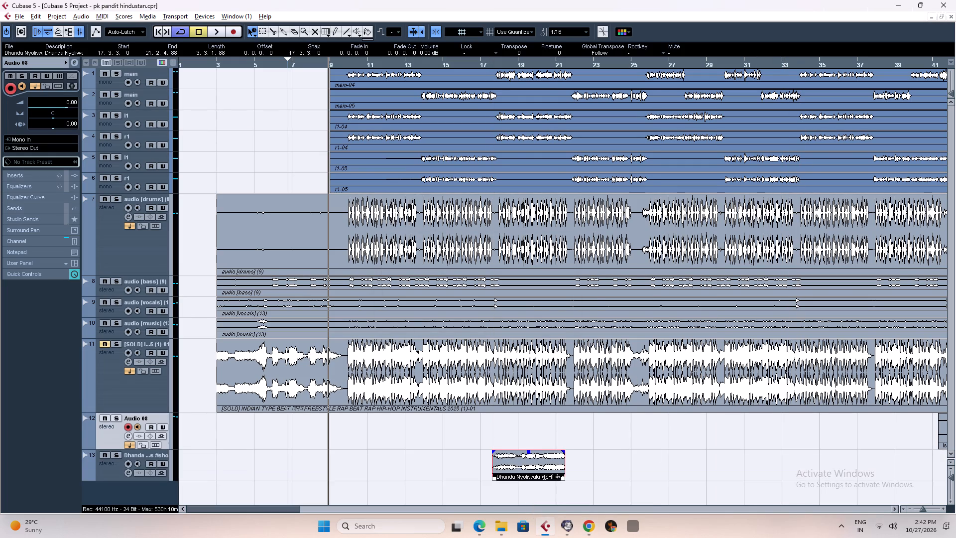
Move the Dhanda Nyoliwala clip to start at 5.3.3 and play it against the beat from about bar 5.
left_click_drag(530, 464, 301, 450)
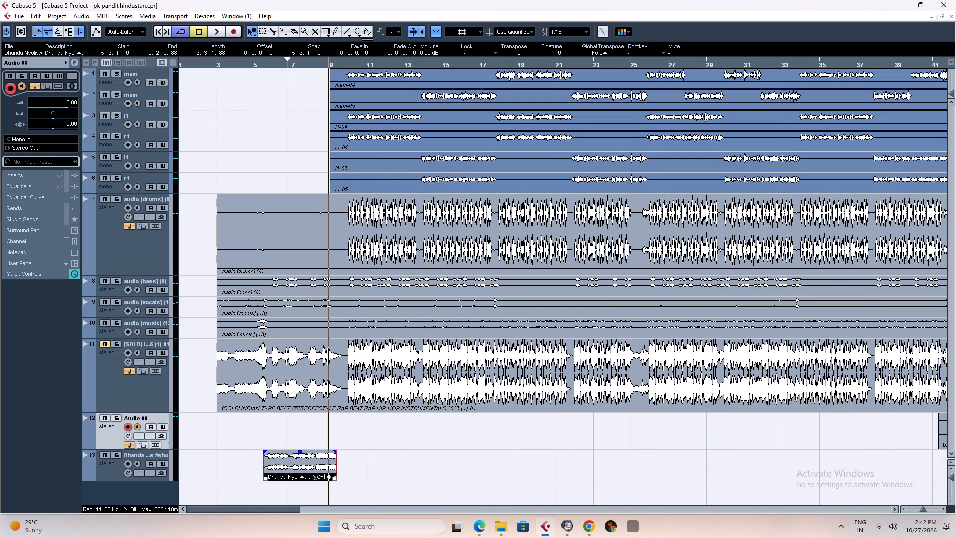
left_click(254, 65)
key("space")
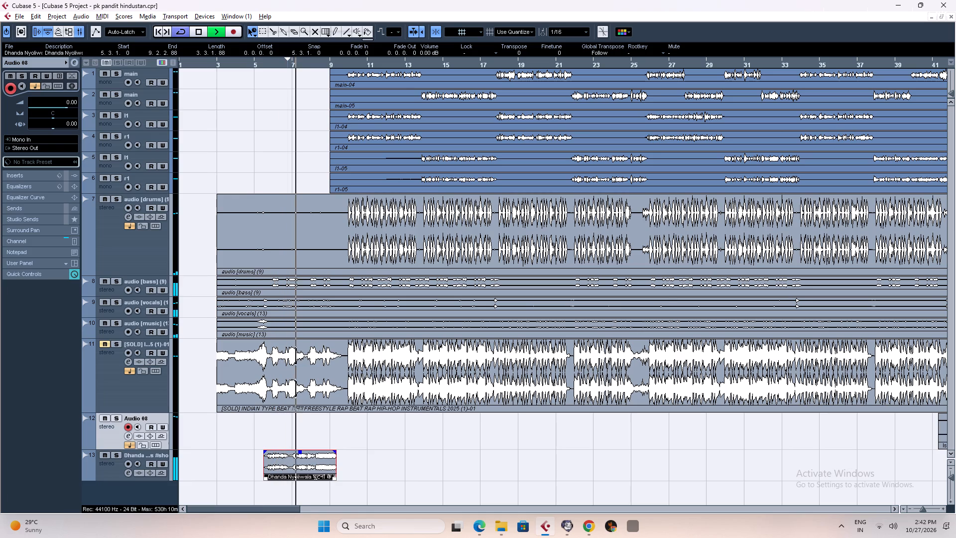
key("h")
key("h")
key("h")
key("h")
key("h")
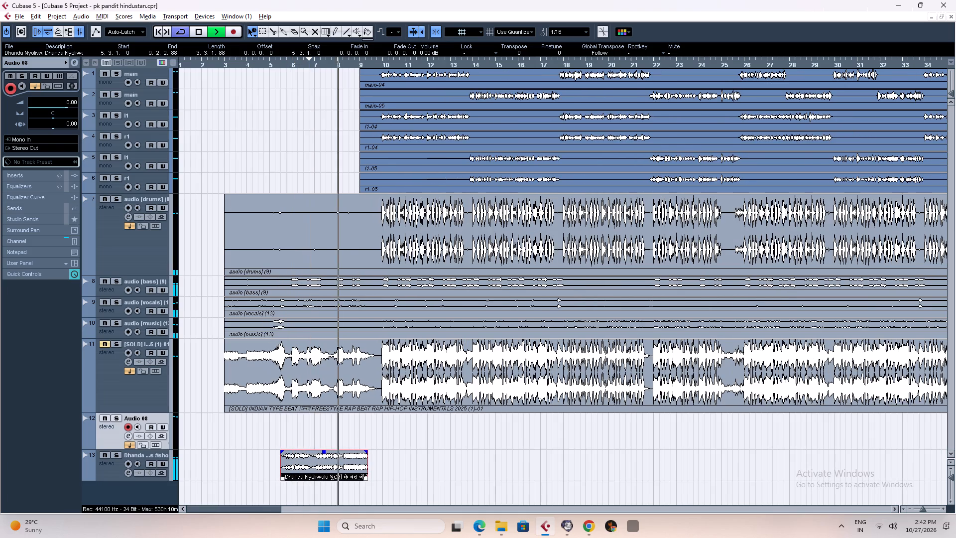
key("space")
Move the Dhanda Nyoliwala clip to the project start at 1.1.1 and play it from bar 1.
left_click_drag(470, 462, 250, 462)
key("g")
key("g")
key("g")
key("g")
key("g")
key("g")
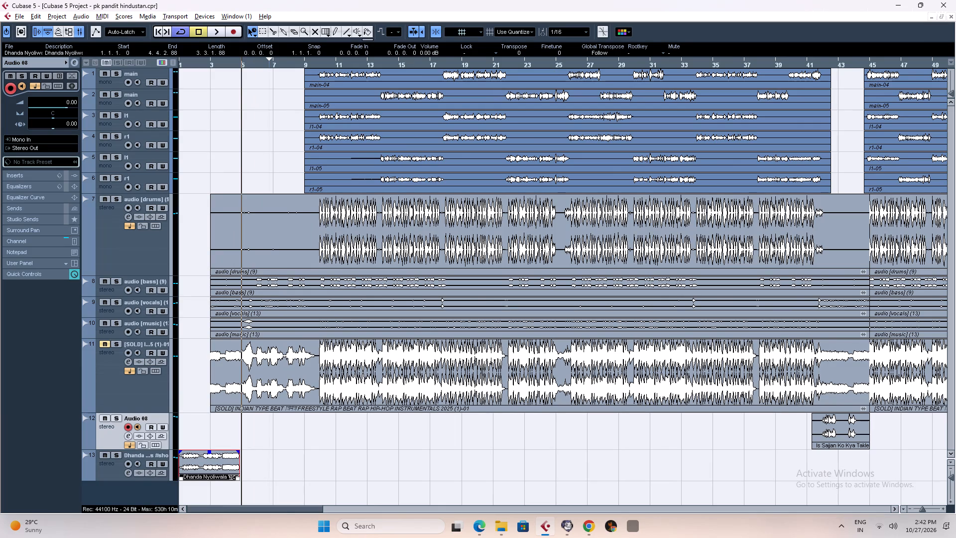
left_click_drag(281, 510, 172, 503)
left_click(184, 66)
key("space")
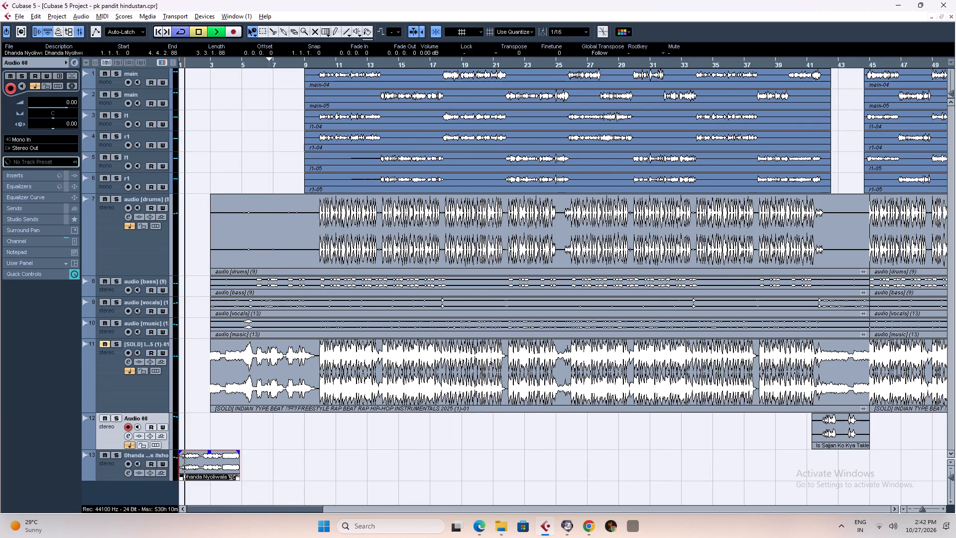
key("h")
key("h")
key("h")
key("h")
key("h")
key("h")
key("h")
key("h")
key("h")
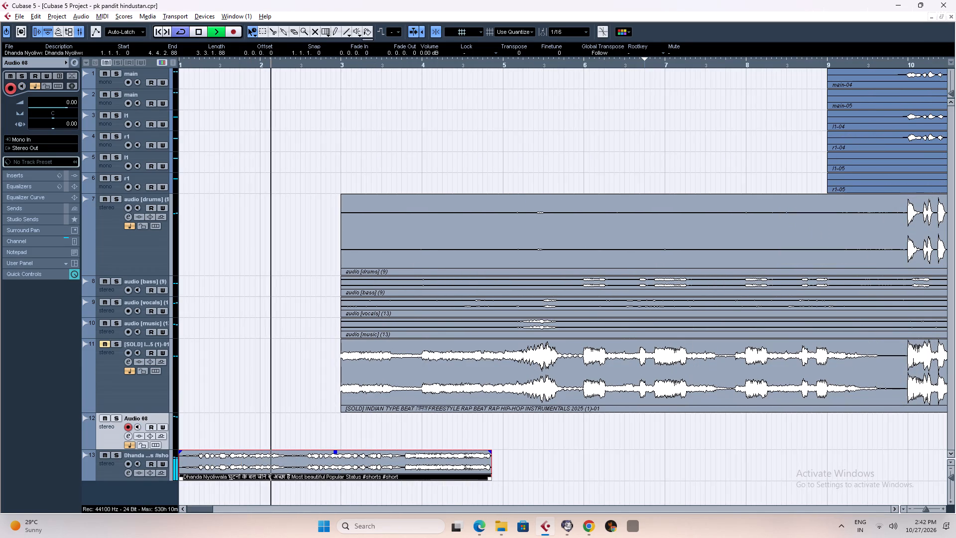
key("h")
Solo the Dhanda Nyoliwala track, move its clip to start at bar 3 in line with the beat, and listen to it.
left_click(118, 457)
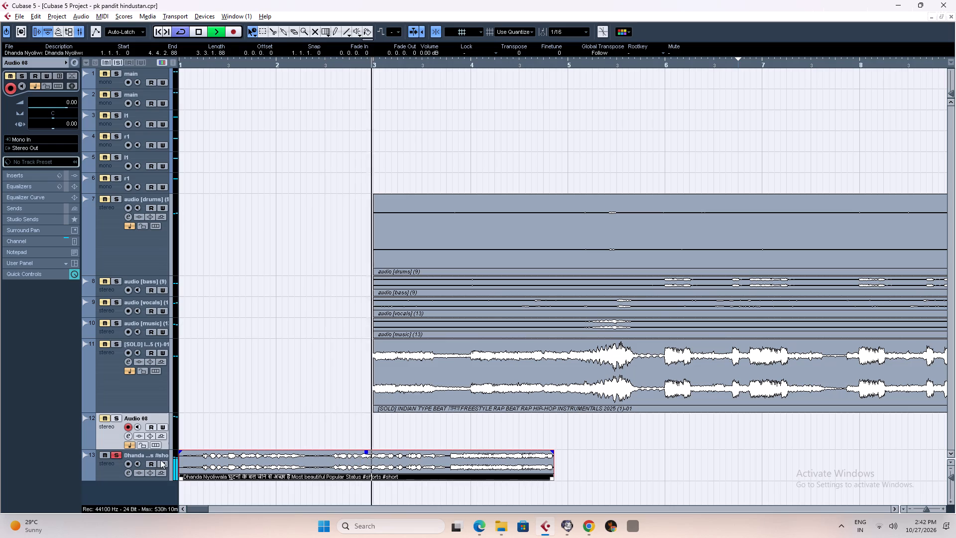
left_click_drag(284, 460, 478, 457)
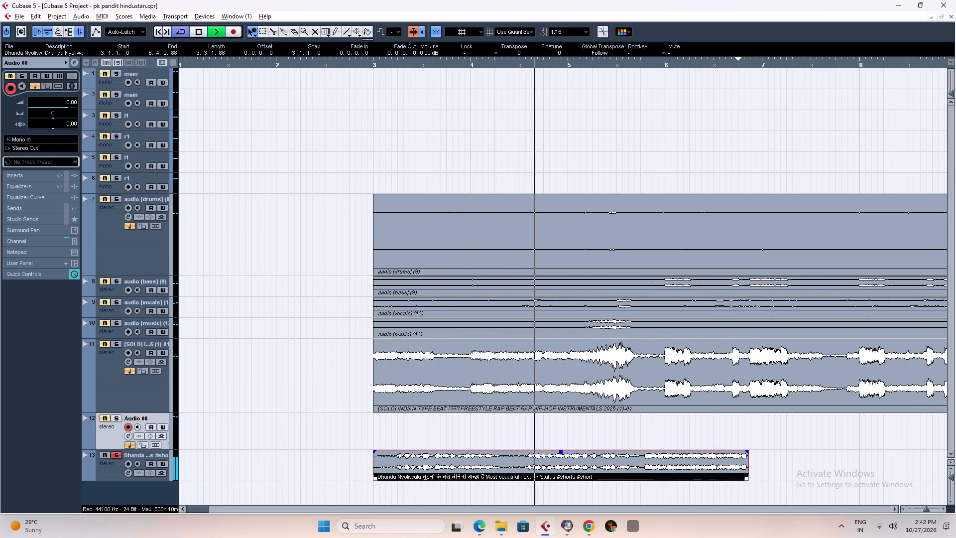
key("h")
key("h")
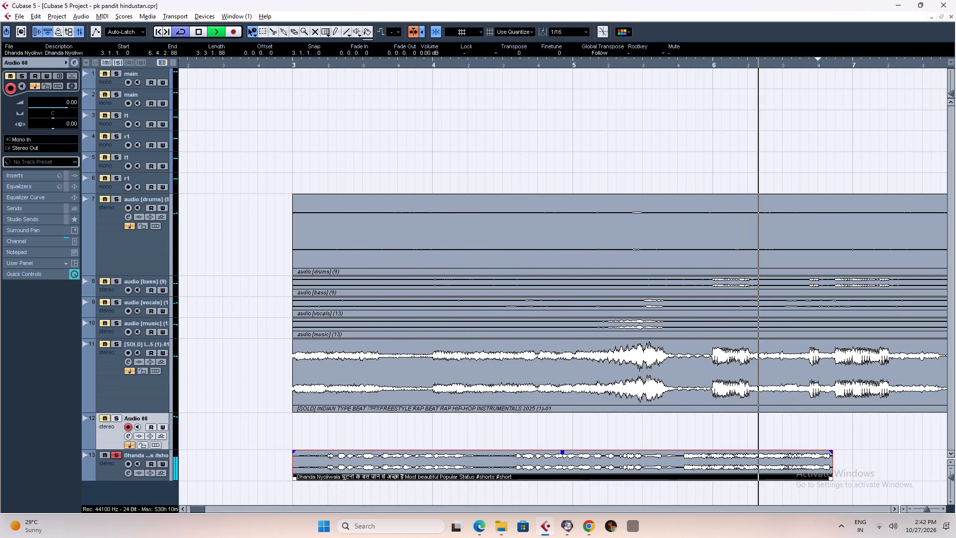
key("space")
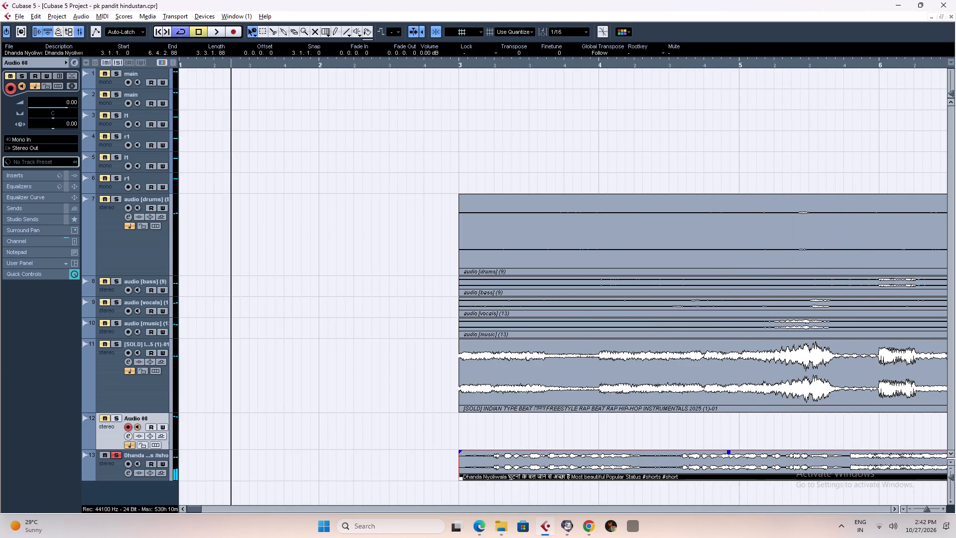
Split the Dhanda Nyoliwala clip at 5.4.2, where its louder closing section begins.
key("g")
right_click_drag(696, 464, 721, 463)
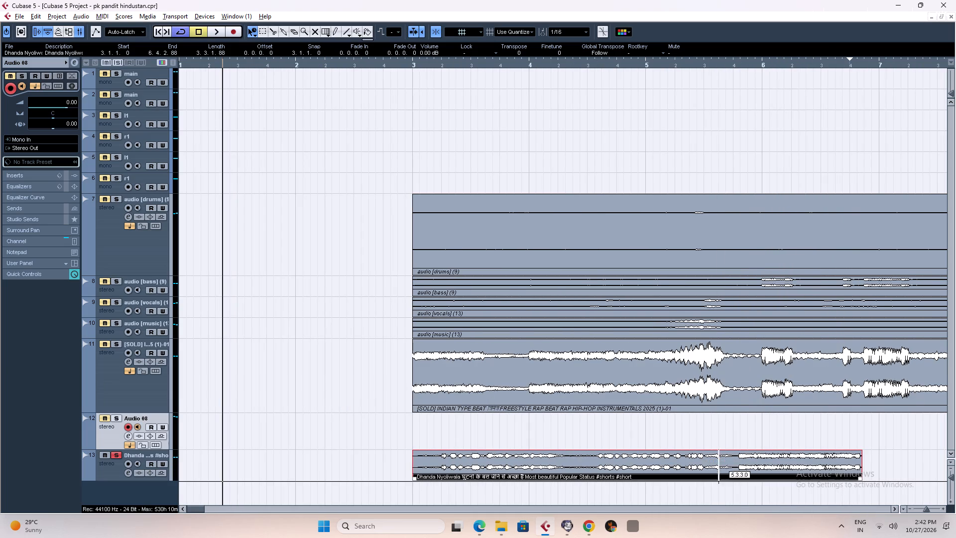
left_click(742, 464)
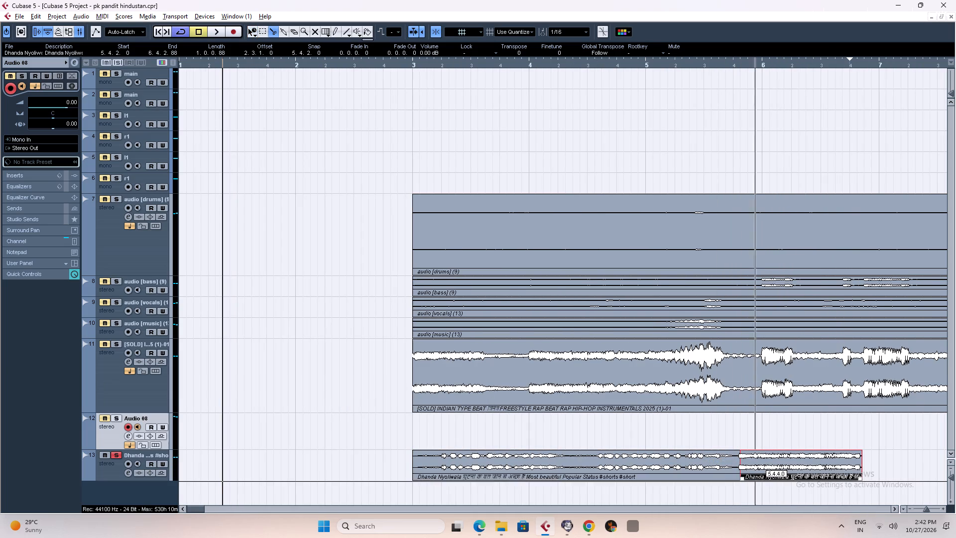
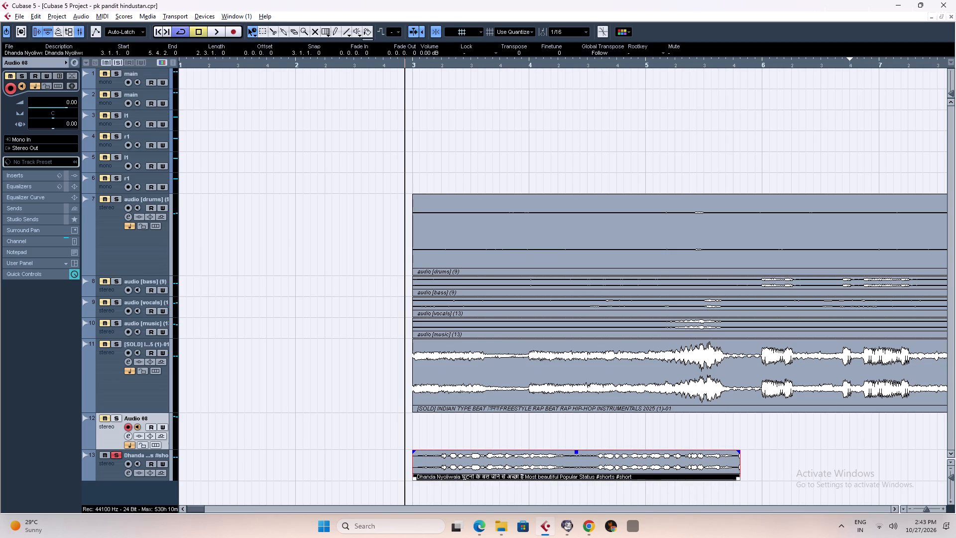
Add a short fade-out of 0.0.0.74 to the end of the Dhanda Nyoliwala clip and listen to the clip through to its ending.
left_click_drag(738, 452, 734, 447)
key("space")
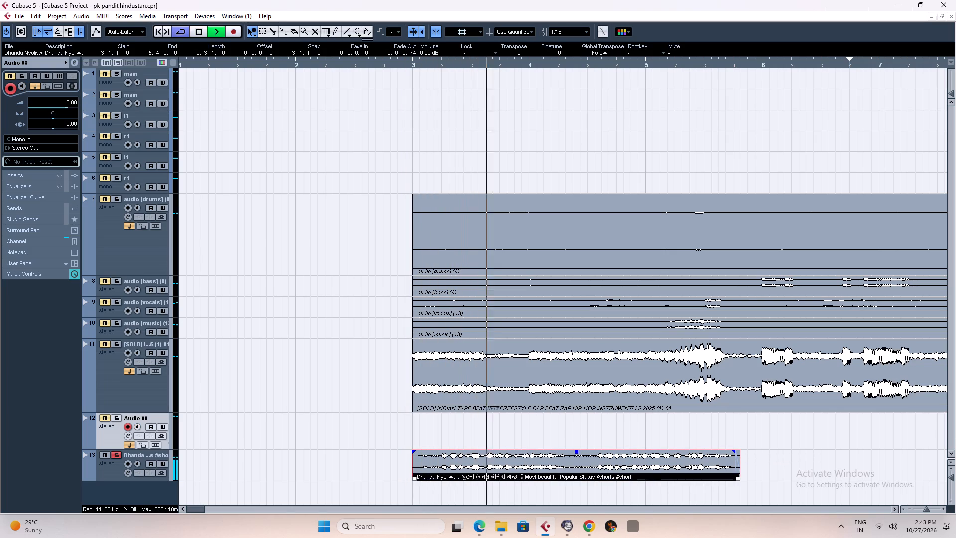
left_click(624, 67)
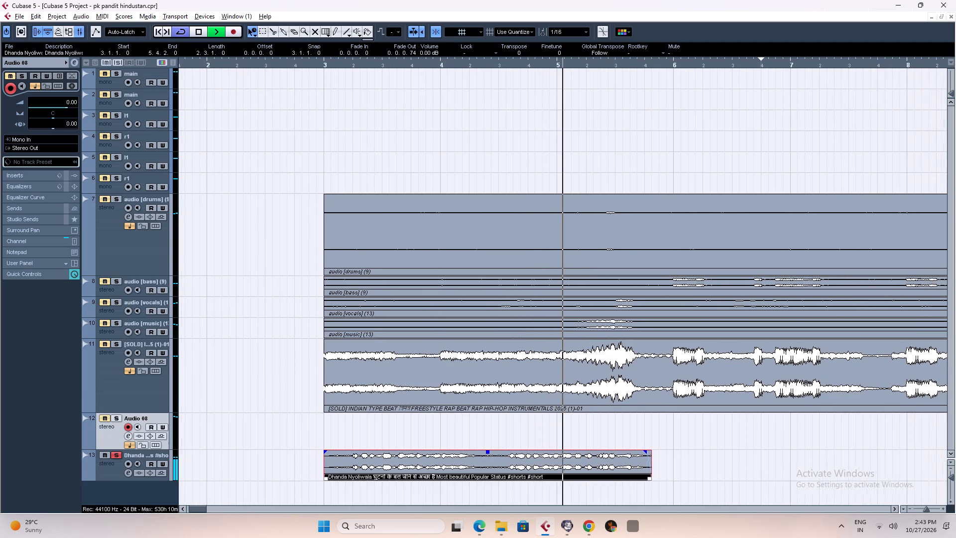
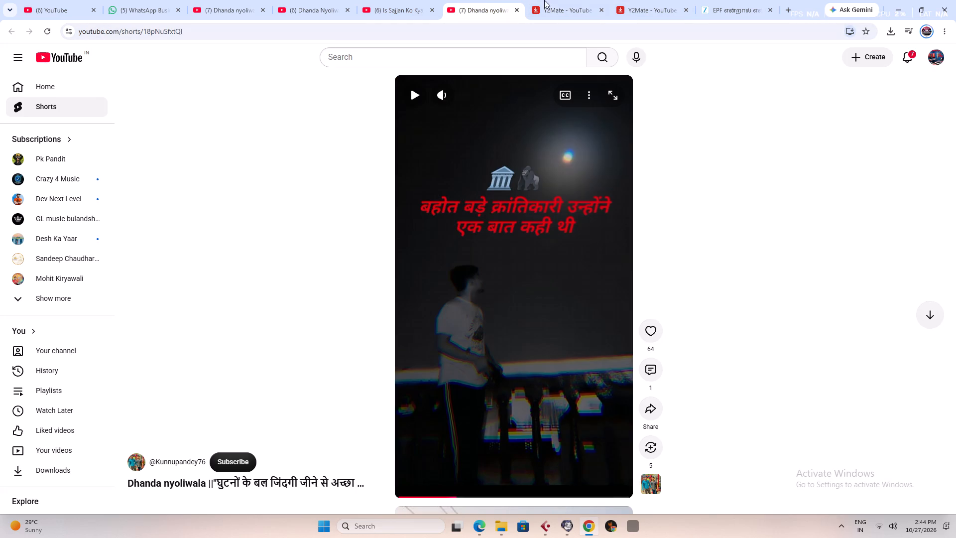
Convert the "Dhanda nyoliwala" YouTube short with the copied link to MP3 on Y2Mate and download the file.
left_click(565, 0)
left_click(5, 34)
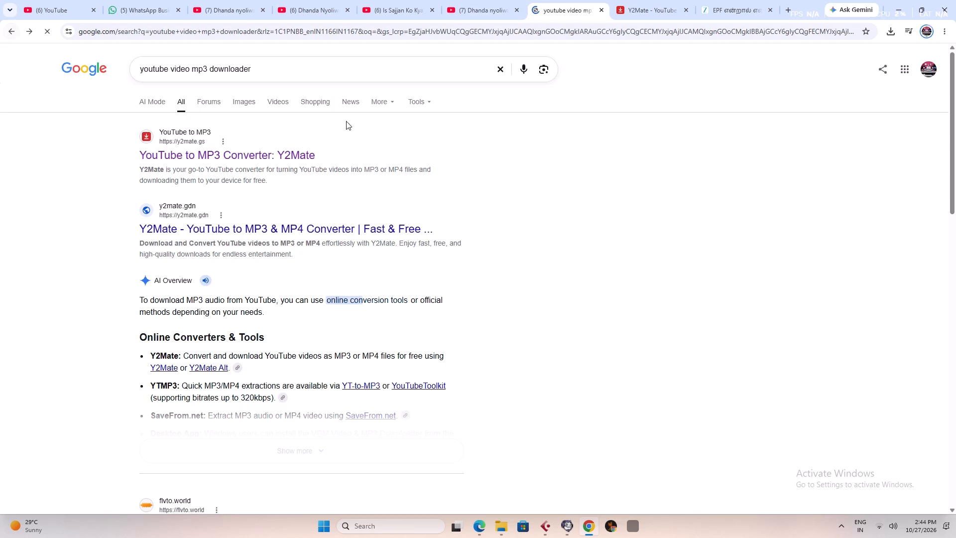
left_click(263, 154)
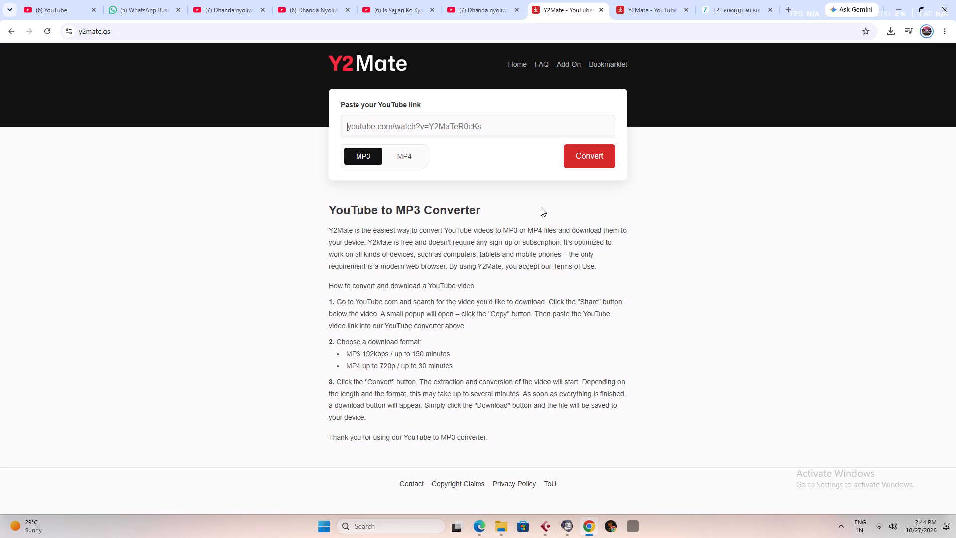
right_click(380, 120)
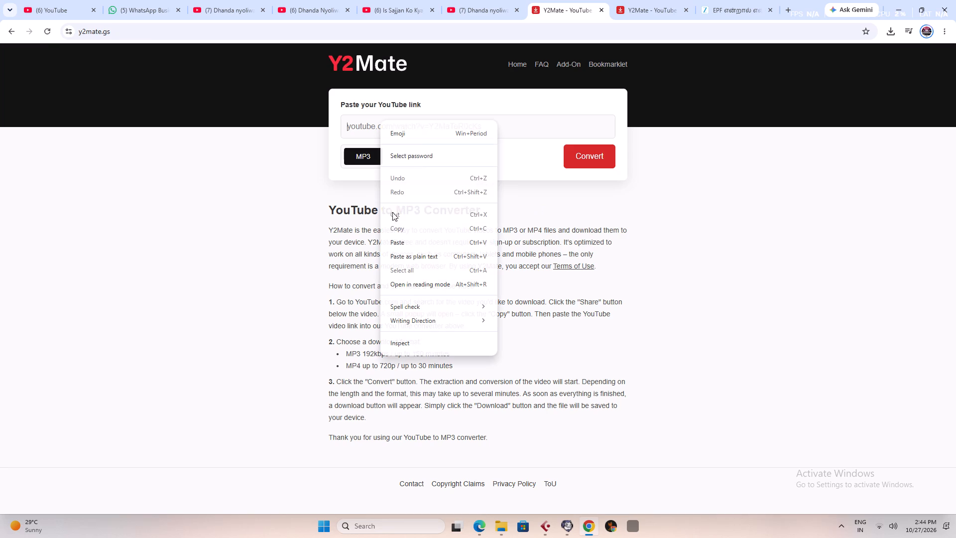
left_click(417, 238)
left_click(557, 159)
left_click(585, 153)
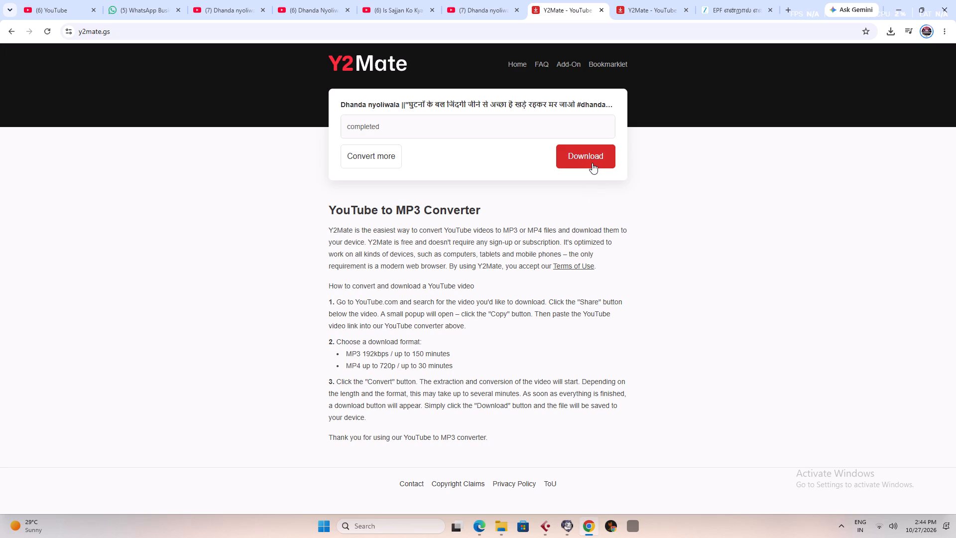
left_click(637, 11)
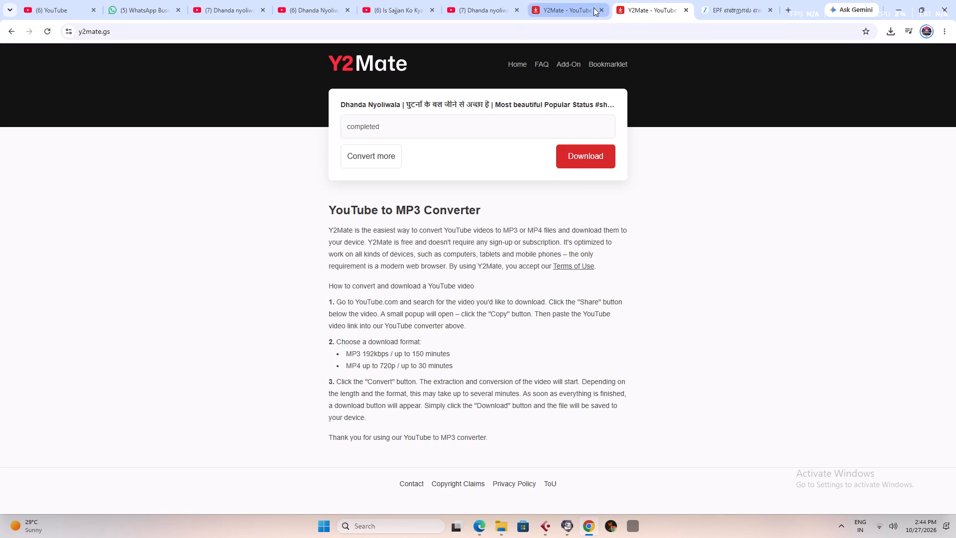
left_click(584, 7)
left_click(582, 161)
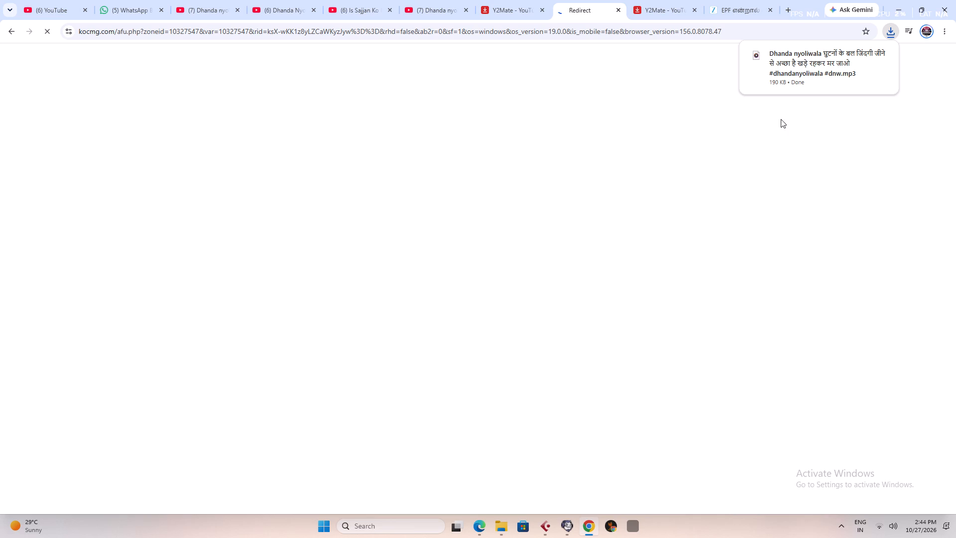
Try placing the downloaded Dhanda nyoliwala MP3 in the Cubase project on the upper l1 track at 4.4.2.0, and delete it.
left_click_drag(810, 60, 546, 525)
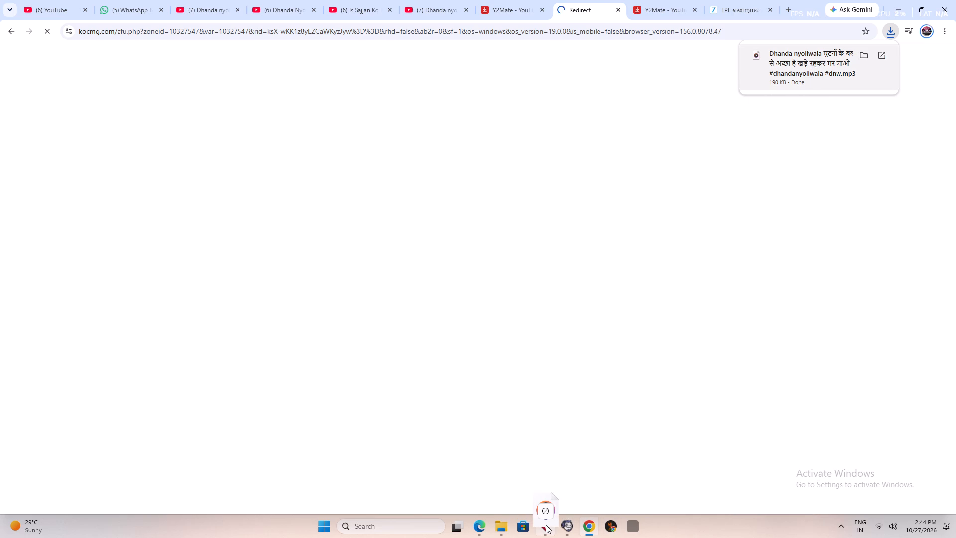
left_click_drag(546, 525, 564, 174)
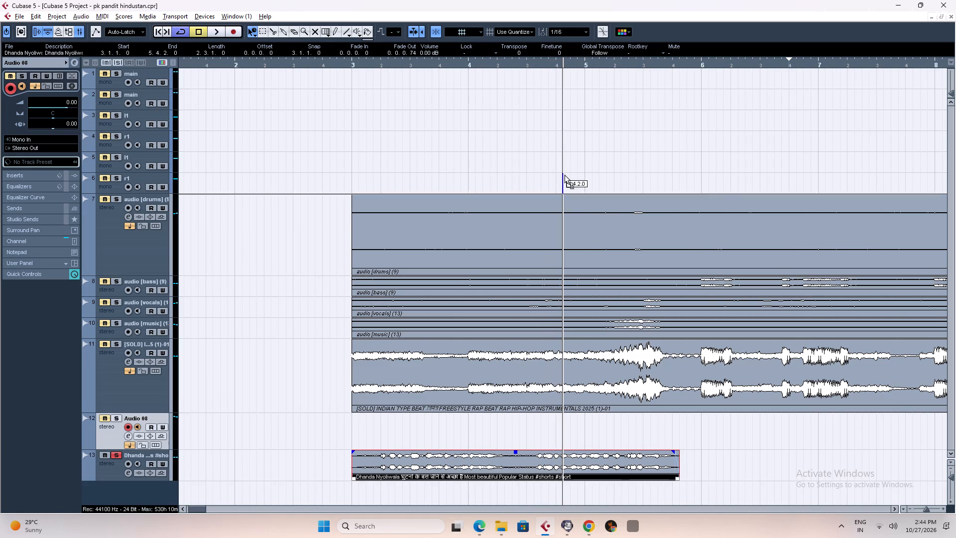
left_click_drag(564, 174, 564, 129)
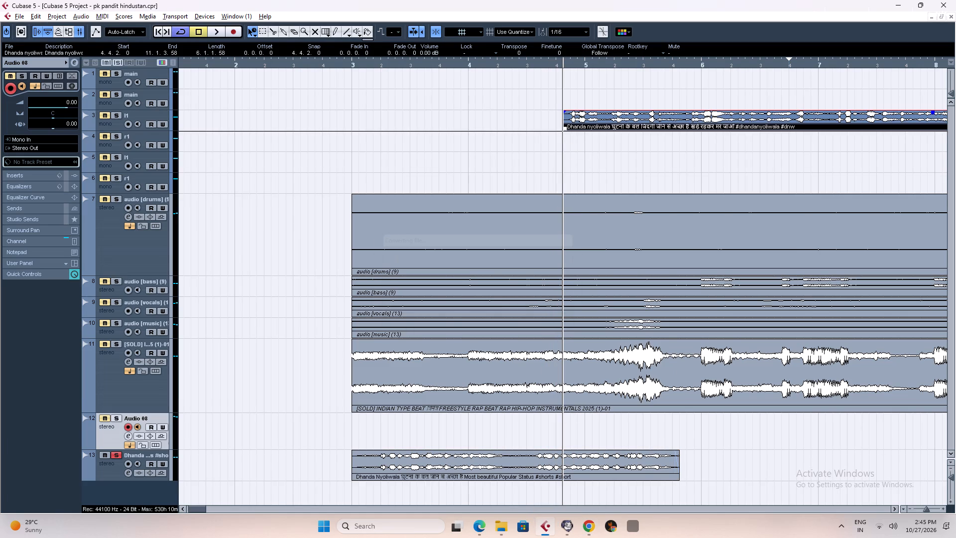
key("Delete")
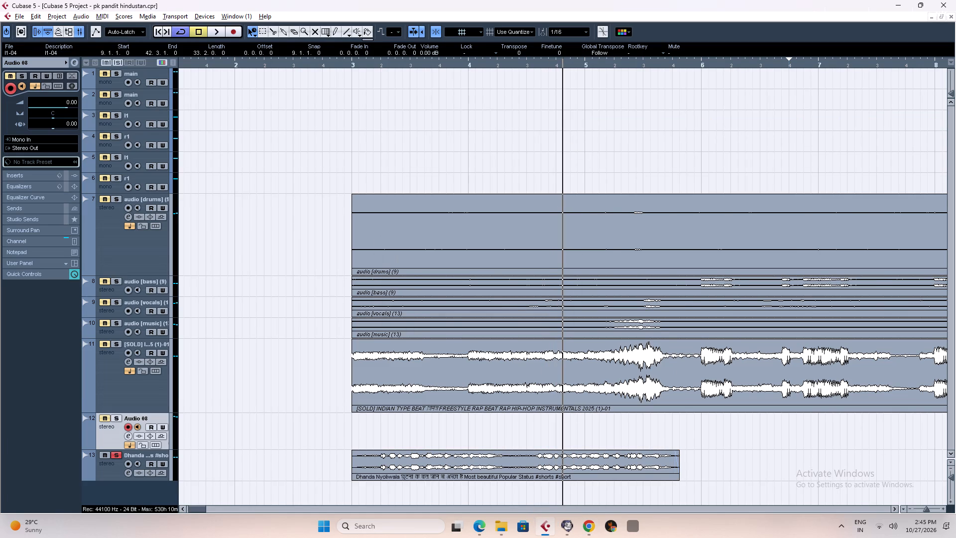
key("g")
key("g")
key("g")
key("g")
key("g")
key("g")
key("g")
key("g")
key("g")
Switch to Chrome, close the EPF ad page, and upload the new Dhanda nyoliwala MP3 from Downloads to the vocalremover.org Remover.
key("alt+Tab")
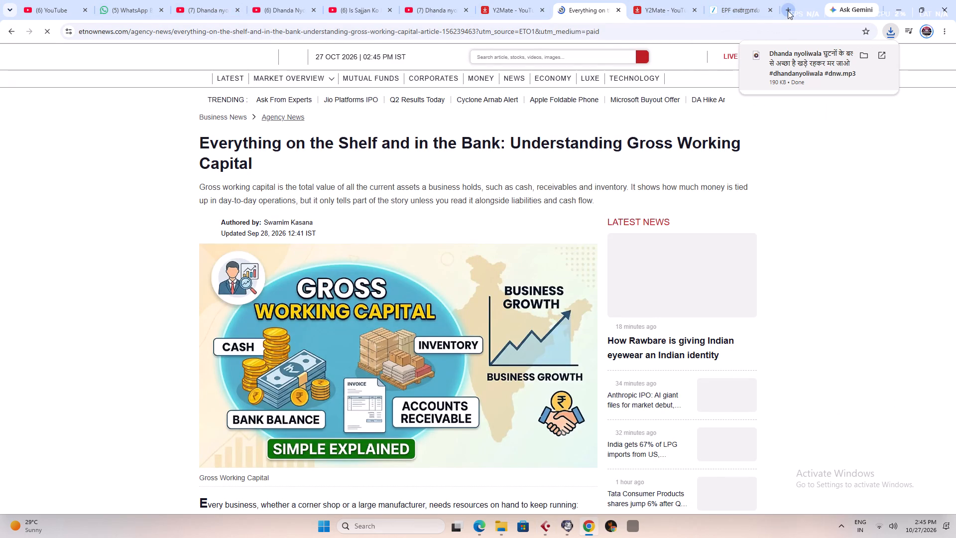
left_click(744, 10)
left_click(770, 11)
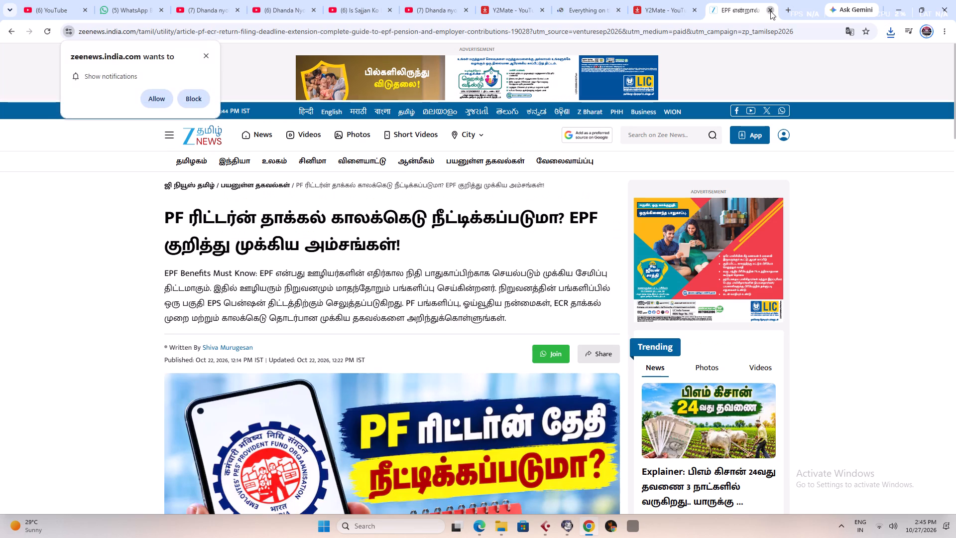
left_click(790, 8)
left_click(263, 29)
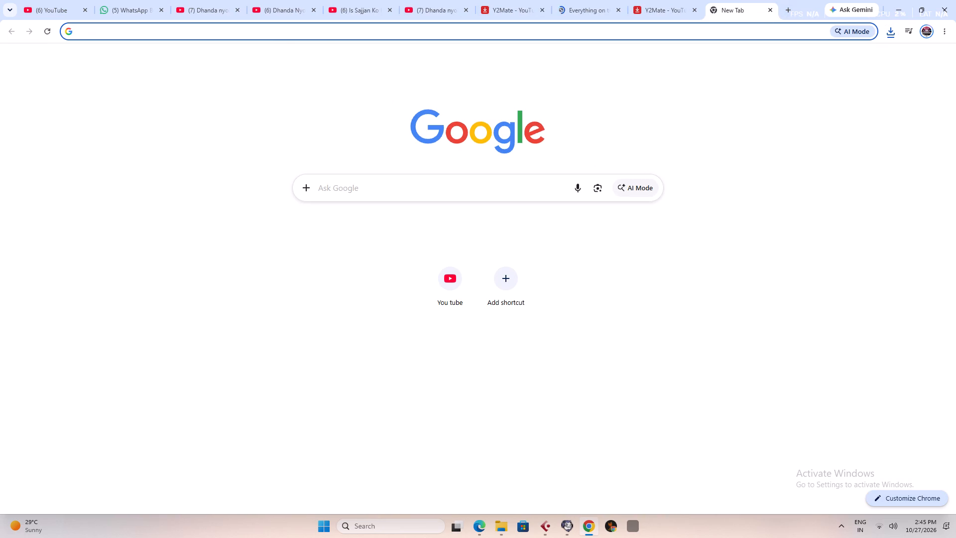
left_click(130, 125)
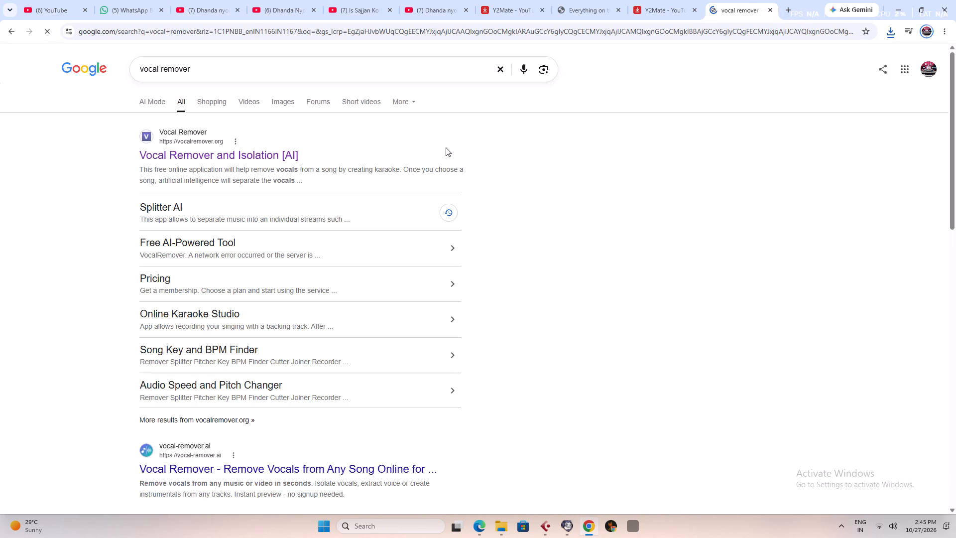
left_click(217, 154)
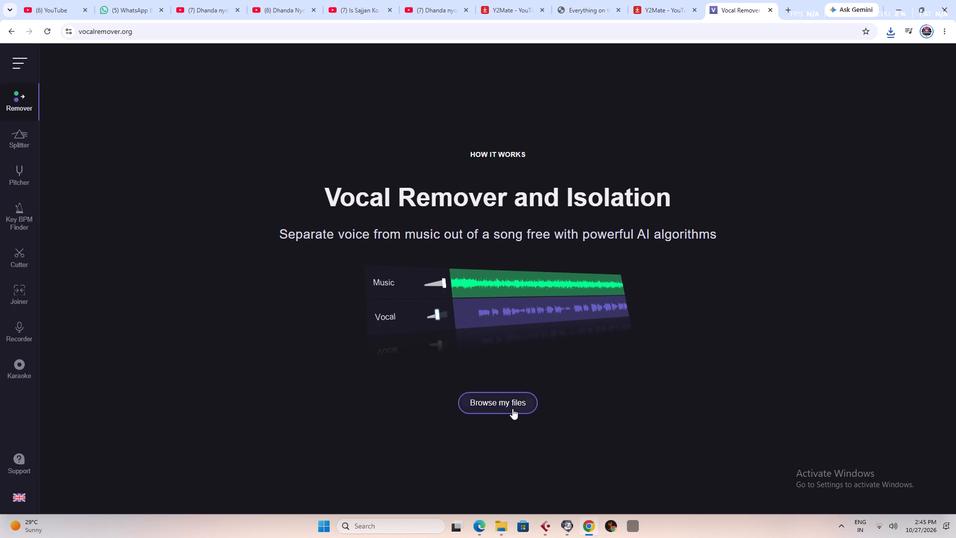
left_click(507, 406)
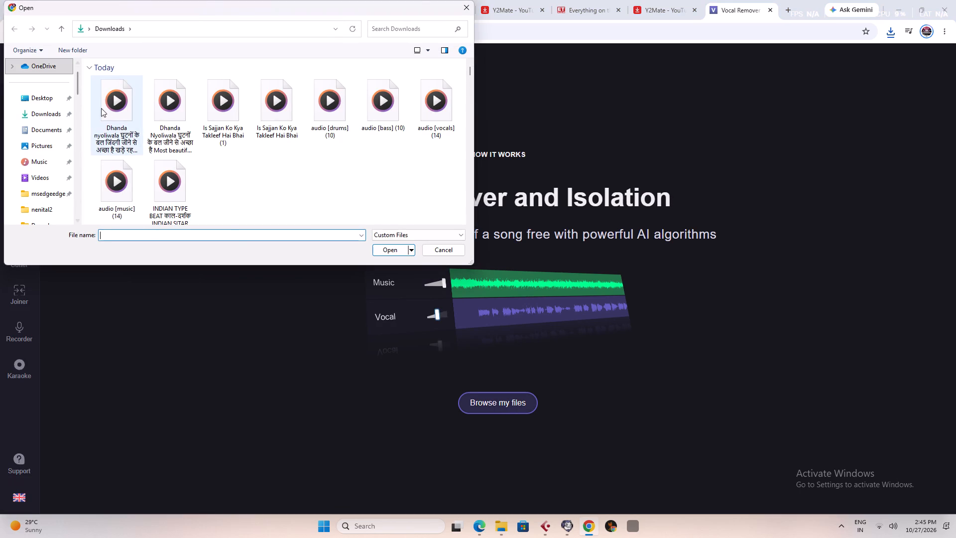
left_click(103, 107)
left_click(390, 251)
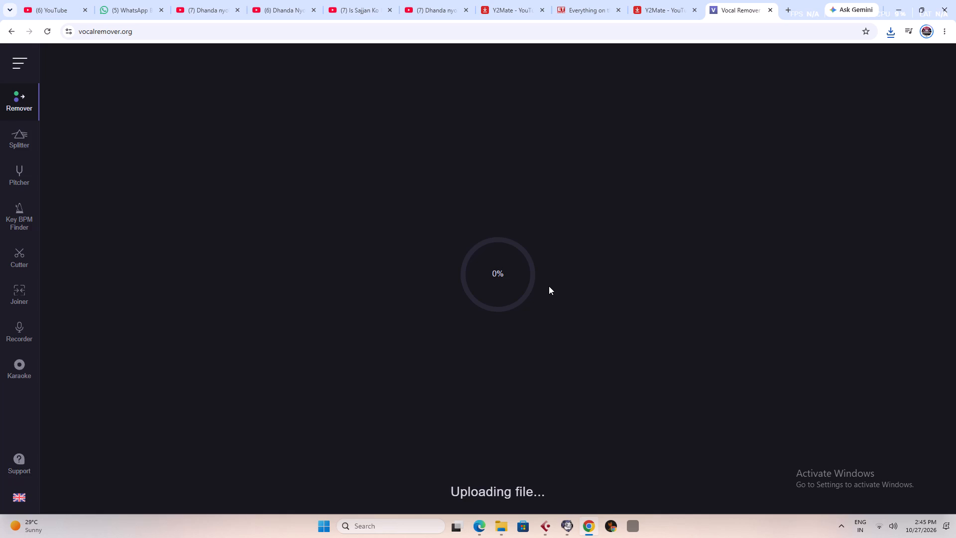
Switch to Cubase and listen to the soloed Dhanda Nyoliwala clip from bar 3.
key("alt+Tab")
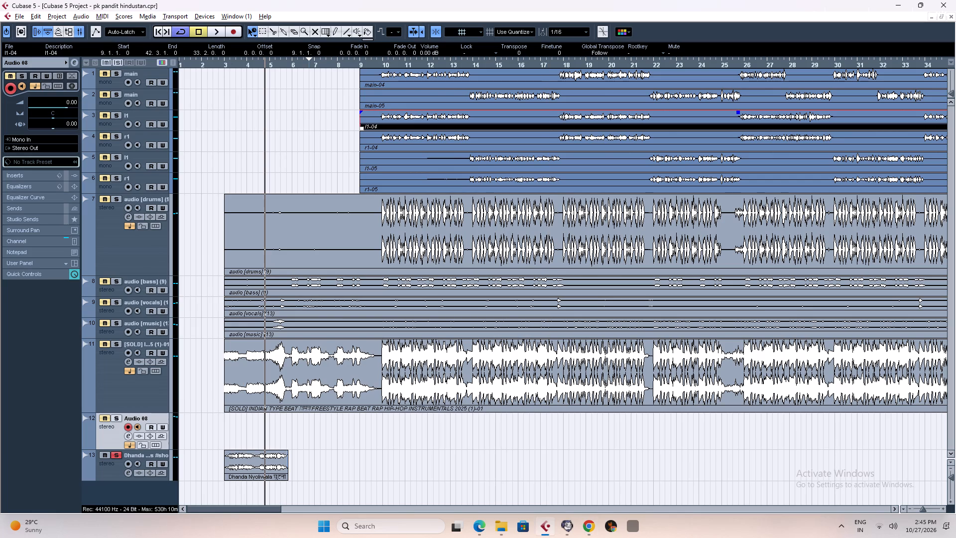
left_click(224, 65)
key("space")
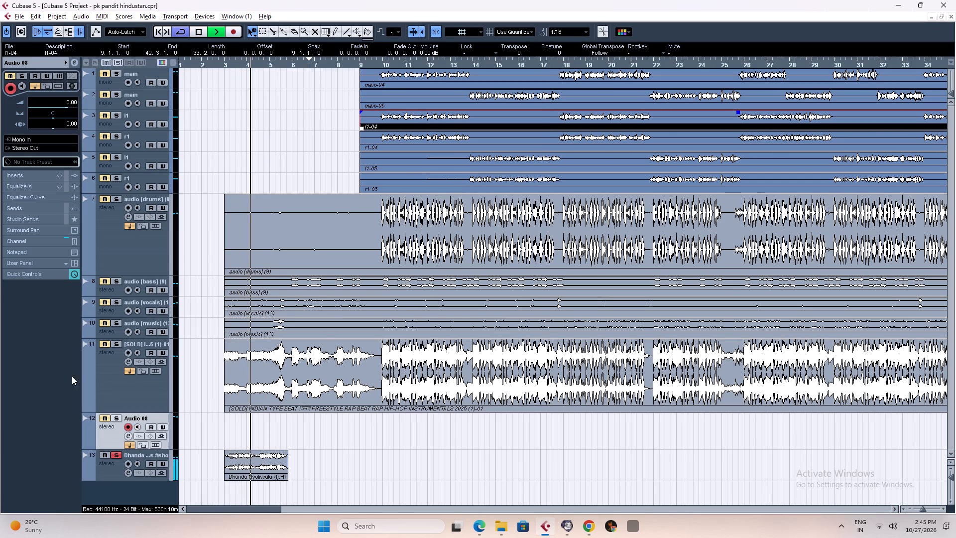
key("space")
key("space")
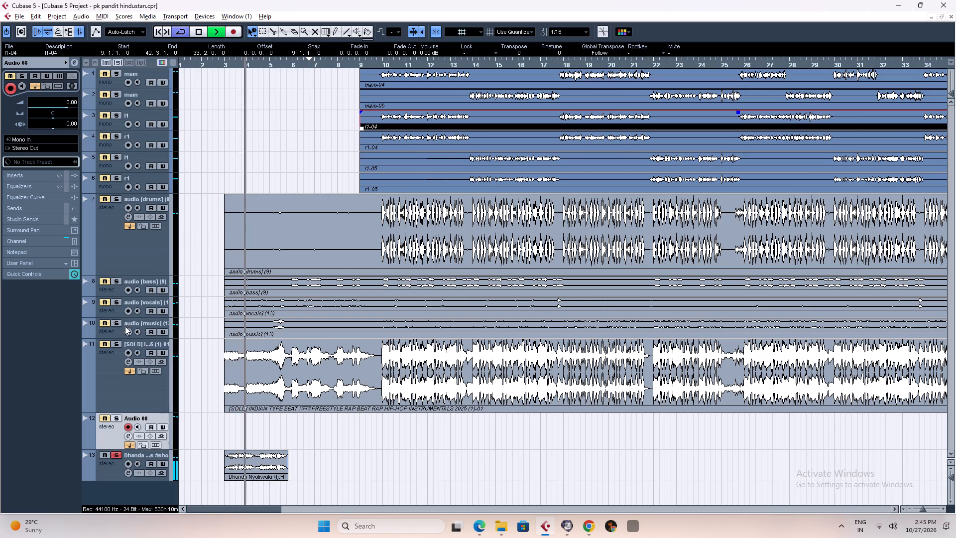
key("space")
Clear the solo from all tracks so the dialogue plays together with the beat stems.
left_click(116, 283)
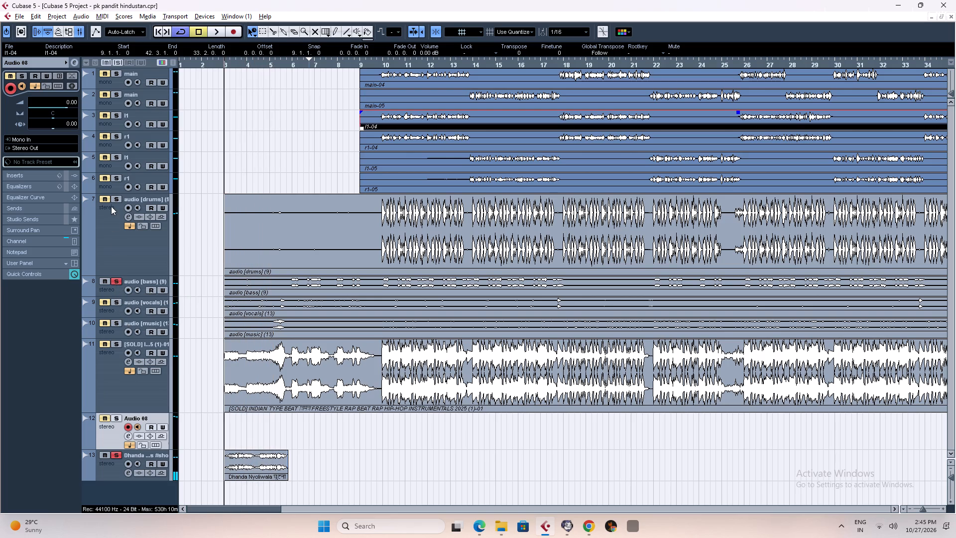
left_click(111, 199)
left_click(117, 199)
left_click(119, 287)
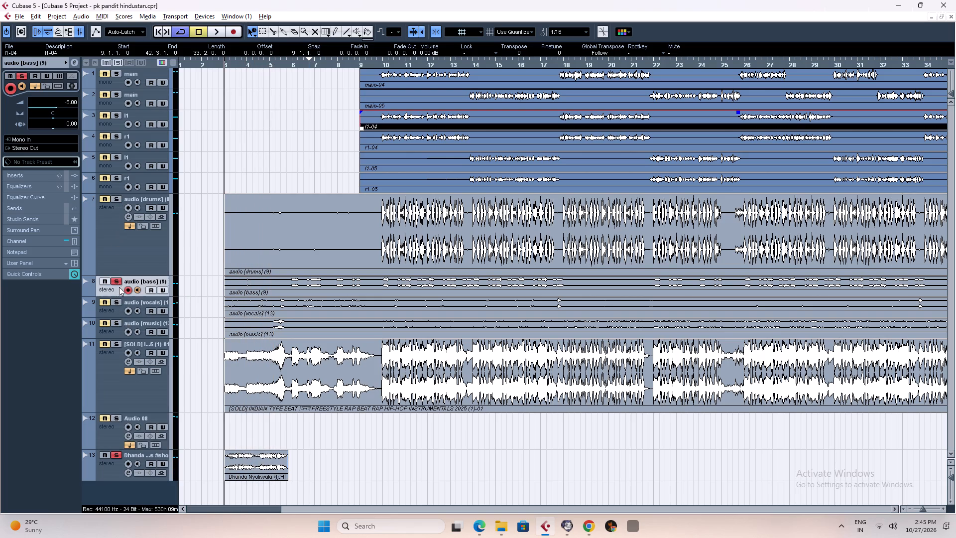
left_click(118, 65)
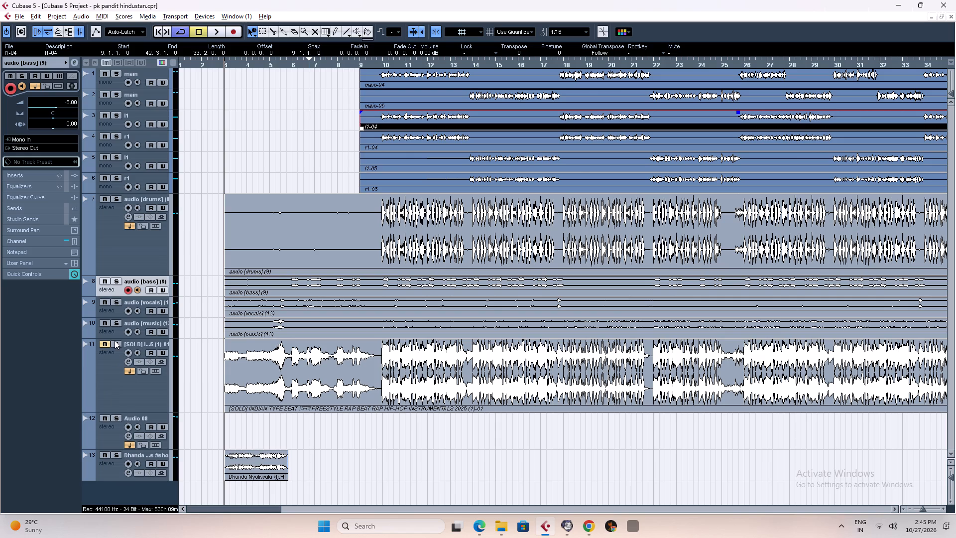
Audition the intro from bar 3 with the audio [vocals] stem muted and soloed, and restore the stem to normal playback.
left_click(103, 324)
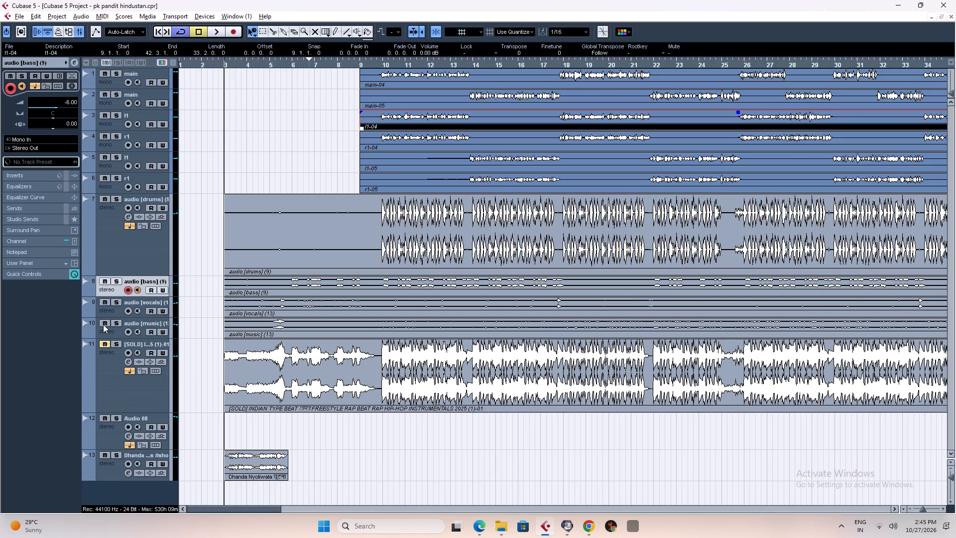
left_click(103, 324)
left_click(103, 303)
key("space")
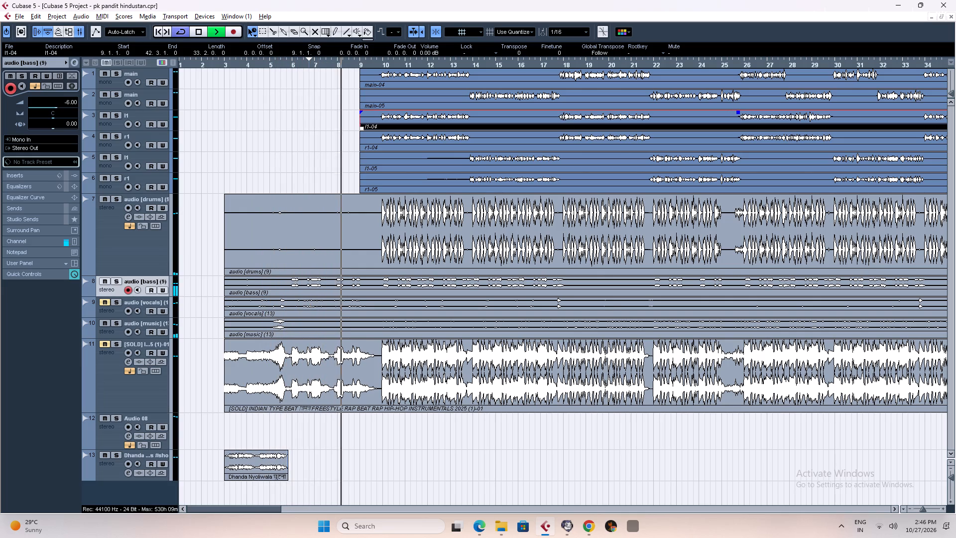
key("space")
key("space")
left_click(118, 303)
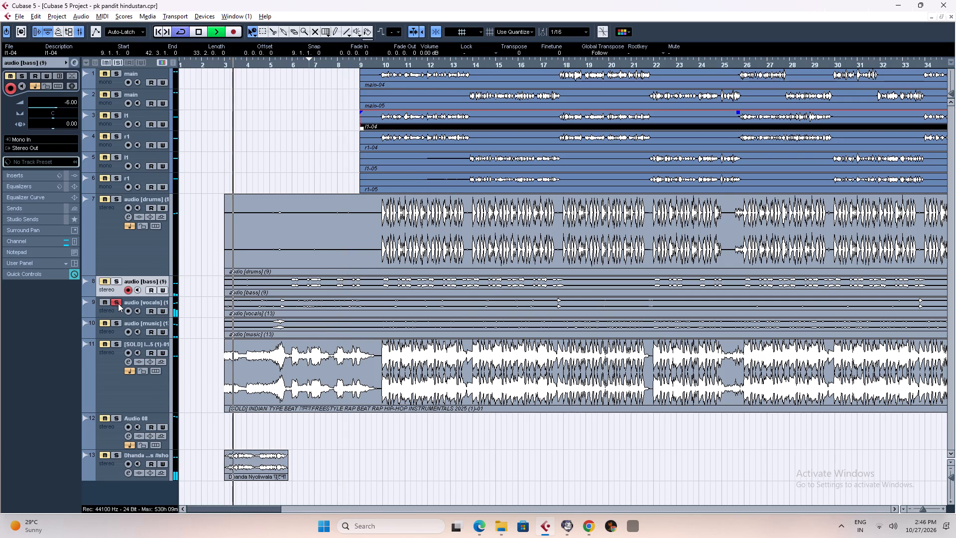
key("space")
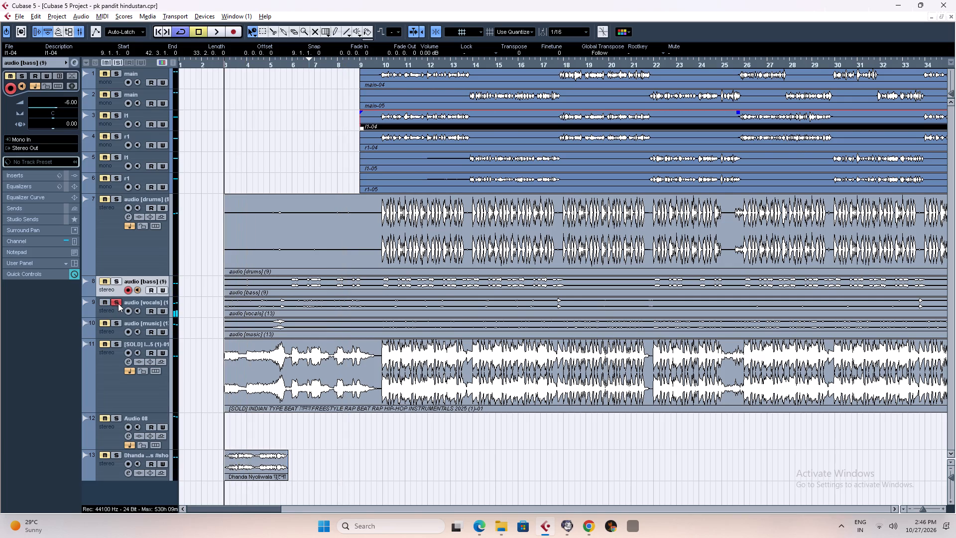
left_click(118, 303)
left_click(105, 304)
Listen to the Dhanda Nyoliwala clip against the beat stems from bar 3 to judge its timing.
key("space")
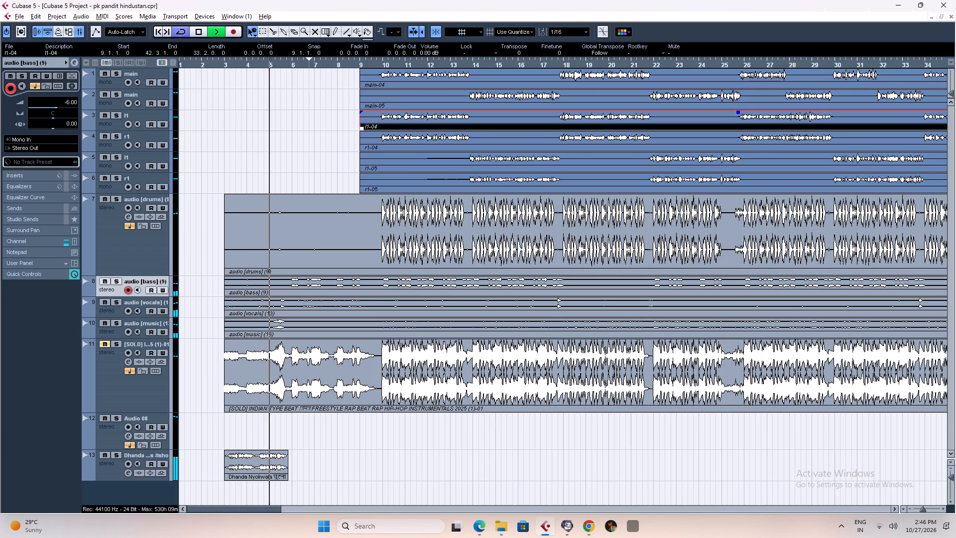
key("h")
key("h")
key("h")
key("h")
key("h")
key("h")
key("h")
key("h")
key("h")
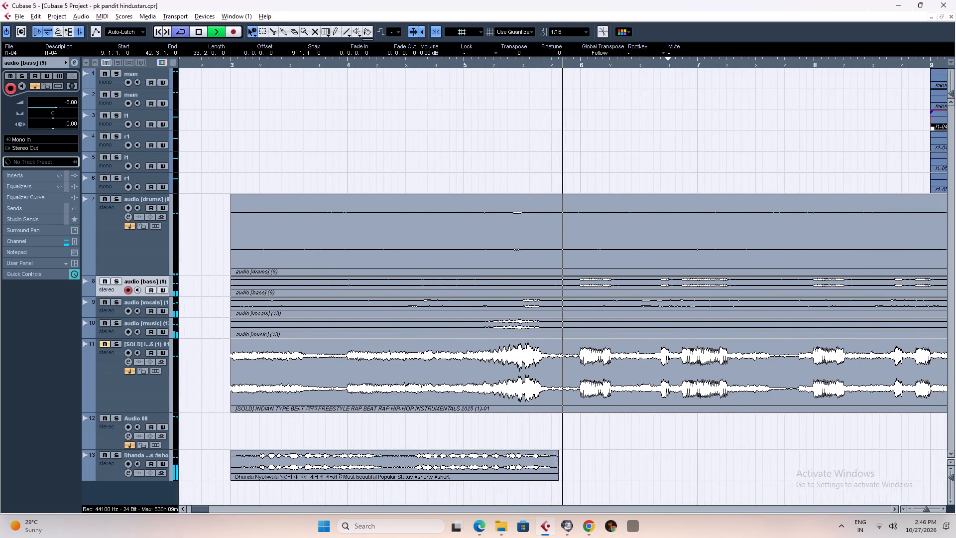
key("g")
key("g")
key("g")
key("g")
key("g")
key("g")
key("g")
key("g")
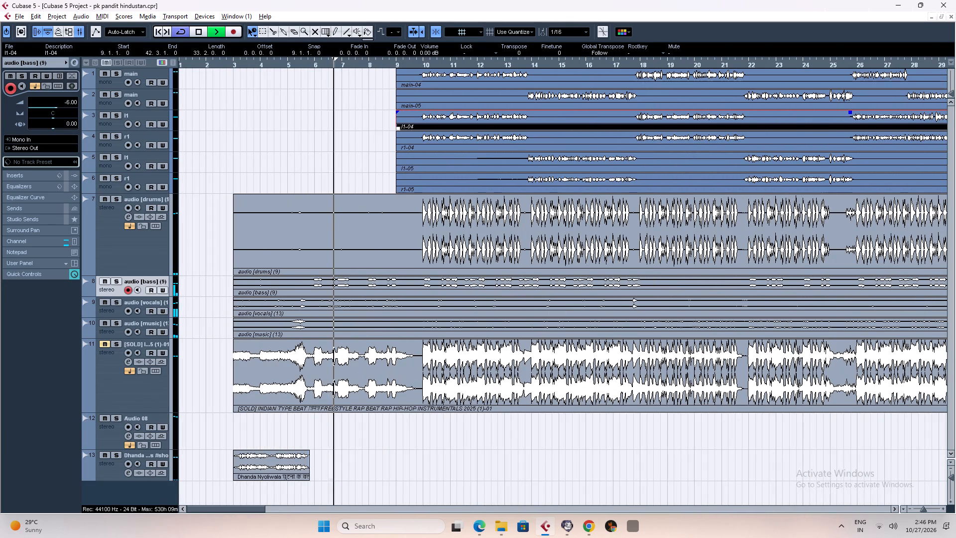
key("space")
key("space")
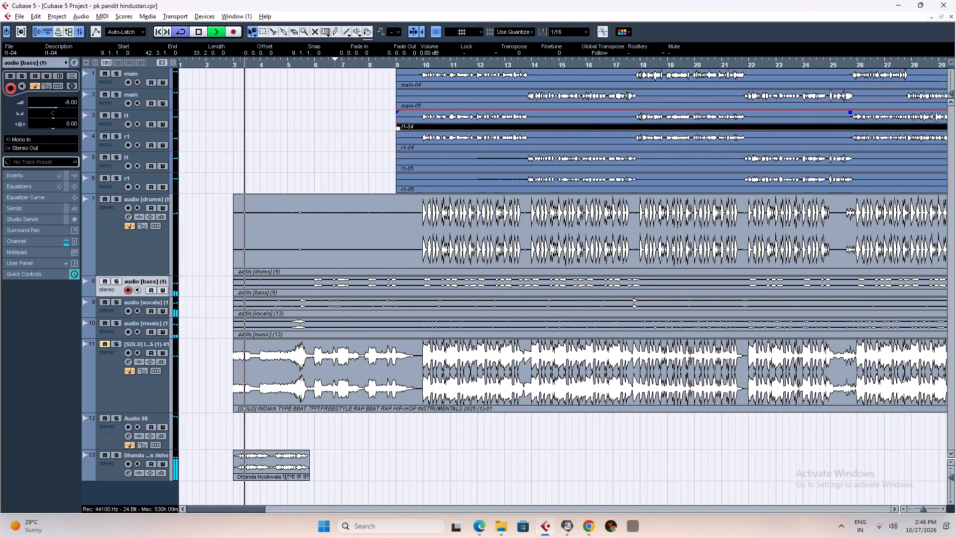
Move the Dhanda Nyoliwala clip along its track to start at 6.1.4.0 and end at 9.1.1.0, where the recorded vocals begin.
left_click_drag(253, 465, 335, 459)
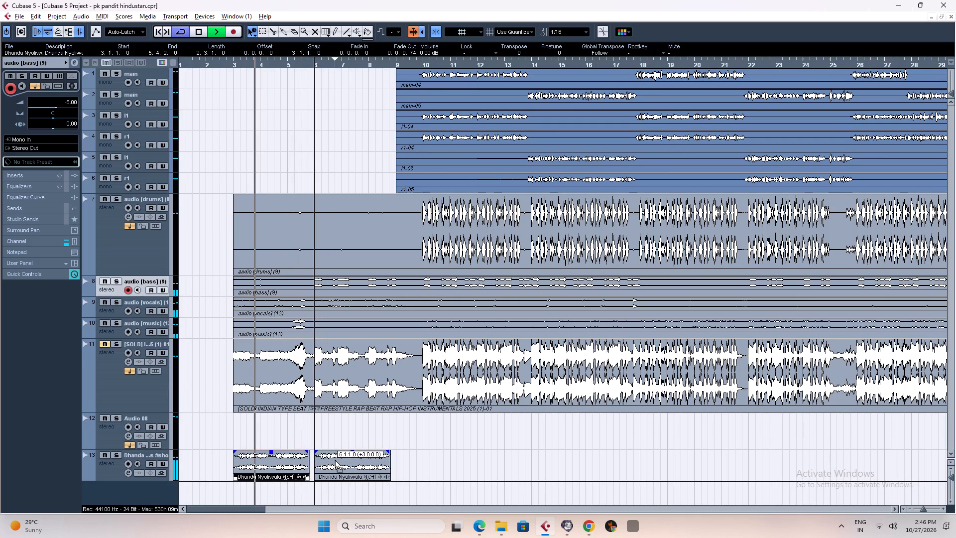
left_click_drag(335, 459, 339, 457)
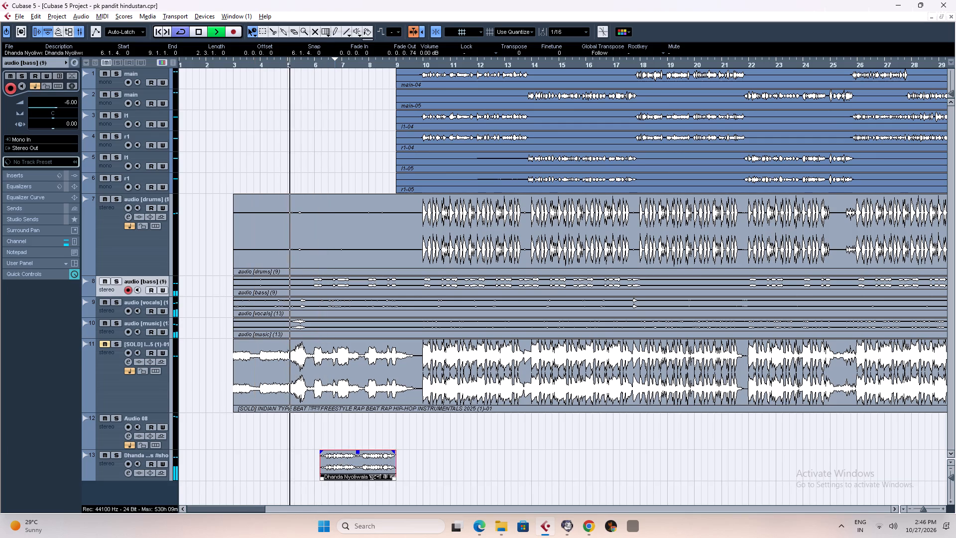
Listen from bar 6 through the moved Dhanda Nyoliwala clip and into the opening of the main vocals.
left_click(324, 64)
key("h")
key("h")
key("h")
key("h")
key("h")
key("h")
key("h")
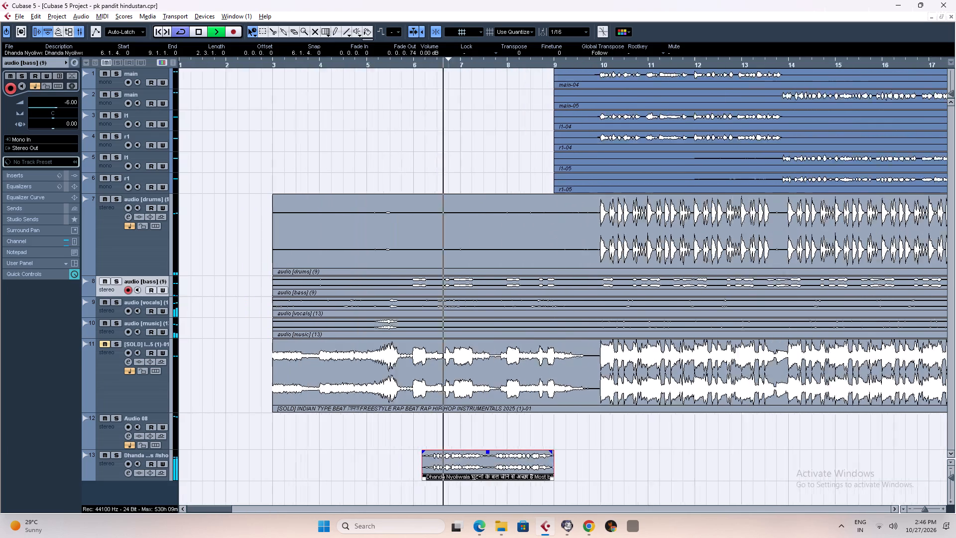
key("g")
key("g")
key("g")
key("g")
key("g")
key("g")
key("g")
key("g")
key("g")
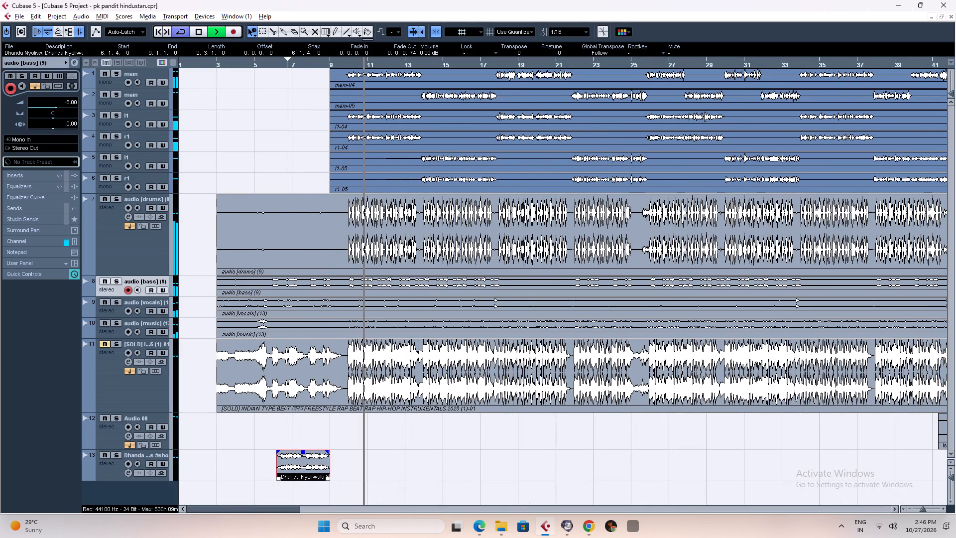
In Chrome, preview the Dhanda Nyoliwala separation with the music fully down and the vocal at 100, and save the vocal as an MP3.
key("space")
key("alt+Tab")
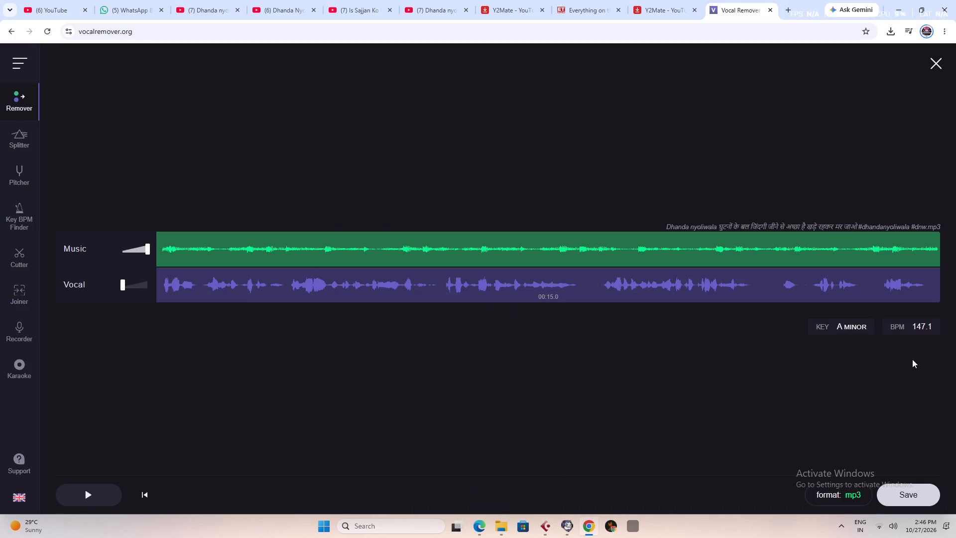
left_click(93, 489)
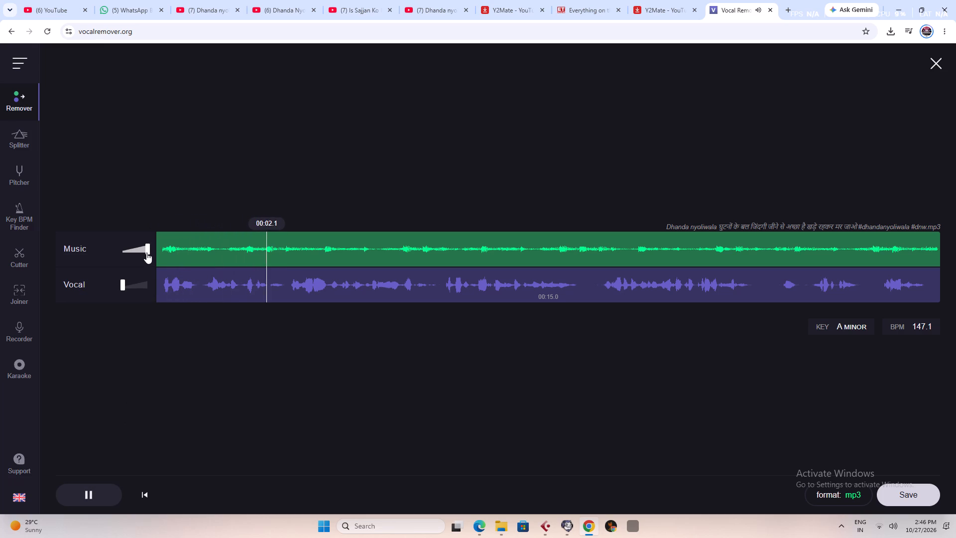
left_click_drag(146, 253, 109, 265)
left_click_drag(123, 287, 282, 287)
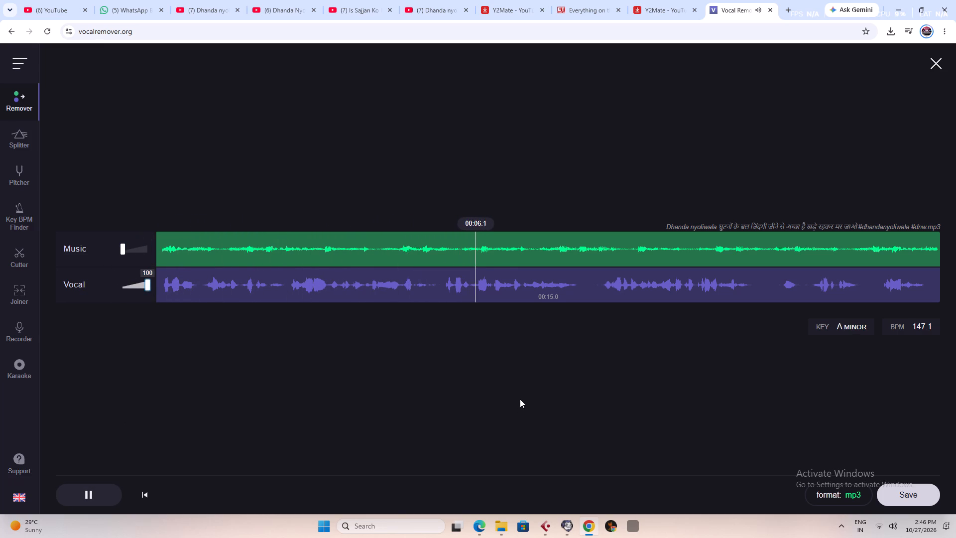
left_click(916, 492)
left_click(858, 434)
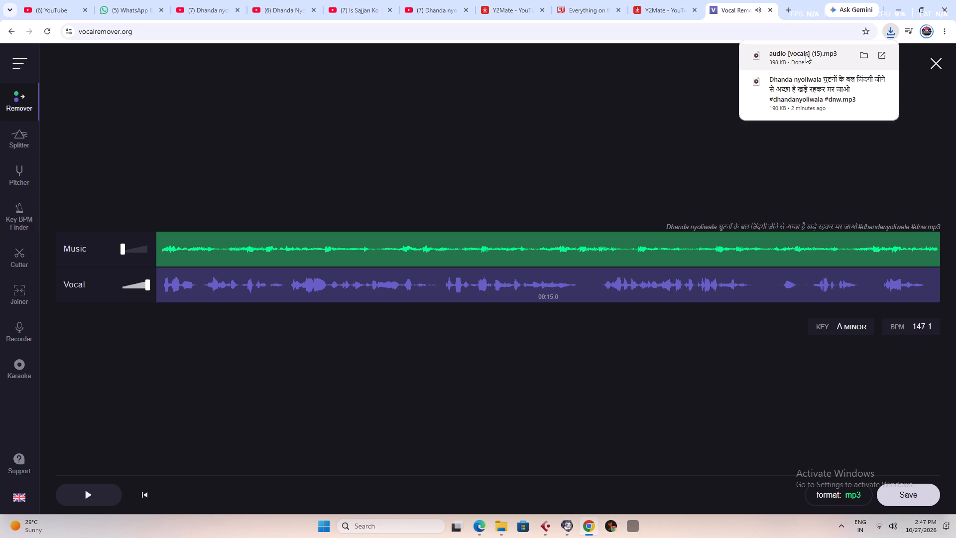
Import the saved audio [vocals] (15).mp3 into the Cubase project on track 12, starting at bar 3.
left_click_drag(818, 50, 550, 520)
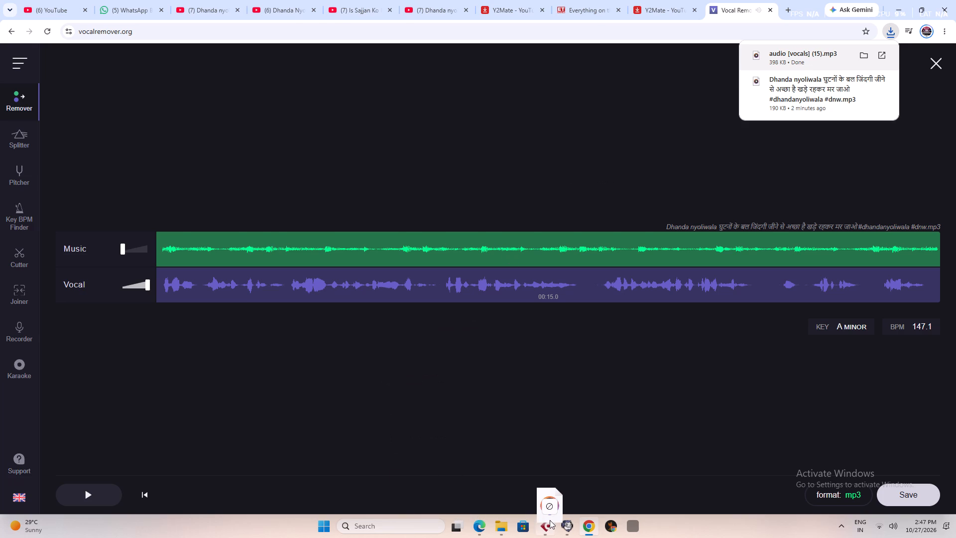
left_click_drag(550, 520, 224, 435)
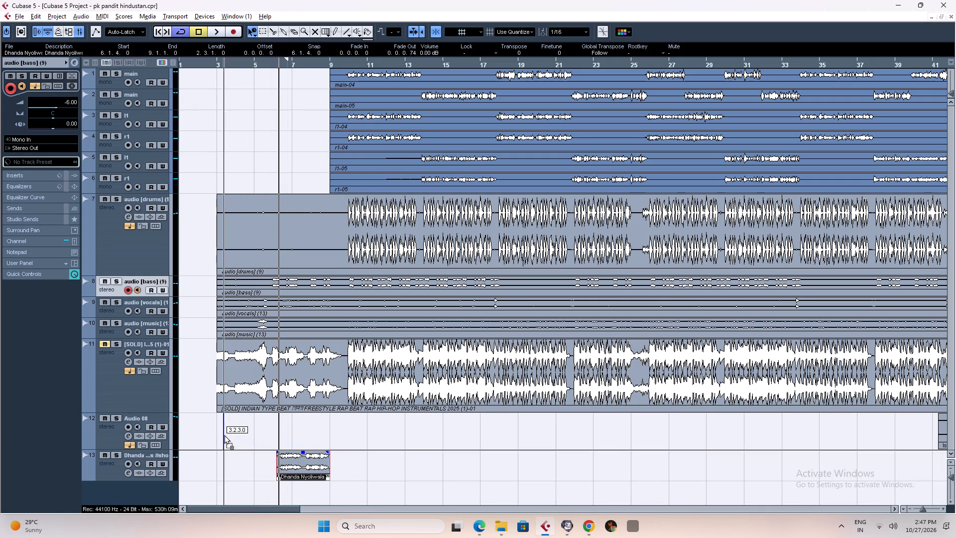
left_click_drag(224, 435, 216, 432)
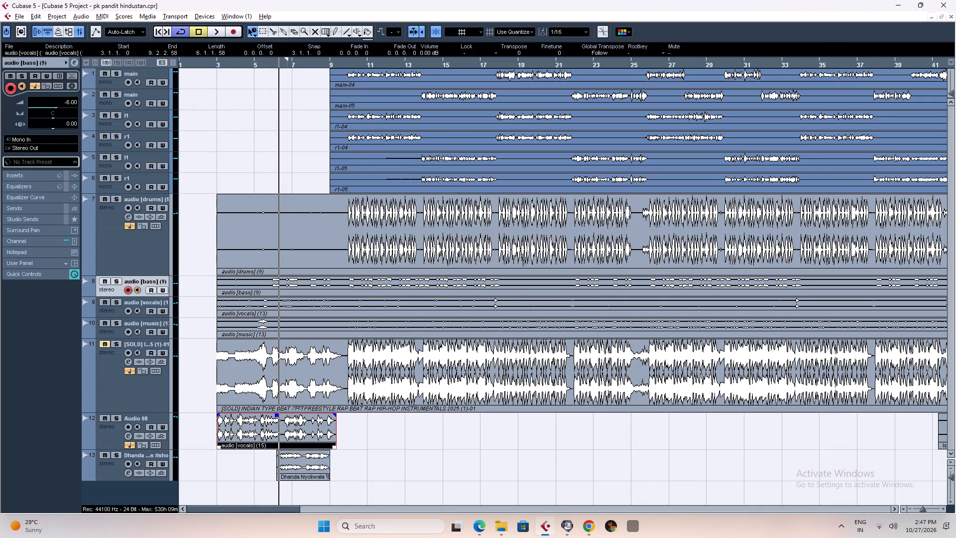
Move the original Dhanda Nyoliwala clip on track 13 out of the intro to start at 16.1.2.0.
left_click(296, 464)
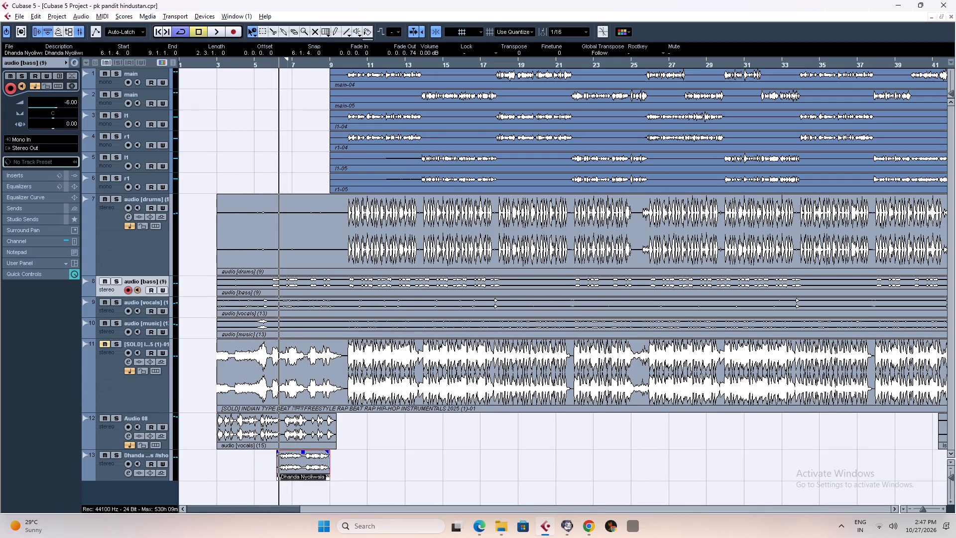
left_click_drag(298, 464, 483, 463)
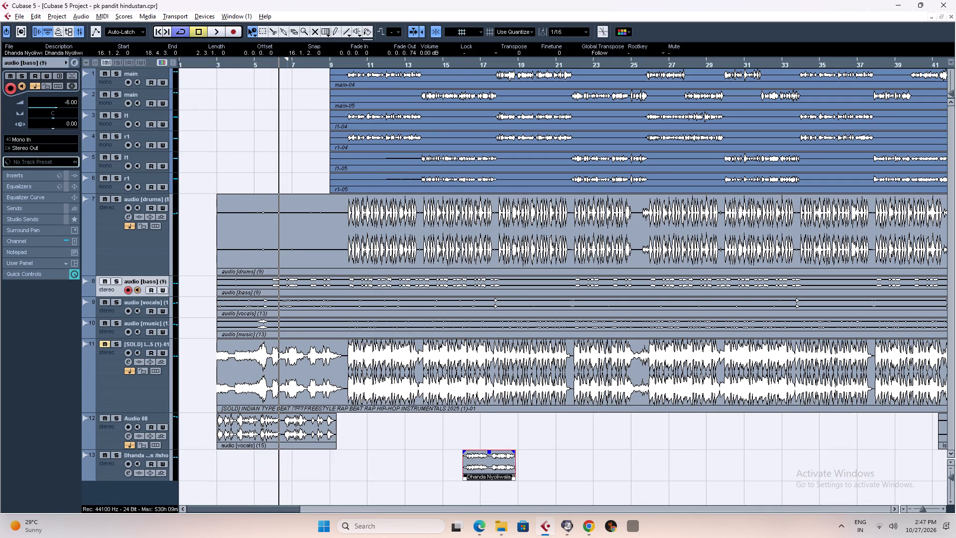
Listen from bar 3 through the audio [vocals] (15) clip to bar 10 to judge its timing against the beat.
left_click(217, 65)
key("space")
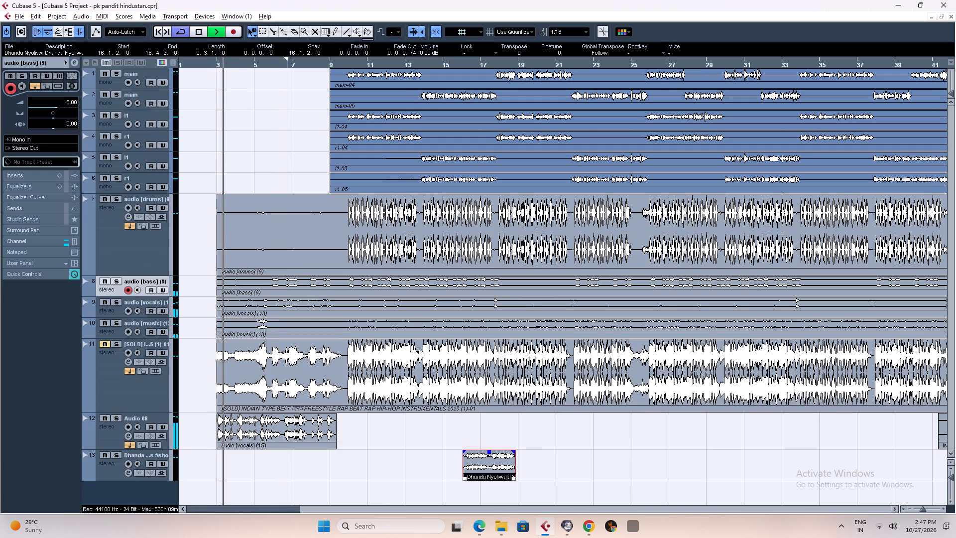
key("h")
key("h")
key("h")
key("h")
key("h")
key("h")
key("h")
key("h")
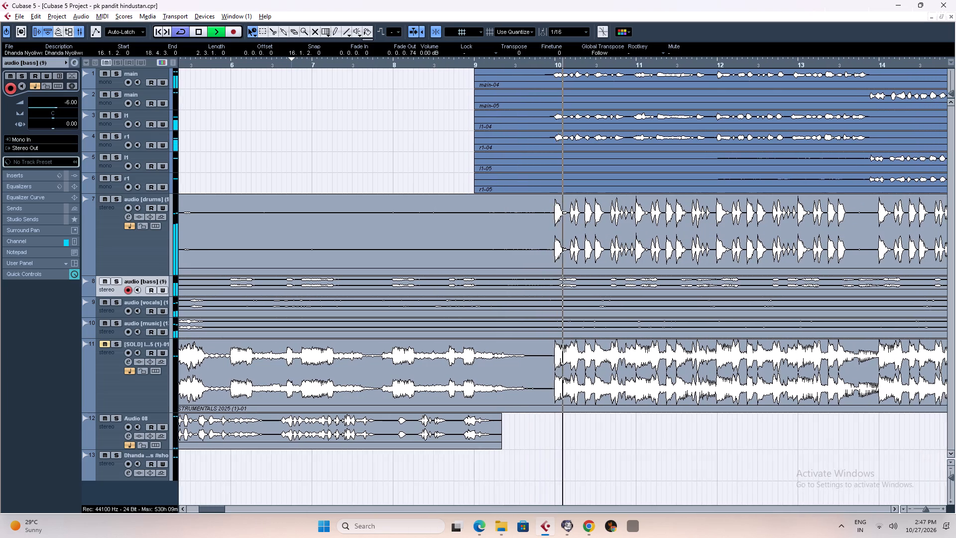
key("space")
key("g")
key("g")
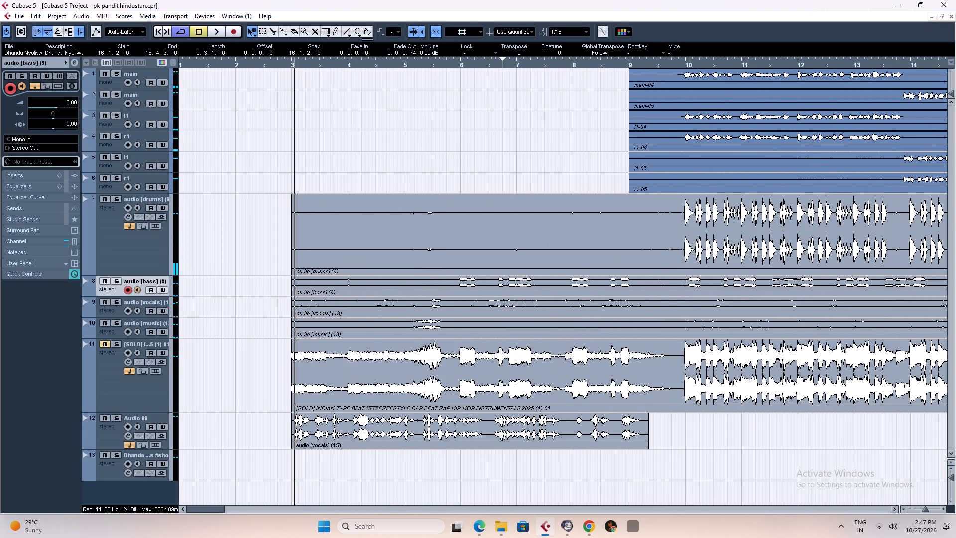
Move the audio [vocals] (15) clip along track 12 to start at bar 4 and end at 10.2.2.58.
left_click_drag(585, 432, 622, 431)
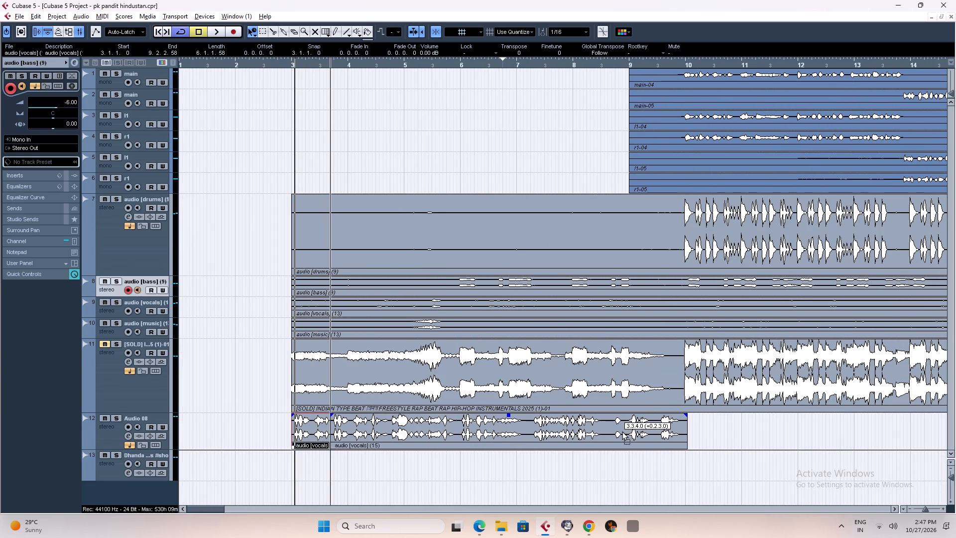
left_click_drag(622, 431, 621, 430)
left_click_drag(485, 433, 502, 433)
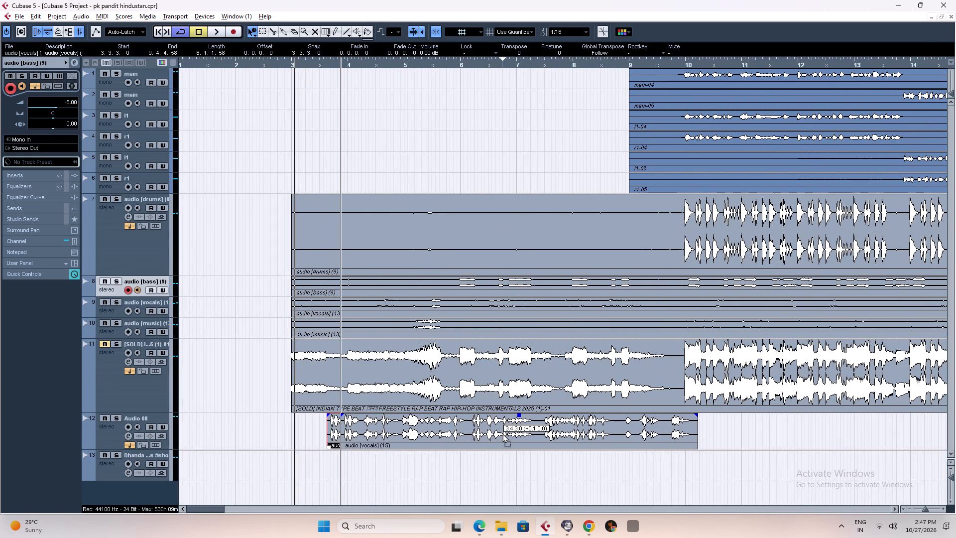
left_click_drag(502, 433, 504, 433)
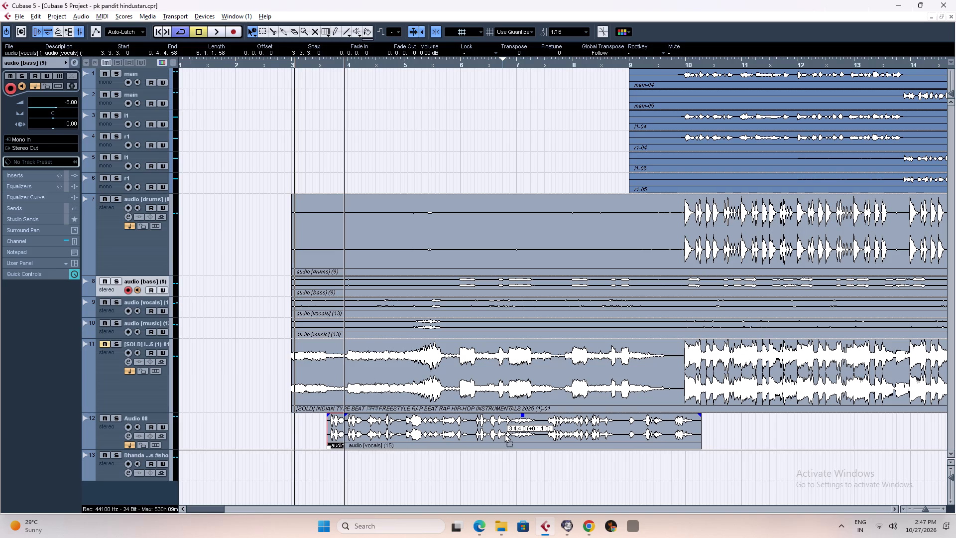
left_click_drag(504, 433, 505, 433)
Listen to the end of the moved vocal clip from around bar 9 against the entry of the main vocals.
key("space")
left_click(603, 63)
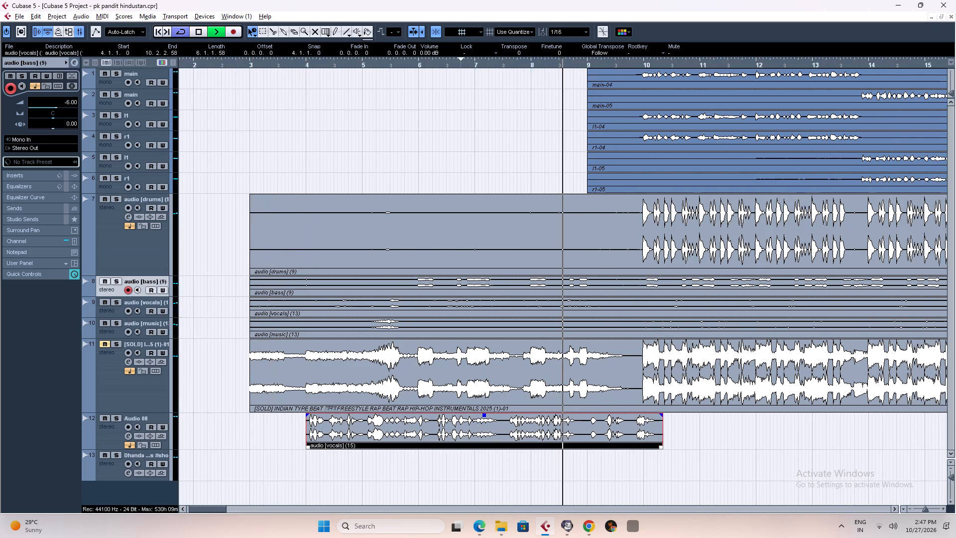
key("h")
key("h")
key("h")
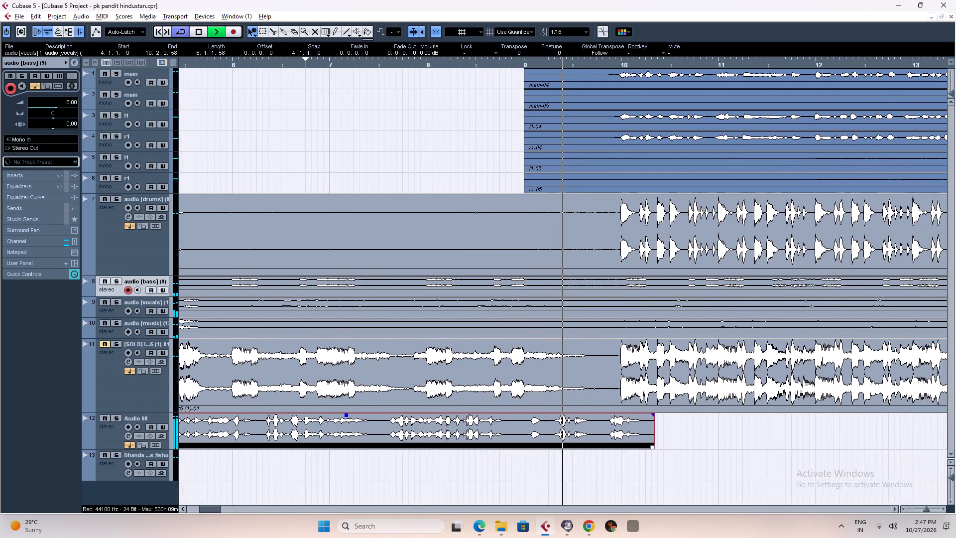
key("space")
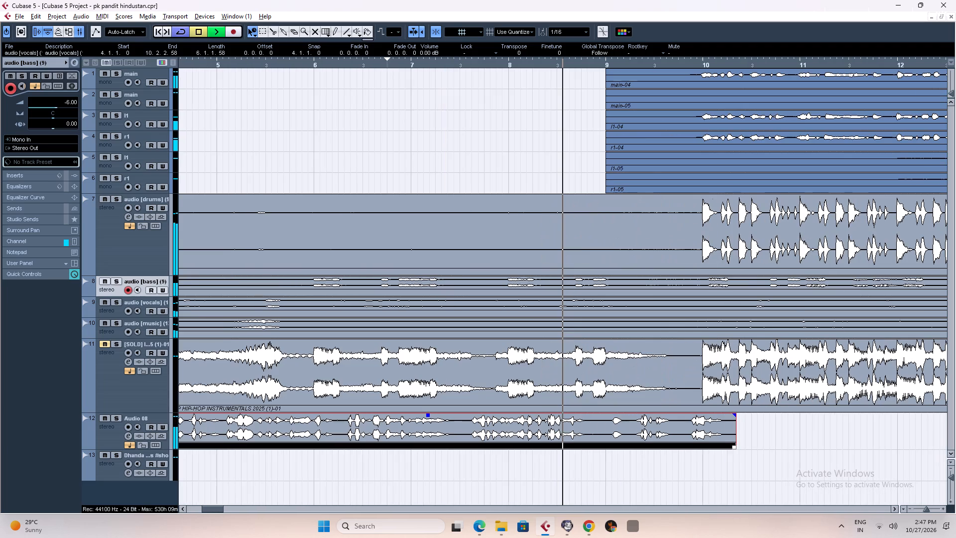
Move the audio [vocals] (15) clip one beat earlier to start at 3.4.1.0, and check its ending by playback.
left_click_drag(652, 440, 629, 439)
key("space")
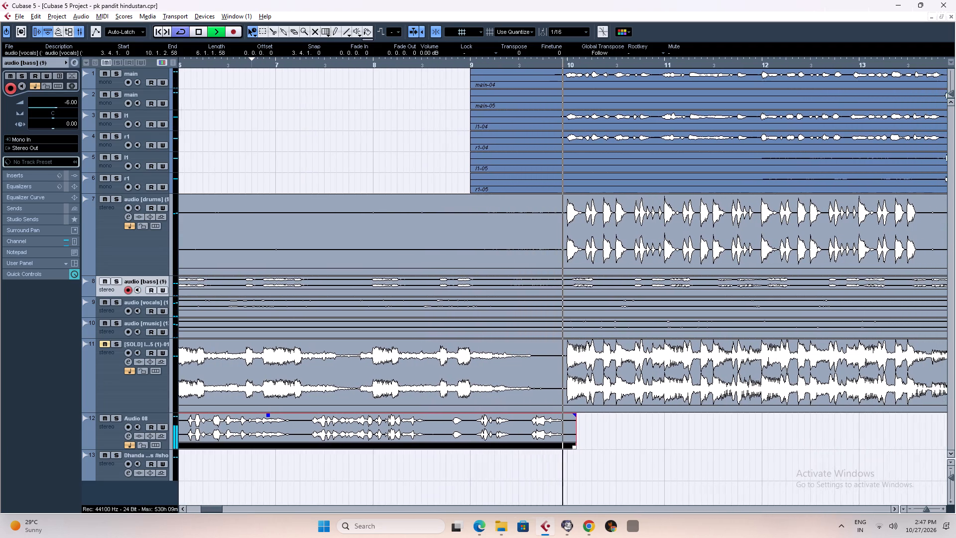
key("g")
key("g")
key("g")
key("g")
key("g")
key("g")
key("g")
key("g")
key("space")
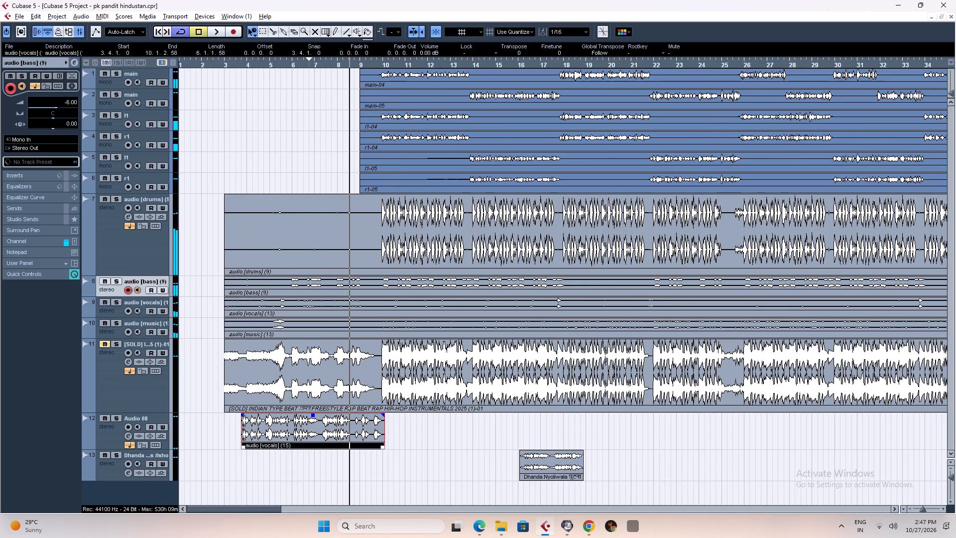
Listen to the whole audio [vocals] (15) clip from just before its start to near bar 10.
key("space")
left_click(238, 61)
key("h")
key("h")
key("h")
key("h")
key("h")
key("h")
key("h")
key("h")
key("h")
key("h")
key("h")
key("h")
key("h")
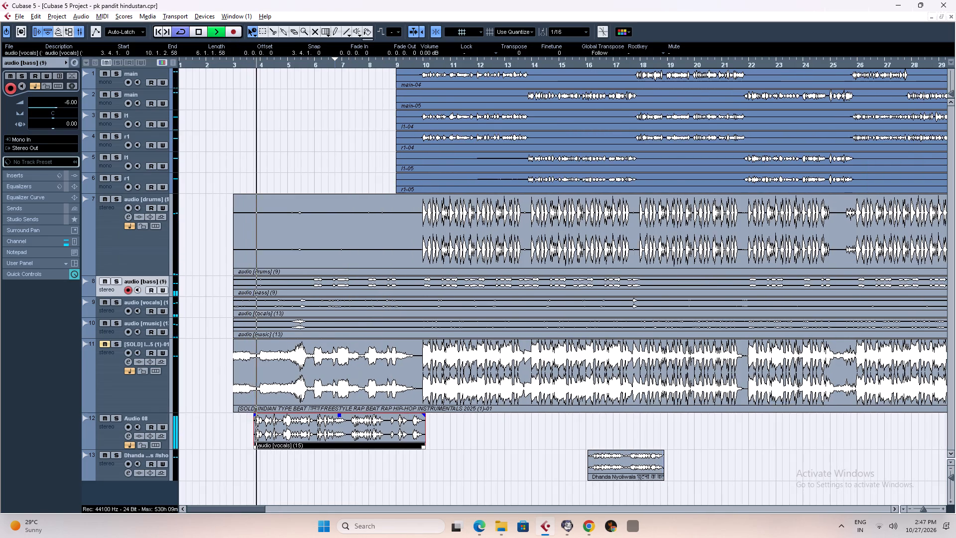
key("g")
key("g")
key("g")
key("g")
key("g")
key("g")
key("g")
key("g")
key("g")
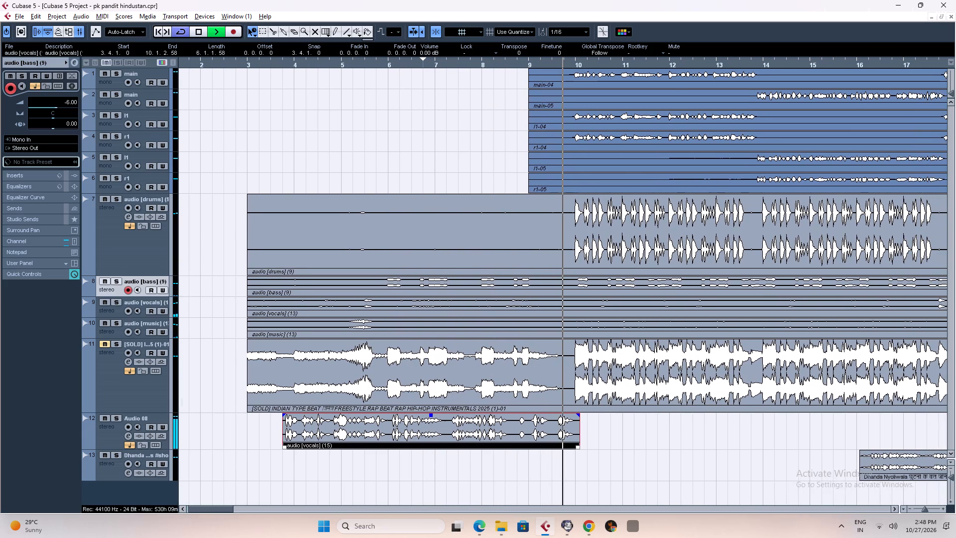
key("space")
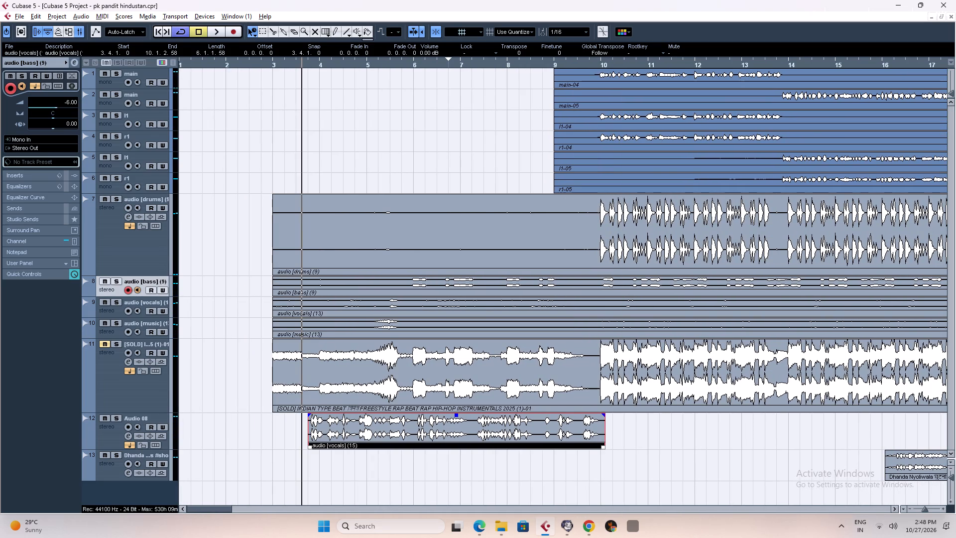
Replay the vocal clip's opening and its passage from about bar 5 to check their timing against the beat.
key("space")
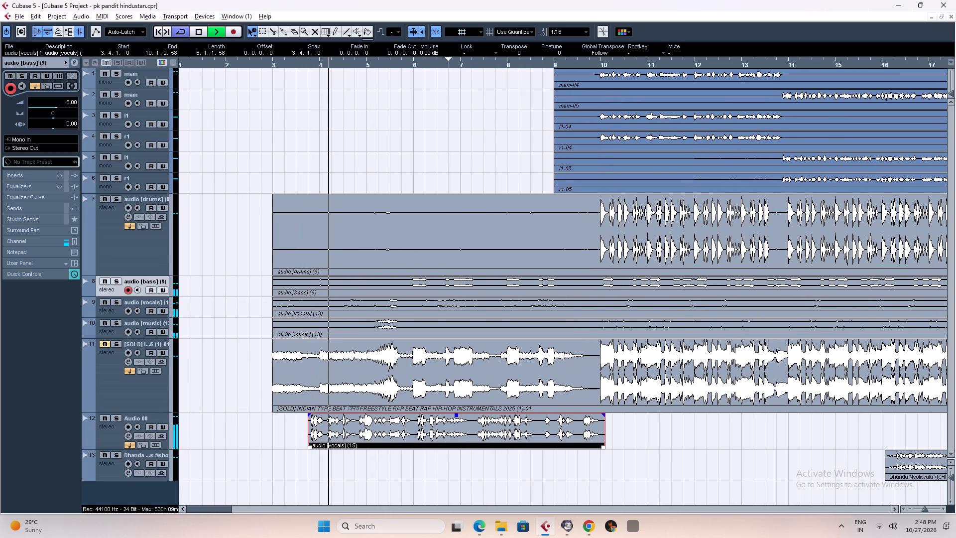
key("space")
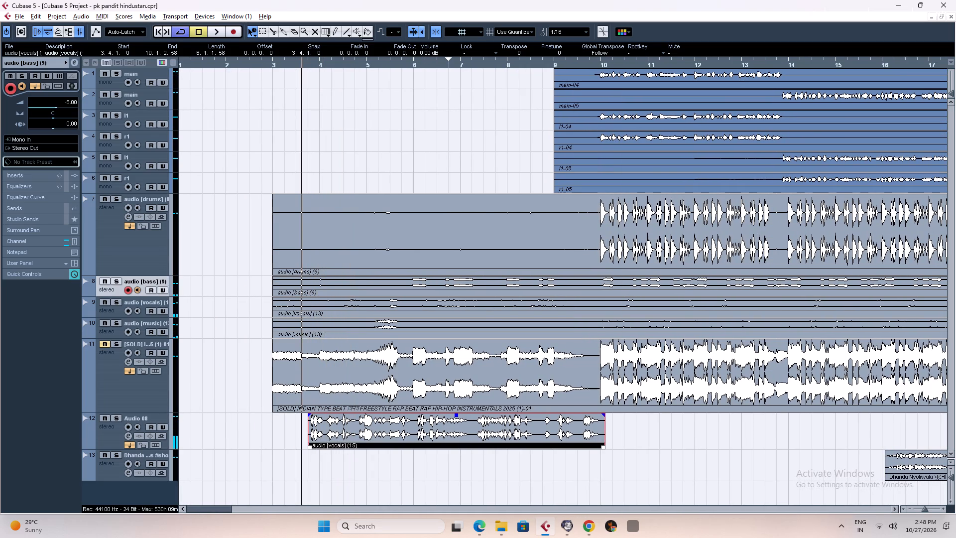
key("space")
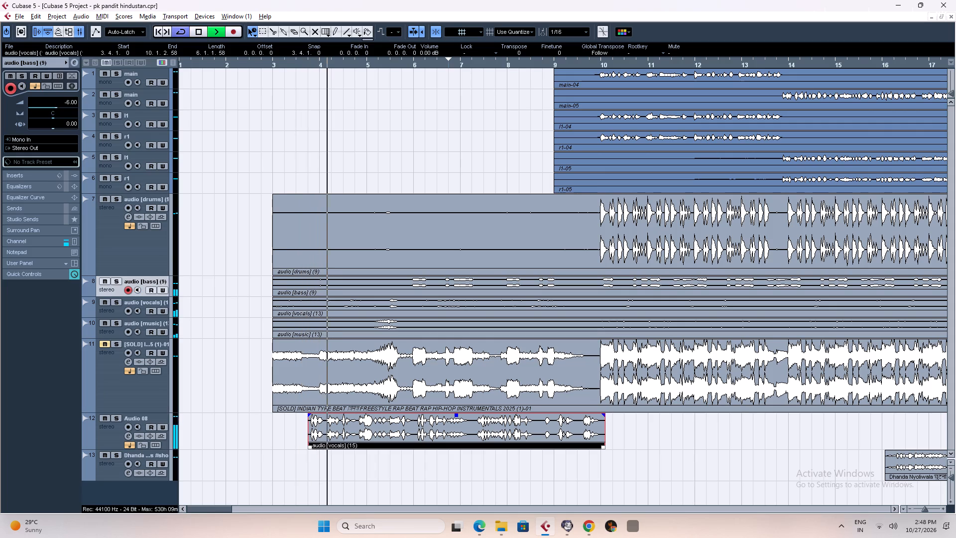
key("space")
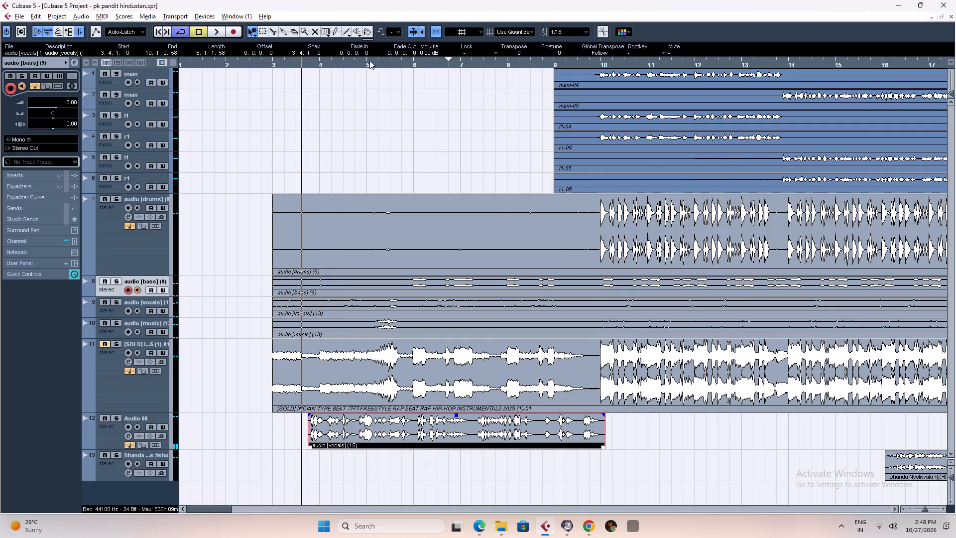
left_click(372, 61)
key("space")
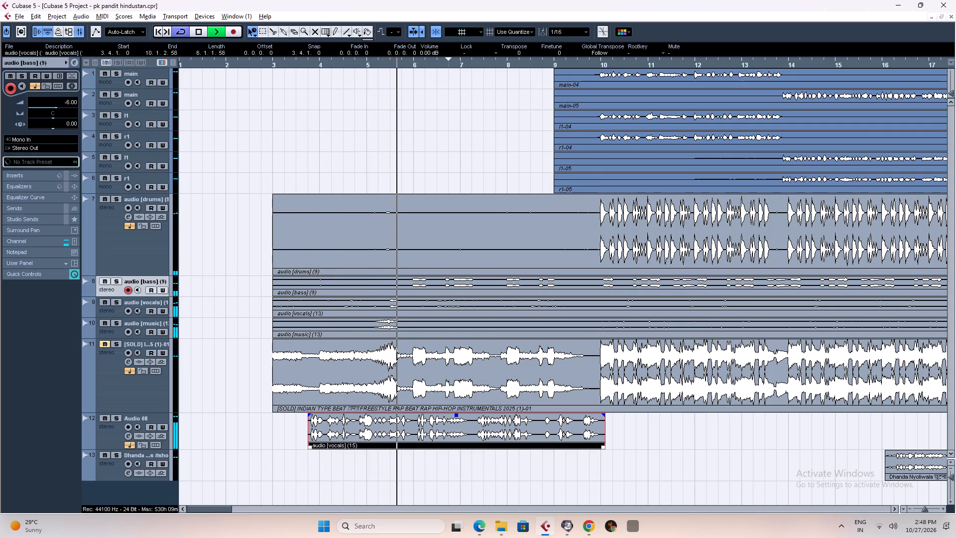
key("space")
key("space")
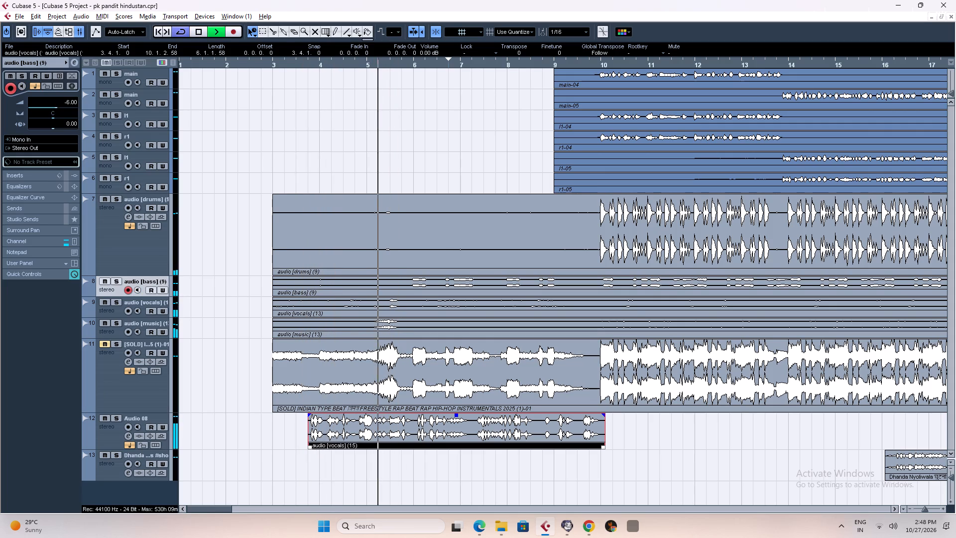
key("space")
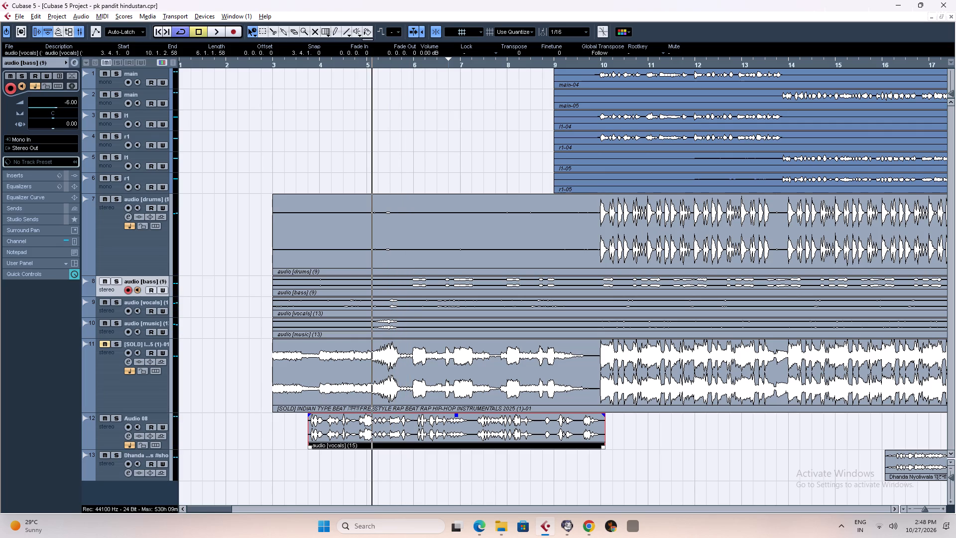
Solo the Audio 08 track and listen to the vocal clip's opening up to about bar 6 for a passage to cut.
left_click(119, 421)
left_click(296, 65)
key("space")
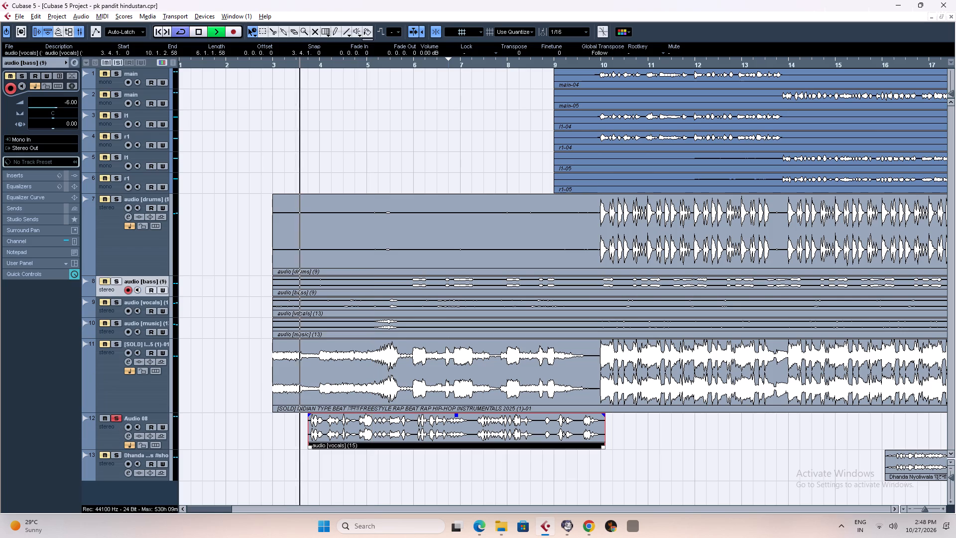
key("h")
key("h")
key("h")
key("h")
key("h")
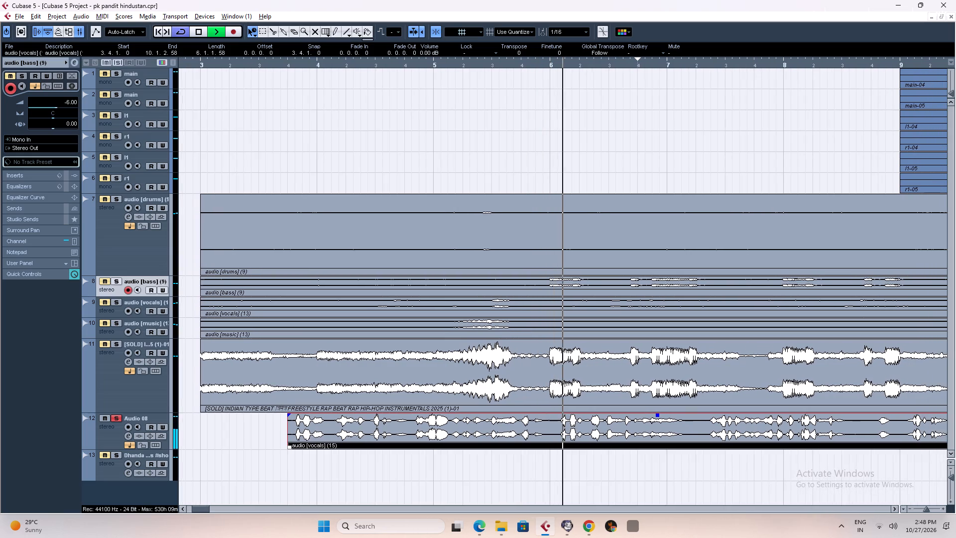
left_click(297, 65)
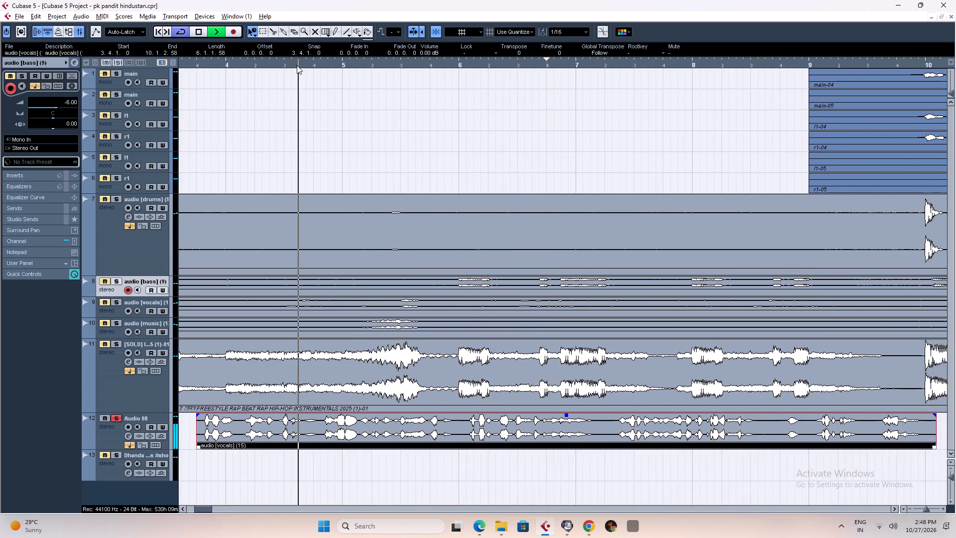
key("space")
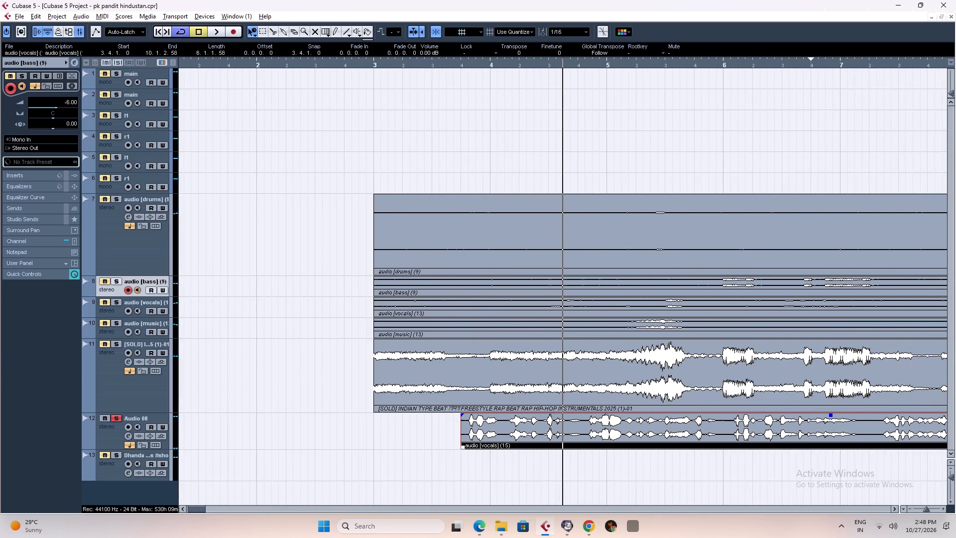
left_click(578, 63)
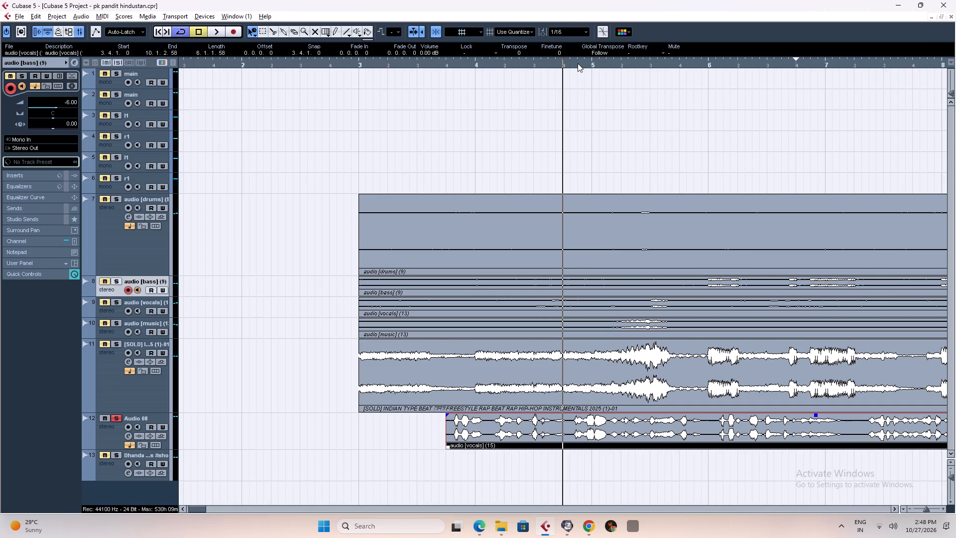
key("space")
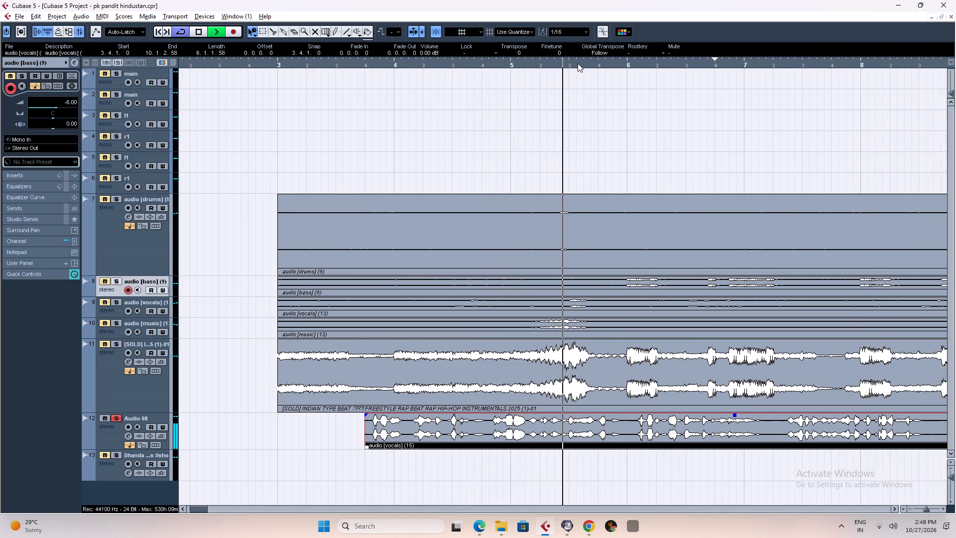
key("space")
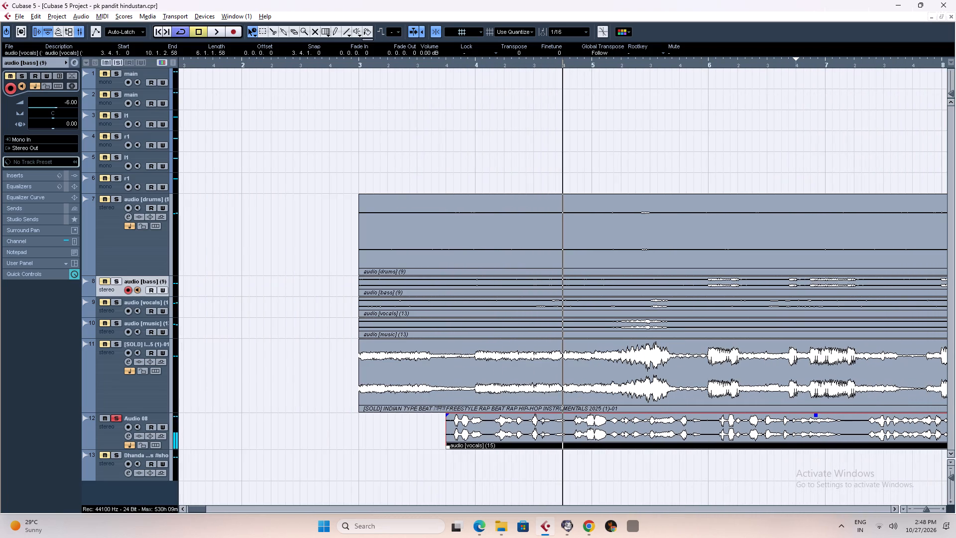
Split the audio [vocals] (15) clip at 4.4.2.0 and 6.1.2.0 and delete the piece in between.
right_click_drag(560, 425, 578, 423)
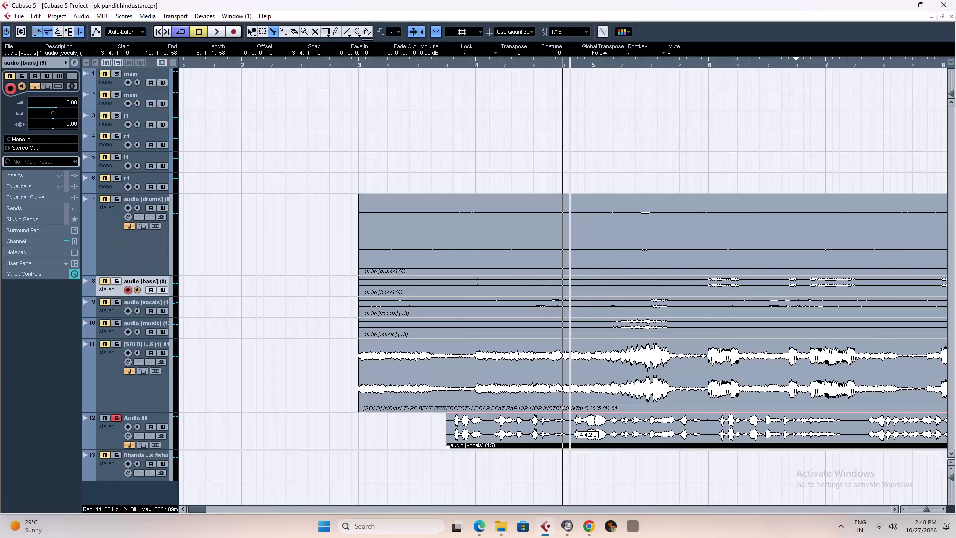
left_click(568, 425)
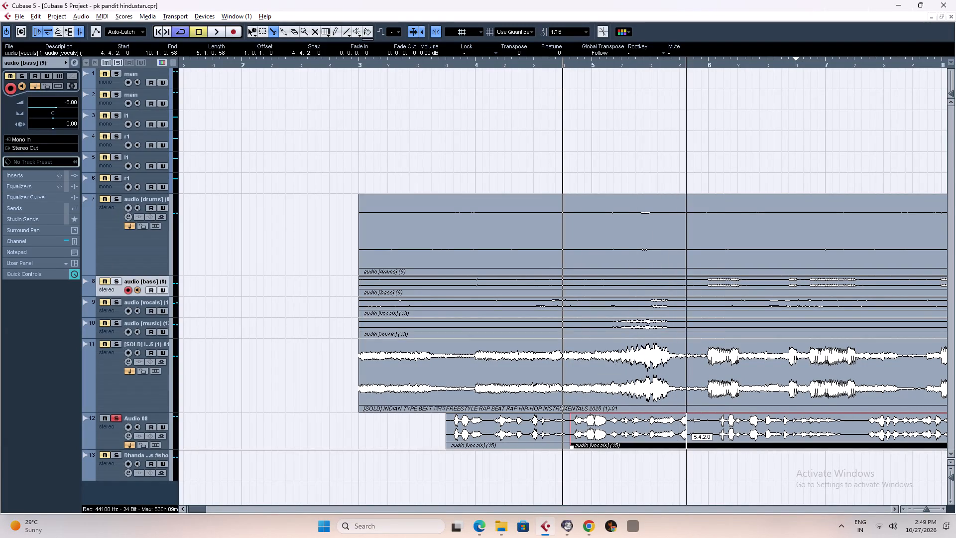
left_click(713, 425)
right_click(667, 425)
left_click(667, 425)
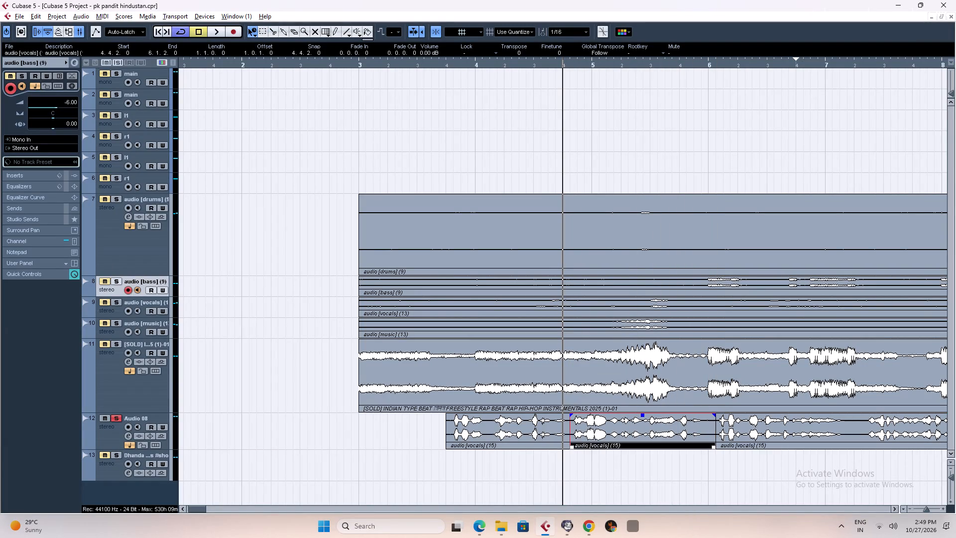
key("Delete")
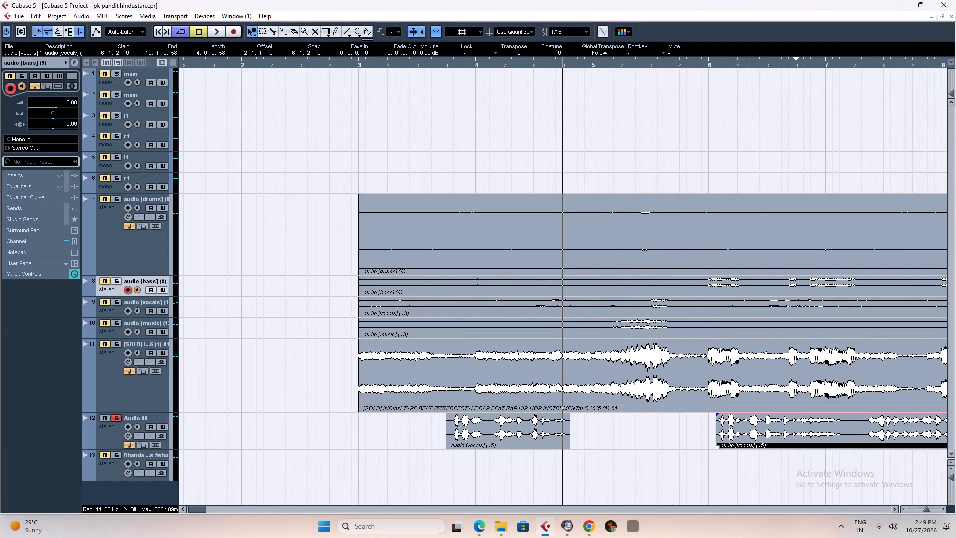
Move the opening vocal piece one bar and one beat later to start at 5.1.1.0, against the remaining piece.
left_click_drag(474, 432, 617, 430)
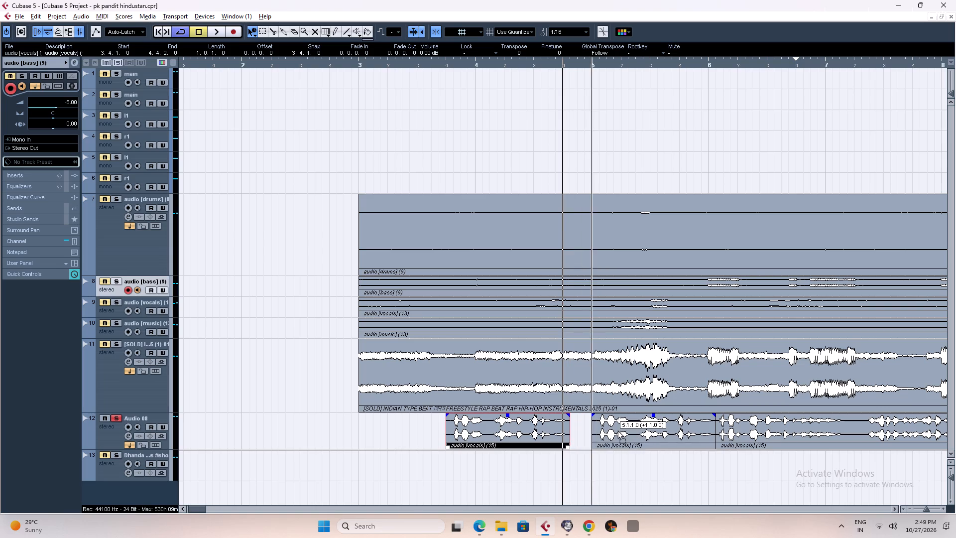
left_click_drag(617, 430, 618, 430)
Listen to the joined vocal pieces from bar 5 to about bar 10, first soloed and then with the full mix.
left_click(587, 62)
key("space")
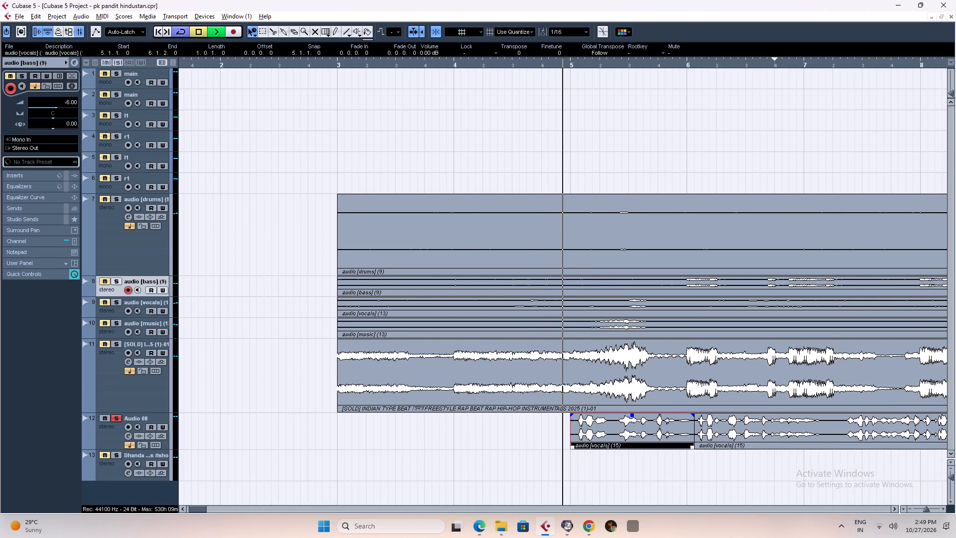
left_click(732, 487)
key("j")
key("j")
key("j")
key("j")
key("j")
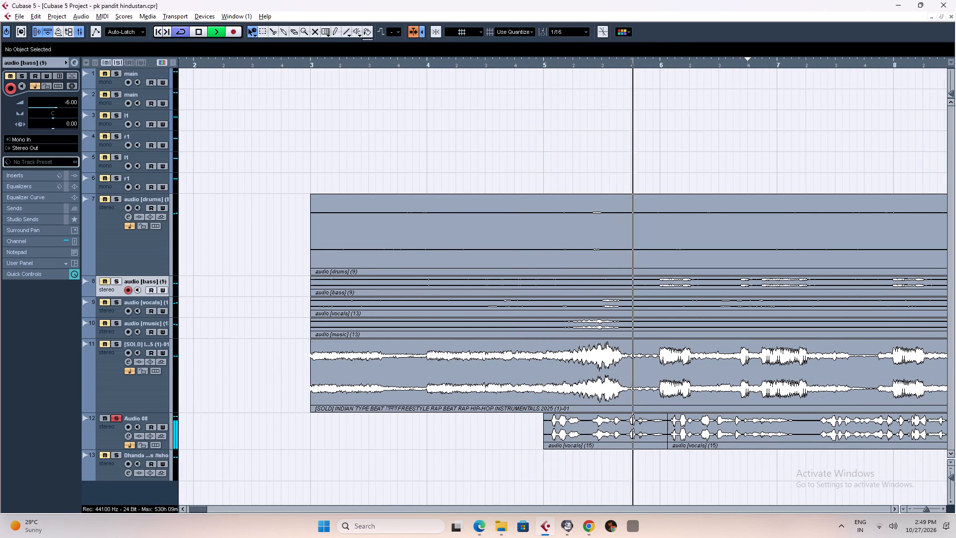
key("h")
key("h")
key("h")
key("h")
key("h")
key("h")
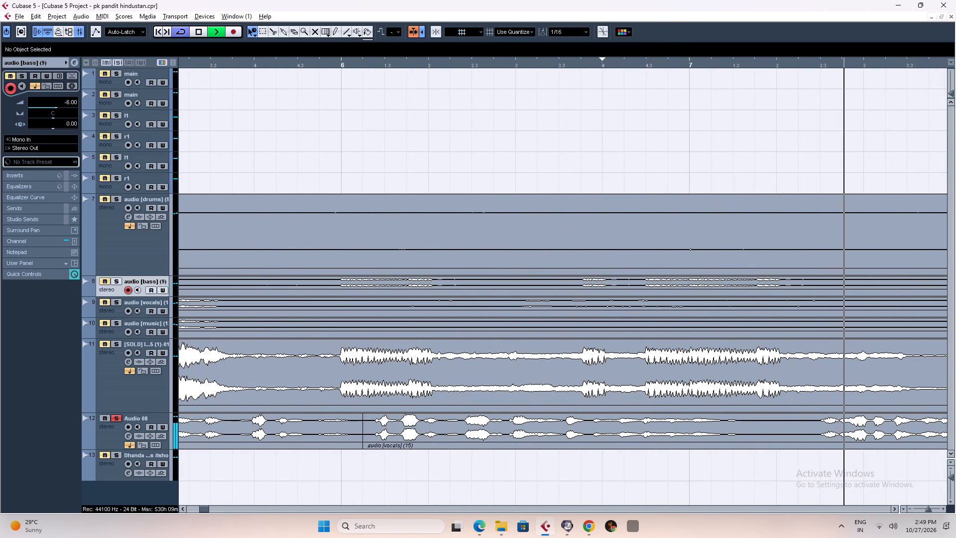
key("f")
key("f")
key("f")
key("f")
key("f")
key("f")
key("f")
key("f")
key("f")
key("g")
key("g")
key("g")
key("g")
key("g")
key("g")
key("g")
key("g")
key("g")
key("g")
key("g")
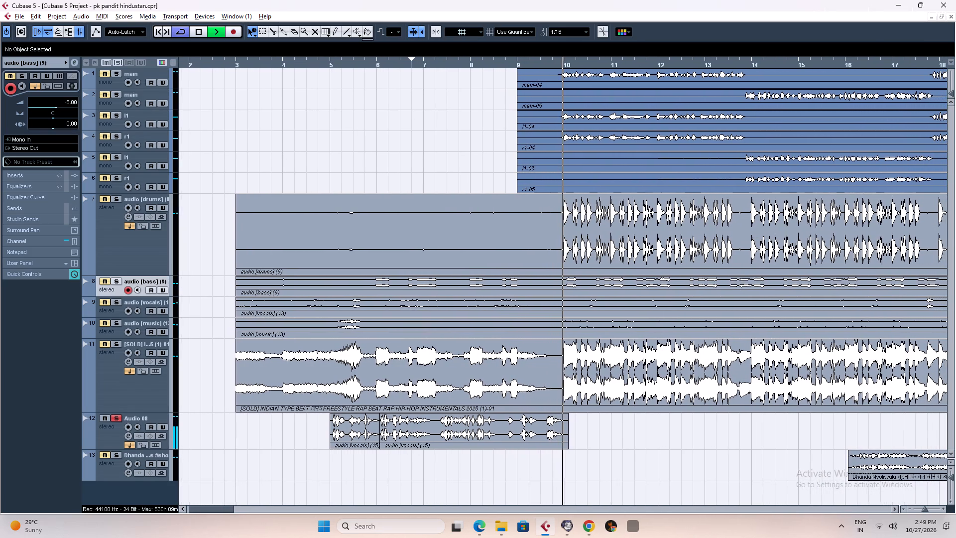
key("space")
left_click(118, 422)
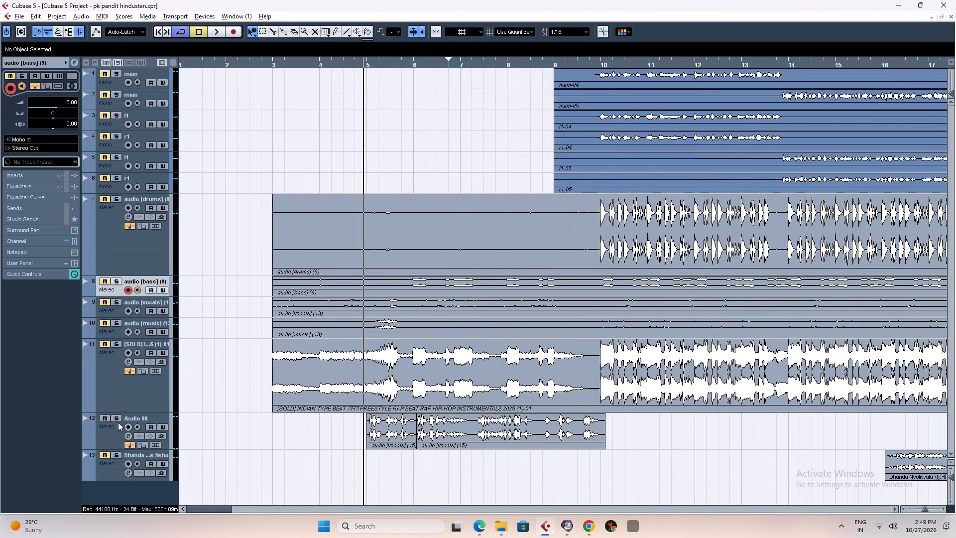
key("space")
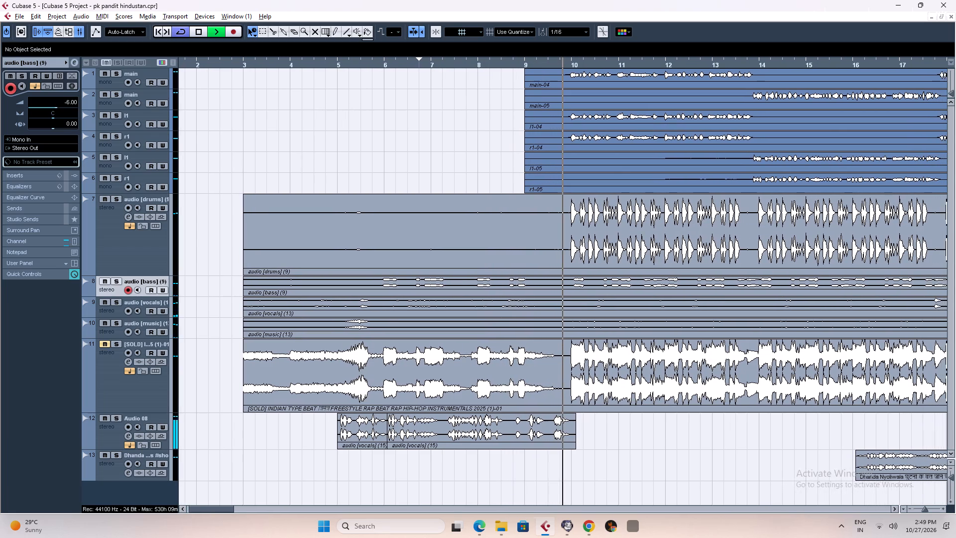
Delete the Dhanda Nyoliwala clip at bar 16 on track 13 and stop playback.
key("g")
key("g")
key("g")
key("g")
key("g")
key("g")
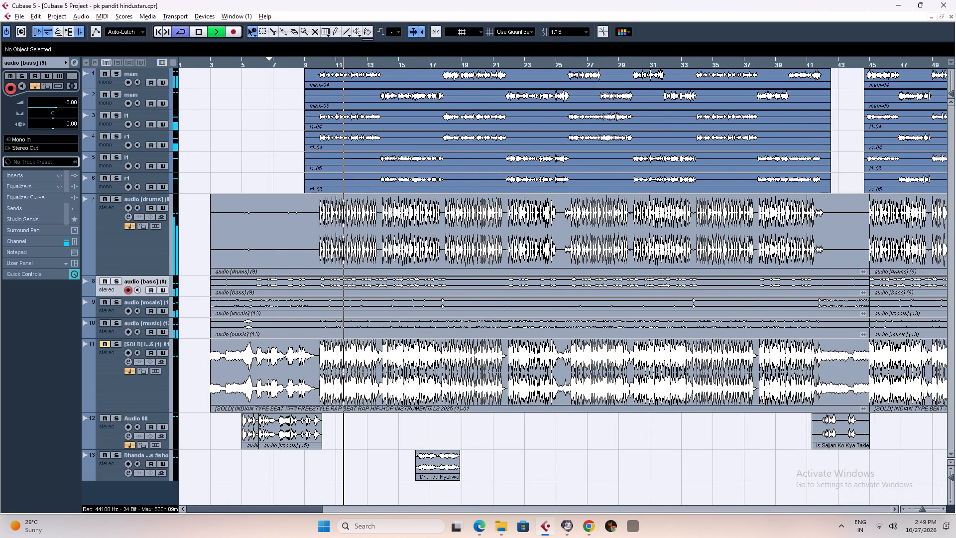
left_click(438, 463)
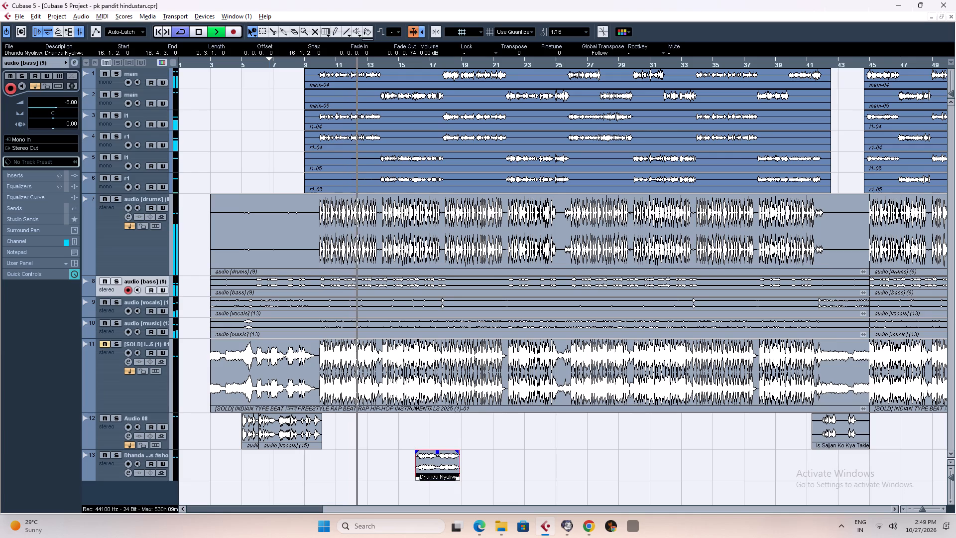
key("Delete")
key("space")
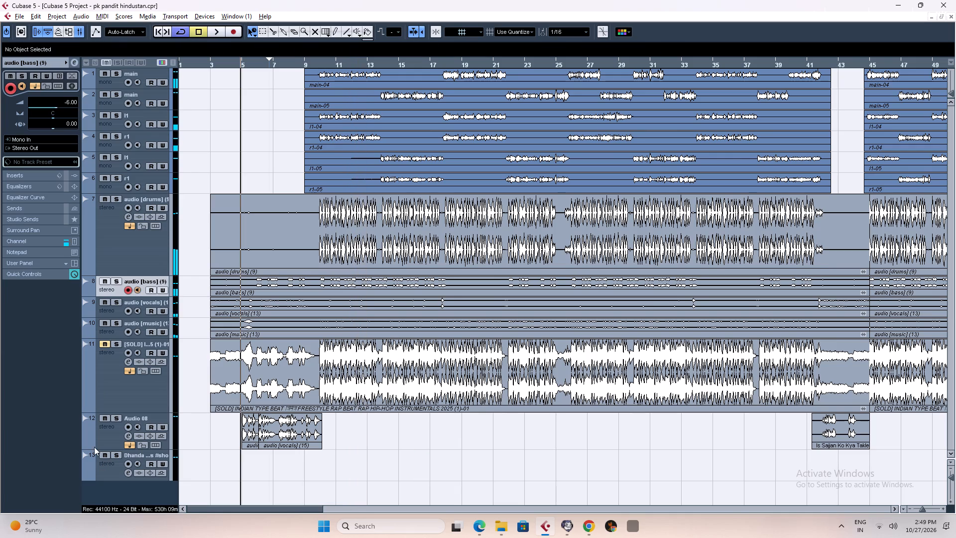
Replay the intro from several points before bar 5, checking the vocal soloed and against the beat and main vocal entry.
left_click(105, 442)
left_click(116, 419)
key("space")
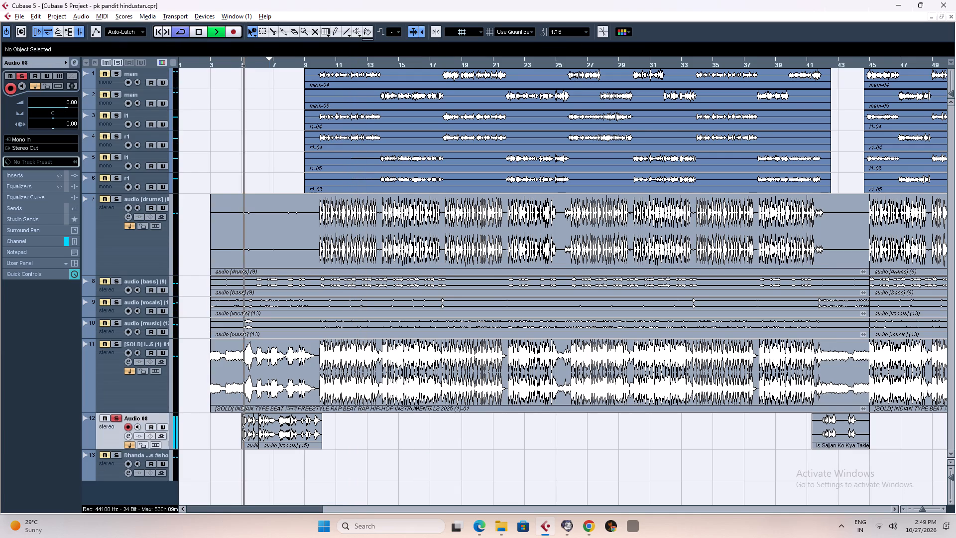
key("space")
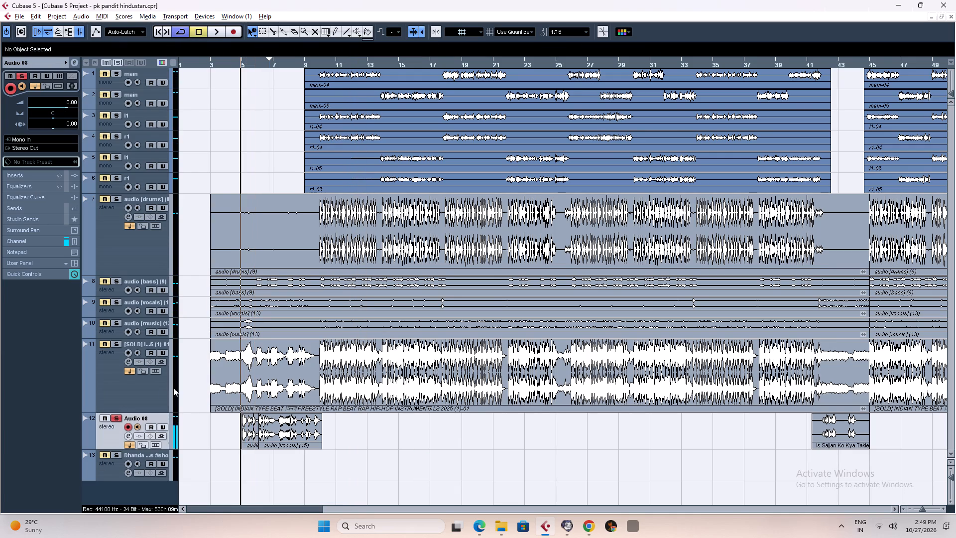
left_click(115, 418)
key("space")
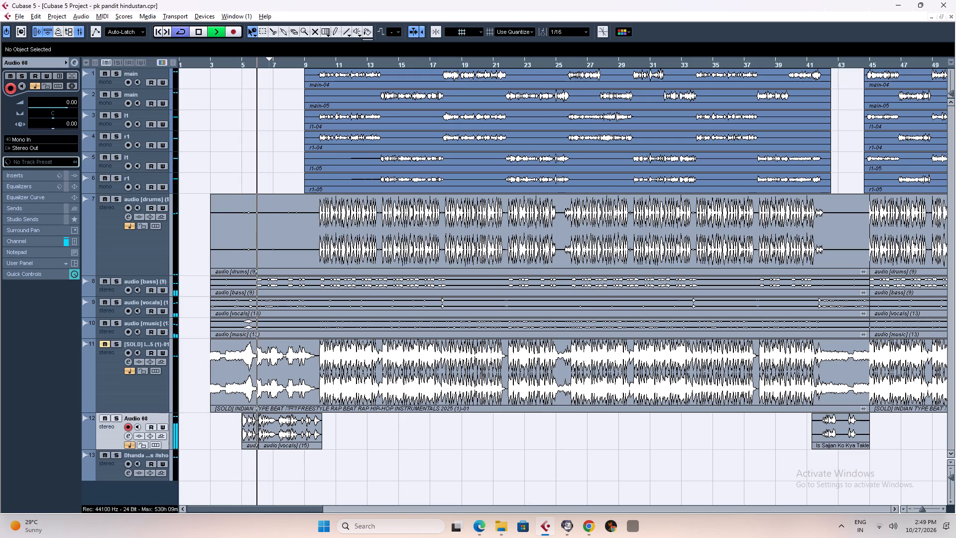
left_click(309, 67)
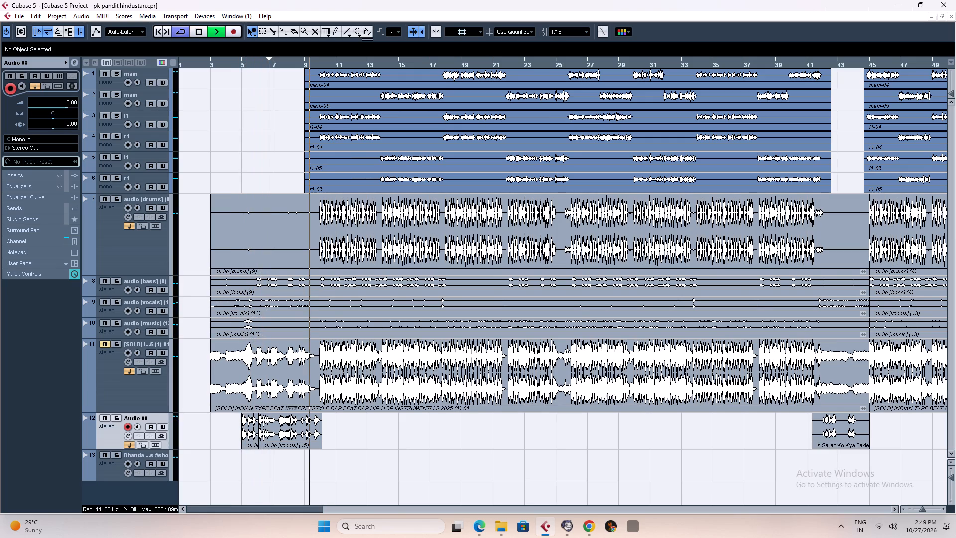
key("space")
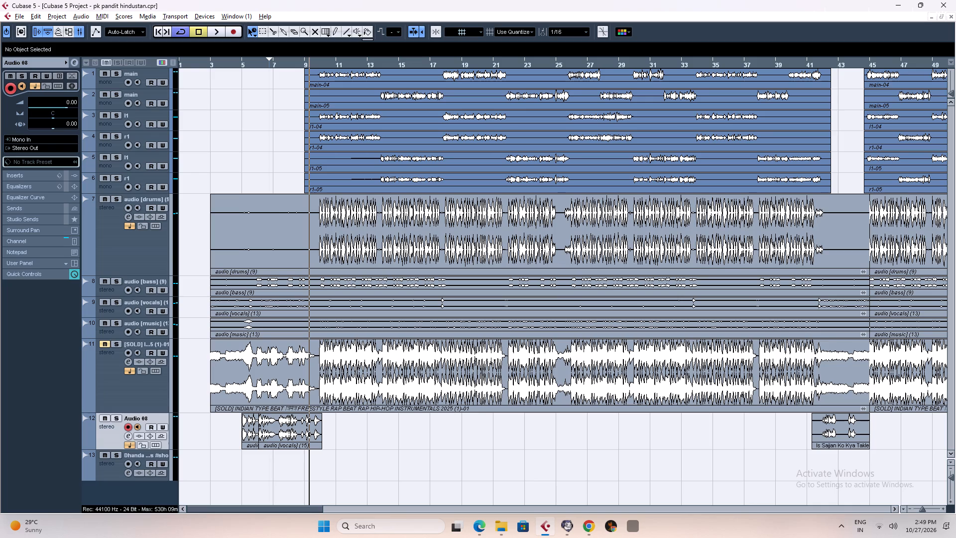
left_click(235, 67)
key("space")
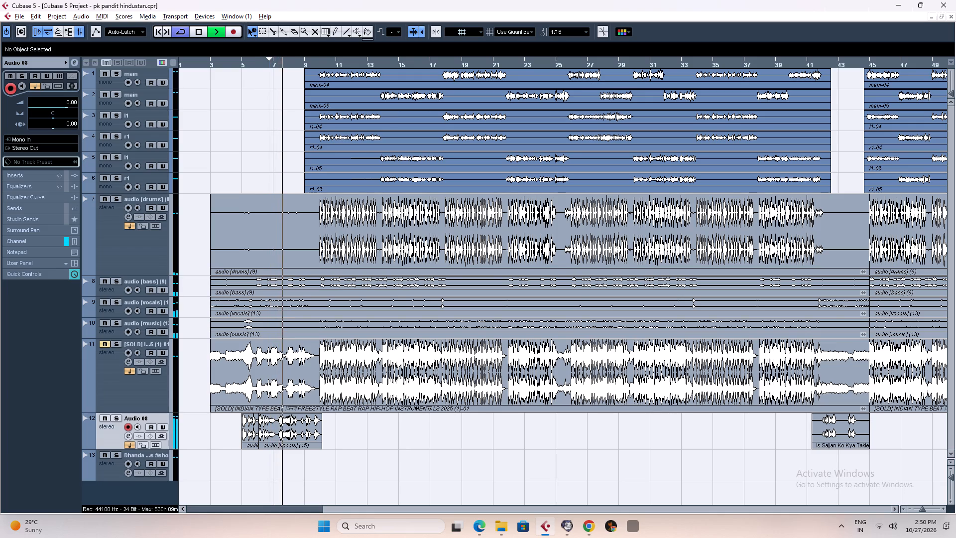
key("space")
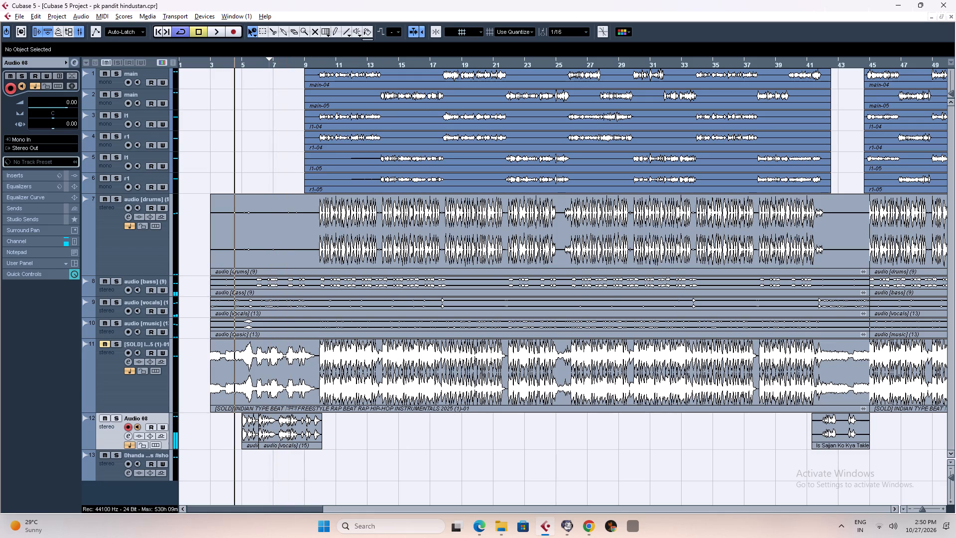
key("space")
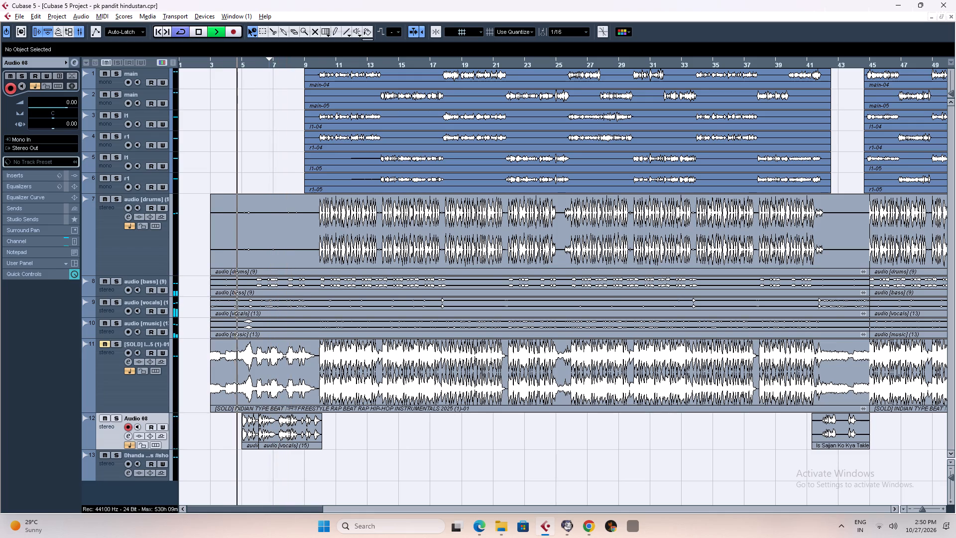
left_click(193, 65)
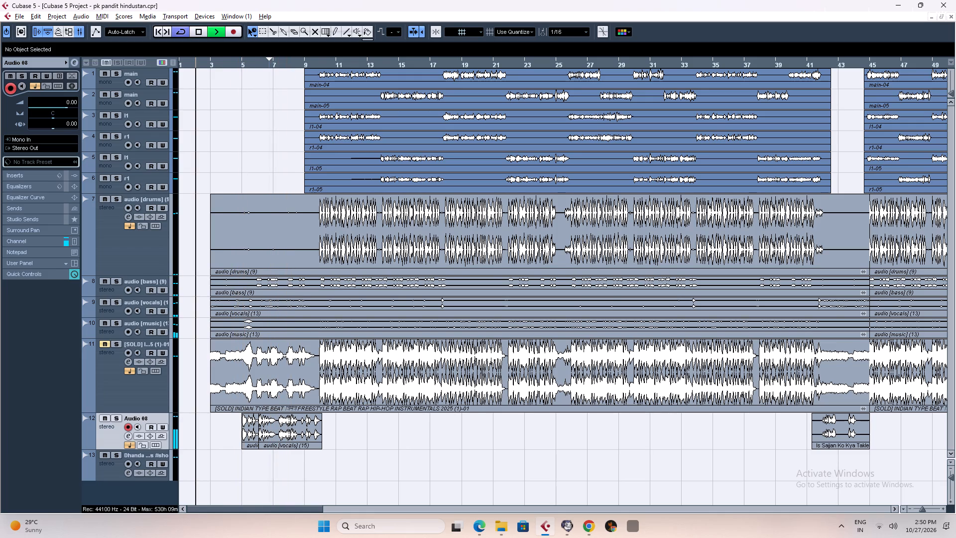
key("space")
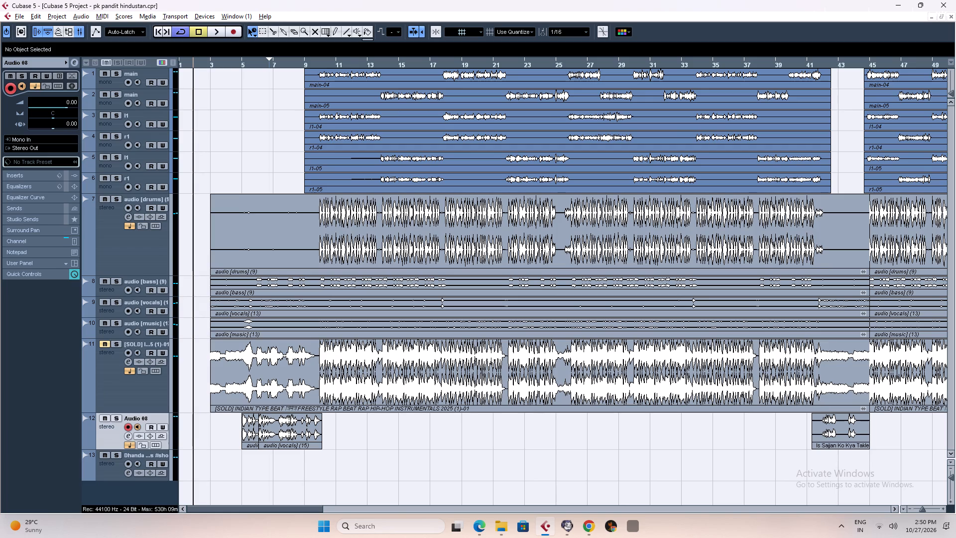
left_click(226, 64)
key("space")
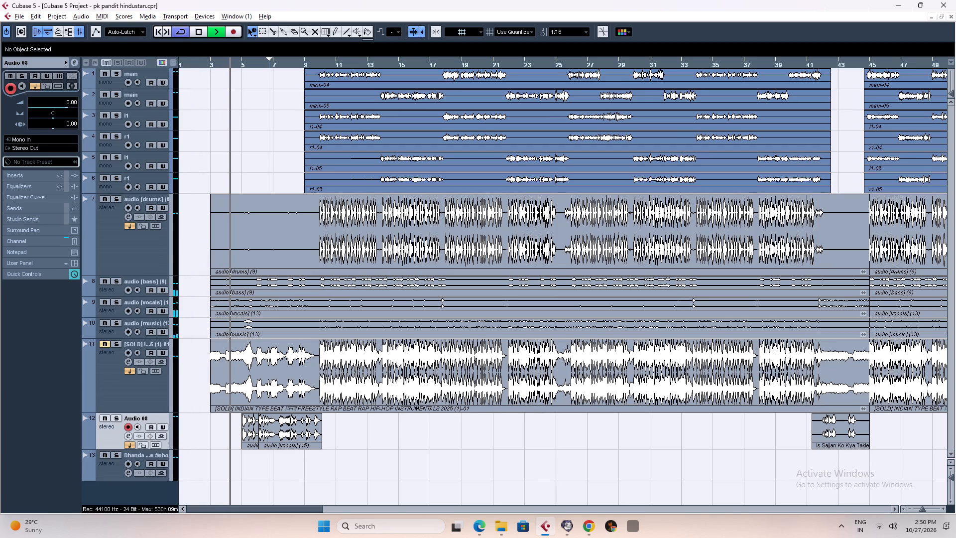
Stop playback and extend the start of the beat clips on tracks 7 to 11 back to 1.3.4.25, using normal sizing.
key("g")
key("g")
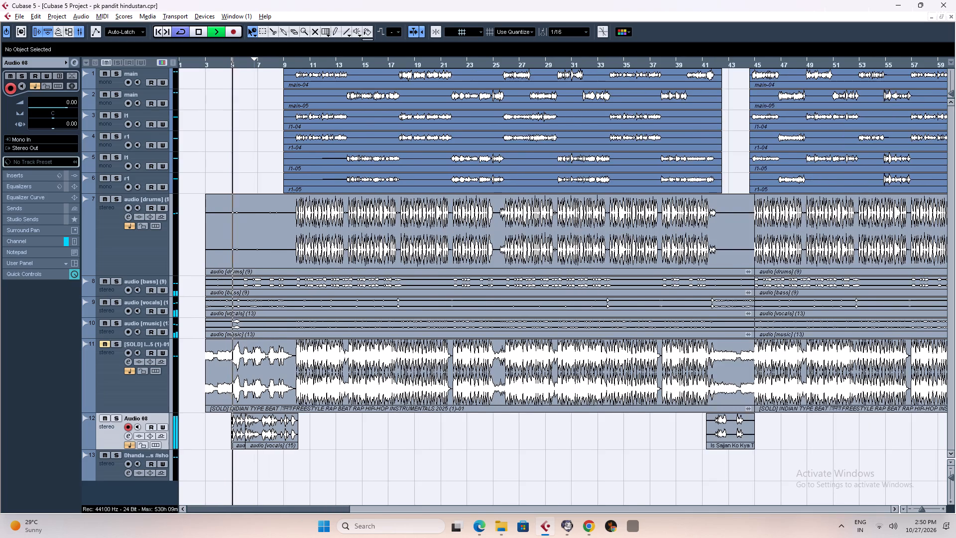
key("g")
key("space")
key("h")
key("h")
key("h")
key("h")
key("h")
key("h")
key("h")
key("h")
key("h")
key("h")
key("h")
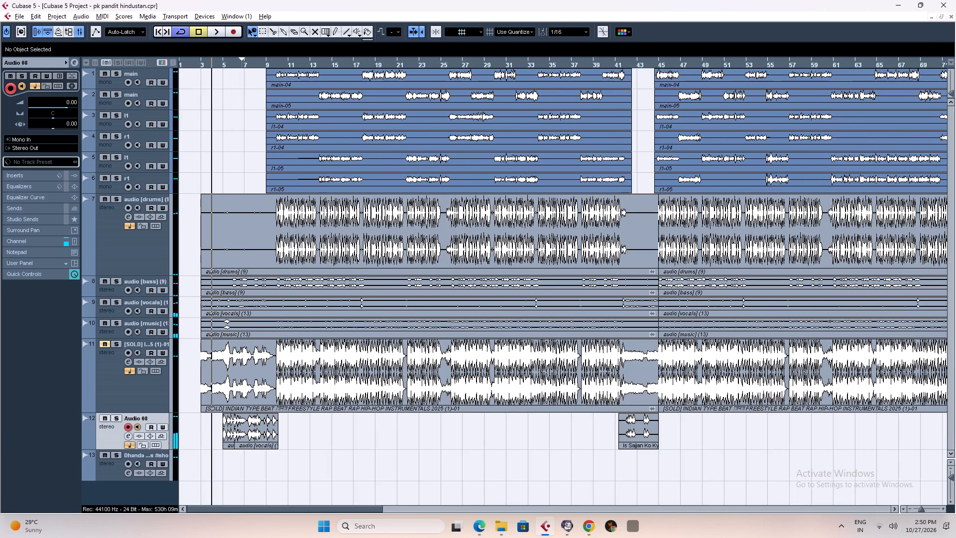
left_click_drag(294, 178, 373, 326)
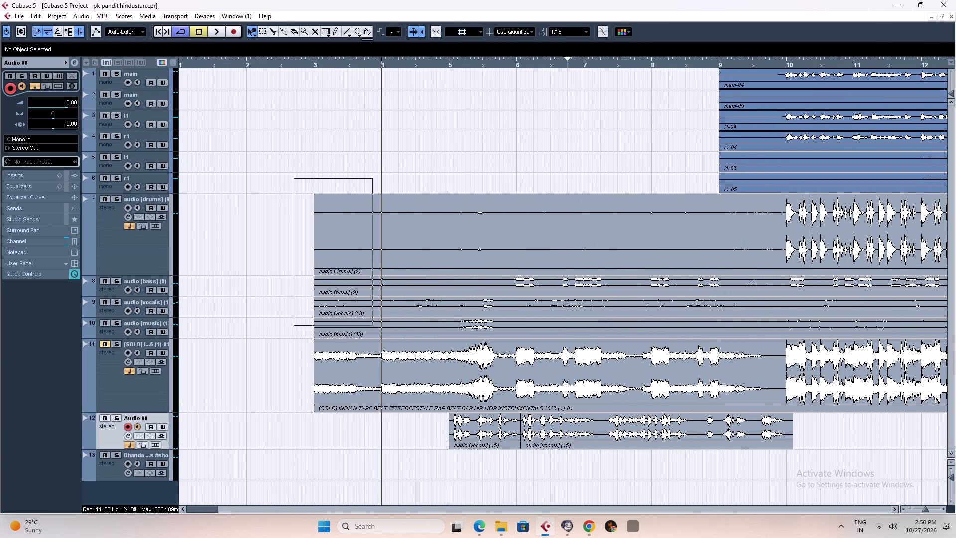
left_click_drag(373, 326, 399, 446)
right_click(305, 413)
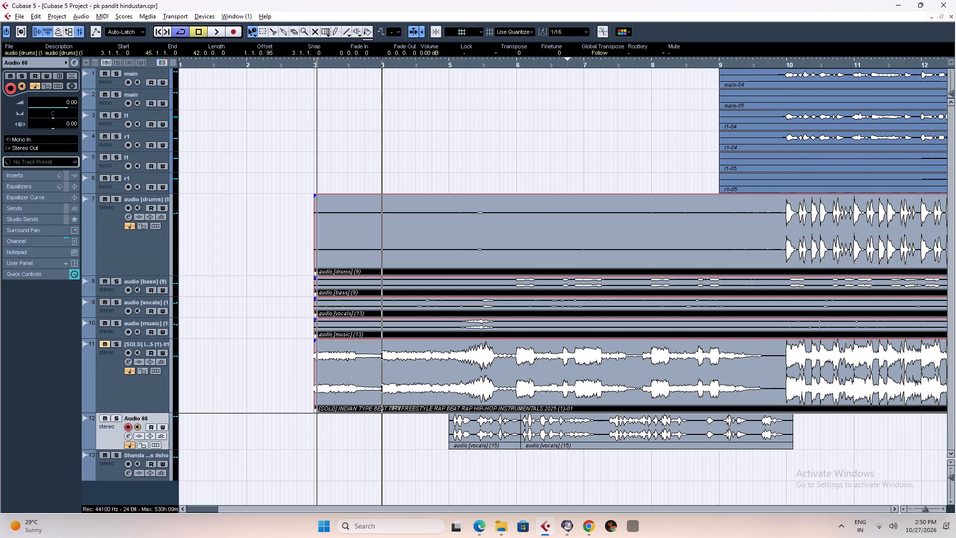
right_click(306, 398)
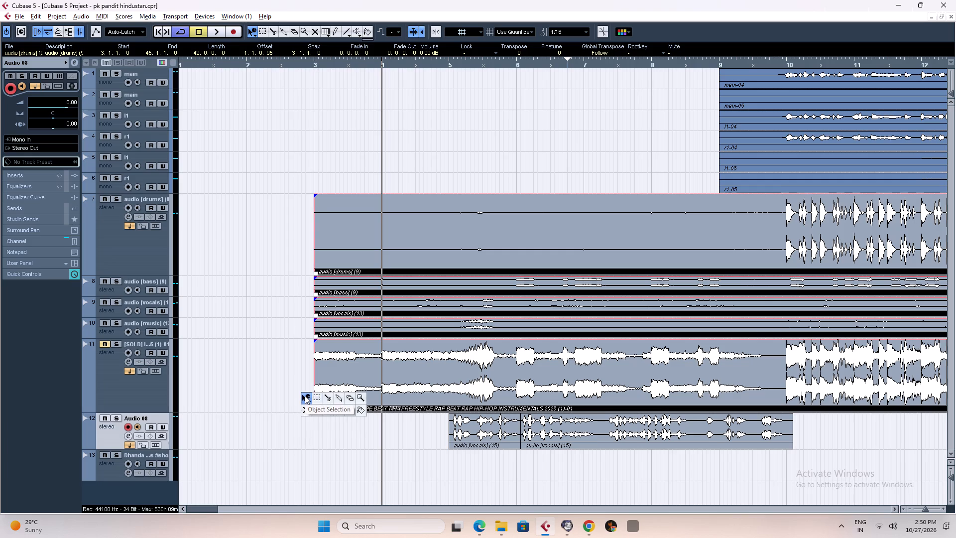
right_click(329, 386)
left_click(329, 386)
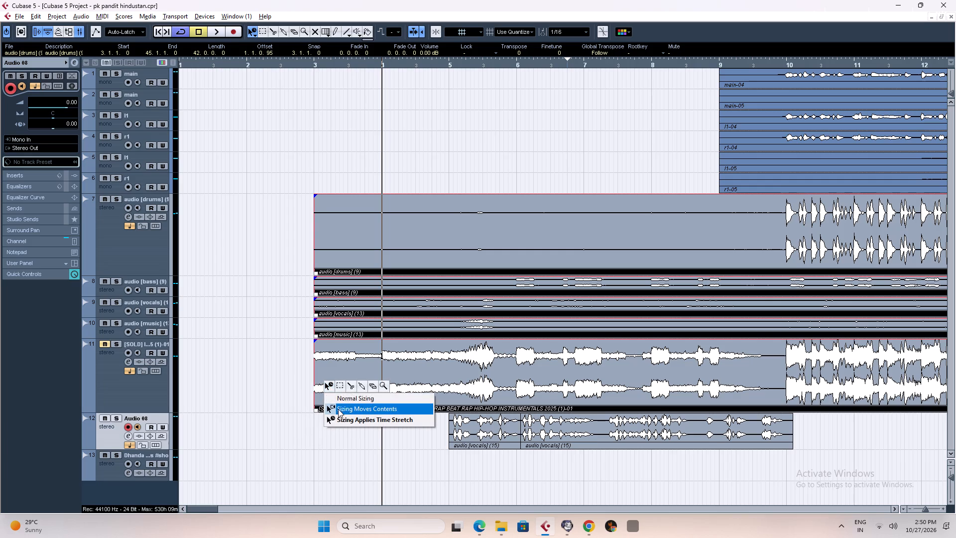
left_click(350, 397)
left_click_drag(316, 411, 303, 411)
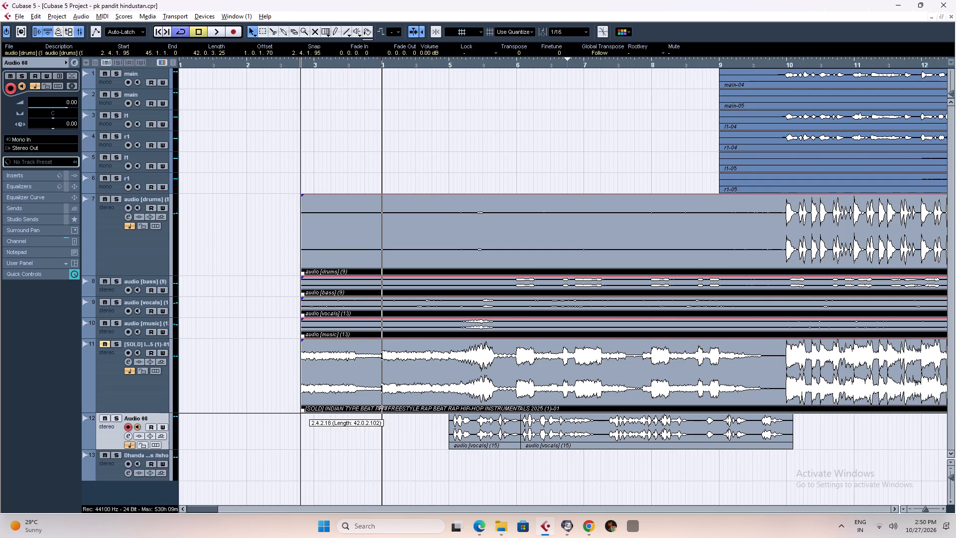
left_click_drag(303, 411, 151, 419)
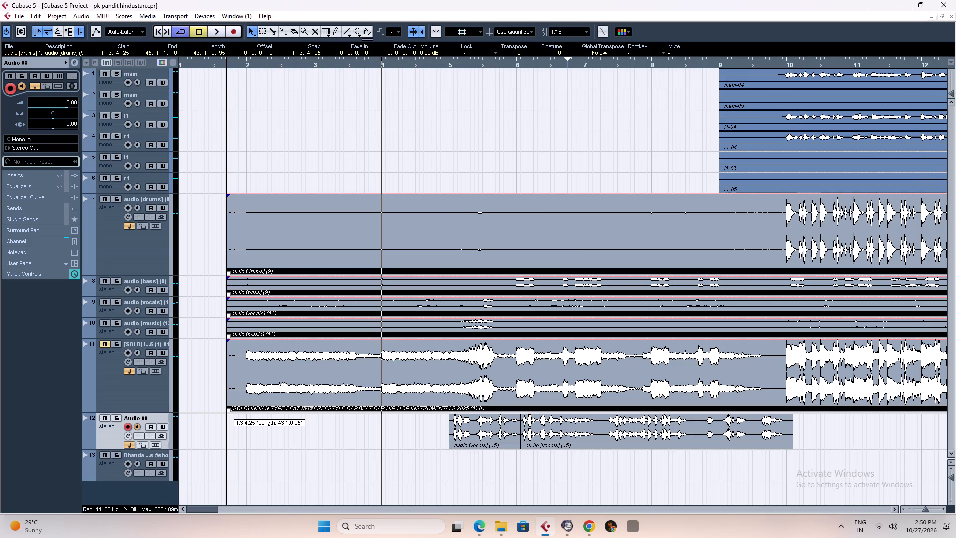
left_click_drag(151, 419, 137, 419)
Listen to the main vocal entry and the drum drop around bars 9 to 11.
key("g")
key("g")
key("g")
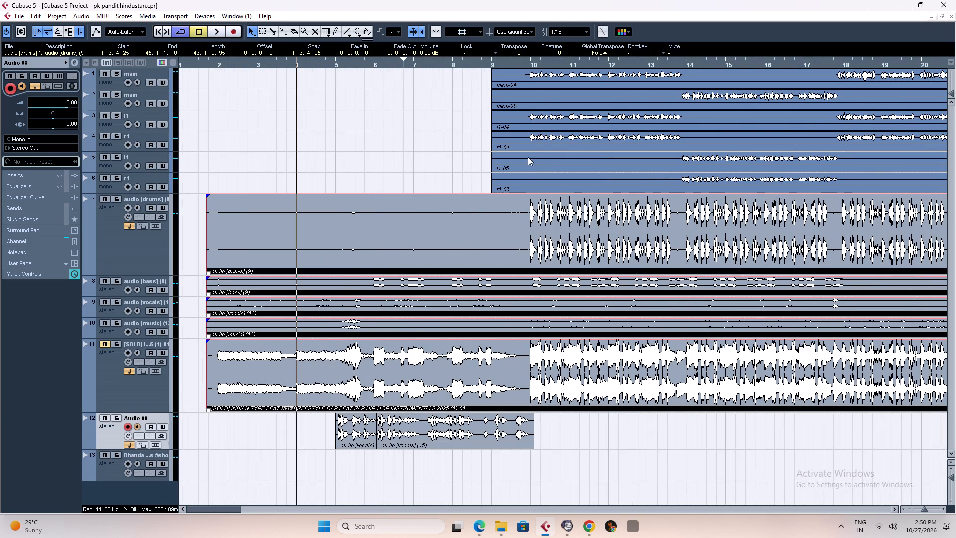
left_click(524, 62)
key("space")
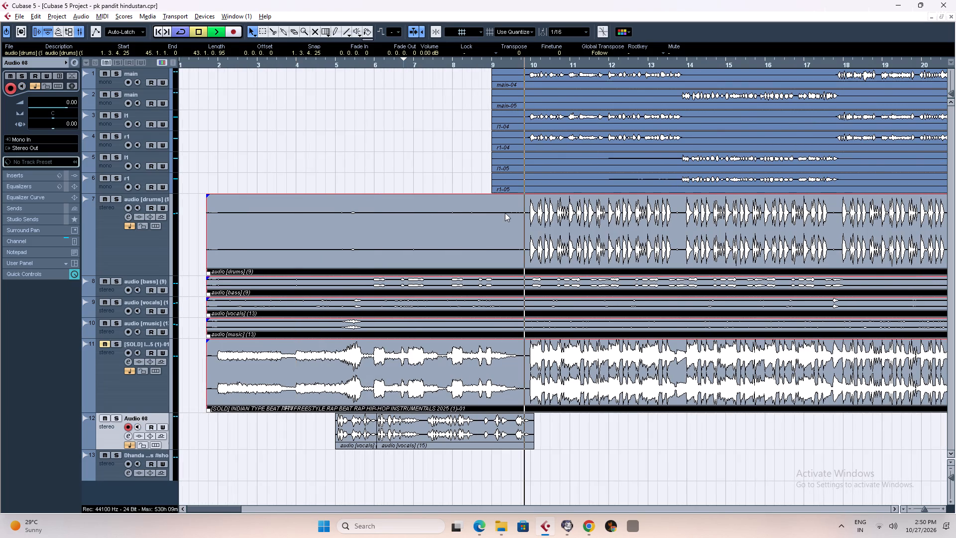
type("h")
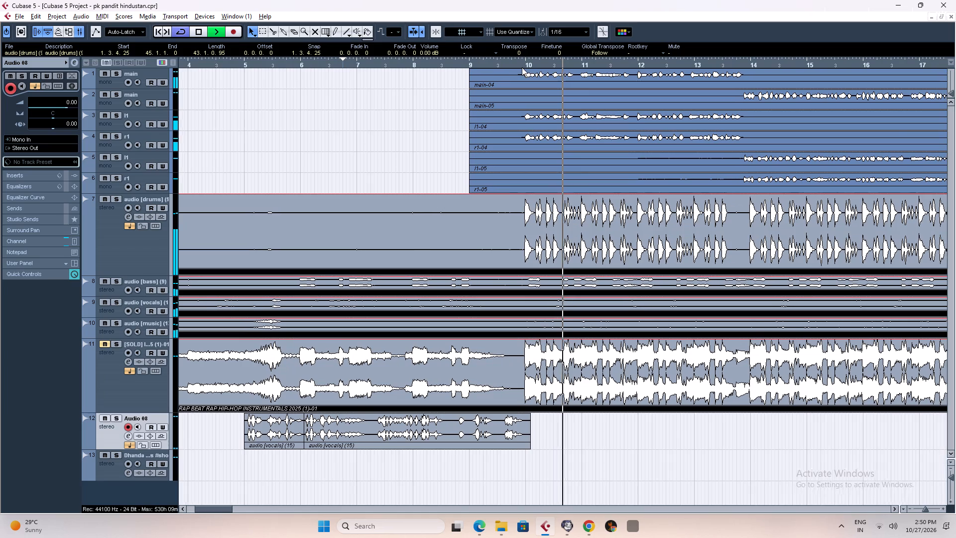
left_click(505, 64)
key("h")
key("h")
key("h")
key("h")
key("h")
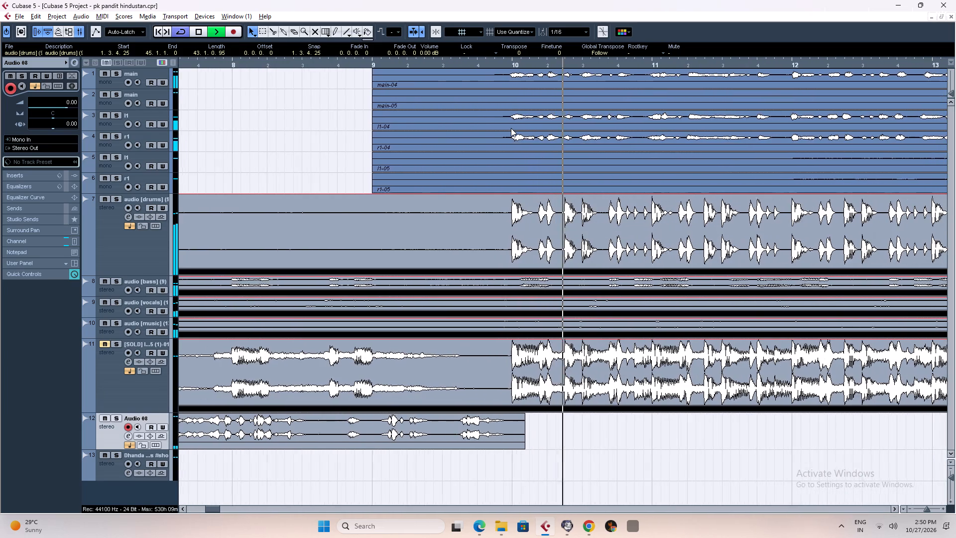
key("g")
key("g")
key("g")
key("g")
key("g")
key("g")
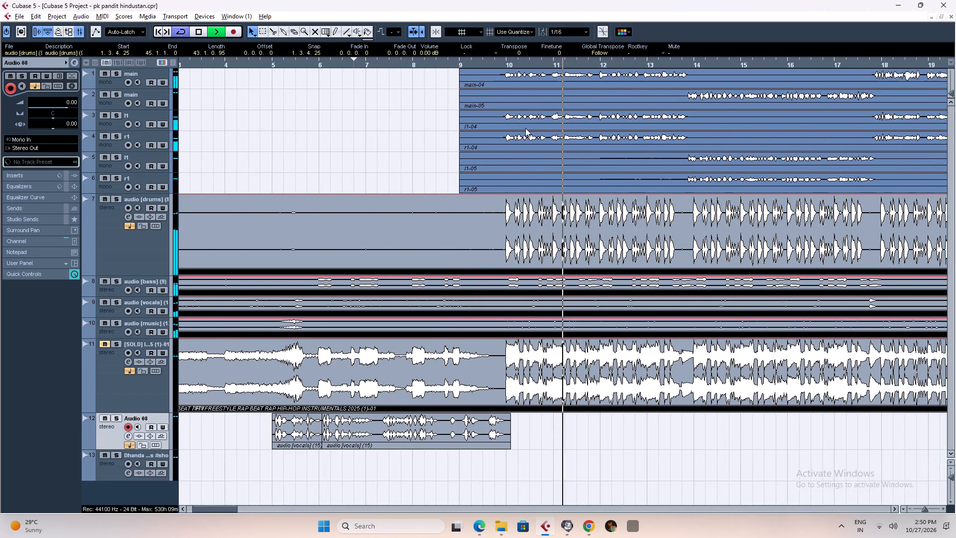
key("space")
Split the vocal clips on tracks 1, 3 and 4 at 14.1.1.0, with snap on and the grid set to Beat.
type("h")
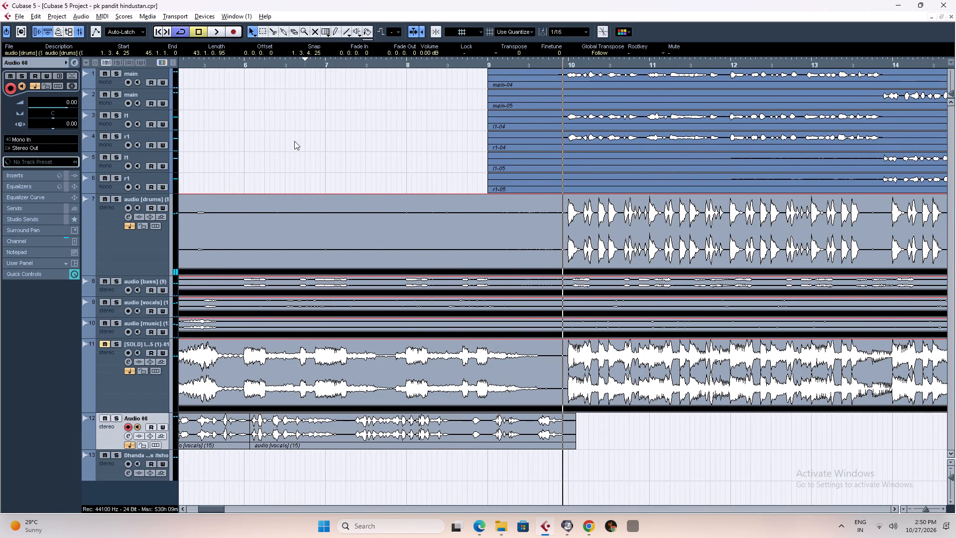
right_click_drag(282, 121, 306, 122)
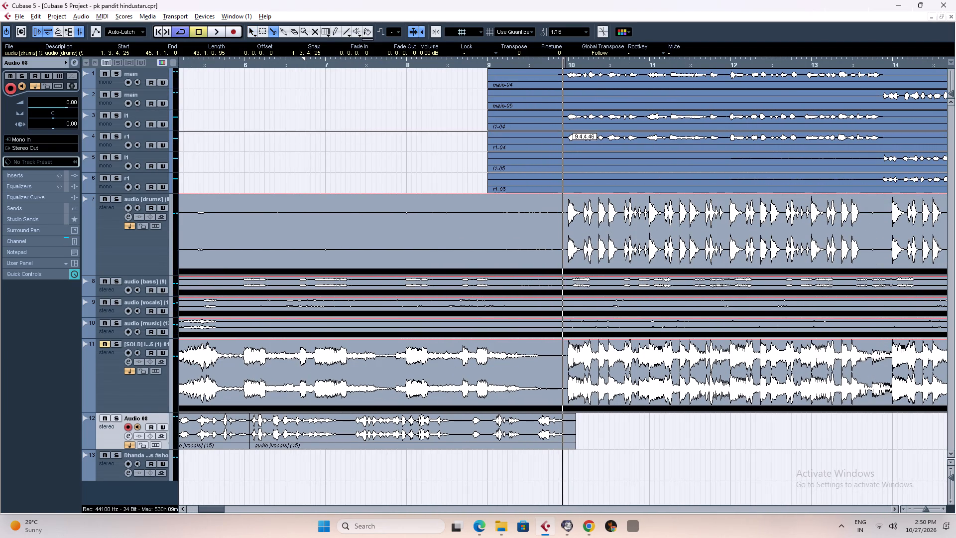
right_click(446, 112)
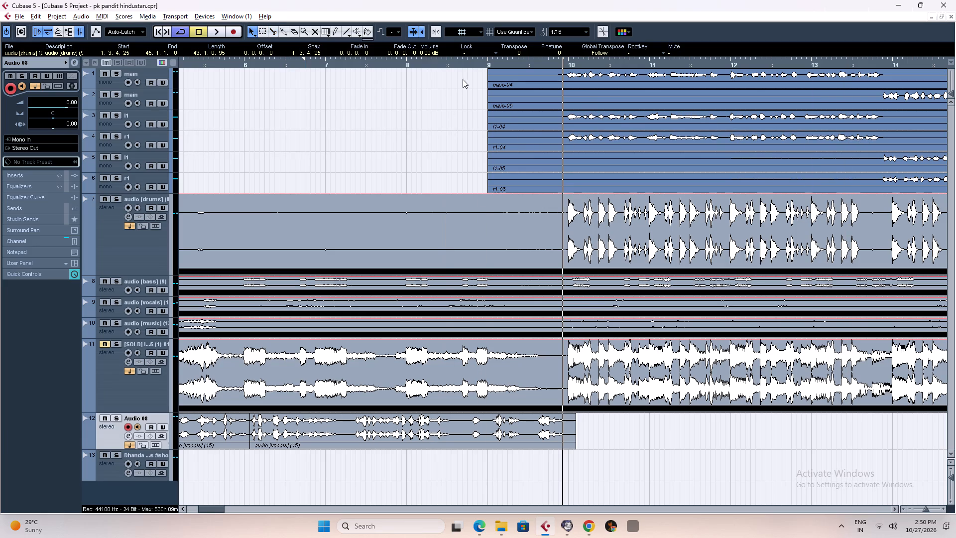
left_click_drag(464, 78, 878, 142)
right_click_drag(762, 99, 779, 101)
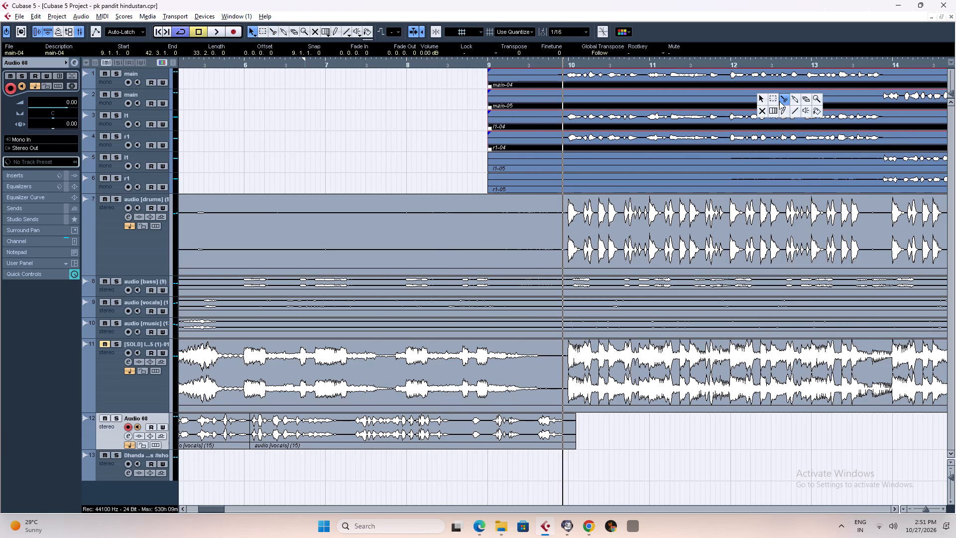
right_click_drag(779, 101, 783, 101)
right_click(404, 123)
left_click(440, 122)
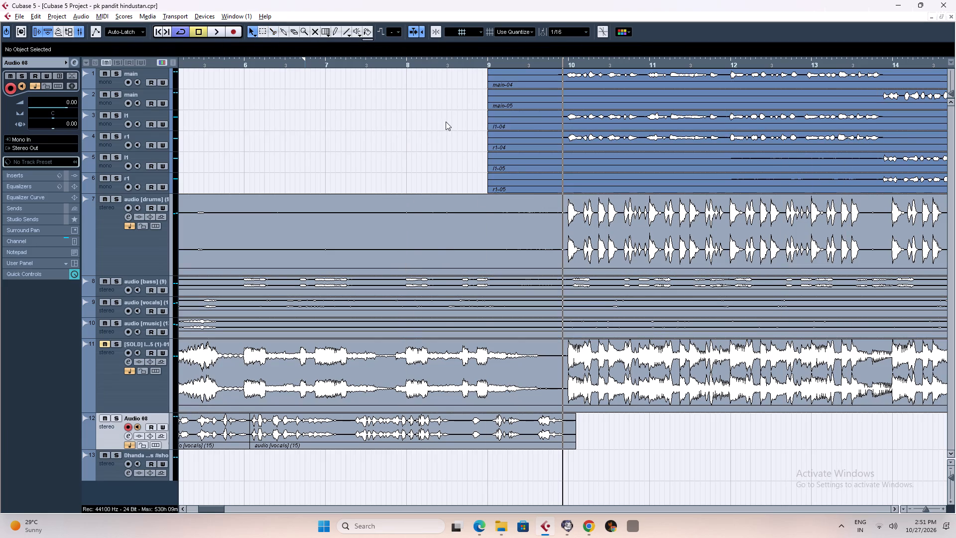
right_click_drag(444, 122, 465, 122)
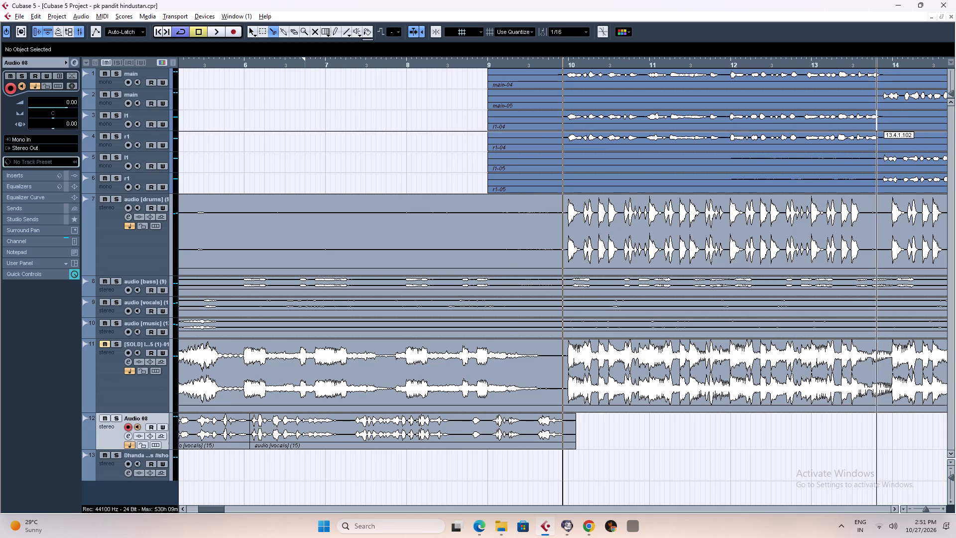
left_click(502, 34)
left_click(519, 51)
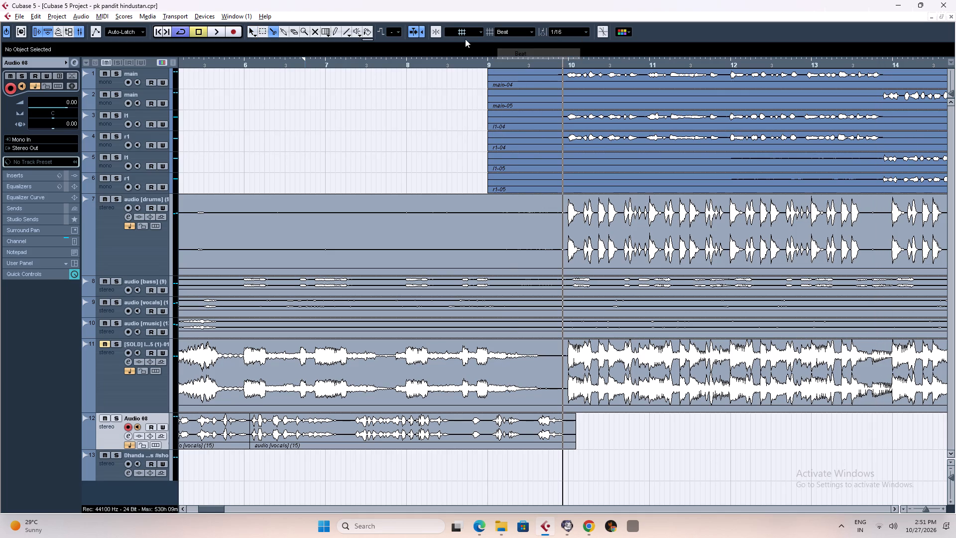
left_click(436, 34)
left_click(866, 62)
key("h")
key("h")
key("h")
key("h")
key("h")
key("h")
key("h")
key("h")
key("h")
key("h")
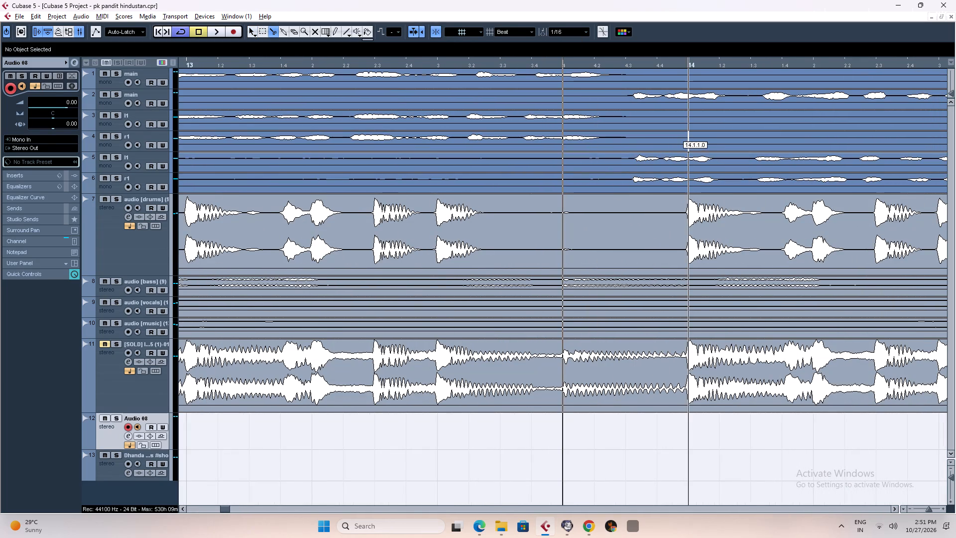
left_click(690, 136)
left_click(689, 120)
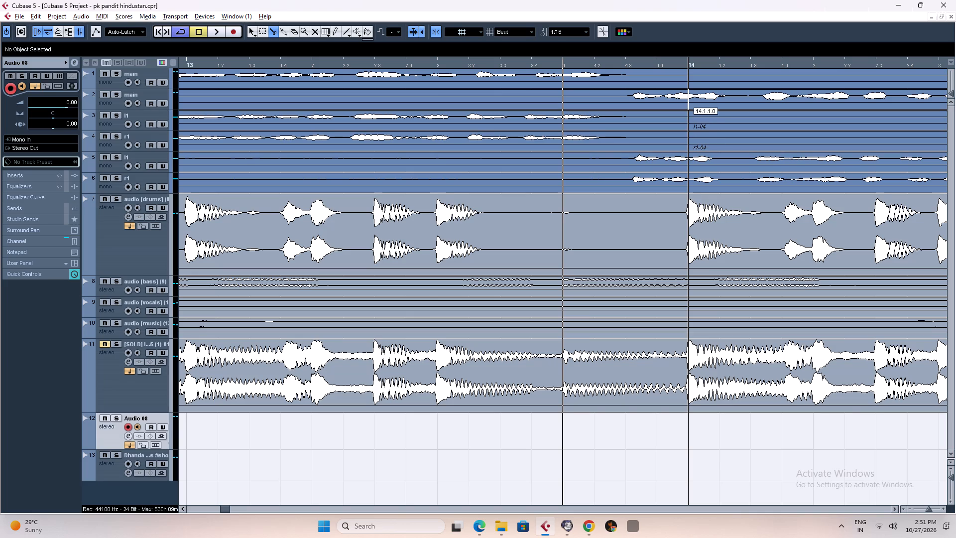
left_click(687, 80)
Split the vocal clips on tracks 1, 3 and 4 at 9.4.1.0, just before the drums enter.
key("g")
key("g")
key("g")
key("g")
key("g")
key("g")
key("g")
key("g")
key("g")
key("g")
key("g")
key("g")
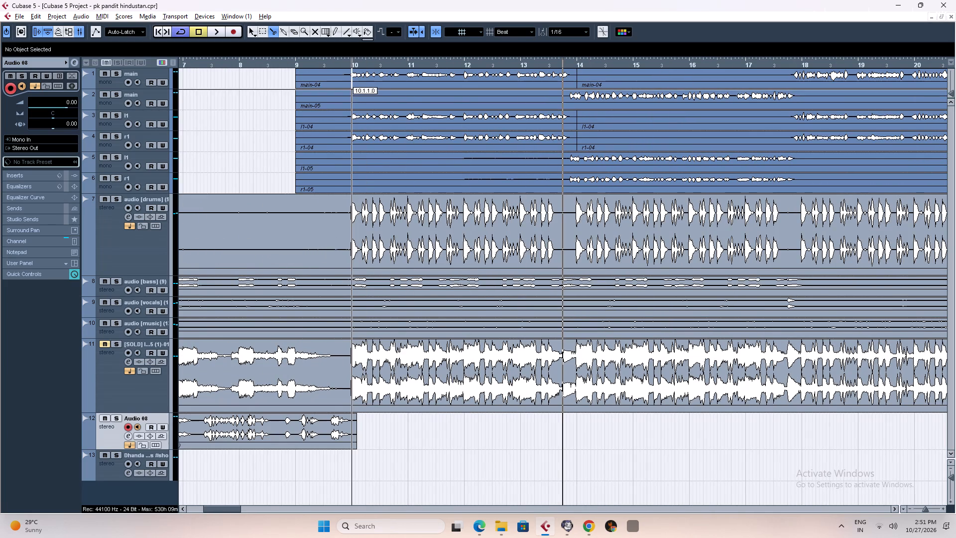
left_click(343, 76)
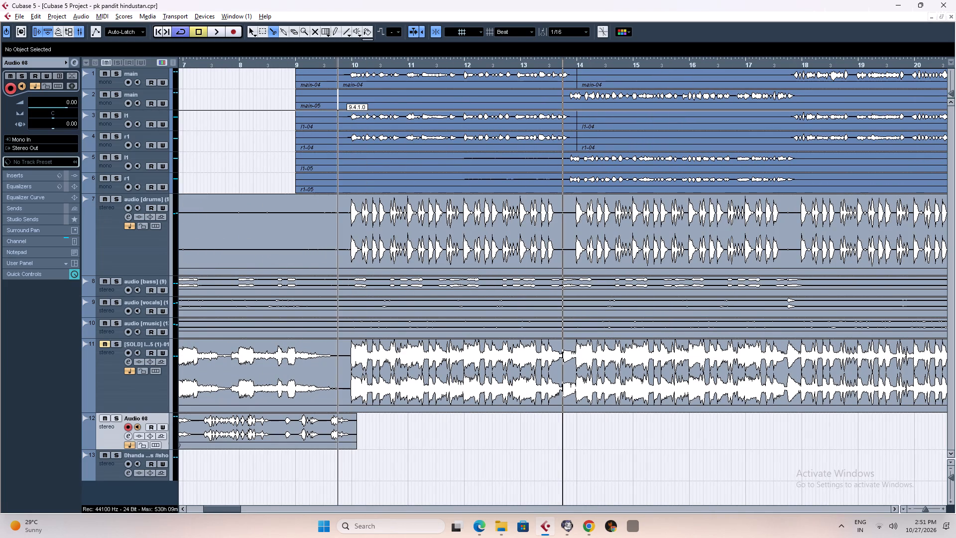
left_click(339, 120)
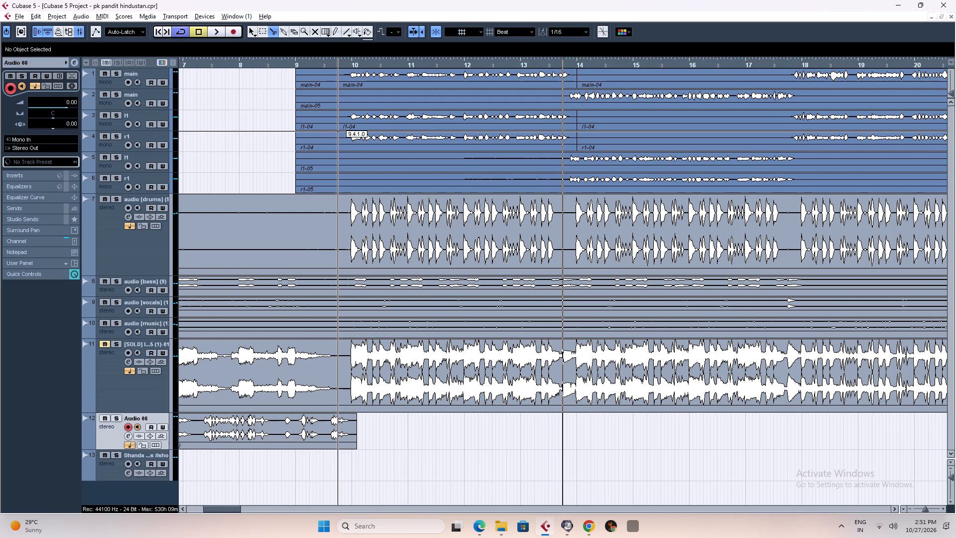
left_click(339, 136)
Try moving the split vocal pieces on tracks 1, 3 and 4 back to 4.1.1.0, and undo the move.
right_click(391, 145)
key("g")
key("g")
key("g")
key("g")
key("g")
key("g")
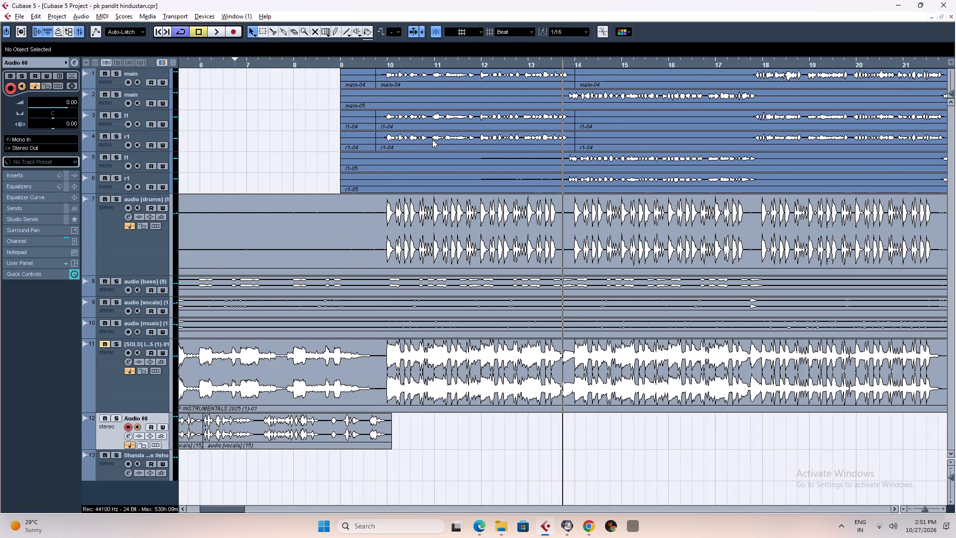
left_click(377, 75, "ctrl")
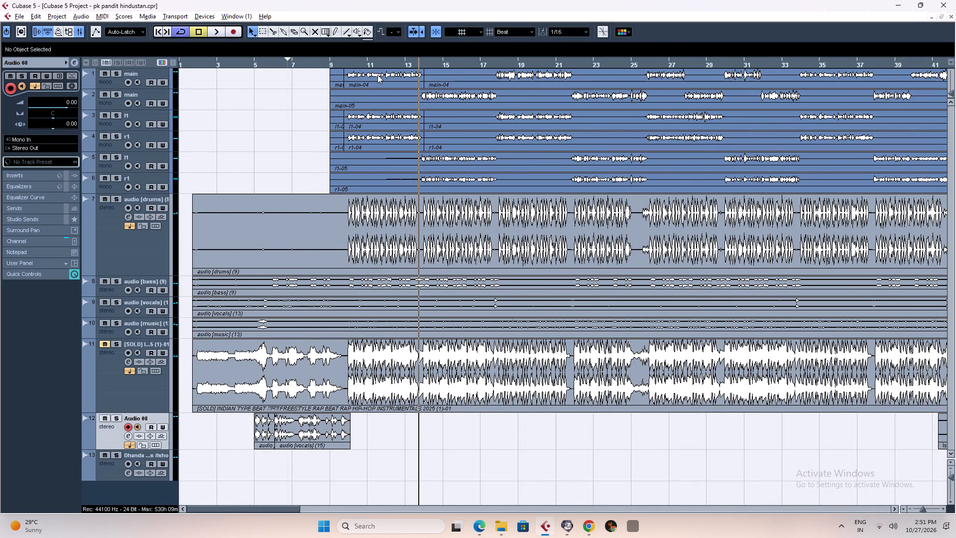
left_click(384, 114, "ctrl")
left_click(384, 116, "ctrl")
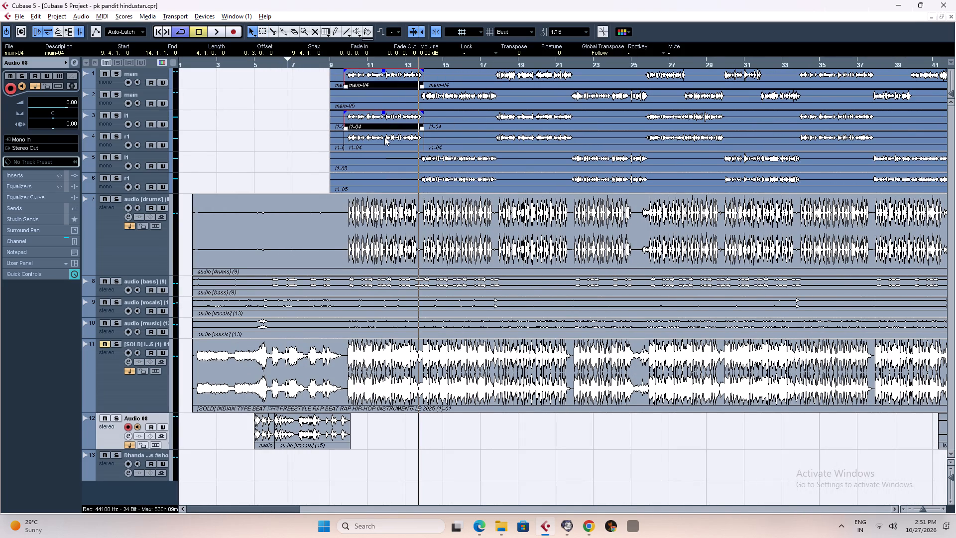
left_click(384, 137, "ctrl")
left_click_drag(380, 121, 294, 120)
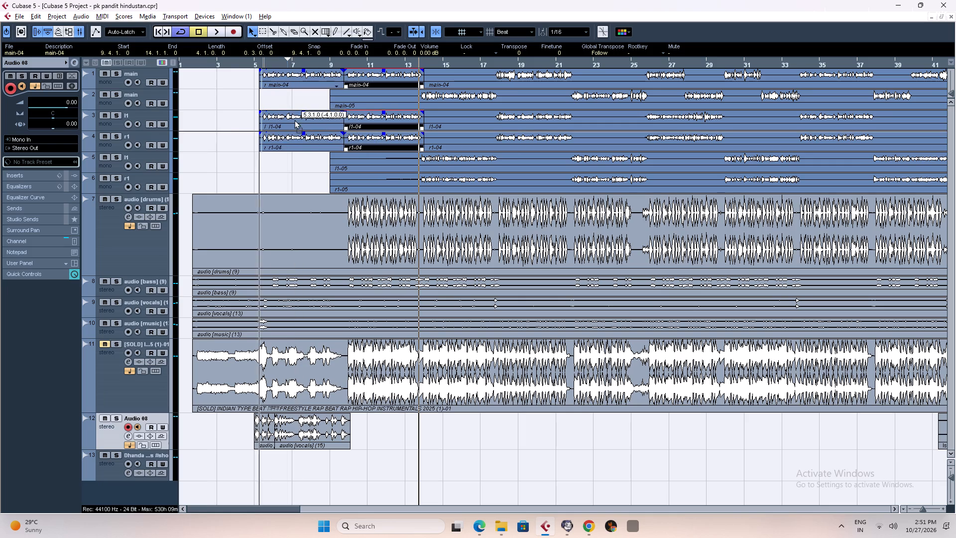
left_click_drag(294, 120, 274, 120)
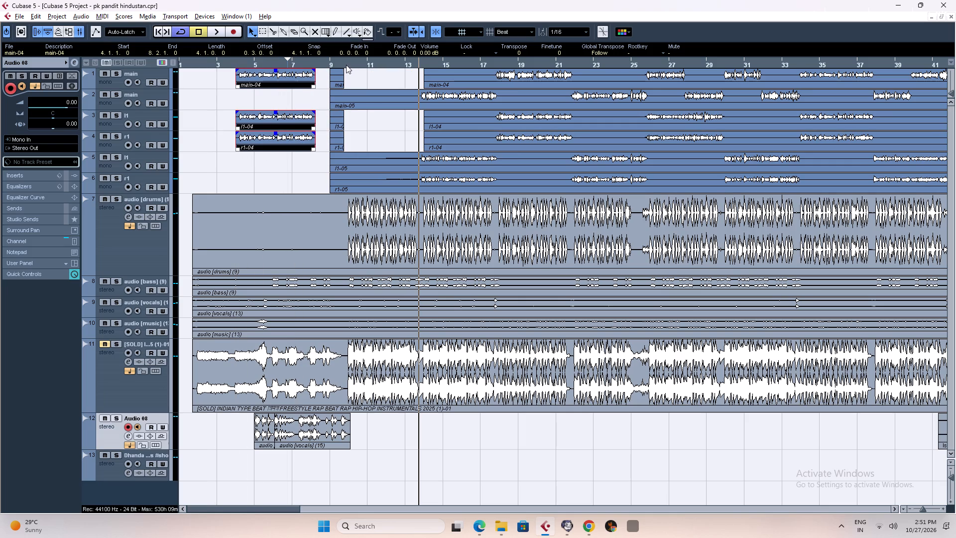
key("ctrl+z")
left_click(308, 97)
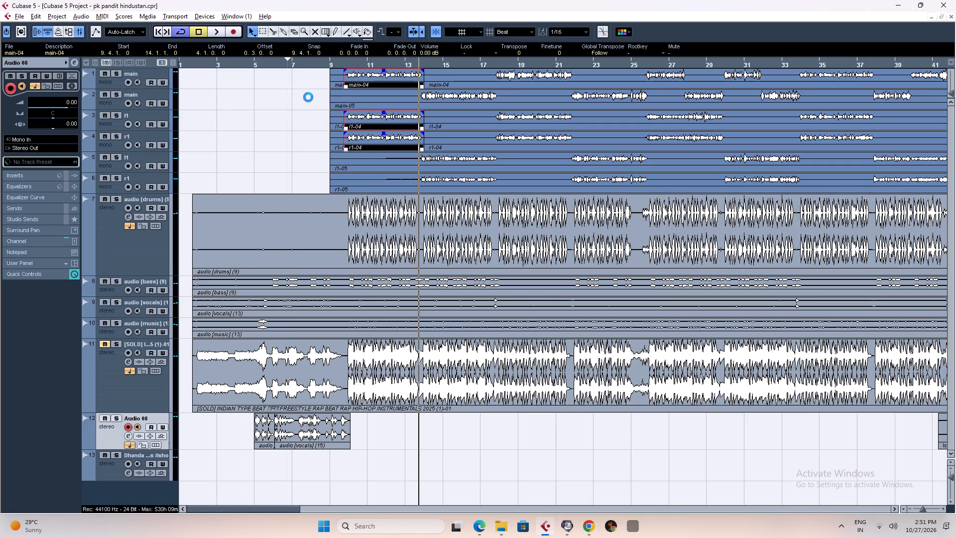
Copy the split vocal pieces between bars 9 and 14 on tracks 1, 3 and 4 to start at 4.3.1.0.
left_click(367, 79, "ctrl")
left_click(373, 119, "ctrl")
left_click(376, 134, "ctrl")
left_click_drag(363, 75, 270, 81, "alt")
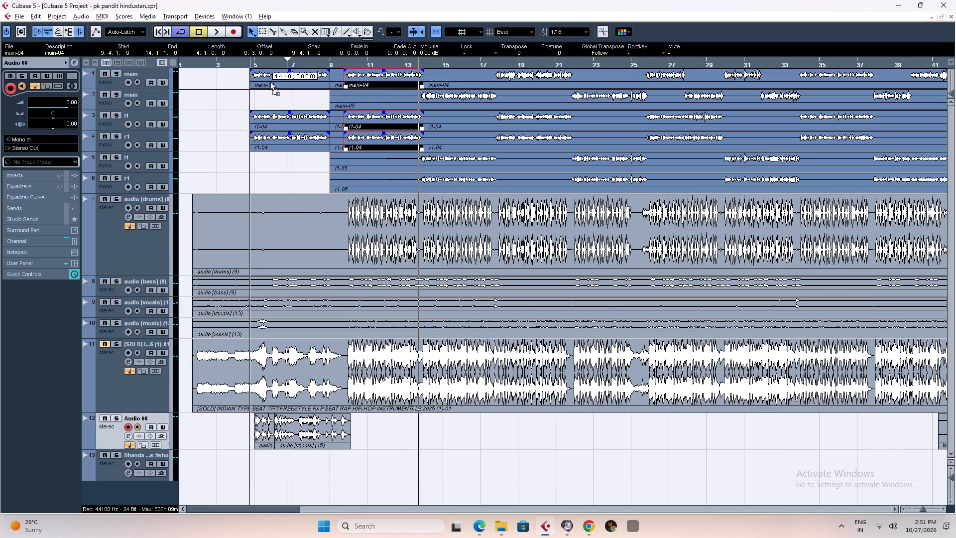
left_click_drag(270, 81, 264, 81, "alt")
Examine the split point at 9.4.1.0 on the vocal tracks against the drum entry.
left_click(342, 59)
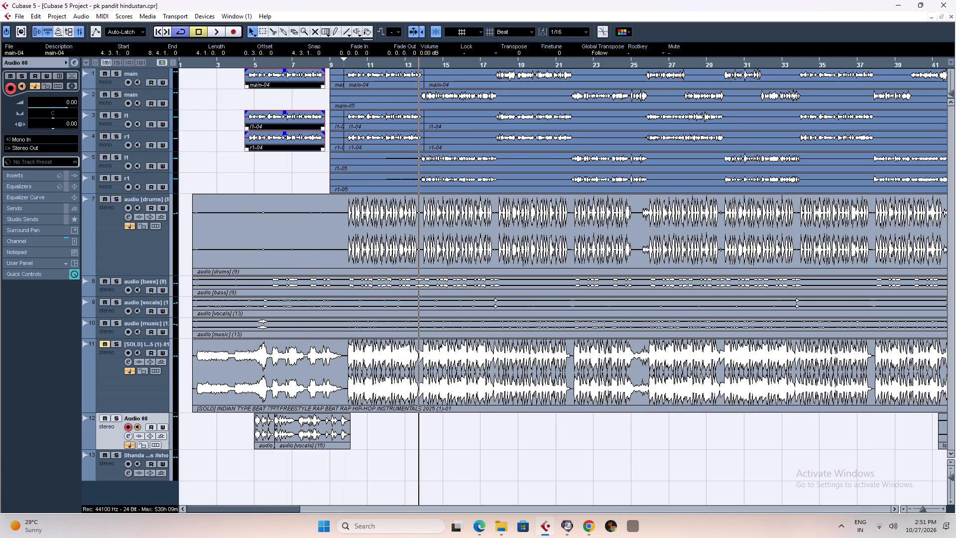
left_click(345, 62)
key("h")
key("h")
key("h")
key("h")
key("h")
key("h")
key("h")
key("h")
key("h")
key("h")
key("h")
key("h")
key("h")
key("h")
key("h")
key("h")
key("h")
key("h")
key("h")
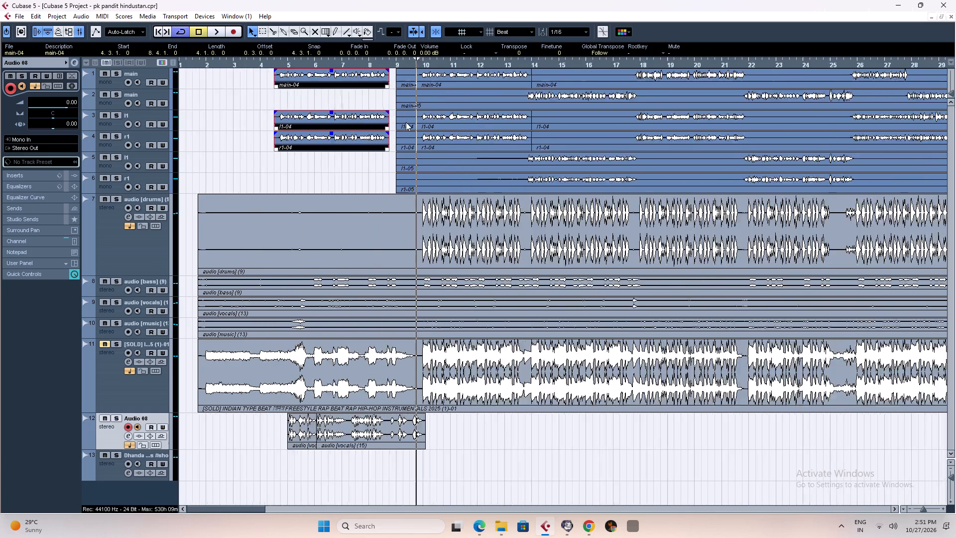
left_click(514, 60)
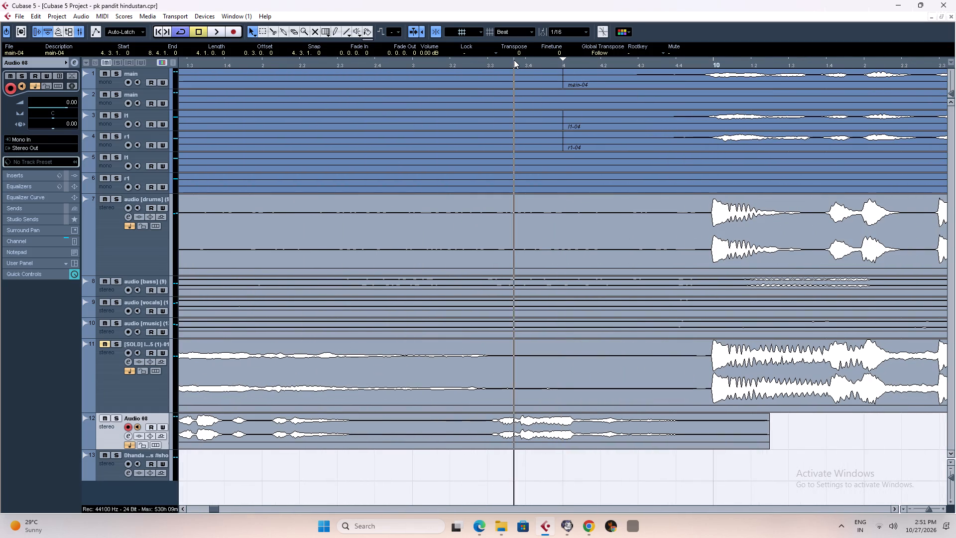
key("g")
key("g")
key("g")
key("g")
key("g")
key("g")
key("g")
key("g")
key("g")
key("g")
key("g")
key("g")
key("g")
key("g")
key("g")
key("g")
key("g")
key("g")
key("g")
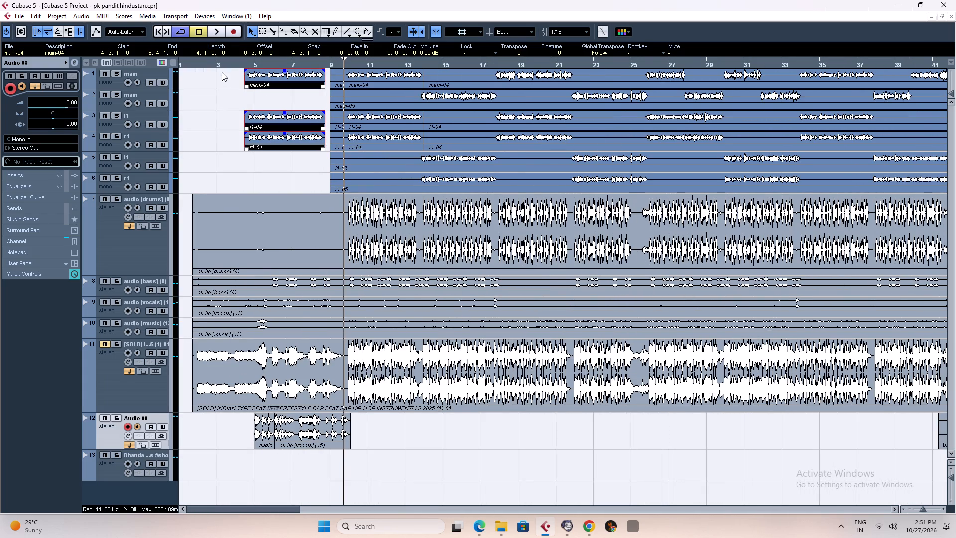
Examine the start of the copied vocal pieces at 4.3.1.0 against the beat and the track 12 vocal.
left_click(246, 61)
key("h")
key("h")
key("h")
key("h")
key("h")
key("h")
key("h")
key("h")
key("h")
key("h")
key("h")
key("h")
key("h")
key("h")
key("h")
key("h")
key("h")
key("h")
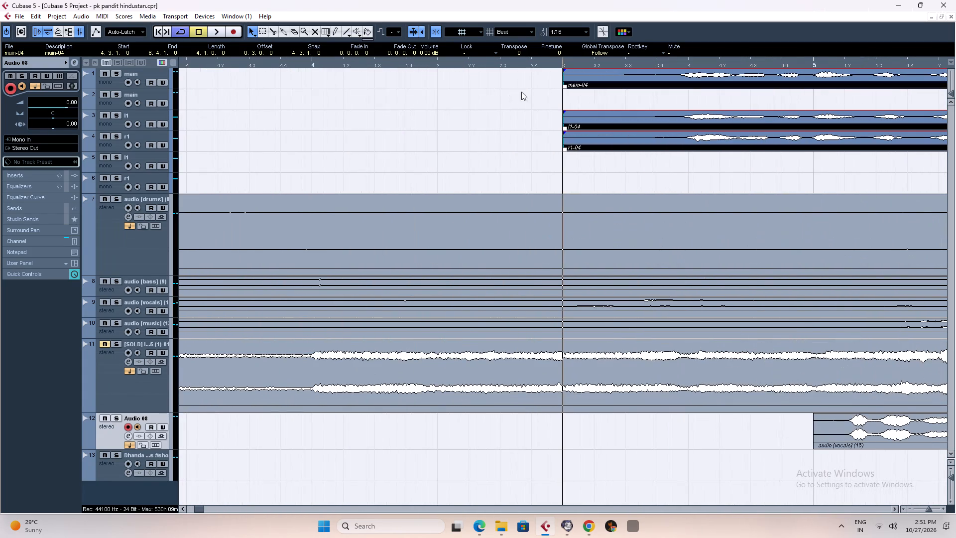
key("g")
key("g")
key("g")
key("g")
key("g")
key("g")
key("g")
key("g")
key("g")
key("g")
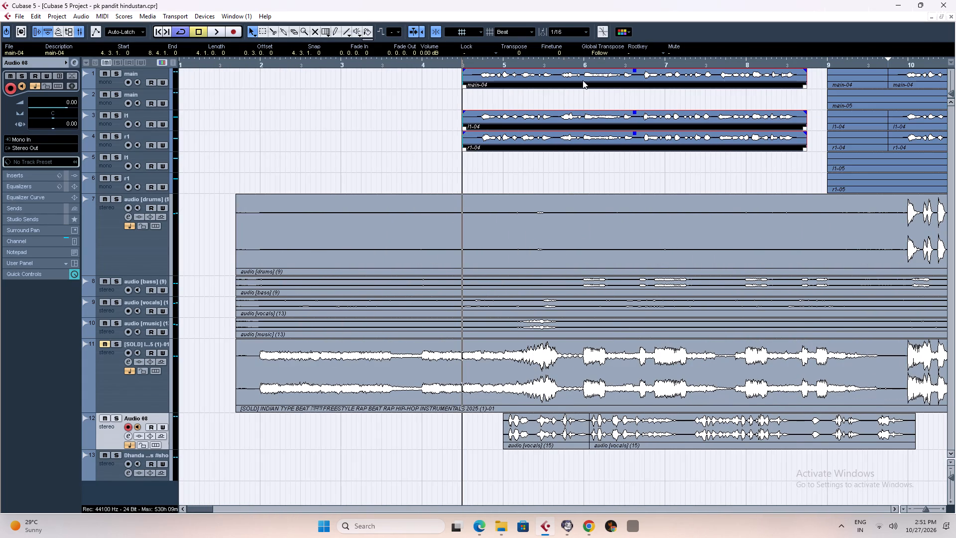
left_click_drag(615, 161, 561, 75)
Delete the short leftover vocal clips between 9.1.1.0 and 9.4.1.0 on tracks 3, 4 and 1.
key("g")
key("g")
left_click(651, 116)
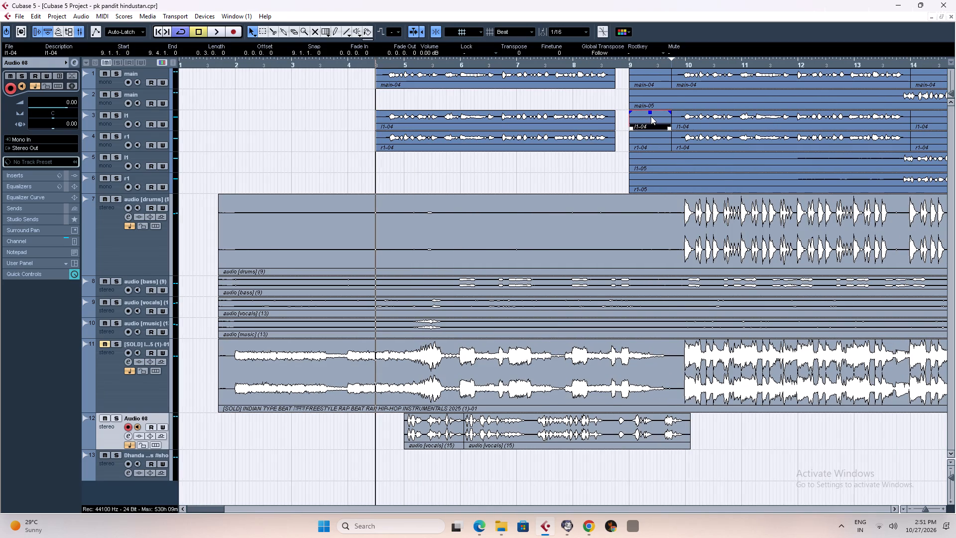
key("Delete")
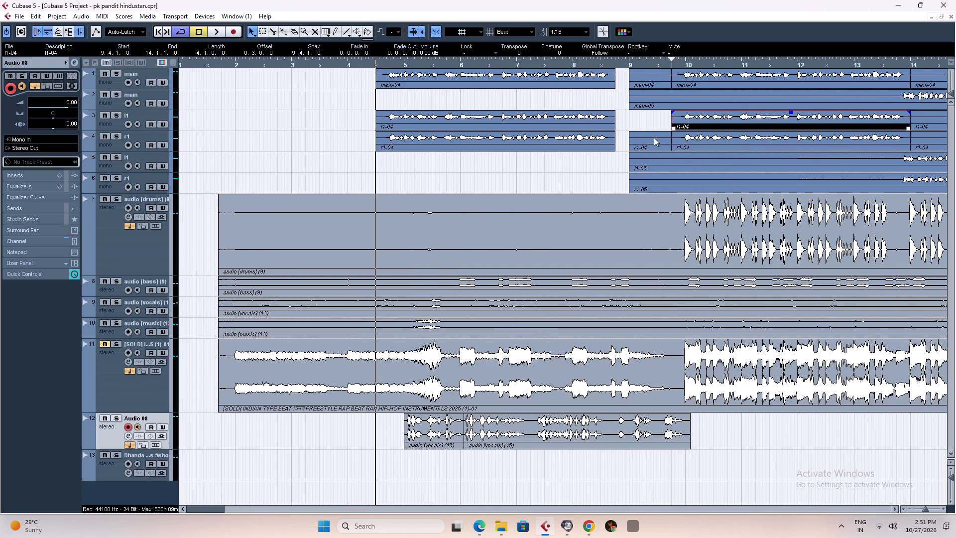
left_click(654, 137)
key("Delete")
left_click(649, 79)
key("Delete")
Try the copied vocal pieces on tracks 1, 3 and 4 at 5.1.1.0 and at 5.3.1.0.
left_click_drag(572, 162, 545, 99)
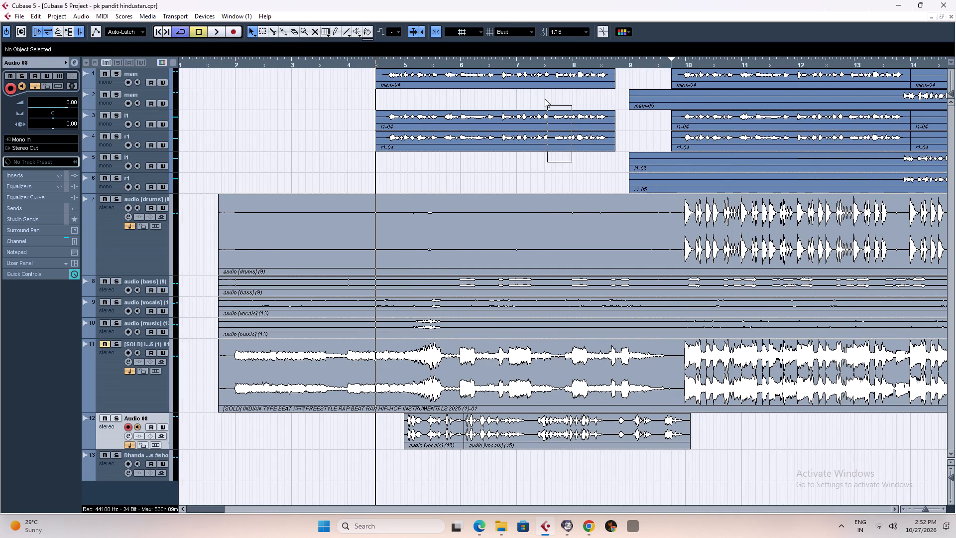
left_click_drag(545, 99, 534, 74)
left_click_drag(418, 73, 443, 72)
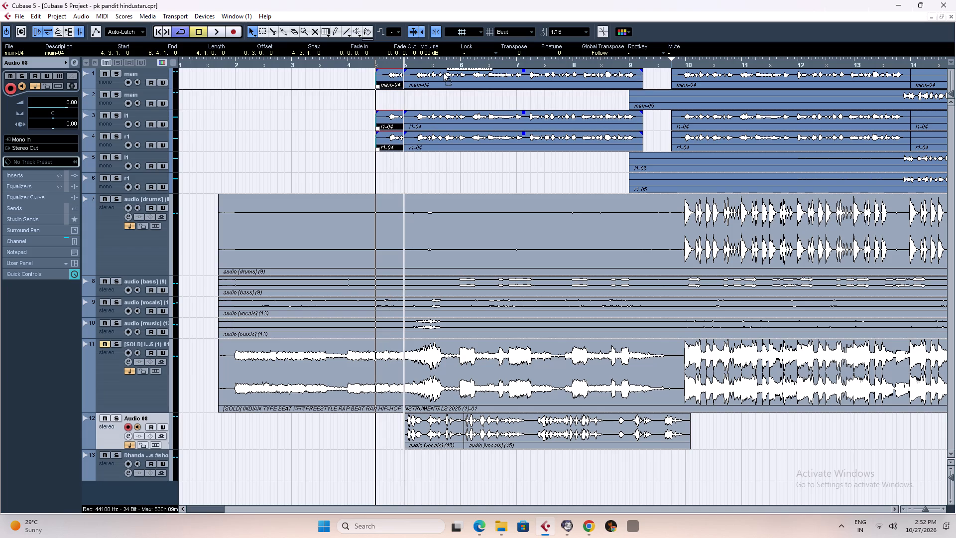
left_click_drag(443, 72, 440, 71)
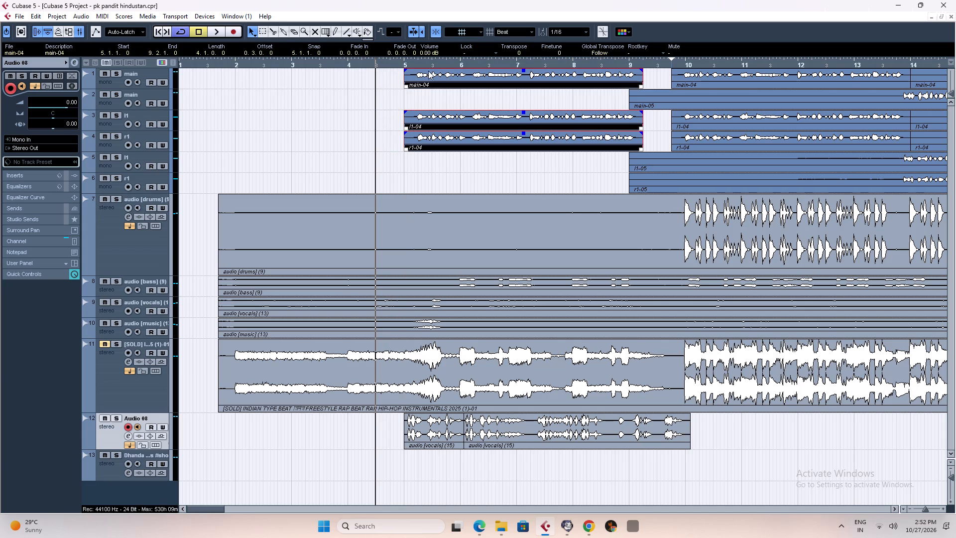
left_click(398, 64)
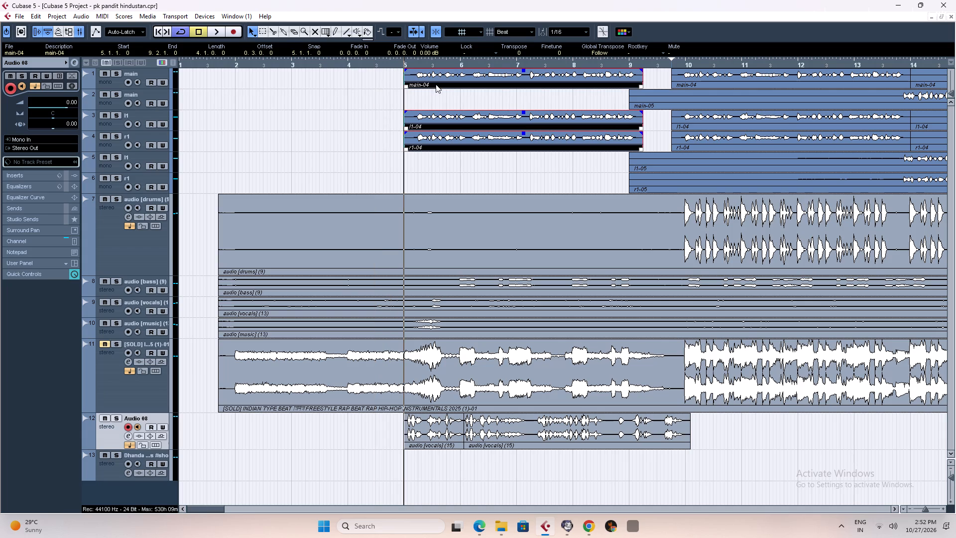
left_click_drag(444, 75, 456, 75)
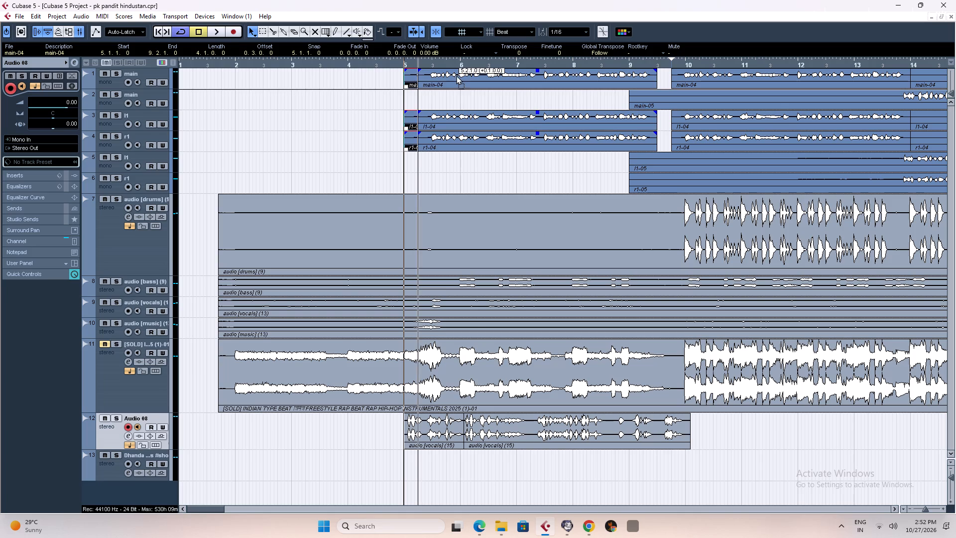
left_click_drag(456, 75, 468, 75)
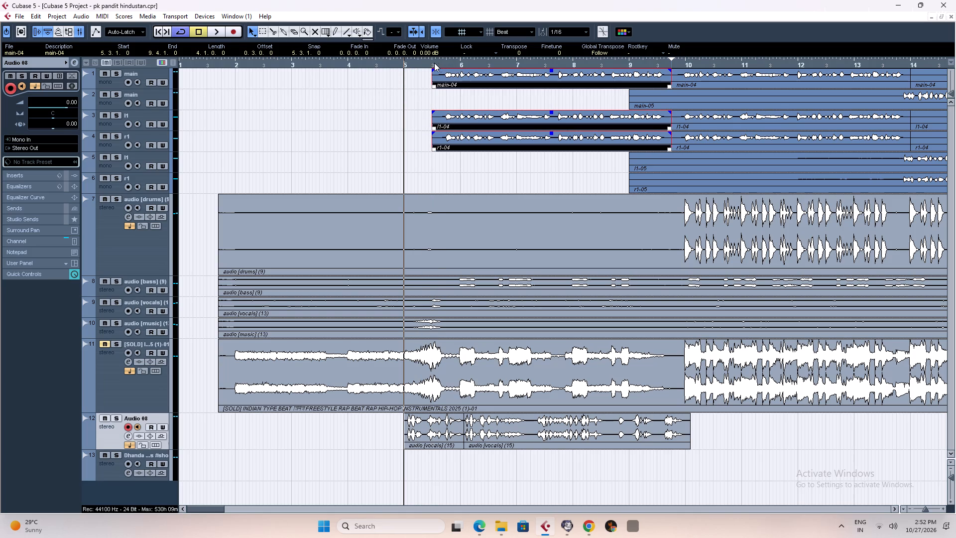
Examine the start of the copied vocal pieces at 5.3.1.0 against the beat and the track 12 vocal.
left_click(434, 63)
key("h")
key("h")
key("h")
key("h")
key("h")
key("h")
key("h")
key("h")
key("h")
key("h")
key("h")
key("h")
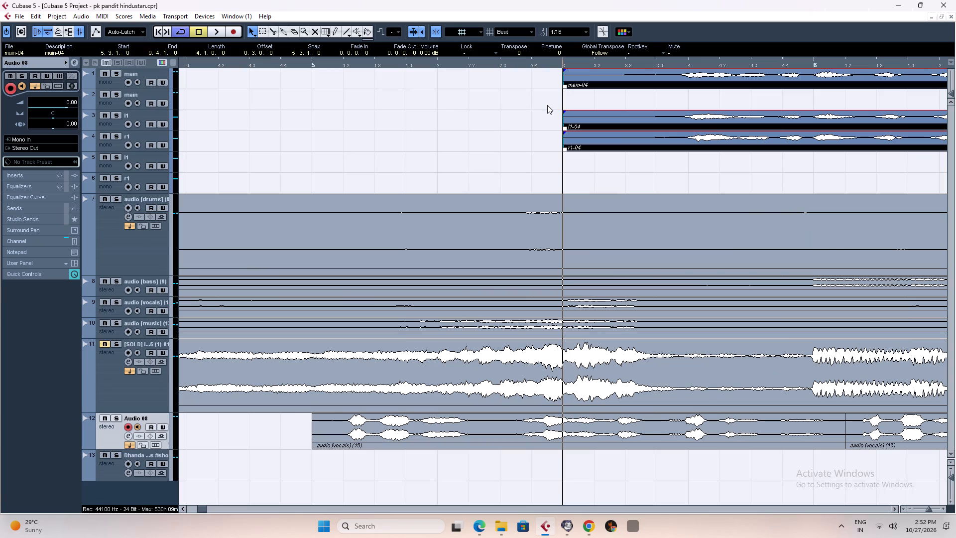
key("g")
key("g")
key("g")
key("g")
key("g")
key("g")
key("g")
key("g")
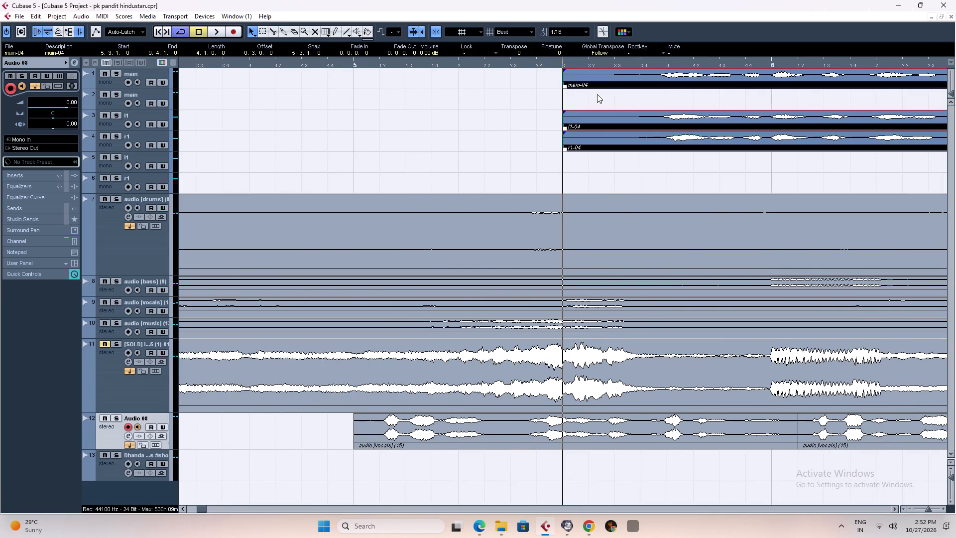
key("g")
key("g")
key("g")
key("g")
key("g")
key("g")
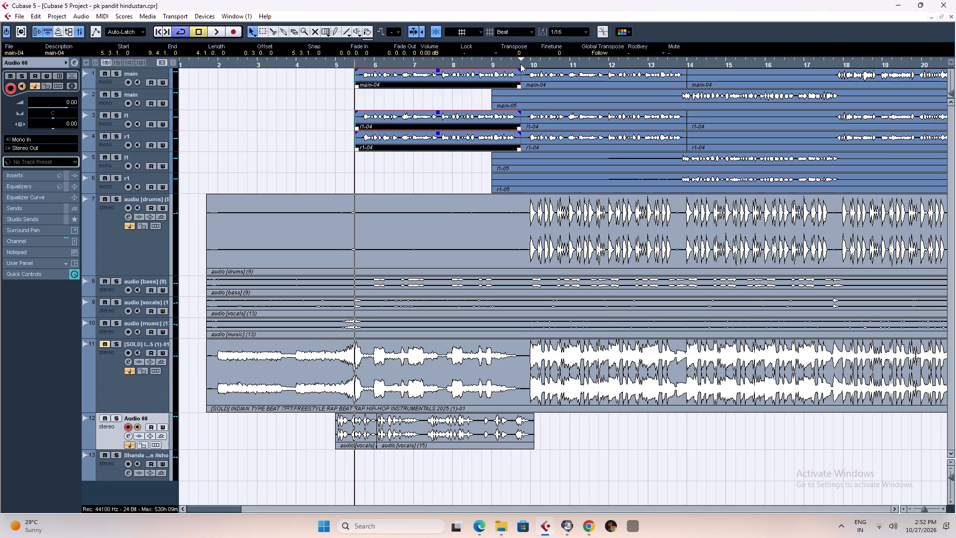
key("h")
key("h")
key("h")
key("h")
key("h")
key("h")
key("h")
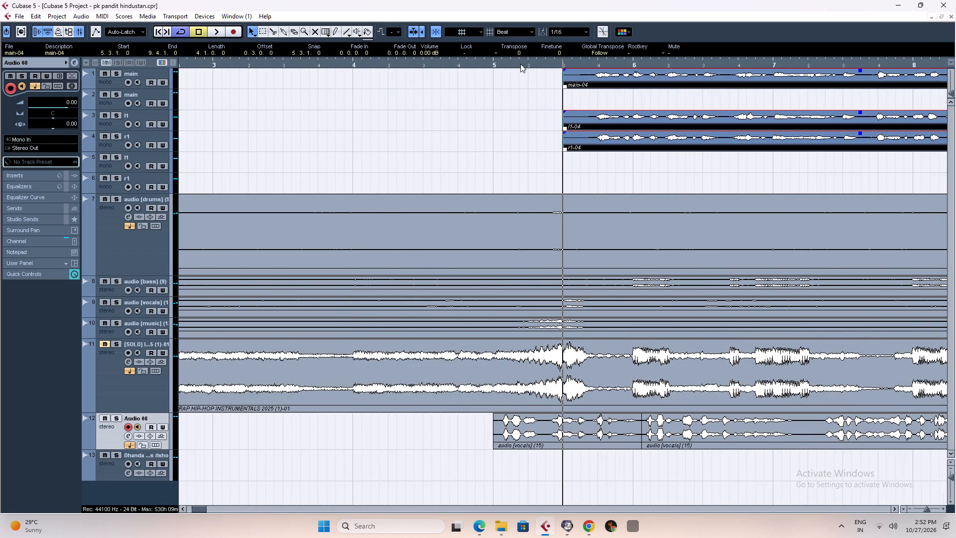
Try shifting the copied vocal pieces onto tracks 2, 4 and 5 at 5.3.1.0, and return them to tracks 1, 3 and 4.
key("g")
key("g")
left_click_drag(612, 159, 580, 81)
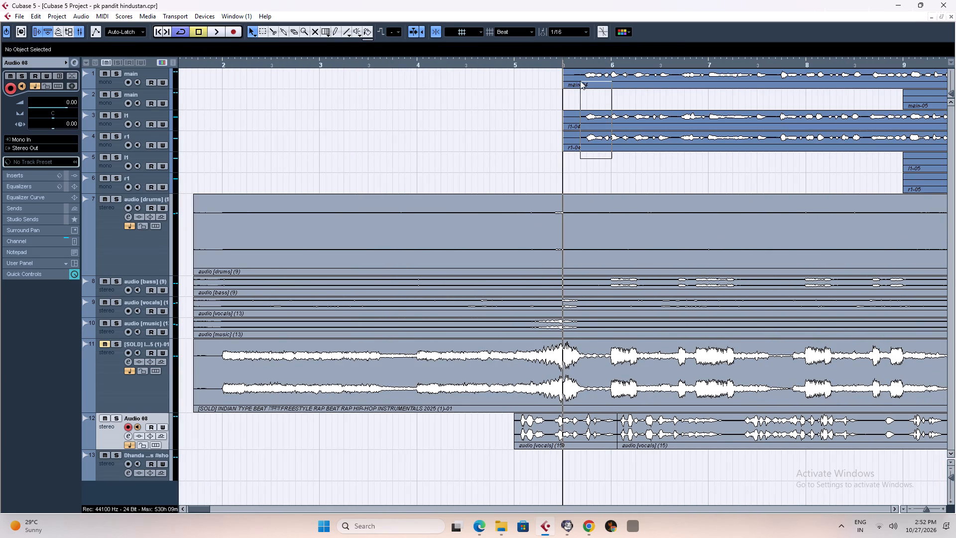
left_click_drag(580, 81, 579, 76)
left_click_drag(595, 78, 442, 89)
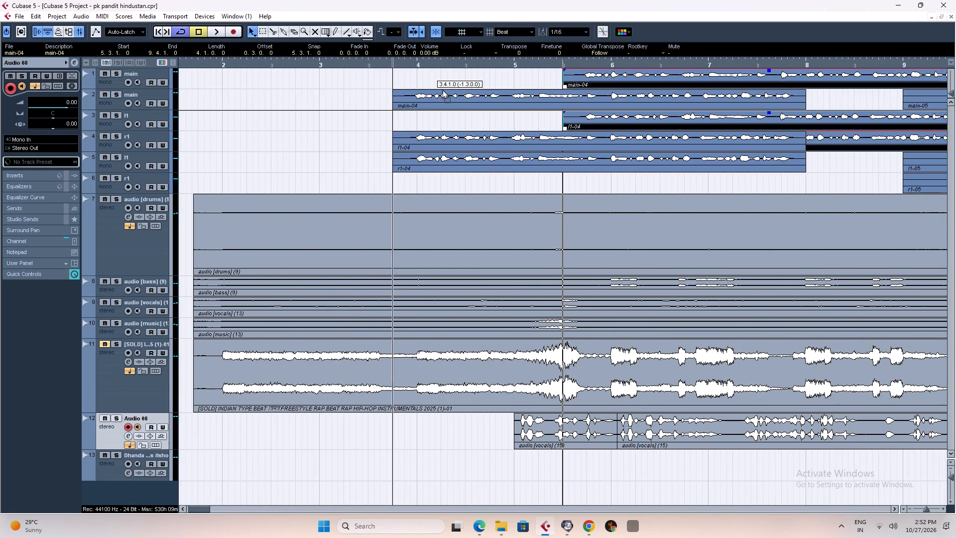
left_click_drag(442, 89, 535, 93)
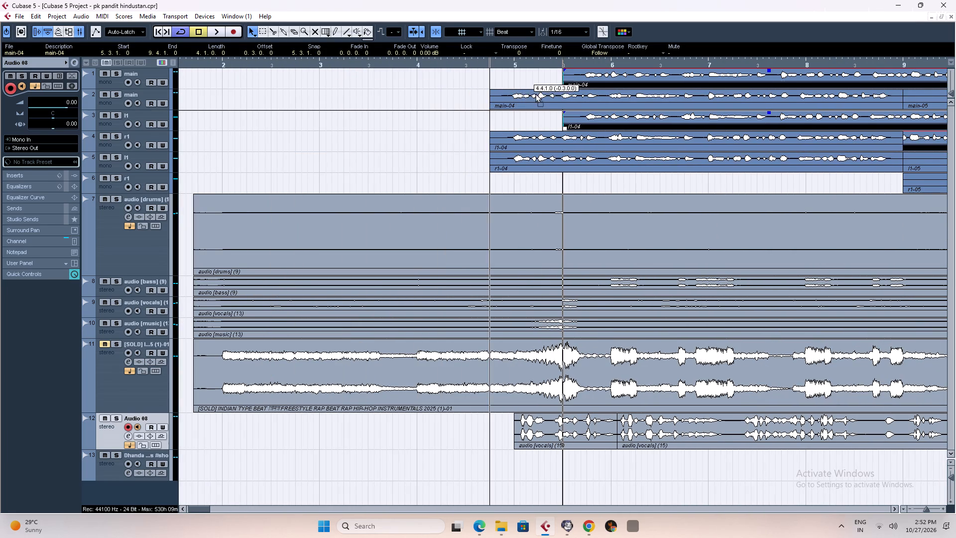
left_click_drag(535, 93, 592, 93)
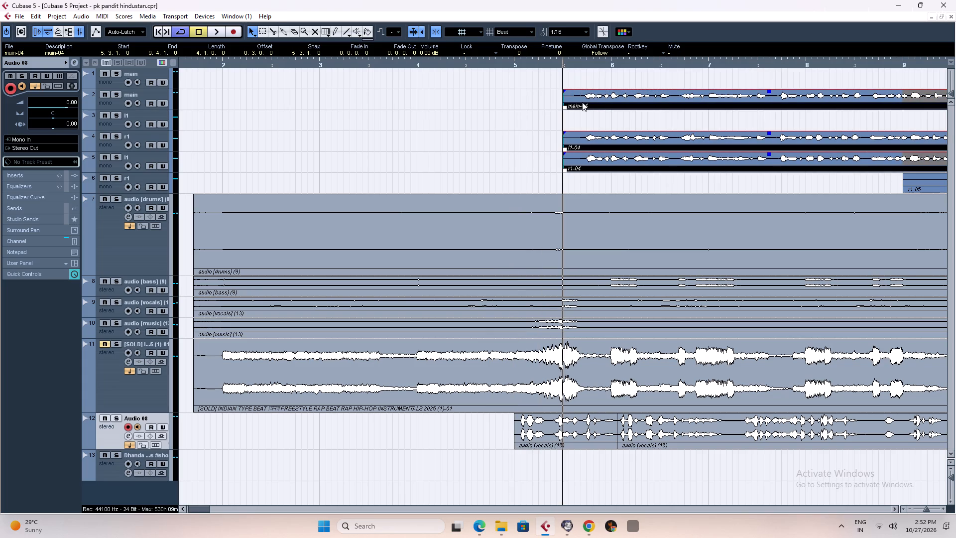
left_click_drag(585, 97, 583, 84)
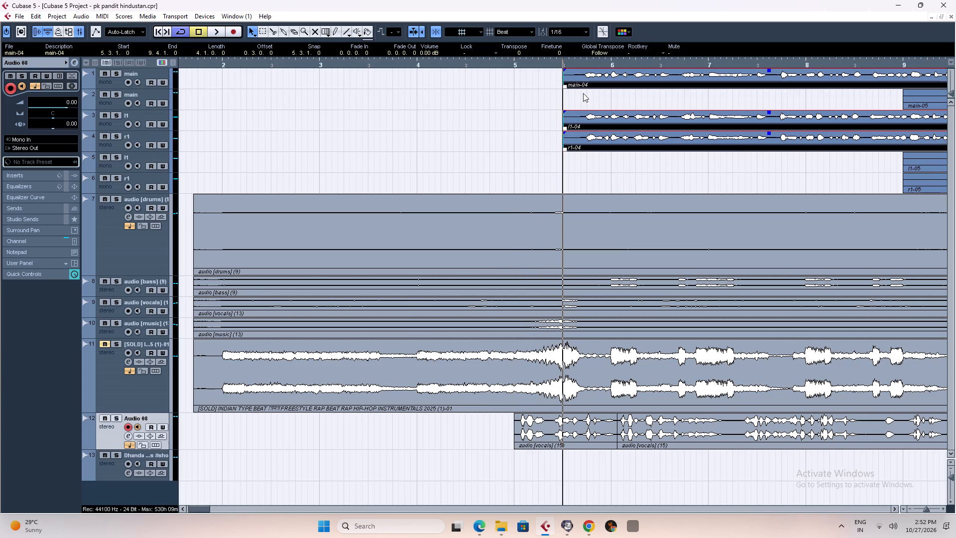
Move the copied vocal pieces on tracks 1, 3 and 4 to start at 4.4.1.0.
key("h")
key("h")
key("h")
key("h")
key("h")
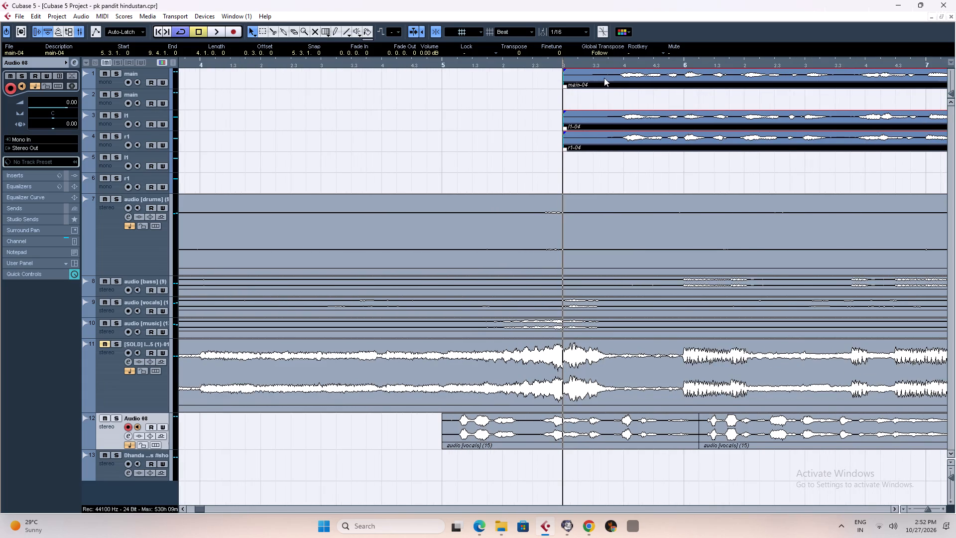
key("h")
left_click_drag(614, 72, 597, 71)
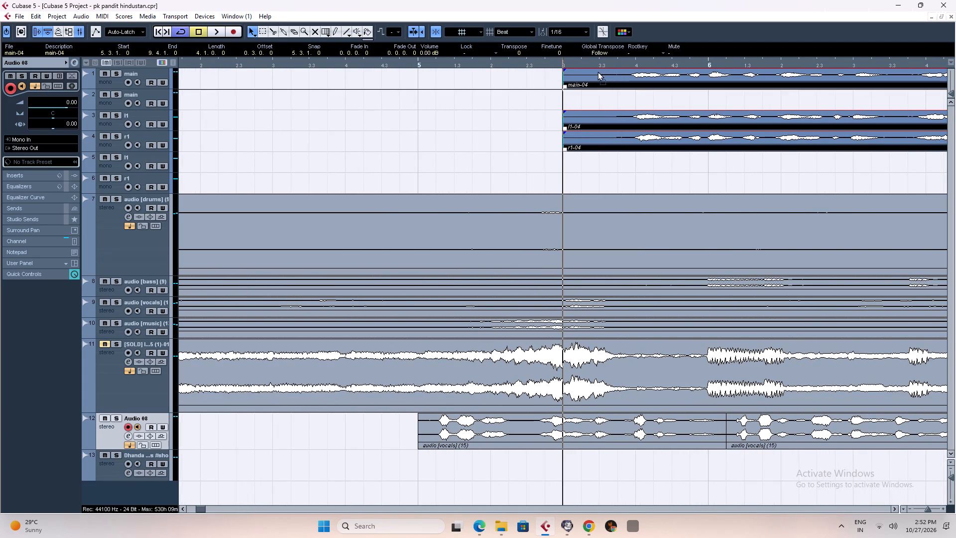
left_click_drag(597, 71, 410, 84)
Play back the intro from 4.4.1.0 to check the timing of the moved vocal pieces.
left_click(386, 60)
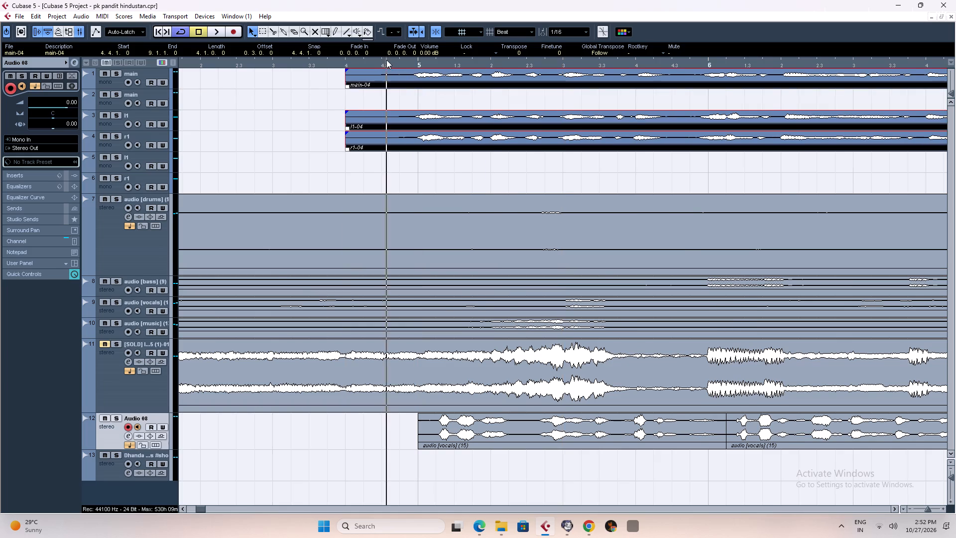
right_click(350, 137)
left_click(502, 62)
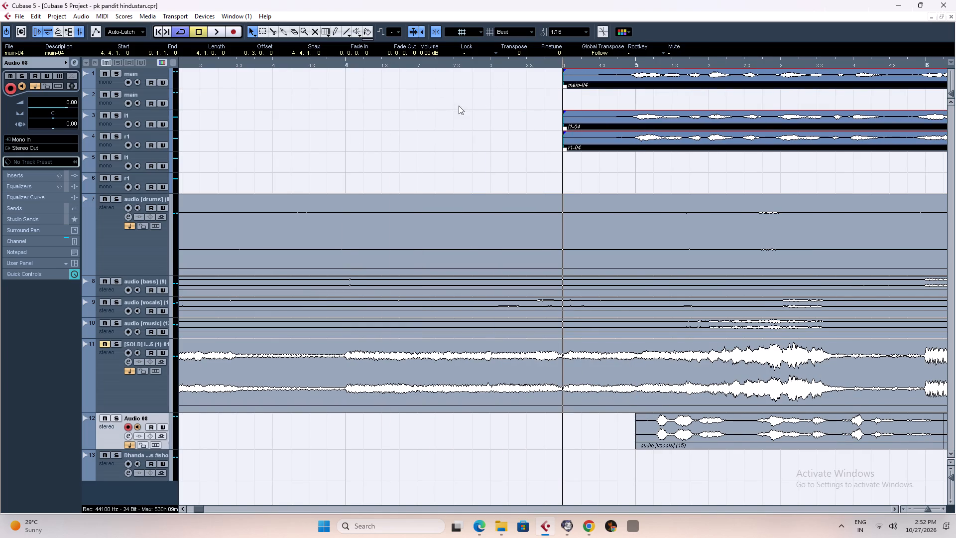
right_click(438, 107)
left_click(469, 142)
key("space")
type("g")
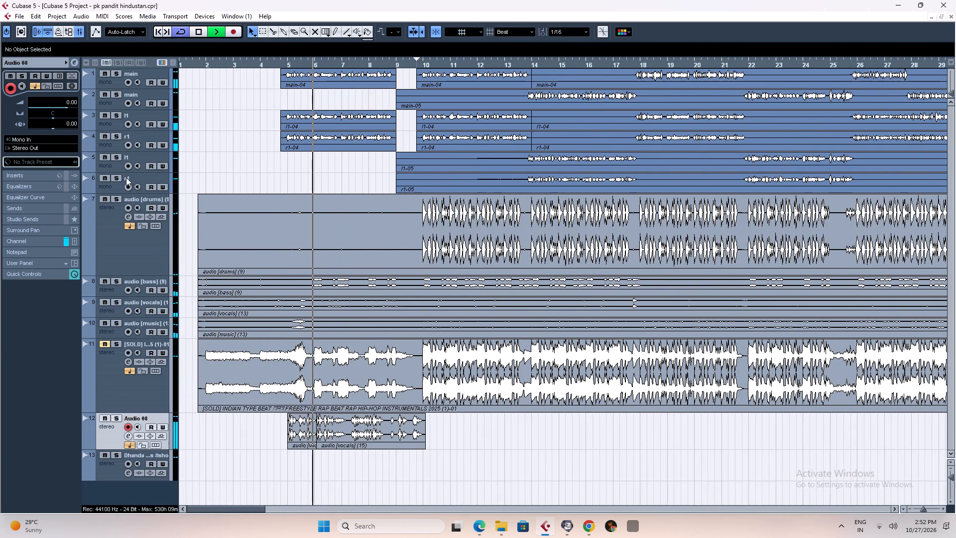
key("space")
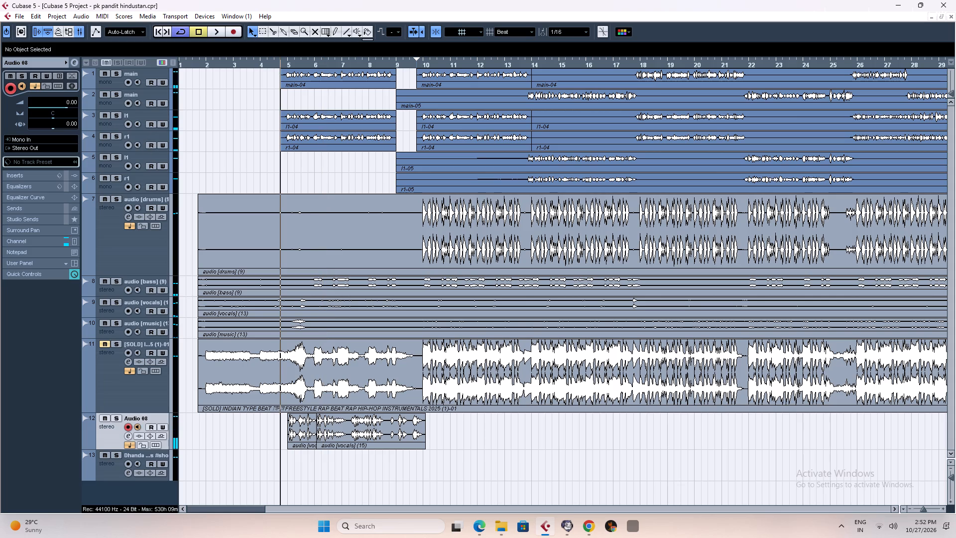
Mute the l1 and r1 vocal tracks, tracks 3 and 4.
left_click(104, 116)
left_click(107, 135)
Play back from 4.4.1.0 past the drum entry to check the copied main vocal with tracks 3 and 4 muted.
key("space")
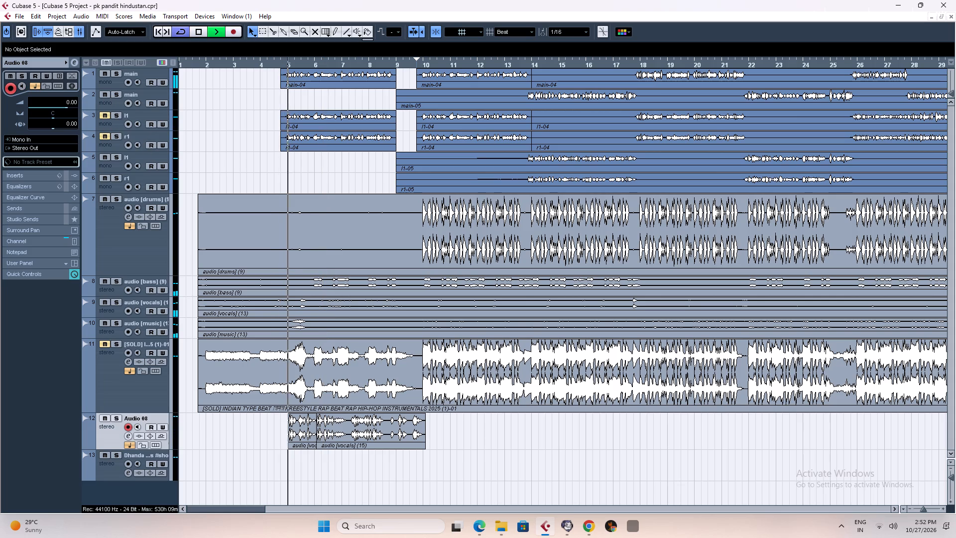
left_click(103, 86)
key("g")
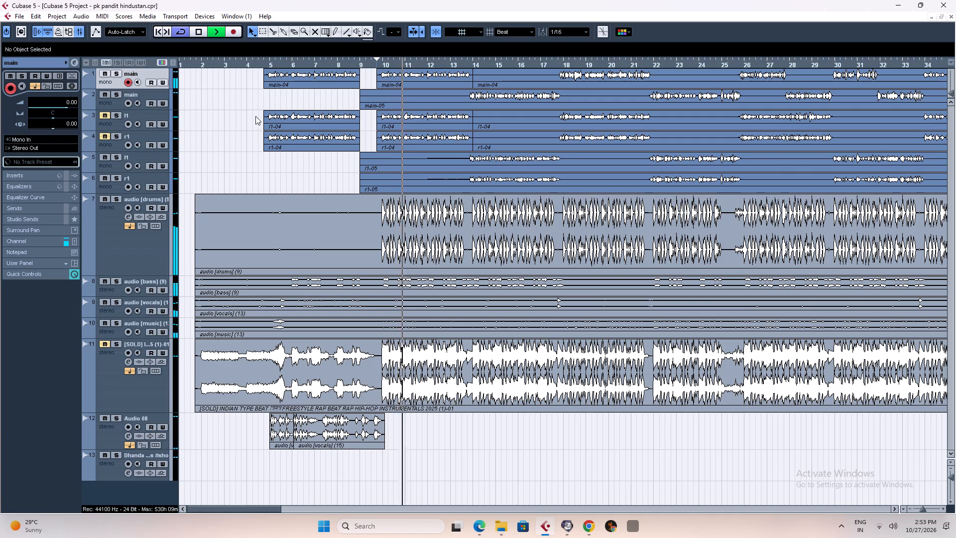
key("space")
key("space")
key("space")
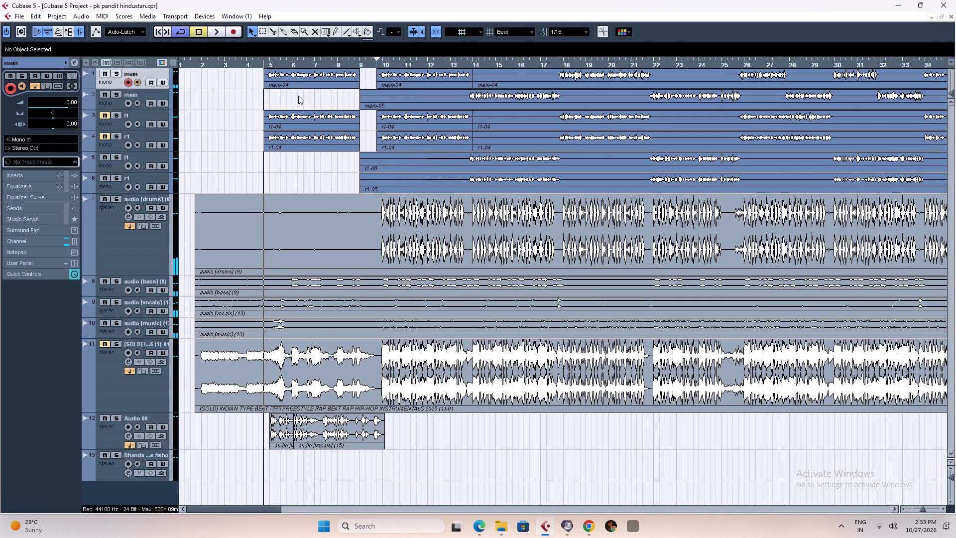
Delete the copied main vocal piece starting at 4.4.1.0 on track 1.
left_click(298, 80)
key("Delete")
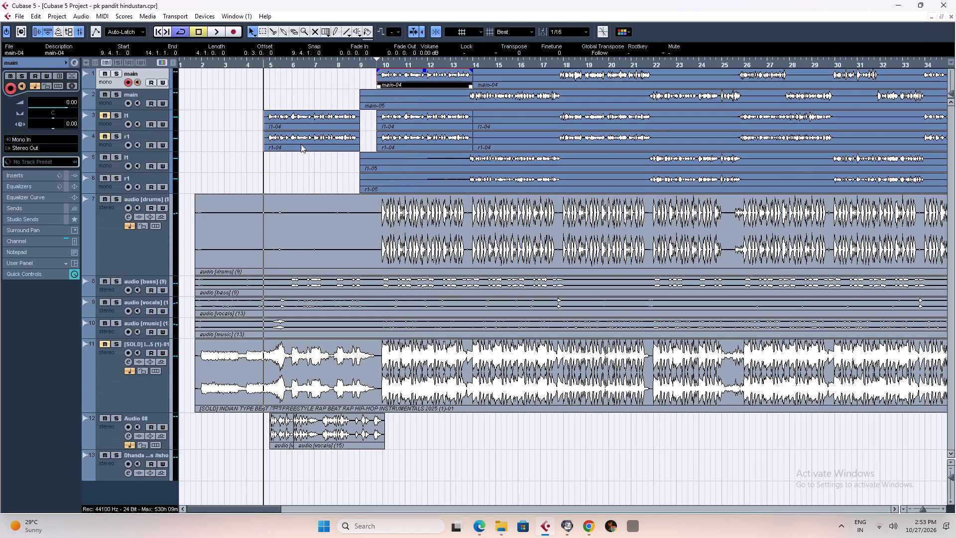
Move the copied r1 vocal piece from track 4 onto track 2, starting at 3.4.1.0.
left_click_drag(305, 151, 283, 93)
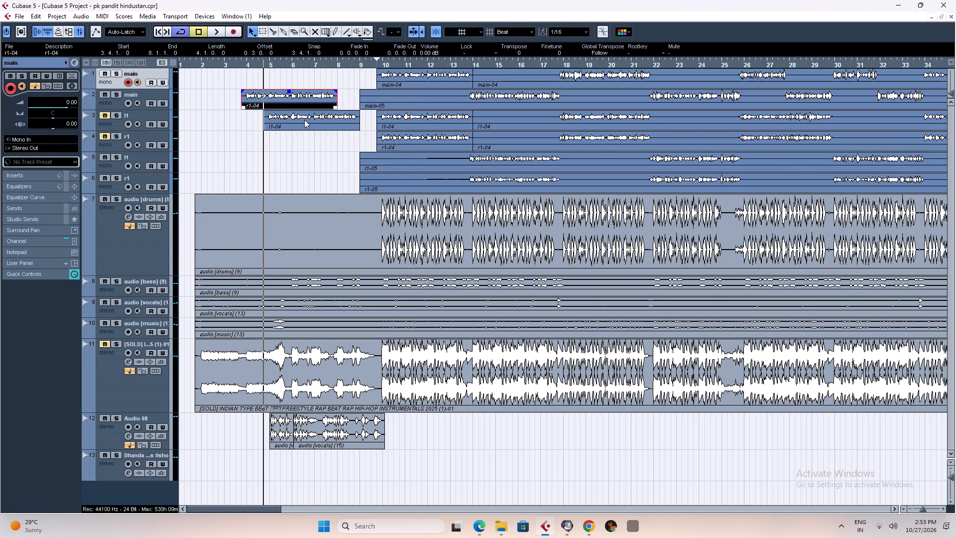
Undo the move of the copied r1 vocal piece onto track 2.
key("ctrl+z")
Unmute the l1 and r1 vocal tracks, tracks 3 and 4.
left_click(108, 138)
left_click(105, 116)
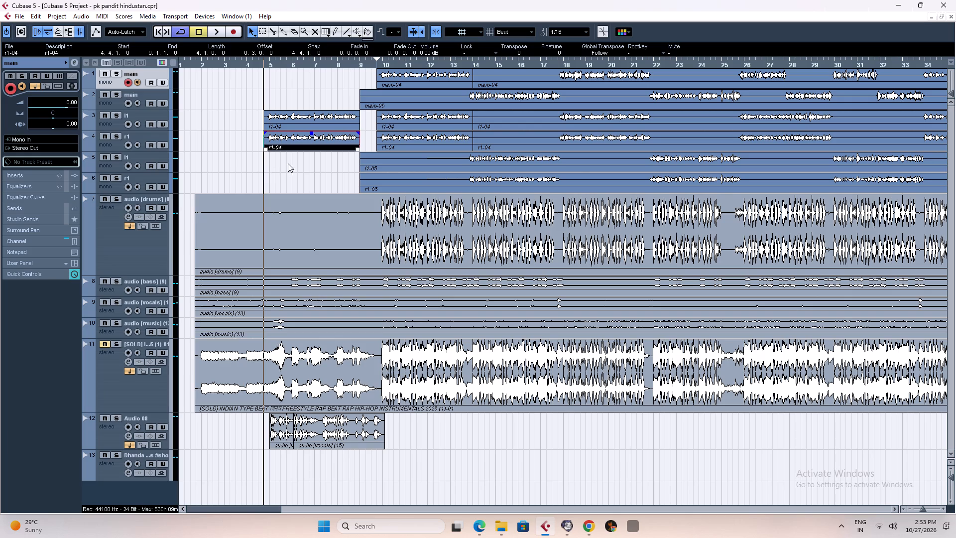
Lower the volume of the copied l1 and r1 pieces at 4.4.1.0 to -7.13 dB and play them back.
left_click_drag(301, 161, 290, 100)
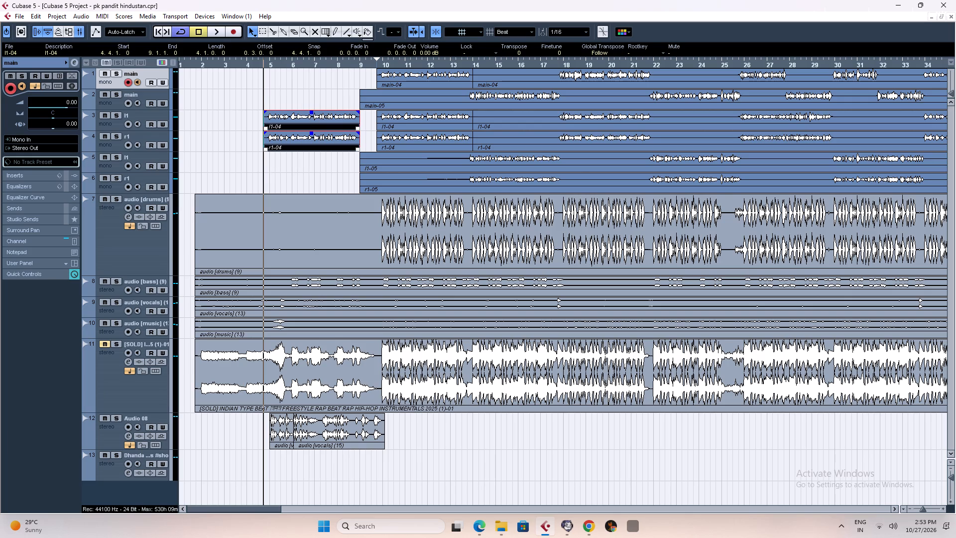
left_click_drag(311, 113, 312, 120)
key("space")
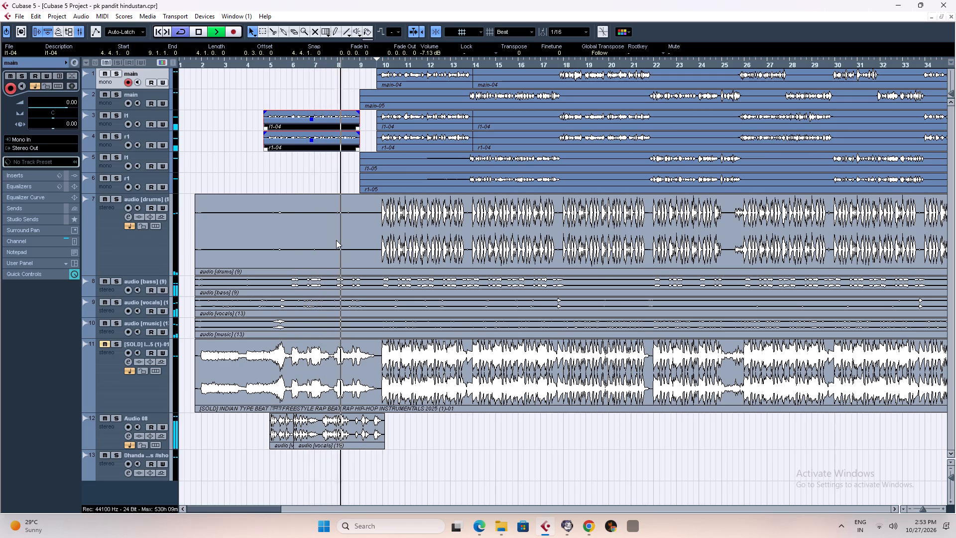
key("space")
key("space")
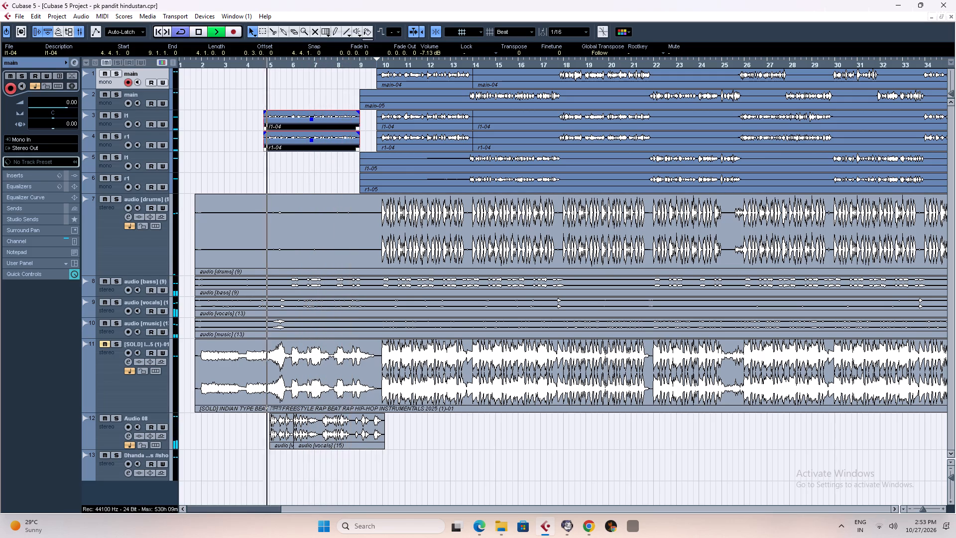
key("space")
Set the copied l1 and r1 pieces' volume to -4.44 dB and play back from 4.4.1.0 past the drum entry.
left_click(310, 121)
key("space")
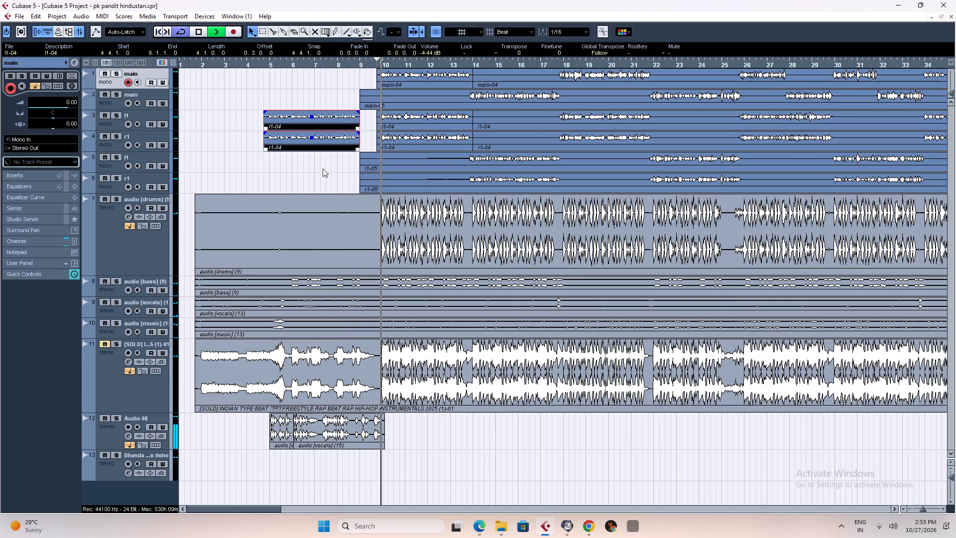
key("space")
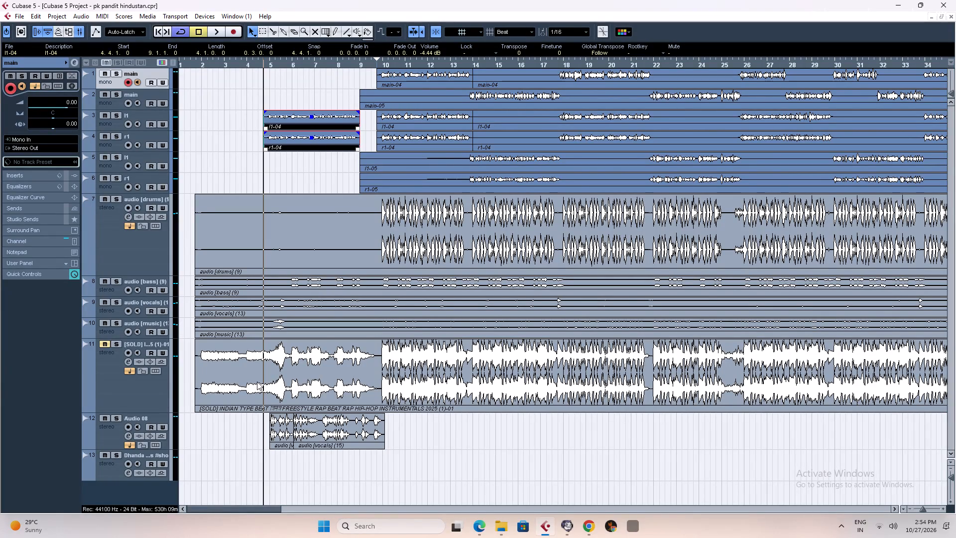
Undo both volume changes on the l1 and r1 copies and the deletion of the main vocal copy on track 1.
key("ctrl+z")
key("ctrl+z")
key("ctrl+z")
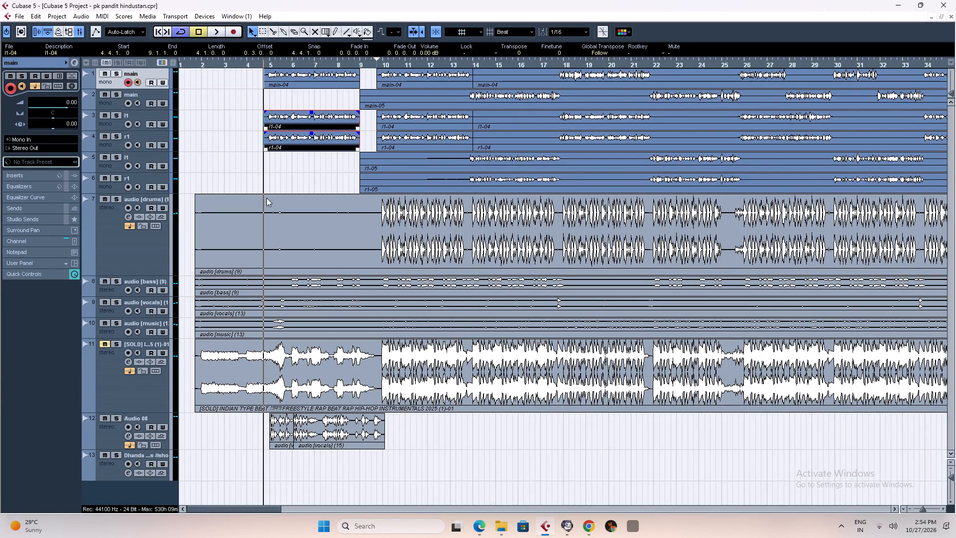
Delete the copied l1 and r1 pieces starting at 4.4.1.0 on tracks 3 and 4.
left_click_drag(266, 101, 290, 142)
key("Delete")
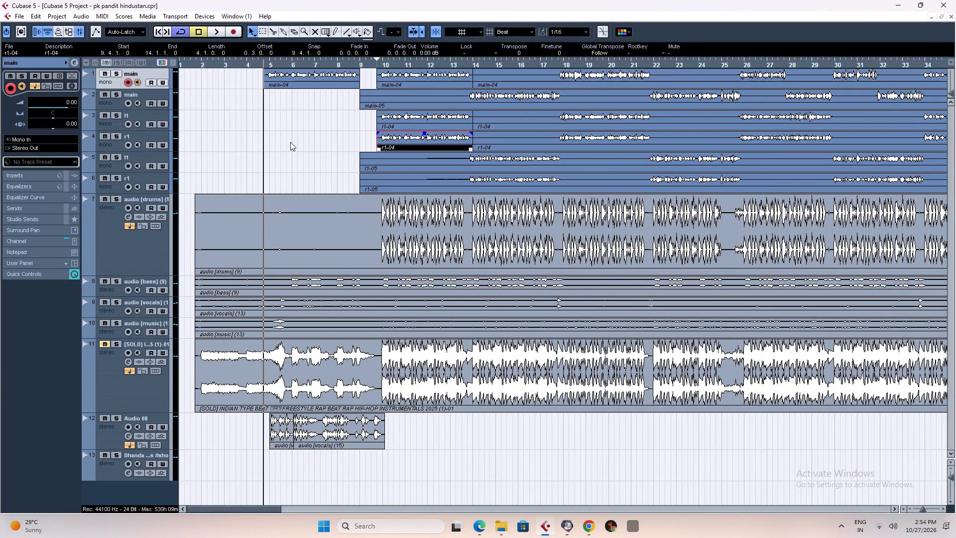
Move the copied main vocal piece on track 1 earlier, to start at 3.1.1.0.
left_click(306, 121)
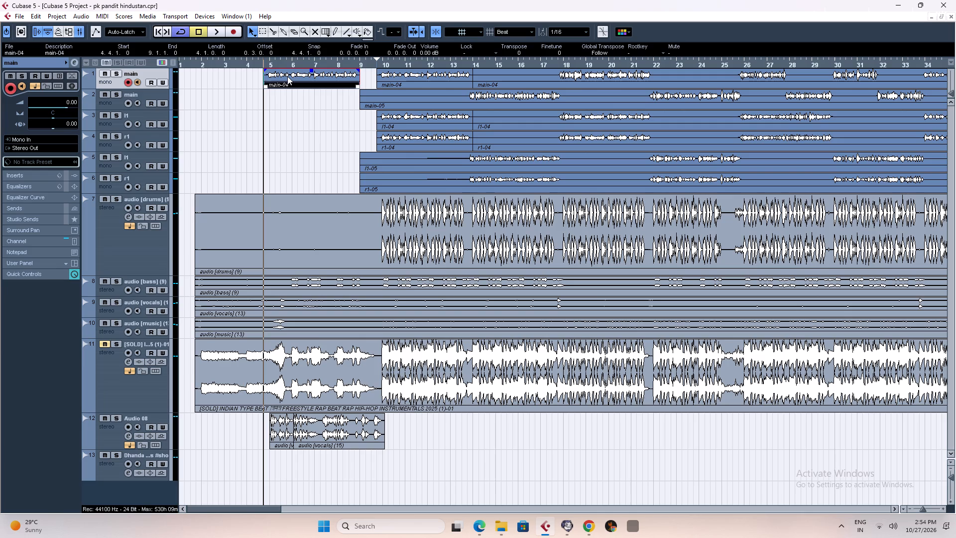
left_click(287, 76)
left_click_drag(287, 76, 275, 76)
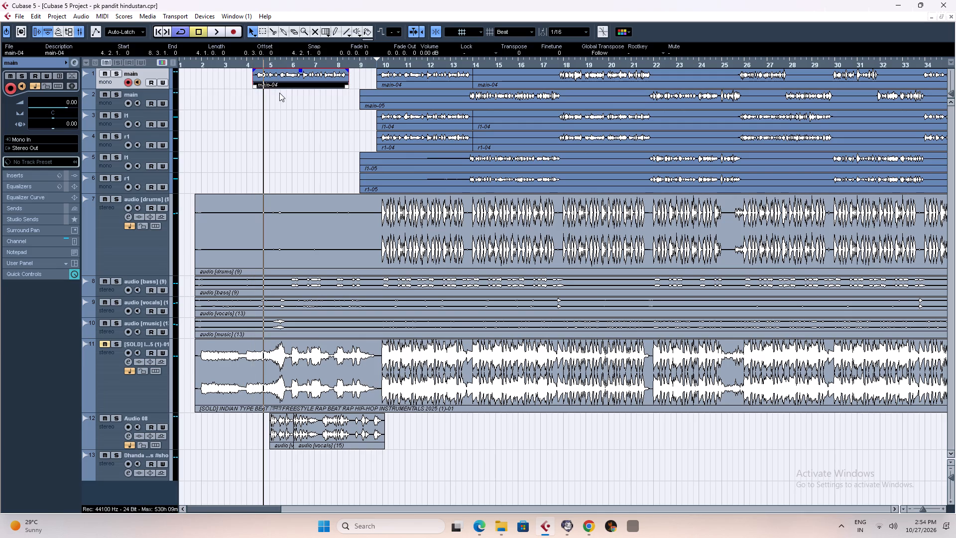
left_click_drag(273, 76, 265, 75)
left_click_drag(265, 75, 236, 77)
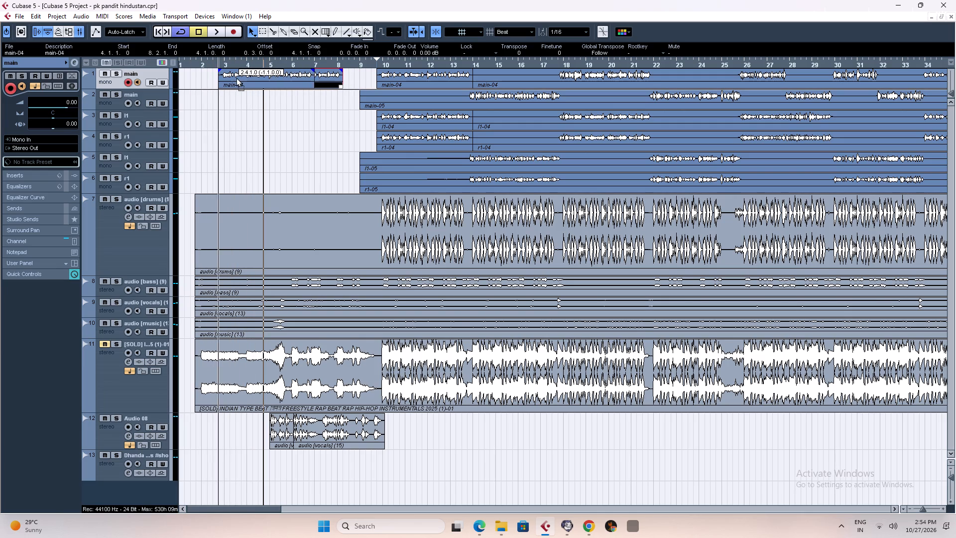
left_click_drag(236, 77, 240, 77)
Set the copied main vocal piece's volume to -4.44 dB, judging the level by playing back the intro around bar 3.
left_click(214, 59)
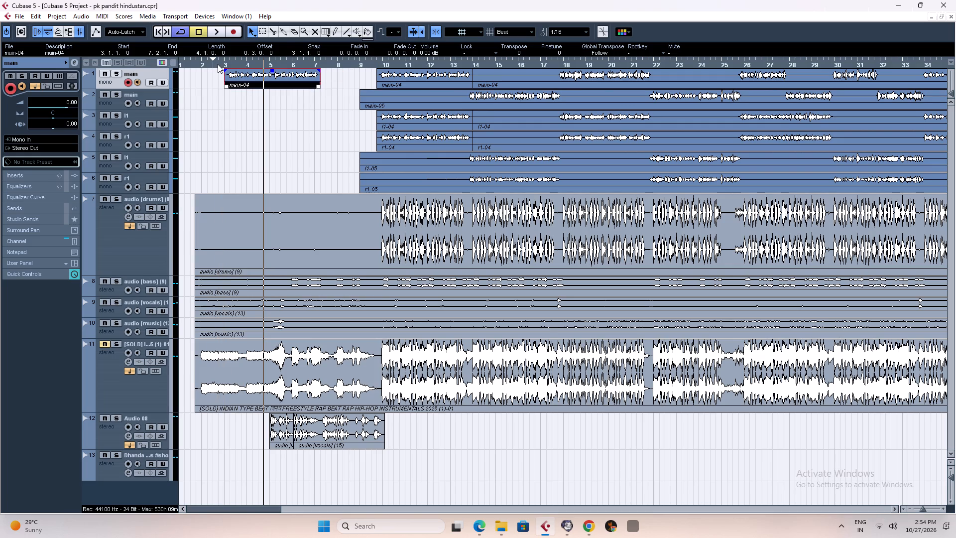
left_click(218, 64)
key("space")
key("space")
left_click_drag(271, 71, 271, 76)
key("space")
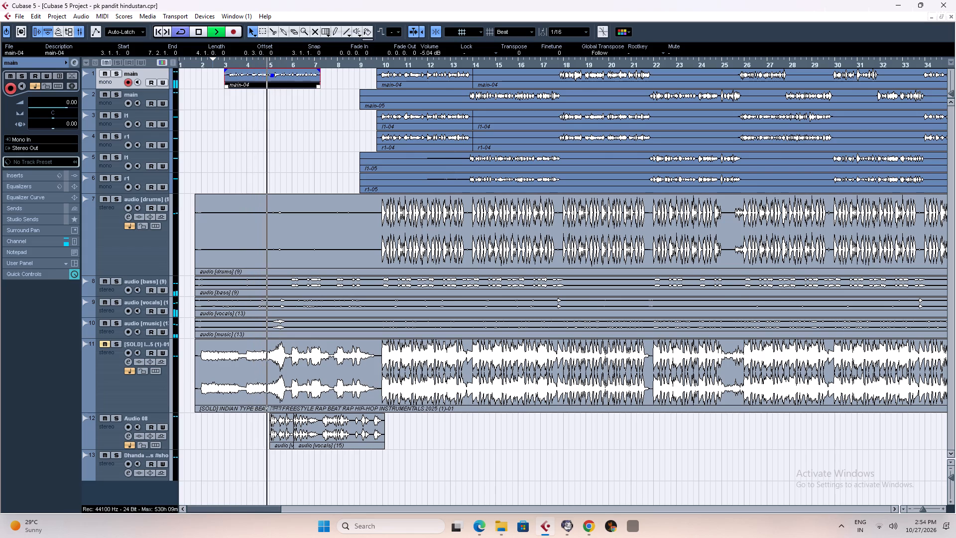
left_click_drag(271, 75, 271, 71)
key("space")
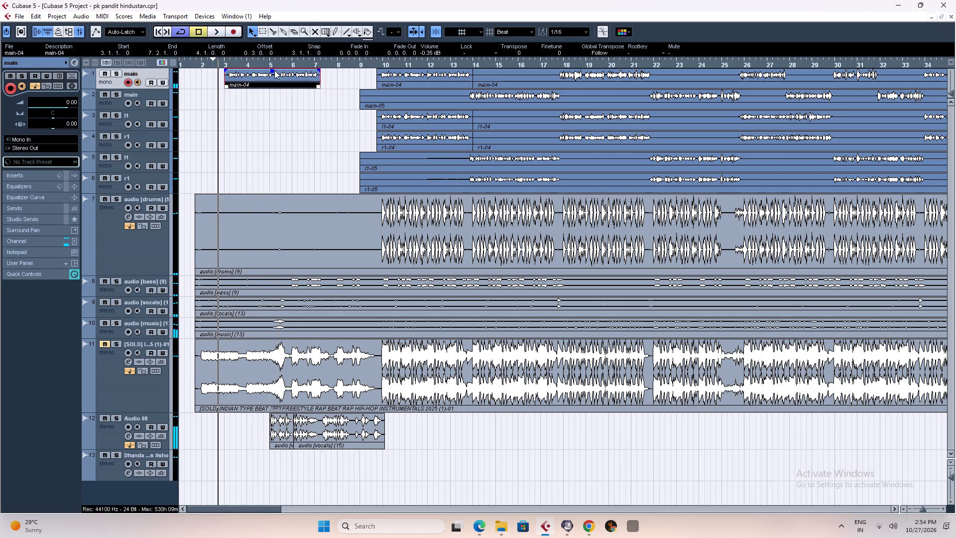
left_click(273, 71)
key("space")
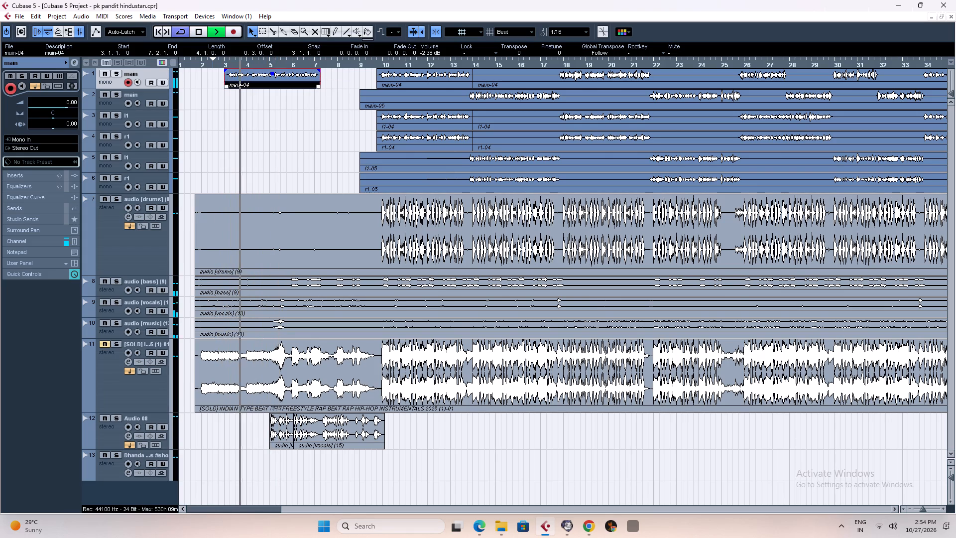
left_click(272, 73)
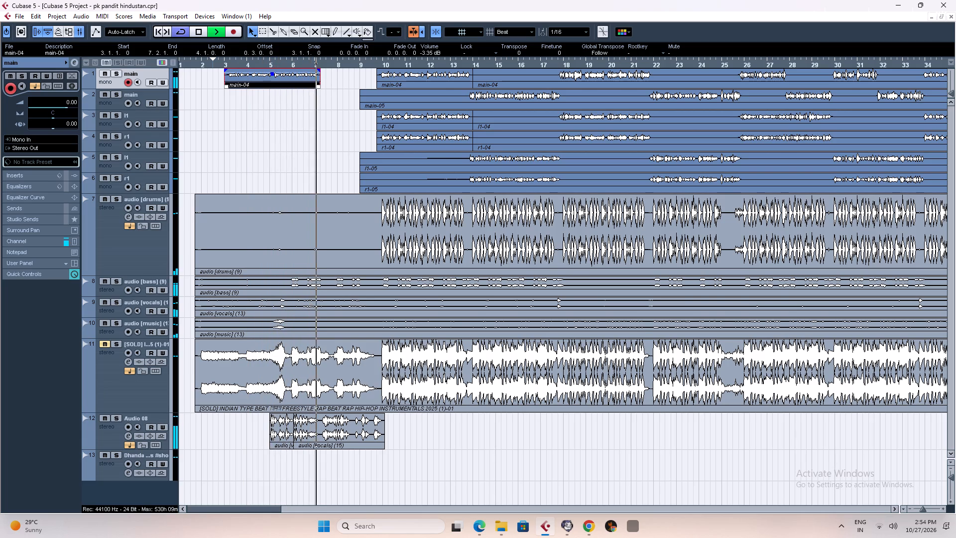
left_click(272, 74)
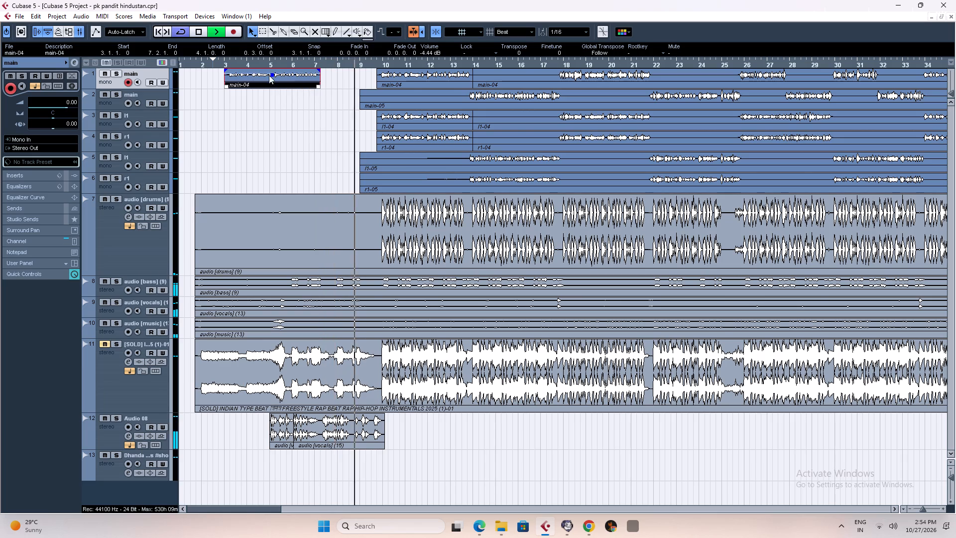
left_click(224, 60)
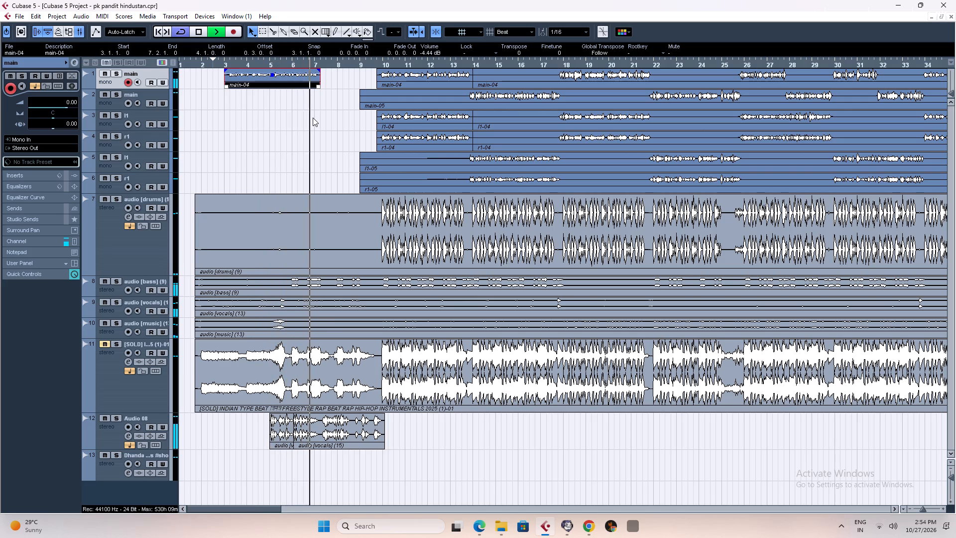
key("space")
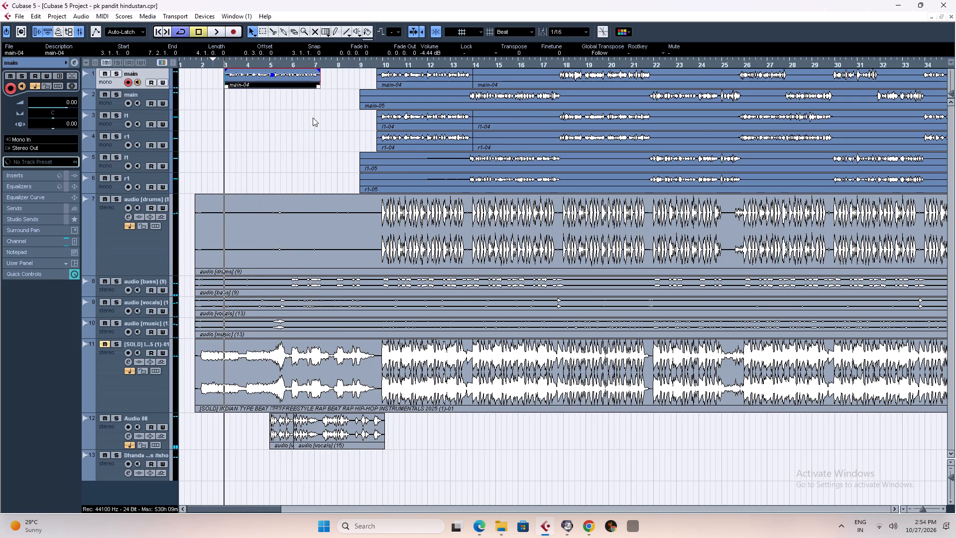
Split the copied main vocal piece at 5.1.1.0, where the added vocal on track 12 starts, and delete the part after the cut.
left_click(255, 74)
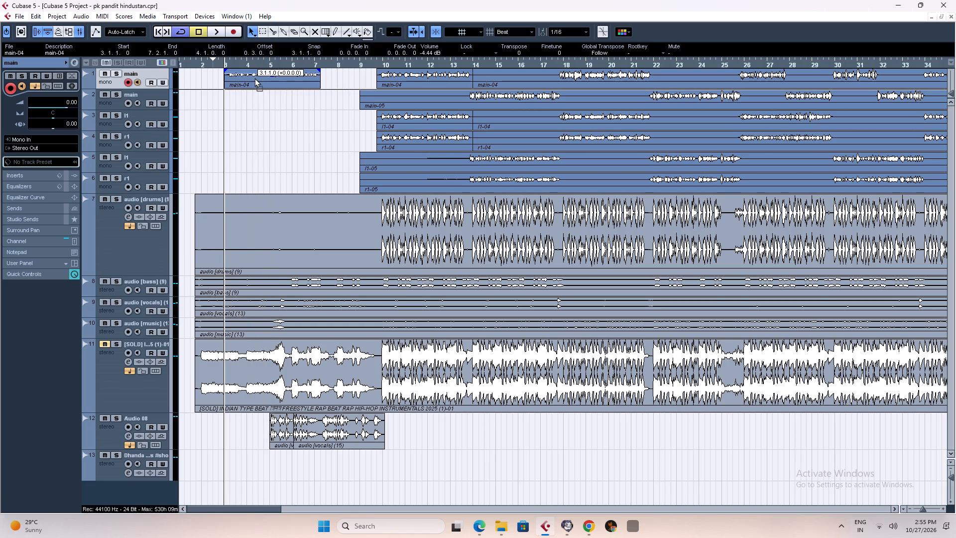
left_click_drag(415, 428, 261, 414)
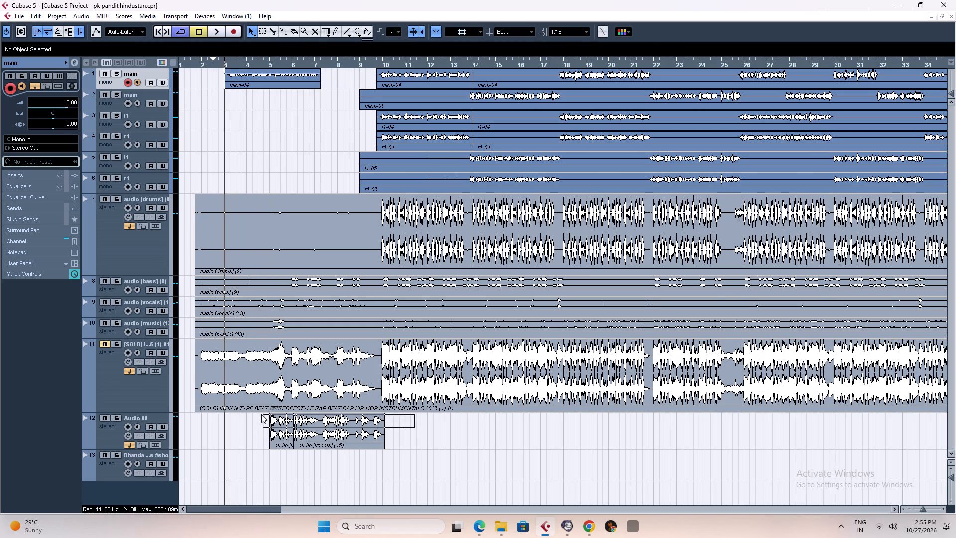
left_click_drag(261, 414, 241, 426)
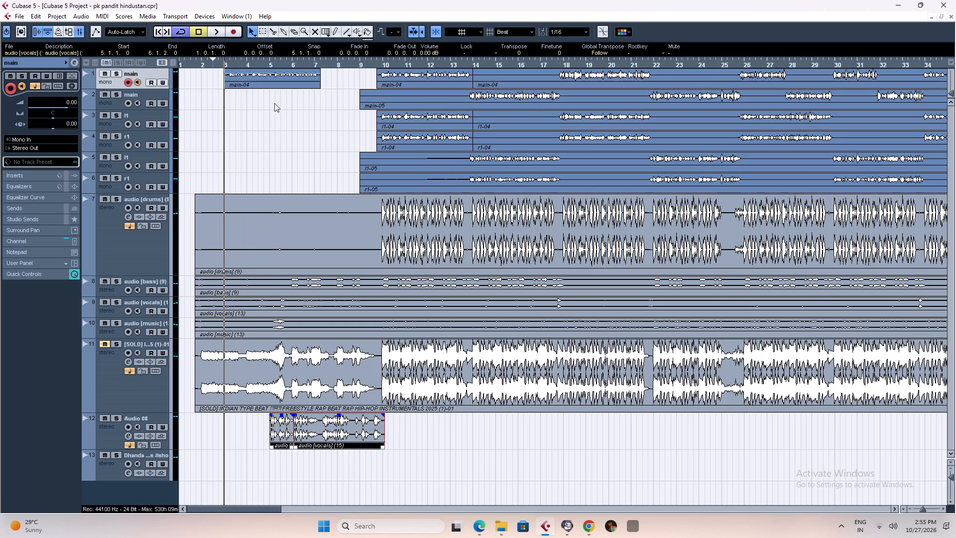
left_click(268, 62)
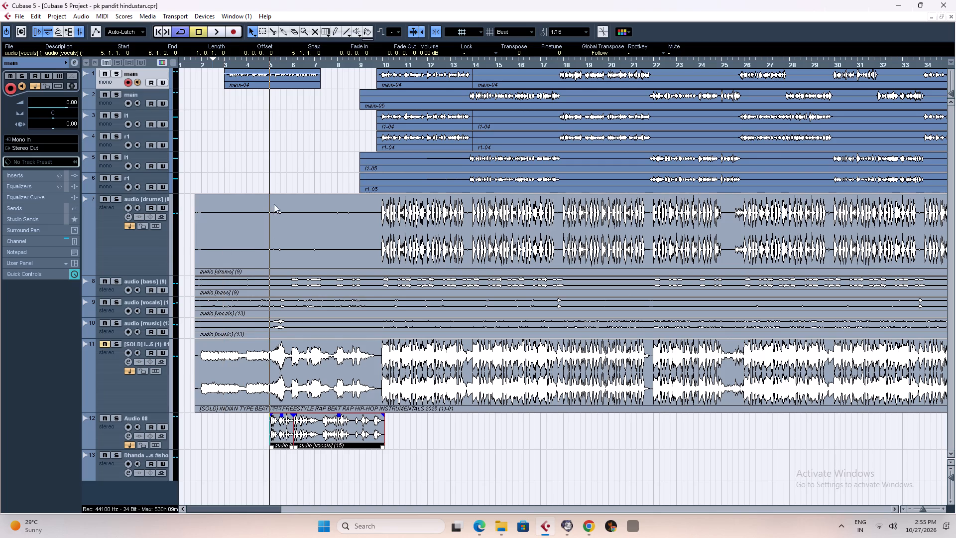
key("h")
key("h")
key("h")
key("h")
key("h")
key("h")
key("h")
key("h")
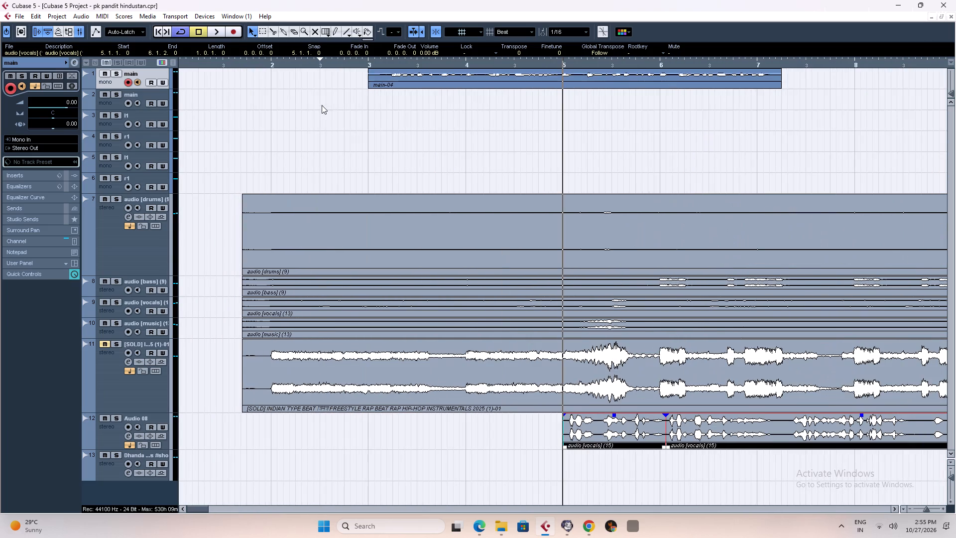
right_click_drag(558, 79, 575, 80)
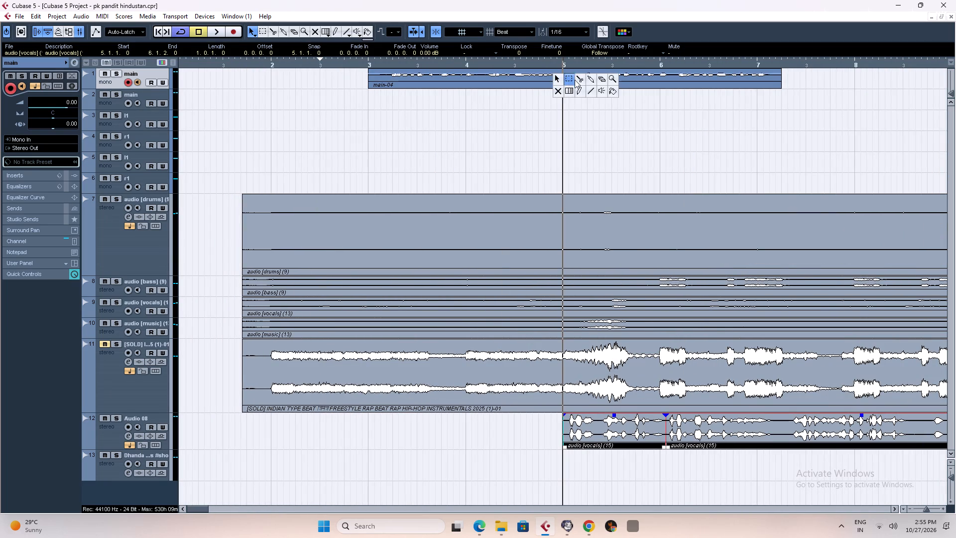
right_click_drag(575, 80, 576, 80)
left_click(562, 83)
right_click(589, 84)
left_click(589, 84)
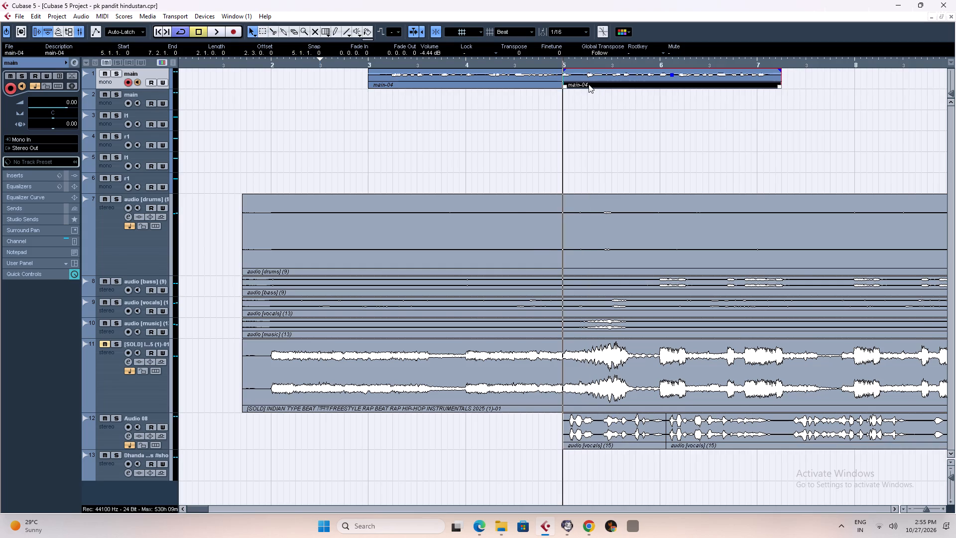
key("Delete")
Play back the intro from bar 3 past the drum entry to check the shortened main vocal copy.
key("g")
key("g")
key("g")
key("g")
key("g")
key("g")
key("g")
key("g")
key("g")
key("g")
key("g")
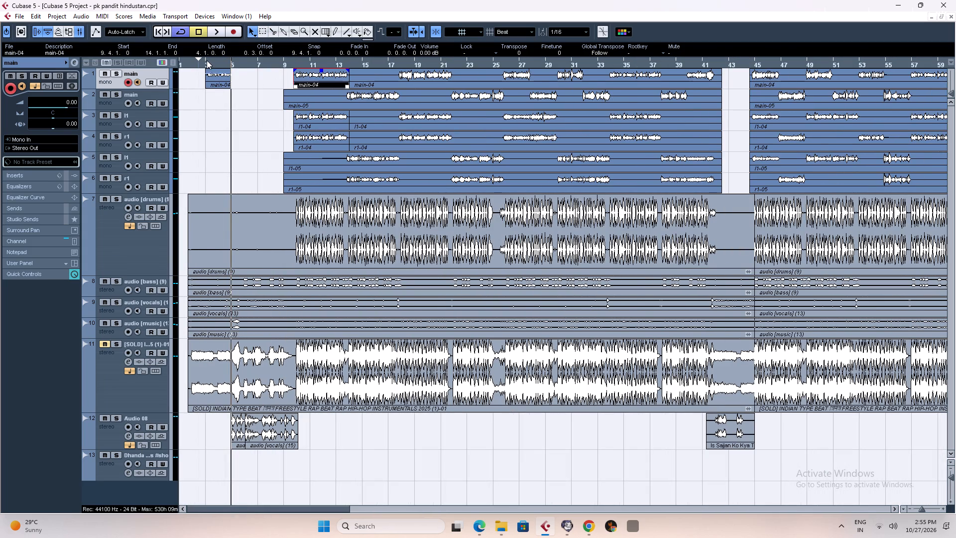
left_click(207, 60)
key("space")
left_click(496, 444)
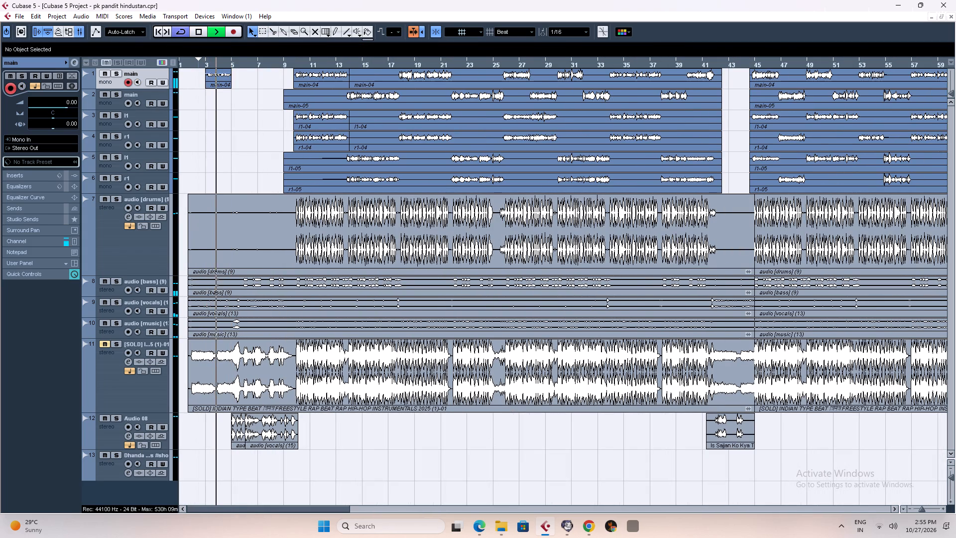
left_click(185, 63)
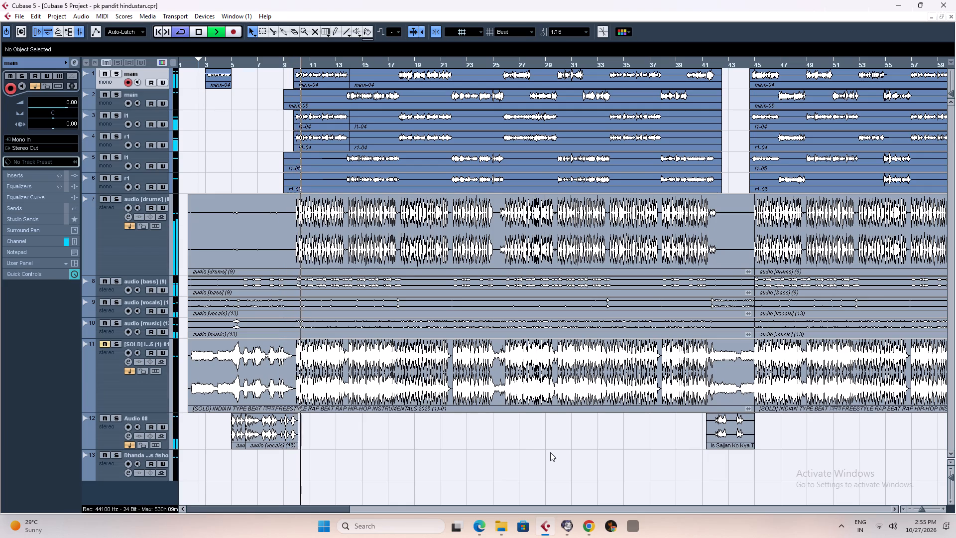
key("space")
Move the shortened main vocal copy on track 1 to start at 2.1.1.0.
key("h")
key("h")
key("h")
key("h")
key("h")
key("h")
key("h")
key("h")
key("h")
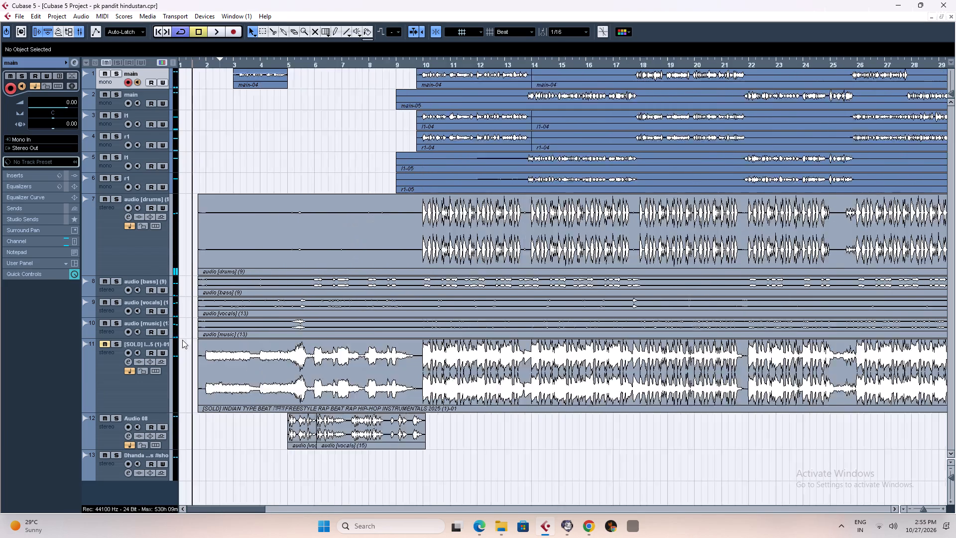
left_click_drag(342, 83, 281, 82)
Extend the end of the main vocal copy on track 1 to 5.2.1.0 using normal sizing.
left_click(333, 64)
right_click(369, 79)
left_click(369, 79)
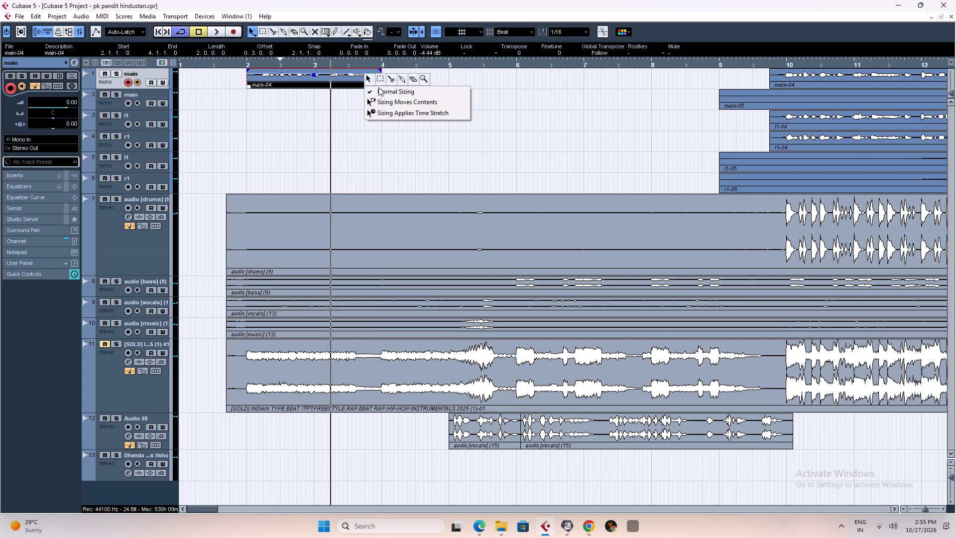
left_click(386, 93)
left_click_drag(379, 87, 471, 88)
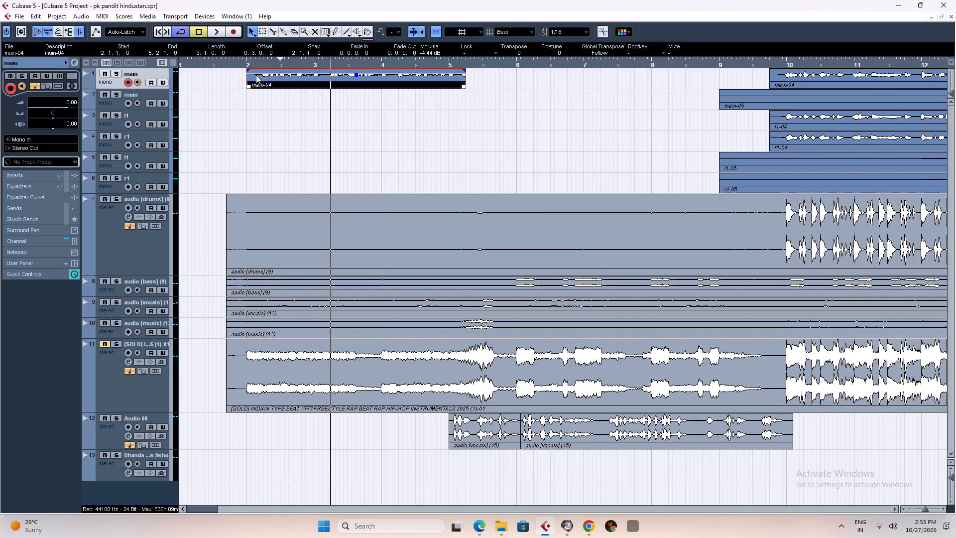
Solo main vocal track 1 and play back its copy from bar 2, replaying around bar 4 to locate the phrase end.
left_click(257, 62)
key("space")
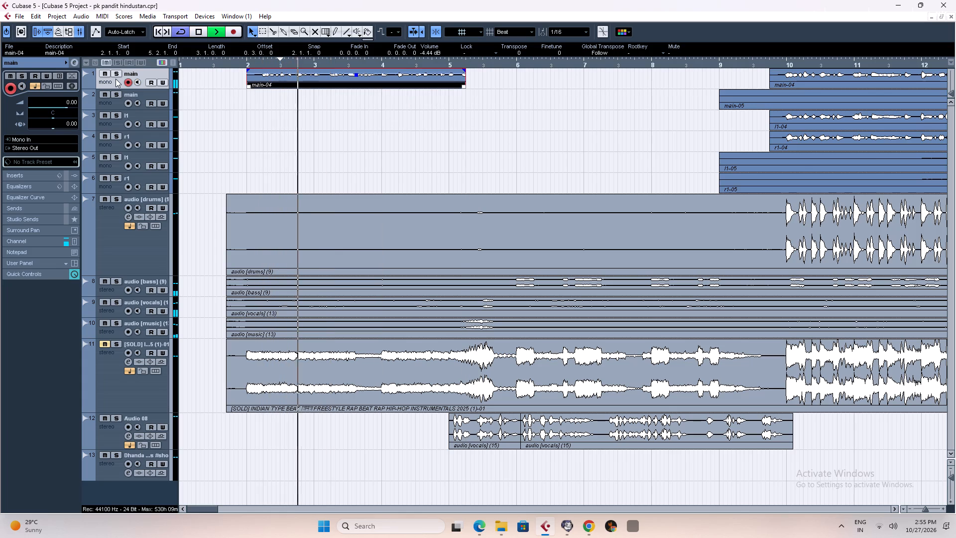
left_click(113, 76)
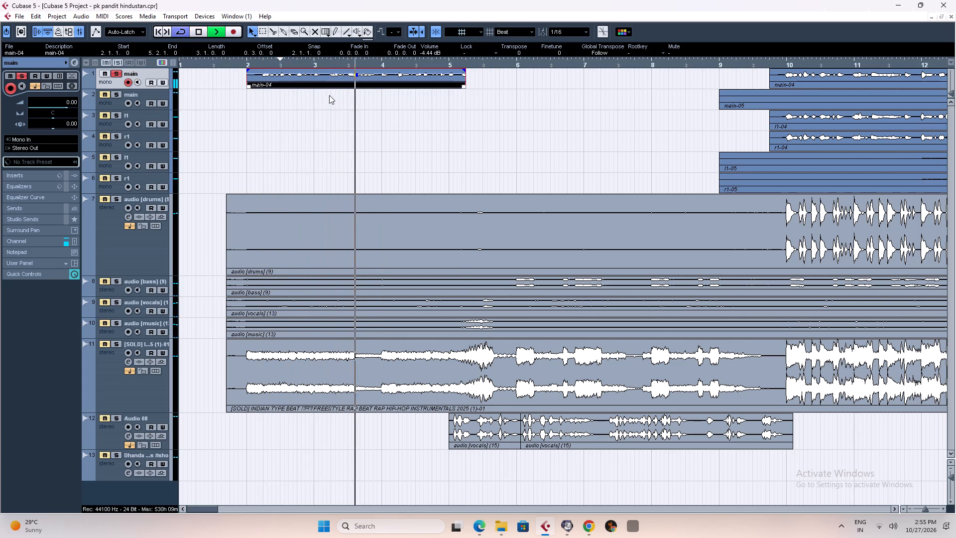
left_click(392, 62)
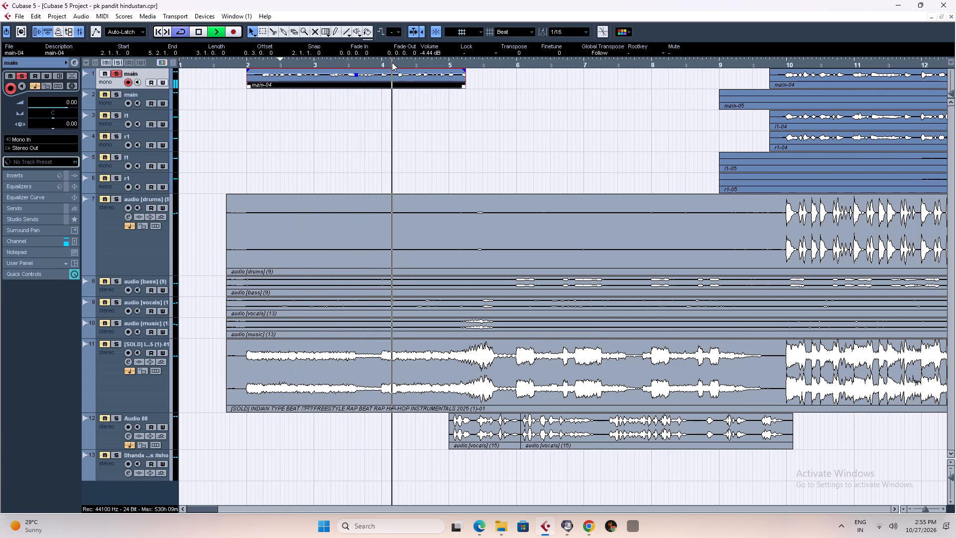
left_click(365, 64)
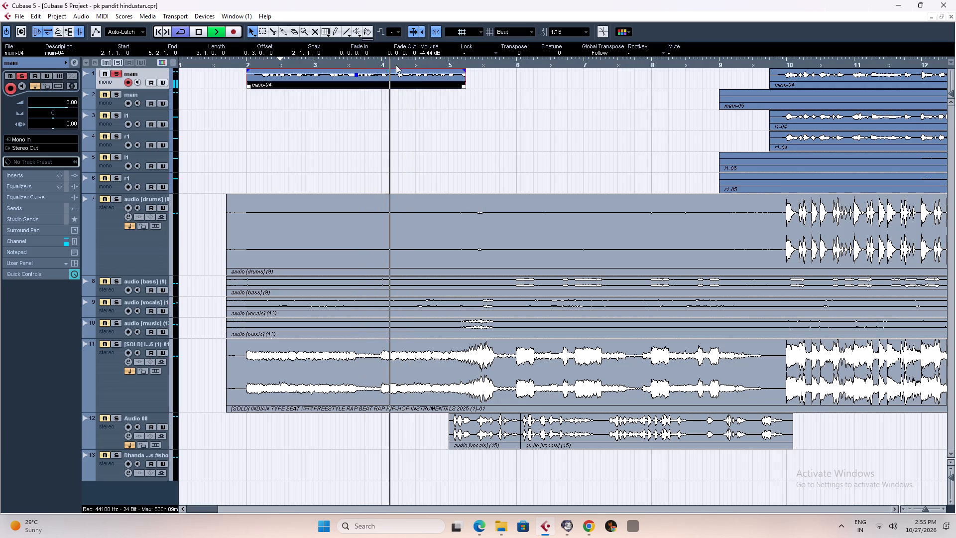
key("space")
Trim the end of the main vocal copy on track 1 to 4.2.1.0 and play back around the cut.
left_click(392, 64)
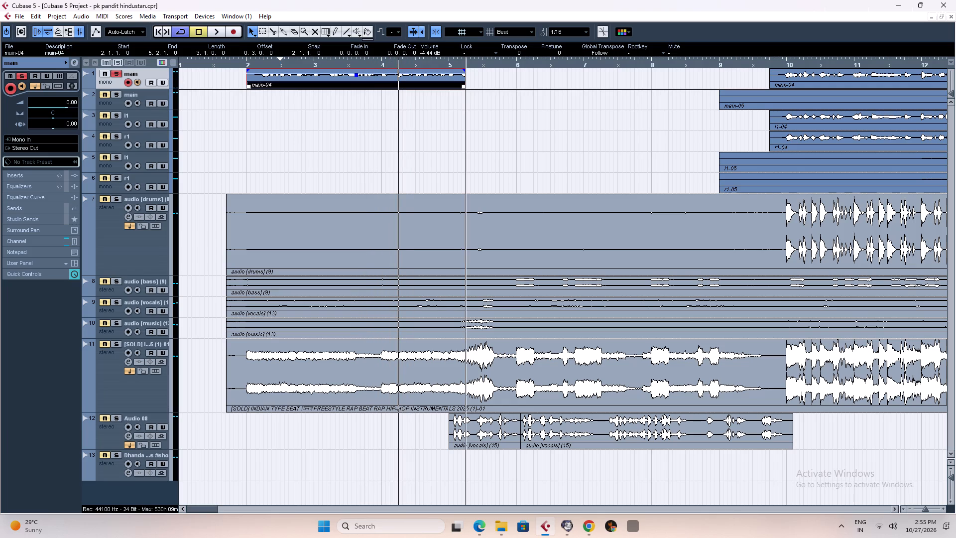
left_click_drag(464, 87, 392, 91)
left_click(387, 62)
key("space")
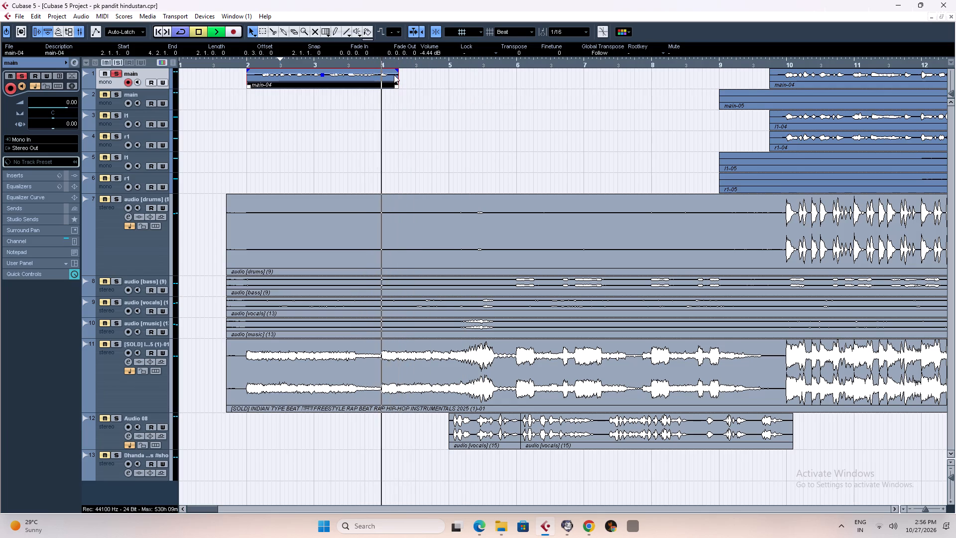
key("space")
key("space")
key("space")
Set the grid type to Use Quantize and trim the end of the main vocal copy on track 1 to 4.1.3.0.
type("h")
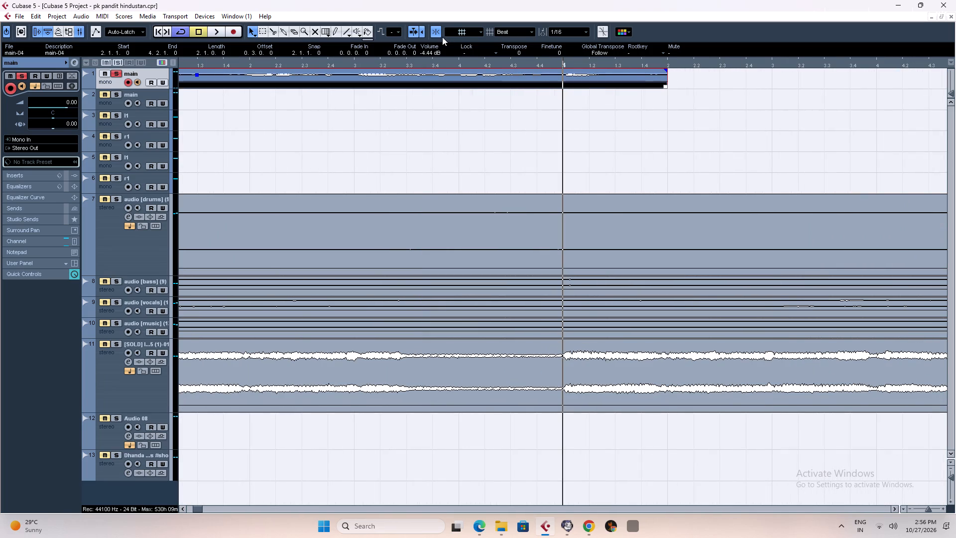
left_click(504, 33)
left_click(518, 66)
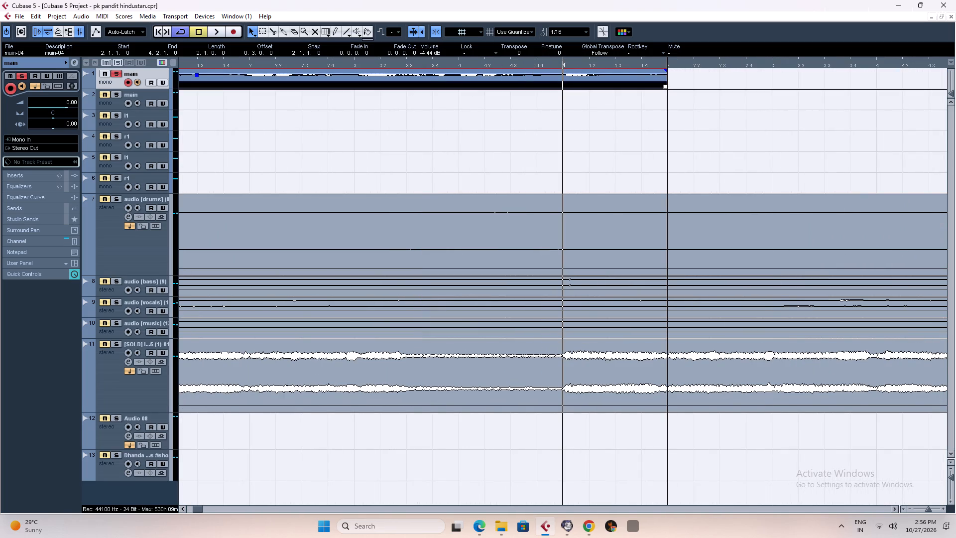
left_click_drag(666, 85, 622, 91)
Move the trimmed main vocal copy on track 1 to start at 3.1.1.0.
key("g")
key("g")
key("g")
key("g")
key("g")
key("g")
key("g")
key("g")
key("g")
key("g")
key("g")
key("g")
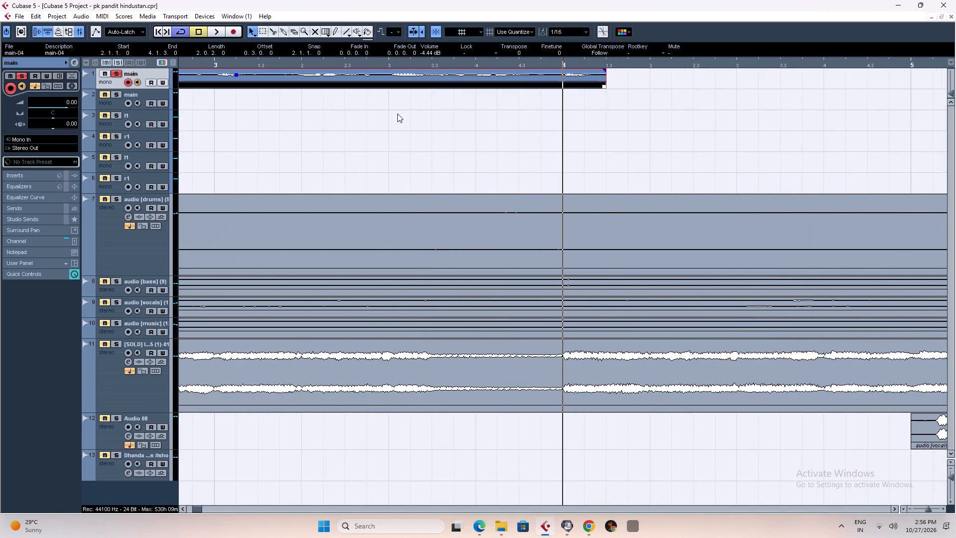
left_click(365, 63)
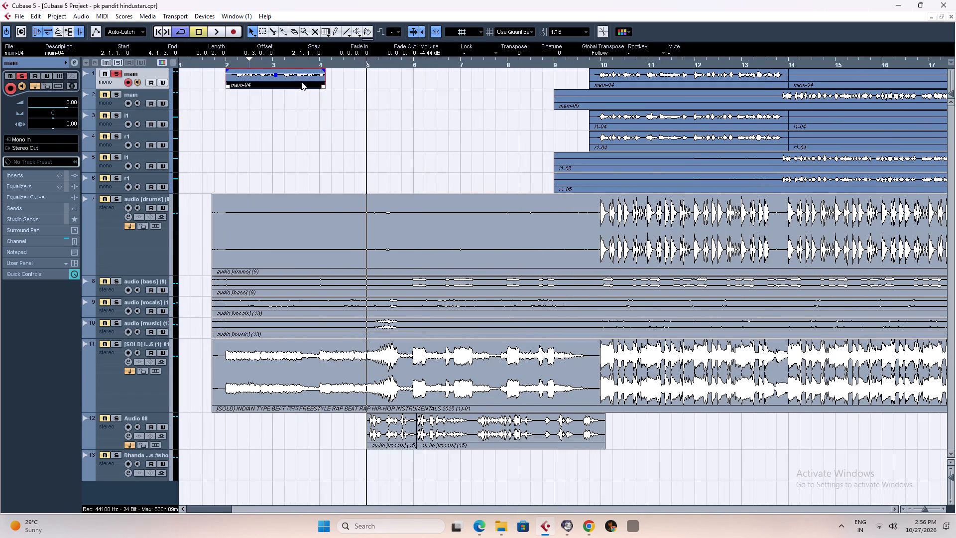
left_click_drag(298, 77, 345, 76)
Fine-tune the position of the main vocal copy on track 1 so it starts at 2.4.4.0.
left_click(357, 60)
key("h")
key("h")
key("h")
key("h")
key("h")
key("h")
key("h")
key("h")
key("h")
key("h")
key("h")
key("h")
key("h")
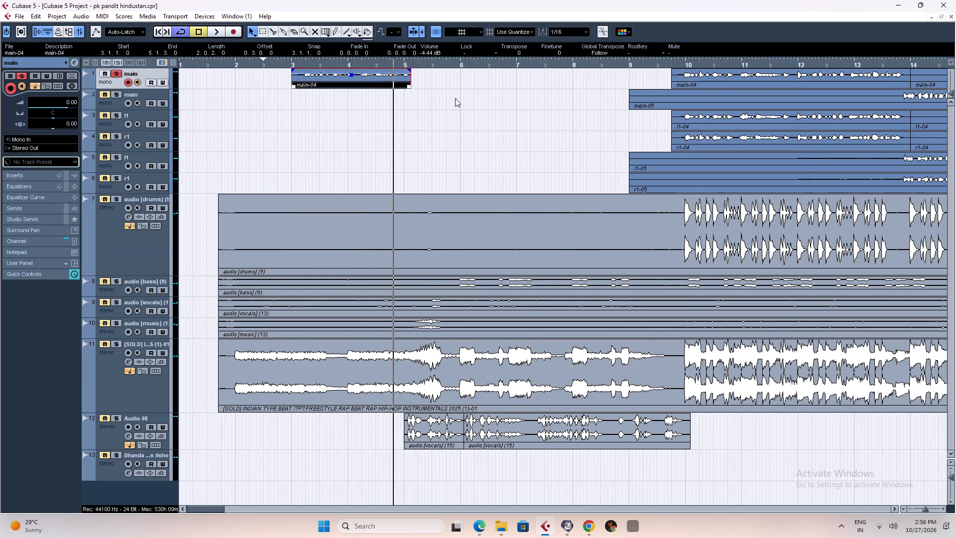
left_click_drag(631, 75, 570, 77)
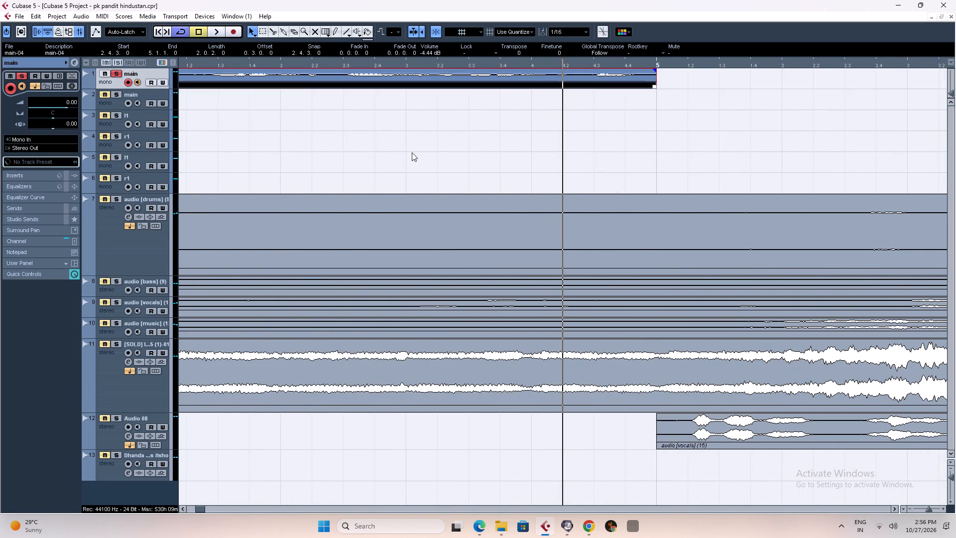
key("g")
key("g")
key("g")
key("g")
key("g")
key("g")
key("h")
key("h")
key("h")
key("h")
key("h")
key("h")
key("h")
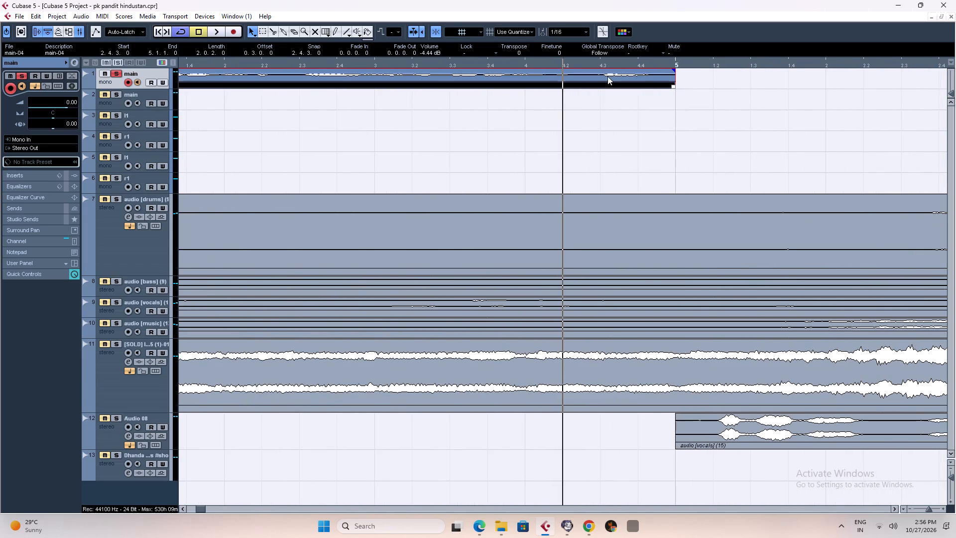
left_click_drag(611, 75, 645, 75)
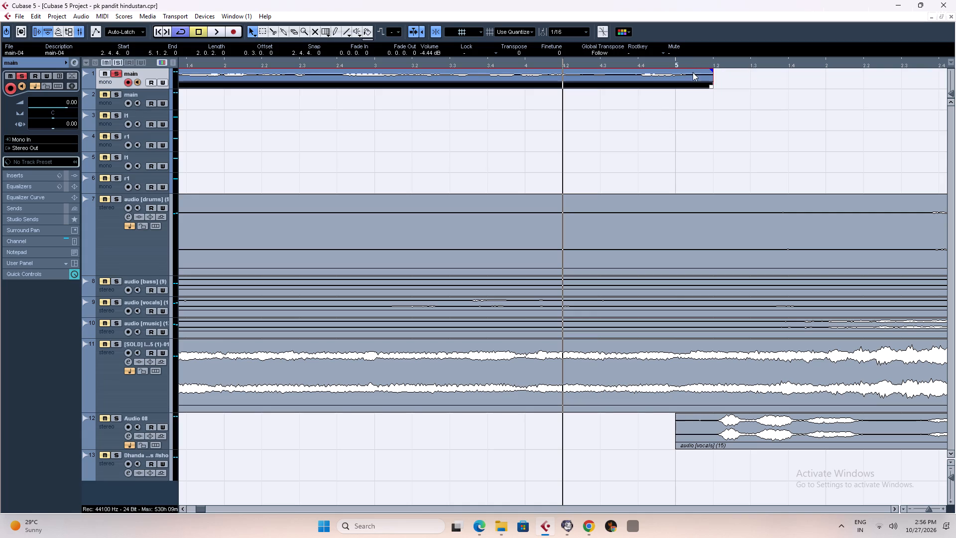
left_click_drag(667, 79, 692, 74)
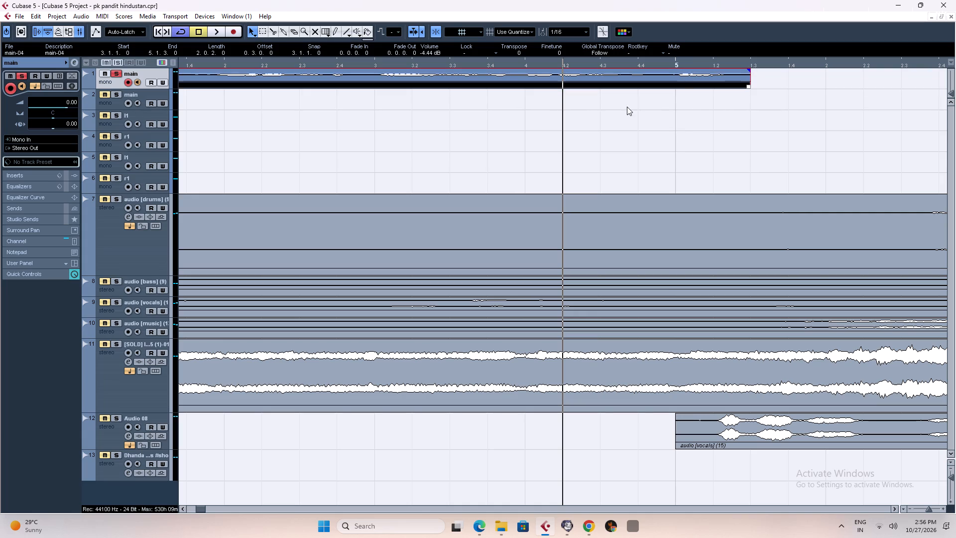
left_click_drag(692, 74, 669, 78)
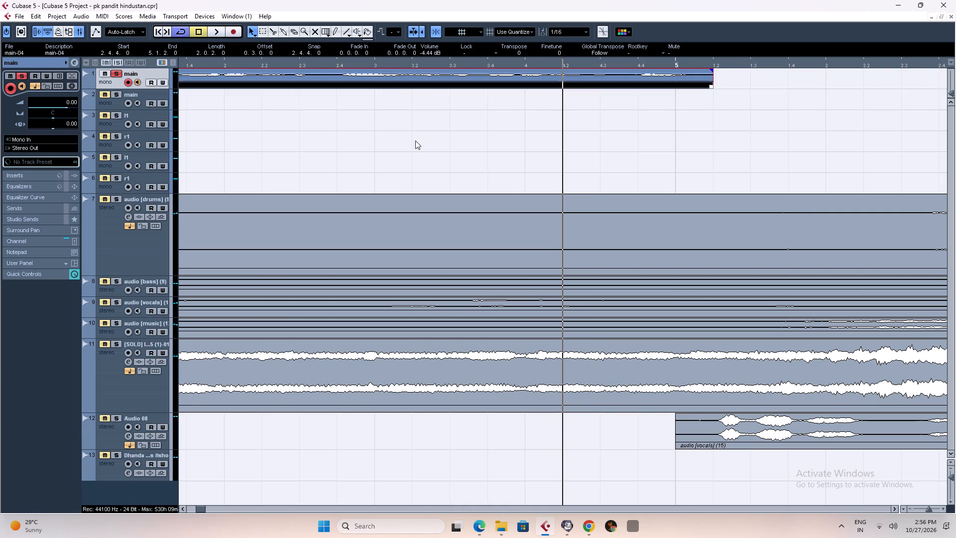
Turn off solo on main vocal track 1.
key("g")
key("g")
key("g")
key("g")
key("g")
key("g")
key("g")
key("g")
key("g")
key("g")
key("g")
key("g")
left_click(305, 61)
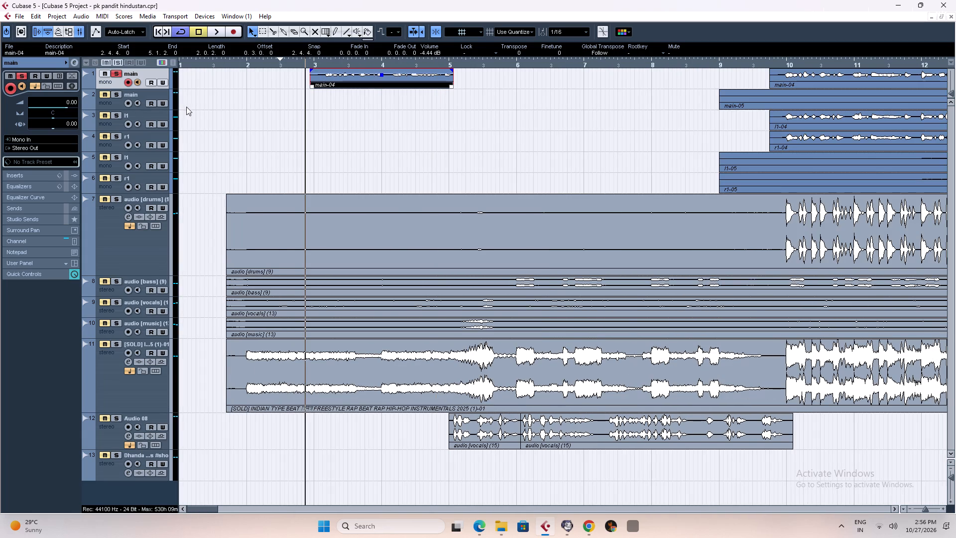
left_click(120, 72)
Trim the starts of the drums, bass, vocals, music and beat clips on tracks 7 to 11 together to bar 3.
left_click_drag(267, 165, 281, 322)
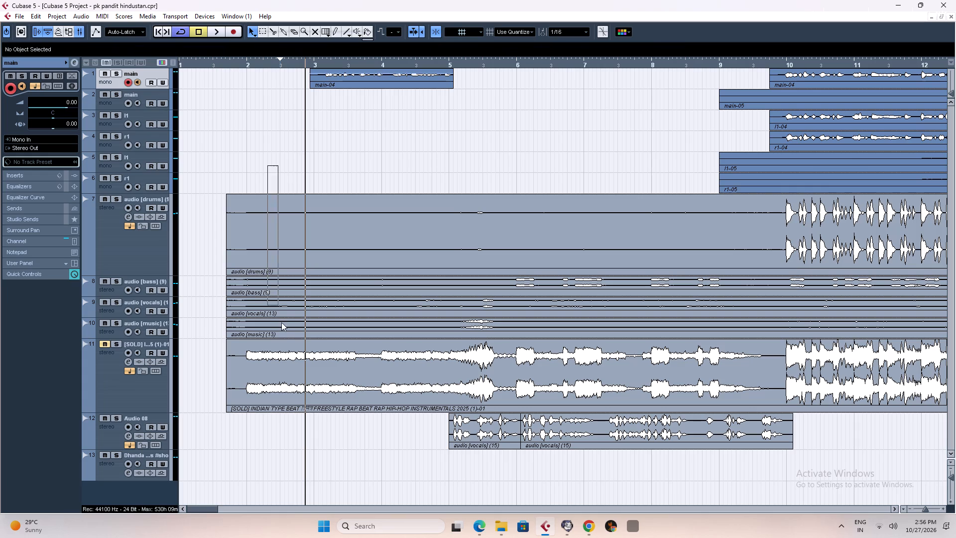
left_click_drag(281, 322, 287, 417)
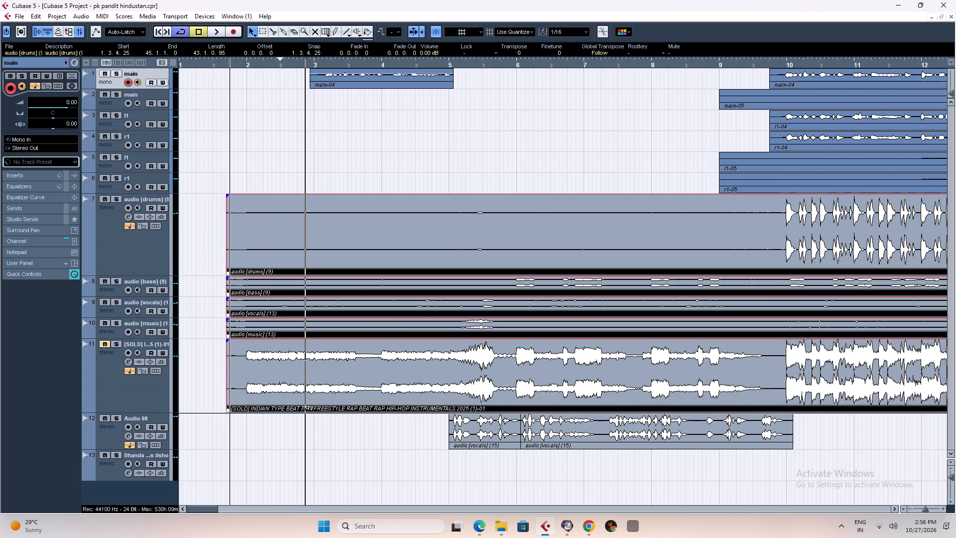
left_click_drag(228, 408, 308, 404)
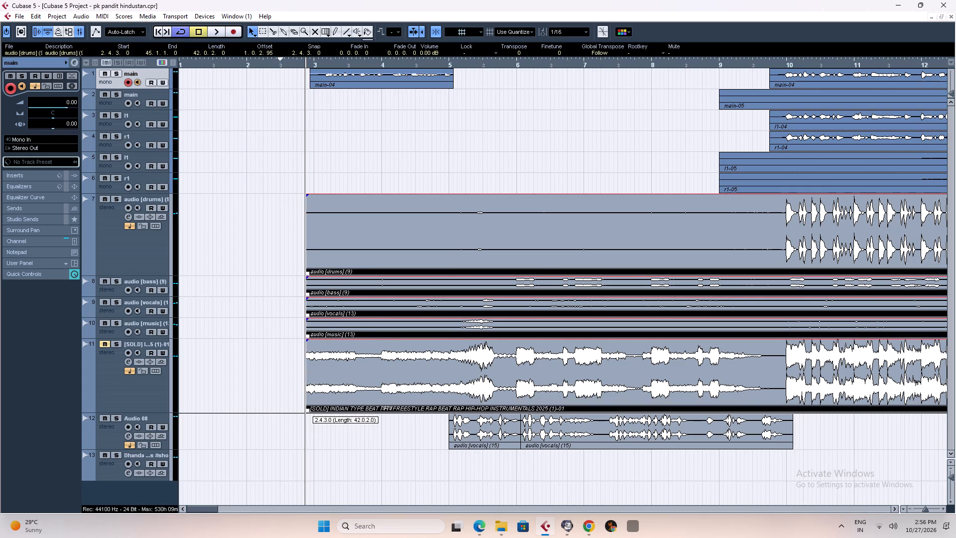
left_click_drag(308, 404, 316, 405)
left_click(385, 188)
left_click(365, 148)
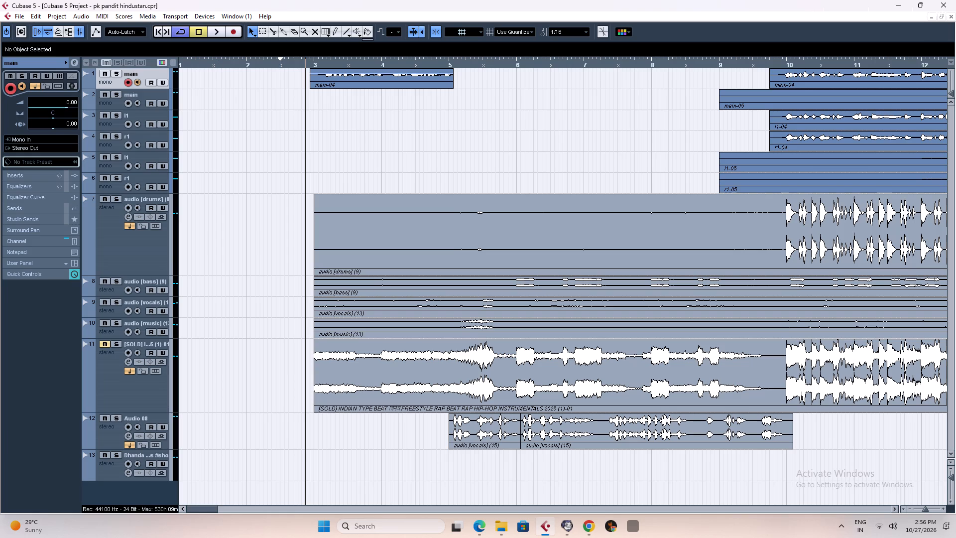
Play back the intro from just after bar 2 to about bar 6 to check the trimmed beat start and vocal copy.
left_click(256, 60)
key("space")
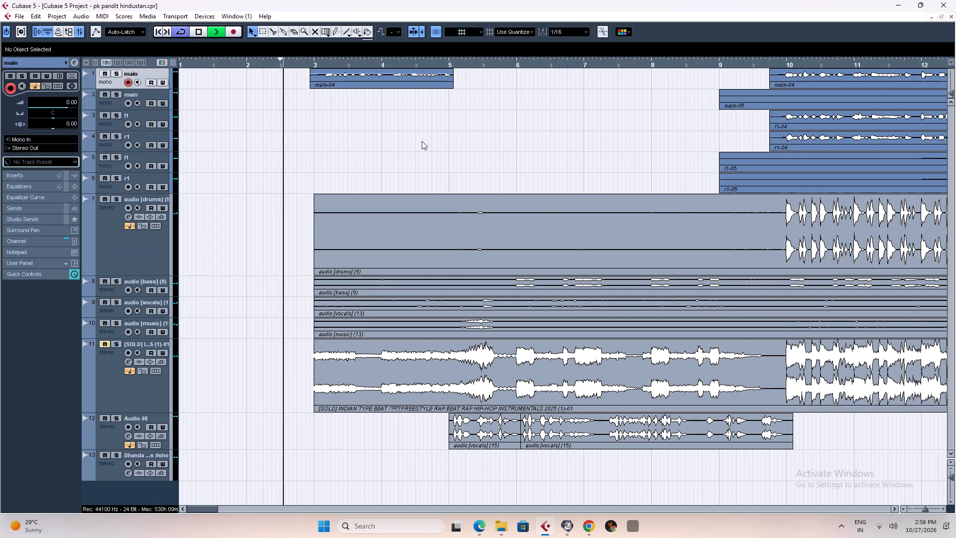
right_click(422, 141)
key("h")
key("h")
key("h")
key("h")
key("h")
key("h")
key("h")
key("h")
key("h")
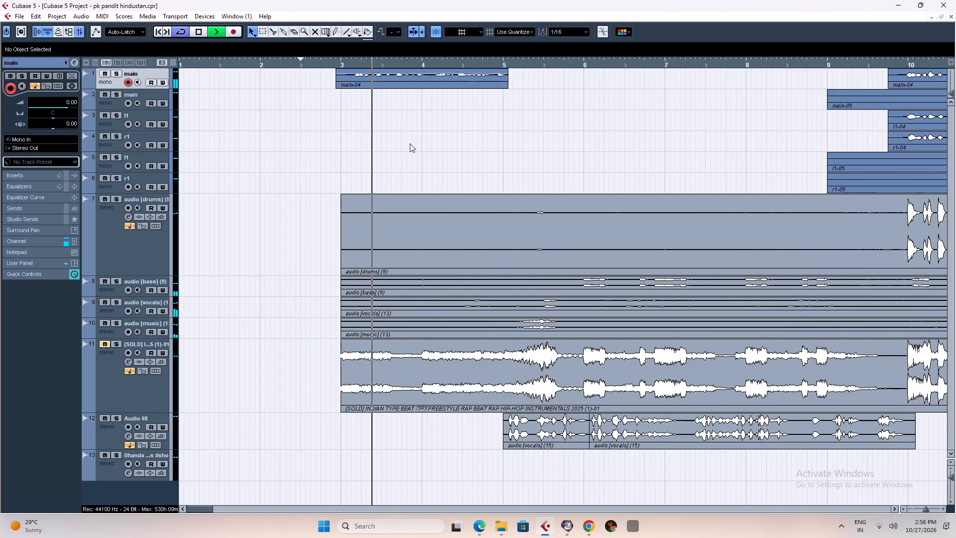
key("g")
key("g")
key("g")
key("g")
key("g")
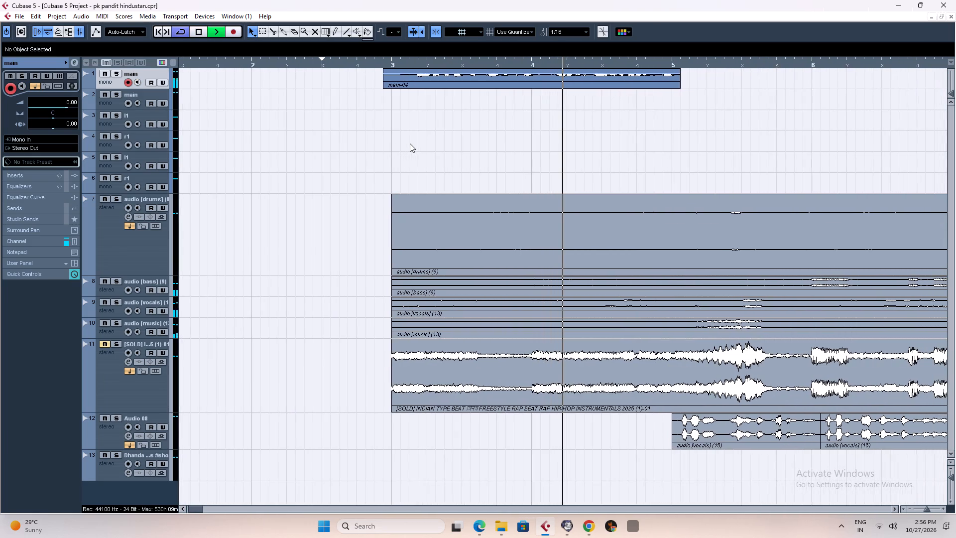
key("g")
key("g")
key("g")
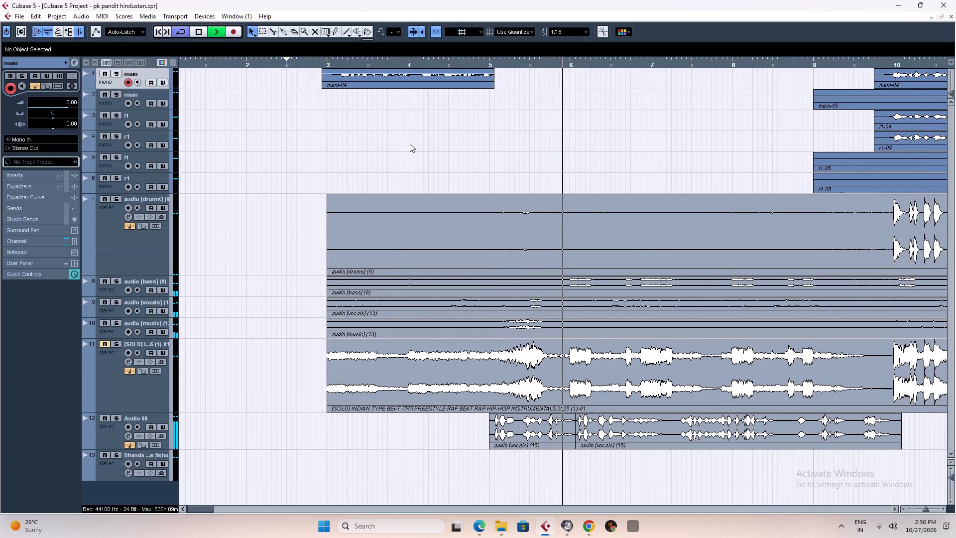
key("space")
key("space")
key("space")
Lower the volume of the main vocal copy on track 1 to -7.13 dB.
left_click(406, 79)
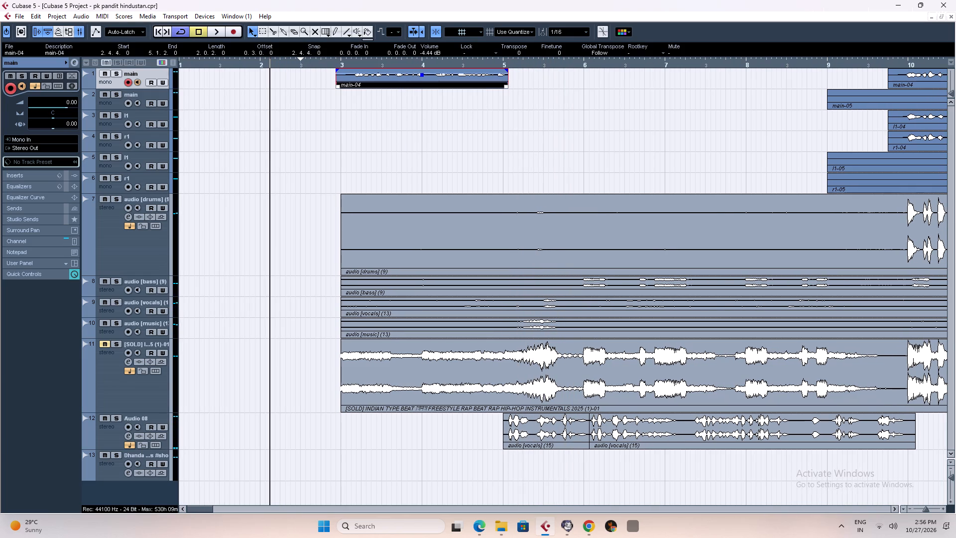
left_click(421, 76)
Play back the intro from bar 2 past bar 7 to check the quieter vocal copy against the added vocal on track 12.
key("space")
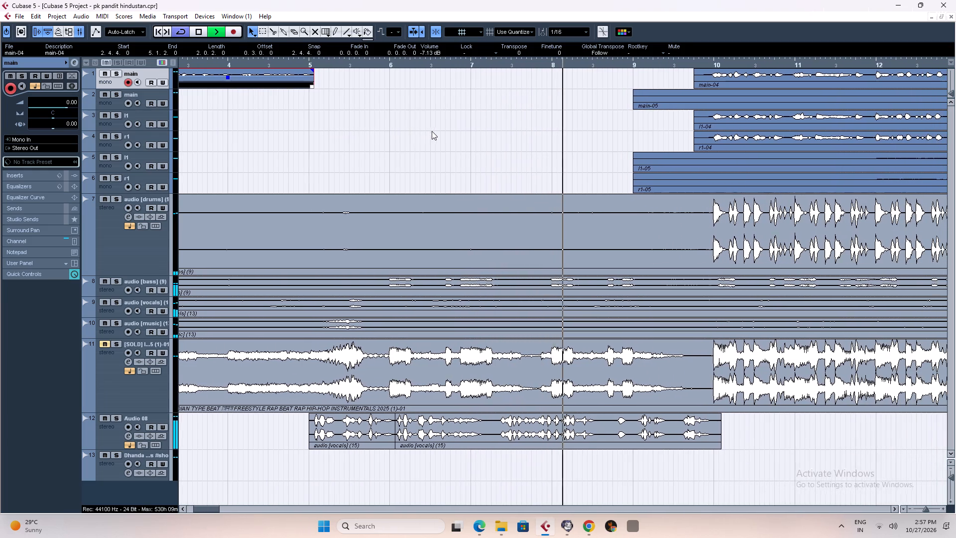
key("space")
key("space")
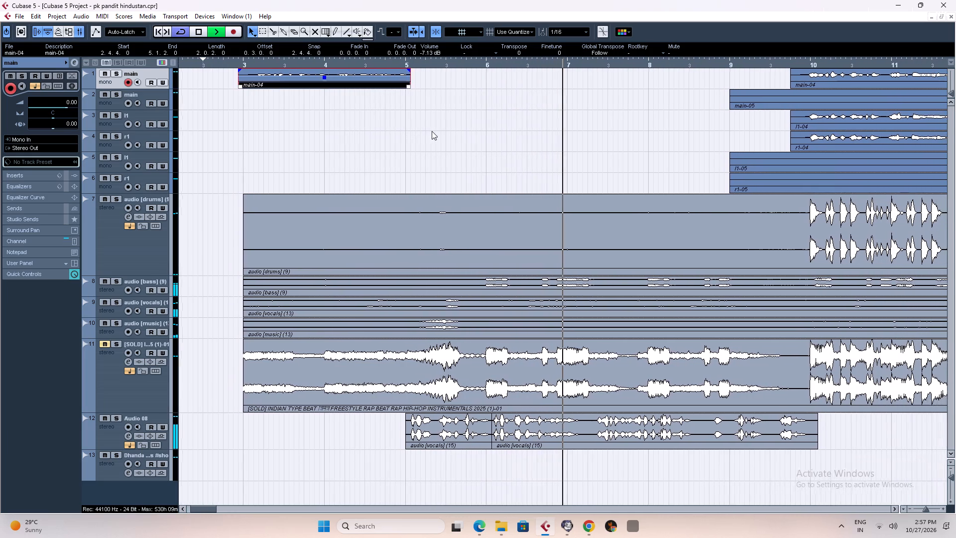
key("g")
key("g")
key("g")
key("g")
key("g")
key("g")
key("g")
key("g")
key("g")
key("g")
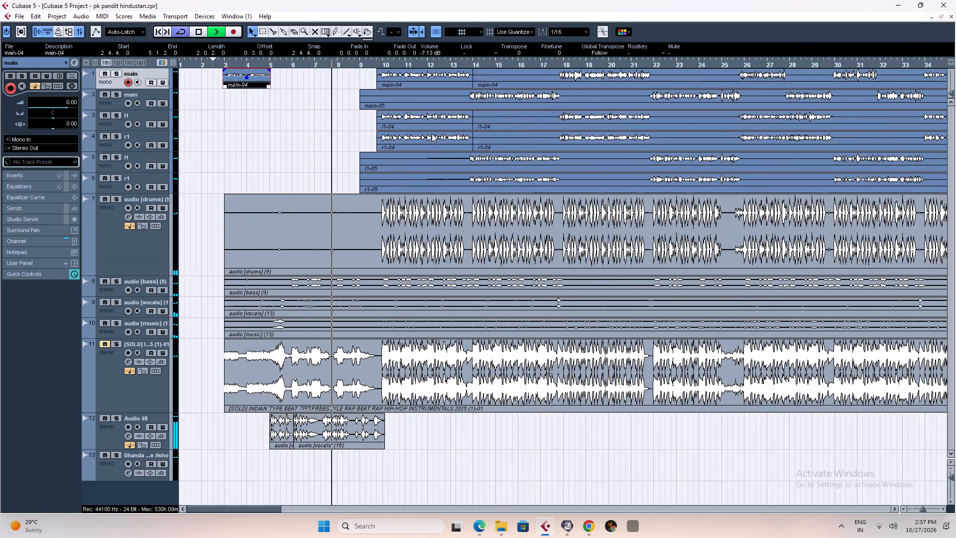
key("space")
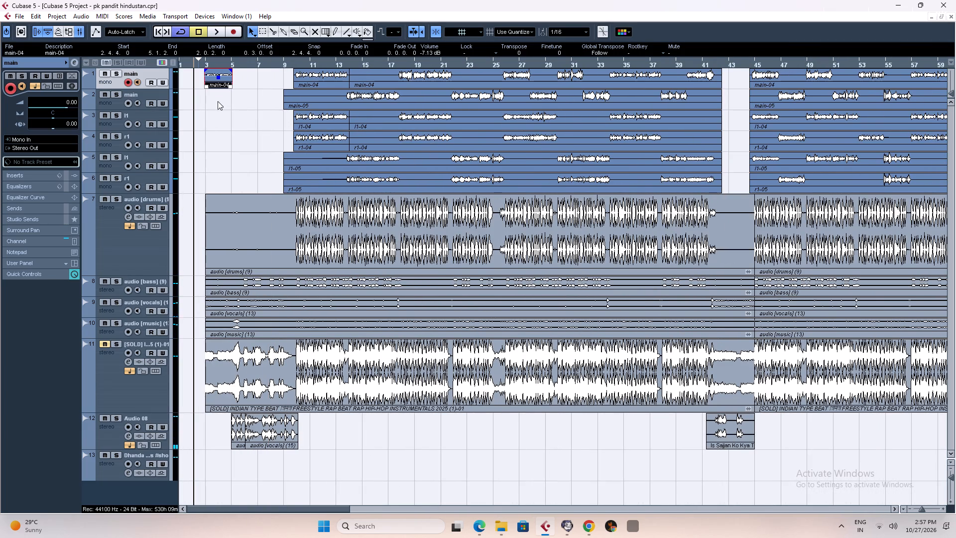
Replay the intro from just before bar 3 to check how the beat and main vocal copy start.
left_click(208, 59)
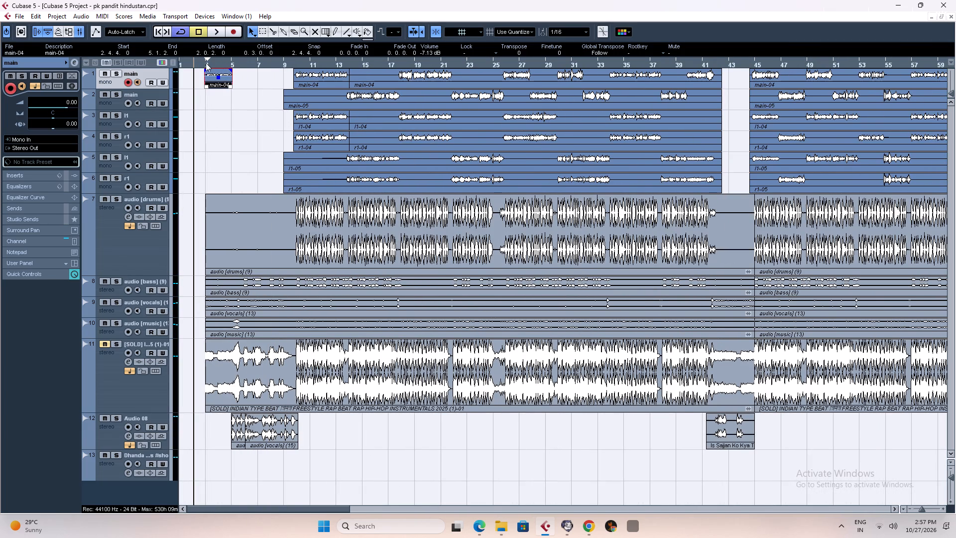
left_click(204, 63)
key("space")
key("h")
key("h")
key("h")
key("h")
key("h")
key("h")
key("h")
key("h")
key("h")
key("h")
key("h")
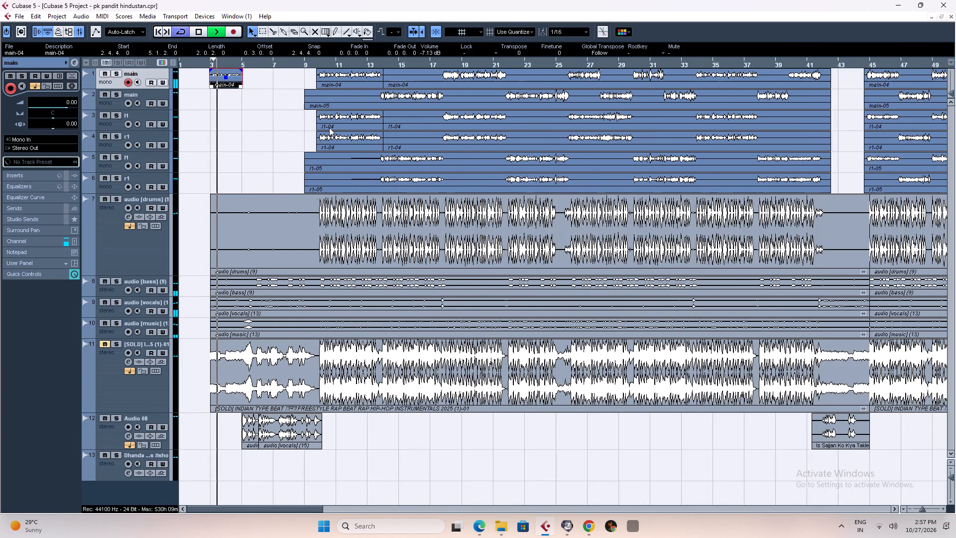
key("g")
key("g")
key("g")
key("g")
key("g")
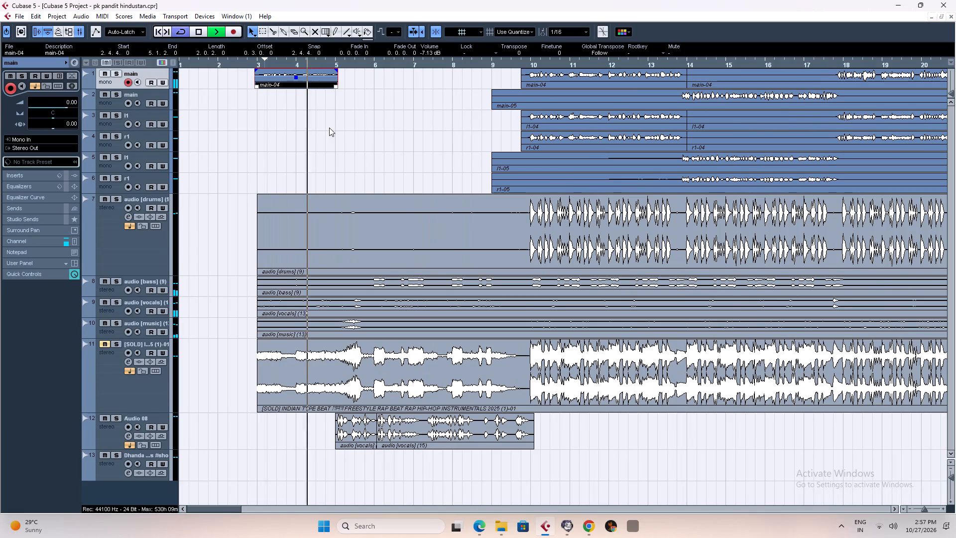
key("space")
Copy the l1-04 and r1-04 events from tracks 3 and 4 to 2.4.4.0, aligned with the main vocal copy's start.
left_click(544, 119)
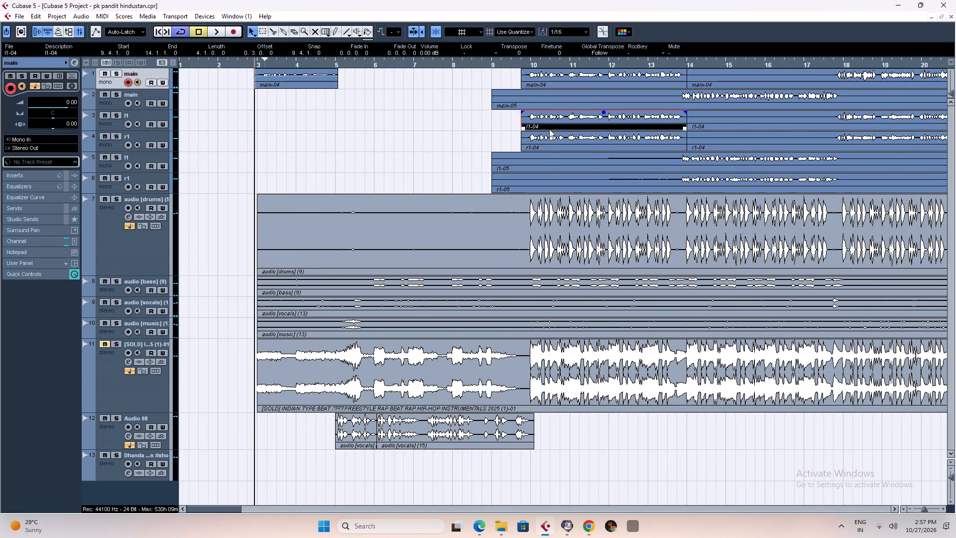
left_click(543, 137)
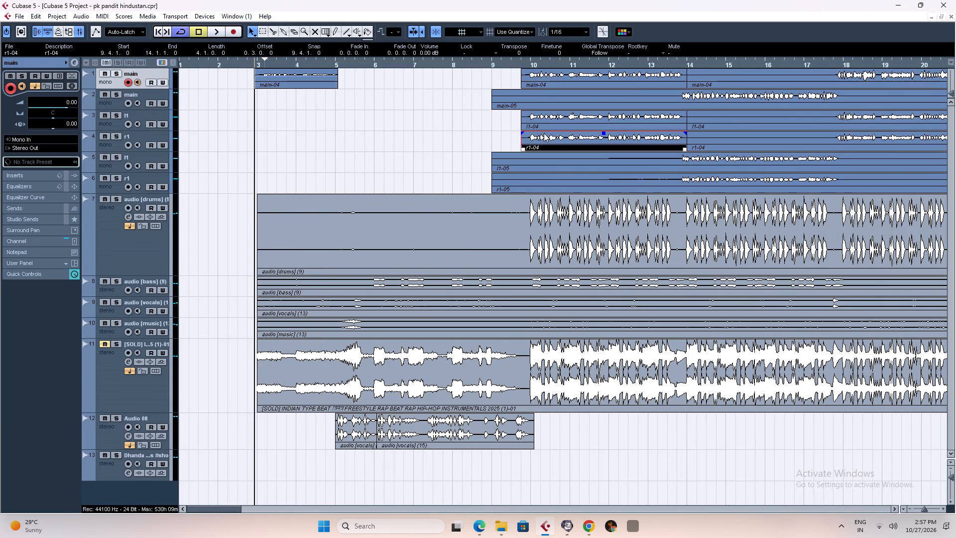
left_click(539, 119, "ctrl")
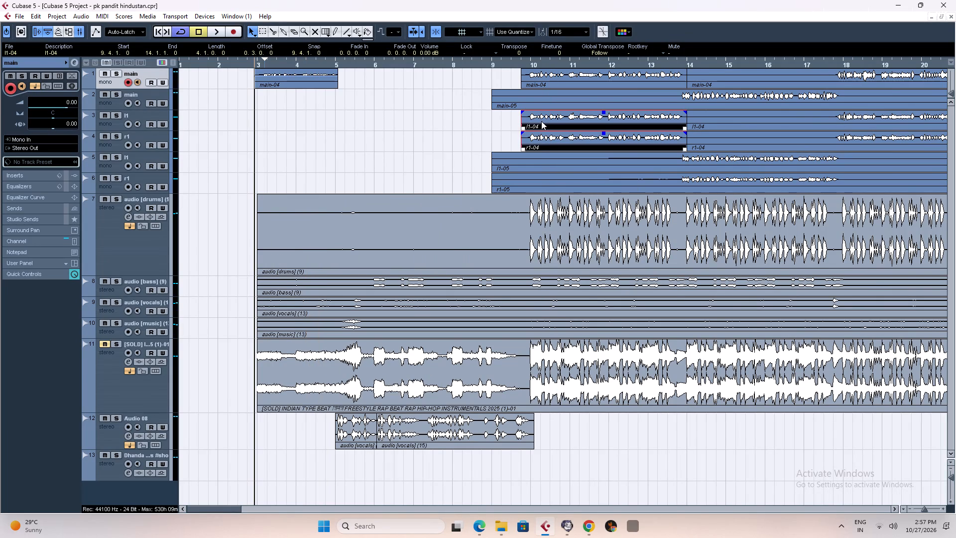
left_click_drag(545, 121, 292, 130, "alt")
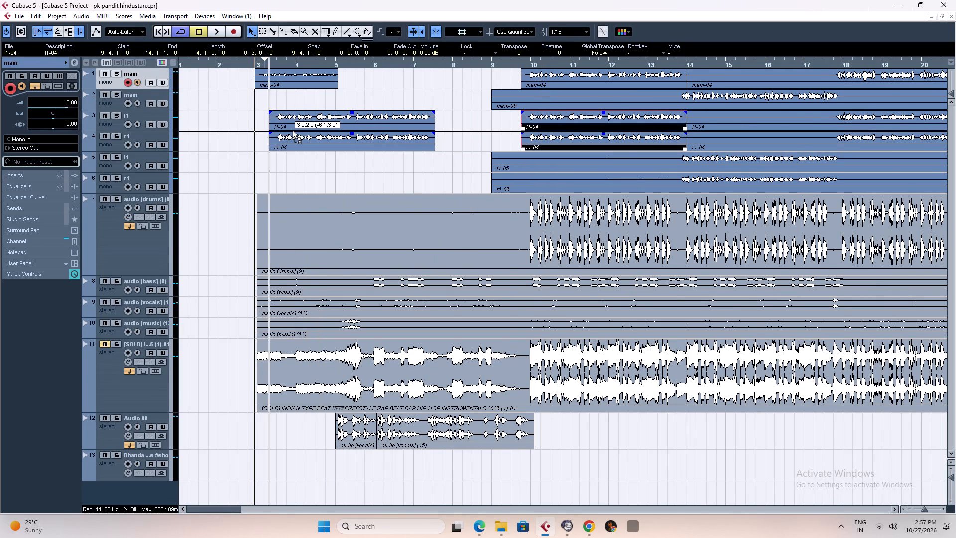
left_click_drag(292, 130, 277, 130, "alt")
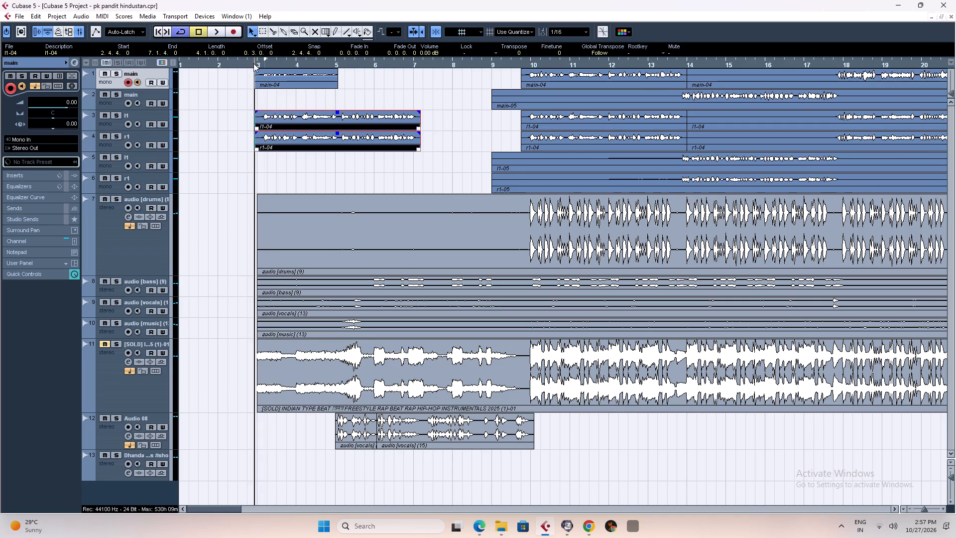
Inspect how the starts of the l1 and r1 copies line up with the main vocal copy near bar 3.
left_click(253, 63)
key("h")
key("h")
key("h")
key("h")
key("h")
key("h")
key("h")
key("h")
key("h")
key("h")
key("h")
key("h")
key("h")
key("h")
key("h")
key("h")
key("h")
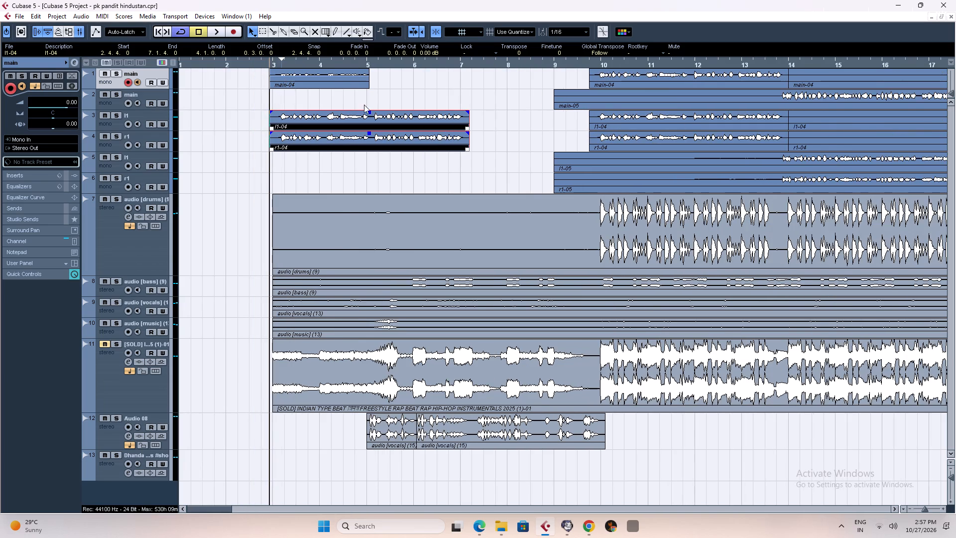
type("hg")
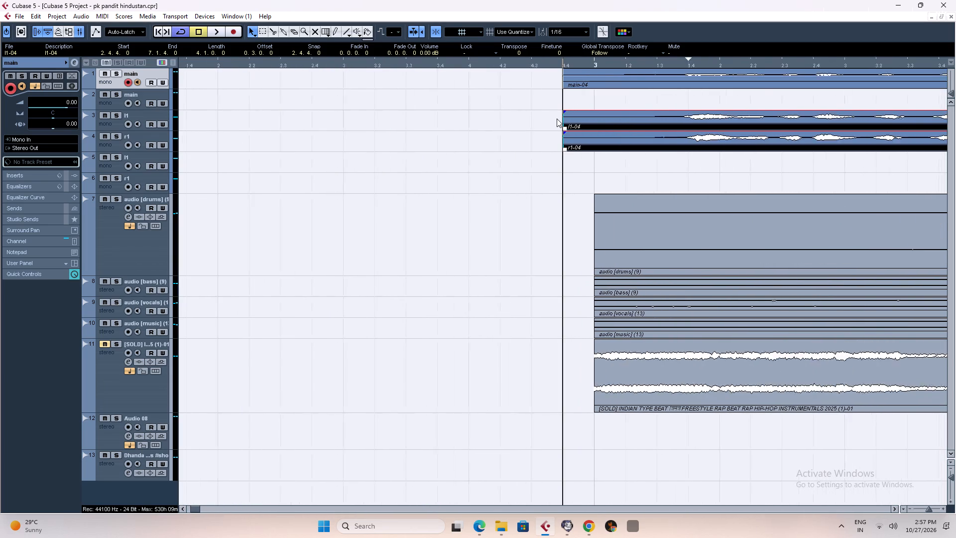
Shorten the l1 and r1 copies on tracks 3 and 4 to end at 5.1.2.0, matching the main vocal copy.
key("g")
key("g")
key("g")
key("g")
key("g")
key("g")
key("g")
key("g")
key("g")
key("g")
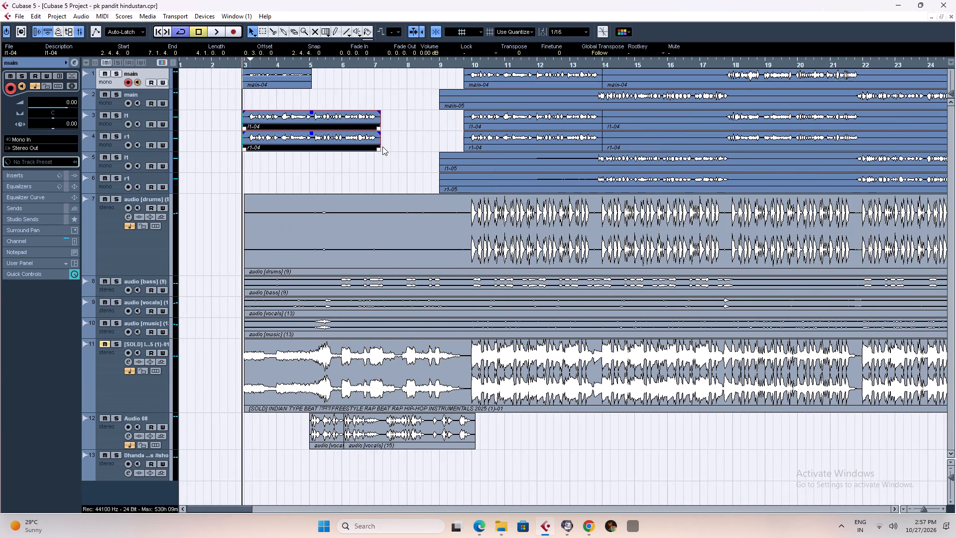
left_click_drag(377, 149, 308, 151)
Inspect the shortened l1 and r1 ends near bar 5 against the main vocal copy and the added vocal on track 12.
key("h")
key("h")
key("h")
key("h")
key("h")
key("h")
key("h")
key("h")
key("h")
key("h")
key("h")
key("h")
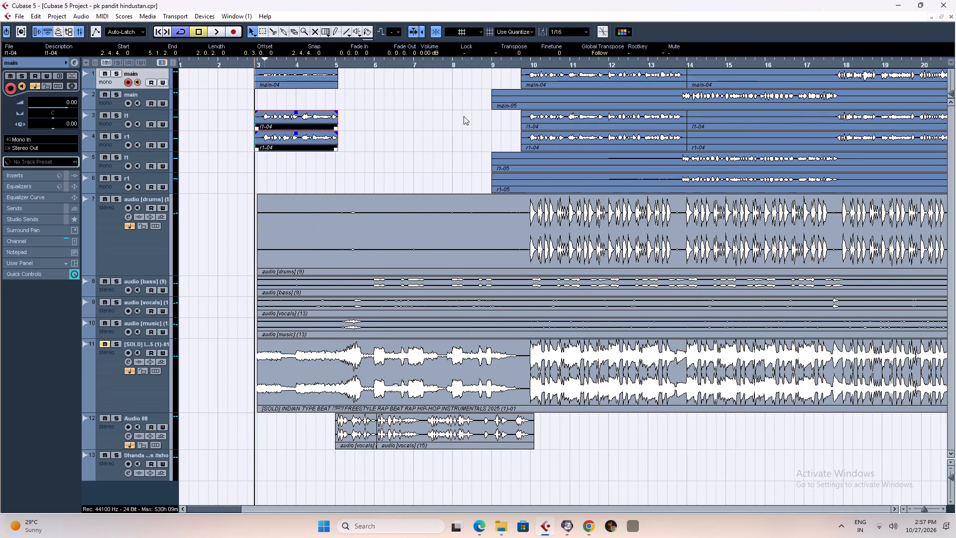
key("g")
key("g")
key("g")
key("g")
key("g")
key("g")
key("g")
key("g")
key("g")
key("g")
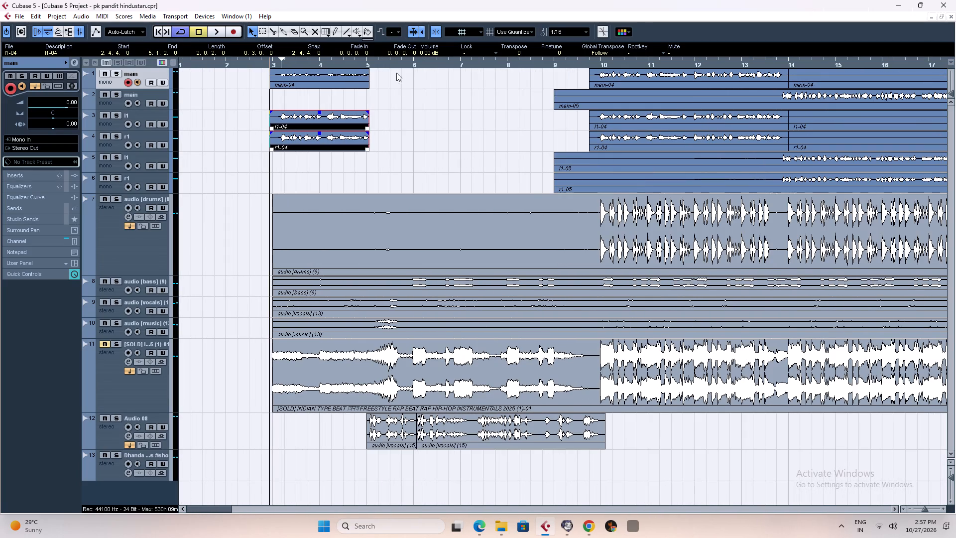
left_click(367, 63)
key("h")
key("h")
key("h")
key("h")
key("h")
key("h")
key("h")
key("h")
key("h")
key("h")
key("h")
key("h")
key("h")
key("h")
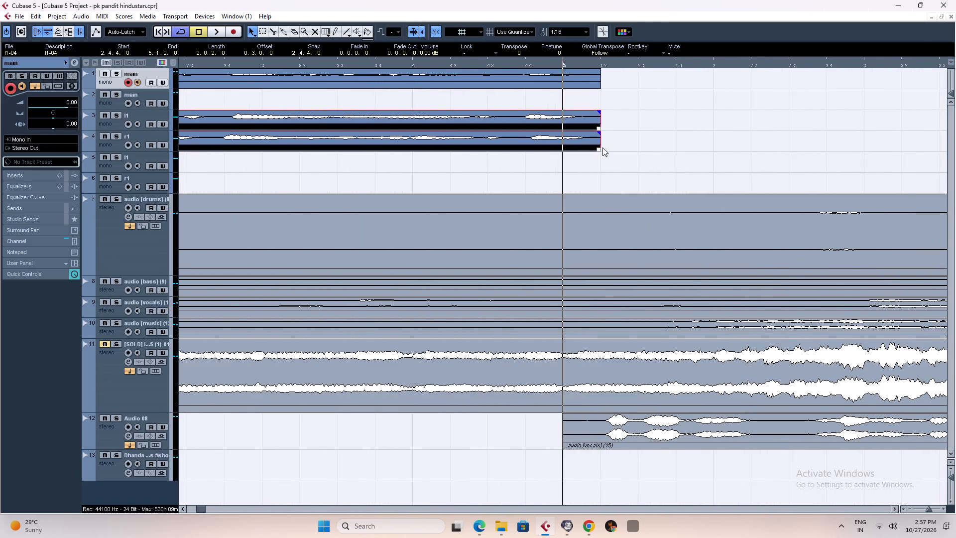
Lower the volume of the l1 and r1 copies on tracks 3 and 4 to -9.90 dB.
key("g")
key("g")
key("g")
key("g")
key("g")
key("g")
key("g")
key("g")
key("g")
key("g")
key("g")
key("g")
key("g")
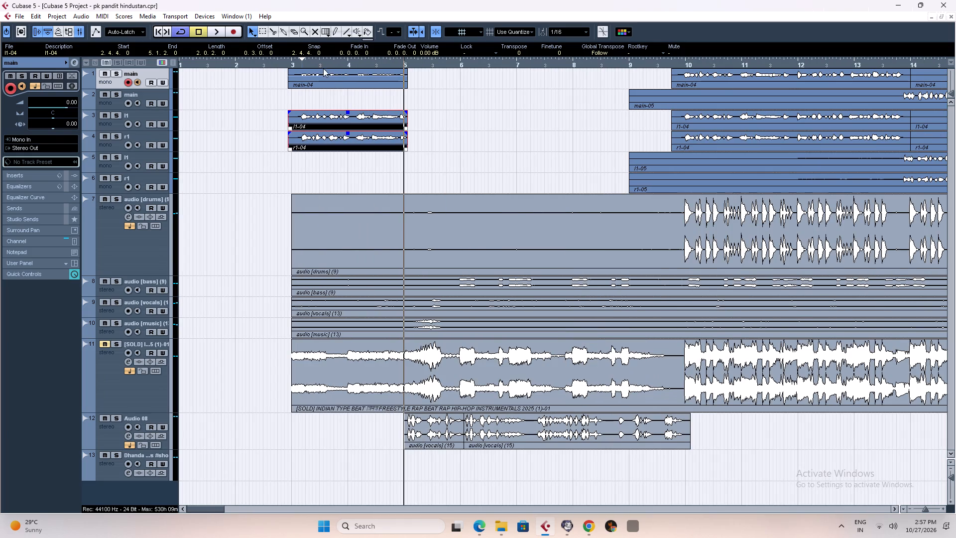
left_click(321, 64)
key("h")
key("h")
key("h")
key("h")
key("h")
key("h")
key("h")
key("h")
key("h")
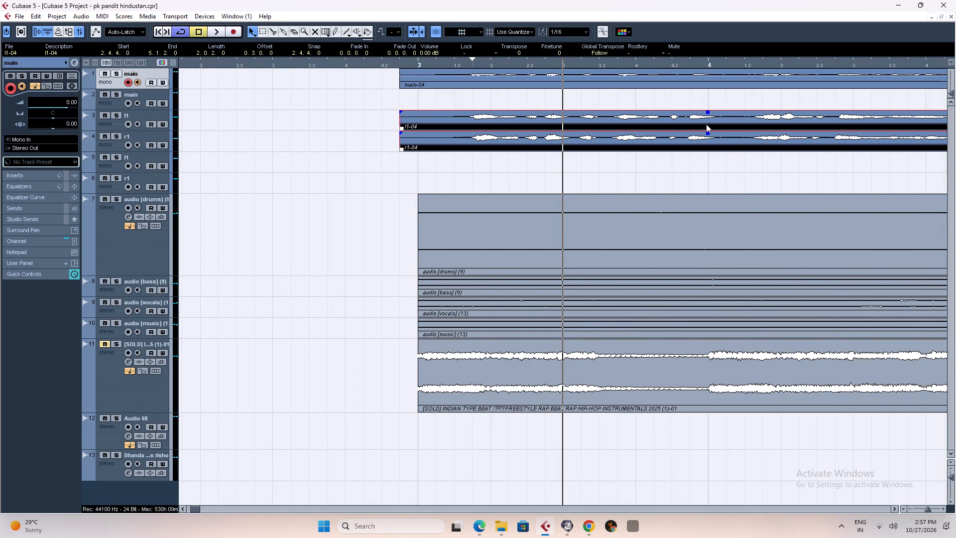
left_click_drag(708, 113, 708, 122)
Play back the intro from just before bar 3 to about bar 6 to check the quieter l1 and r1 copies.
left_click(401, 62)
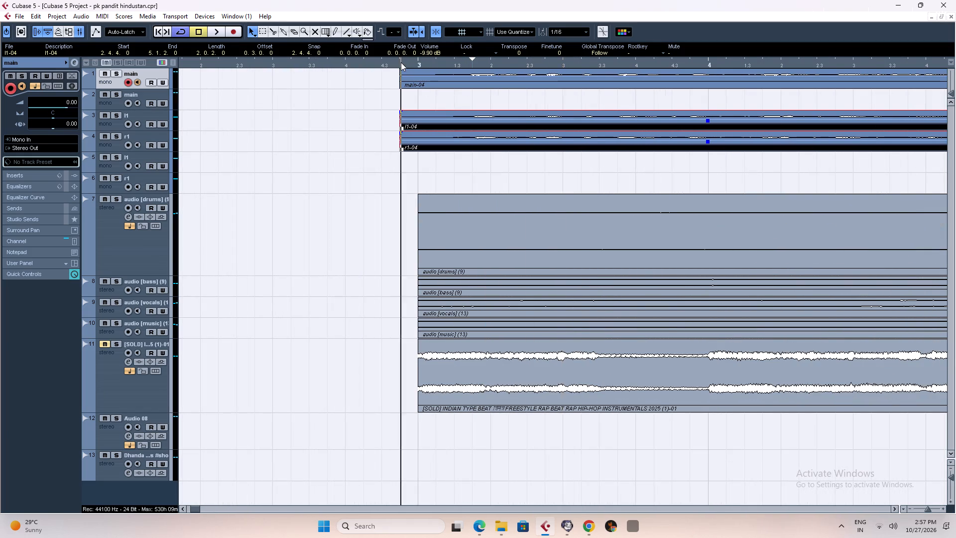
key("space")
key("g")
key("g")
key("g")
key("g")
key("g")
key("g")
key("g")
key("g")
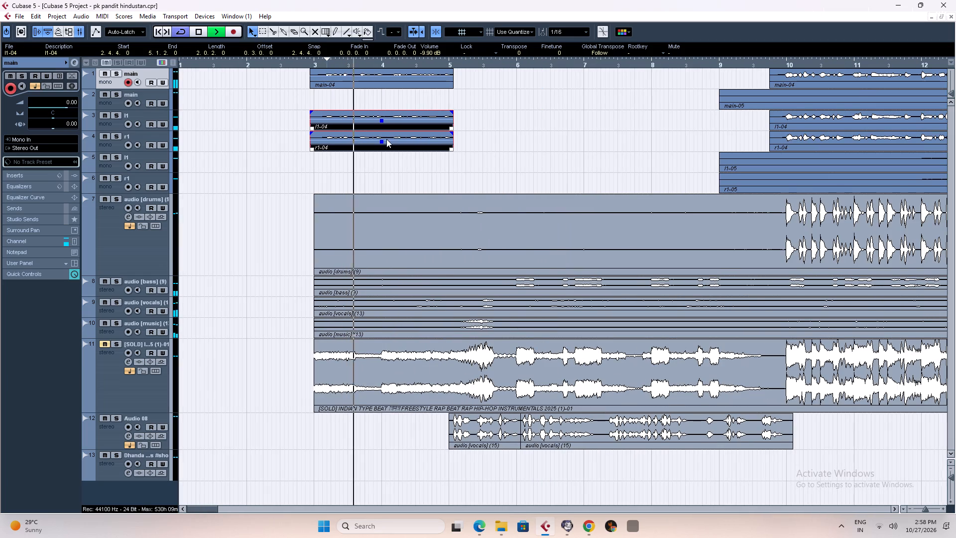
left_click(505, 129)
key("g")
key("g")
key("g")
key("g")
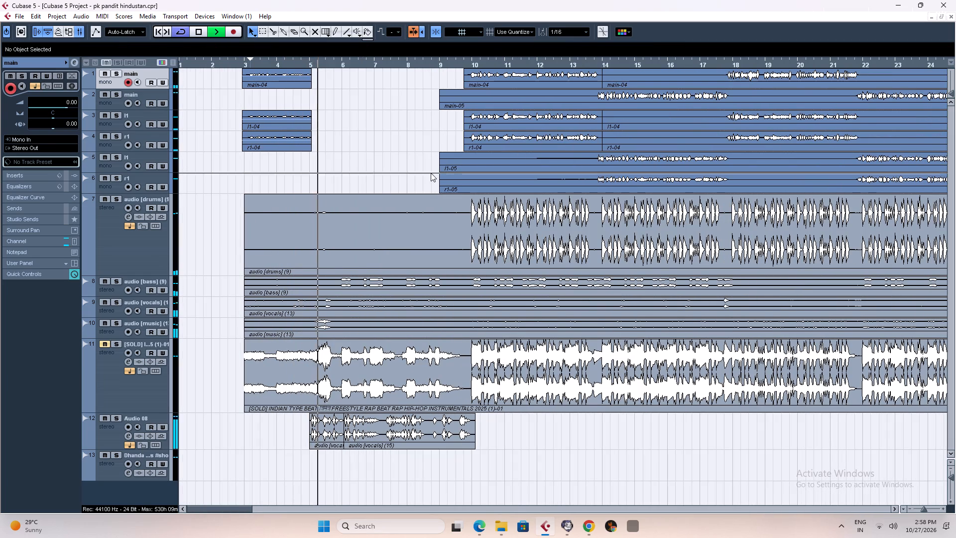
left_click(307, 65)
key("space")
Examine the vocal copies' ends near bar 5 and their starts near bar 3 against the beat and added vocal.
key("h")
key("h")
key("h")
key("h")
key("h")
key("h")
key("h")
key("h")
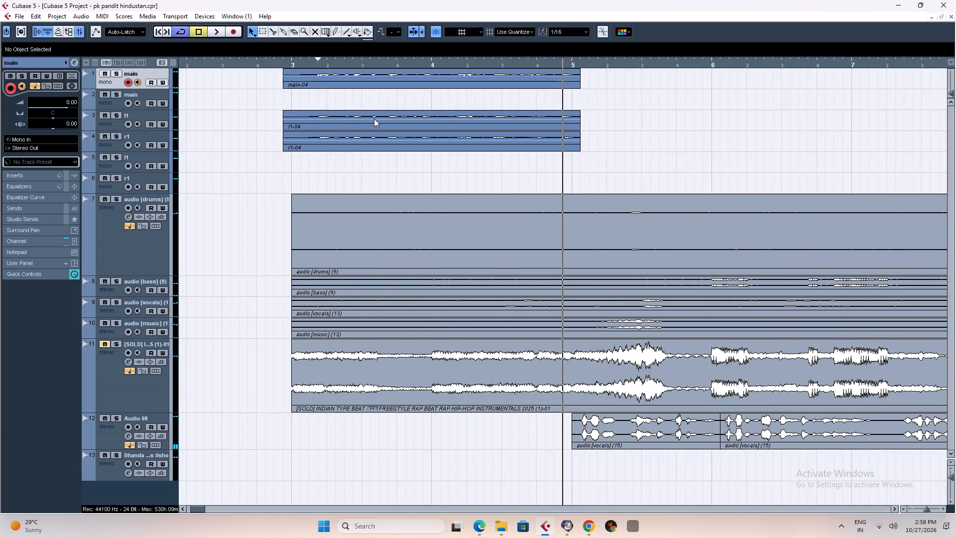
key("h")
left_click(225, 61)
key("h")
key("h")
key("h")
key("h")
key("h")
key("h")
key("h")
key("h")
key("h")
key("h")
key("h")
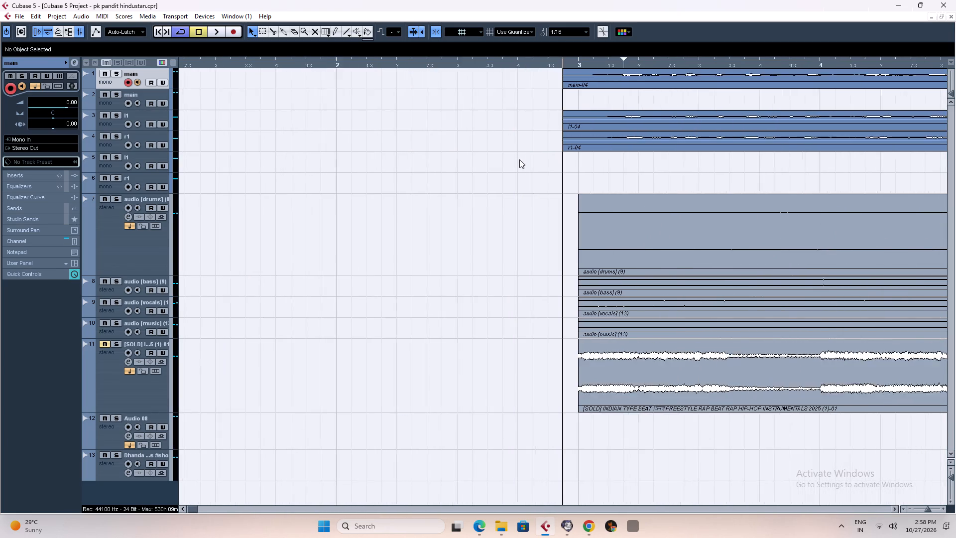
key("g")
key("g")
key("g")
key("g")
key("g")
key("g")
key("g")
key("g")
key("g")
key("g")
key("g")
key("g")
key("g")
key("g")
key("g")
key("g")
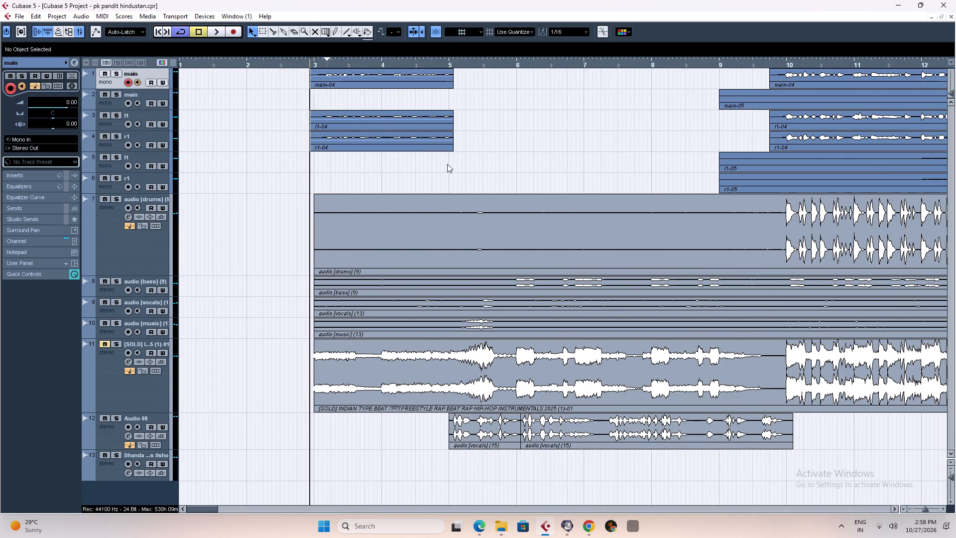
Examine where the main, l1 and r1 intro copies end near bar 5 against the start of the track 12 vocal.
left_click(450, 65)
key("h")
key("h")
key("h")
key("h")
key("h")
key("h")
key("h")
key("h")
key("h")
key("h")
key("h")
key("h")
key("h")
key("h")
key("h")
key("h")
key("h")
key("h")
key("h")
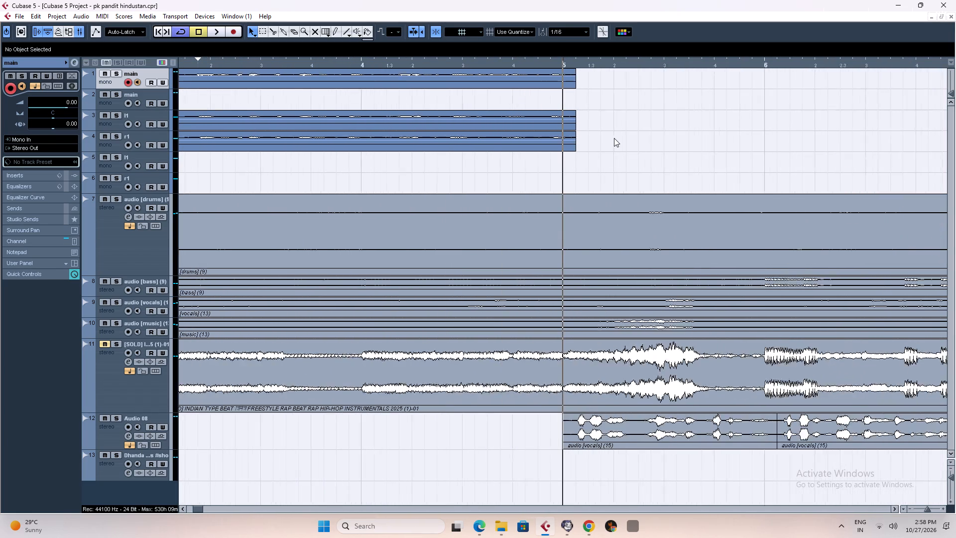
key("g")
key("g")
key("g")
key("g")
key("g")
key("g")
key("g")
key("g")
key("g")
key("g")
key("g")
key("g")
key("g")
key("g")
key("g")
key("g")
key("g")
key("g")
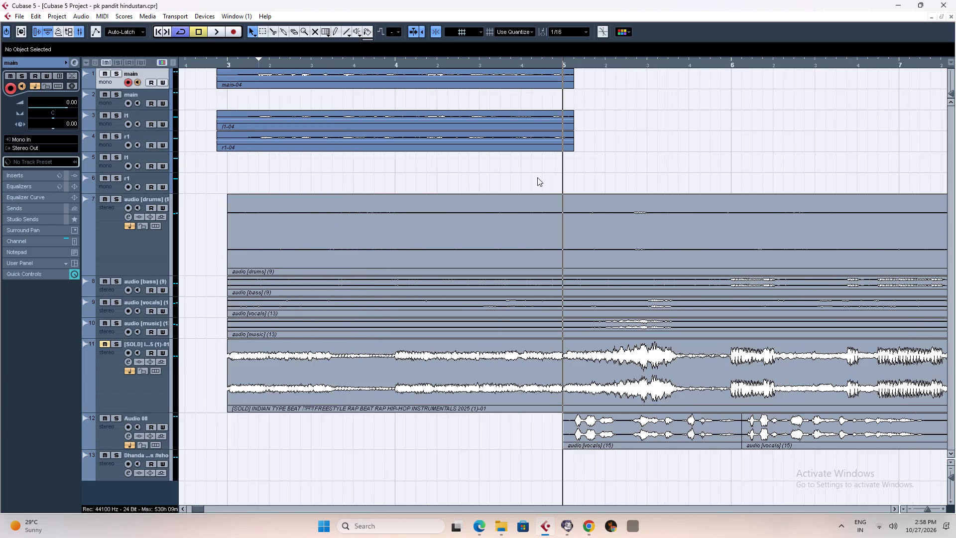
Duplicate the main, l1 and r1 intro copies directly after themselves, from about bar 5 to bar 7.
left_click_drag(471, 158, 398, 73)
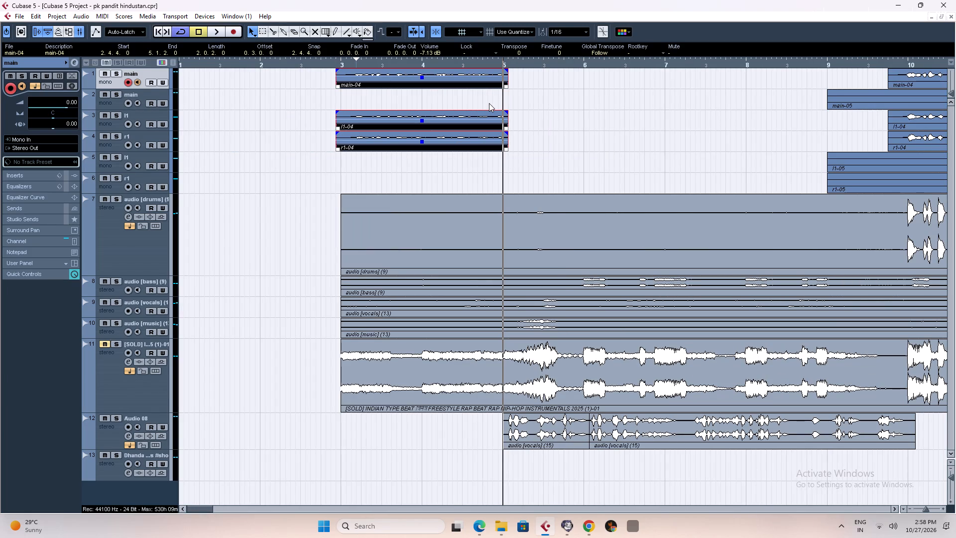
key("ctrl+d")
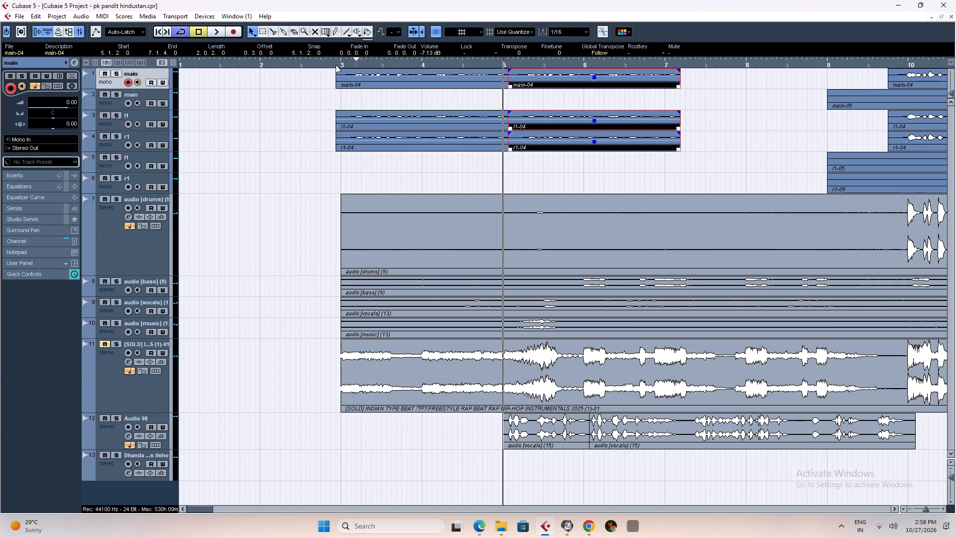
Play back the intro from just before bar 3 to past bar 7 to check the duplicated vocals.
left_click(335, 64)
left_click(305, 112)
key("space")
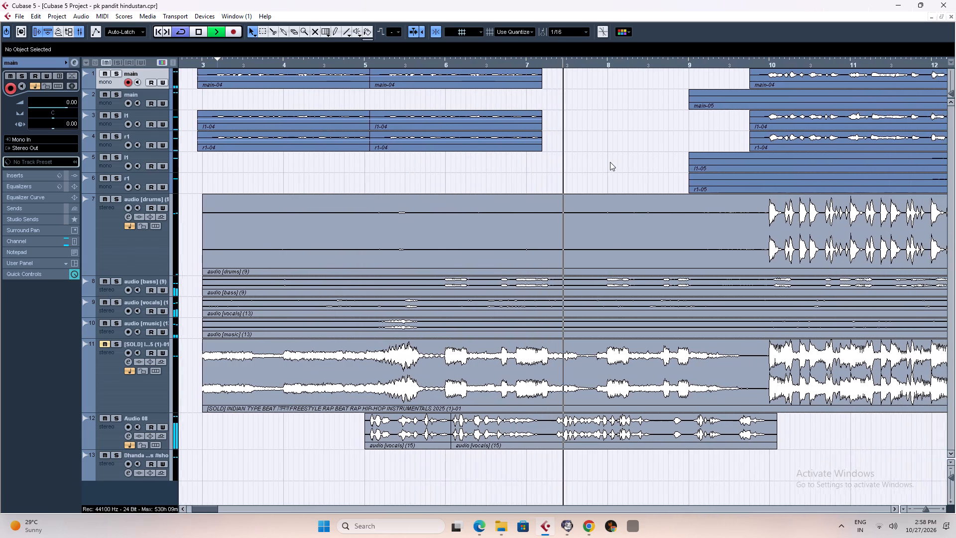
key("space")
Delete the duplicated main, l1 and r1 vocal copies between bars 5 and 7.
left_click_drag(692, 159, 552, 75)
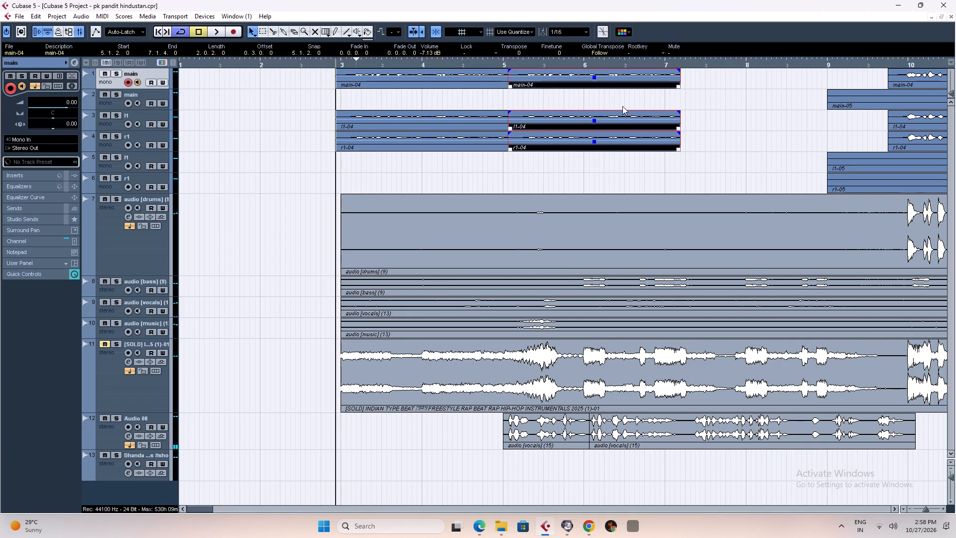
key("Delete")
Play back the intro from just before bar 3 to about bar 7 with the single set of vocal copies.
key("space")
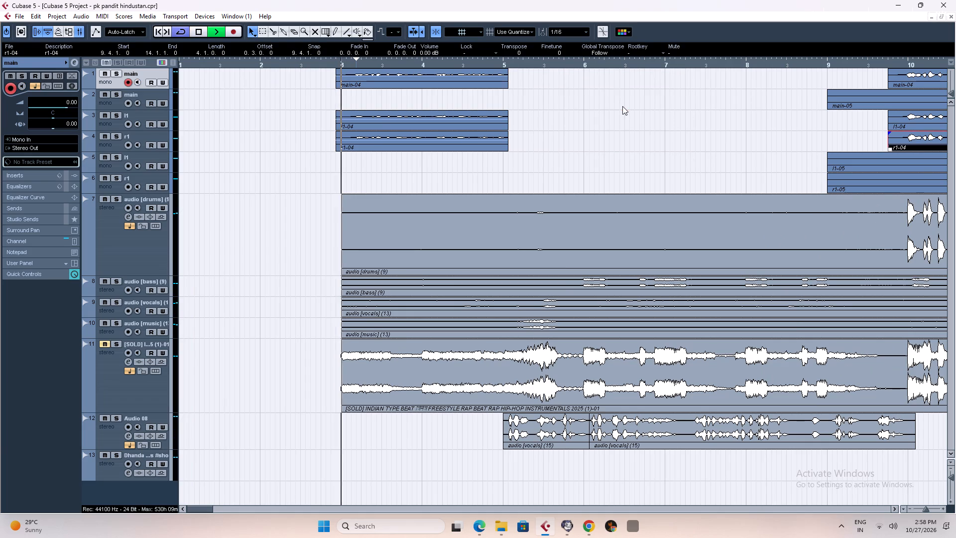
left_click(658, 121)
key("g")
key("g")
key("g")
key("g")
key("g")
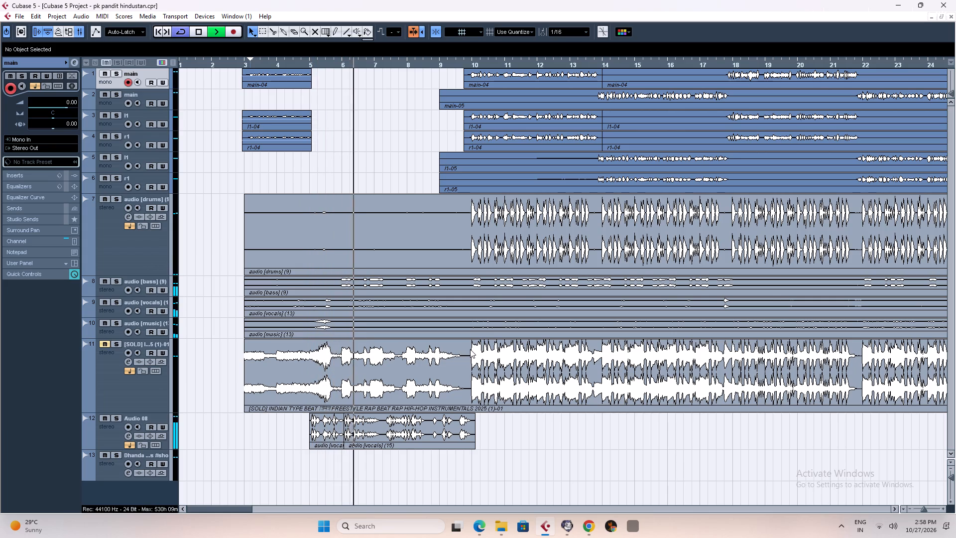
left_click(312, 62)
key("space")
Split the drums, bass, vocals, music and full beat events on tracks 7 to 11 at 5.4.1.0.
key("h")
key("h")
key("h")
key("h")
key("h")
key("h")
key("h")
key("h")
key("h")
key("h")
key("h")
key("h")
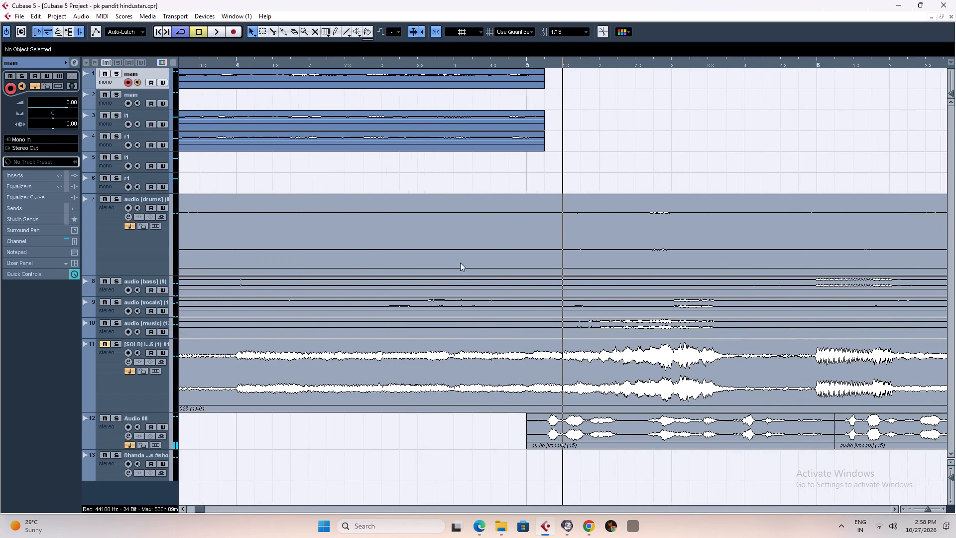
left_click(743, 66)
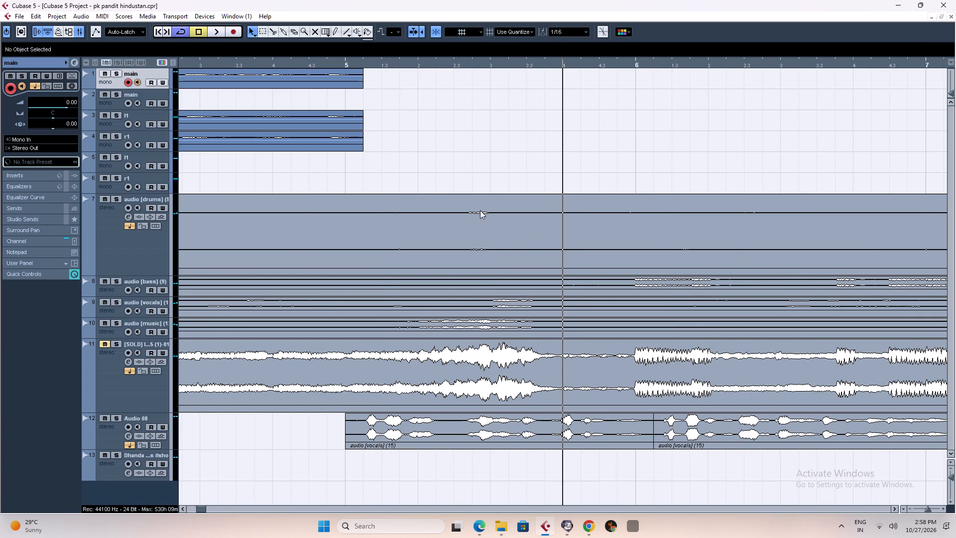
left_click_drag(464, 174, 503, 392)
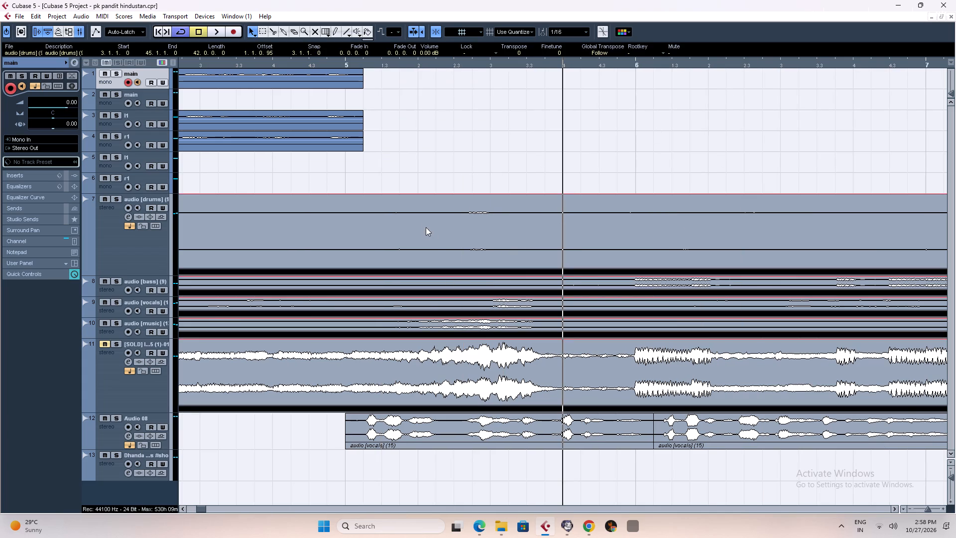
right_click_drag(419, 214, 440, 214)
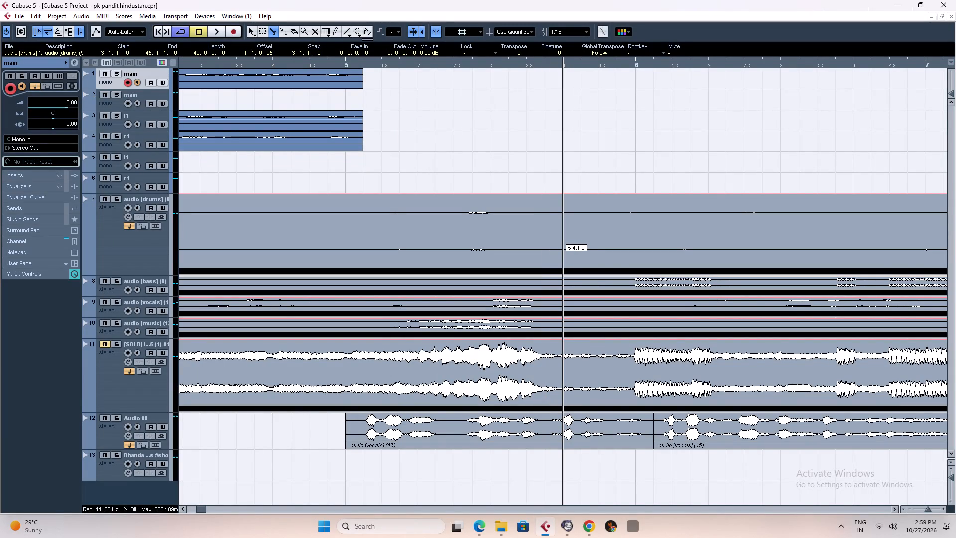
left_click(558, 236)
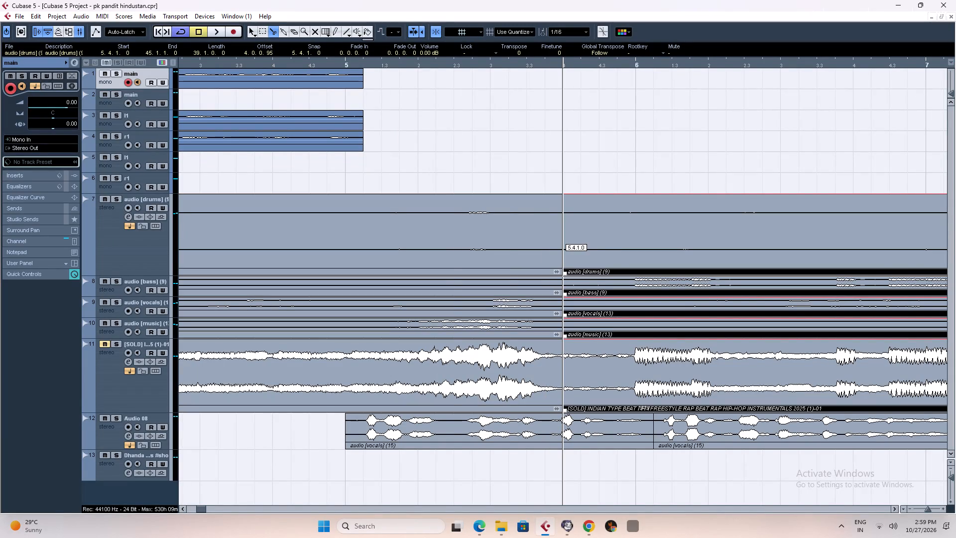
right_click(470, 164)
left_click(467, 163)
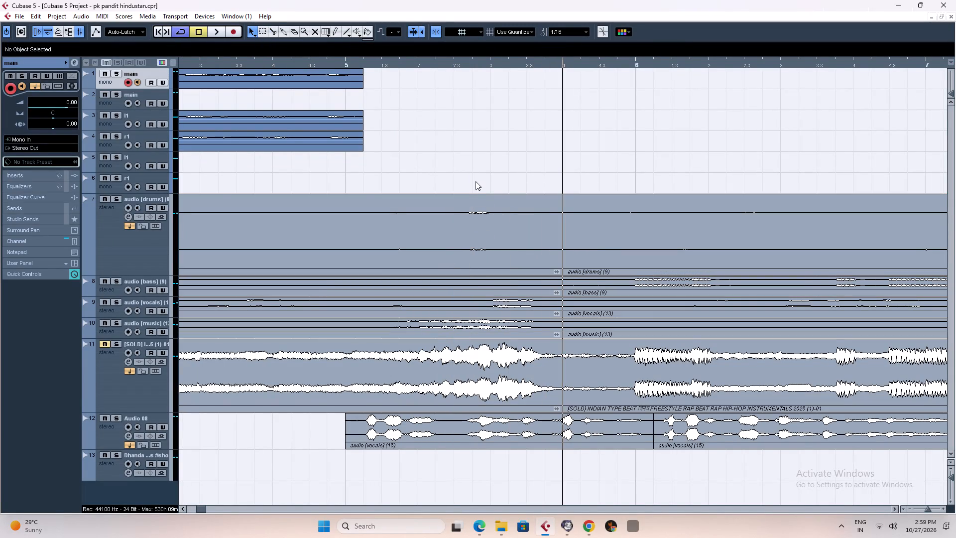
Move the beat's opening section on tracks 7 to 11 earlier so that it ends at bar 5.
key("g")
key("g")
key("g")
key("g")
key("g")
key("g")
key("g")
key("g")
key("g")
key("g")
left_click_drag(367, 177, 353, 364)
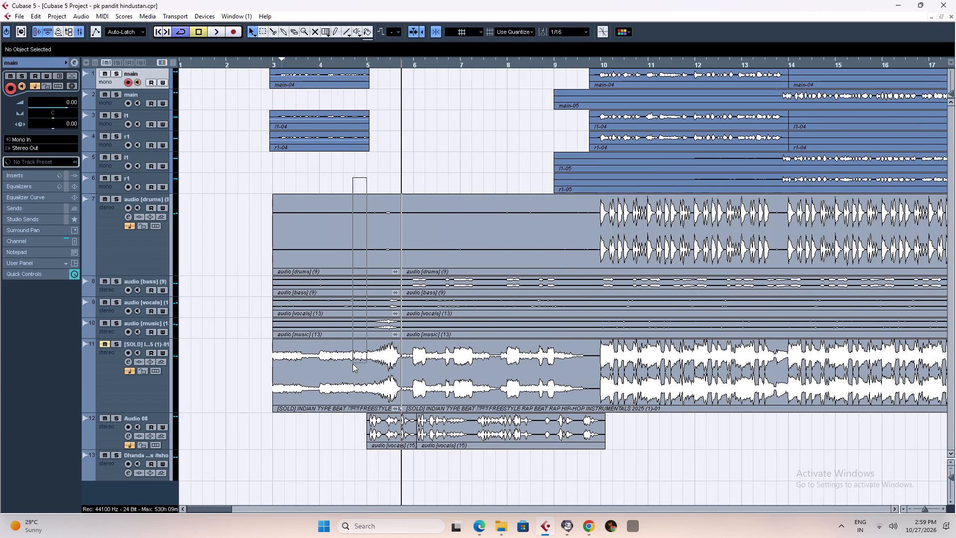
left_click_drag(353, 364, 341, 403)
left_click_drag(377, 204, 340, 203)
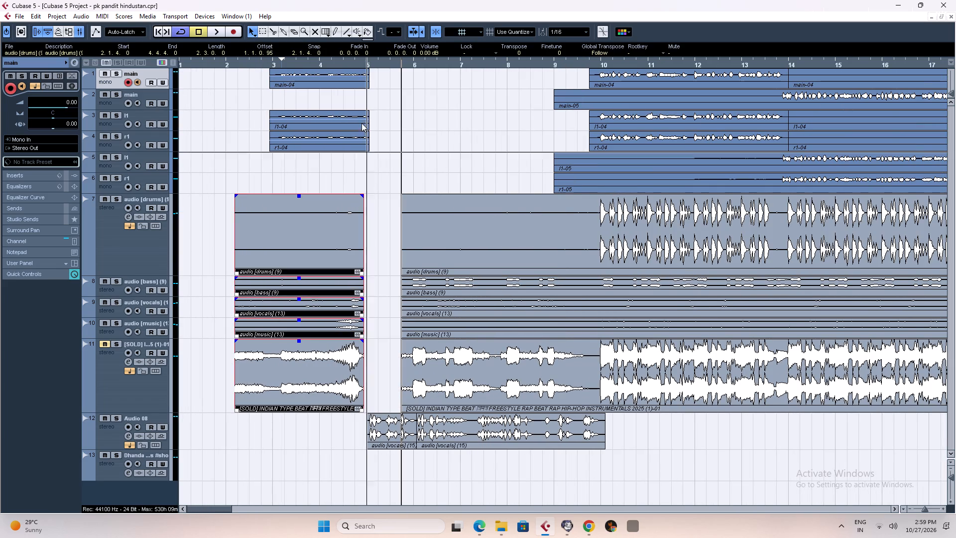
left_click(347, 56)
key("h")
key("h")
key("h")
key("h")
key("h")
key("h")
key("h")
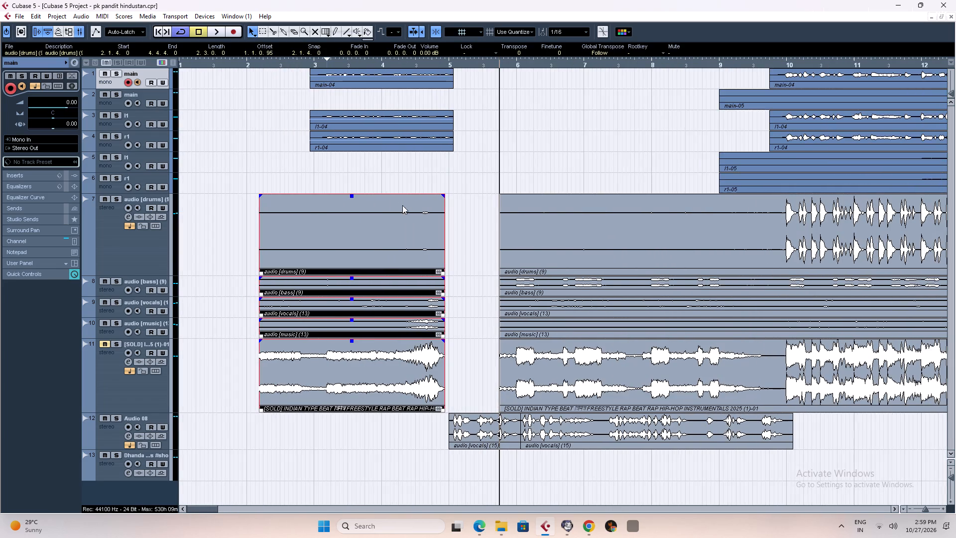
left_click_drag(377, 199, 390, 199)
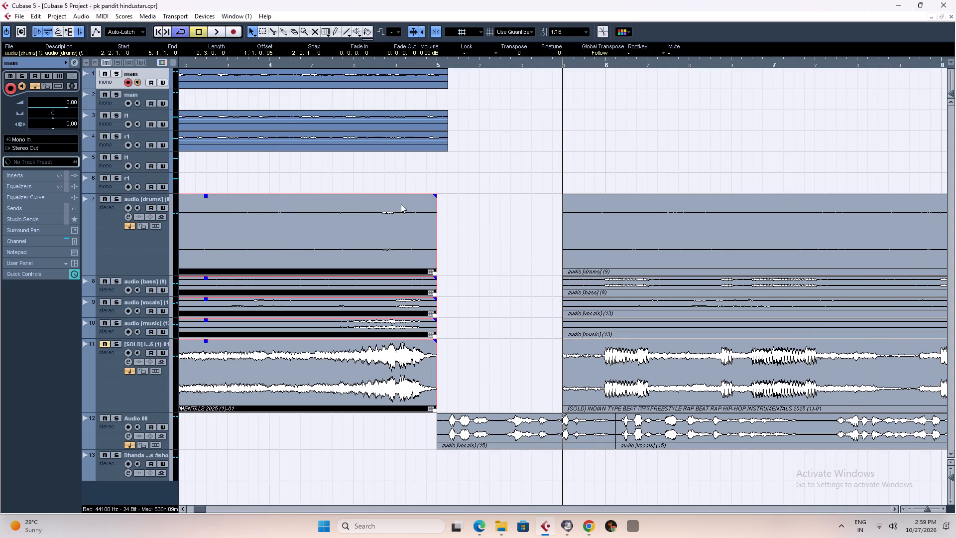
right_click(478, 232)
left_click(483, 267)
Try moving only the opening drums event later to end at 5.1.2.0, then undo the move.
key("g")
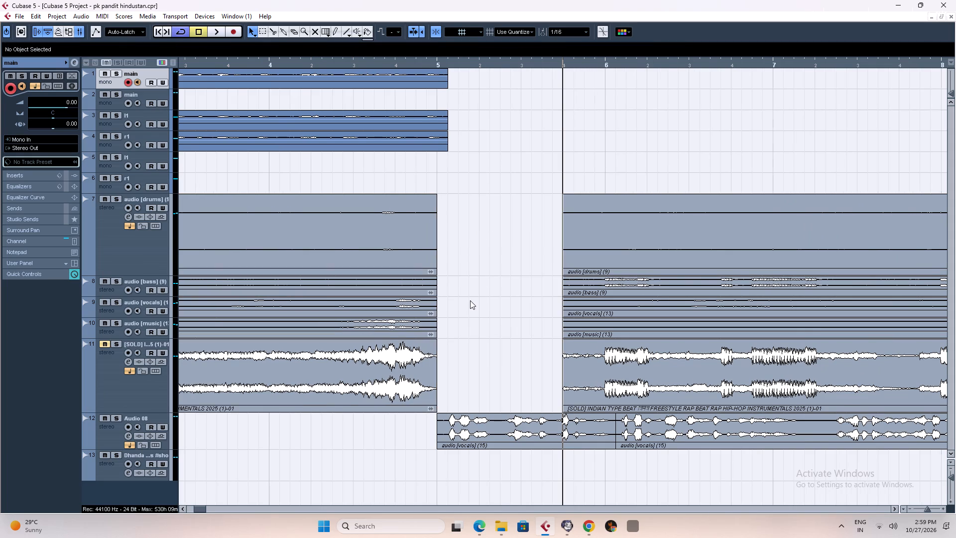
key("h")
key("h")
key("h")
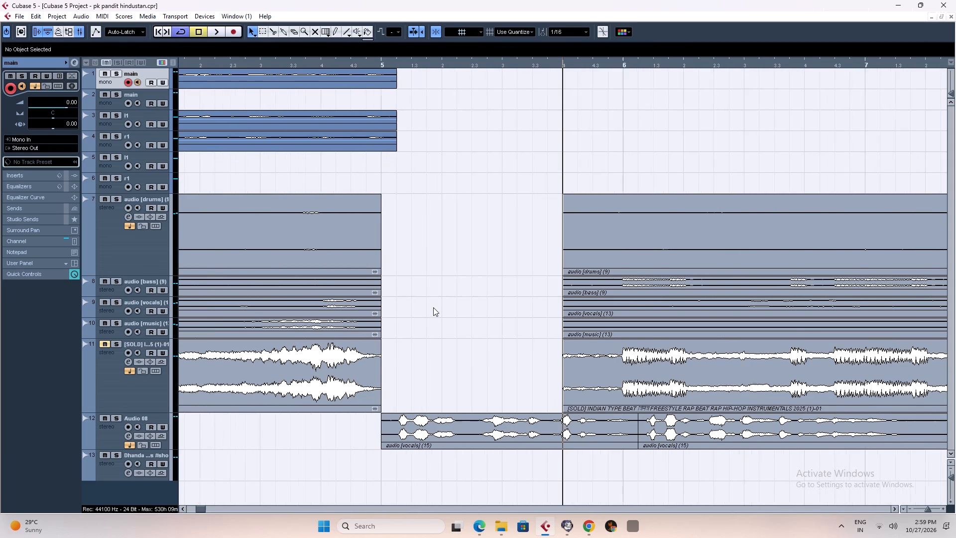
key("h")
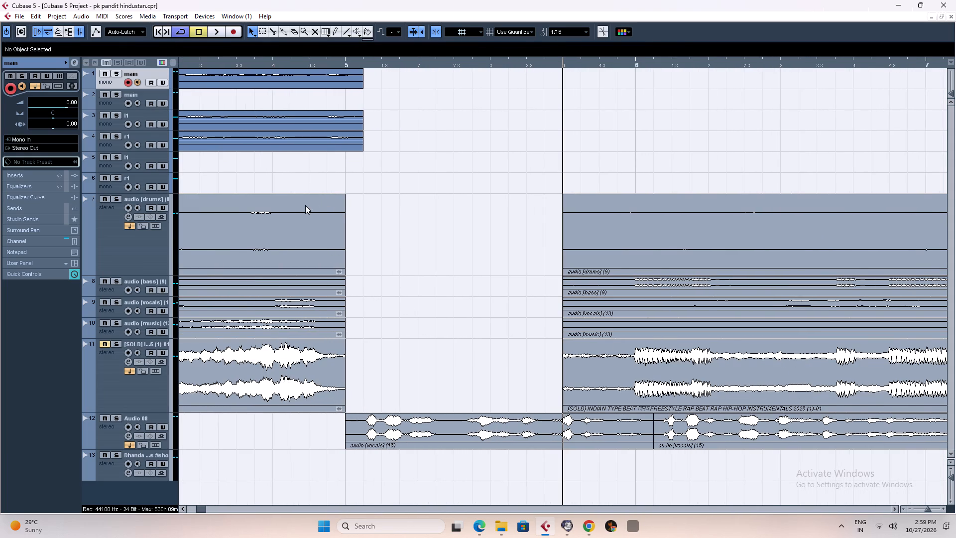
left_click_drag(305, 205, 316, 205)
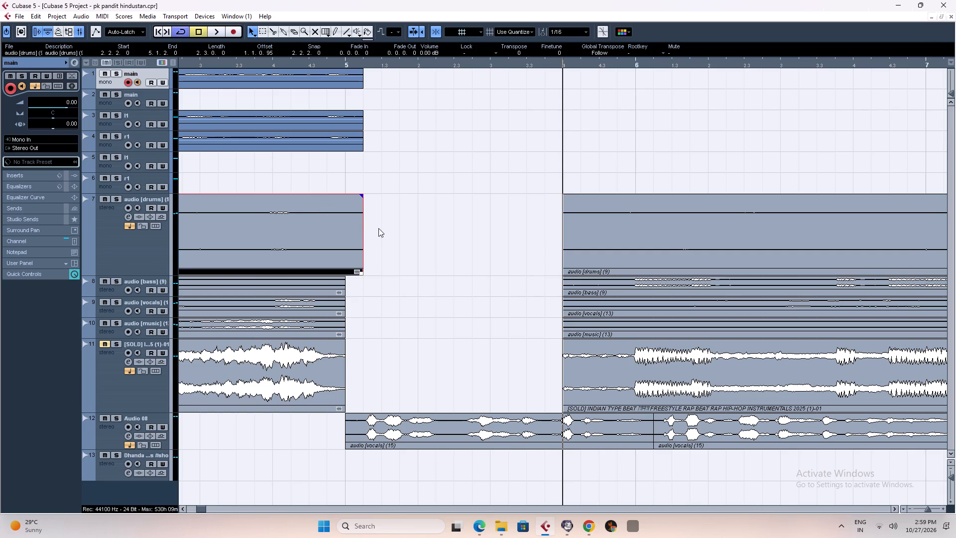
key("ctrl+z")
Move the beat's opening section on tracks 7 to 11 together later to start at 2.2.3.0.
left_click_drag(386, 203, 276, 395)
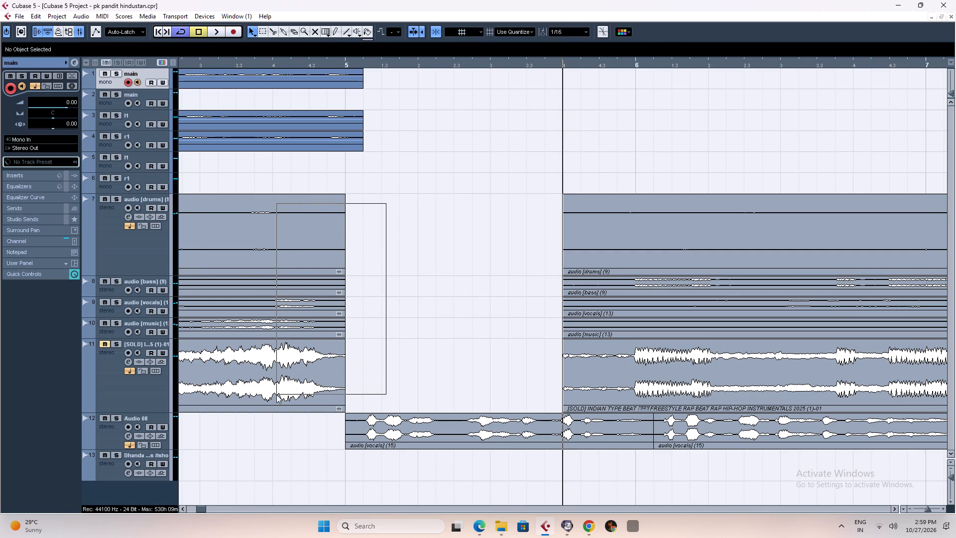
left_click_drag(276, 395, 275, 396)
left_click_drag(311, 205, 325, 202)
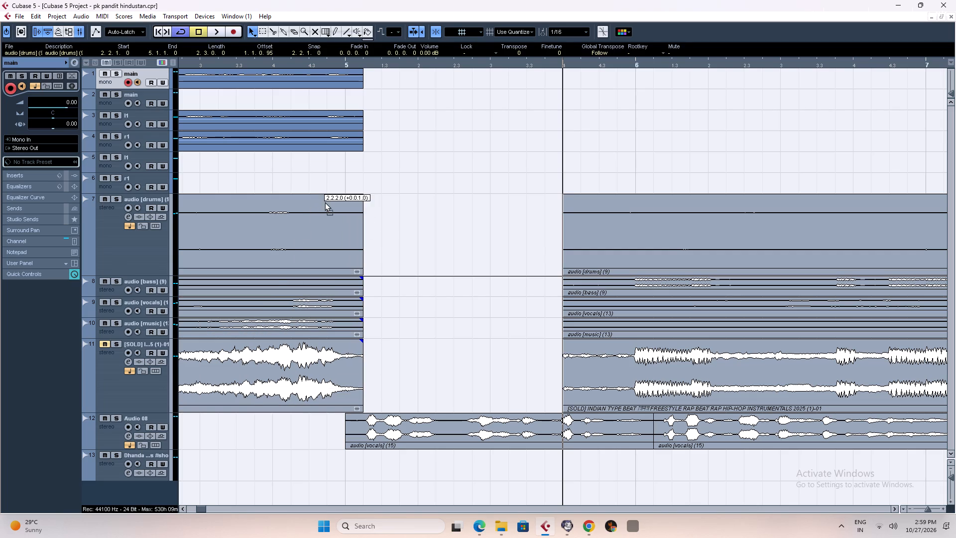
left_click_drag(325, 202, 338, 202)
left_click_drag(338, 202, 345, 202)
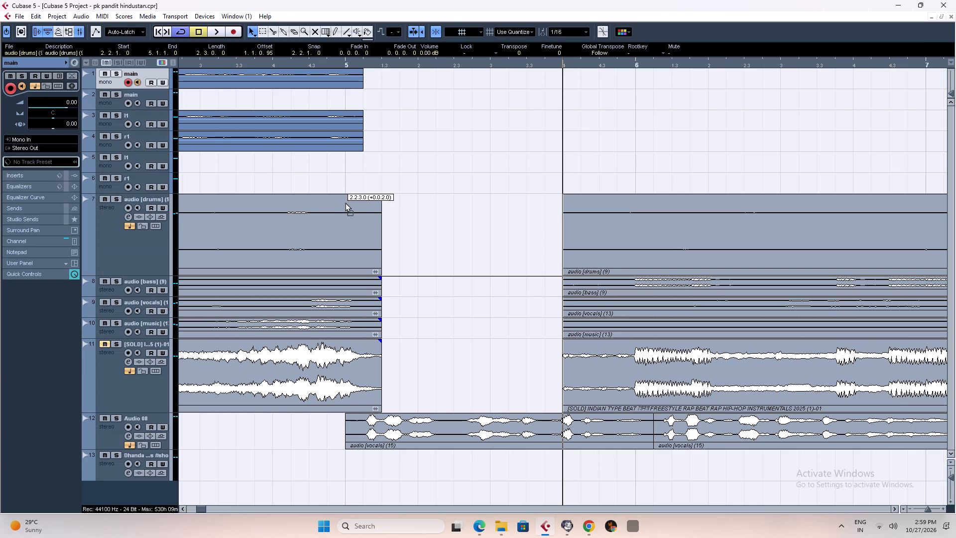
left_click_drag(345, 202, 357, 203)
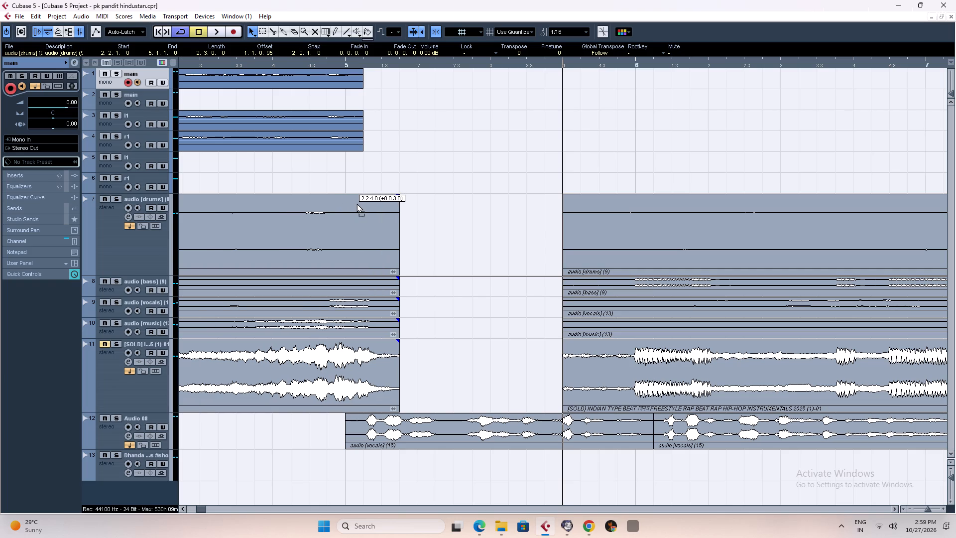
left_click_drag(357, 203, 354, 203)
left_click(422, 191)
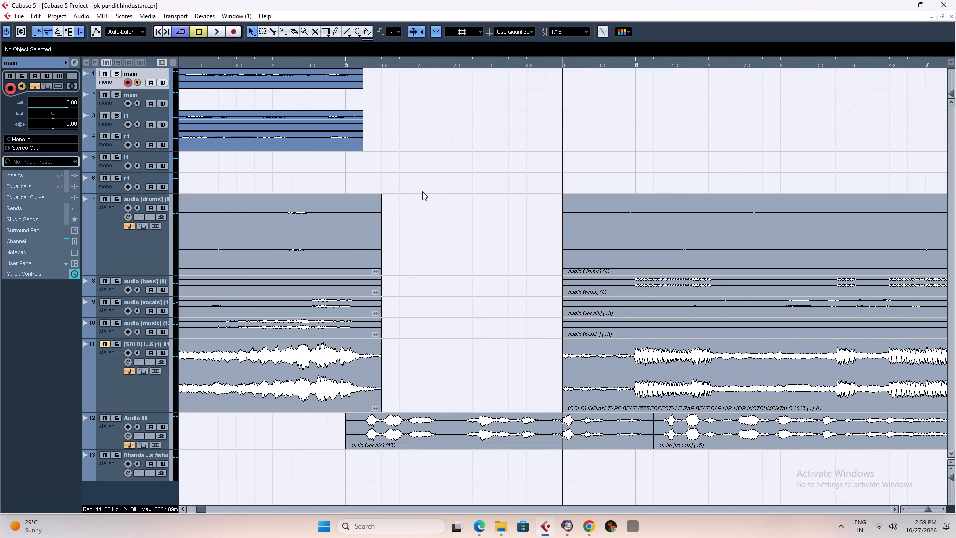
Play back the intro from just before bar 3 to about bar 8 to check the repositioned beat section.
key("g")
key("g")
key("g")
key("g")
key("g")
key("g")
key("g")
key("g")
key("g")
key("g")
key("g")
key("g")
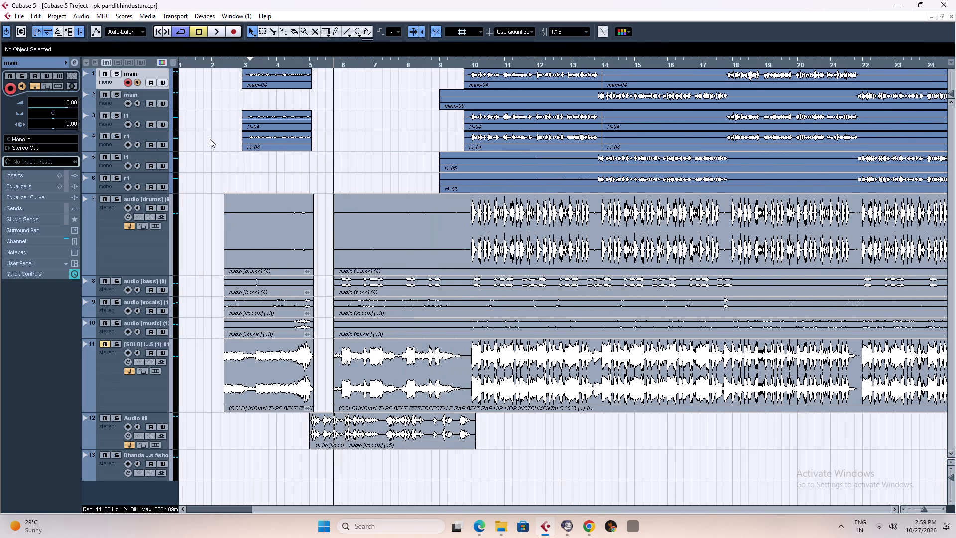
left_click(237, 64)
key("space")
left_click(374, 137)
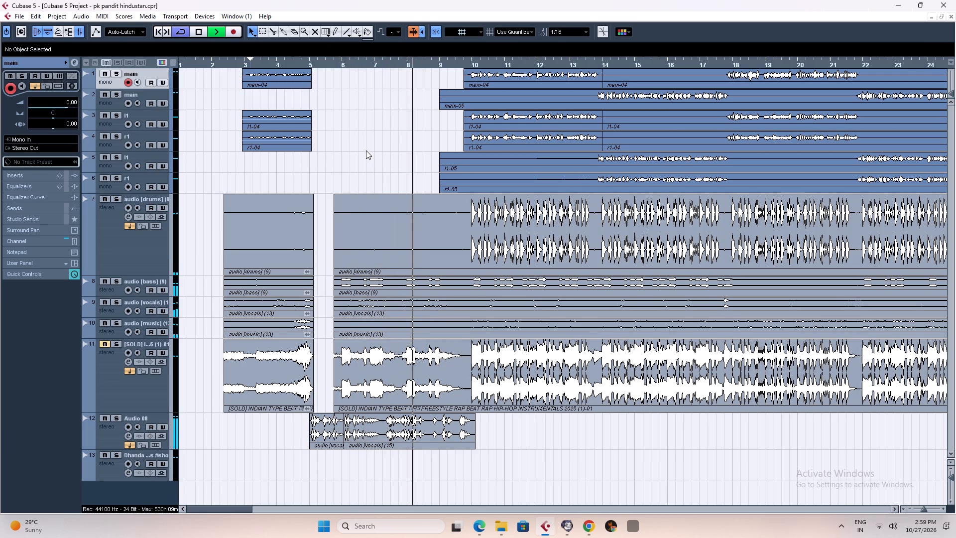
left_click(341, 64)
key("space")
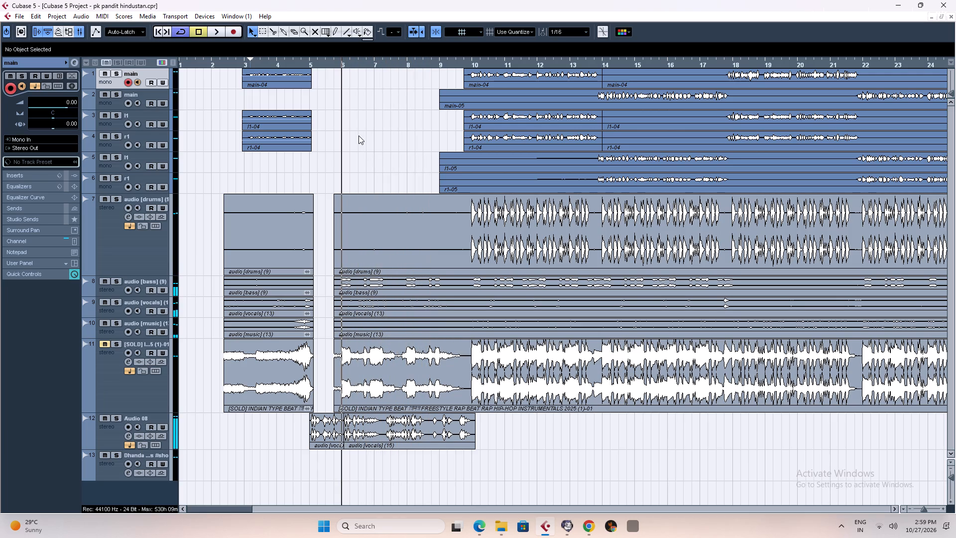
Split the main beat section on tracks 7 to 11 at 6.1.1.0 and delete the short piece before bar 6.
key("g")
key("g")
key("g")
key("g")
key("g")
key("g")
key("g")
key("g")
key("g")
key("g")
key("g")
key("g")
key("g")
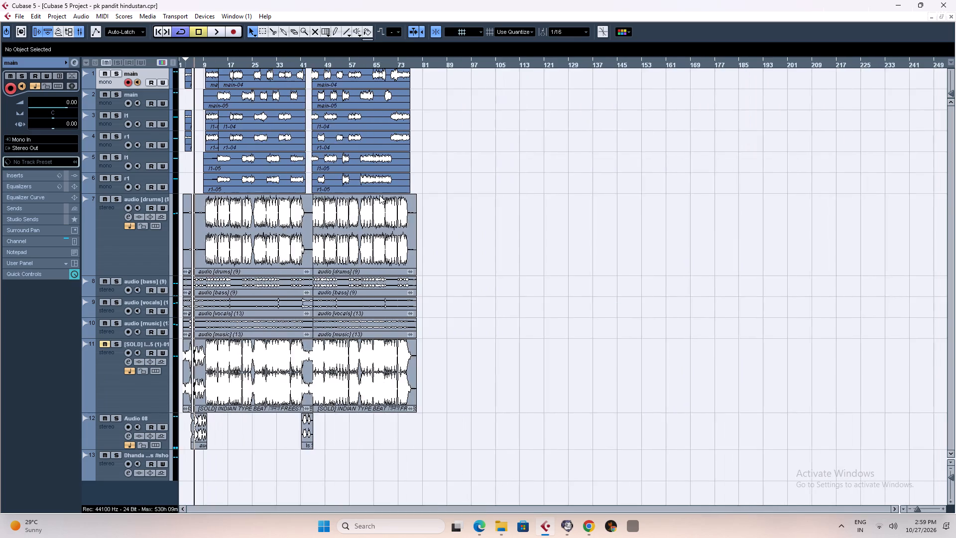
key("h")
key("h")
key("h")
key("h")
key("h")
key("h")
key("h")
key("h")
key("h")
key("h")
key("h")
key("h")
key("h")
key("h")
key("h")
key("h")
key("h")
key("h")
key("h")
key("h")
left_click_drag(515, 183, 529, 230)
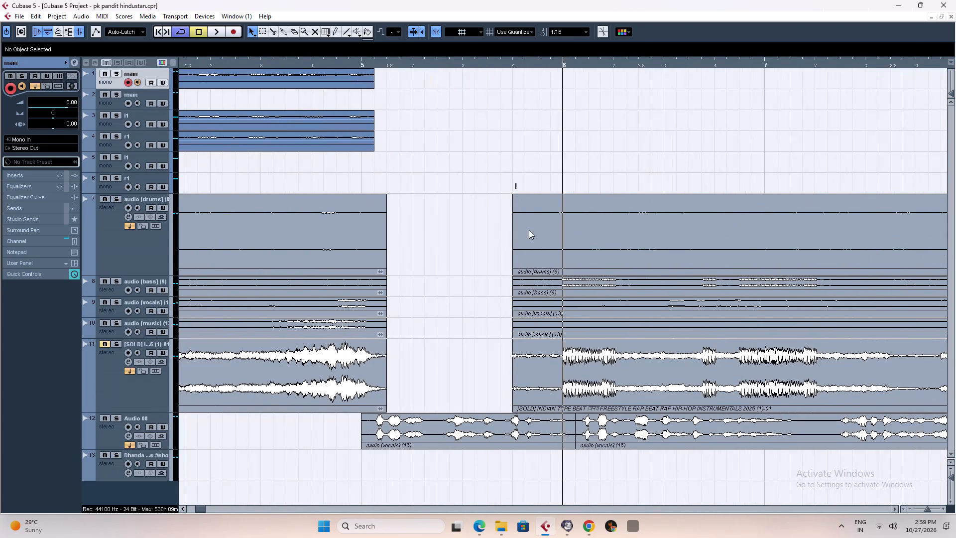
left_click_drag(529, 230, 581, 392)
right_click_drag(505, 216, 527, 213)
left_click(563, 240)
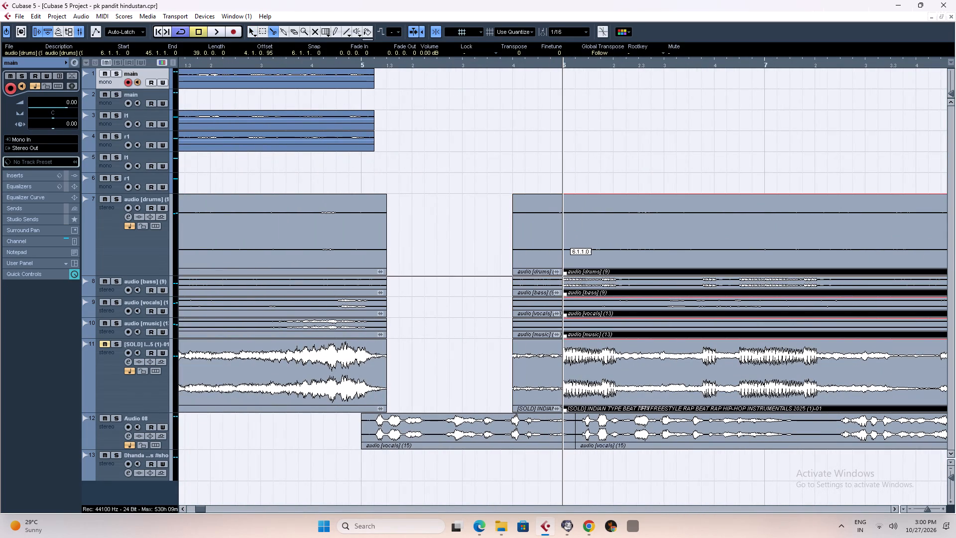
right_click(528, 217)
left_click_drag(518, 176, 544, 382)
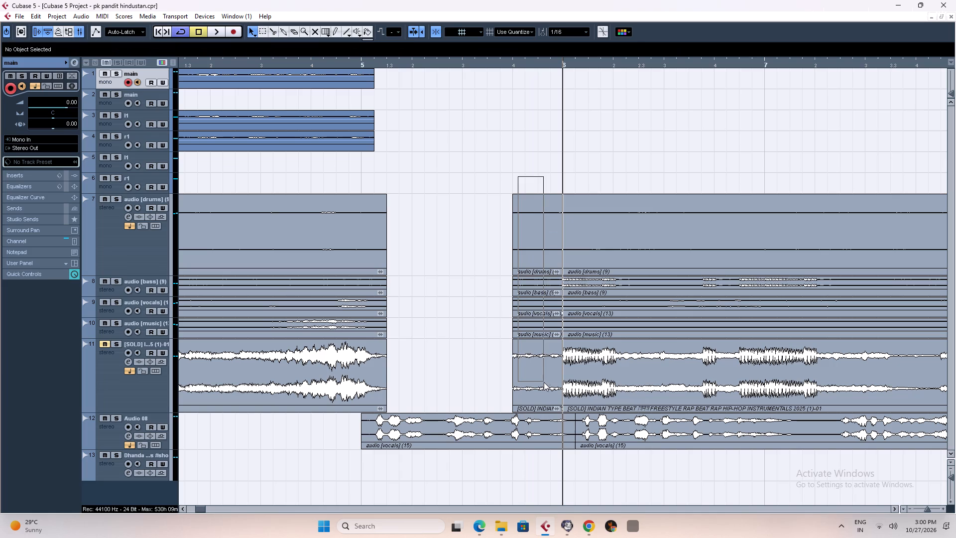
left_click_drag(544, 382, 544, 396)
key("Delete")
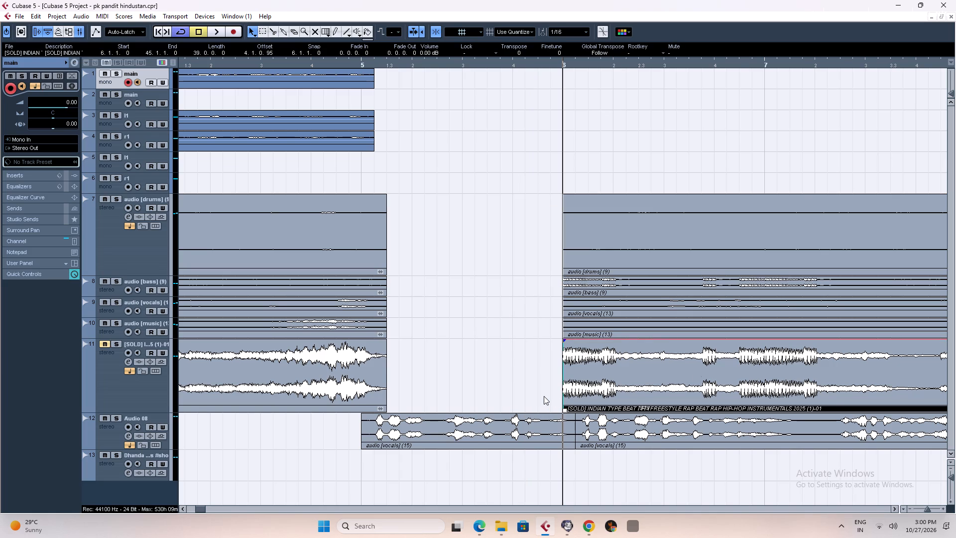
Split the main beat section on tracks 7 to 11 at 7.1.1.0 and again at 8.1.1.0.
key("g")
key("g")
type("gg")
right_click_drag(644, 179, 667, 178)
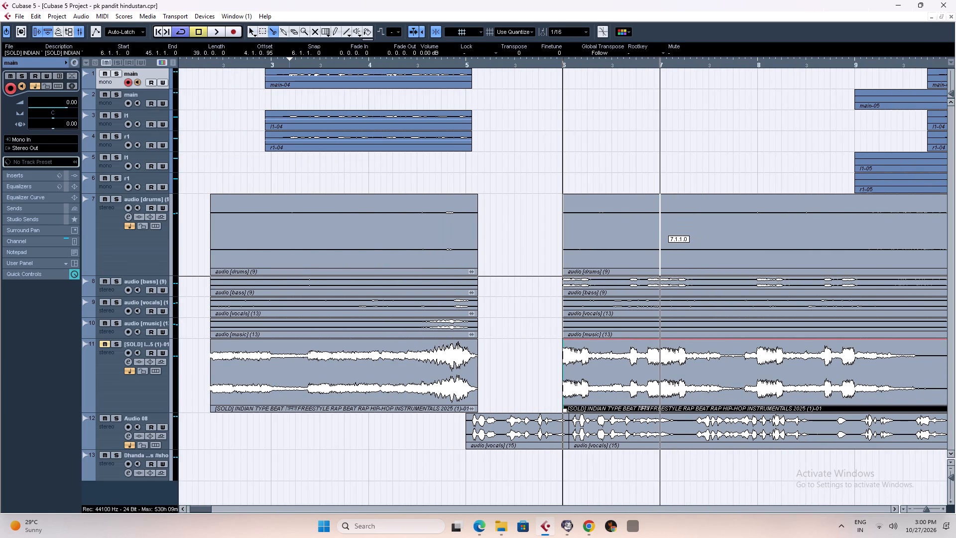
right_click(629, 153)
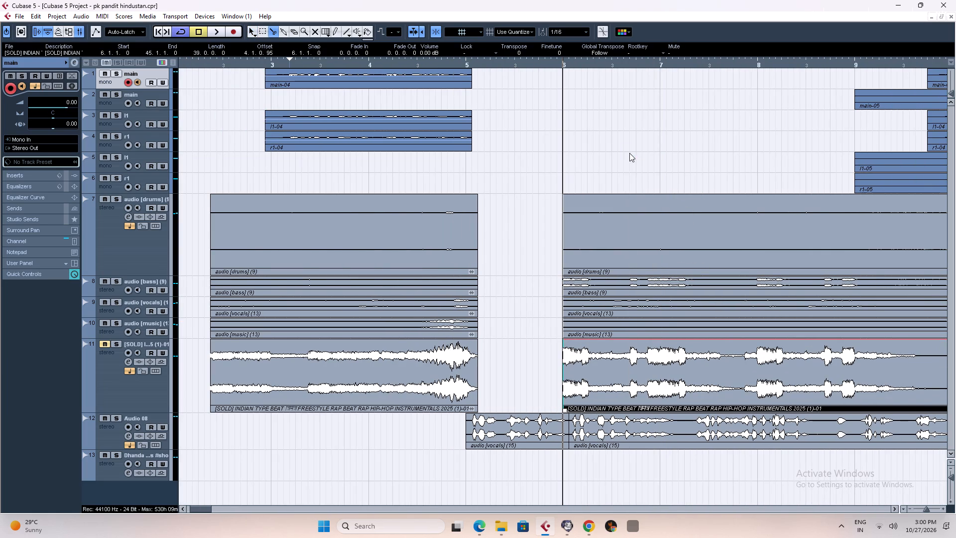
left_click_drag(629, 153, 644, 384)
right_click_drag(655, 198, 673, 198)
left_click(659, 217)
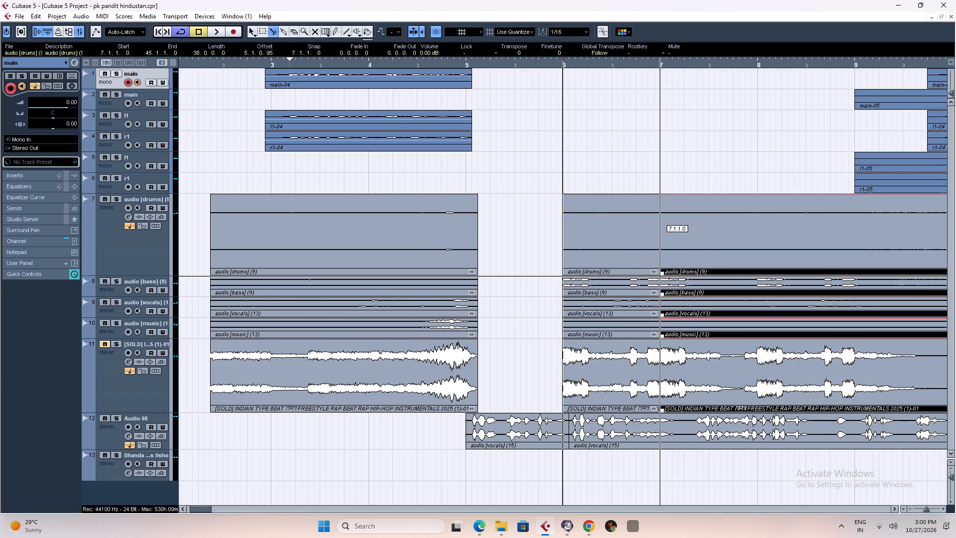
left_click(755, 204)
right_click(710, 156)
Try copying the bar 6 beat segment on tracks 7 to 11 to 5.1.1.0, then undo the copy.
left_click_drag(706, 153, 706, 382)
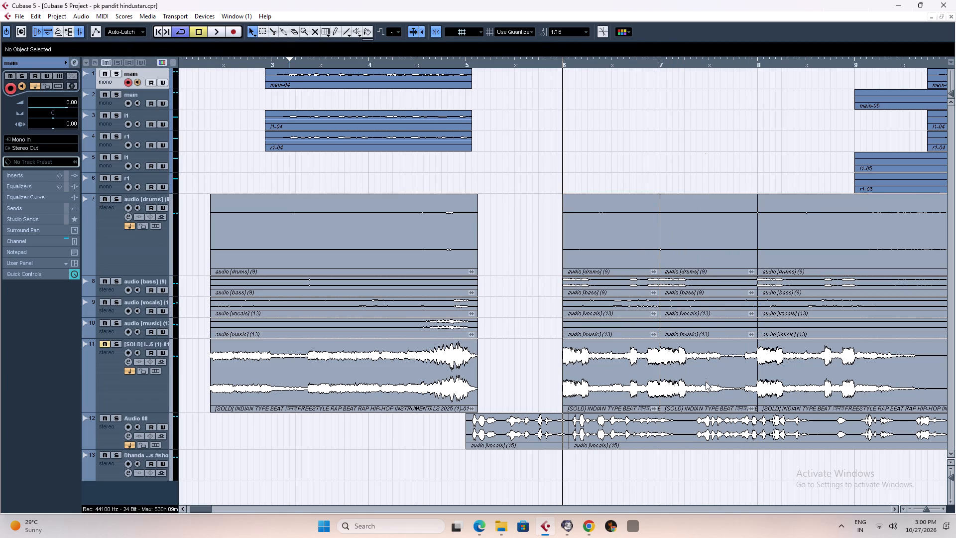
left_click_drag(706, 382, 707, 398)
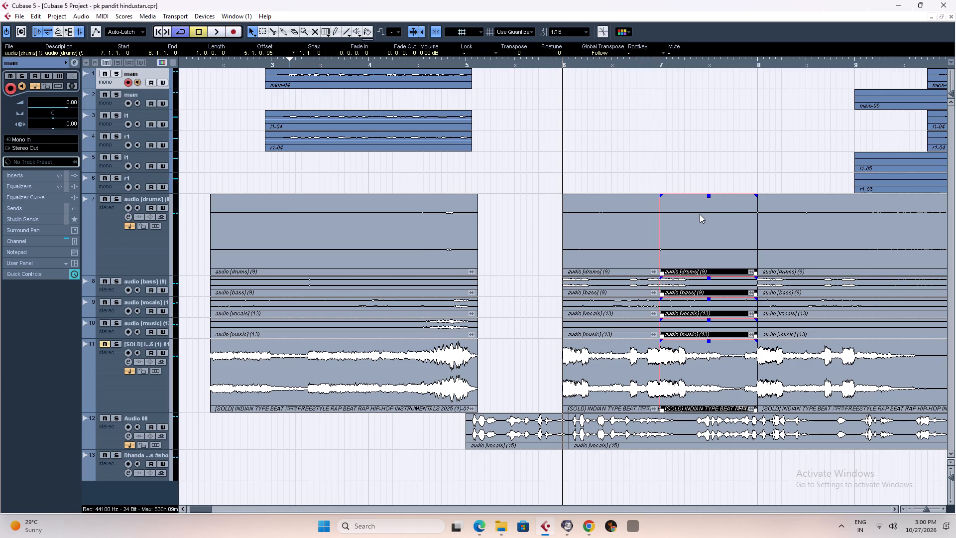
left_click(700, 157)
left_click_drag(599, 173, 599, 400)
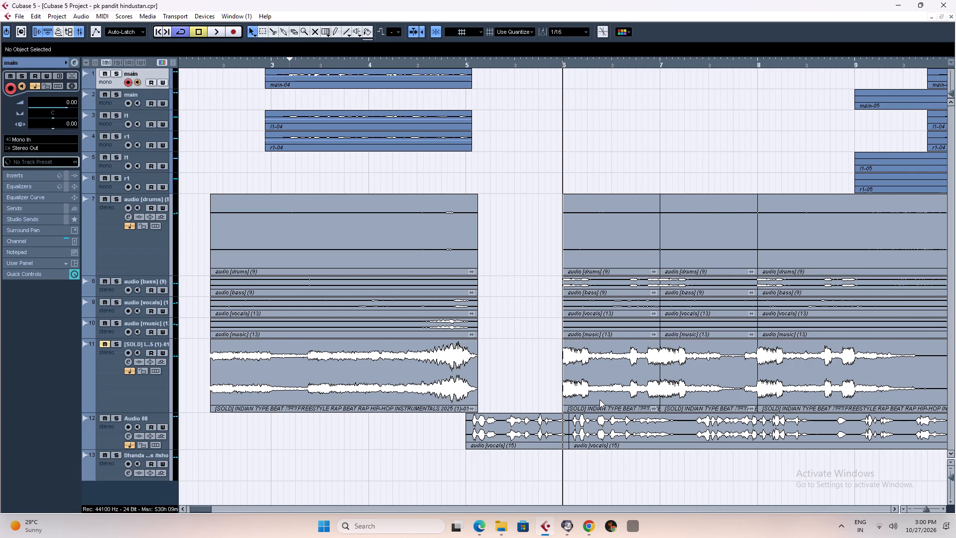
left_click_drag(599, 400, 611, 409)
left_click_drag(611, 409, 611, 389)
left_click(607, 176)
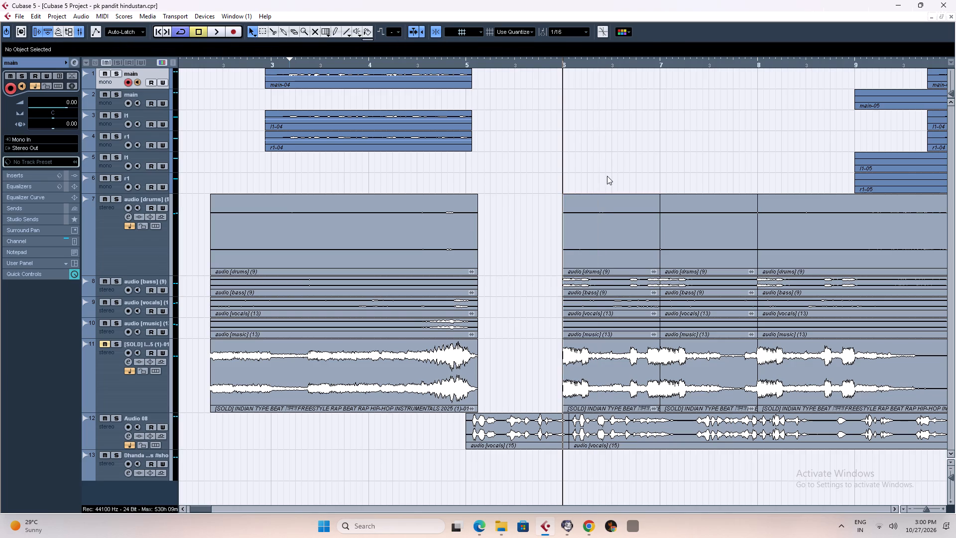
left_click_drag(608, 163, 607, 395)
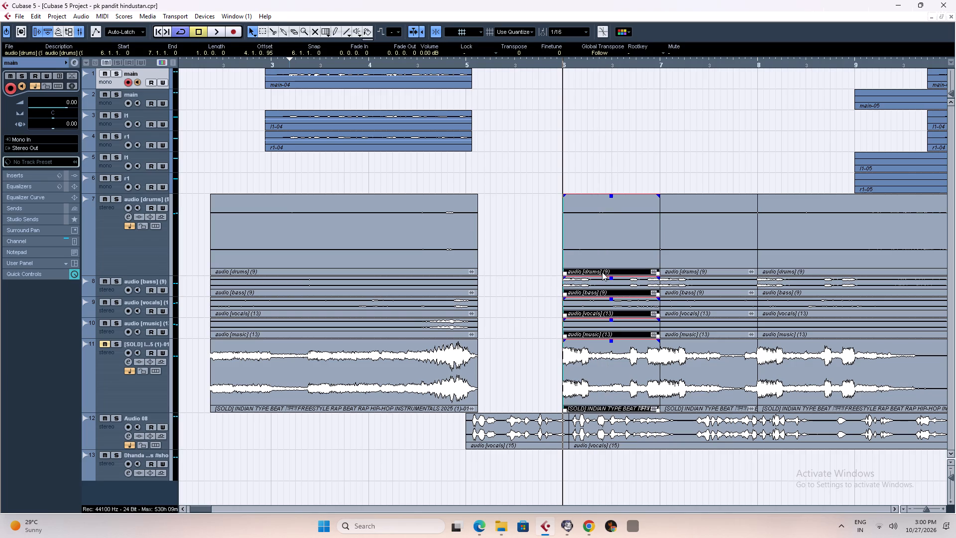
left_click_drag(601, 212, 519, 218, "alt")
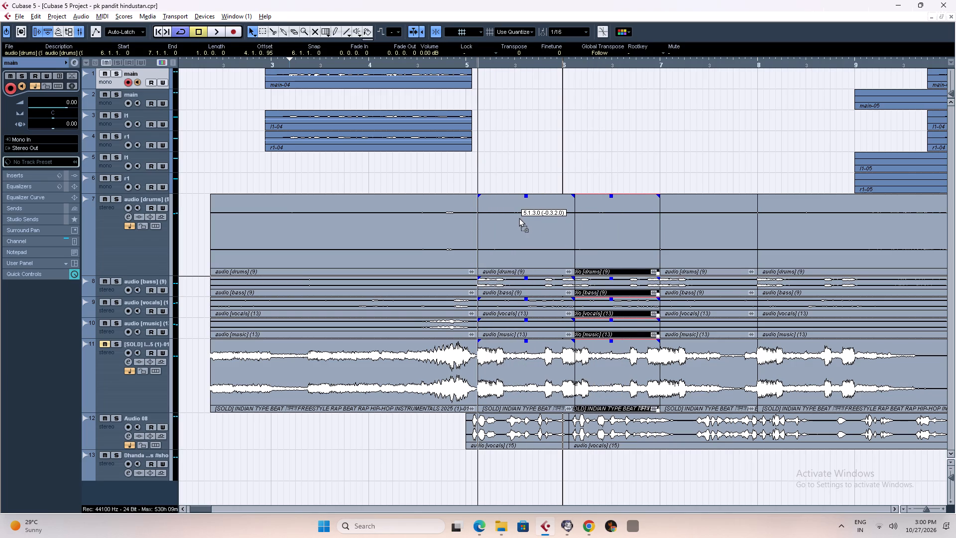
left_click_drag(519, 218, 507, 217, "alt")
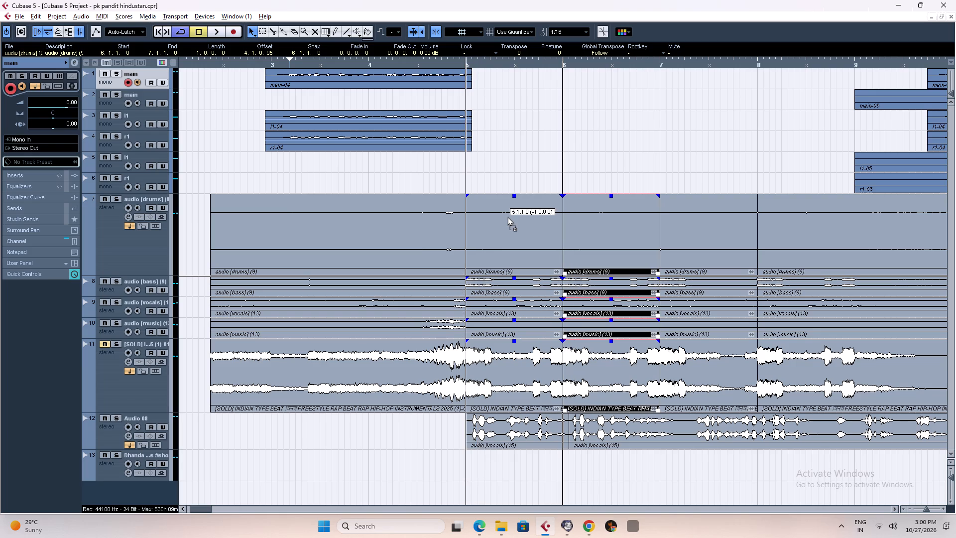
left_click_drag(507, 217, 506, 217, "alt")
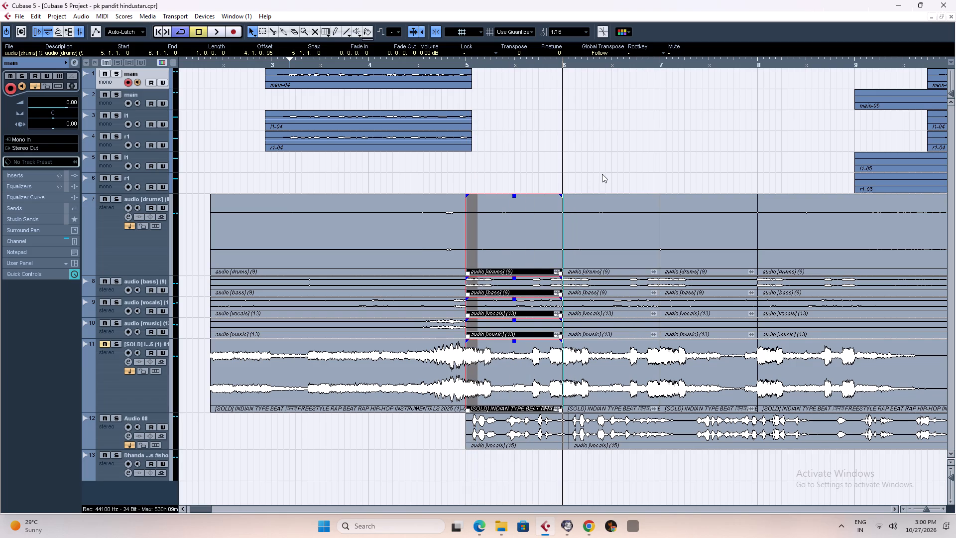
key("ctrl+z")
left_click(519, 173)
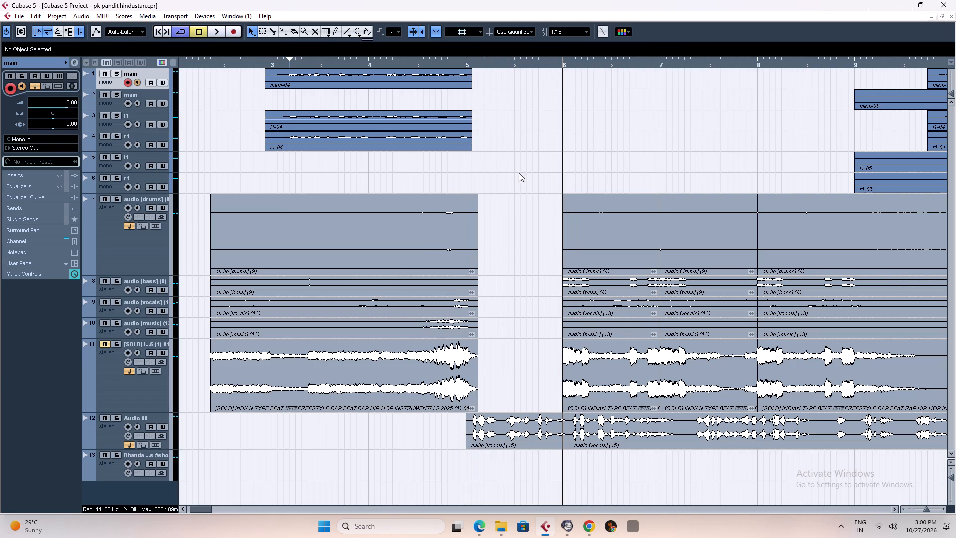
Split the beat's opening section on tracks 7 to 11 at 5.1.1.0 and delete its tail after bar 5 begins.
right_click(499, 217)
left_click_drag(502, 179, 415, 396)
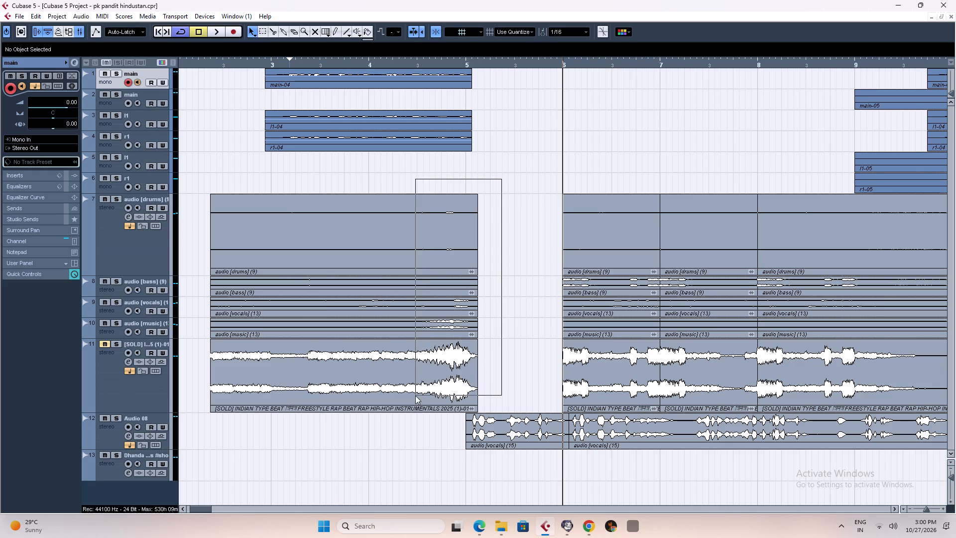
left_click_drag(415, 396, 415, 395)
left_click(452, 62)
key("space")
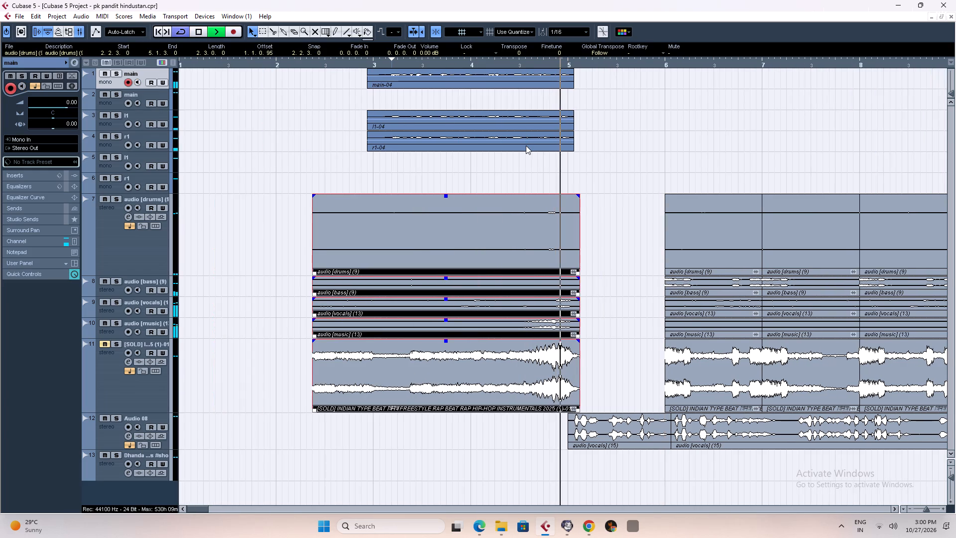
key("space")
key("space")
key("h")
key("h")
key("h")
key("h")
key("h")
key("h")
key("h")
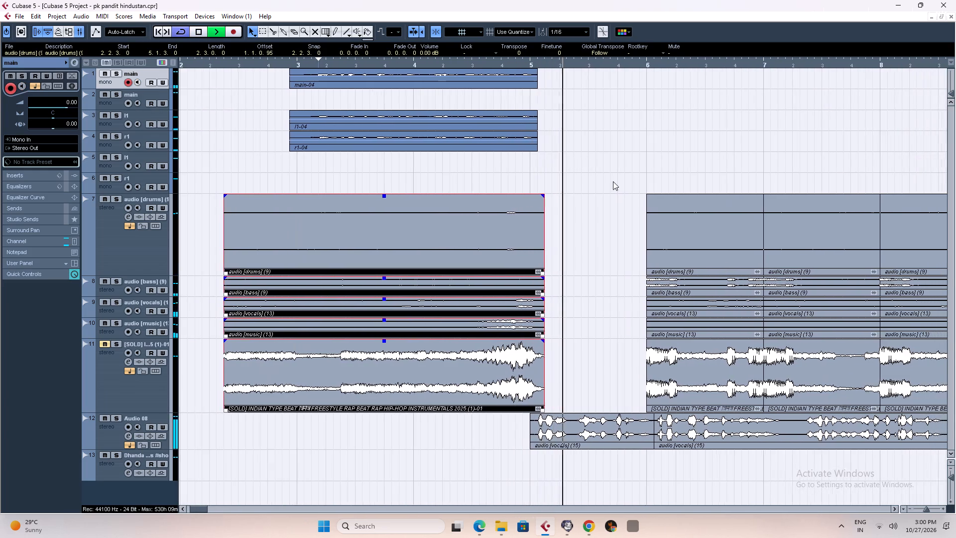
key("space")
right_click_drag(593, 206, 609, 202)
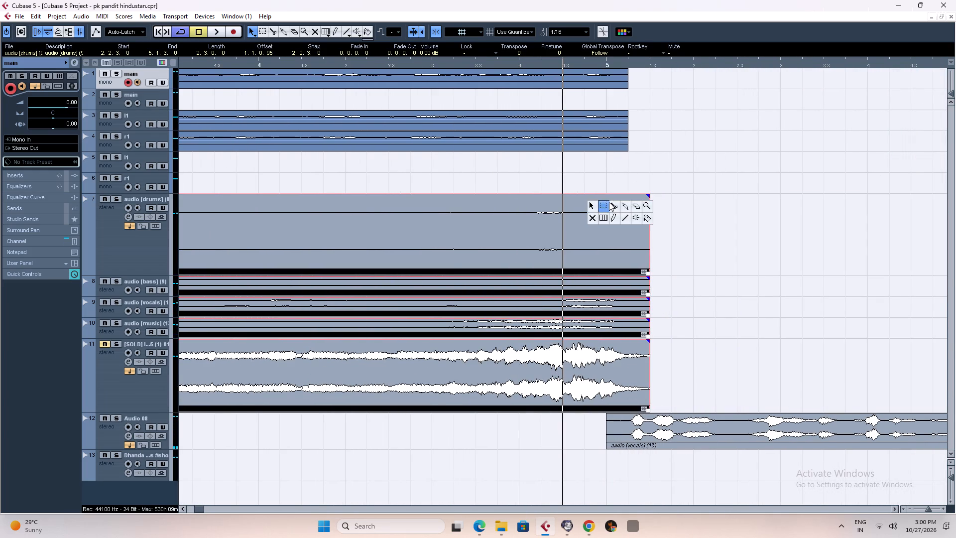
right_click_drag(609, 202, 612, 202)
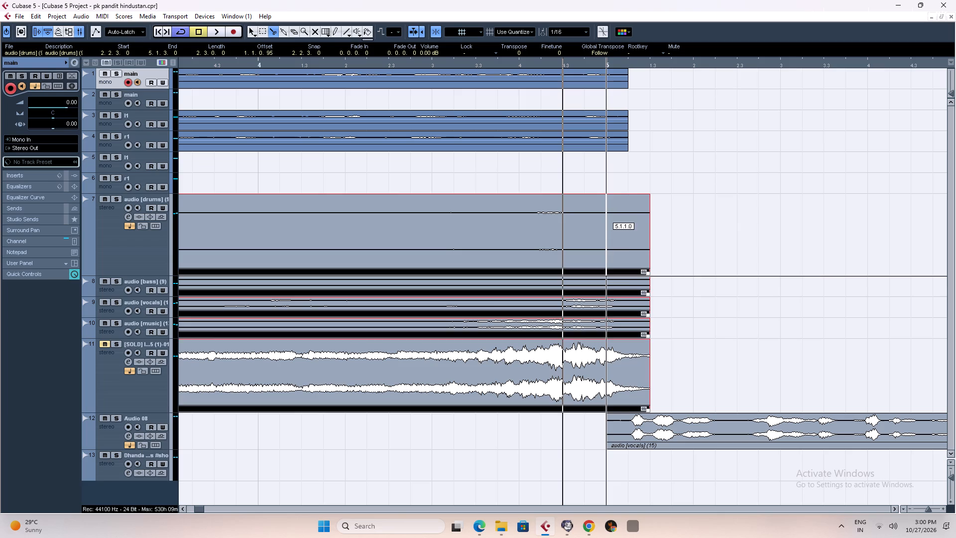
left_click(605, 215)
right_click(711, 204)
key("f")
key("f")
key("f")
key("f")
key("f")
key("f")
key("f")
key("f")
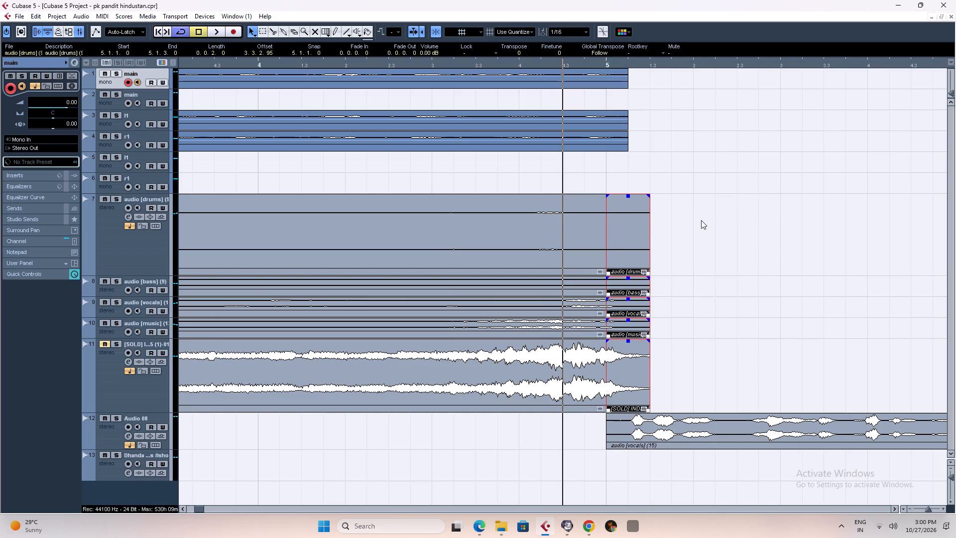
type("fg")
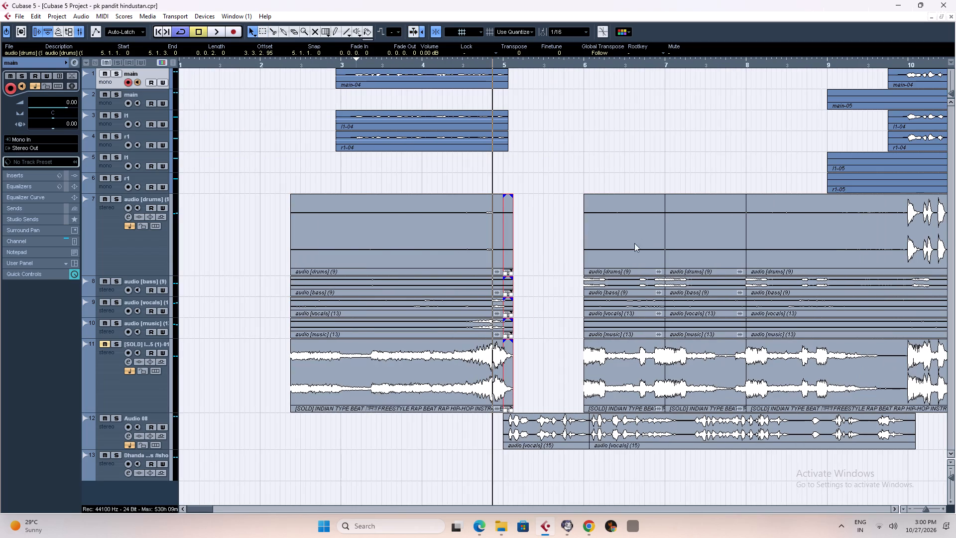
key("Delete")
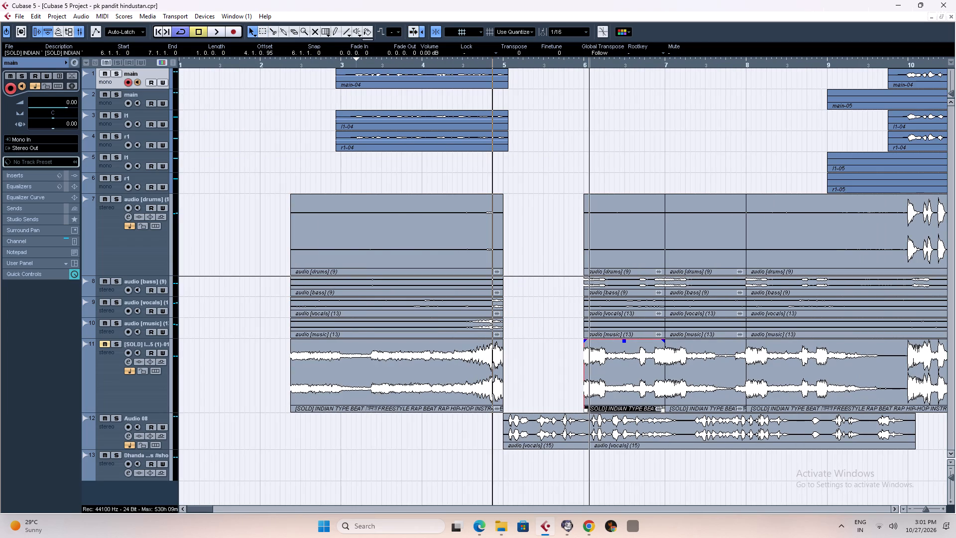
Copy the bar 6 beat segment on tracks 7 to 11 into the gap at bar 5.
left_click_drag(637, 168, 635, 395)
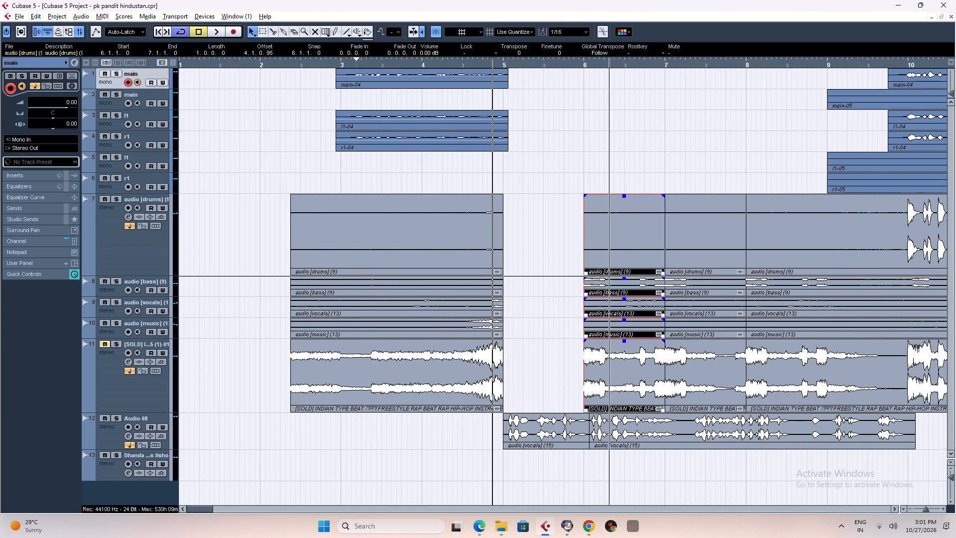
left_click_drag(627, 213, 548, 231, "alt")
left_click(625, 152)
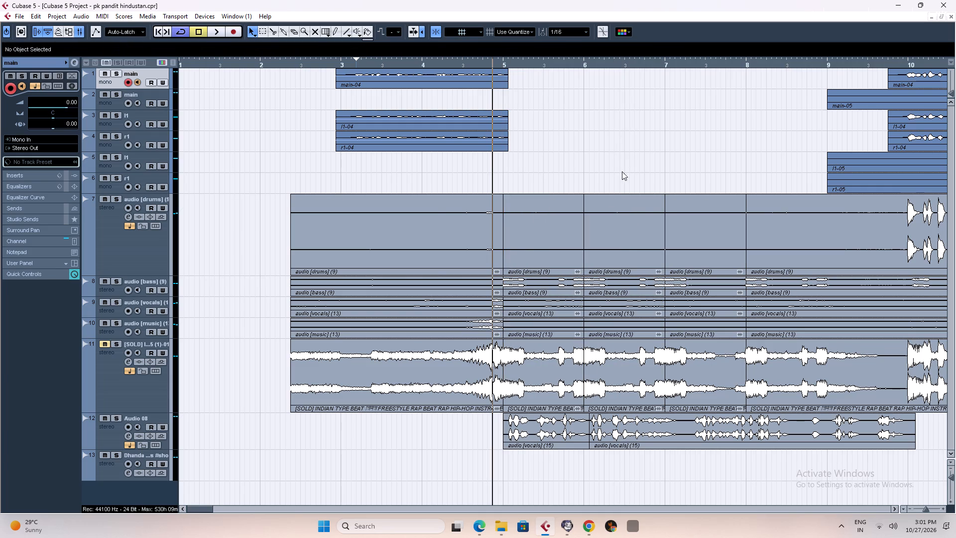
Play back the intro to about bar 10, replaying from mid-bar 4, to check how the filled bar 5 sounds.
left_click(306, 64)
key("space")
left_click(652, 125)
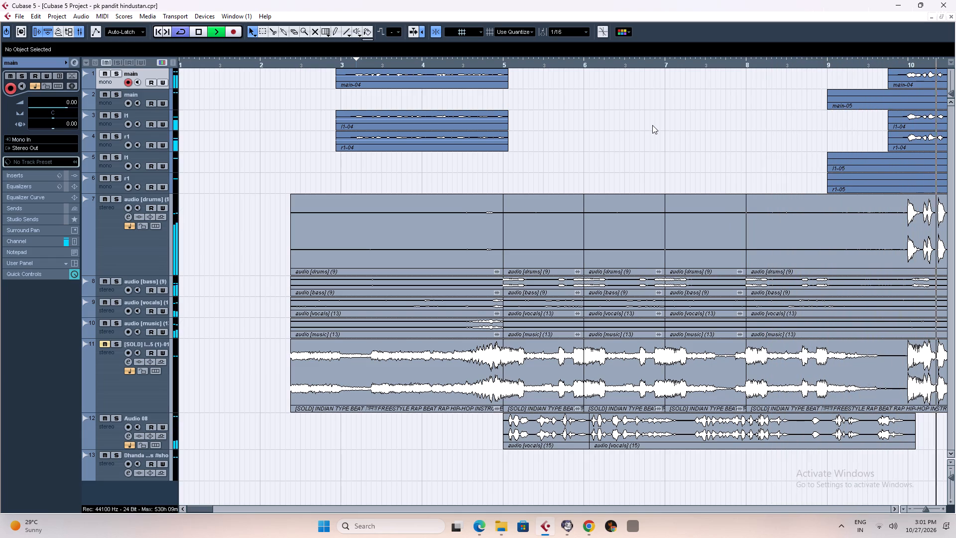
key("space")
key("space")
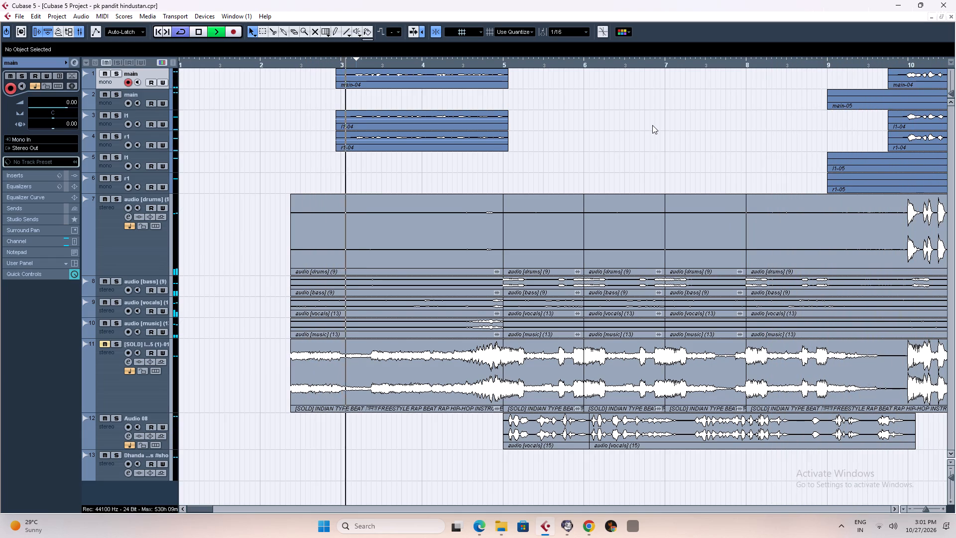
left_click(461, 60)
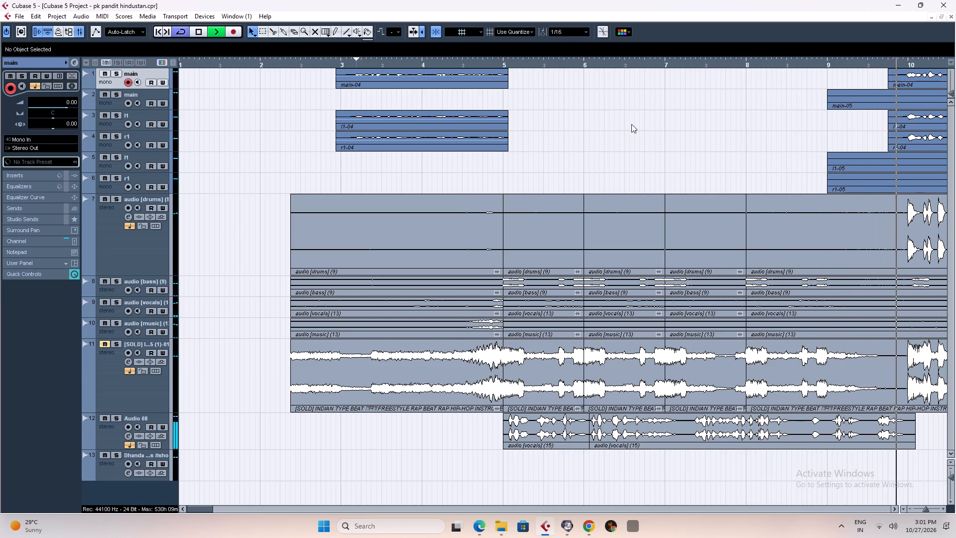
key("space")
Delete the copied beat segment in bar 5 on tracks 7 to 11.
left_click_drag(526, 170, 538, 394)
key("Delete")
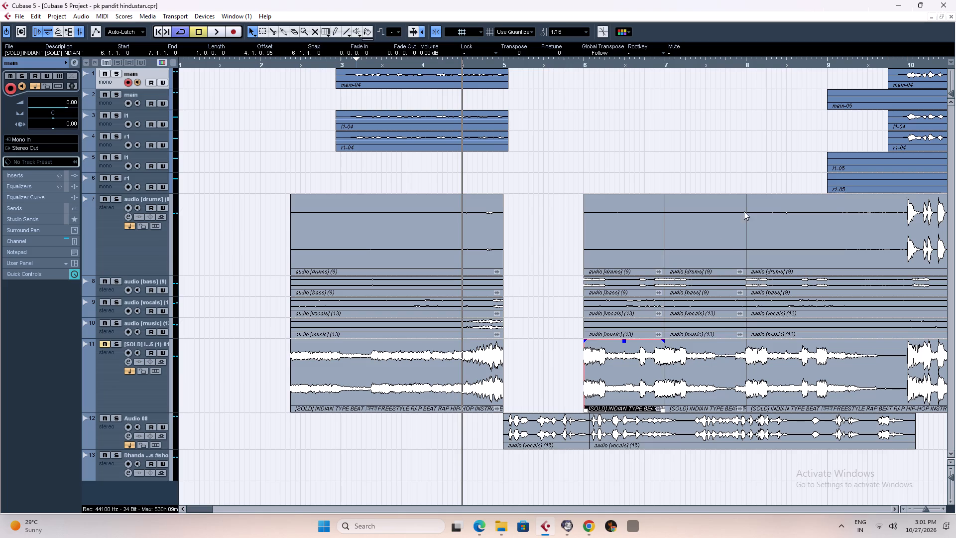
Copy the bar 7 beat segment on tracks 7 to 11 into the gap at bar 5.
left_click_drag(702, 170, 702, 397)
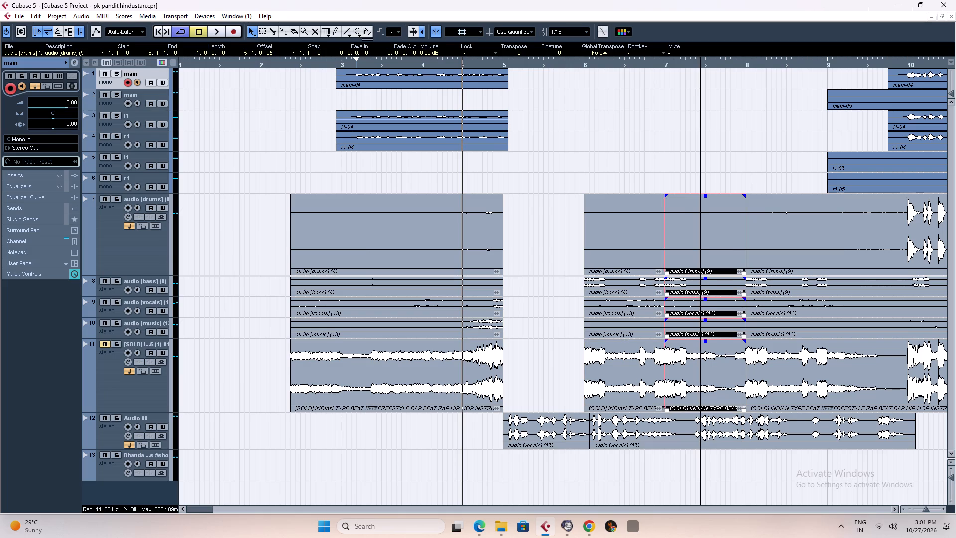
left_click_drag(701, 206, 540, 214, "alt")
left_click(611, 176)
Play back the intro from just before bar 4 to about bar 8 to check the filled bar 5.
left_click(415, 66)
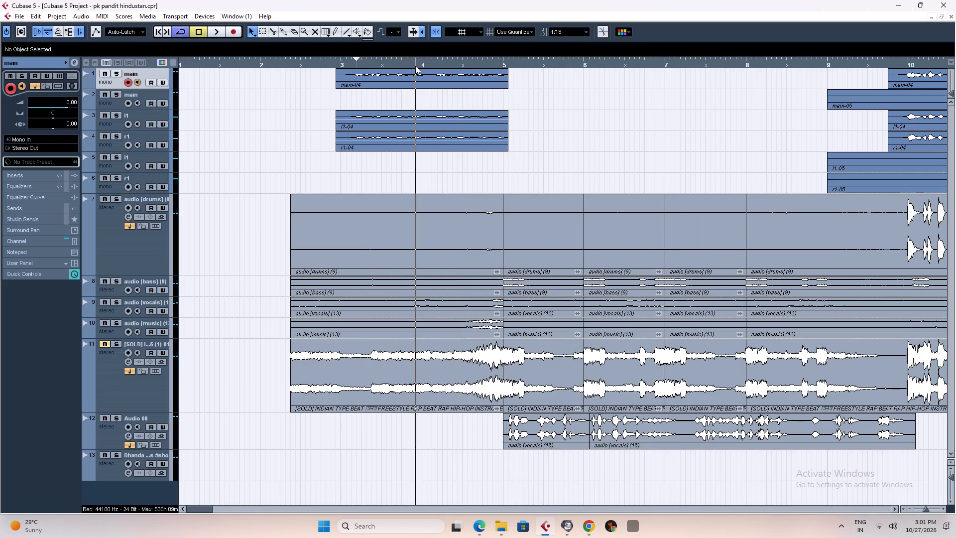
key("space")
left_click(599, 141)
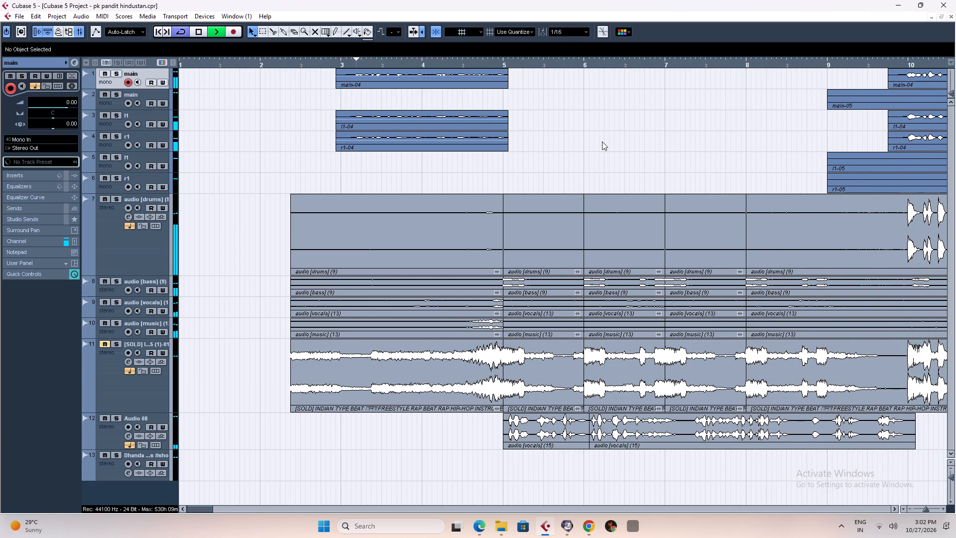
key("space")
key("space")
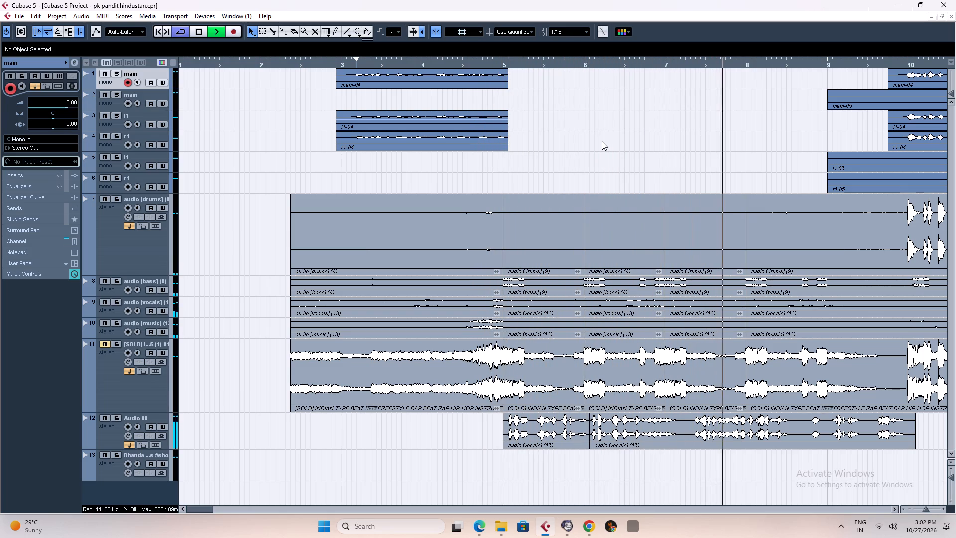
key("space")
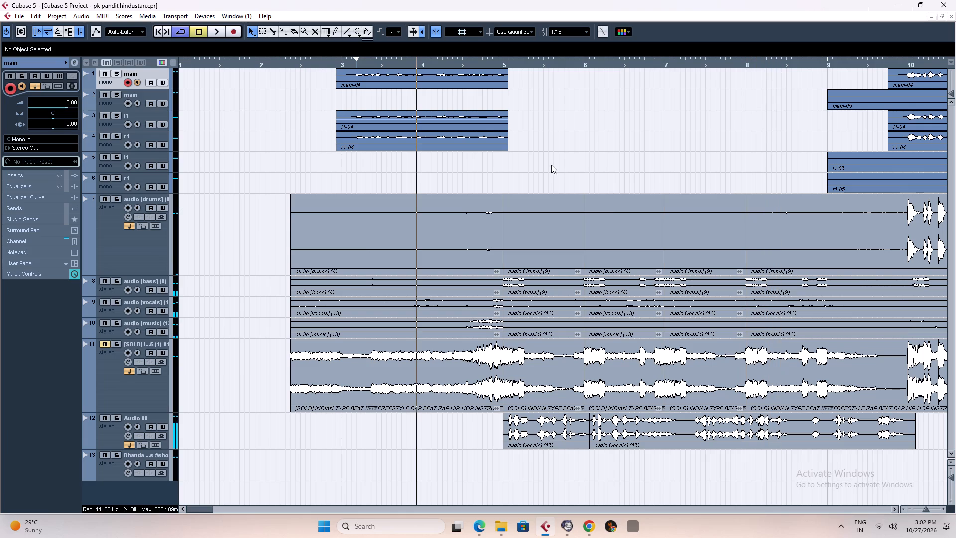
Delete the copied beat segment in bar 5 on tracks 7 to 11.
left_click_drag(551, 165, 545, 393)
key("Delete")
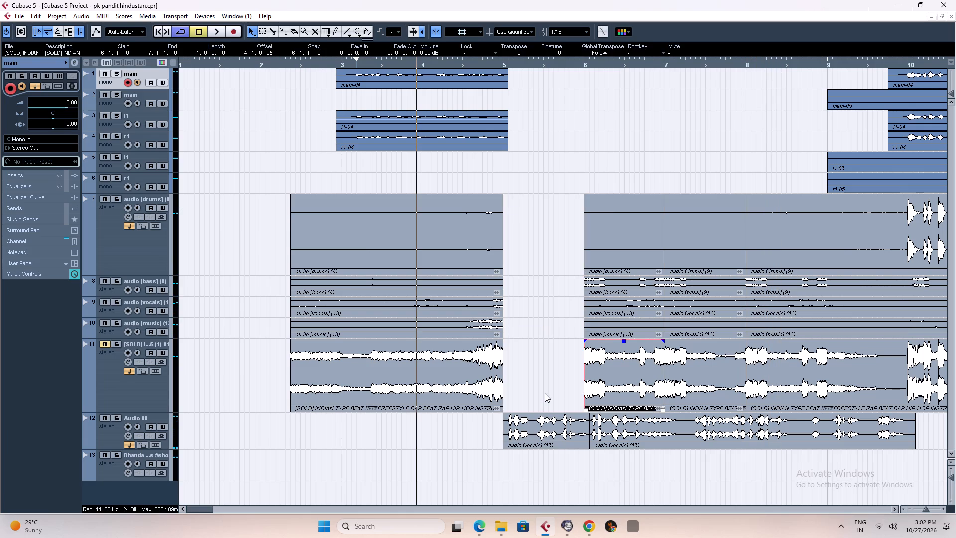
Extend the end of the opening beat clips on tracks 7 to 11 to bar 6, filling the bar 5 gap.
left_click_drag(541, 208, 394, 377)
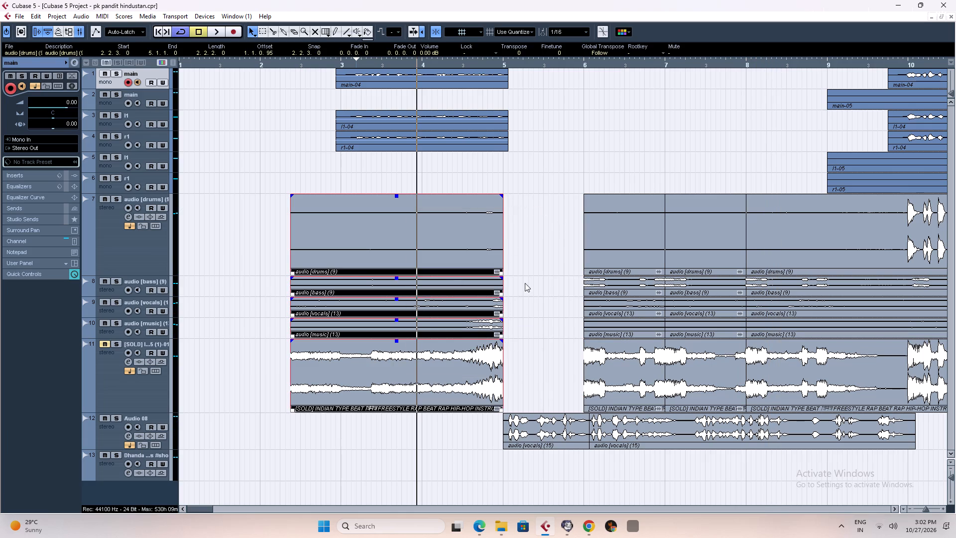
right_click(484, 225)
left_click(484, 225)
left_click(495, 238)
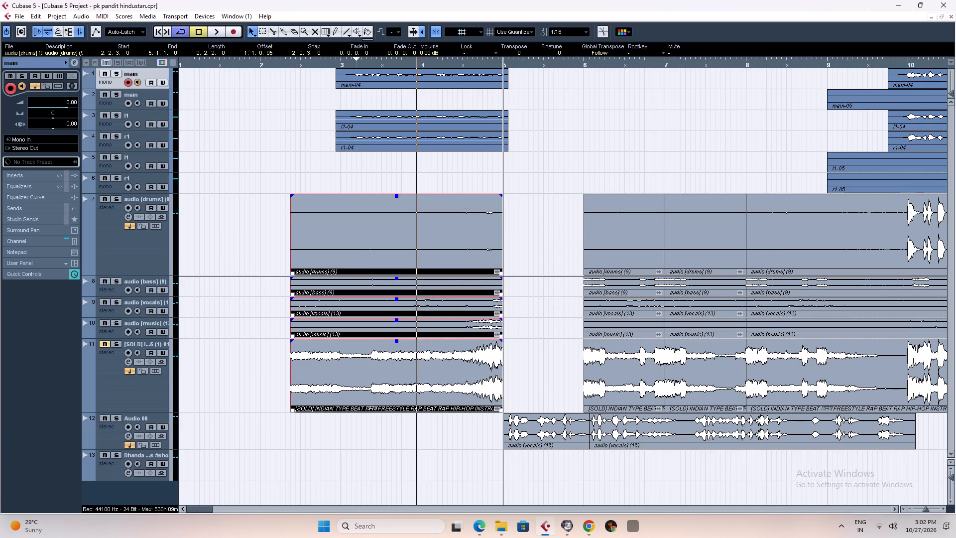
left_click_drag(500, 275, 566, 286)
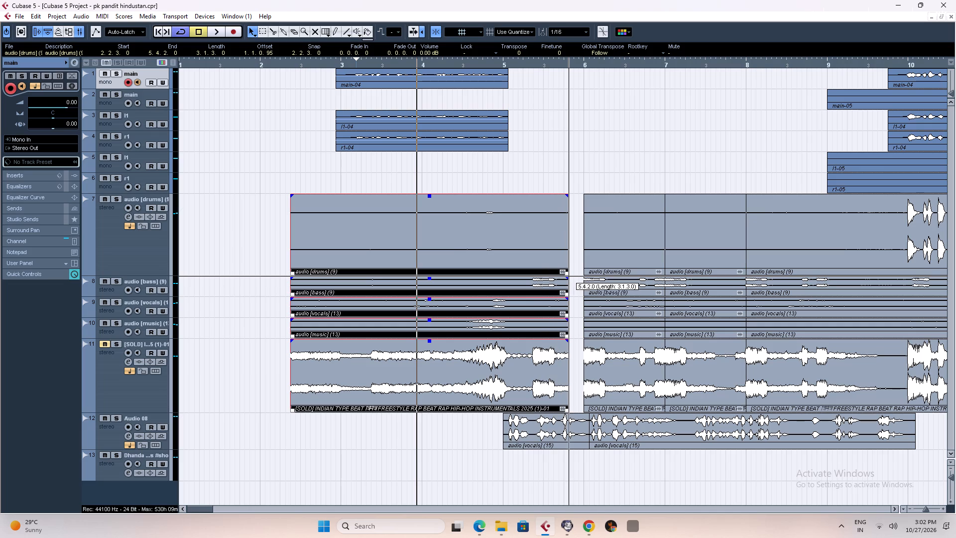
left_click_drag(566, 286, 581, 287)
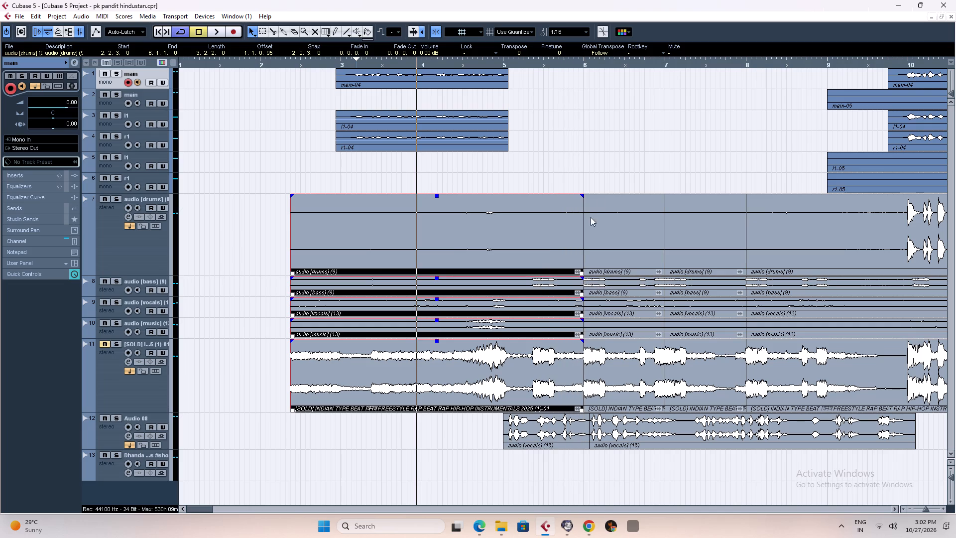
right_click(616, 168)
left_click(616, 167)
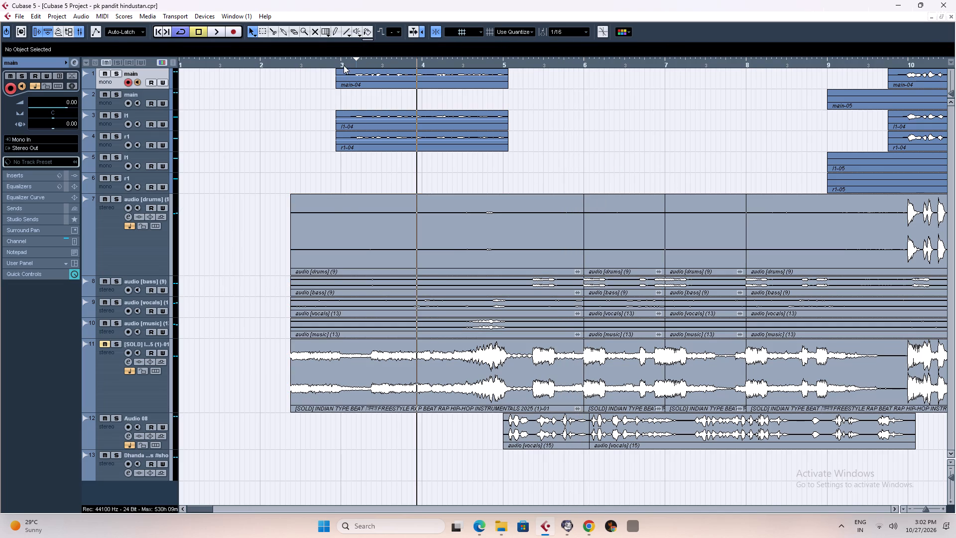
Play back the intro from bar 3 into bar 6 to check the extended beat clips.
left_click(344, 65)
key("space")
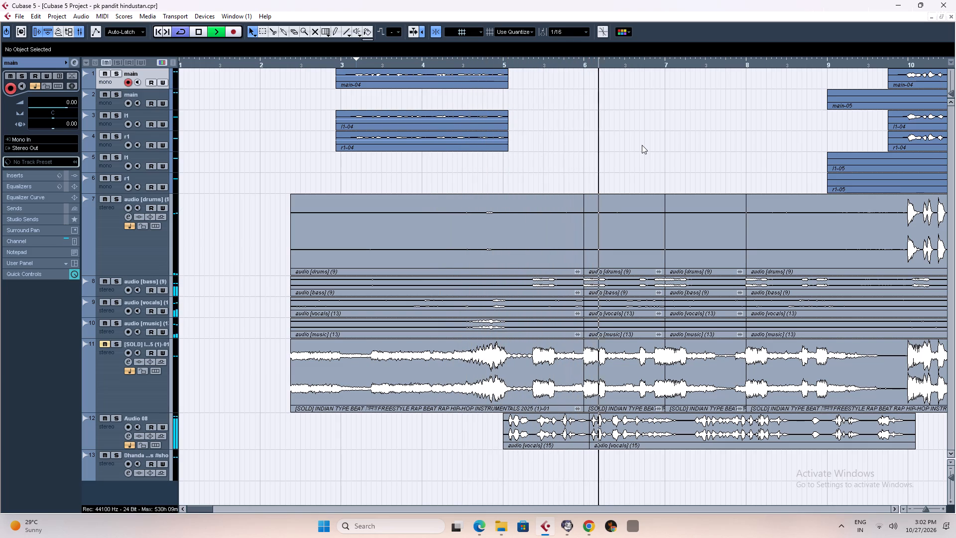
key("space")
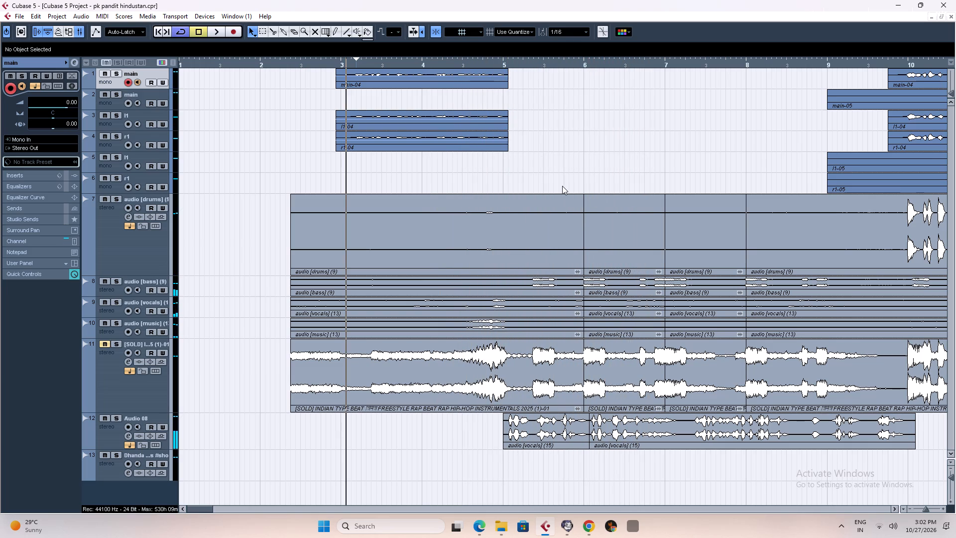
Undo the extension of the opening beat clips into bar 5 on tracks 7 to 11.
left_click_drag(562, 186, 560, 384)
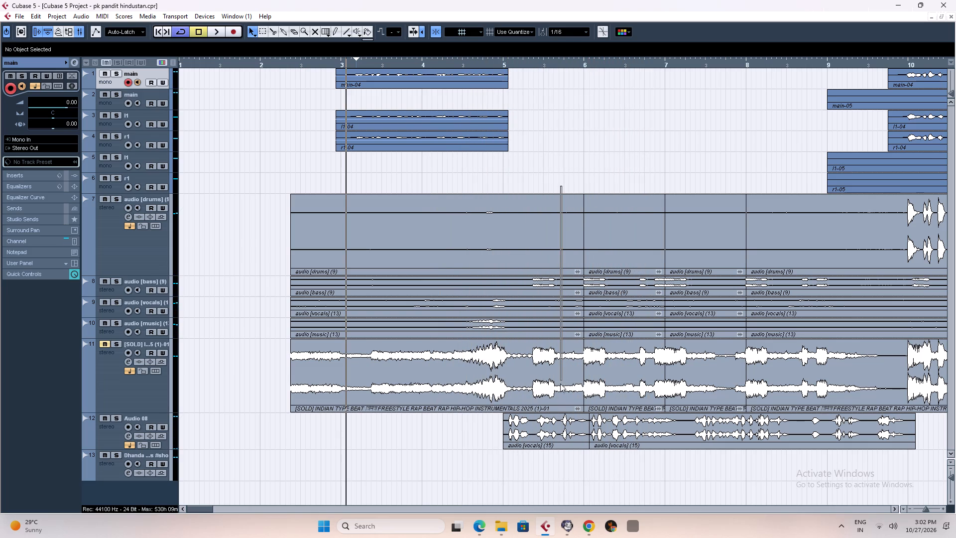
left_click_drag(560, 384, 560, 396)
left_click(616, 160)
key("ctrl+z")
Play back the intro from bar 3 to past bar 10 with bar 5 left empty on the beat tracks.
key("space")
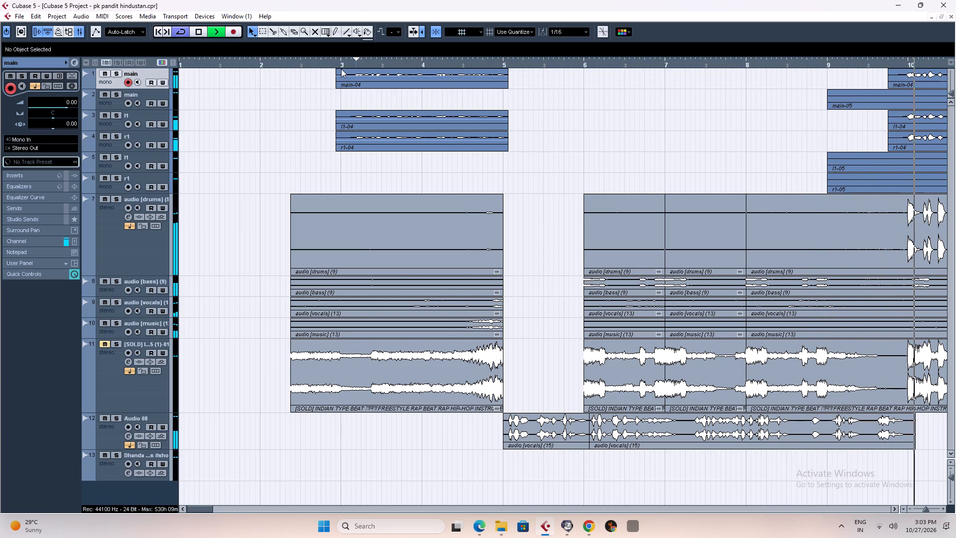
Replay the opening of the song and listen to the beat's entry in bar 2 up close.
key("g")
key("g")
key("g")
key("g")
key("g")
key("g")
key("g")
key("g")
key("g")
key("g")
key("g")
key("g")
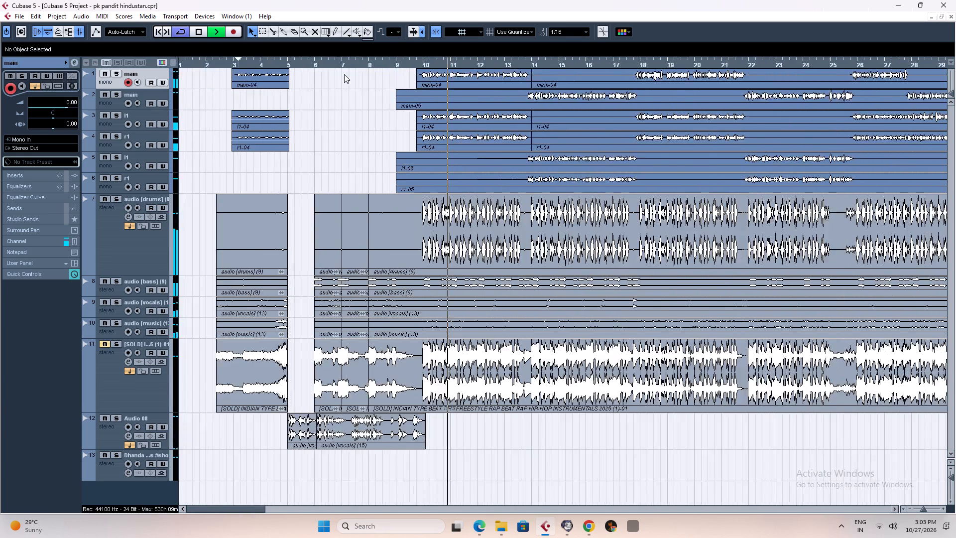
left_click(195, 63)
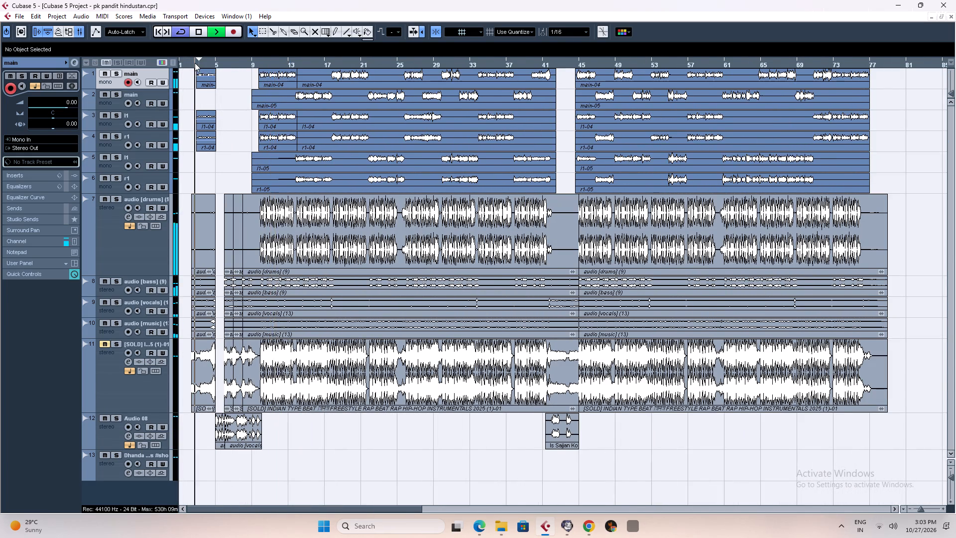
key("h")
key("h")
key("h")
key("h")
key("h")
key("h")
key("h")
key("h")
key("h")
key("h")
key("h")
key("h")
key("h")
key("h")
key("h")
key("h")
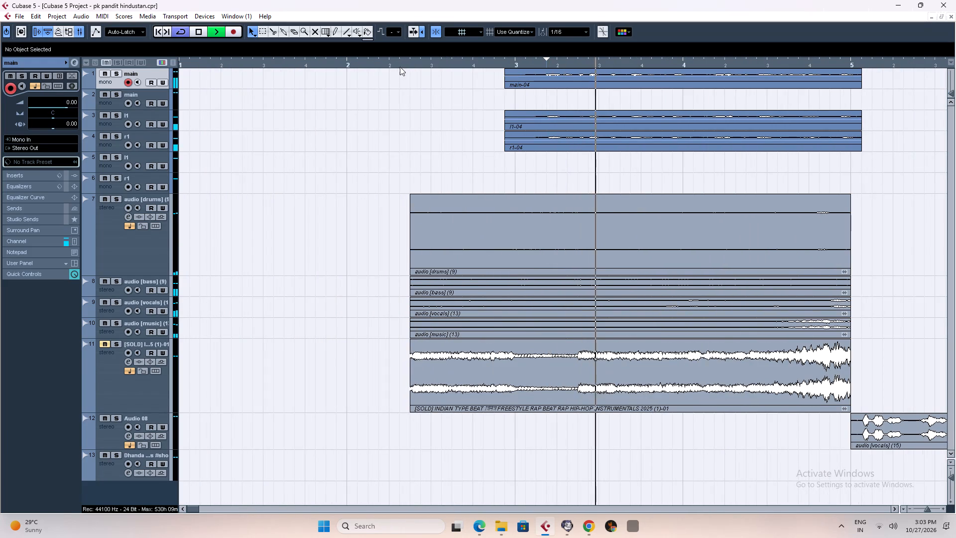
left_click(400, 67)
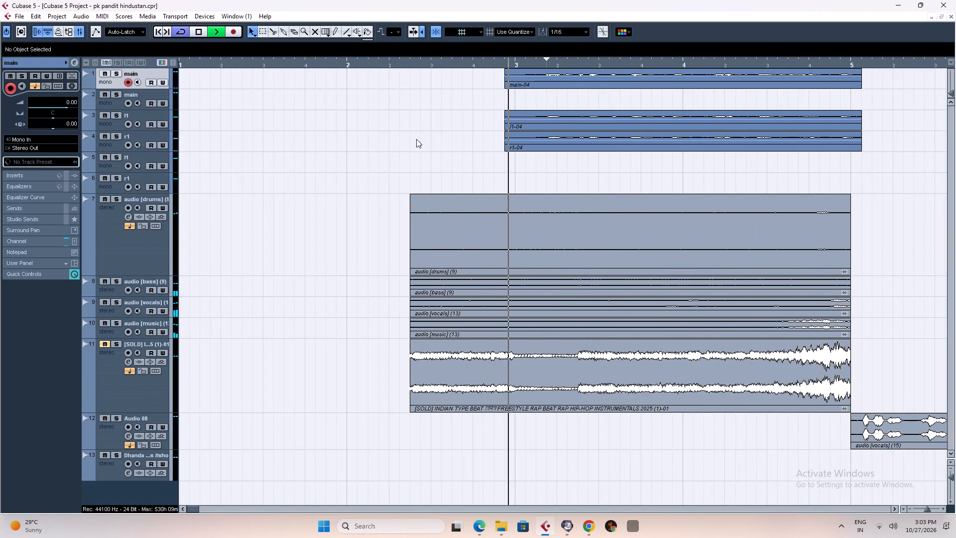
key("space")
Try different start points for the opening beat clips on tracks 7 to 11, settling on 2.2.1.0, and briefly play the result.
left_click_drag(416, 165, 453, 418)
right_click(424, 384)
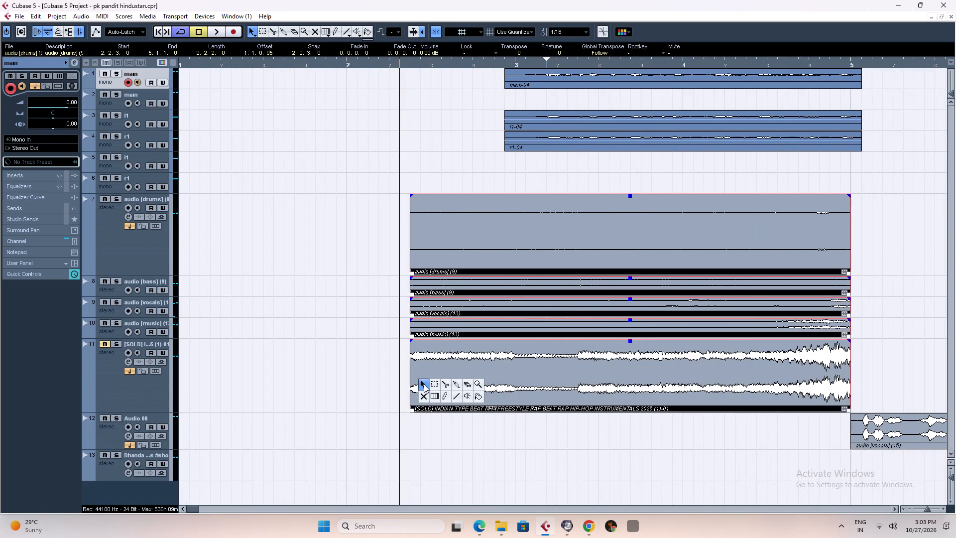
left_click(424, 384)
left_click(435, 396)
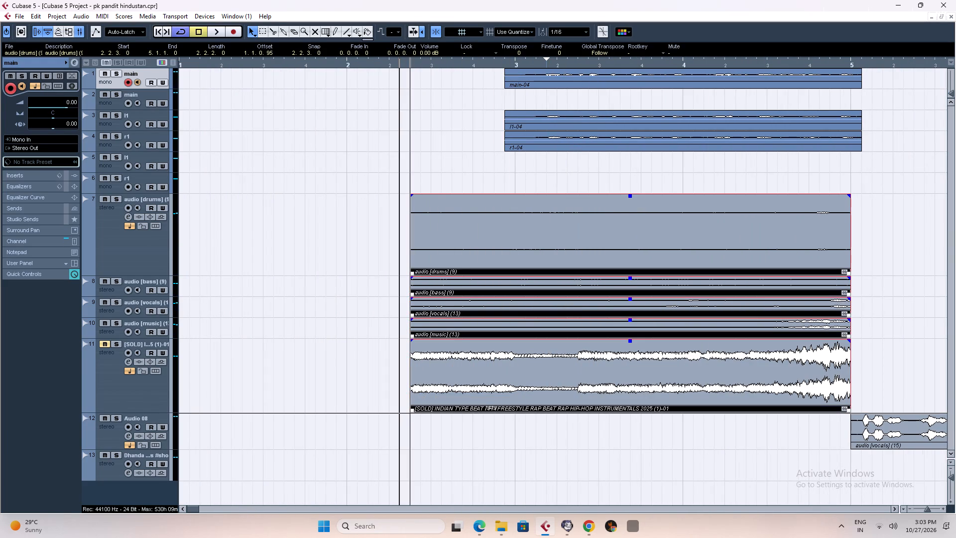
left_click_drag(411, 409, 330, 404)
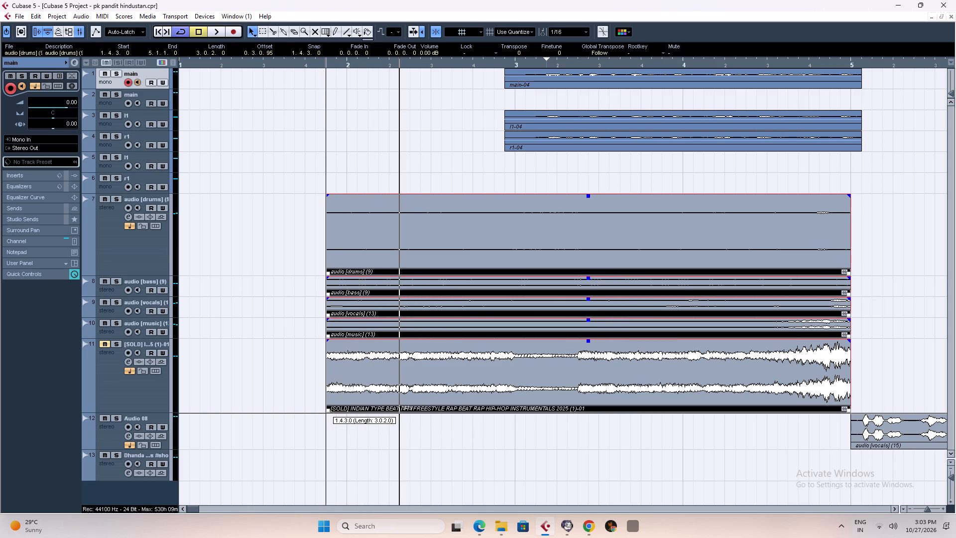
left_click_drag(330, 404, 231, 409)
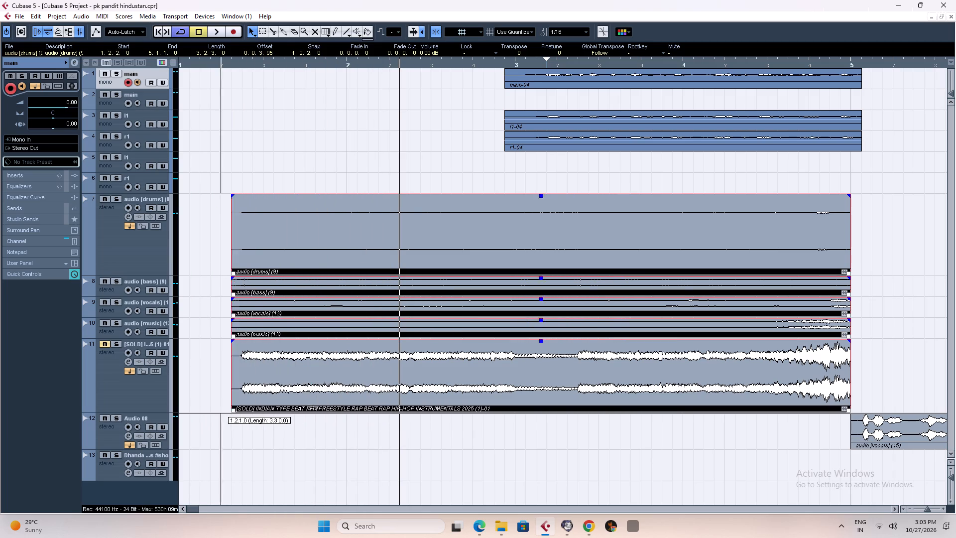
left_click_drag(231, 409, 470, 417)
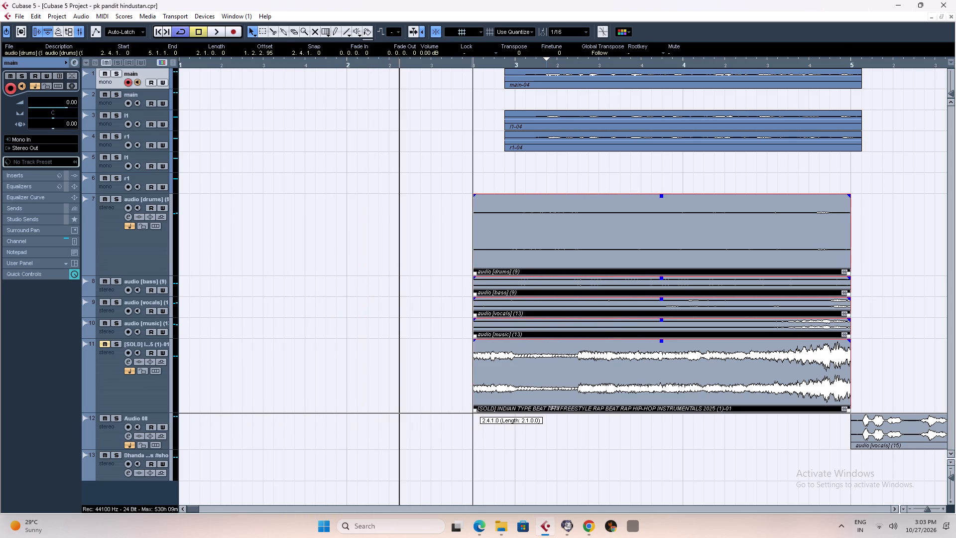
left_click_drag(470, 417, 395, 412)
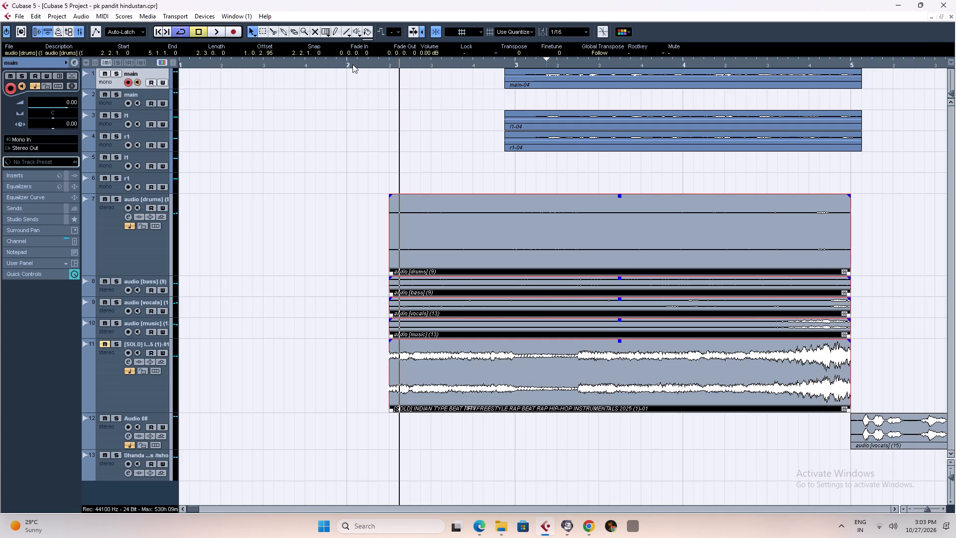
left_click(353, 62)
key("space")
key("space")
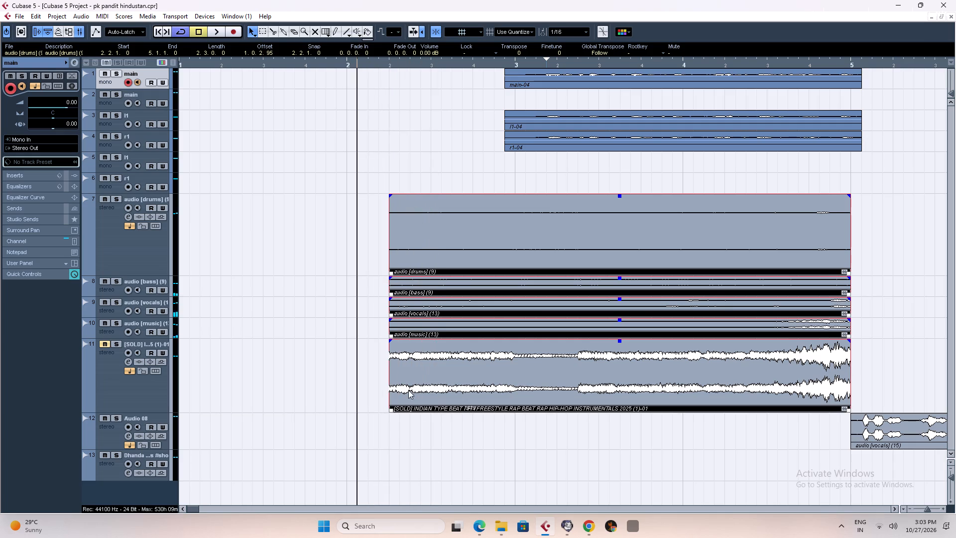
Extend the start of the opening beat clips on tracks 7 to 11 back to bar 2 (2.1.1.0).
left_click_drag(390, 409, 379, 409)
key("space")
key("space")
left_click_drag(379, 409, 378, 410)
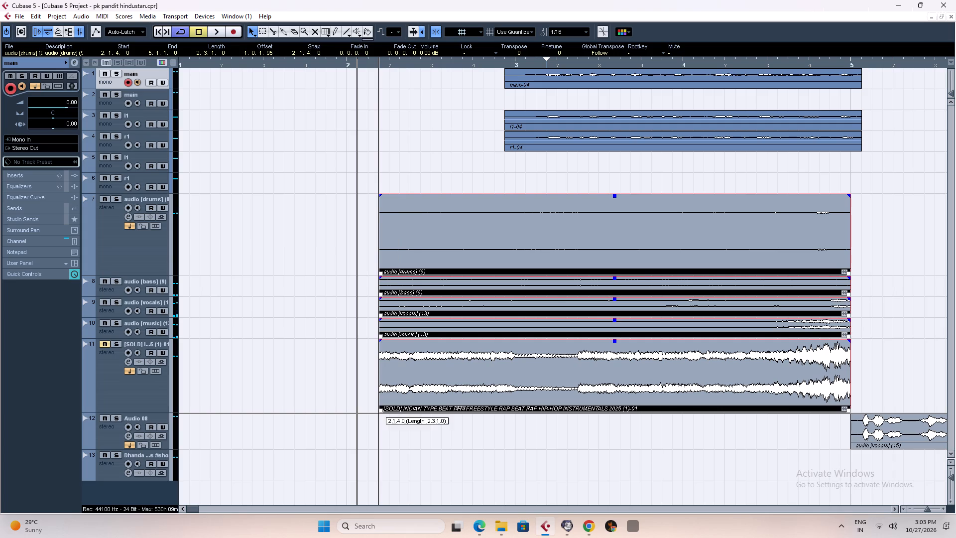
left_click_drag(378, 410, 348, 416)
Play back the beat's entry around bar 2, replaying from mid-bar 2 to find where it should start.
left_click(327, 65)
key("space")
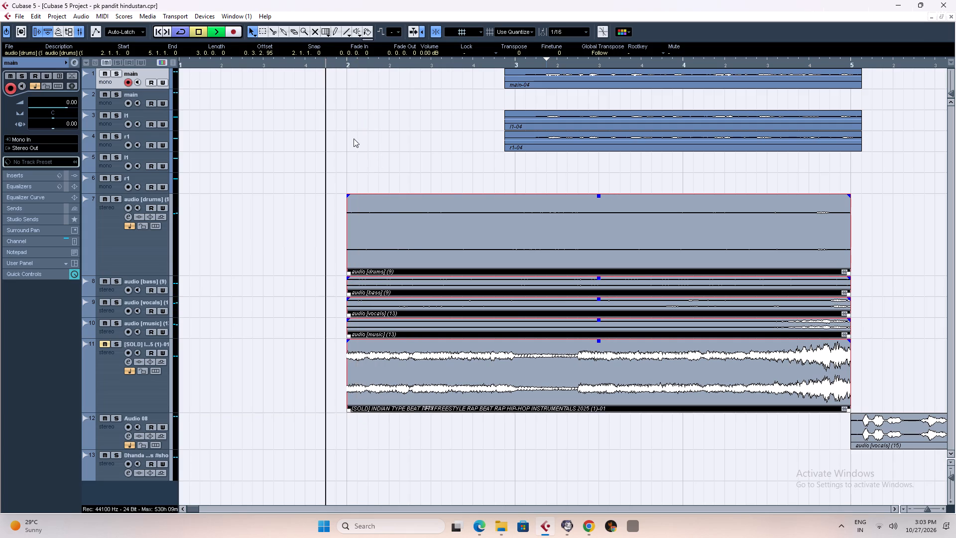
left_click(413, 65)
left_click(404, 66)
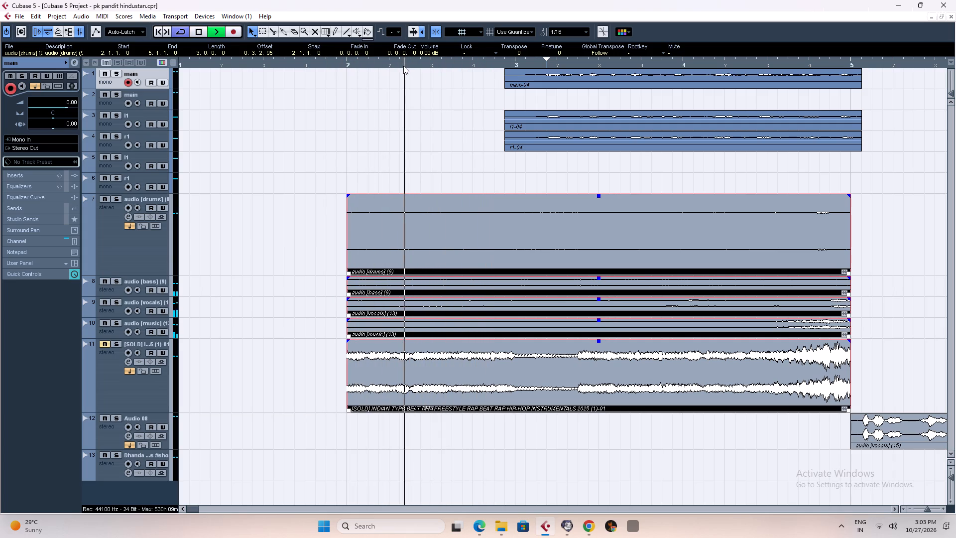
left_click(407, 64)
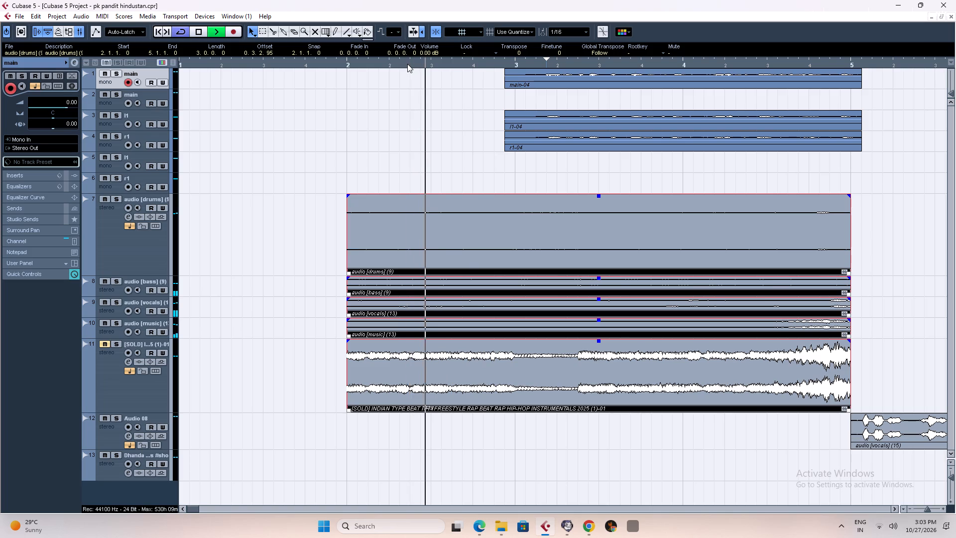
key("space")
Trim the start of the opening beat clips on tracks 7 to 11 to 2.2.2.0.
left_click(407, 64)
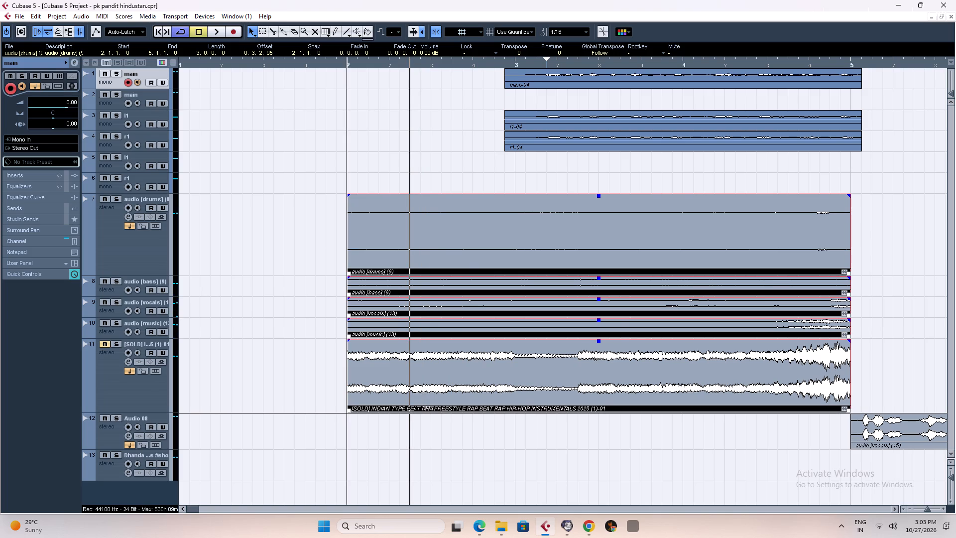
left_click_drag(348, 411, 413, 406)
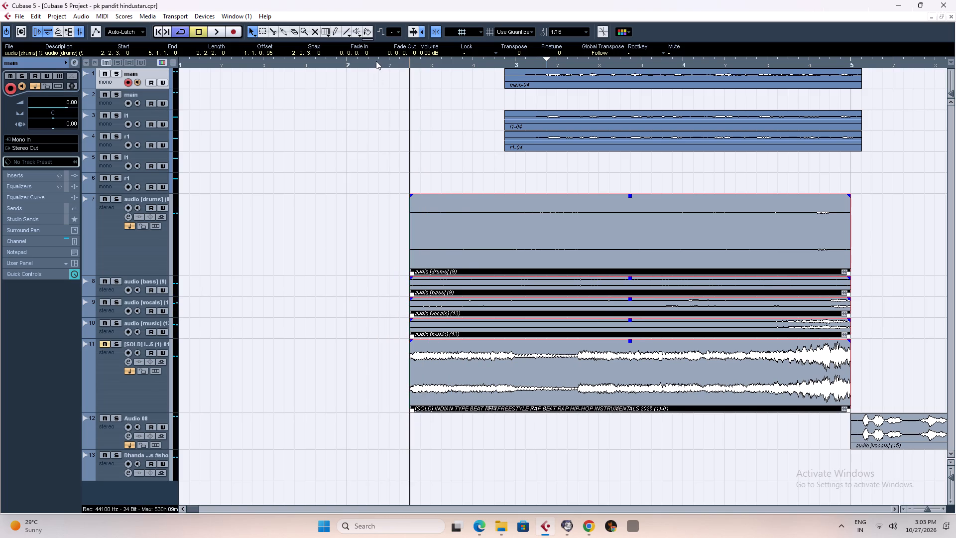
Play the intro from bar 2 through the vocal entries to about bar 10, replaying the beat's entry to check its start.
left_click(379, 64)
key("space")
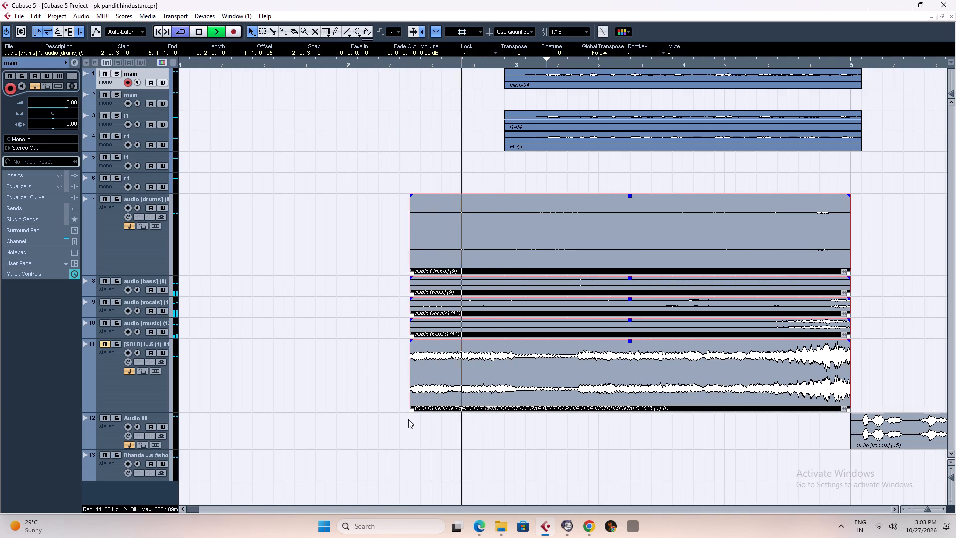
left_click(892, 270)
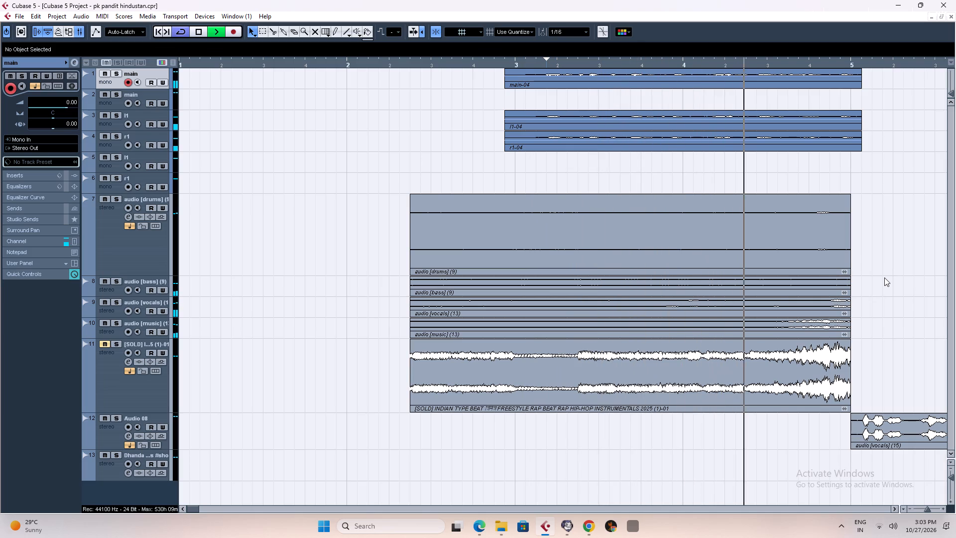
left_click(476, 66)
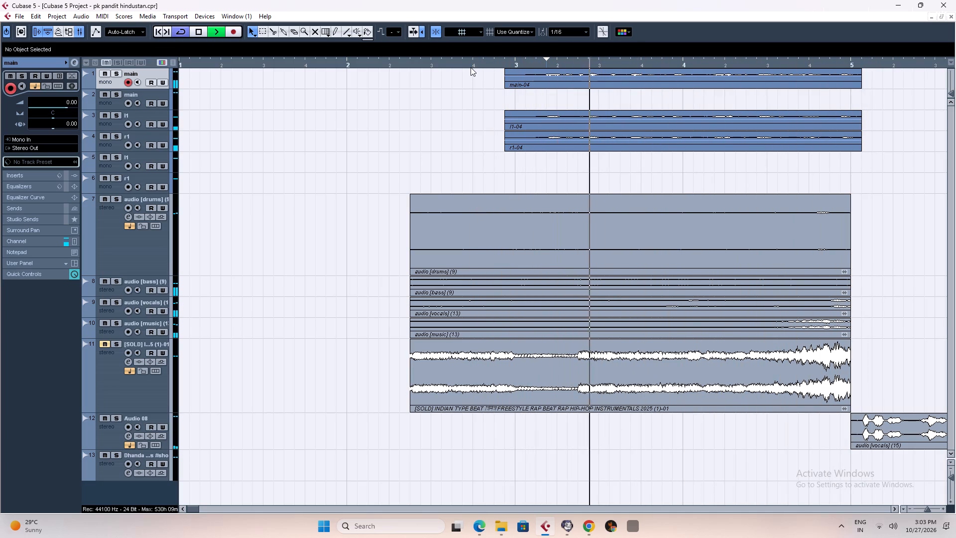
left_click(405, 65)
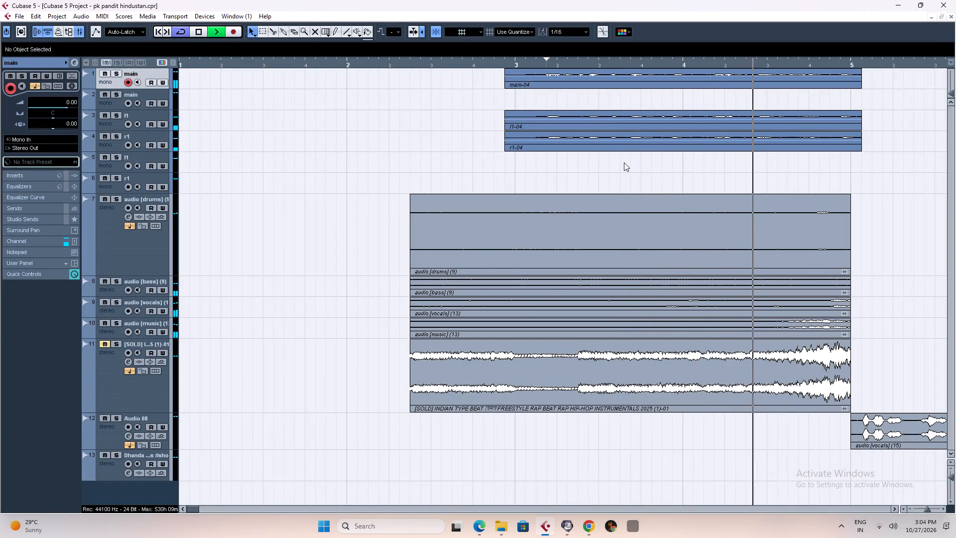
key("g")
key("g")
key("g")
key("g")
key("g")
key("g")
key("g")
key("g")
key("g")
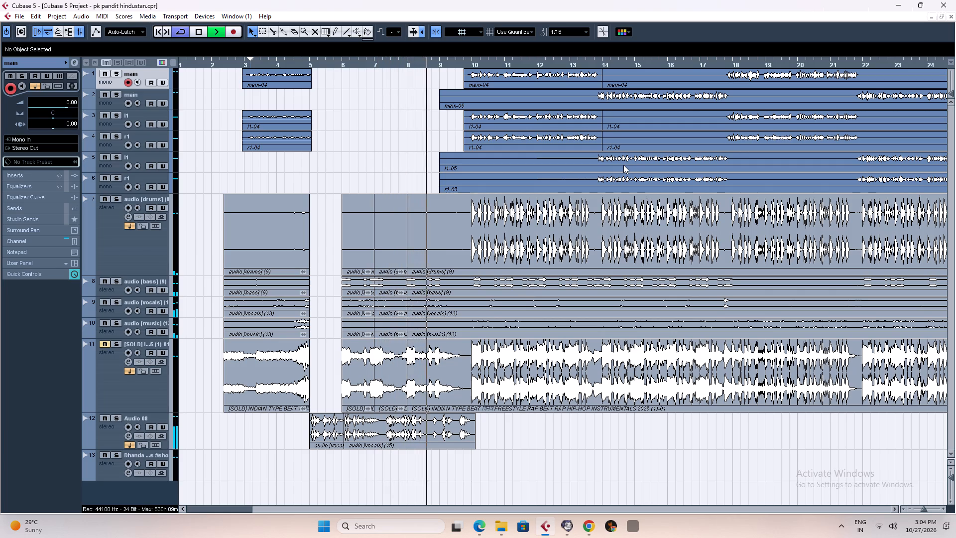
key("g")
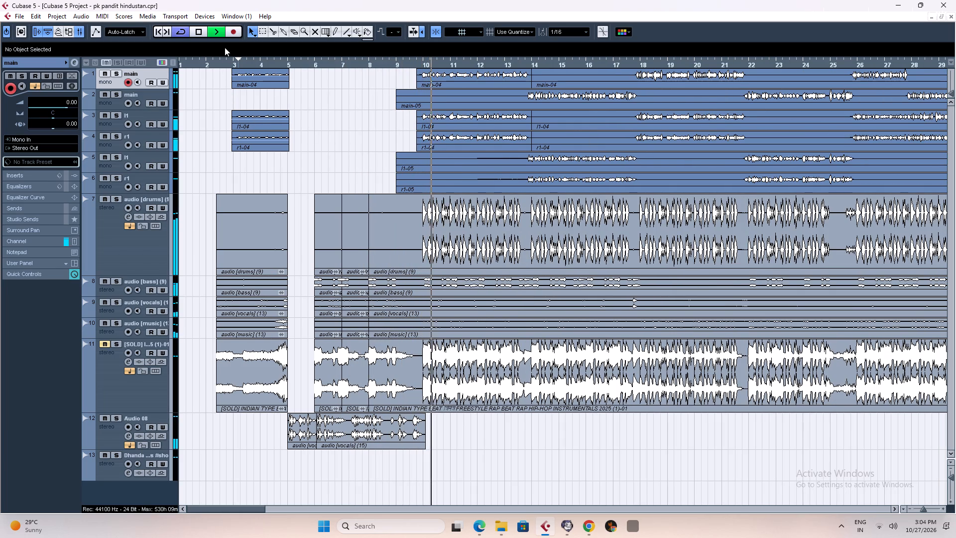
Replay the intro from bar 2 and examine where the opening beat clips start relative to the first vocals.
left_click(213, 63)
key("h")
key("h")
key("h")
key("h")
key("h")
key("h")
key("h")
key("h")
key("h")
key("h")
key("h")
key("h")
key("h")
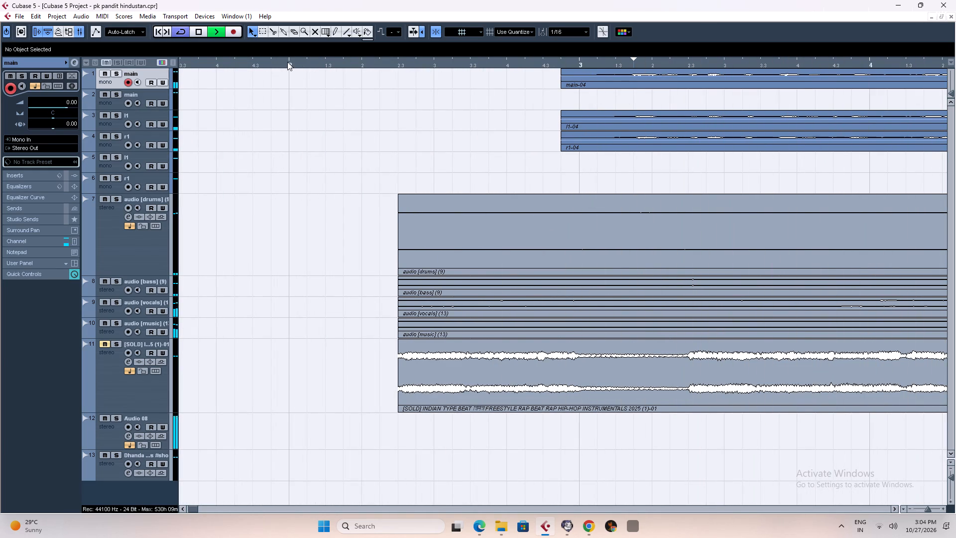
key("g")
key("g")
key("g")
key("g")
key("g")
key("g")
key("g")
key("g")
key("space")
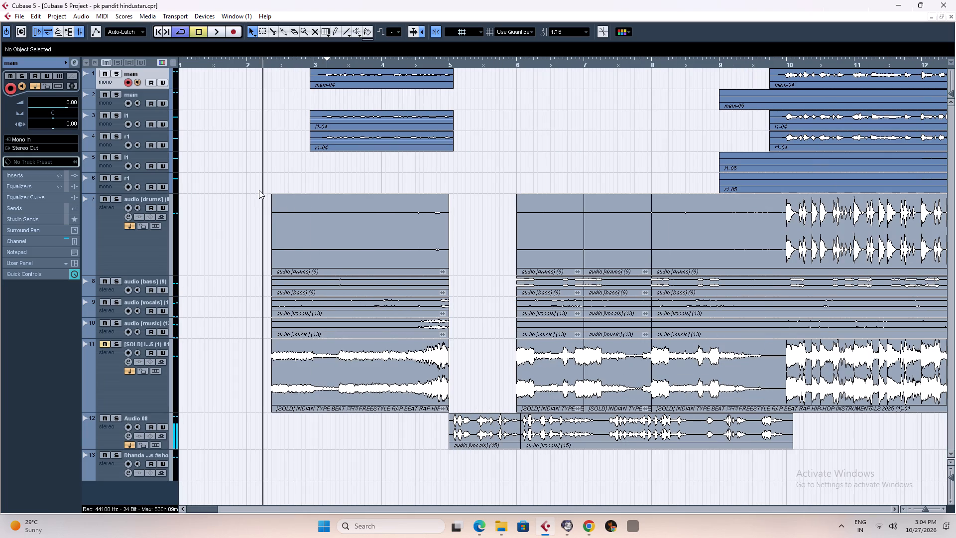
Extend the start of the opening beat clips on tracks 7 to 11 back to 1.1.2.25 and play from bar 1.
left_click_drag(259, 187, 327, 433)
right_click(235, 346)
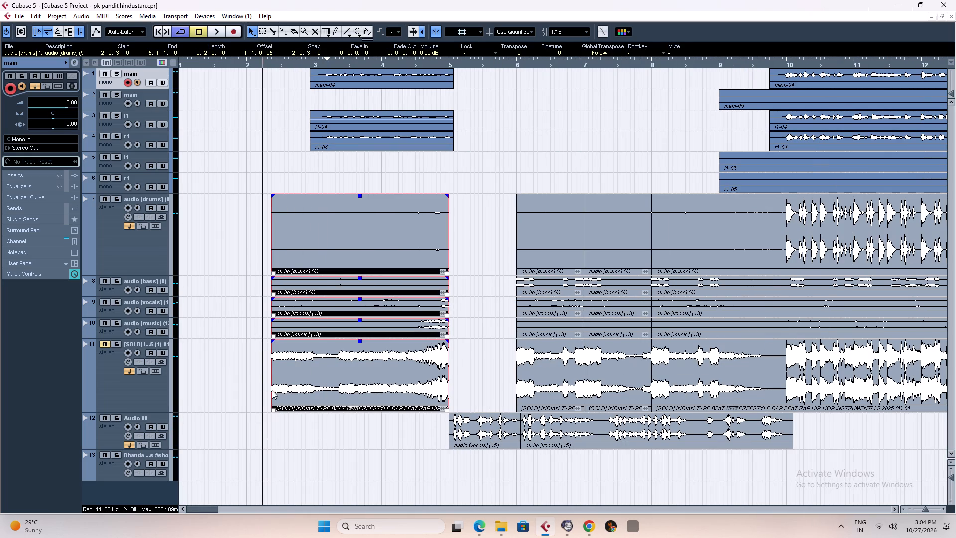
left_click_drag(274, 409, 149, 401)
left_click(185, 64)
key("space")
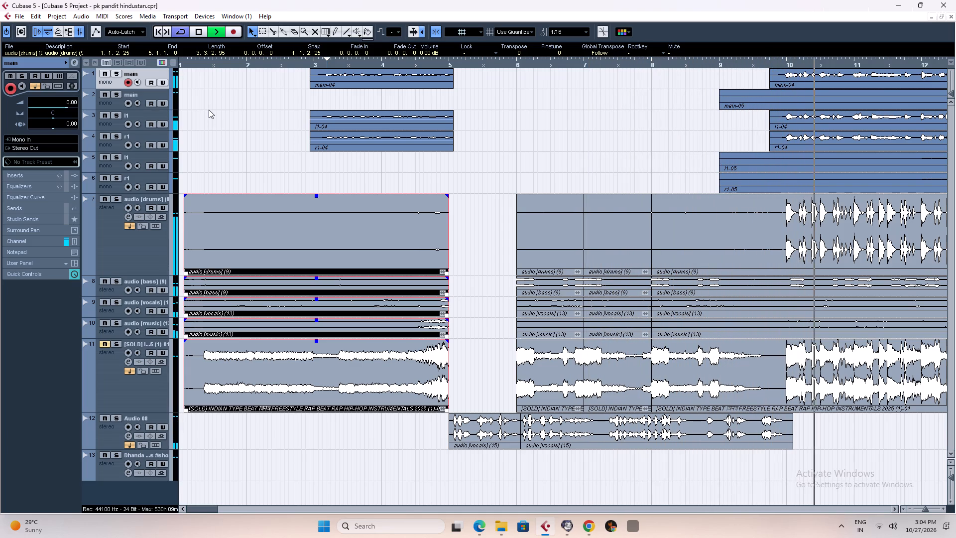
Trim the silent start of the opening beat clips on tracks 7 to 11 to 1.2.3.0, where the waveform begins.
left_click(203, 62)
key("space")
key("h")
key("h")
key("h")
key("h")
key("h")
key("h")
key("h")
key("h")
key("h")
key("h")
key("h")
key("h")
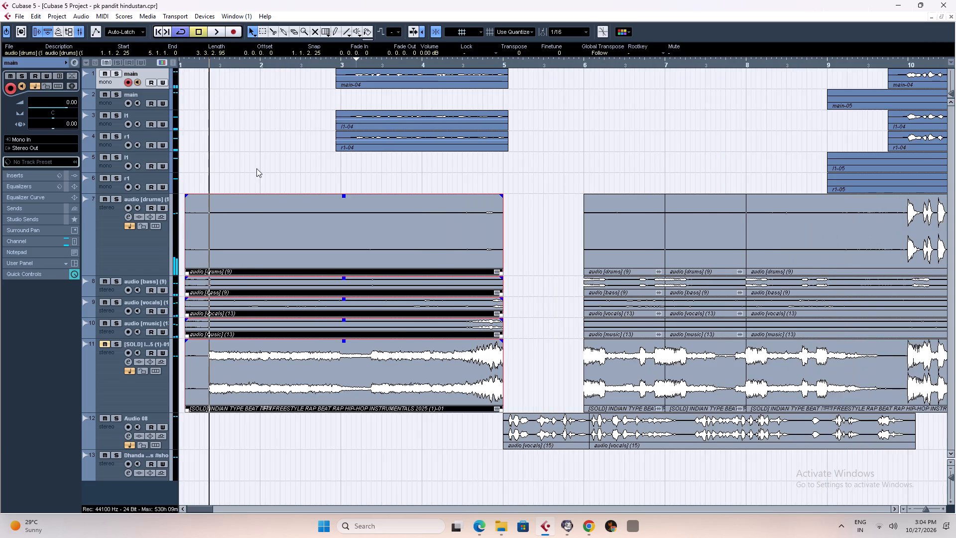
left_click_drag(288, 180, 294, 420)
left_click_drag(226, 408, 385, 424)
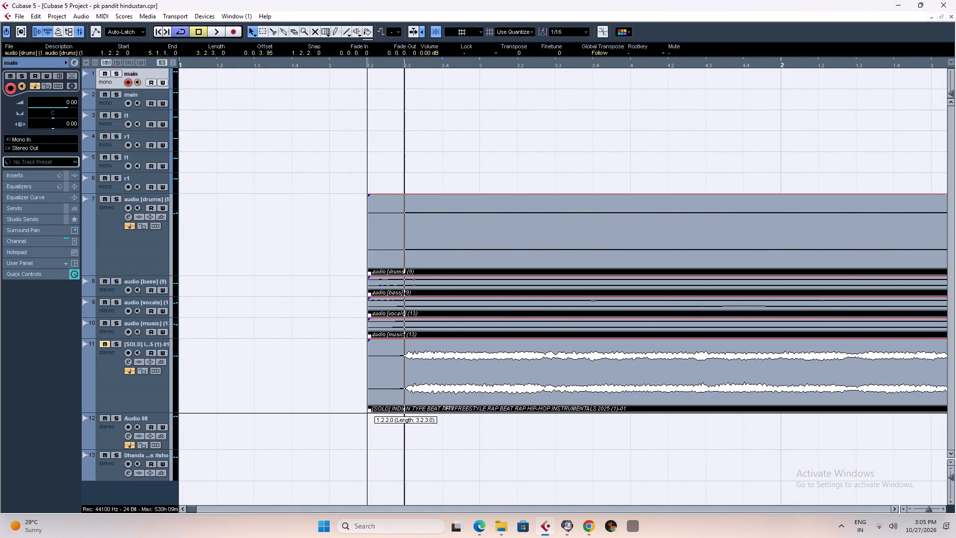
left_click_drag(385, 424, 396, 422)
Play back the trimmed beat opening from bar 1 and review the intro arrangement with the clips deselected.
key("space")
key("g")
key("g")
key("g")
key("g")
key("g")
key("g")
key("g")
key("g")
key("g")
key("g")
key("g")
key("g")
key("g")
key("g")
key("g")
key("g")
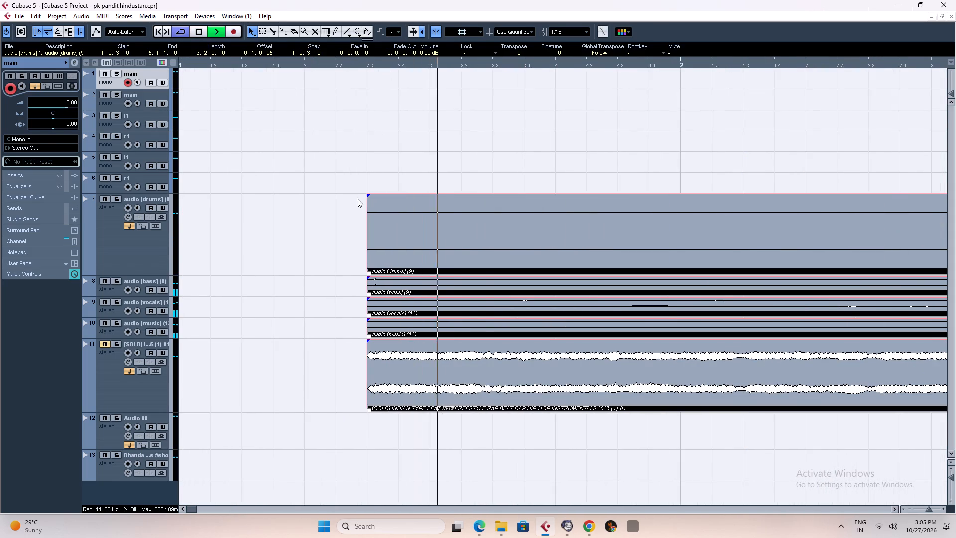
right_click(365, 140)
left_click(365, 140)
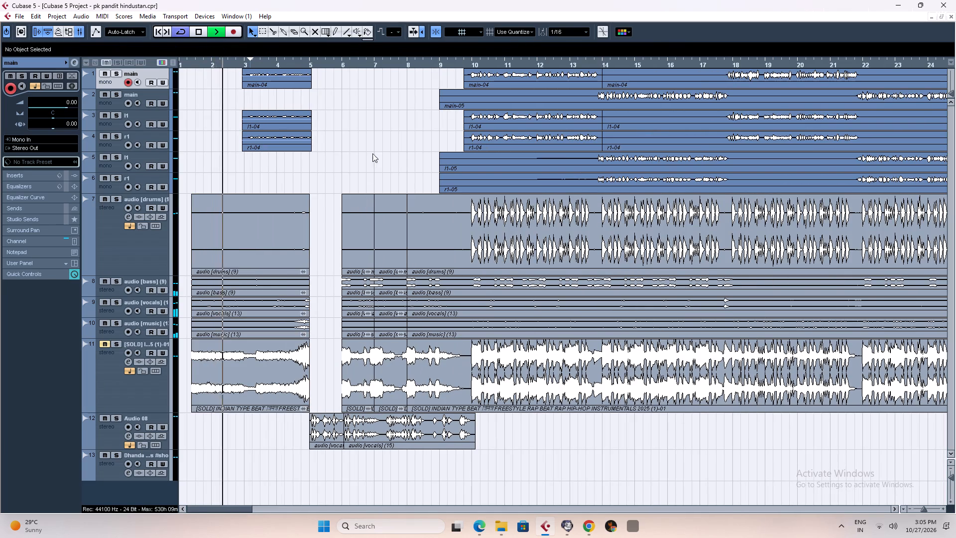
Save the project.
key("ctrl+s")
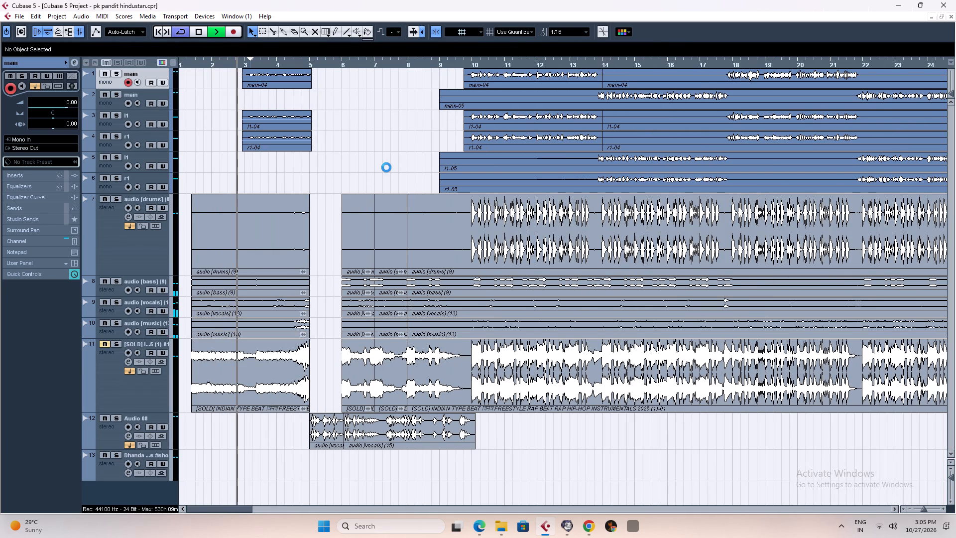